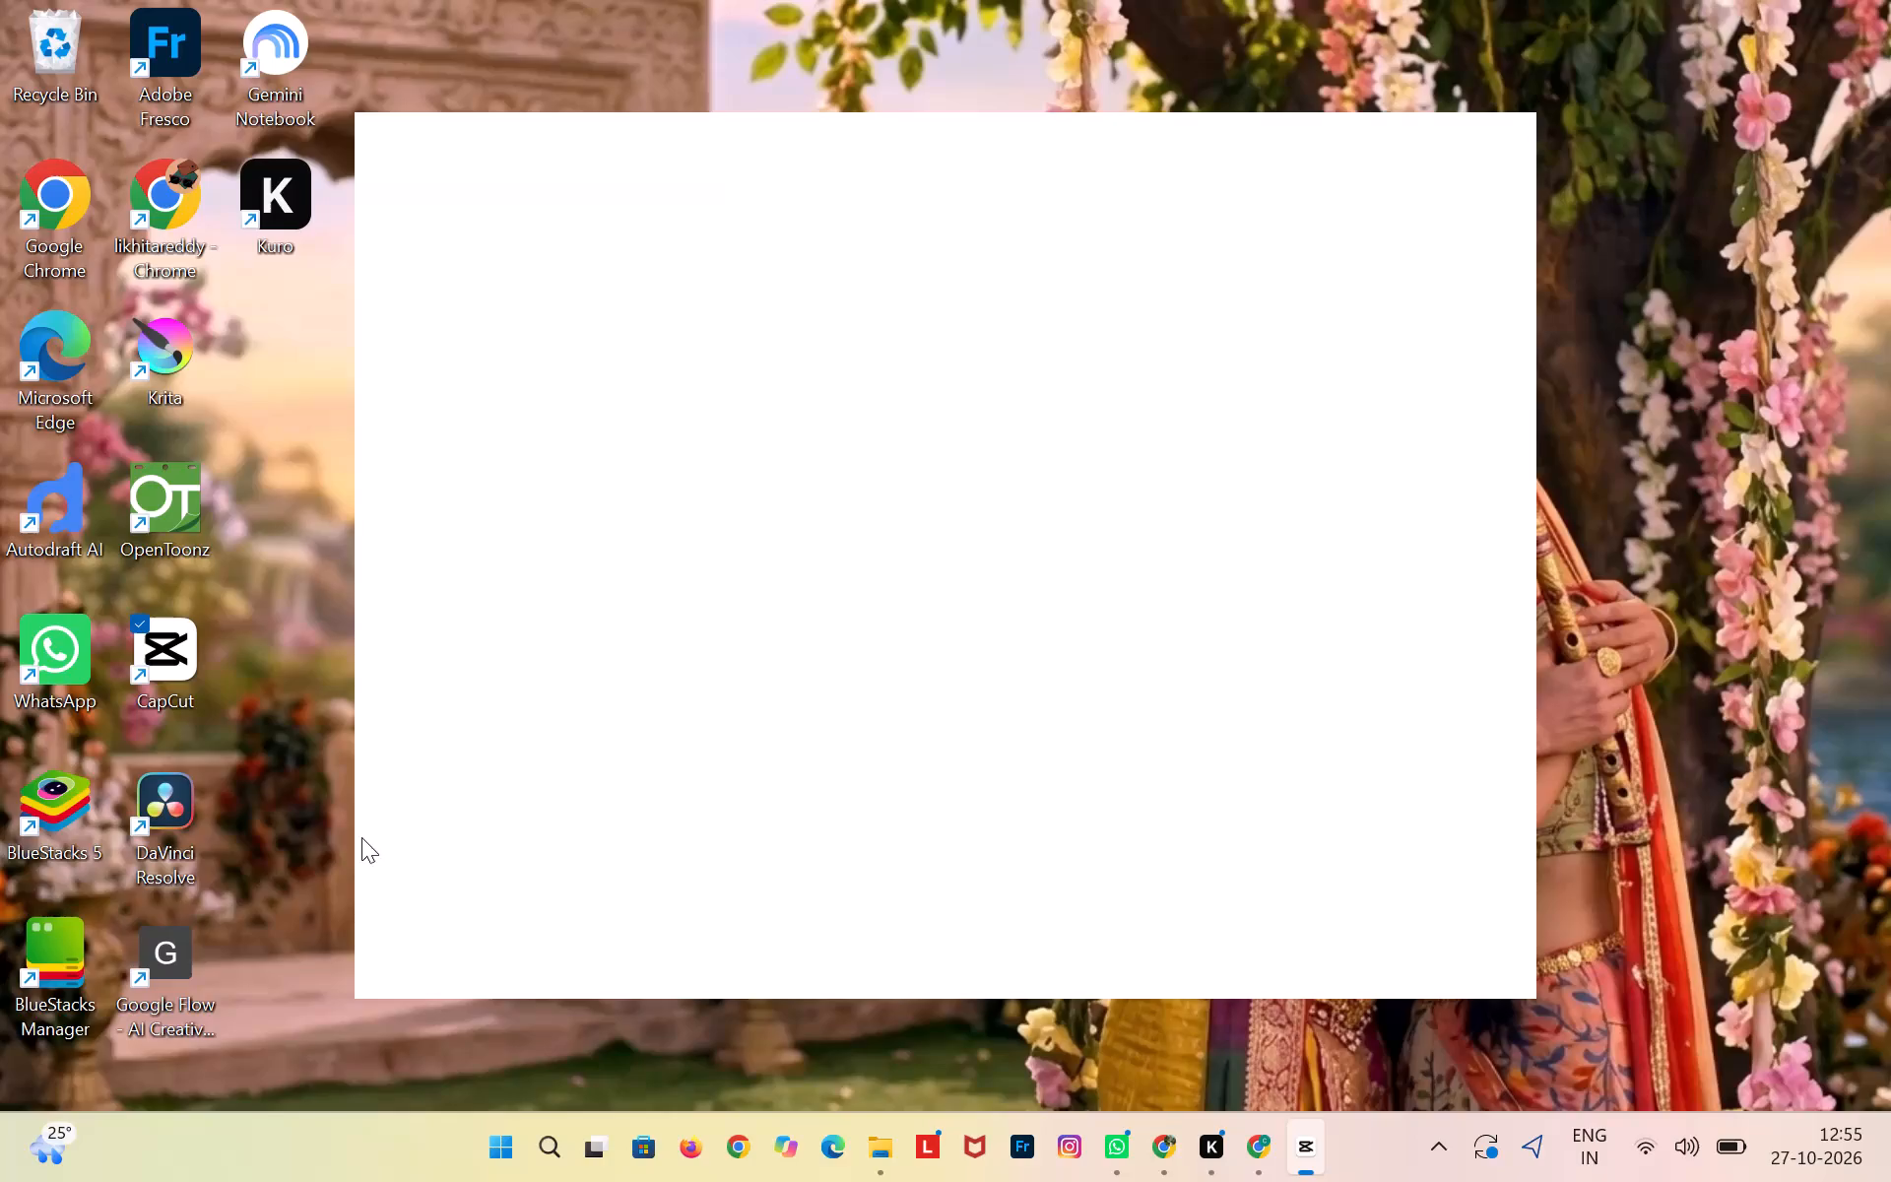
Switch to Google Chrome and open the video details of the Sandwich Husband – Daily Hungama EP - 1 short.
{"action": "left_click", "coordinate": [1293, 1131]}
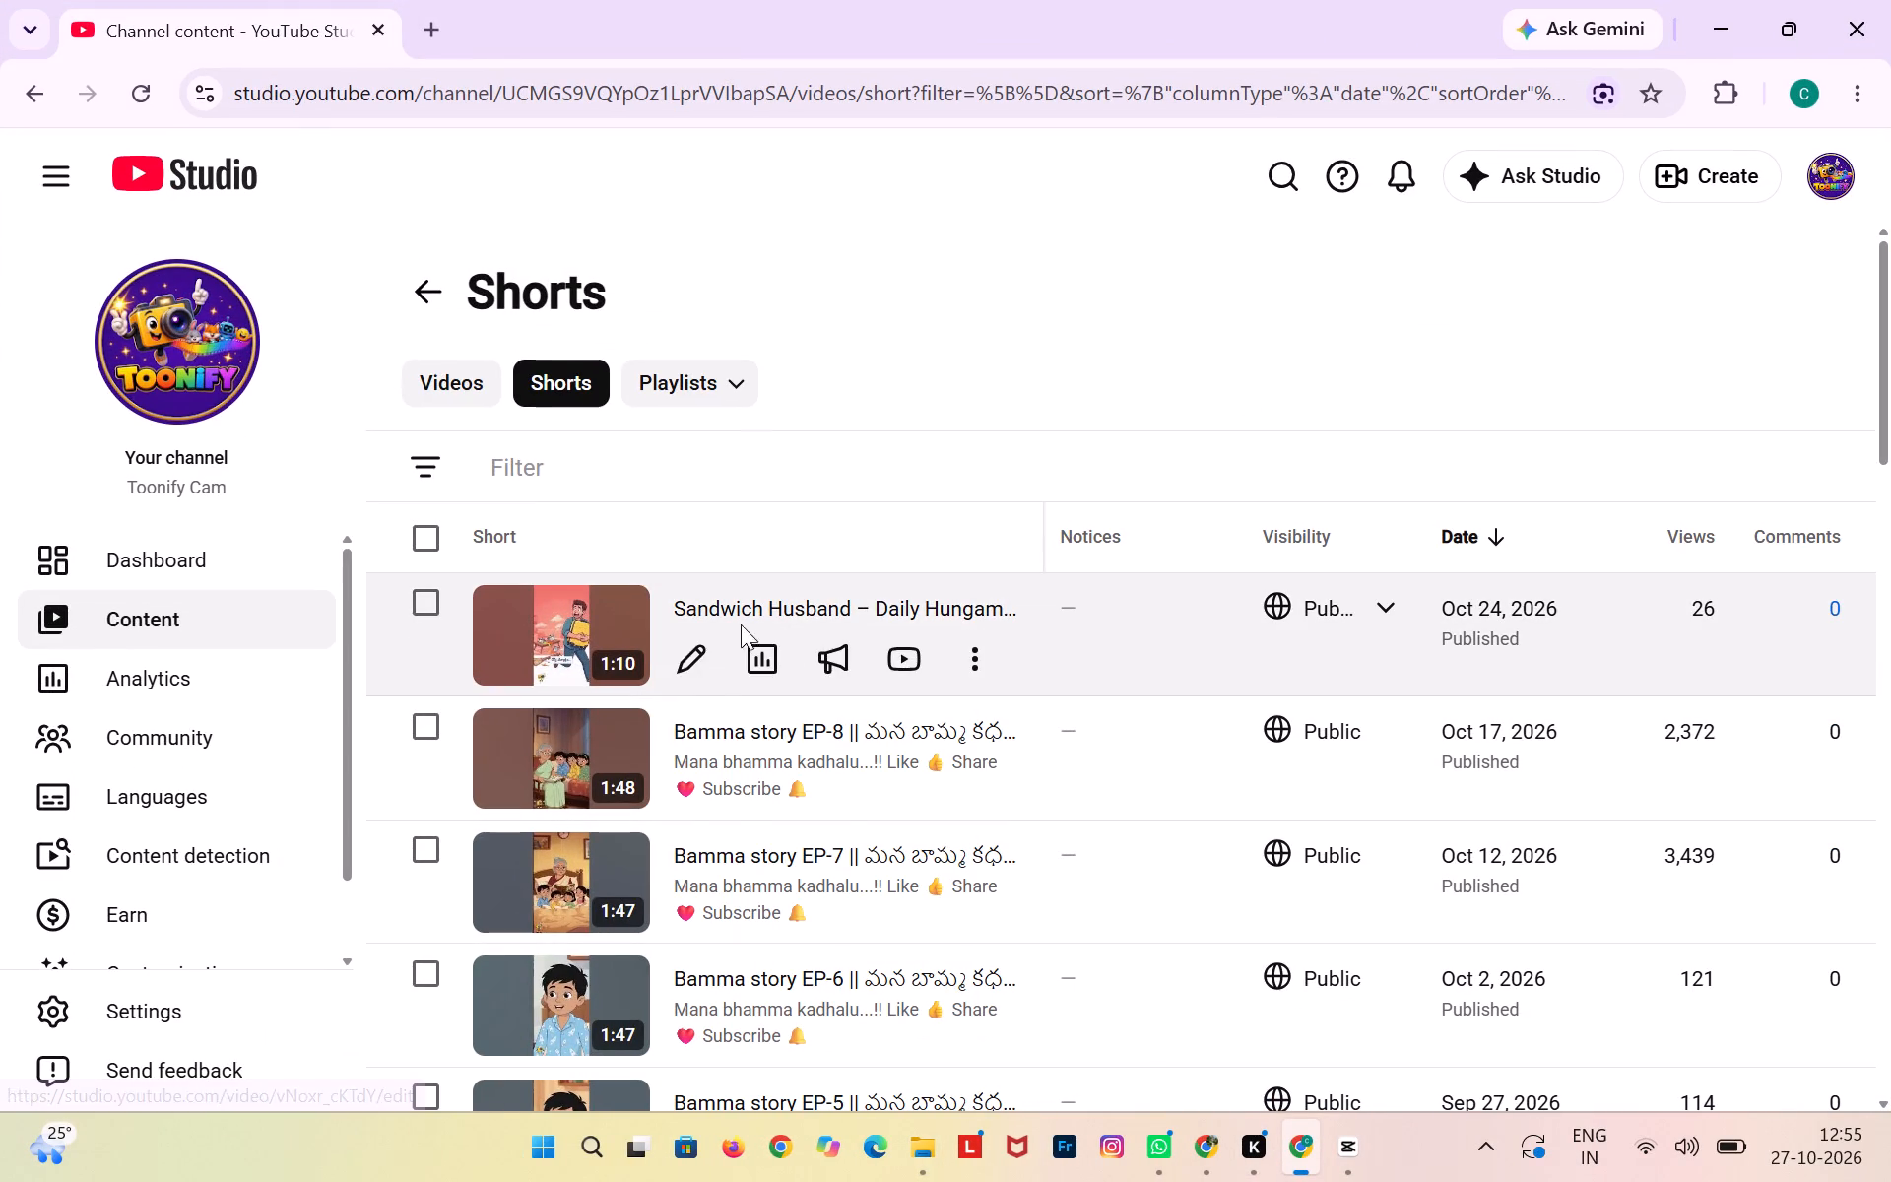
{"action": "left_click", "coordinate": [754, 610]}
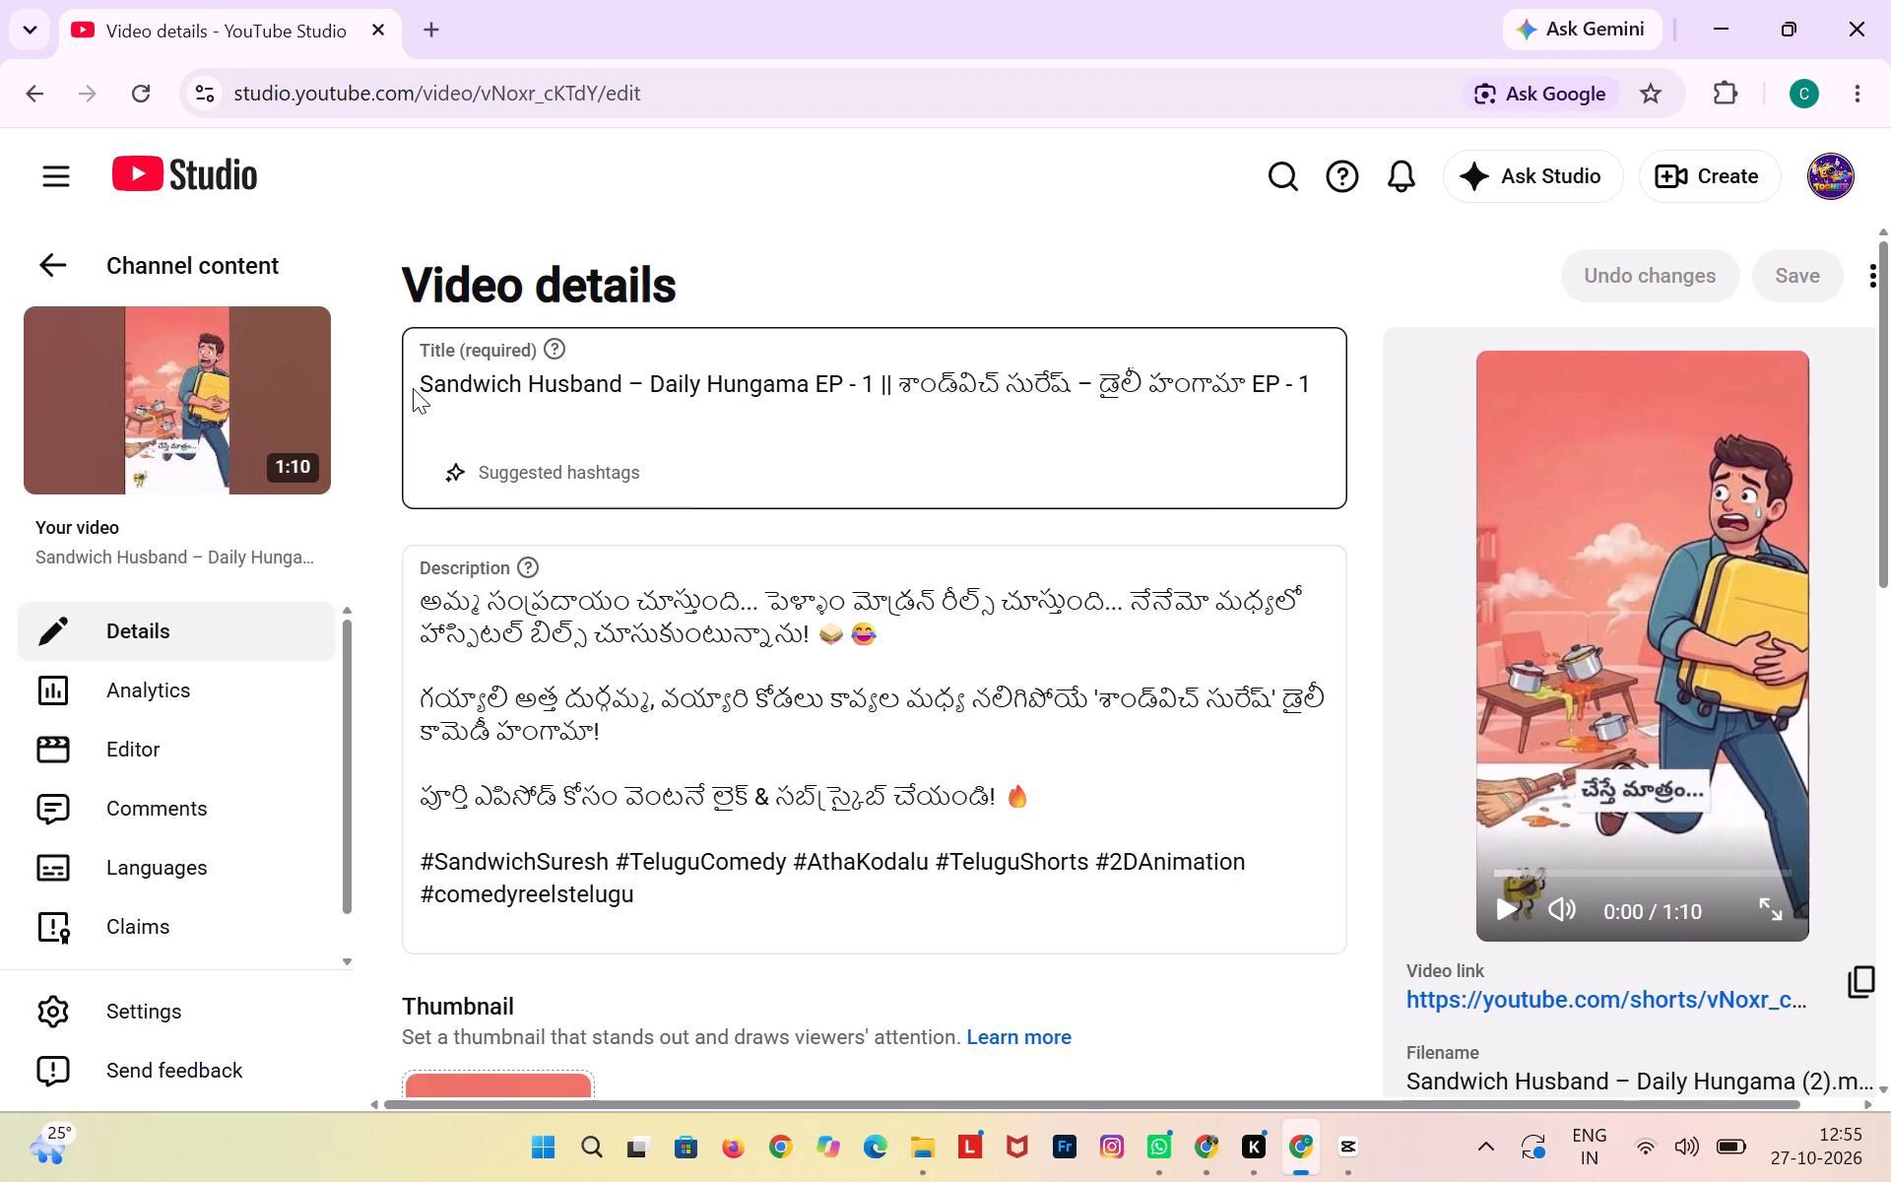
Copy the short's full title and paste it, followed by a line break, into the Google search box of a new tab.
{"action": "left_click_drag", "start_coordinate": [413, 388], "coordinate": [683, 422]}
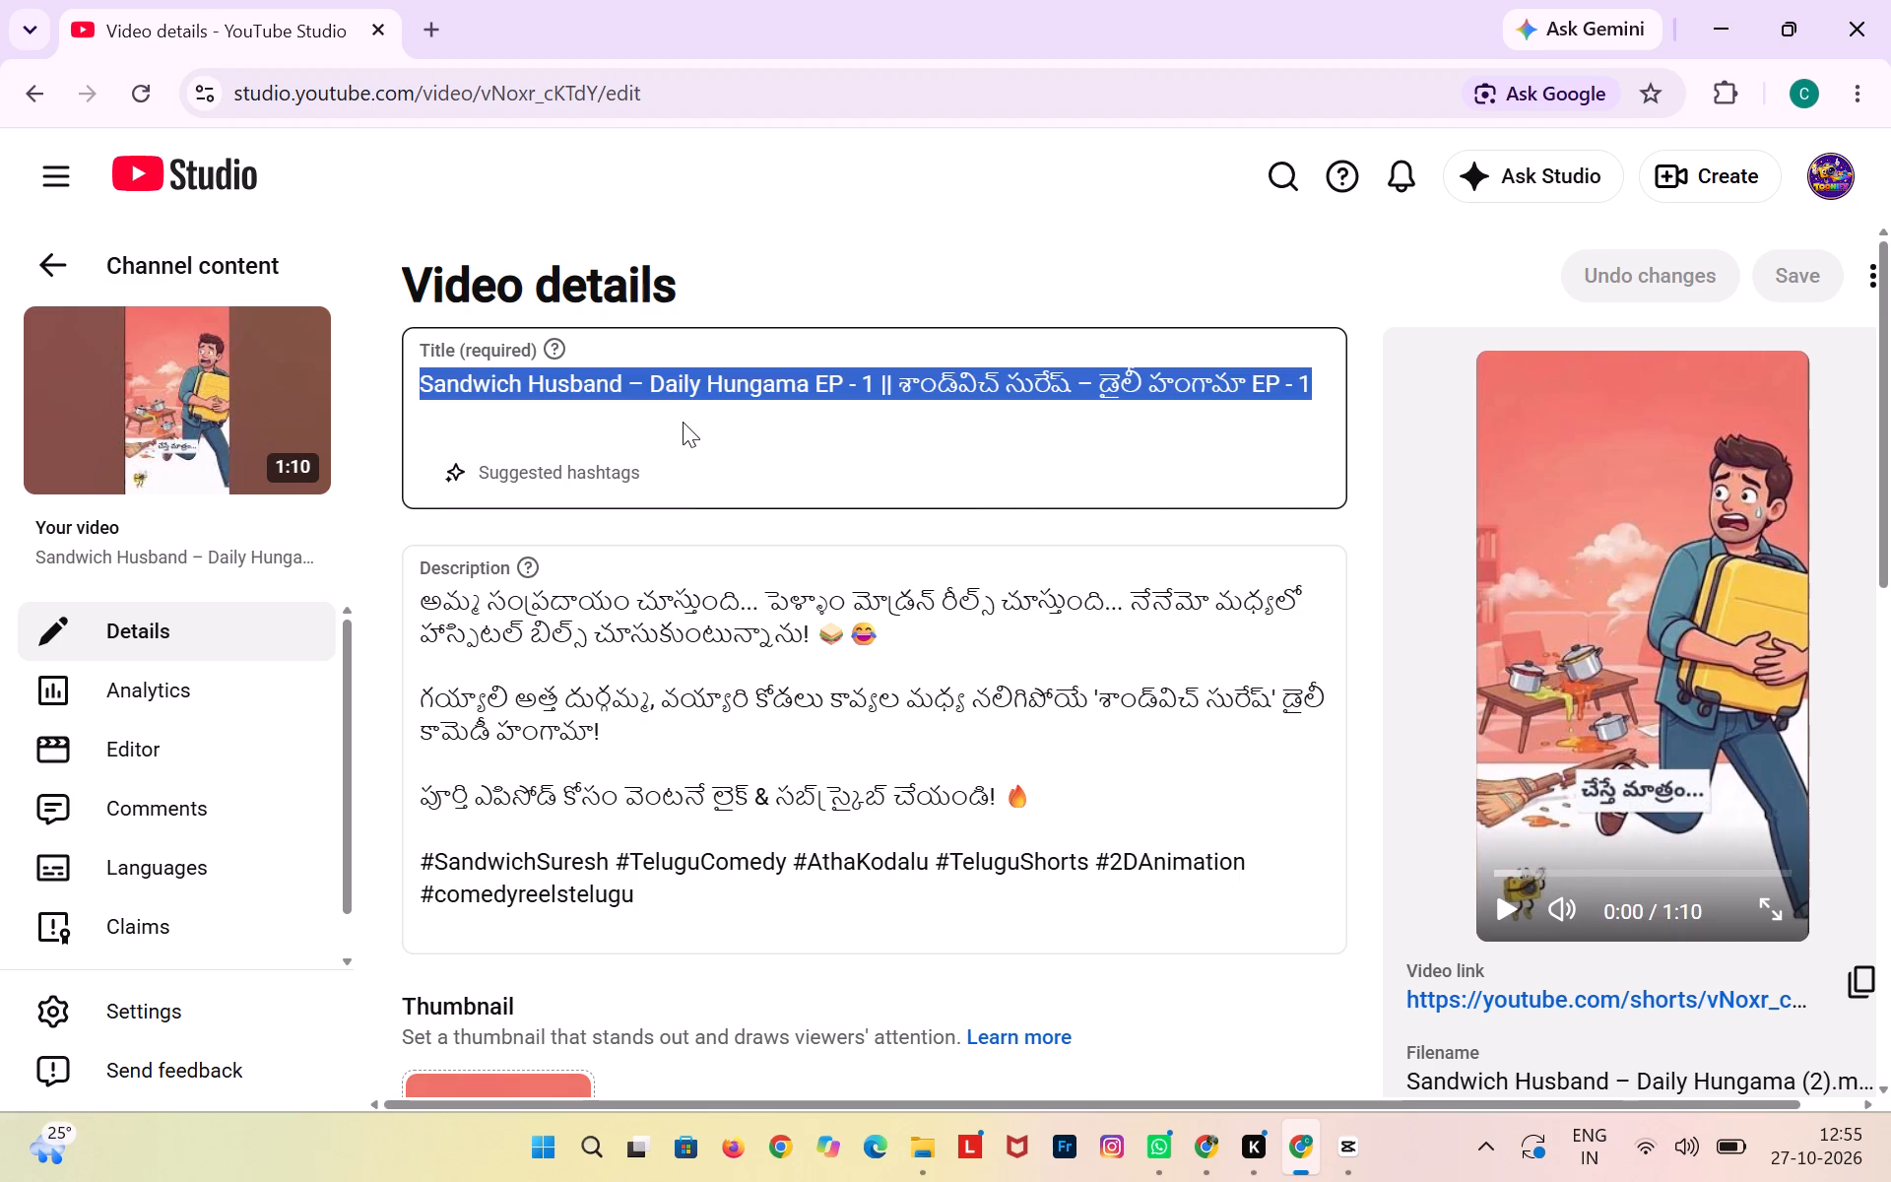
{"action": "left_click_drag", "start_coordinate": [683, 422], "coordinate": [704, 420]}
{"action": "key", "text": "ctrl+c"}
{"action": "left_click", "coordinate": [431, 43]}
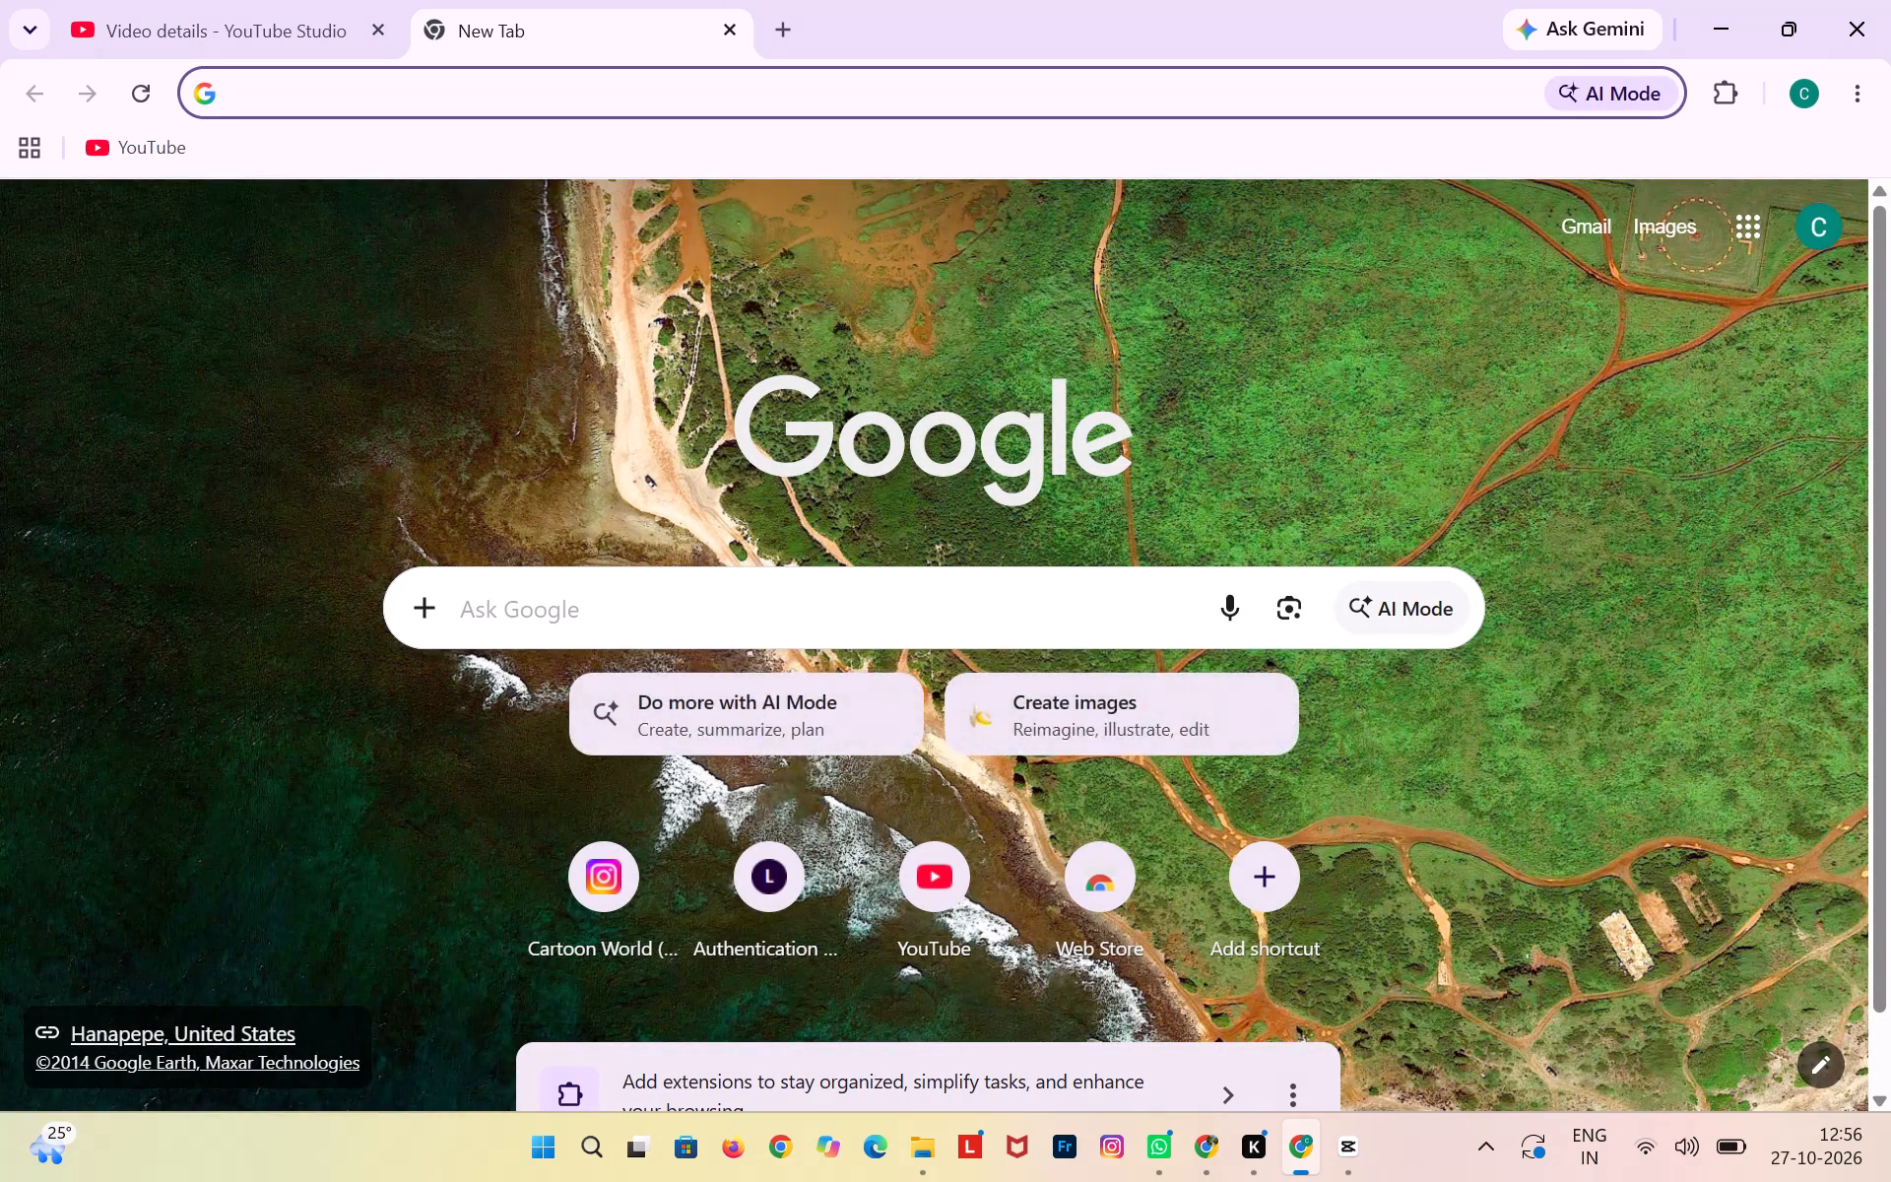
{"action": "left_click", "coordinate": [518, 593]}
{"action": "key", "text": "ctrl+v"}
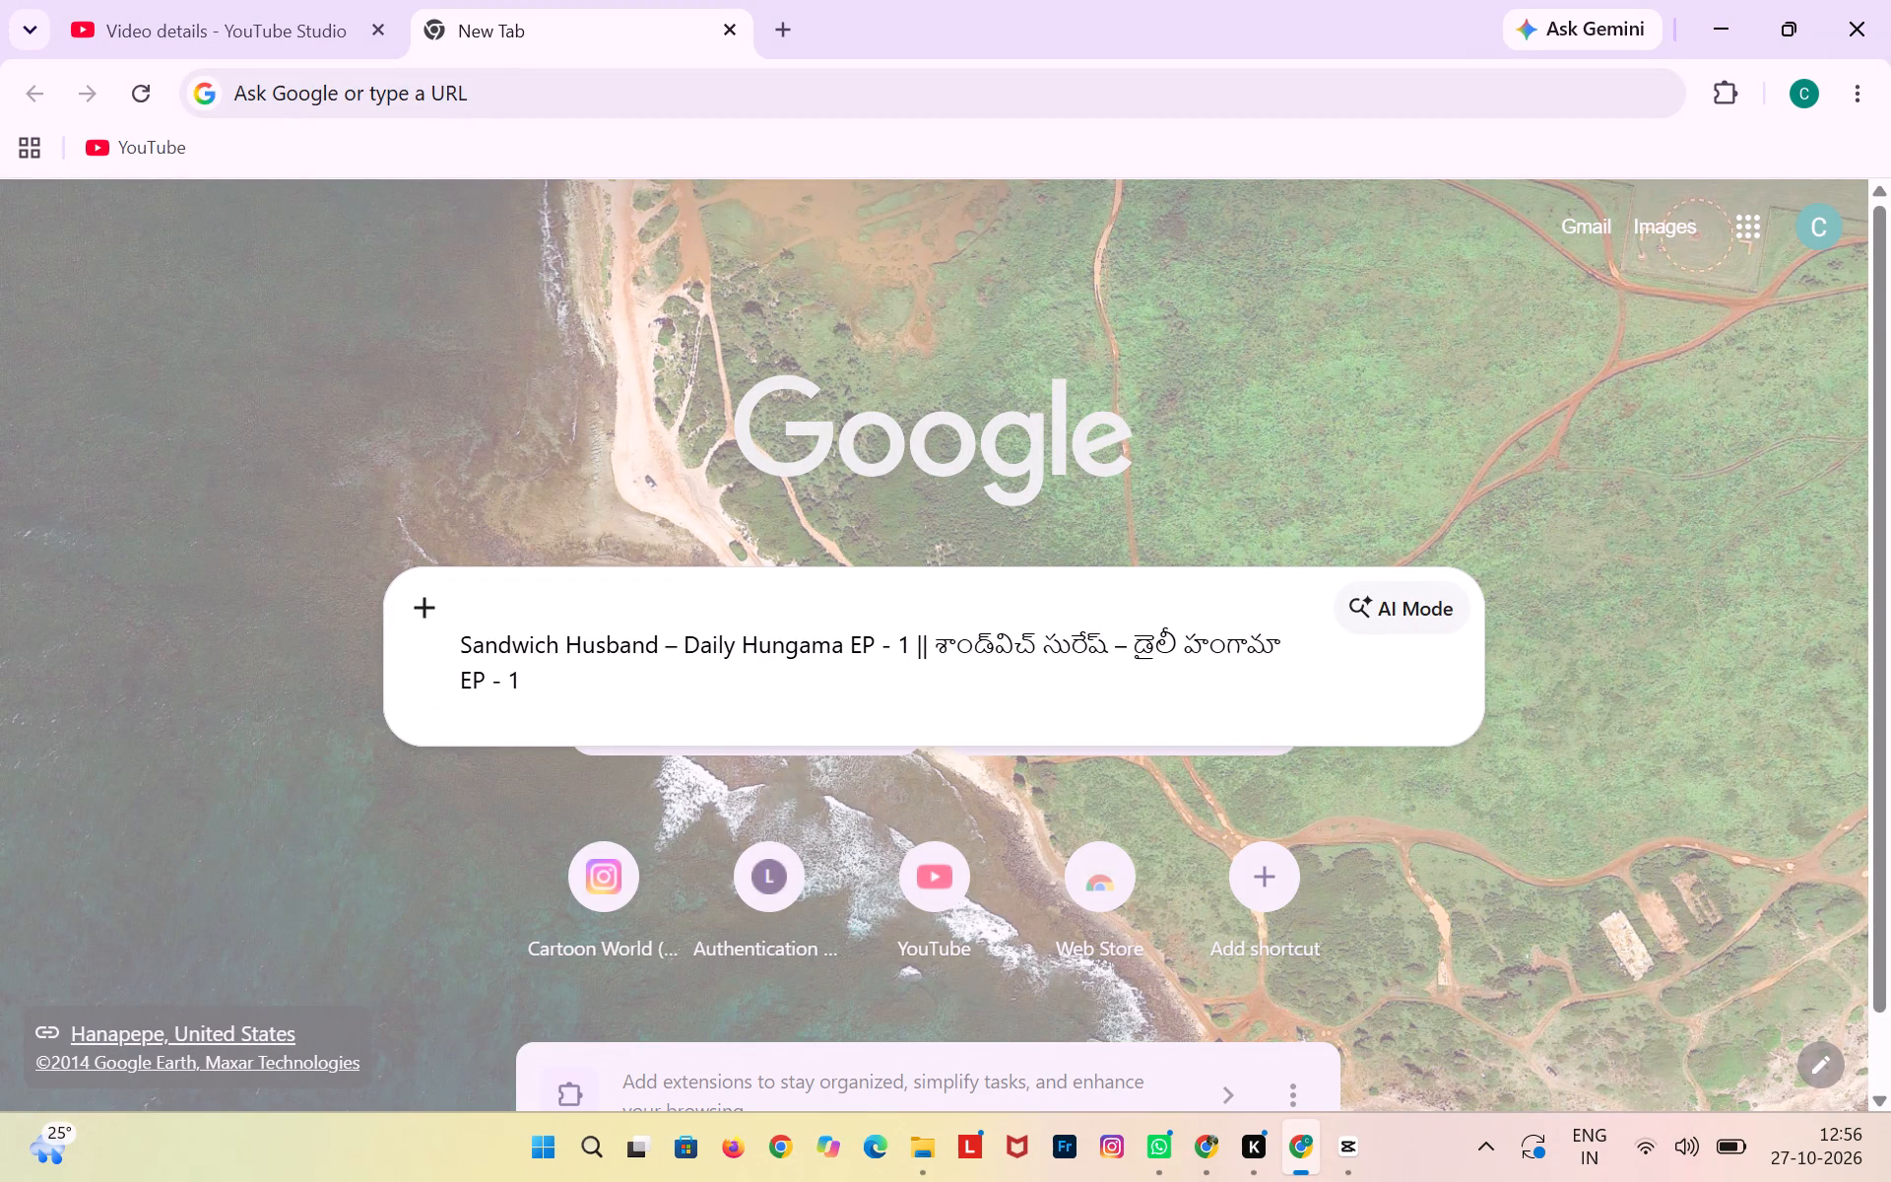
{"action": "key", "text": "shift+Return"}
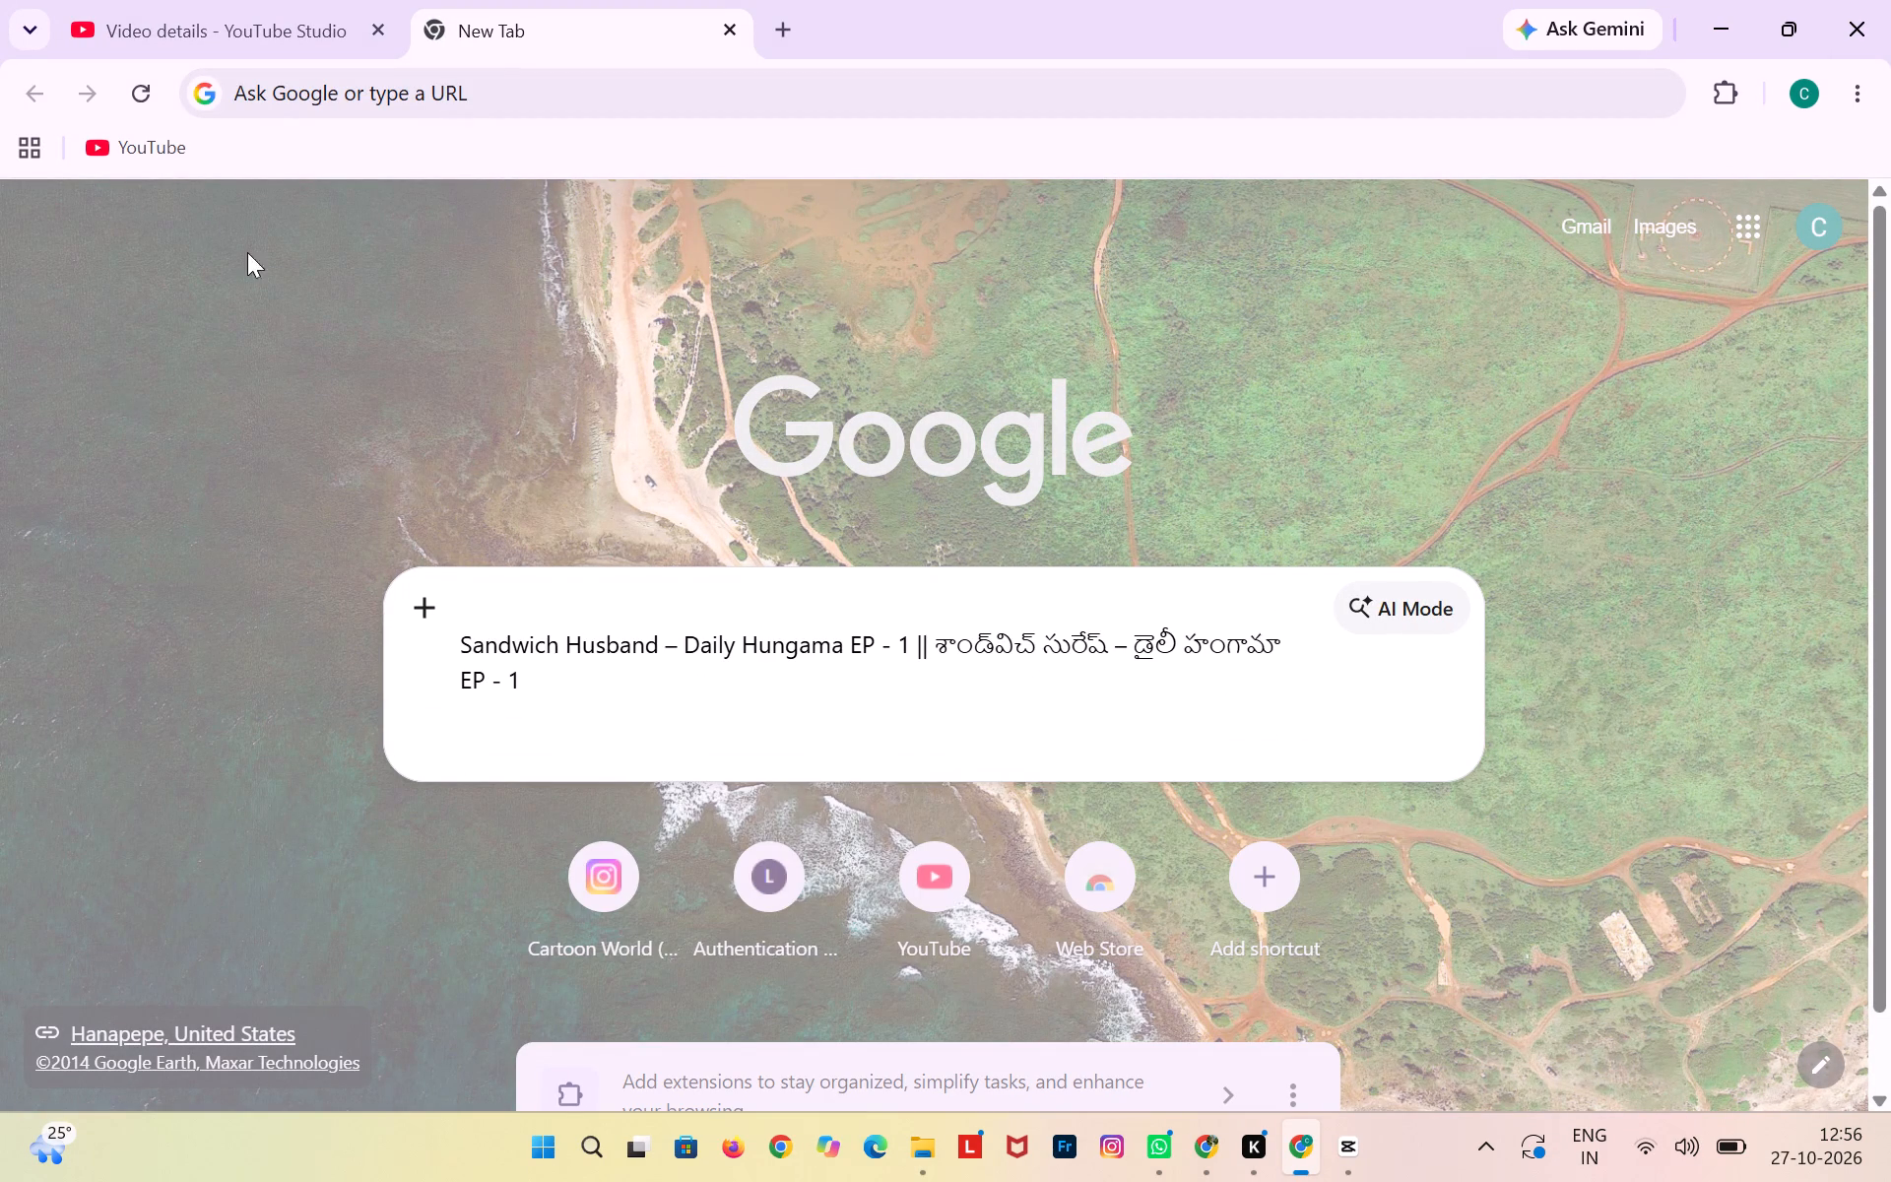
Copy the entire description, including hashtags, from the EP - 1 short's video details page.
{"action": "left_click", "coordinate": [256, 51]}
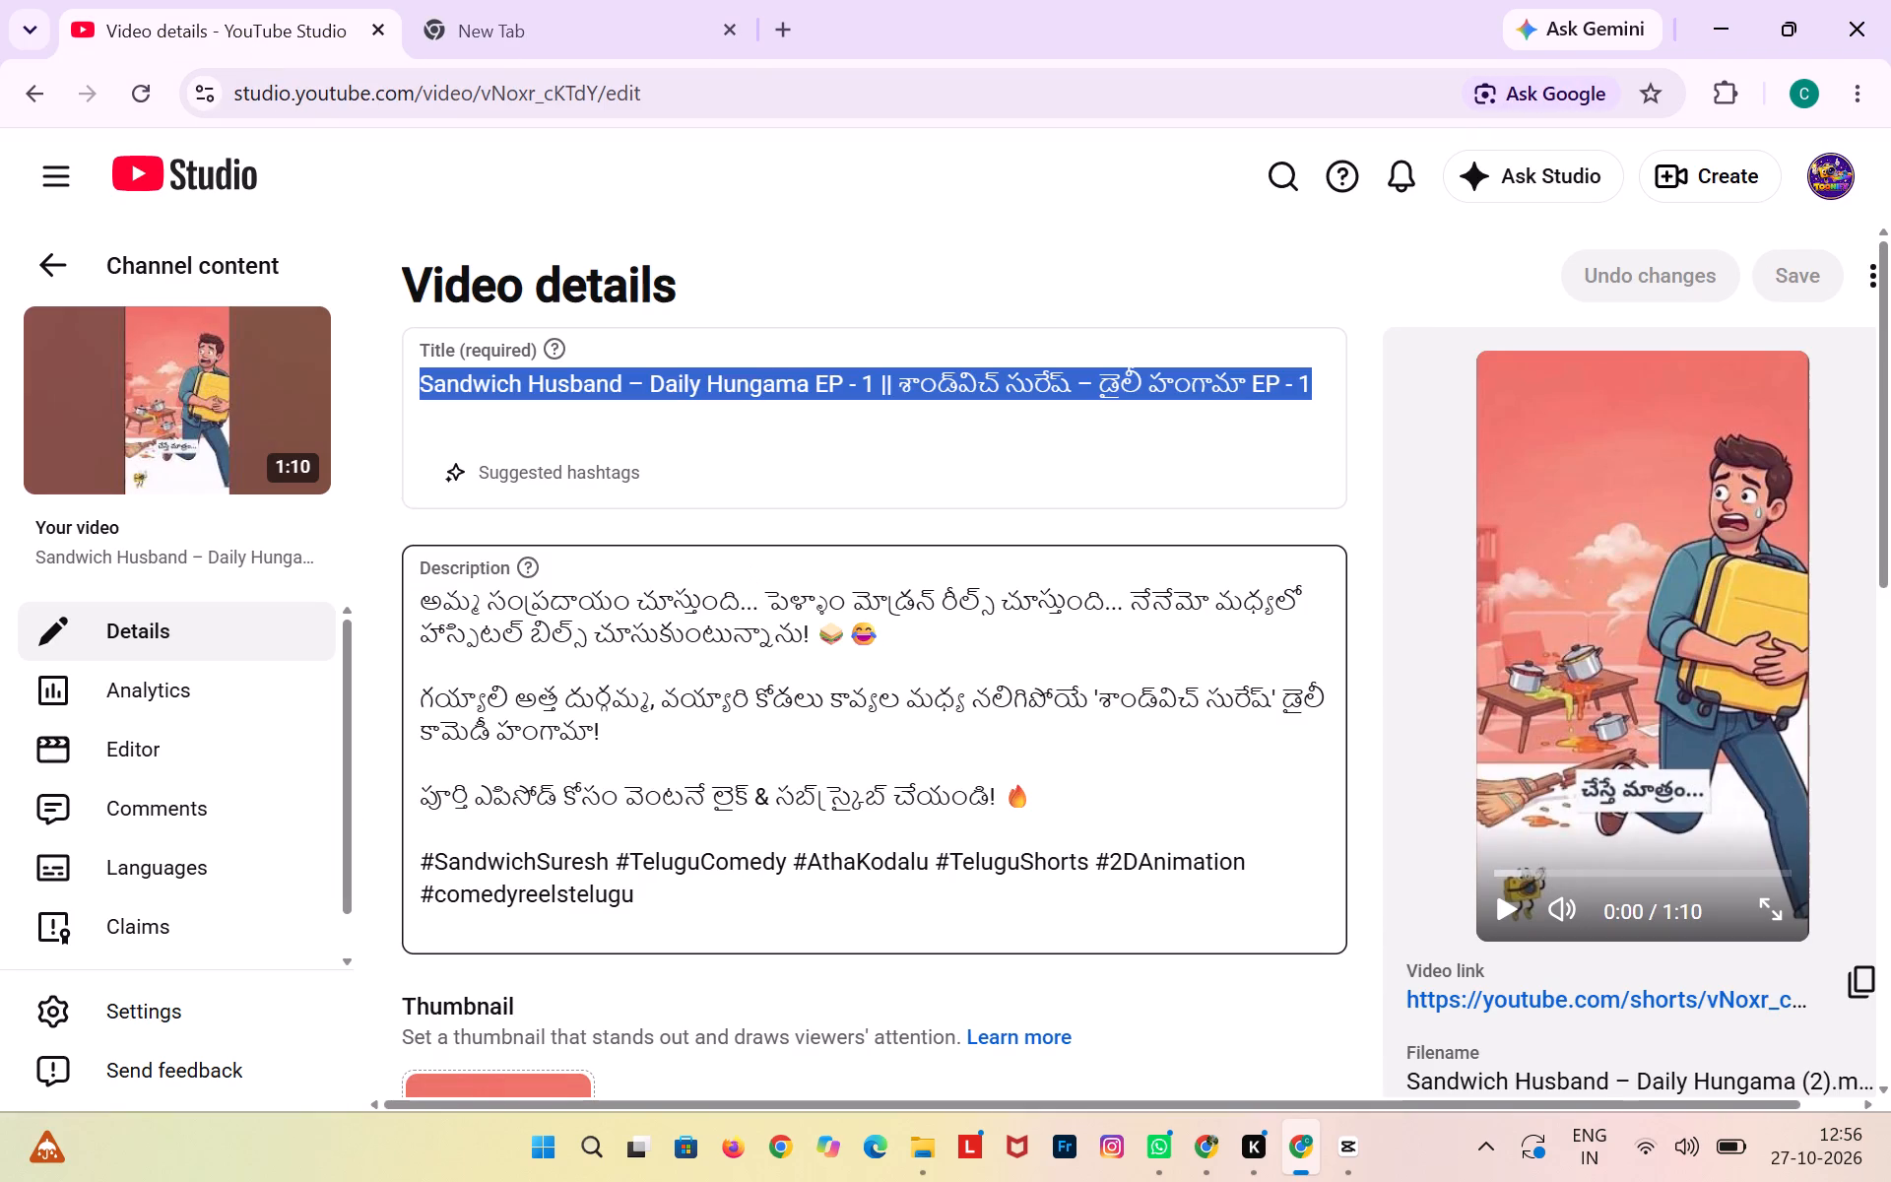
{"action": "triple_click", "coordinate": [676, 676]}
{"action": "double_click", "coordinate": [676, 676]}
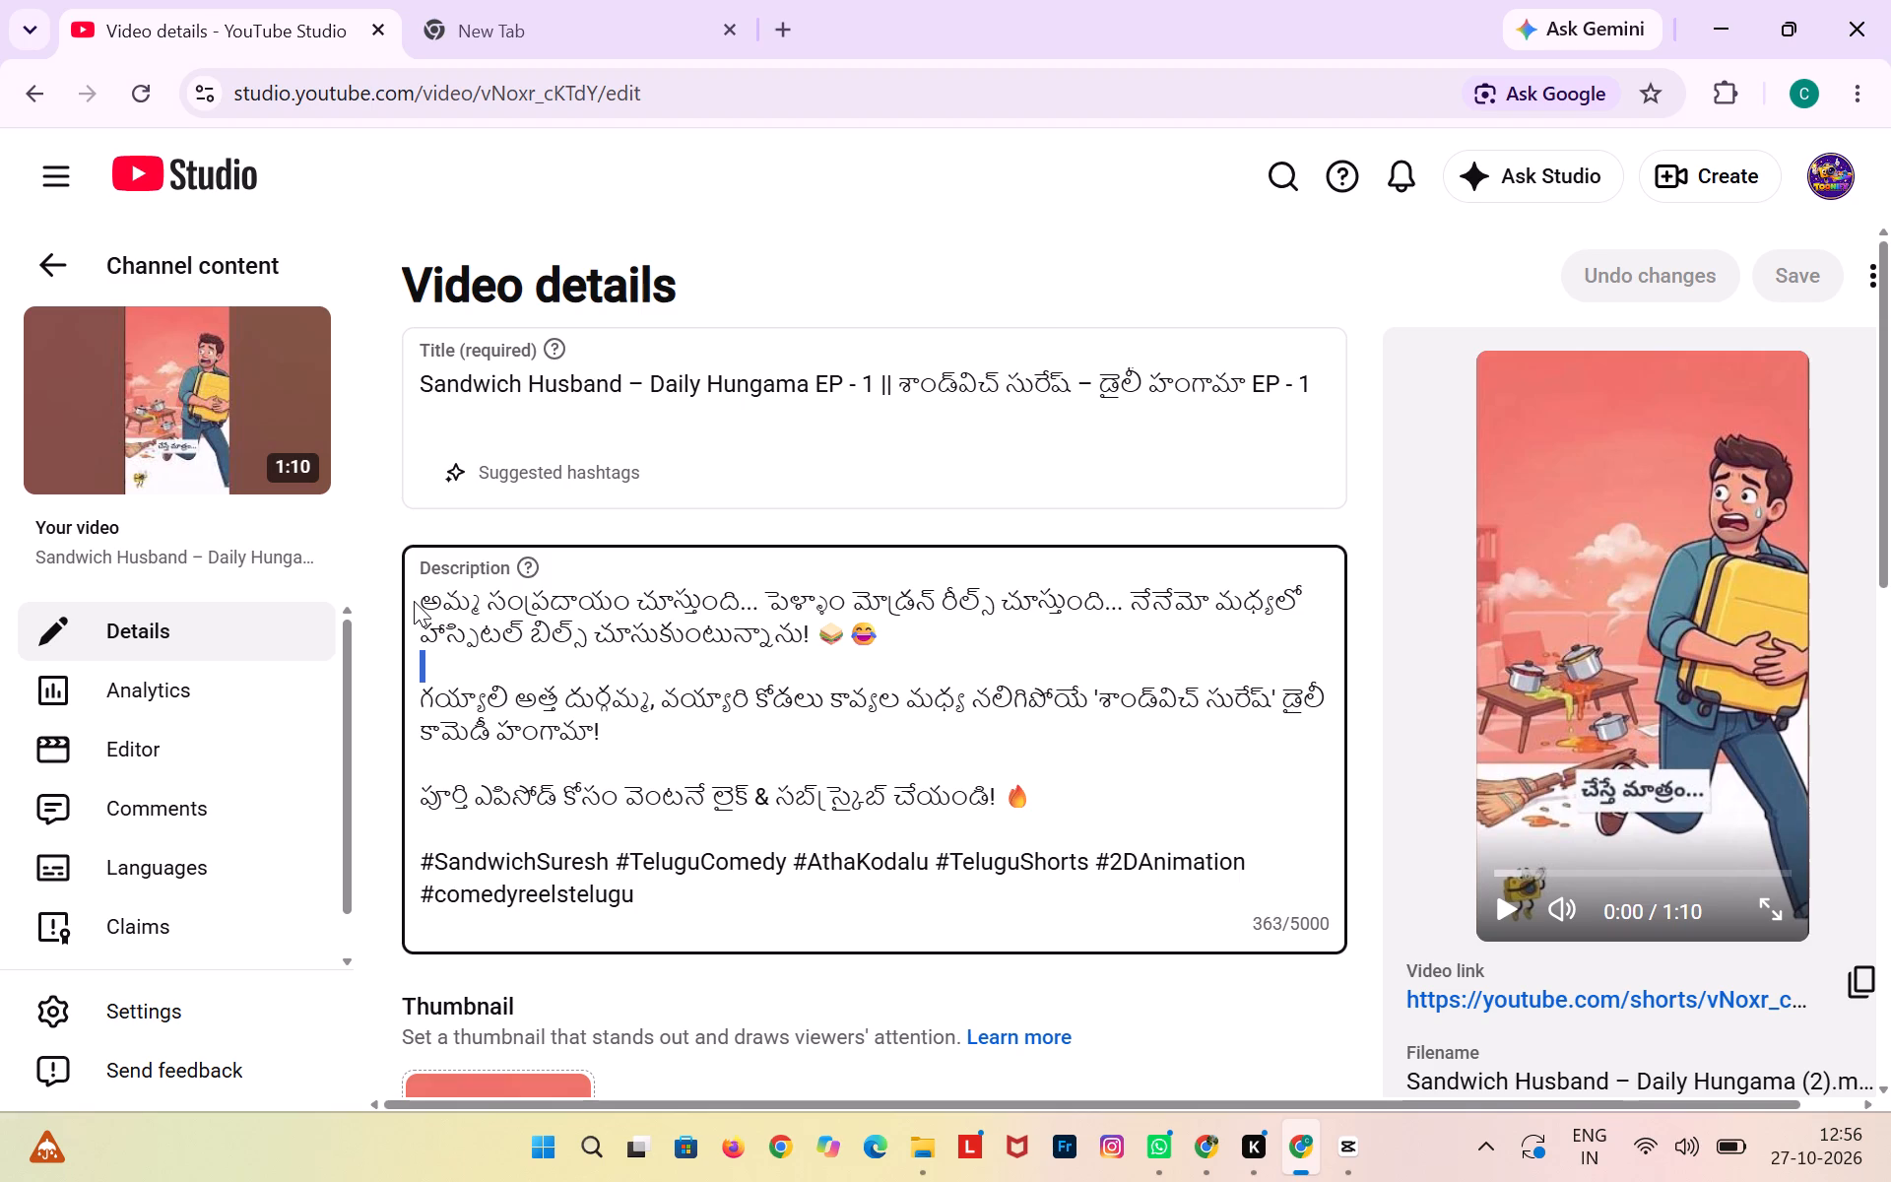
{"action": "left_click", "coordinate": [484, 669]}
{"action": "left_click", "coordinate": [419, 603]}
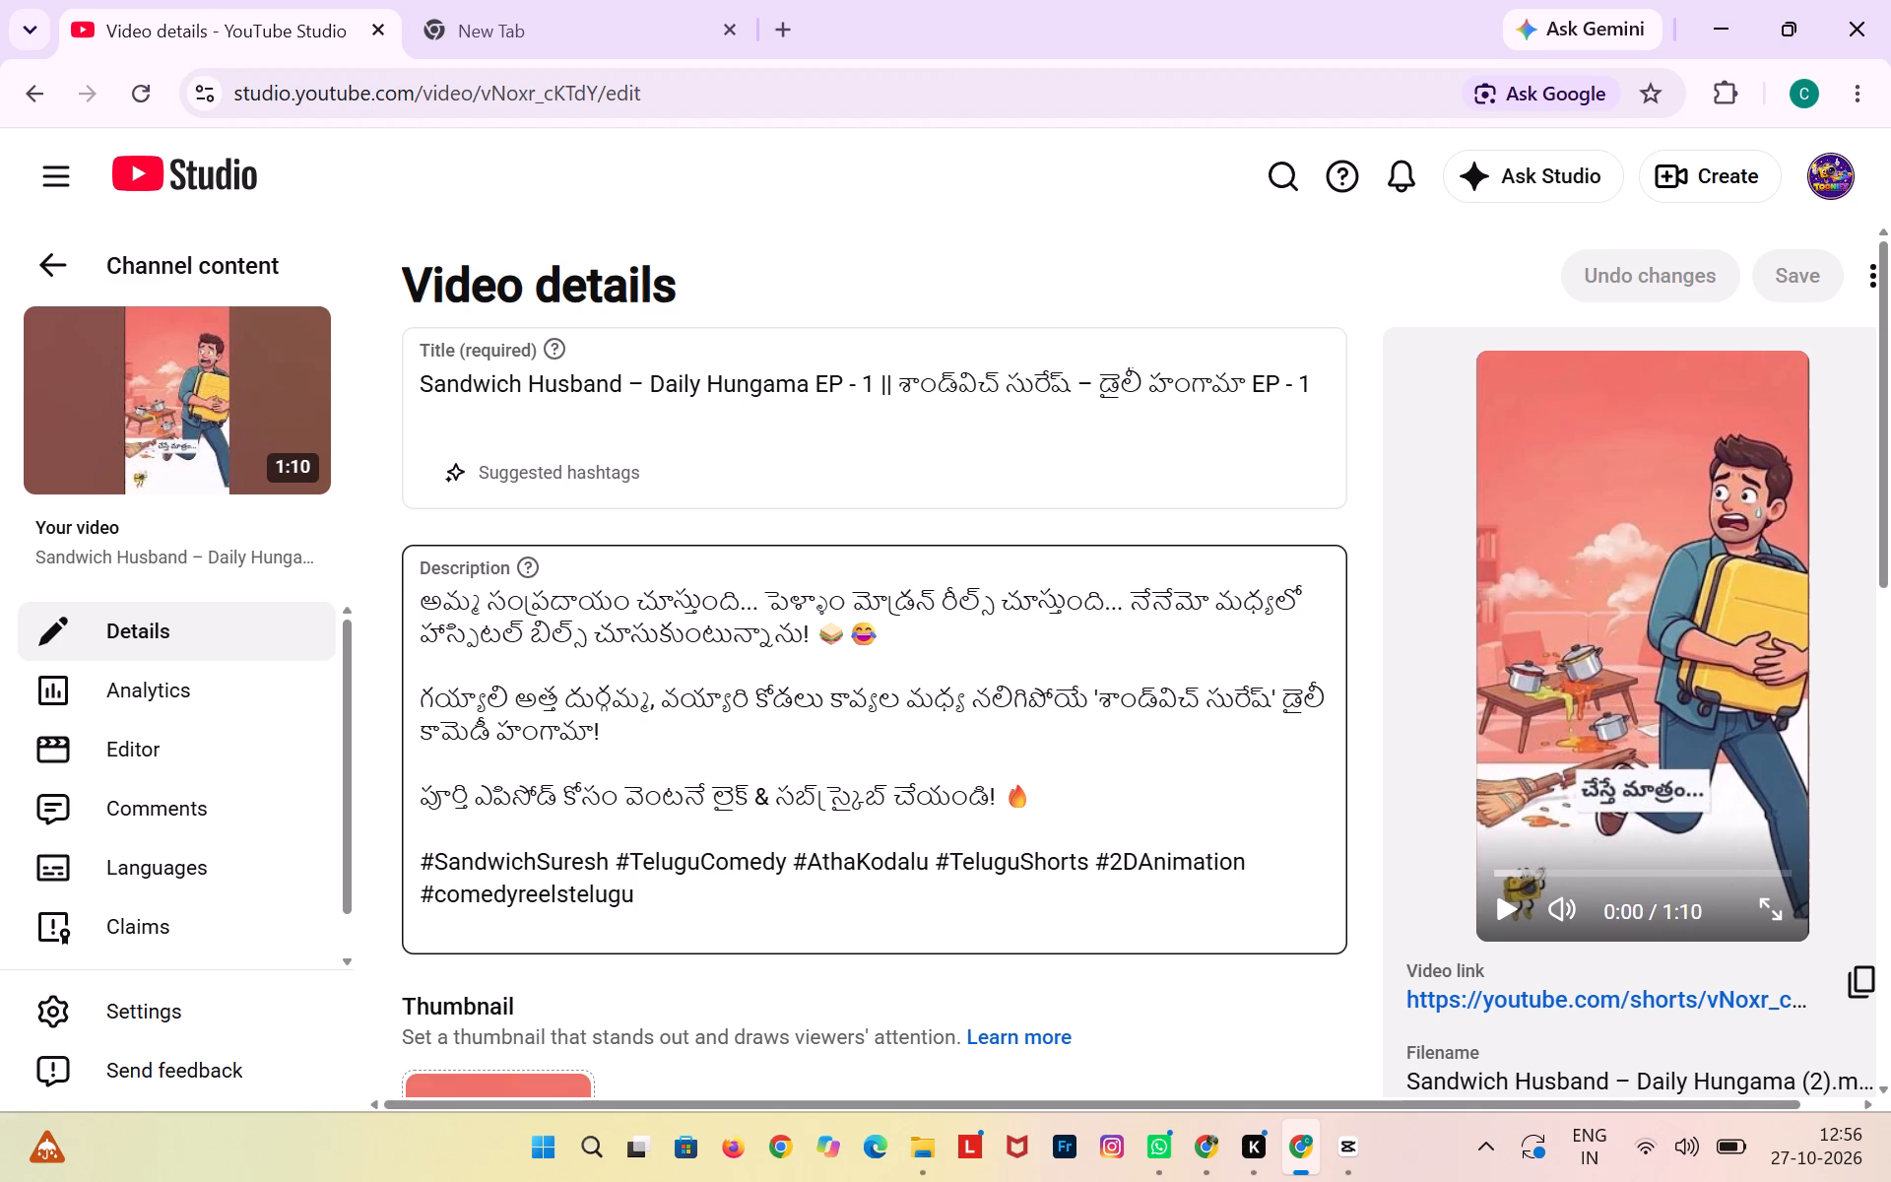
{"action": "left_click_drag", "start_coordinate": [425, 597], "coordinate": [720, 889]}
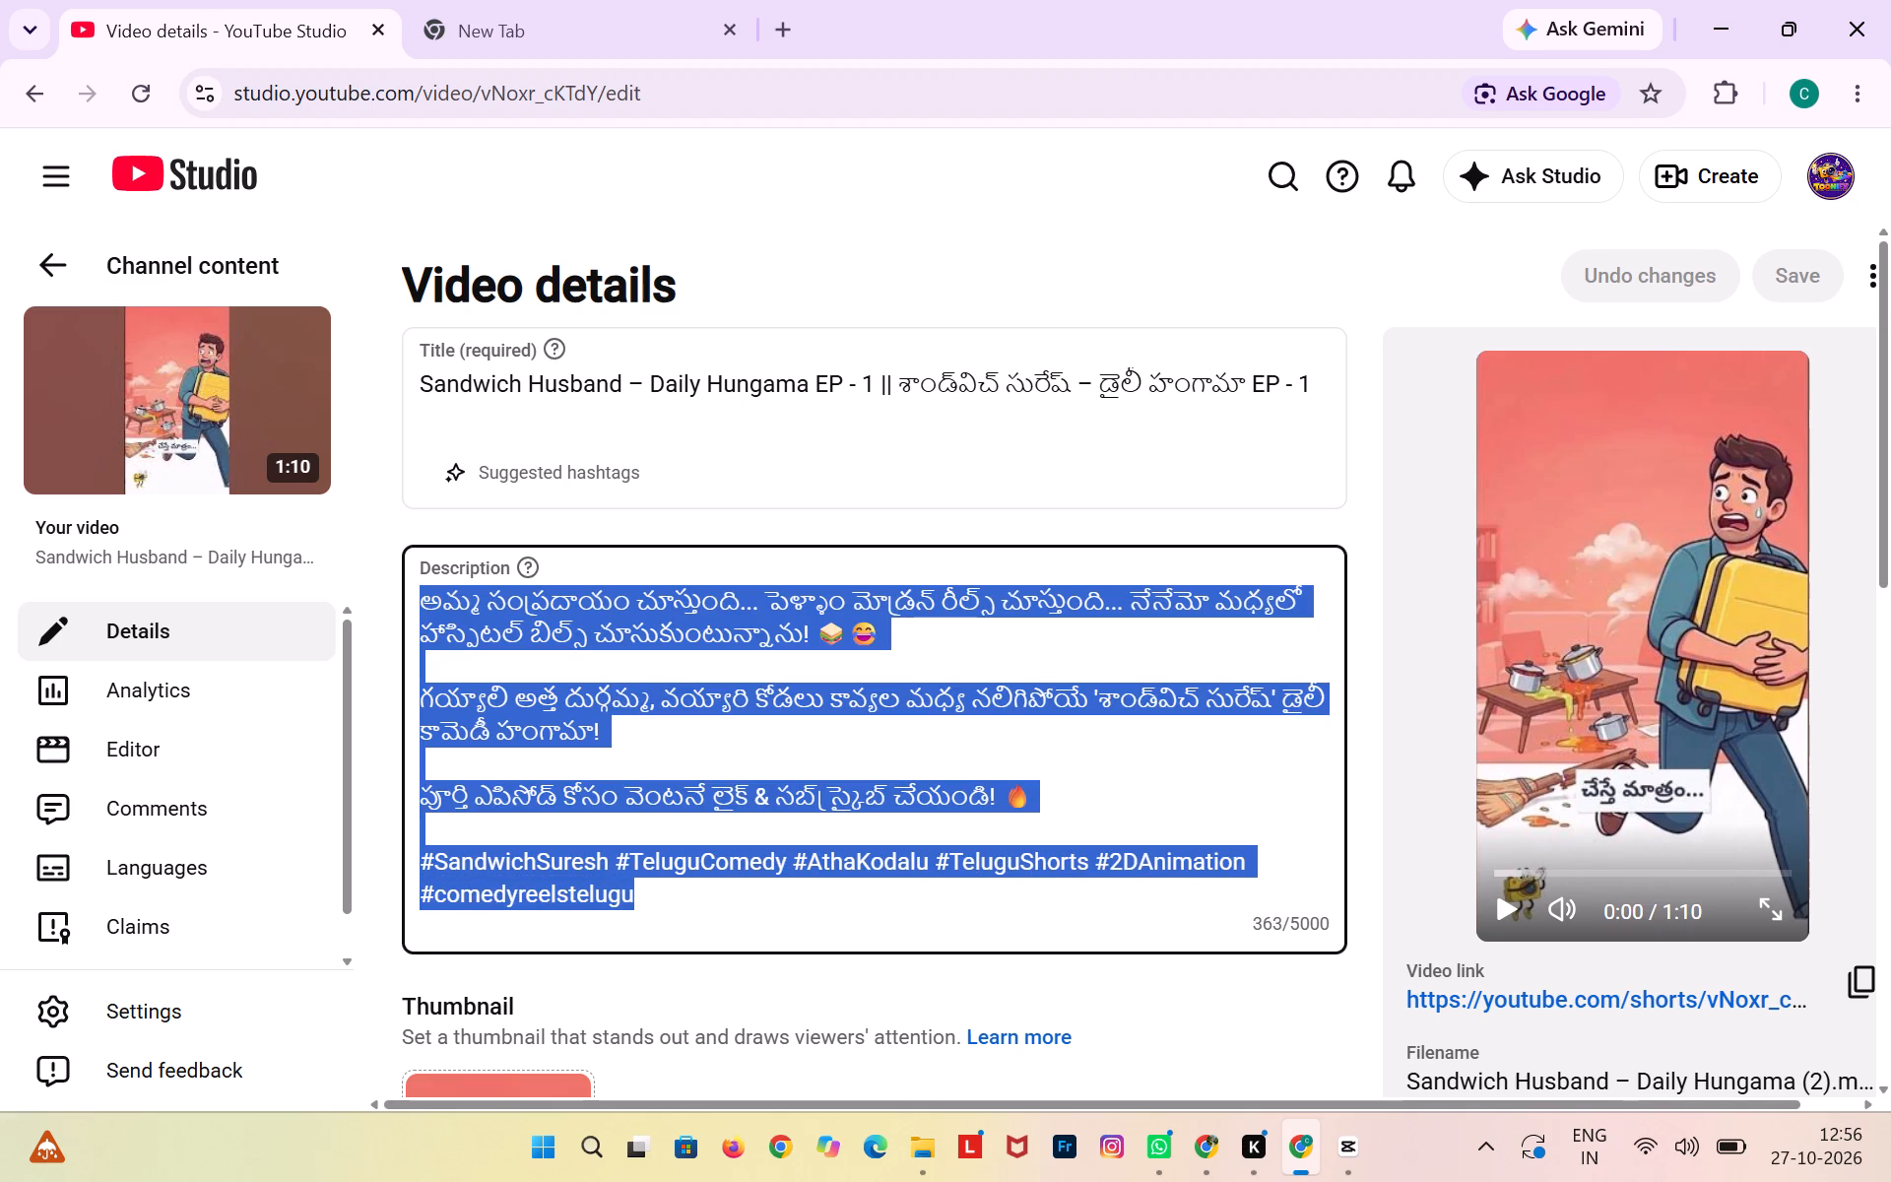
{"action": "key", "text": "ctrl+c"}
{"action": "left_click", "coordinate": [623, 29]}
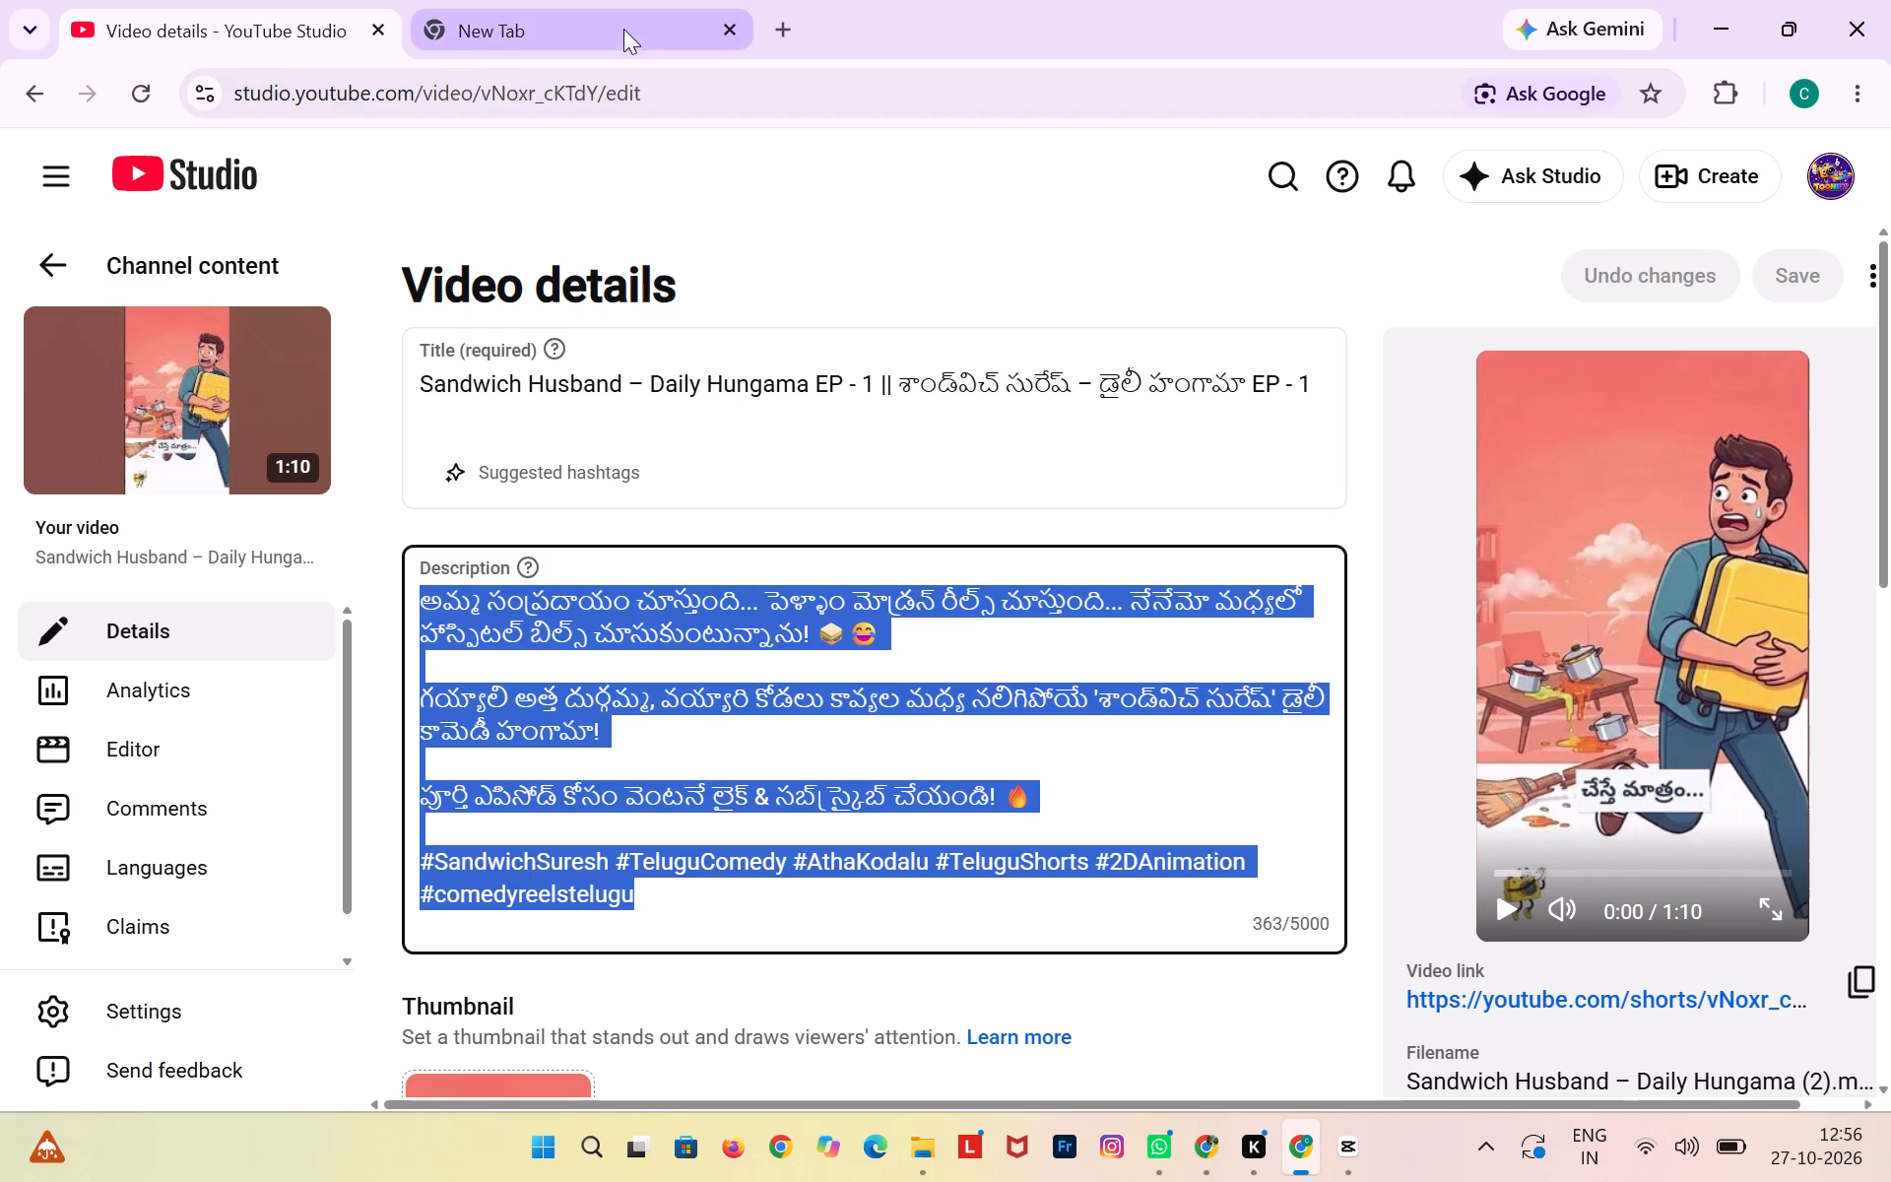
{"action": "left_click", "coordinate": [271, 19]}
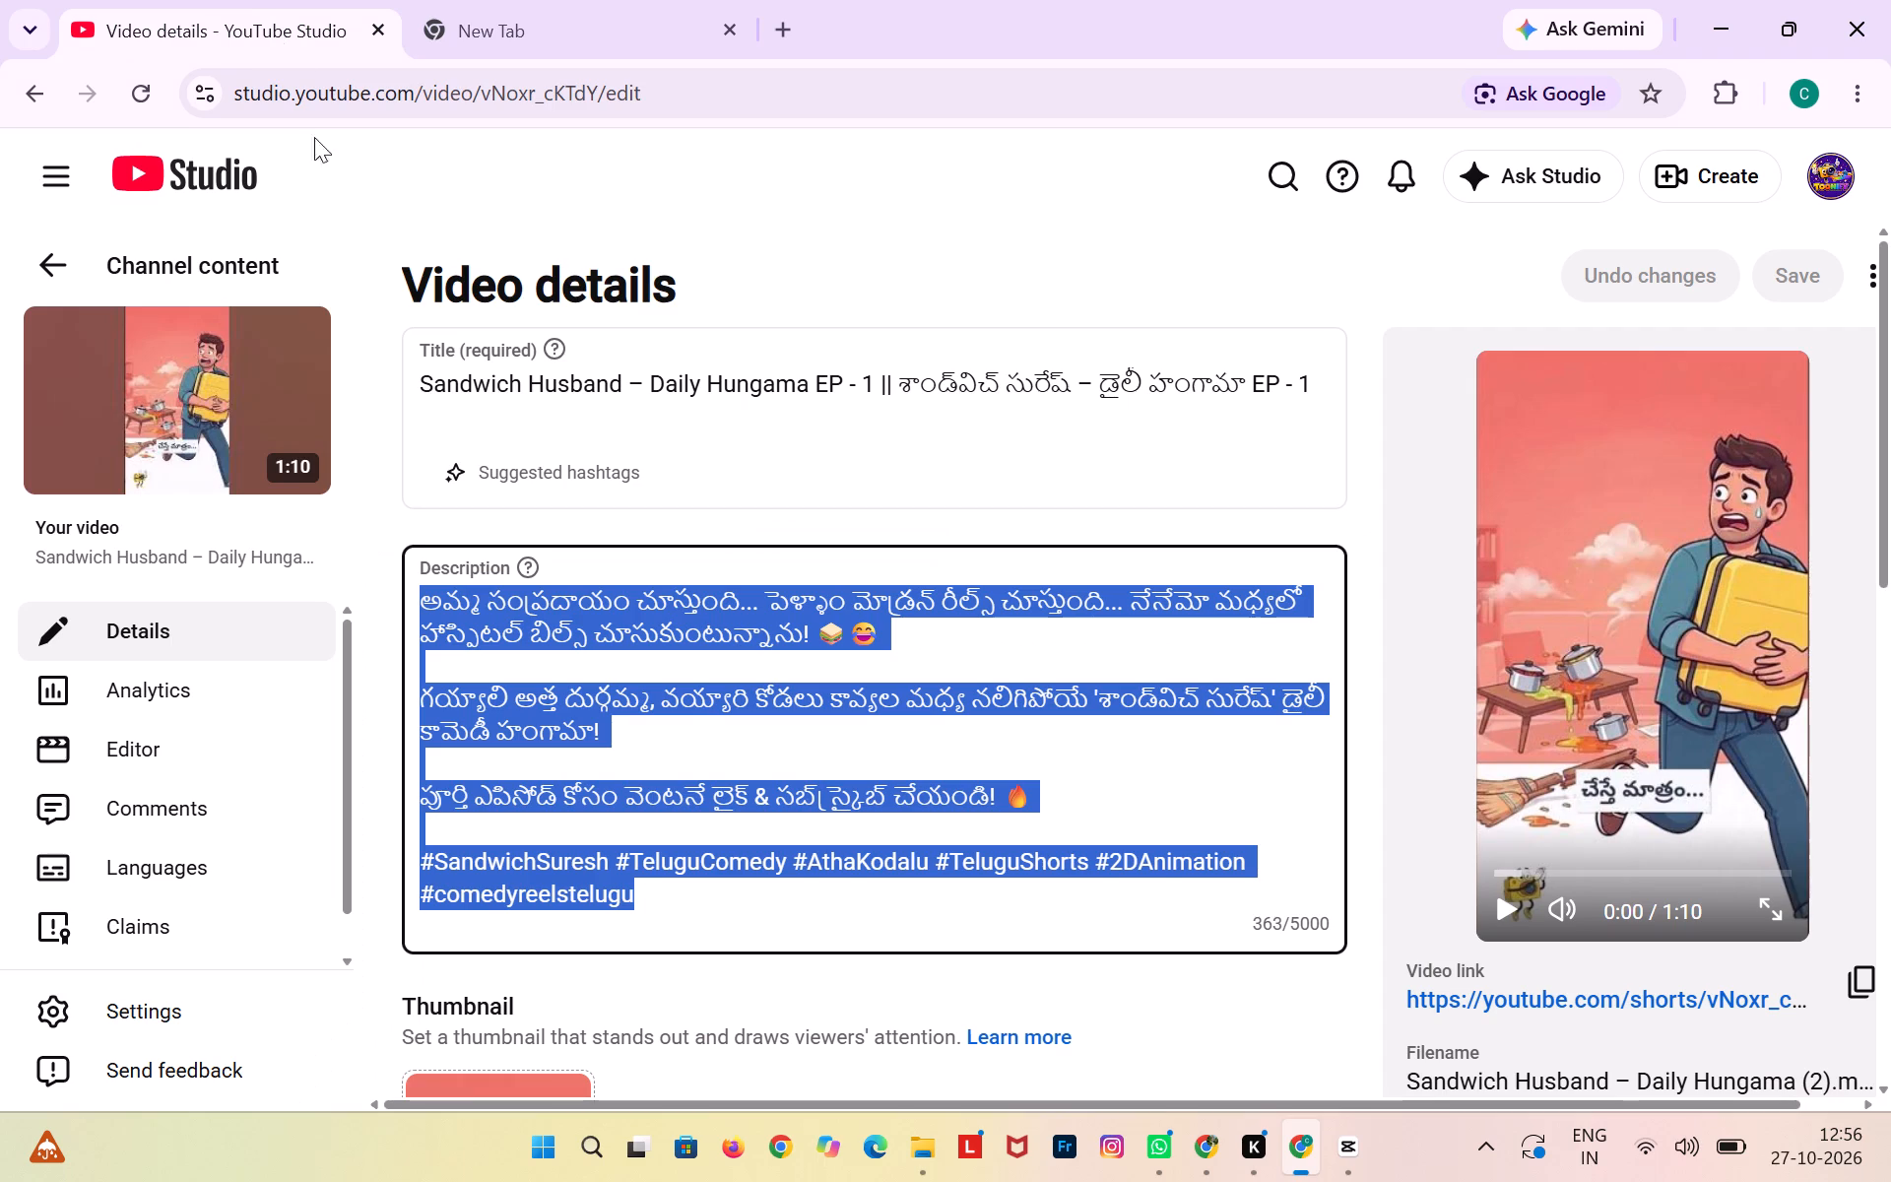
Return to the channel content and upload the video file Sandwich Husband – Daily Hungama EP-2 from the capcut videos folder.
{"action": "left_click", "coordinate": [56, 255]}
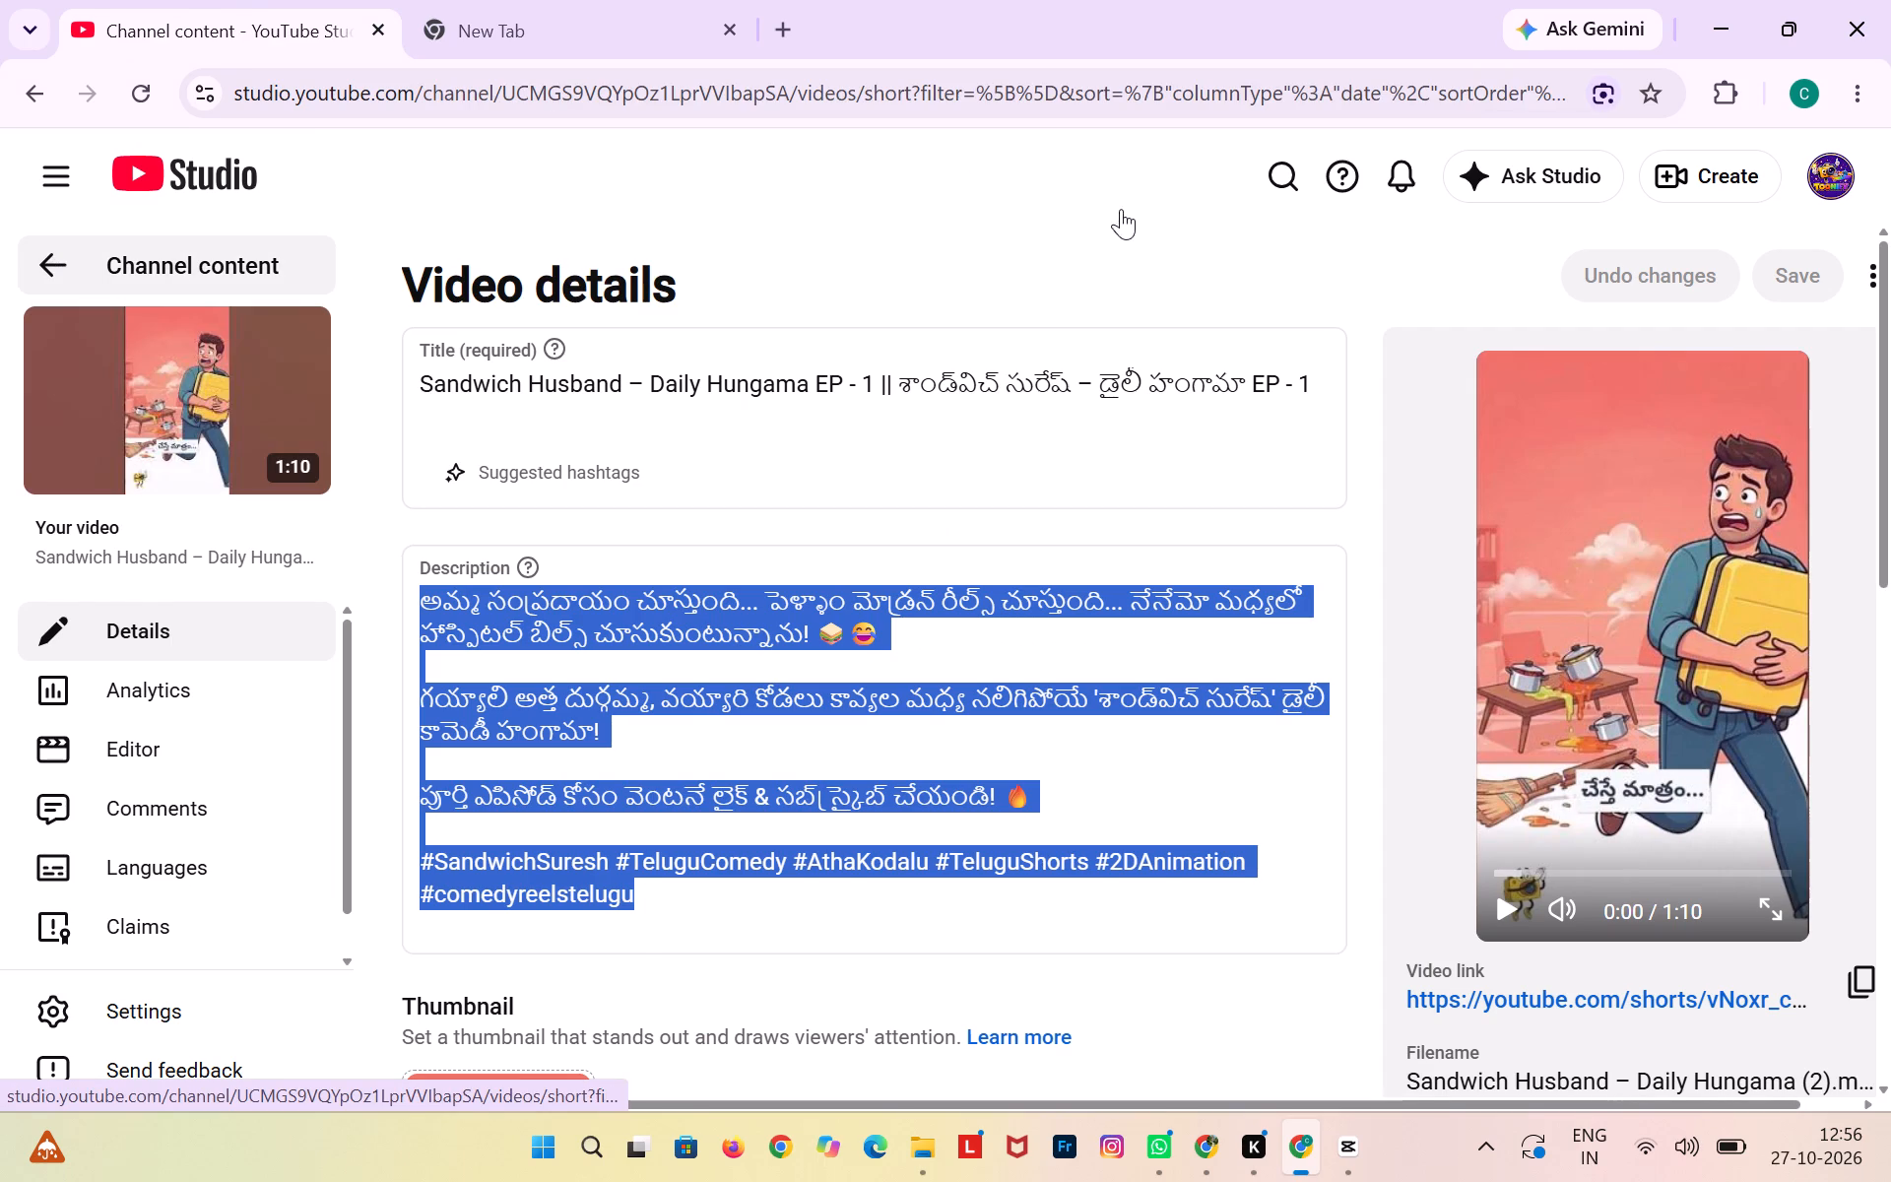
{"action": "left_click", "coordinate": [1728, 180]}
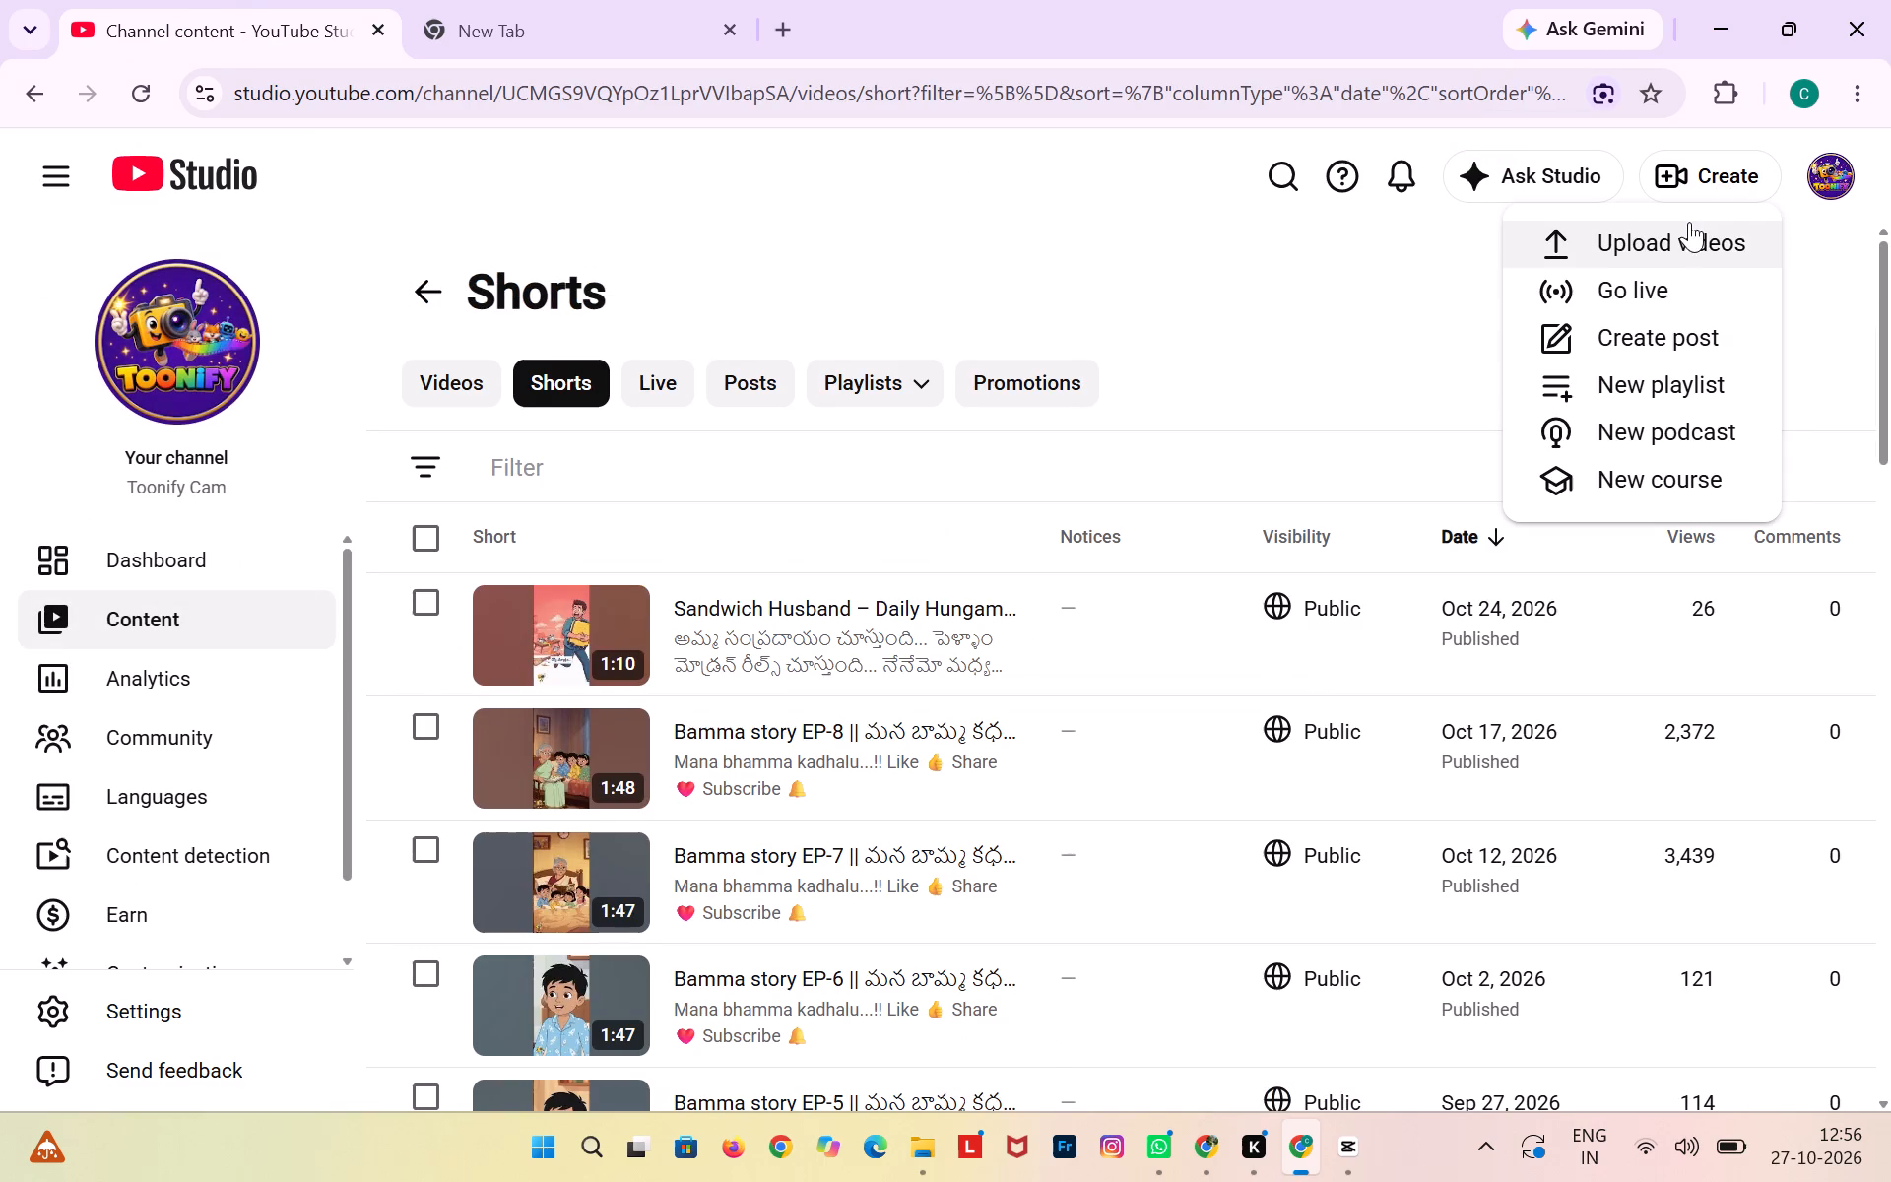
{"action": "left_click", "coordinate": [1693, 233]}
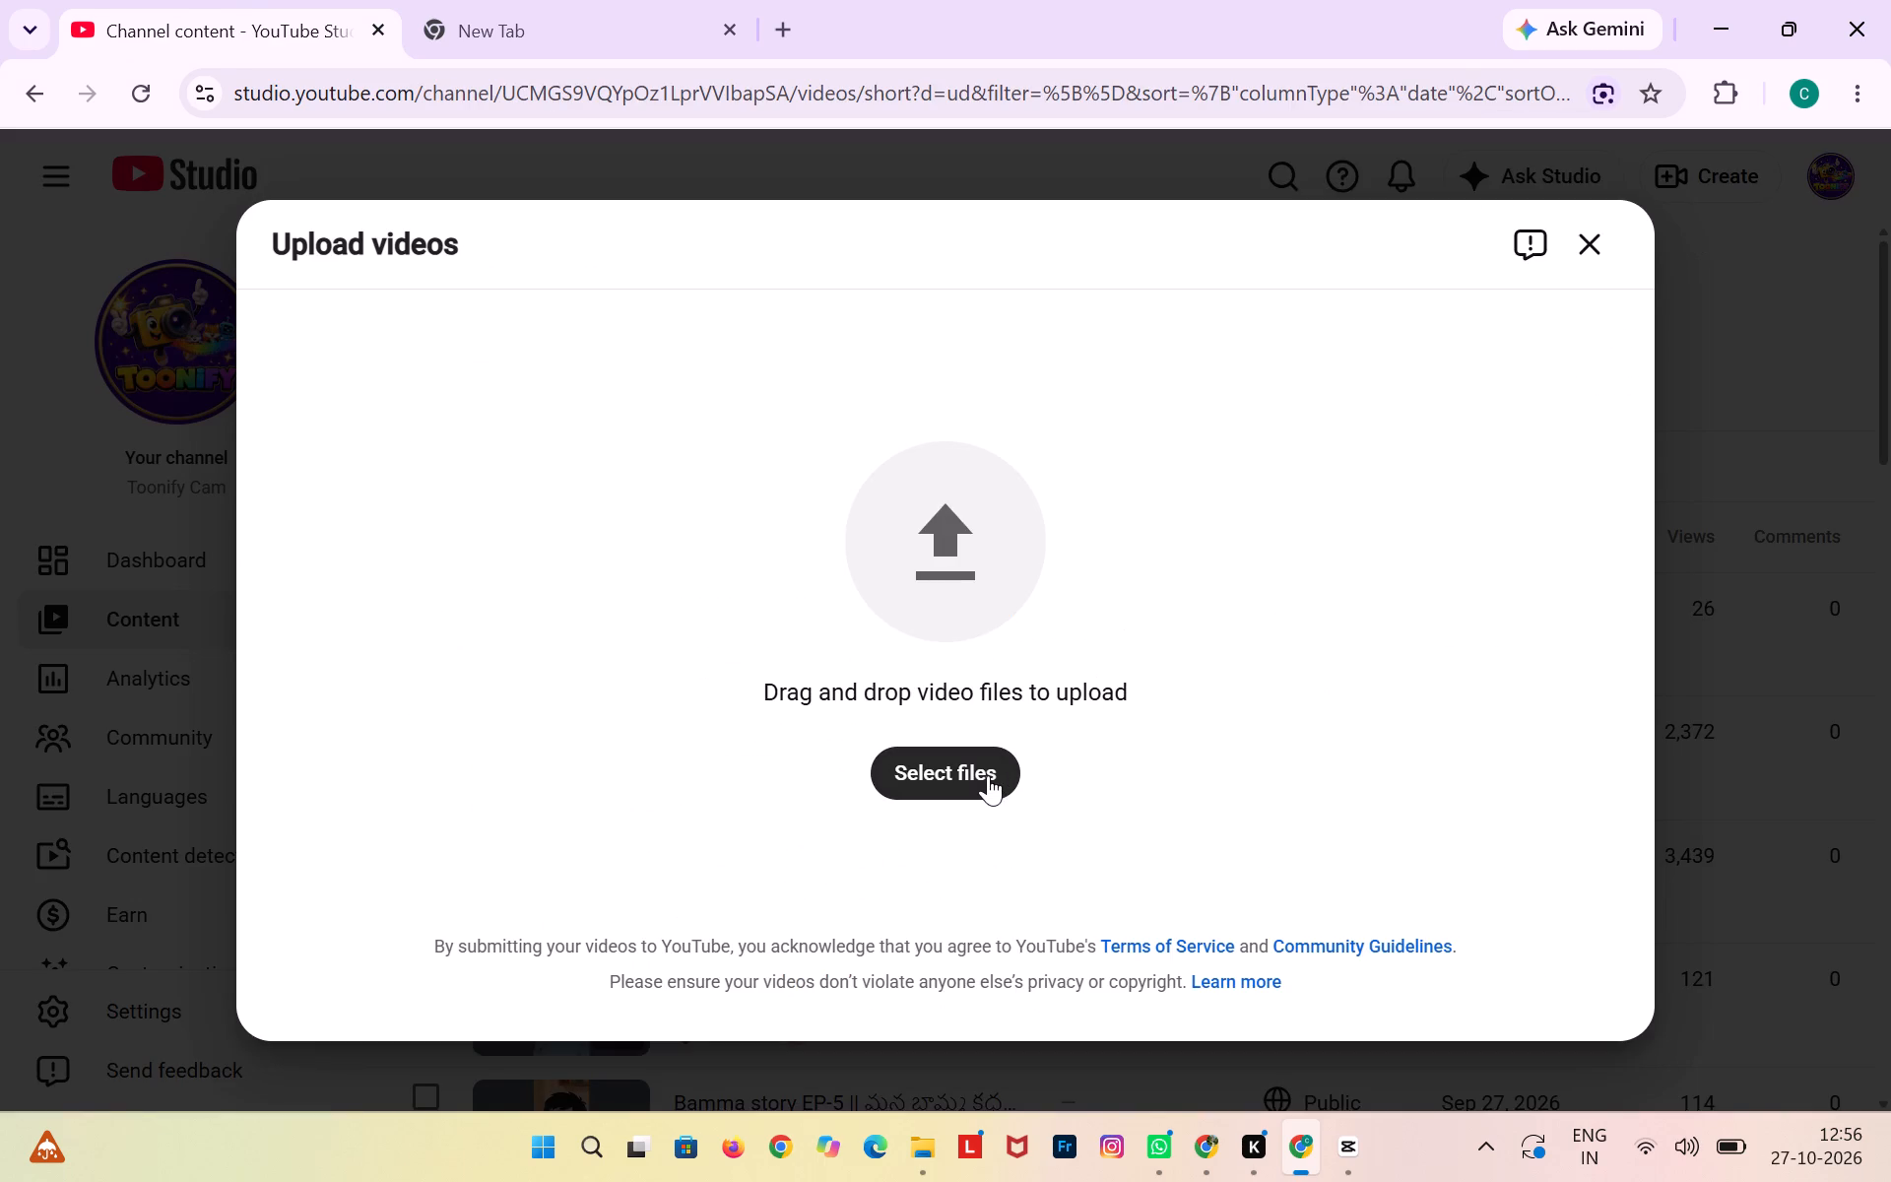
{"action": "left_click", "coordinate": [988, 775]}
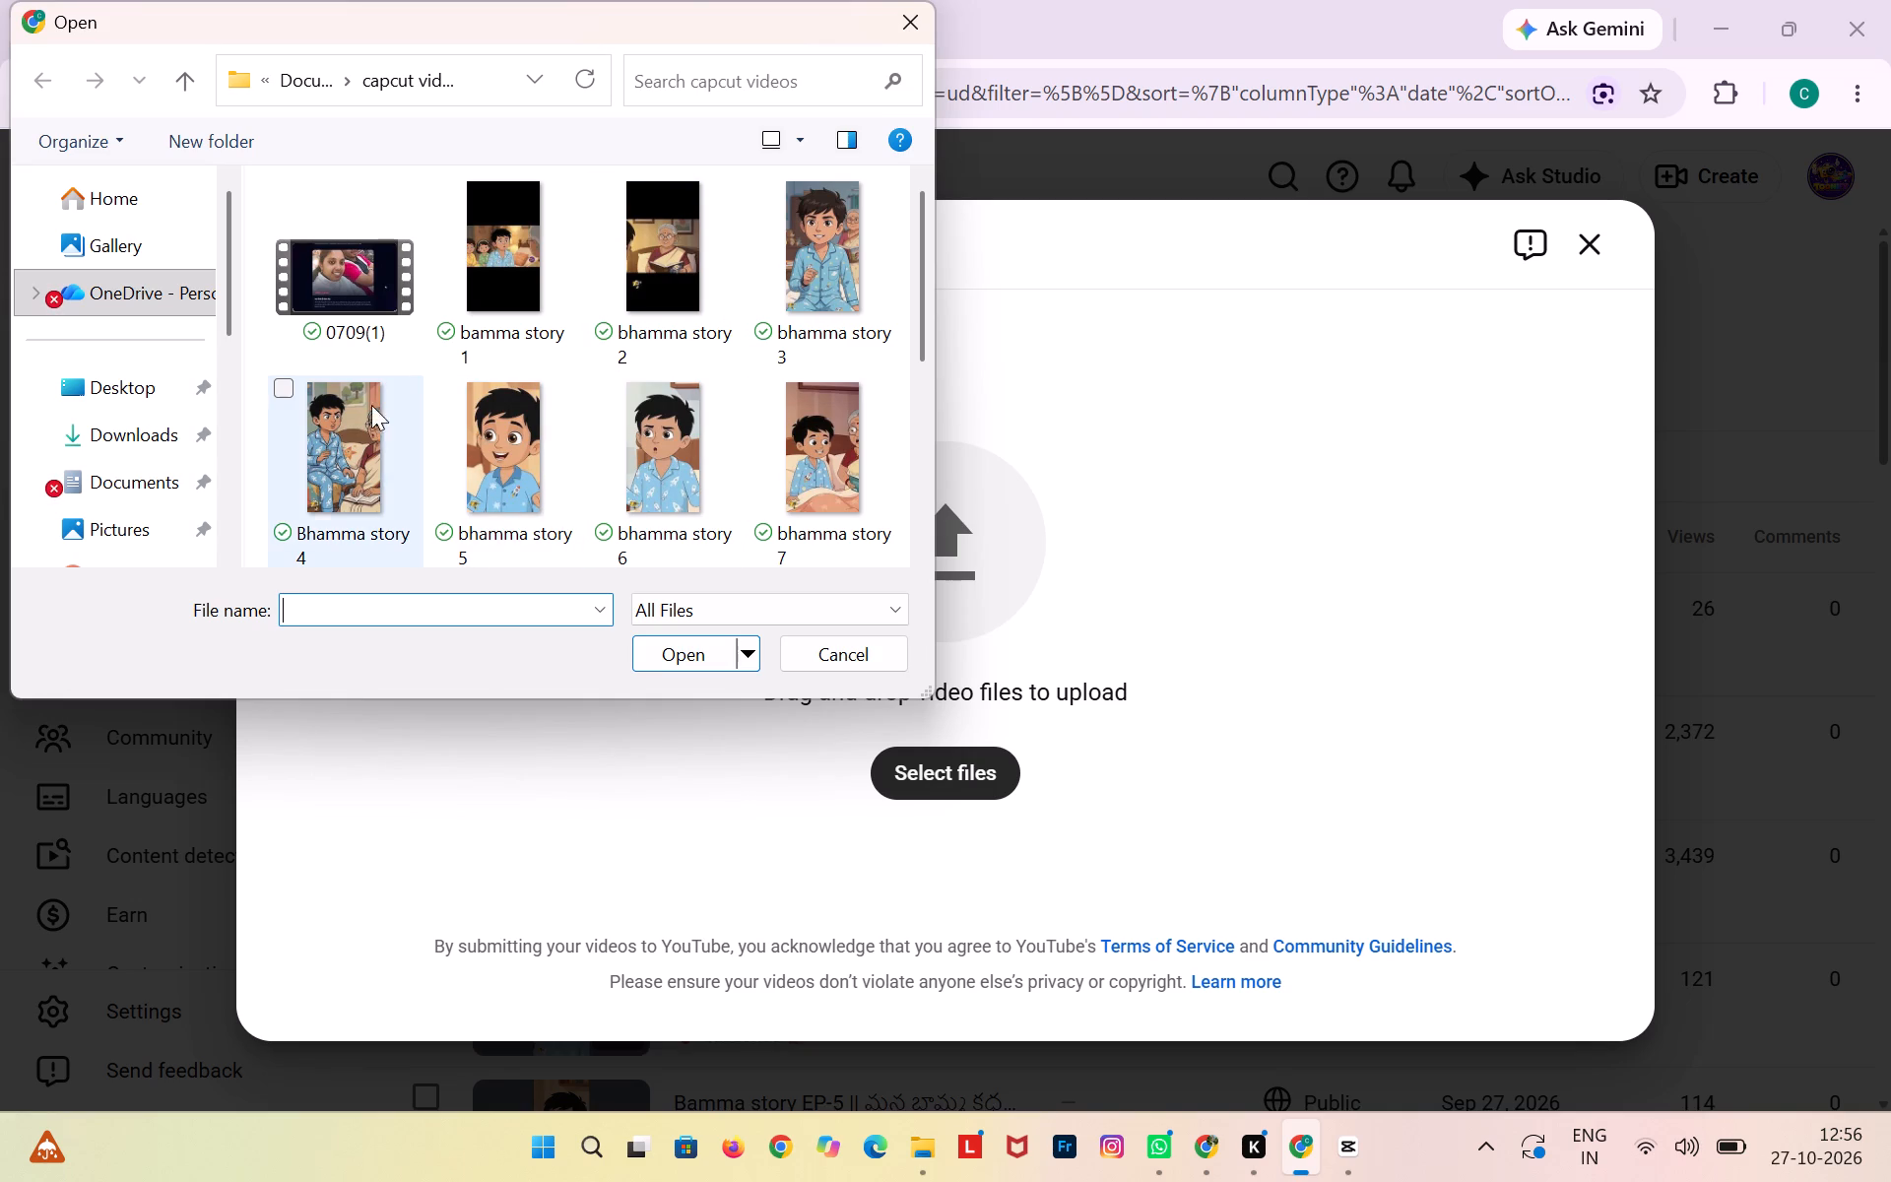
{"action": "scroll", "coordinate": [348, 405], "scroll_direction": "down", "scroll_amount": 2}
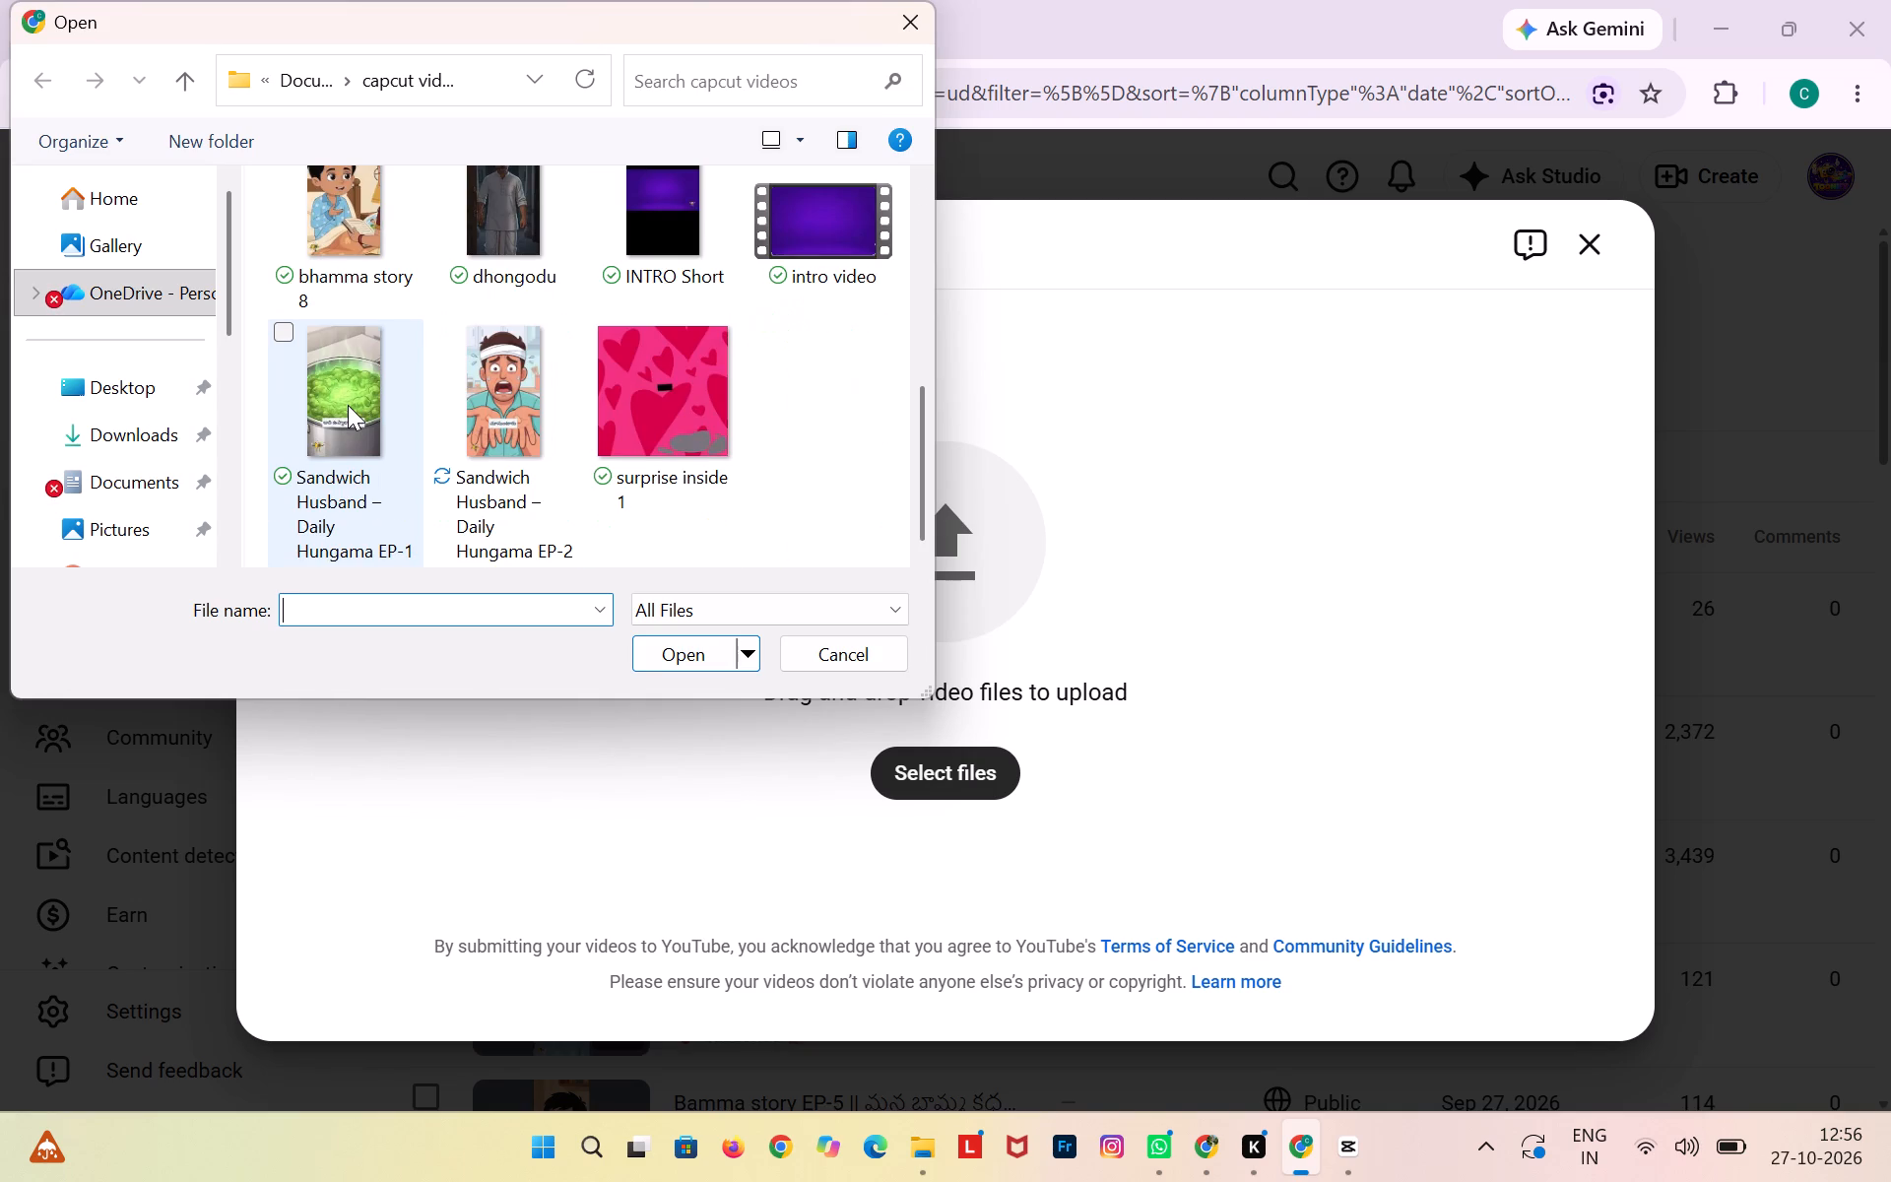
{"action": "scroll", "coordinate": [348, 405], "scroll_direction": "down", "scroll_amount": 1}
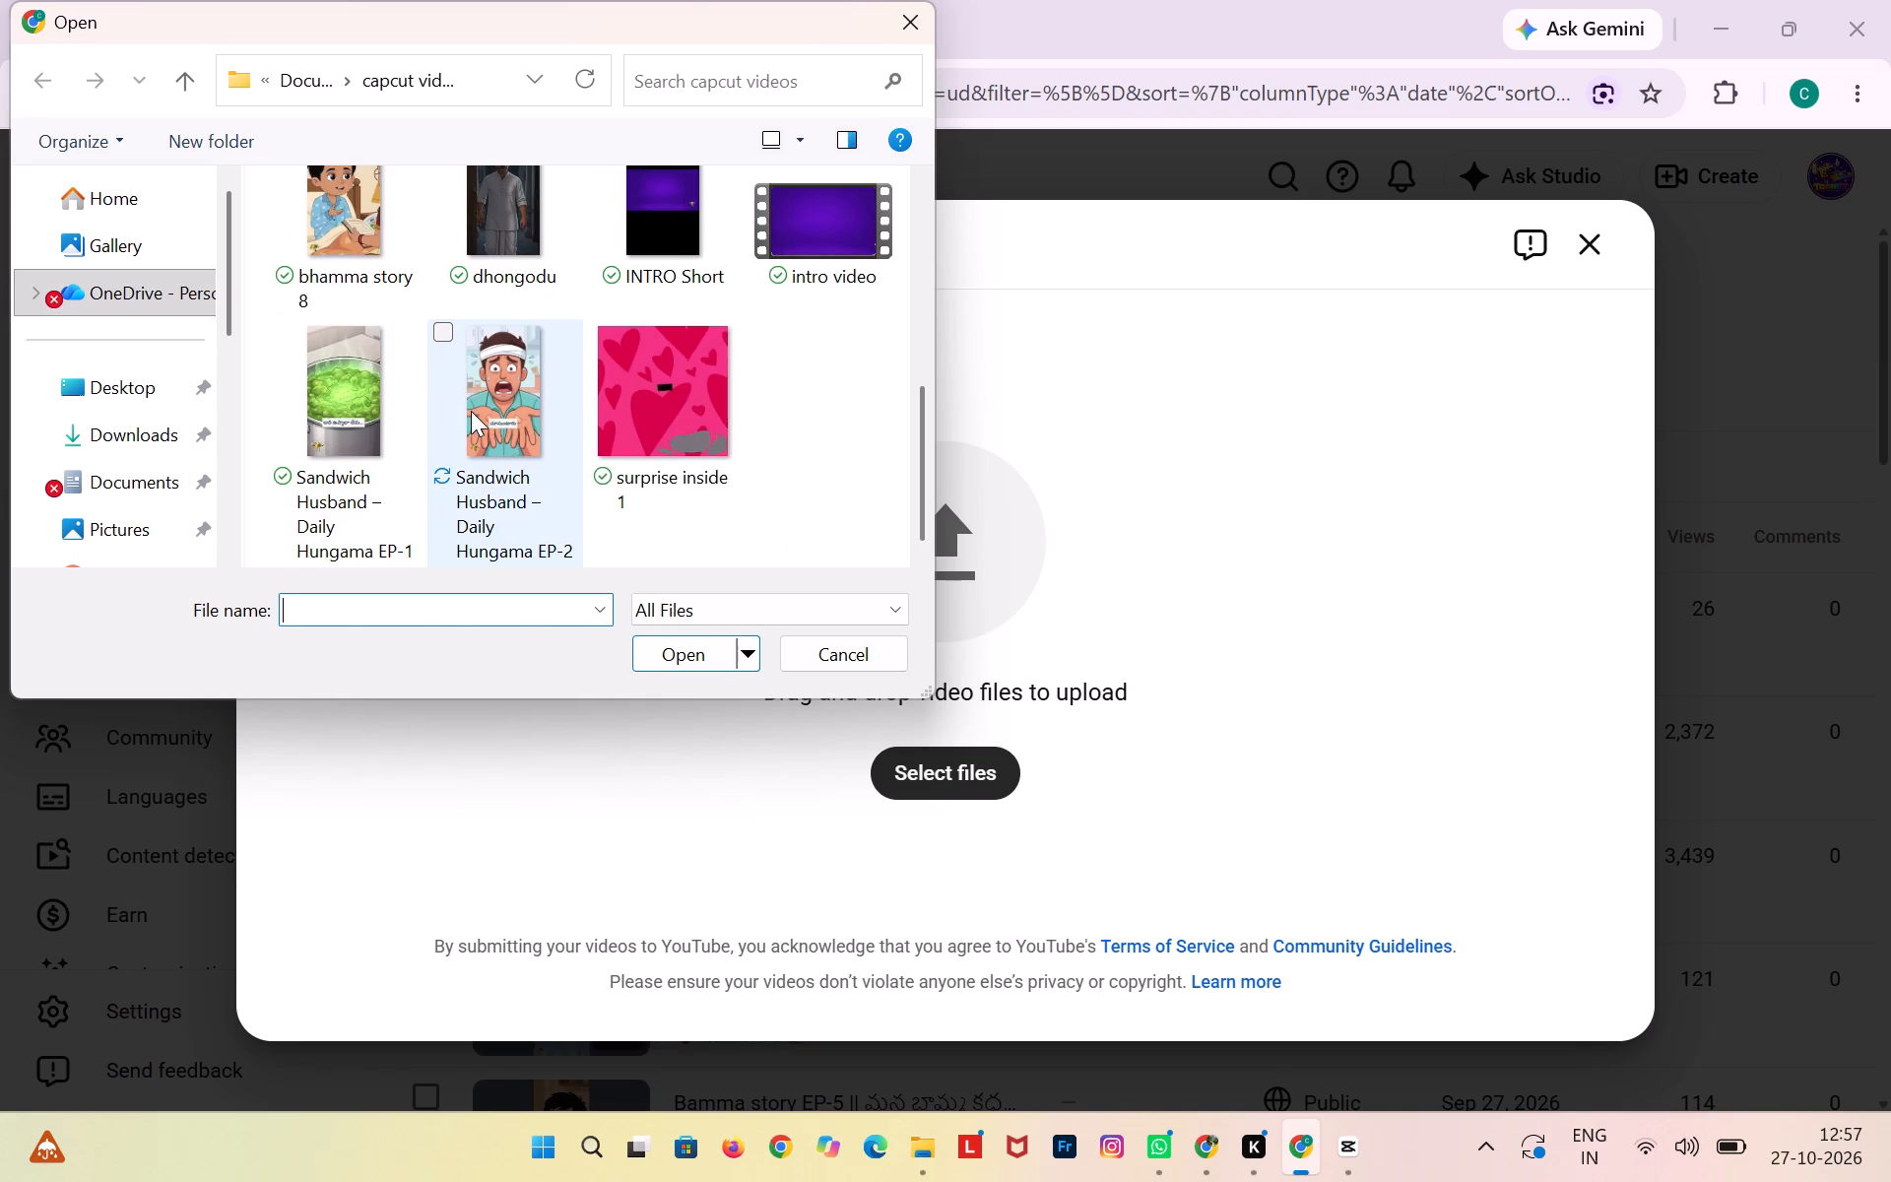
{"action": "left_click", "coordinate": [471, 411]}
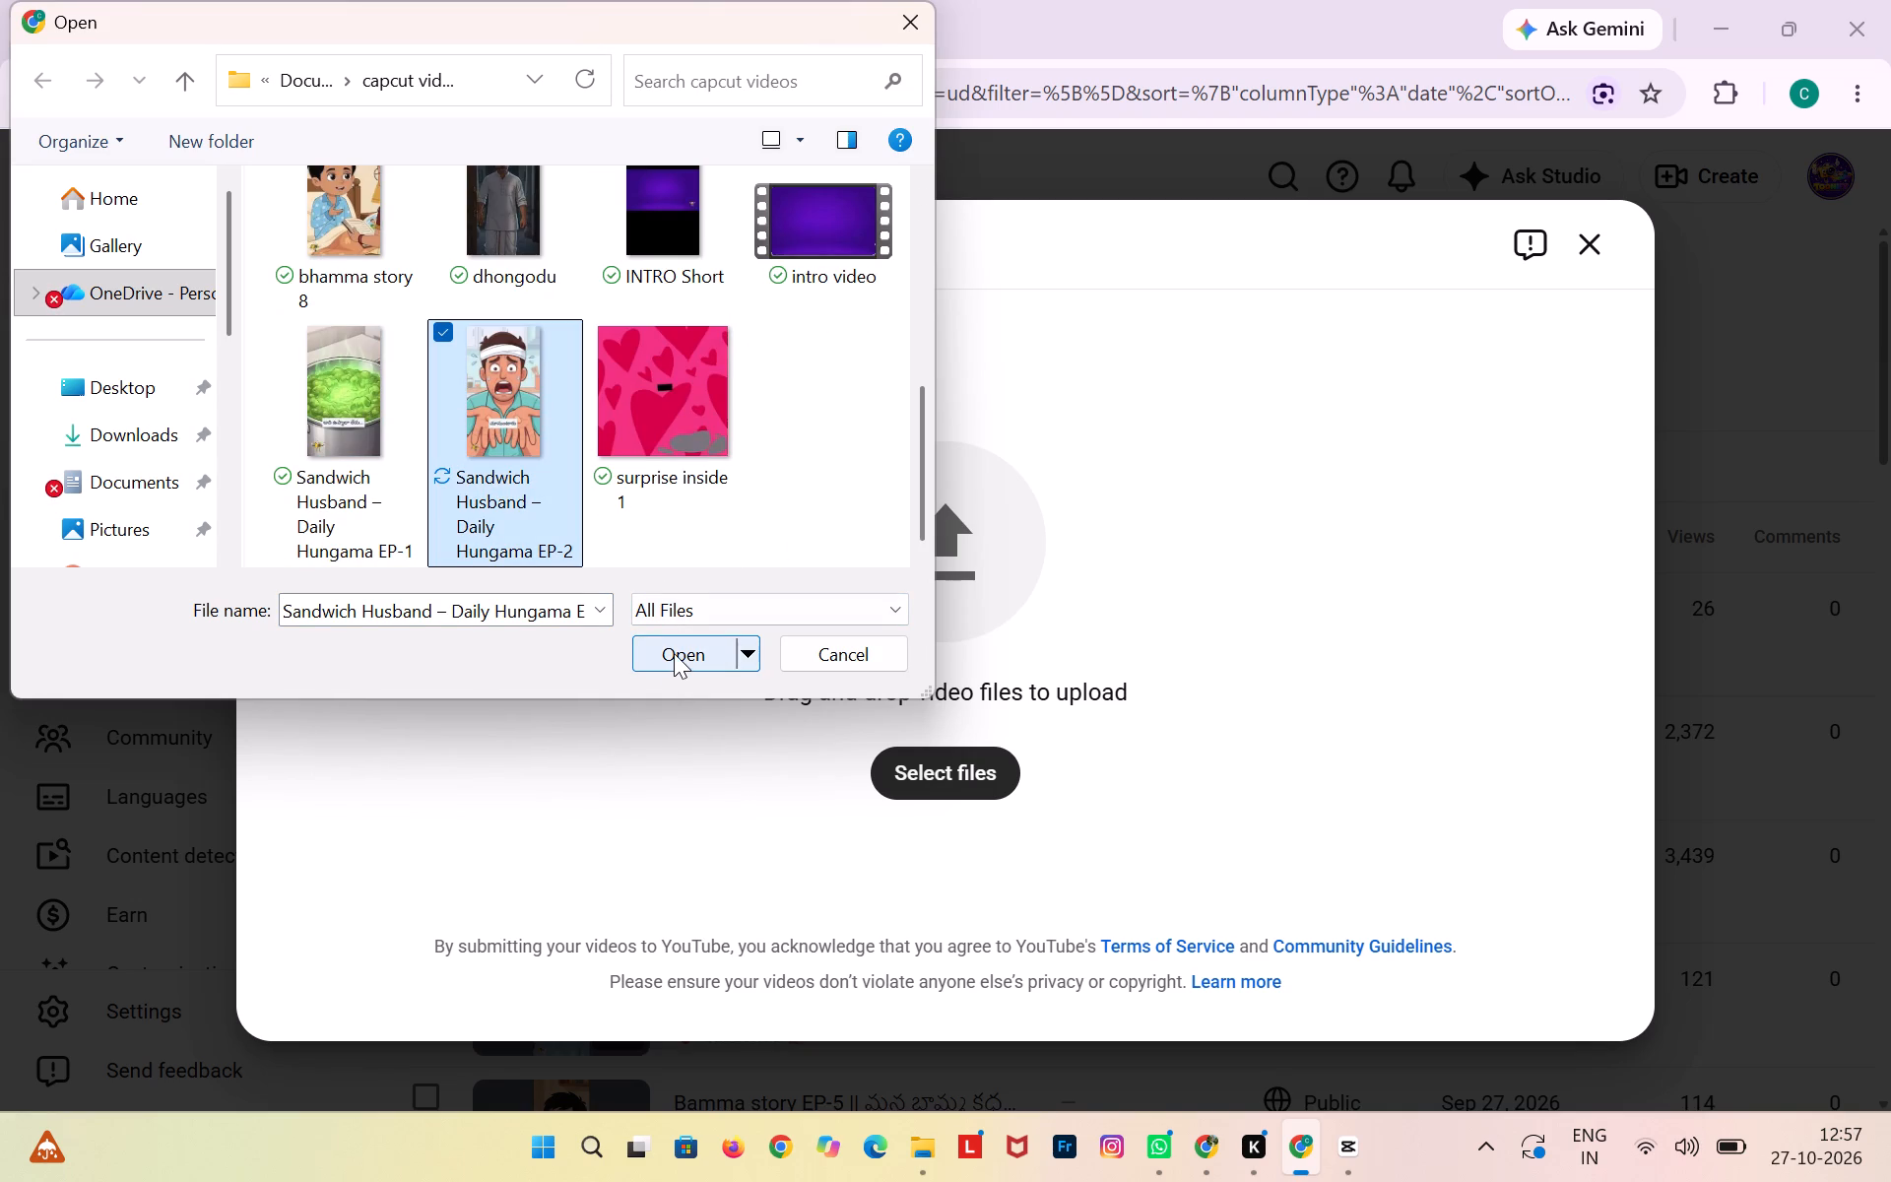
{"action": "left_click", "coordinate": [674, 653]}
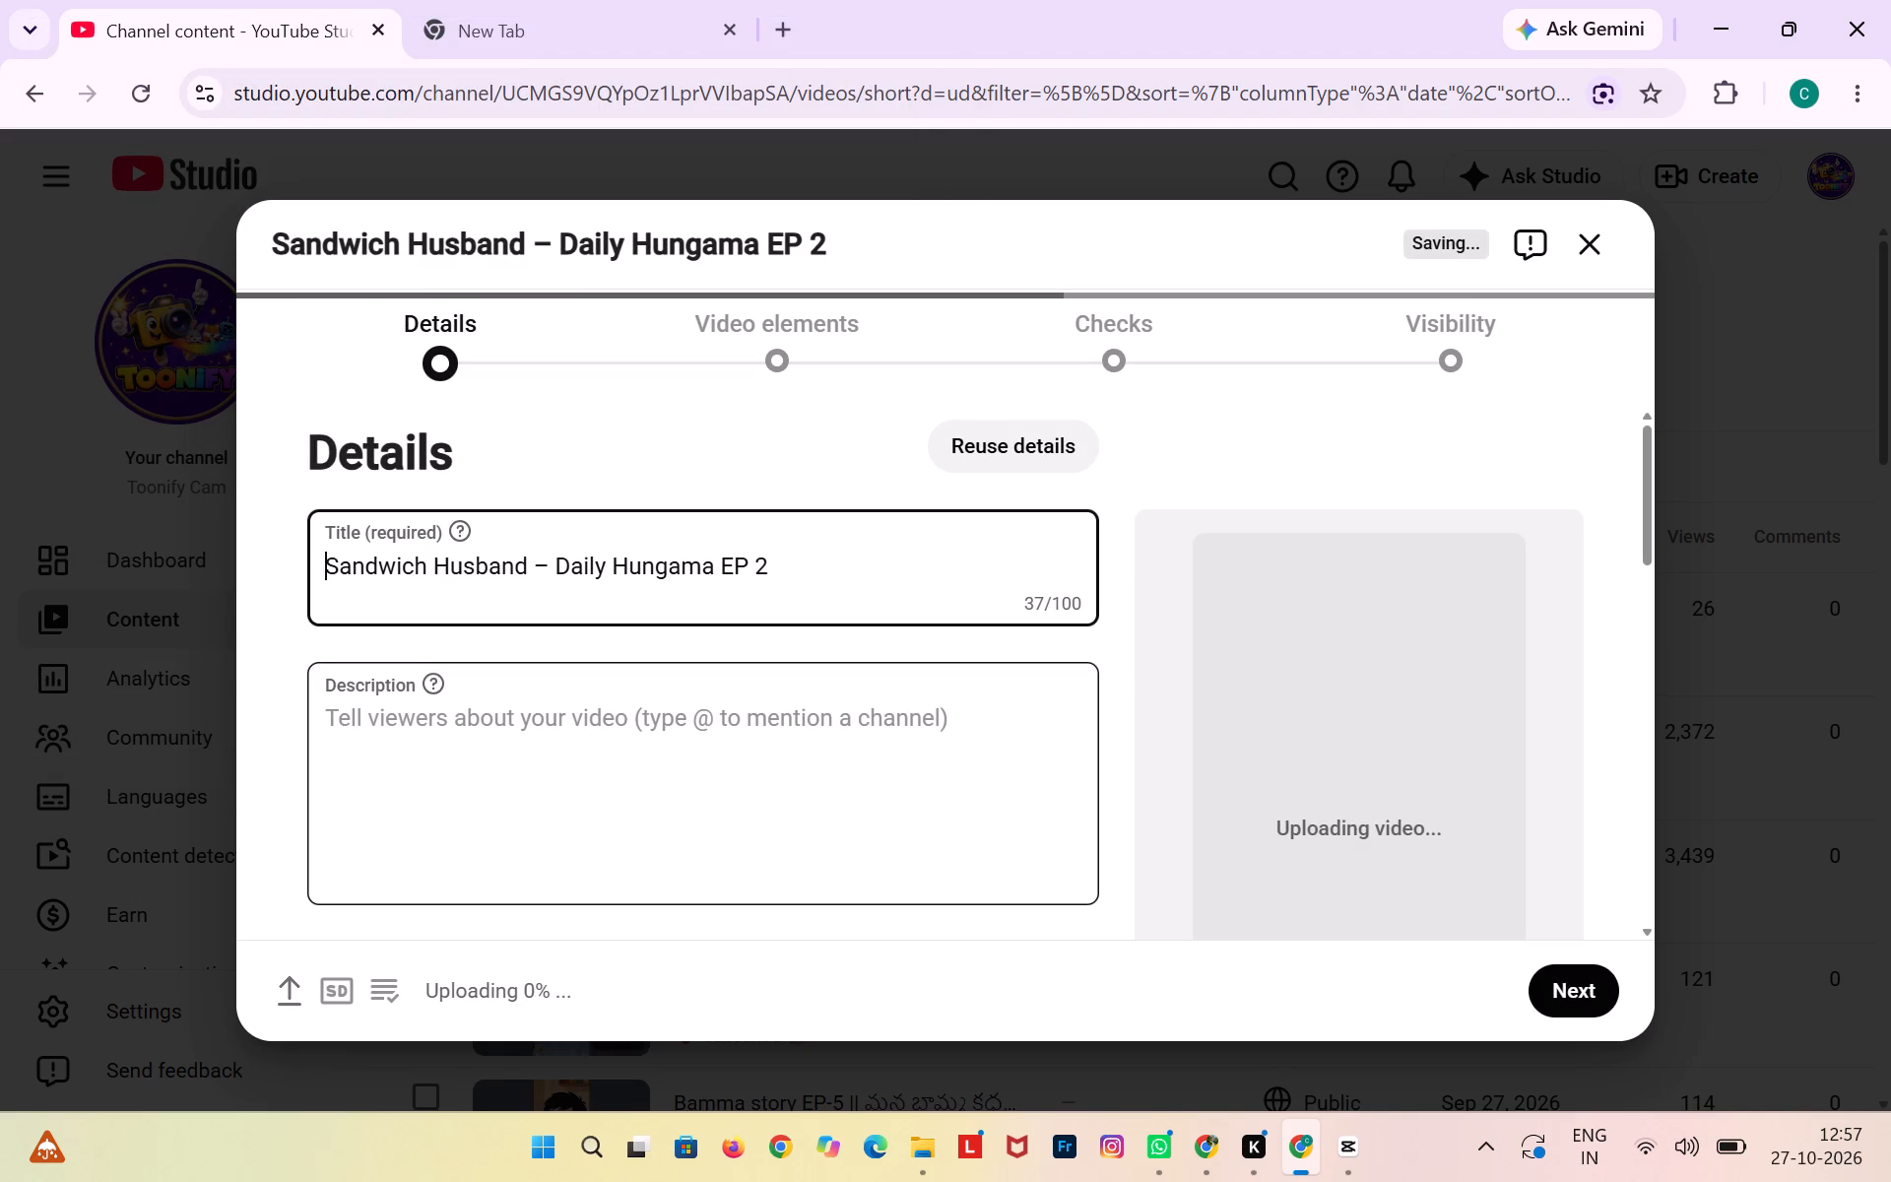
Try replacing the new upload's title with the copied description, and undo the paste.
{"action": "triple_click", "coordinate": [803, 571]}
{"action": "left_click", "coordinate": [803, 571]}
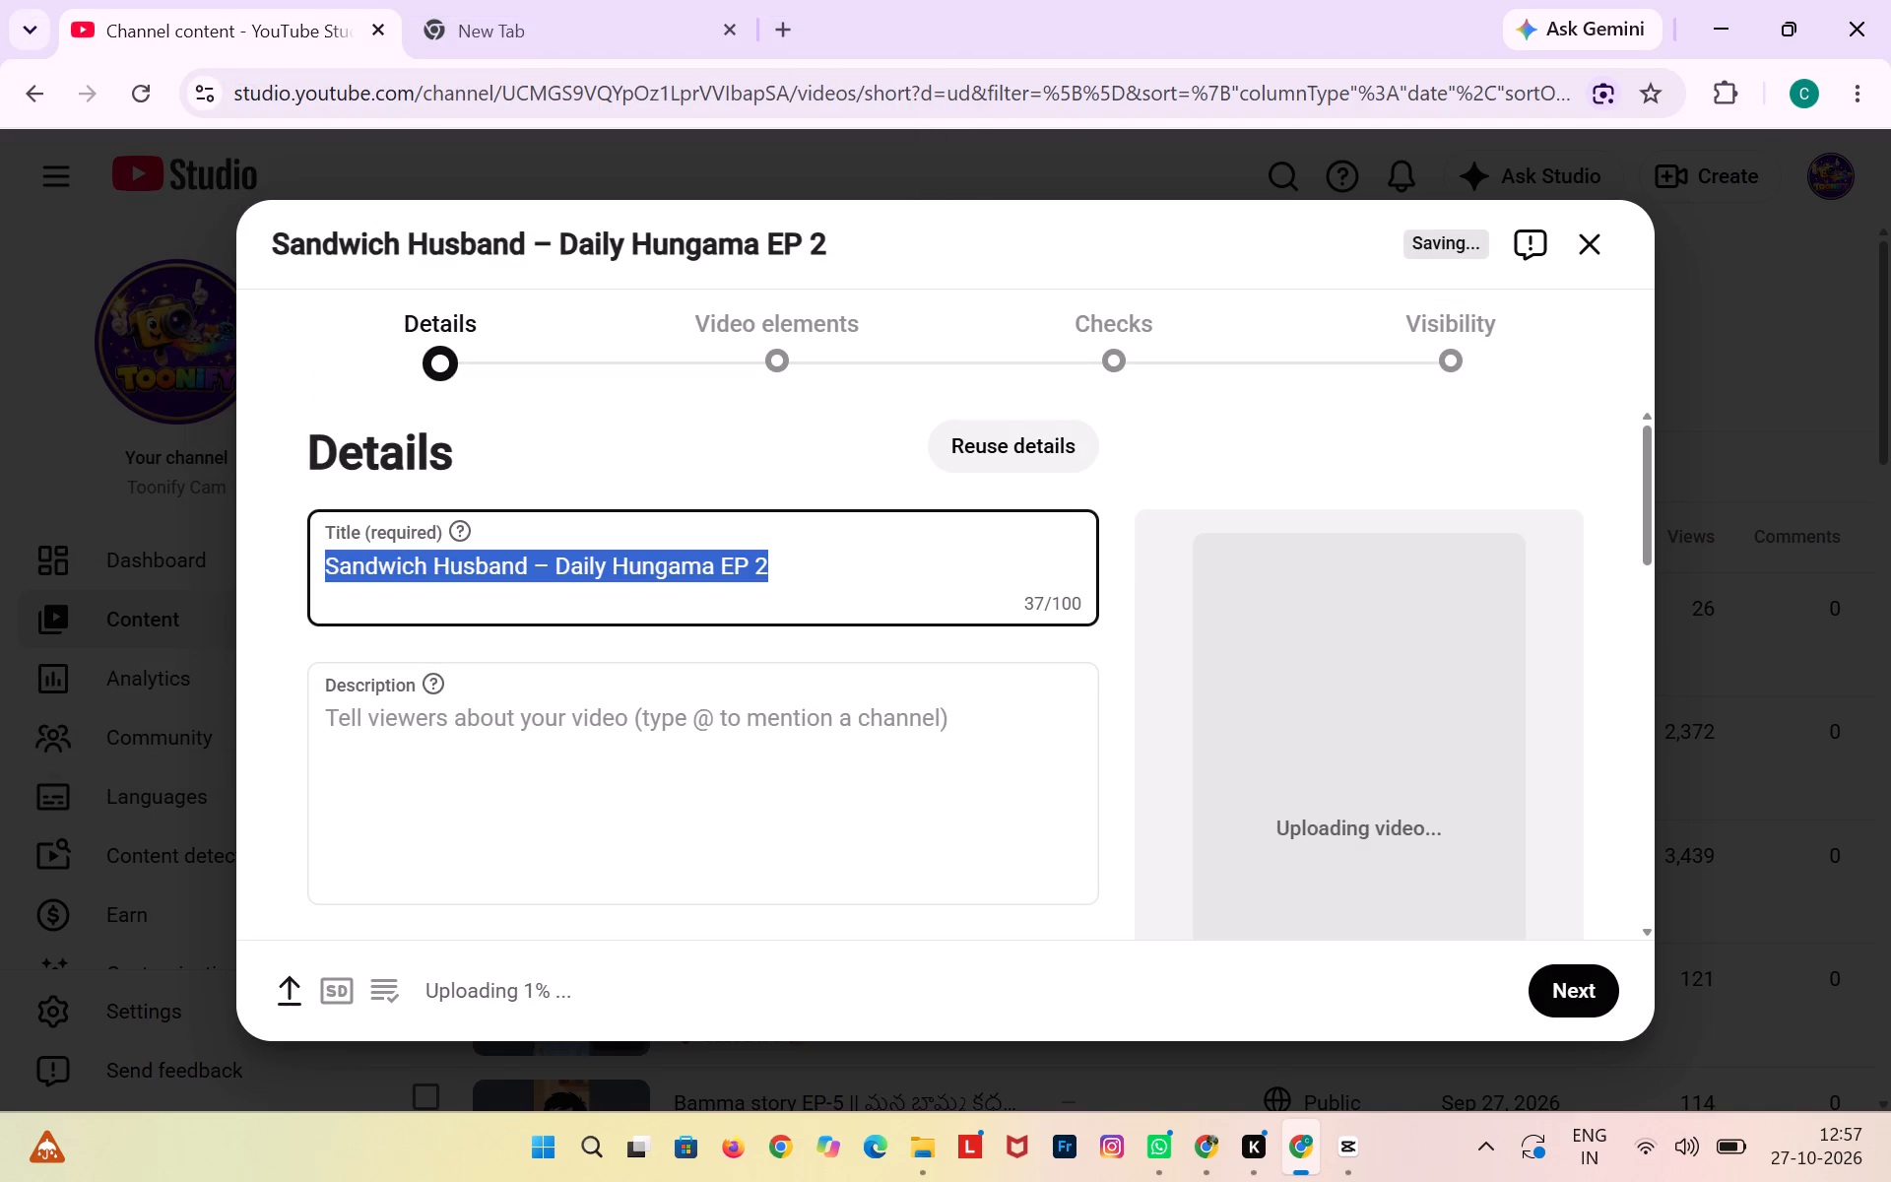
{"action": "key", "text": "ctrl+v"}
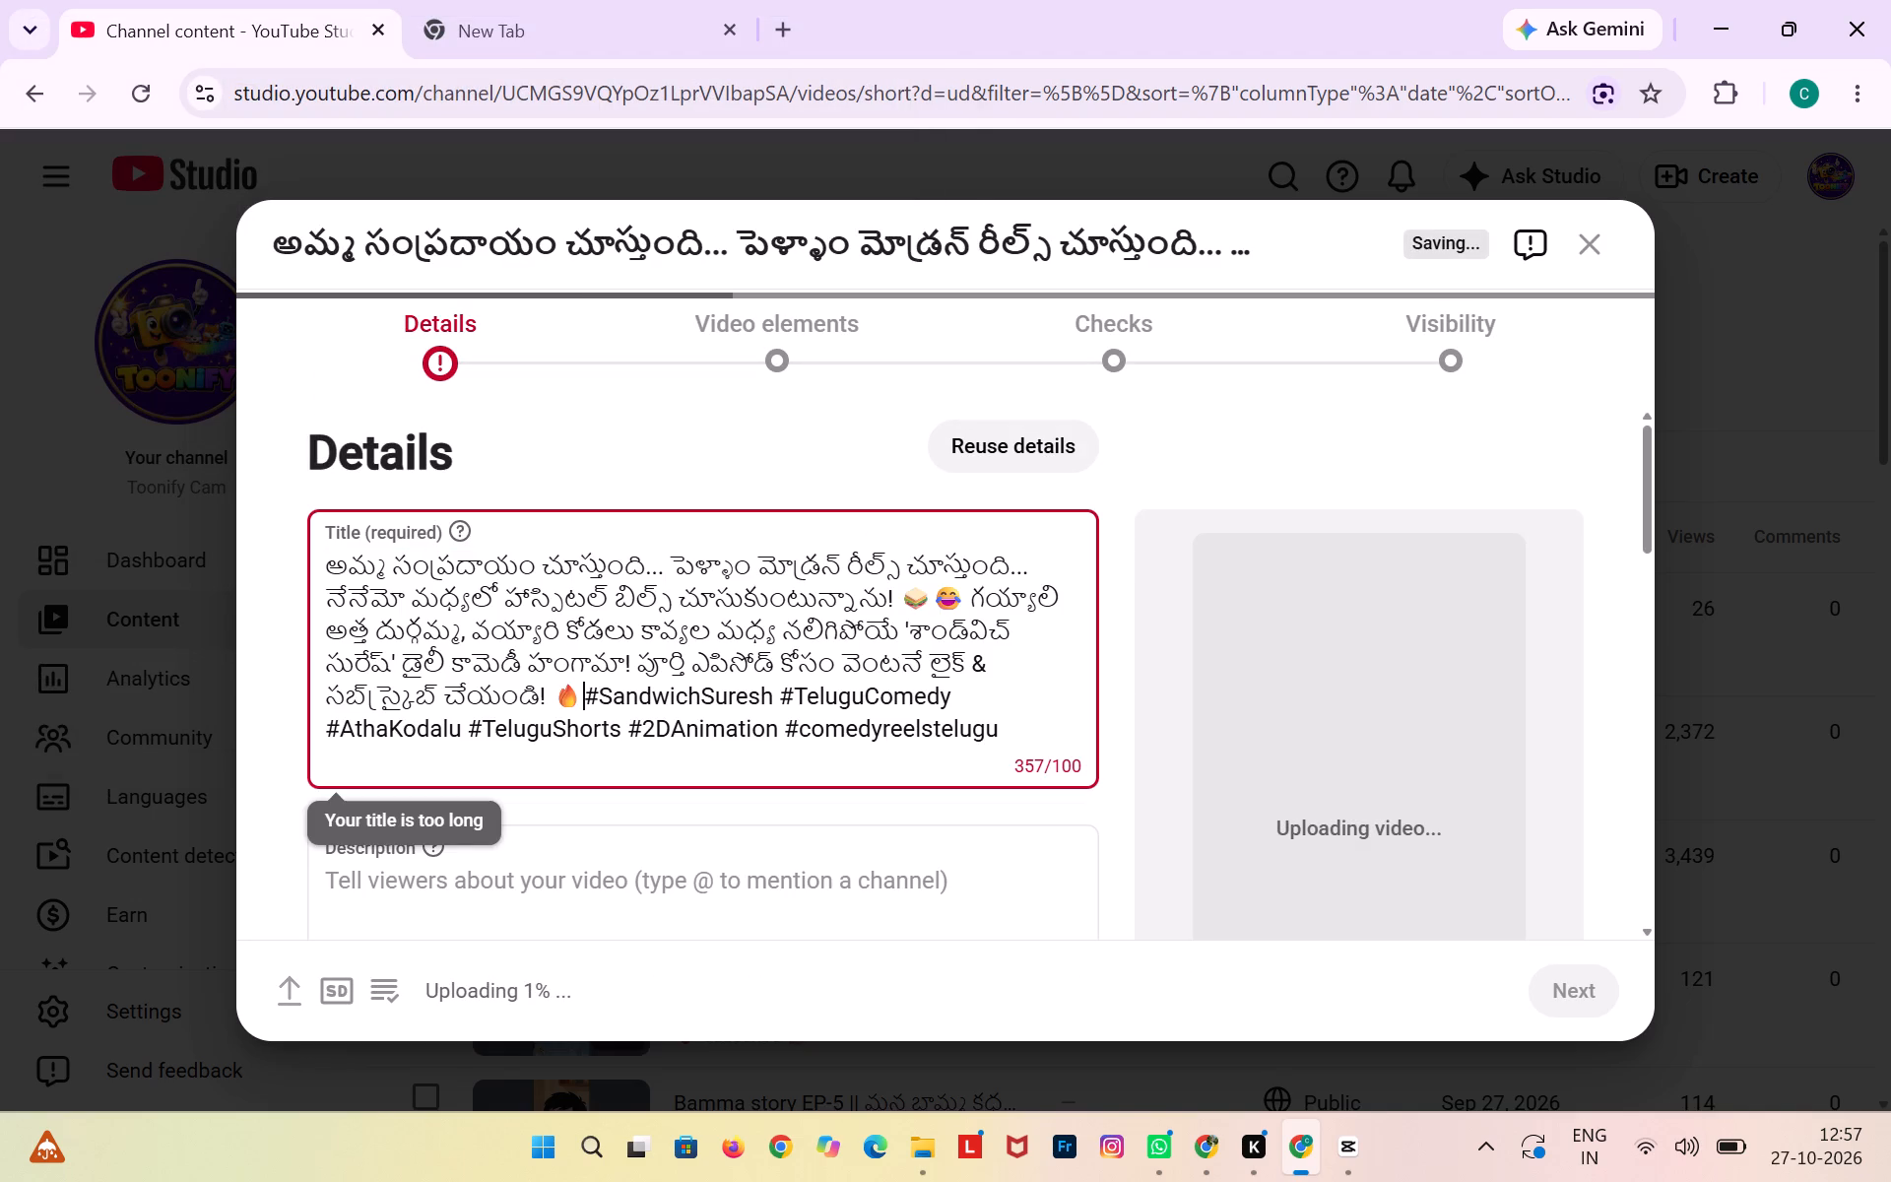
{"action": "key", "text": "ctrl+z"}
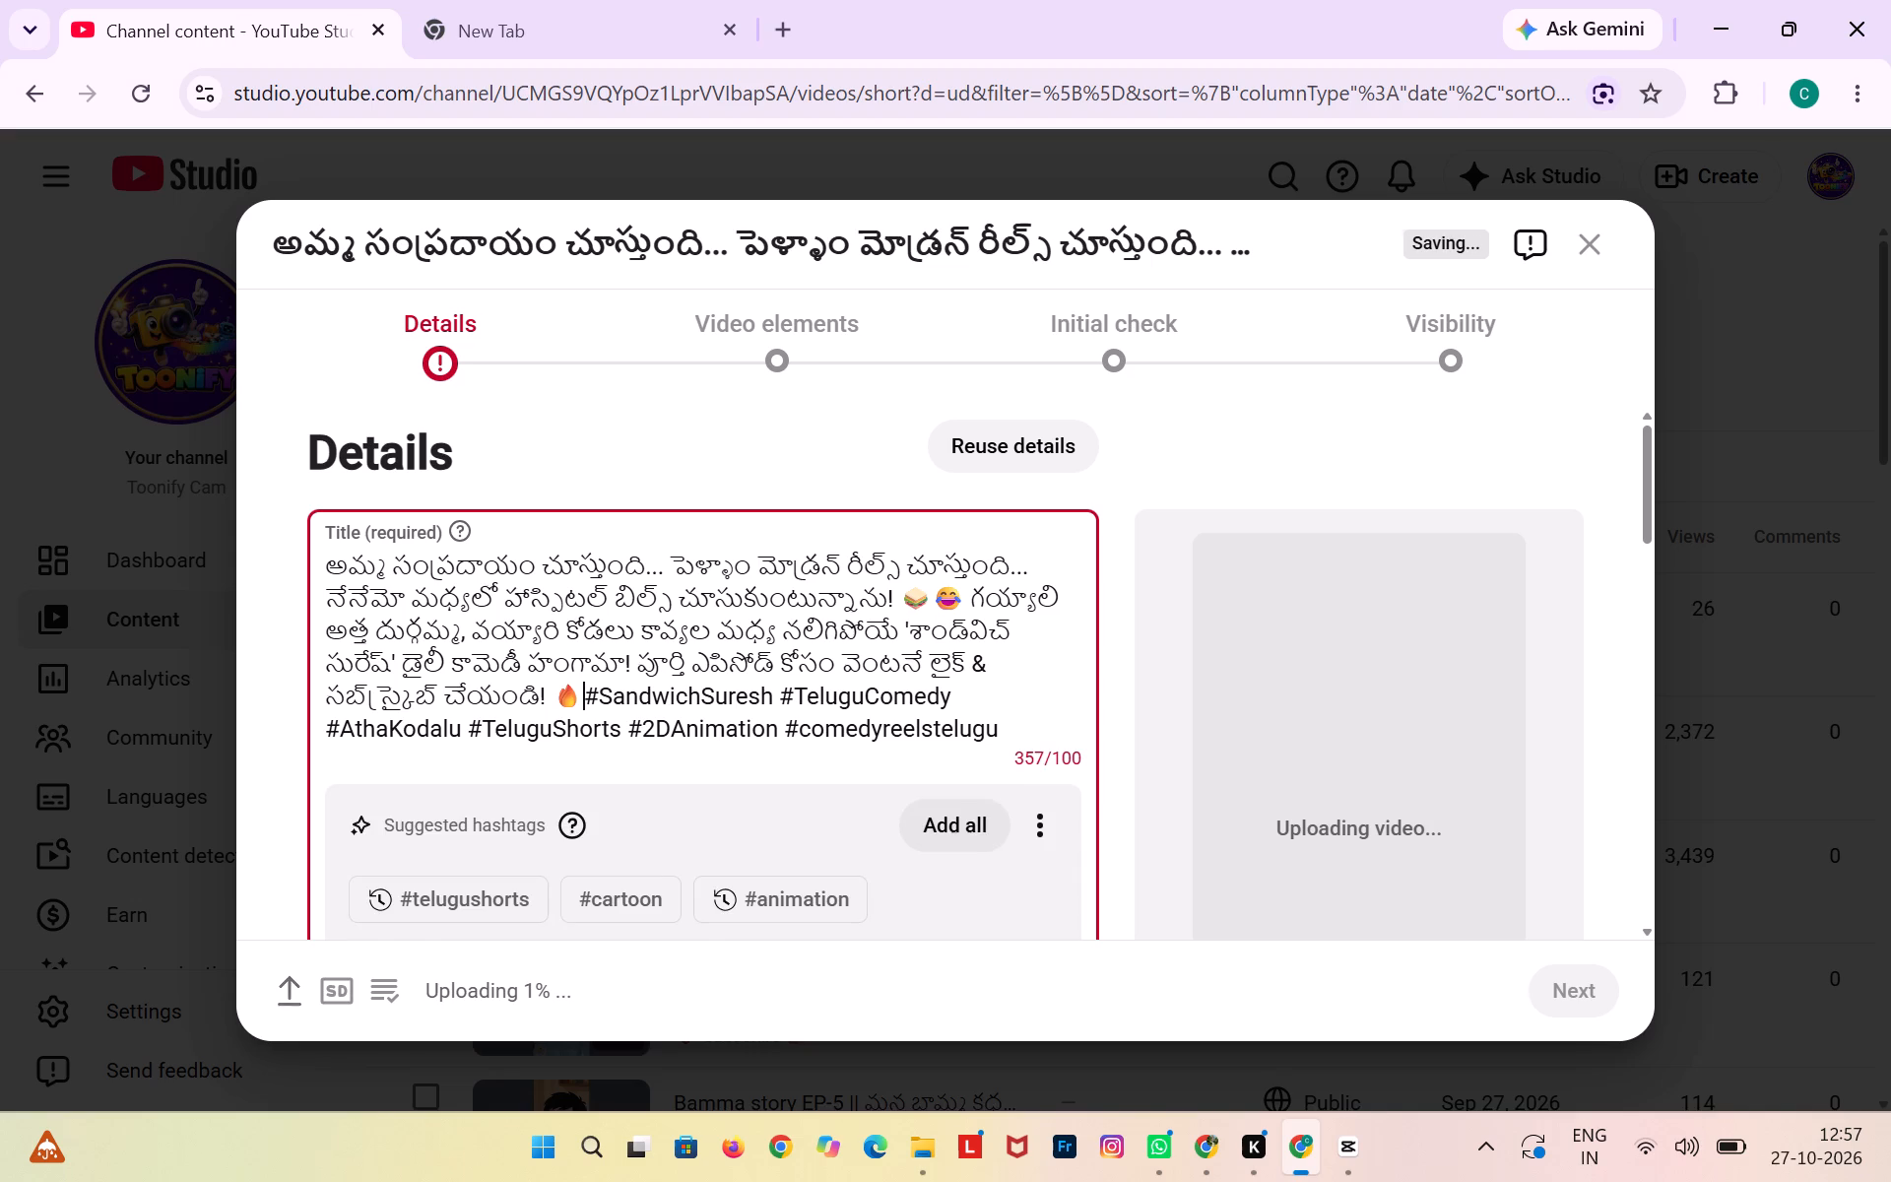
Paste the copied EP - 1 description into the EP 2 upload's description.
{"action": "left_click", "coordinate": [716, 883]}
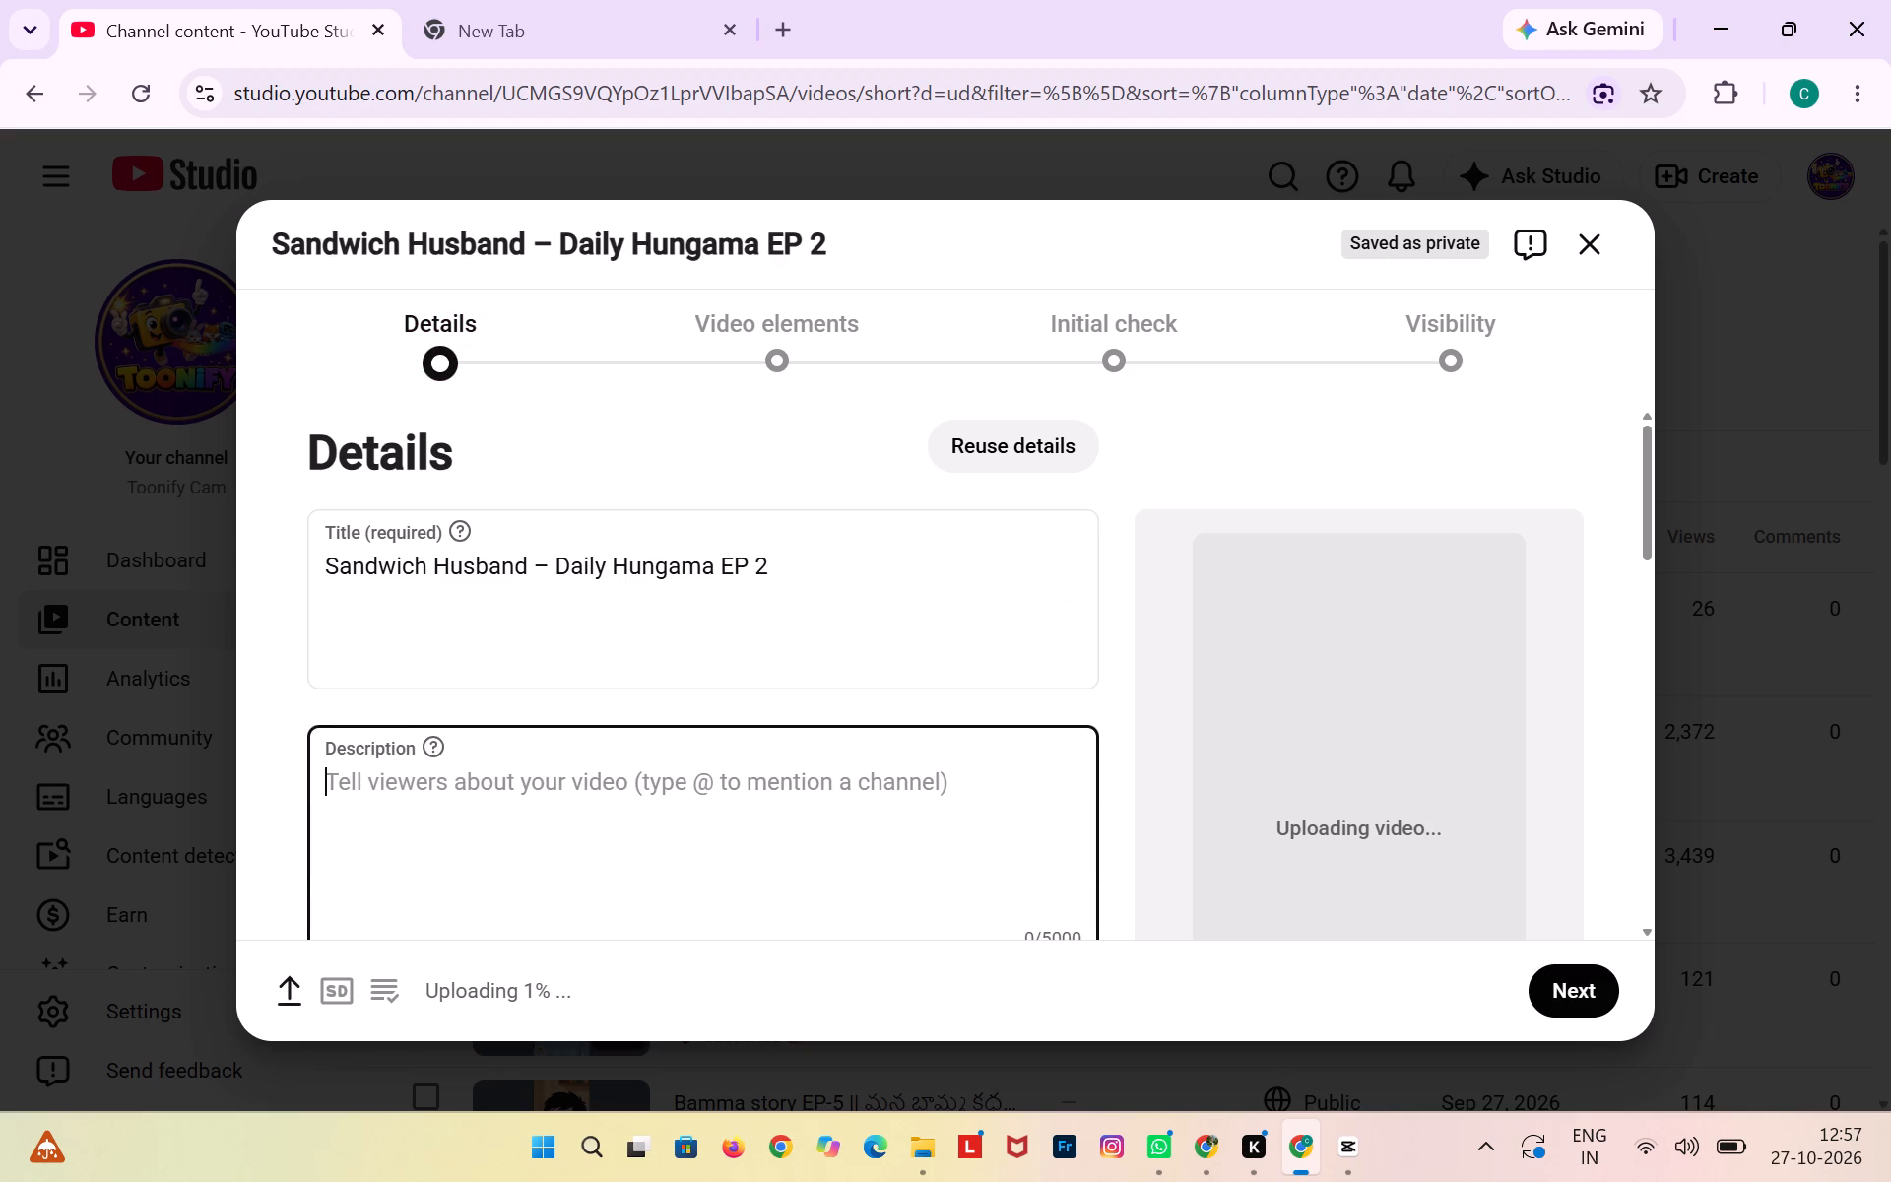
{"action": "key", "text": "ctrl+v"}
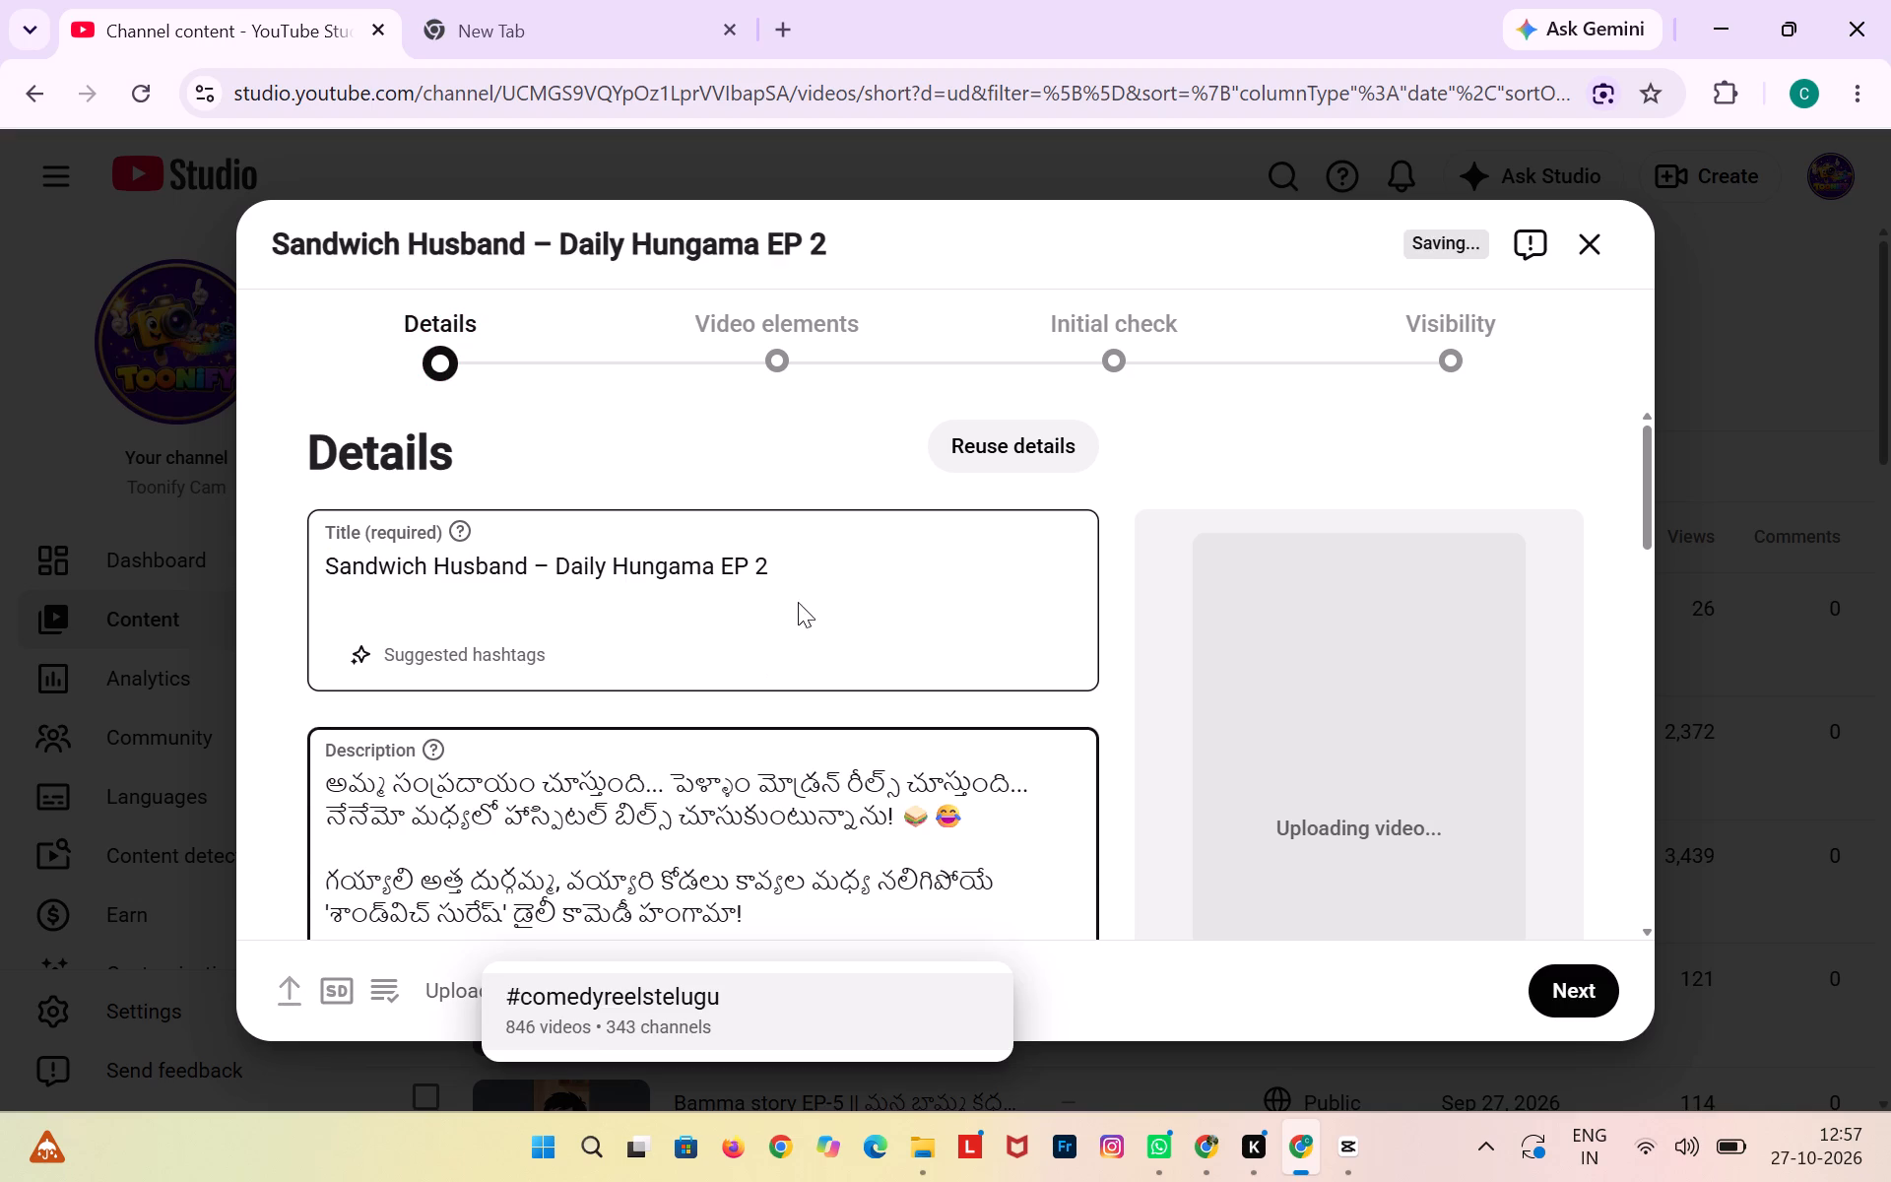
Cut the stored EP - 1 title from the new tab's search box and return to the EP 2 upload details.
{"action": "left_click", "coordinate": [625, 21]}
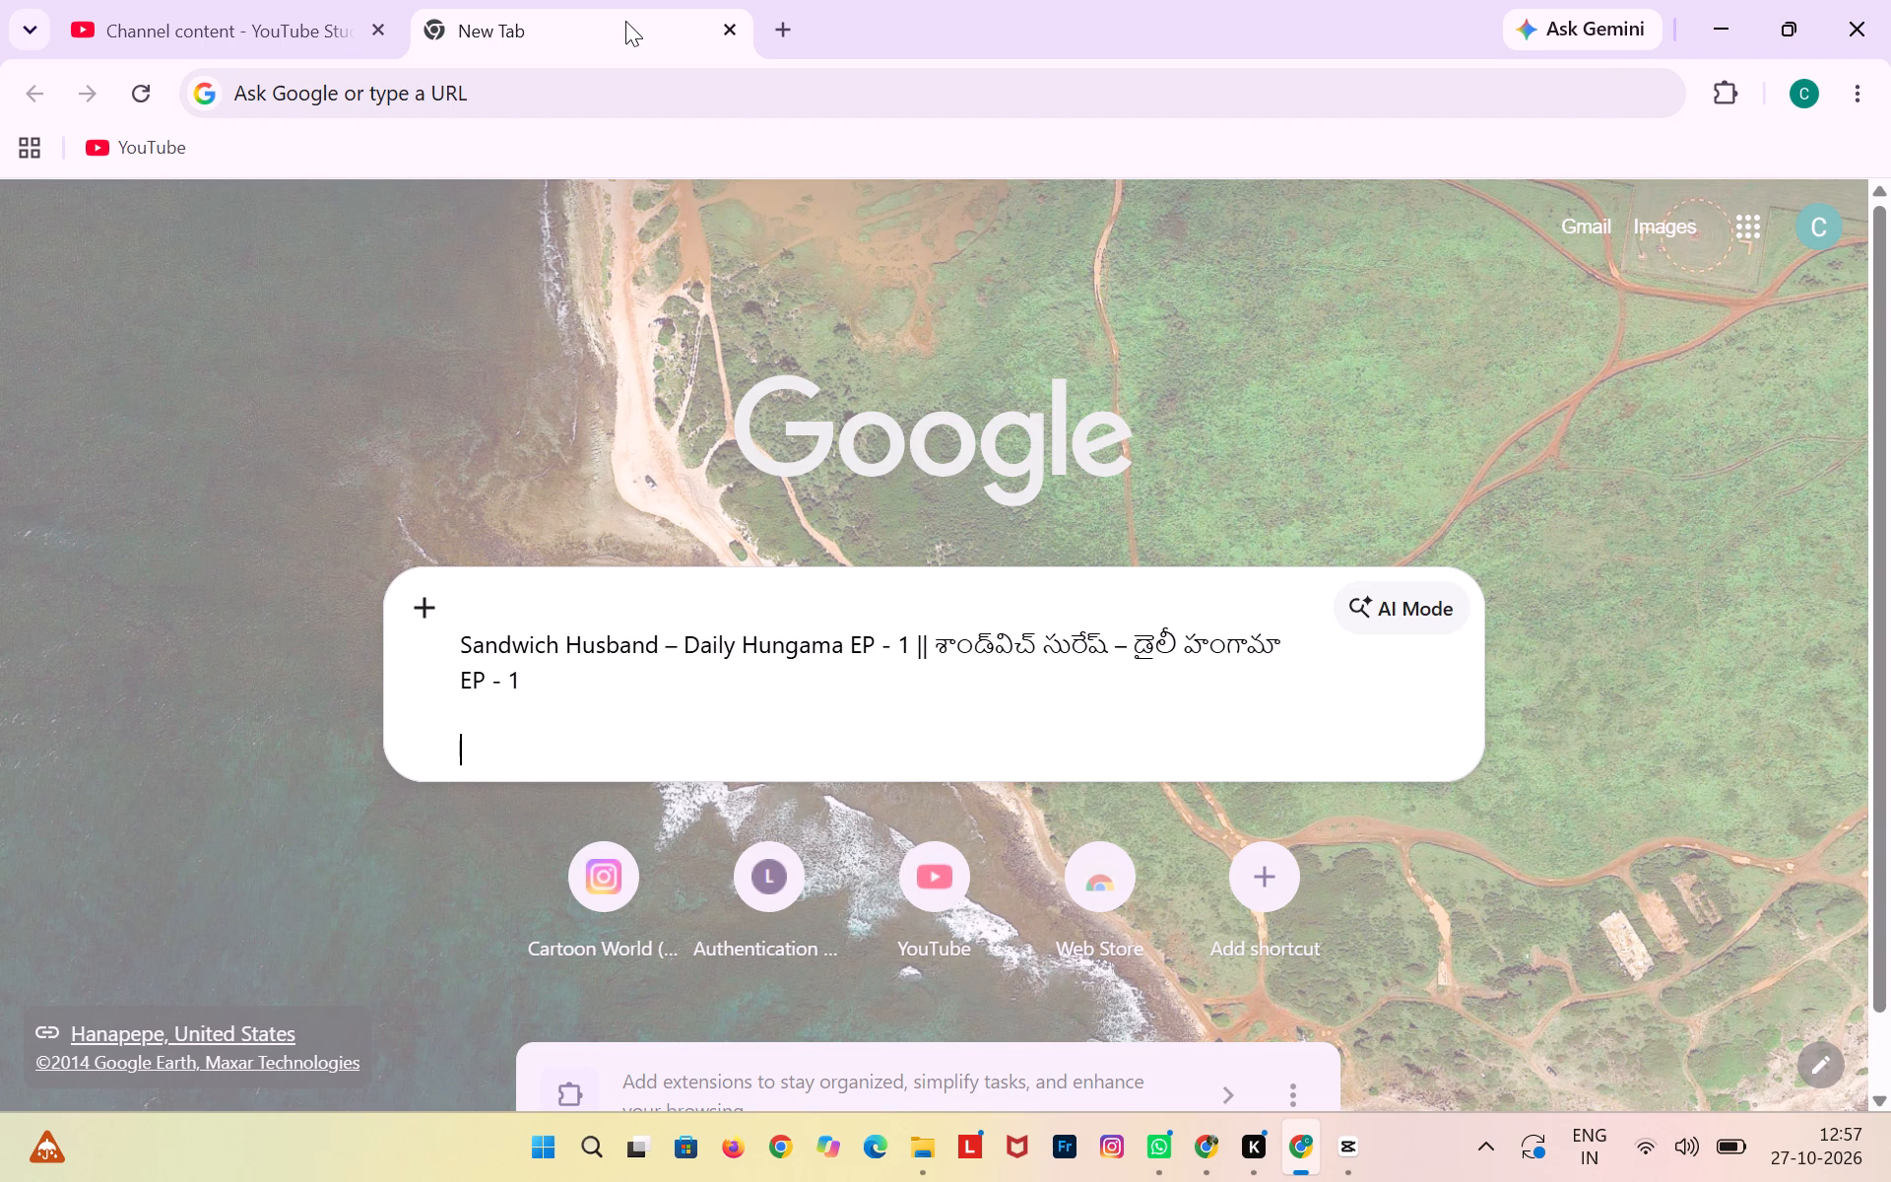
{"action": "triple_click", "coordinate": [763, 645]}
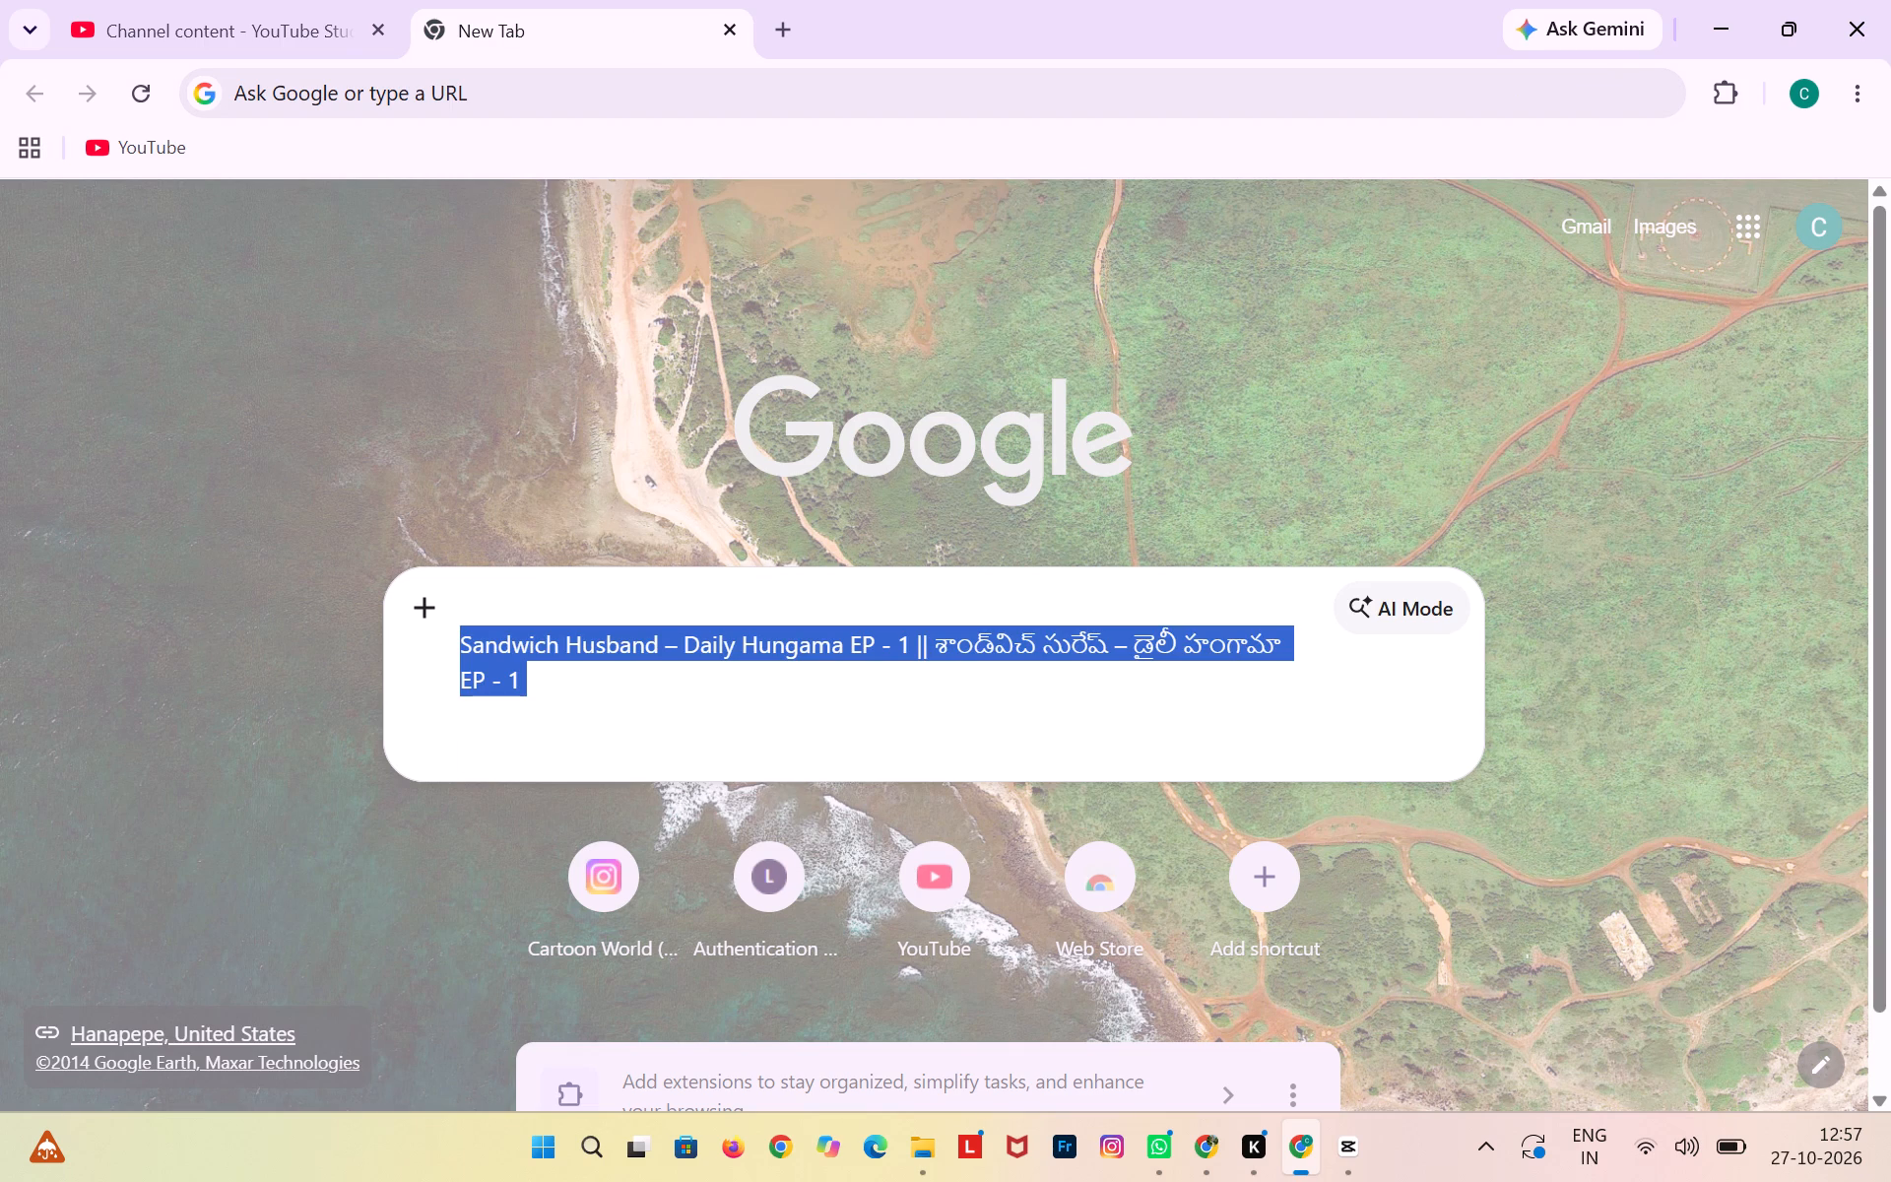
{"action": "key", "text": "ctrl+c"}
{"action": "key", "text": "ctrl+x"}
{"action": "key", "text": "BackSpace"}
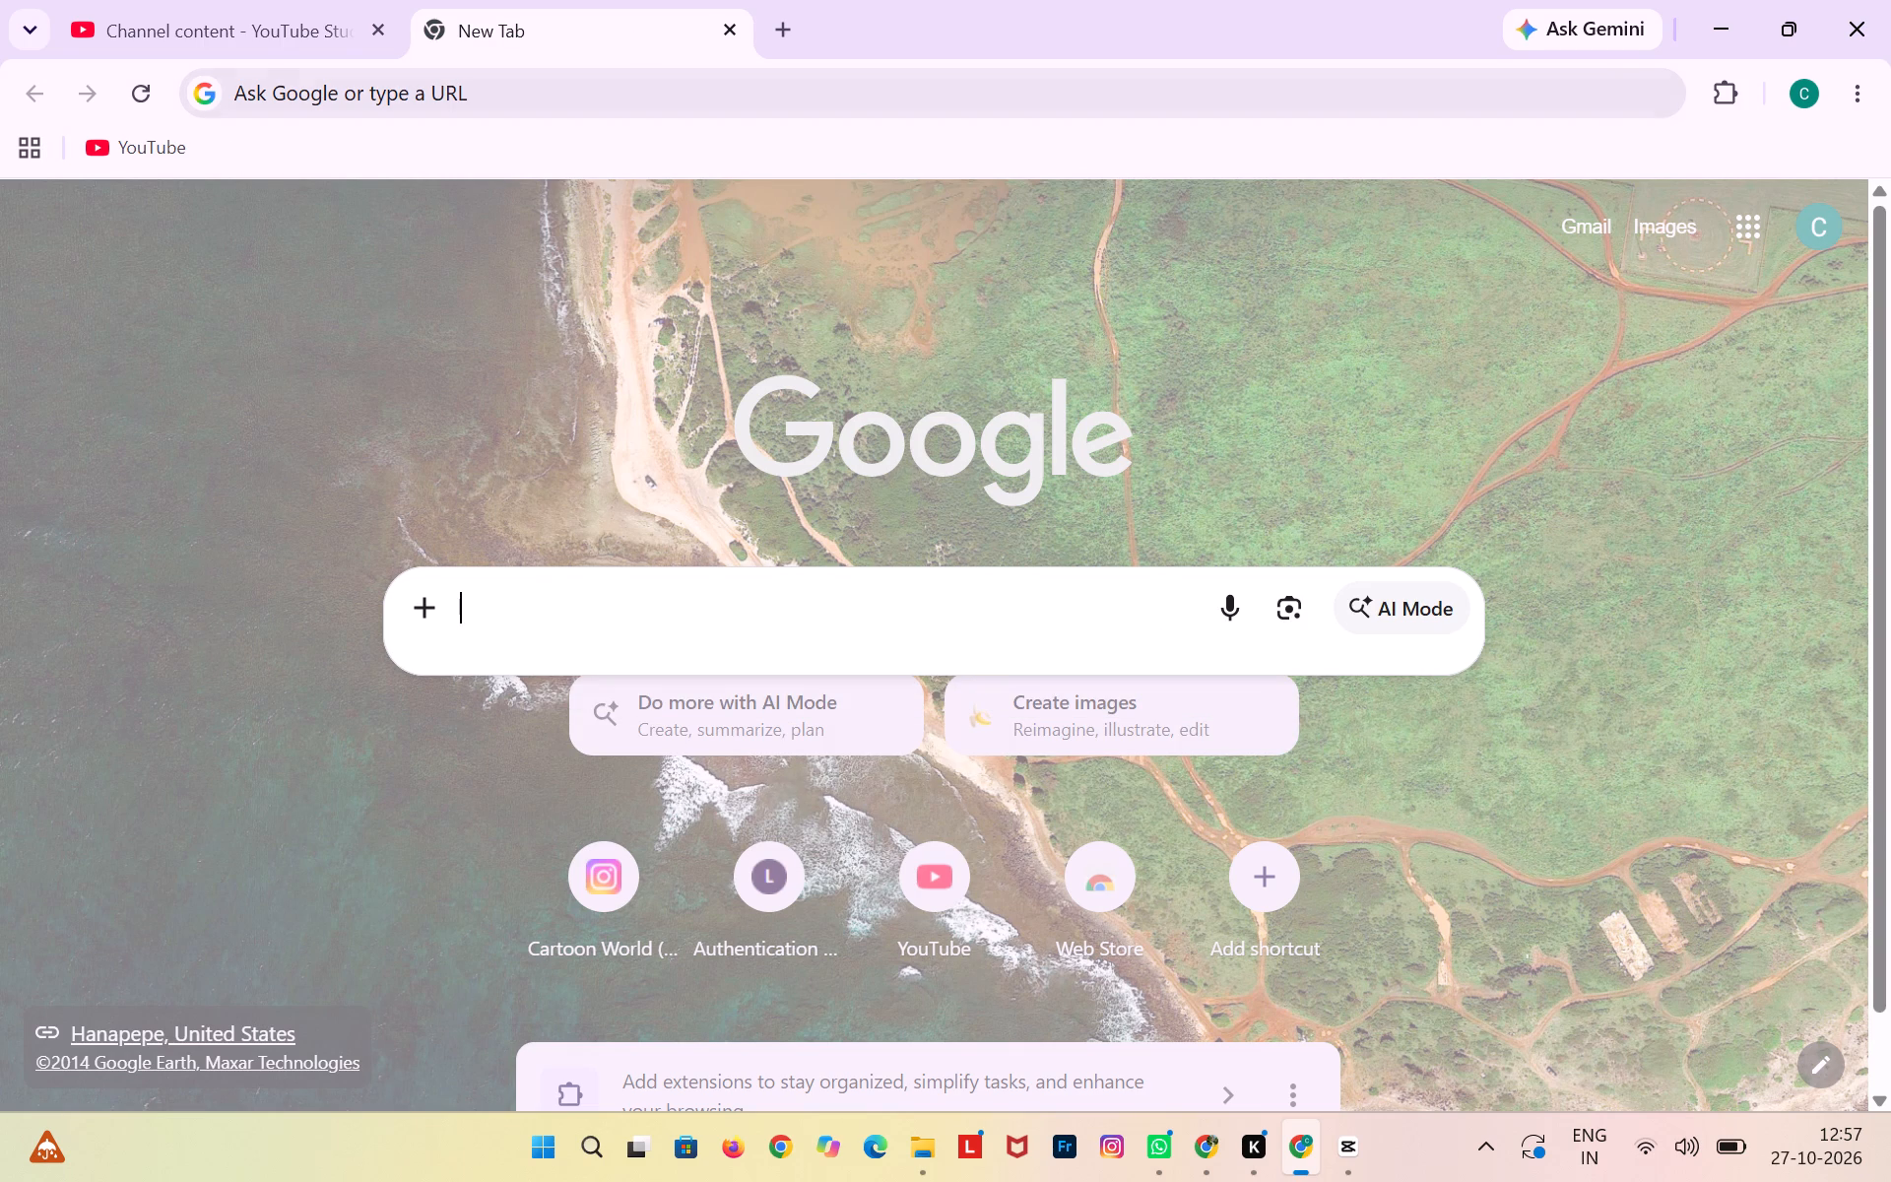
{"action": "left_click_drag", "start_coordinate": [271, 39], "coordinate": [694, 536]}
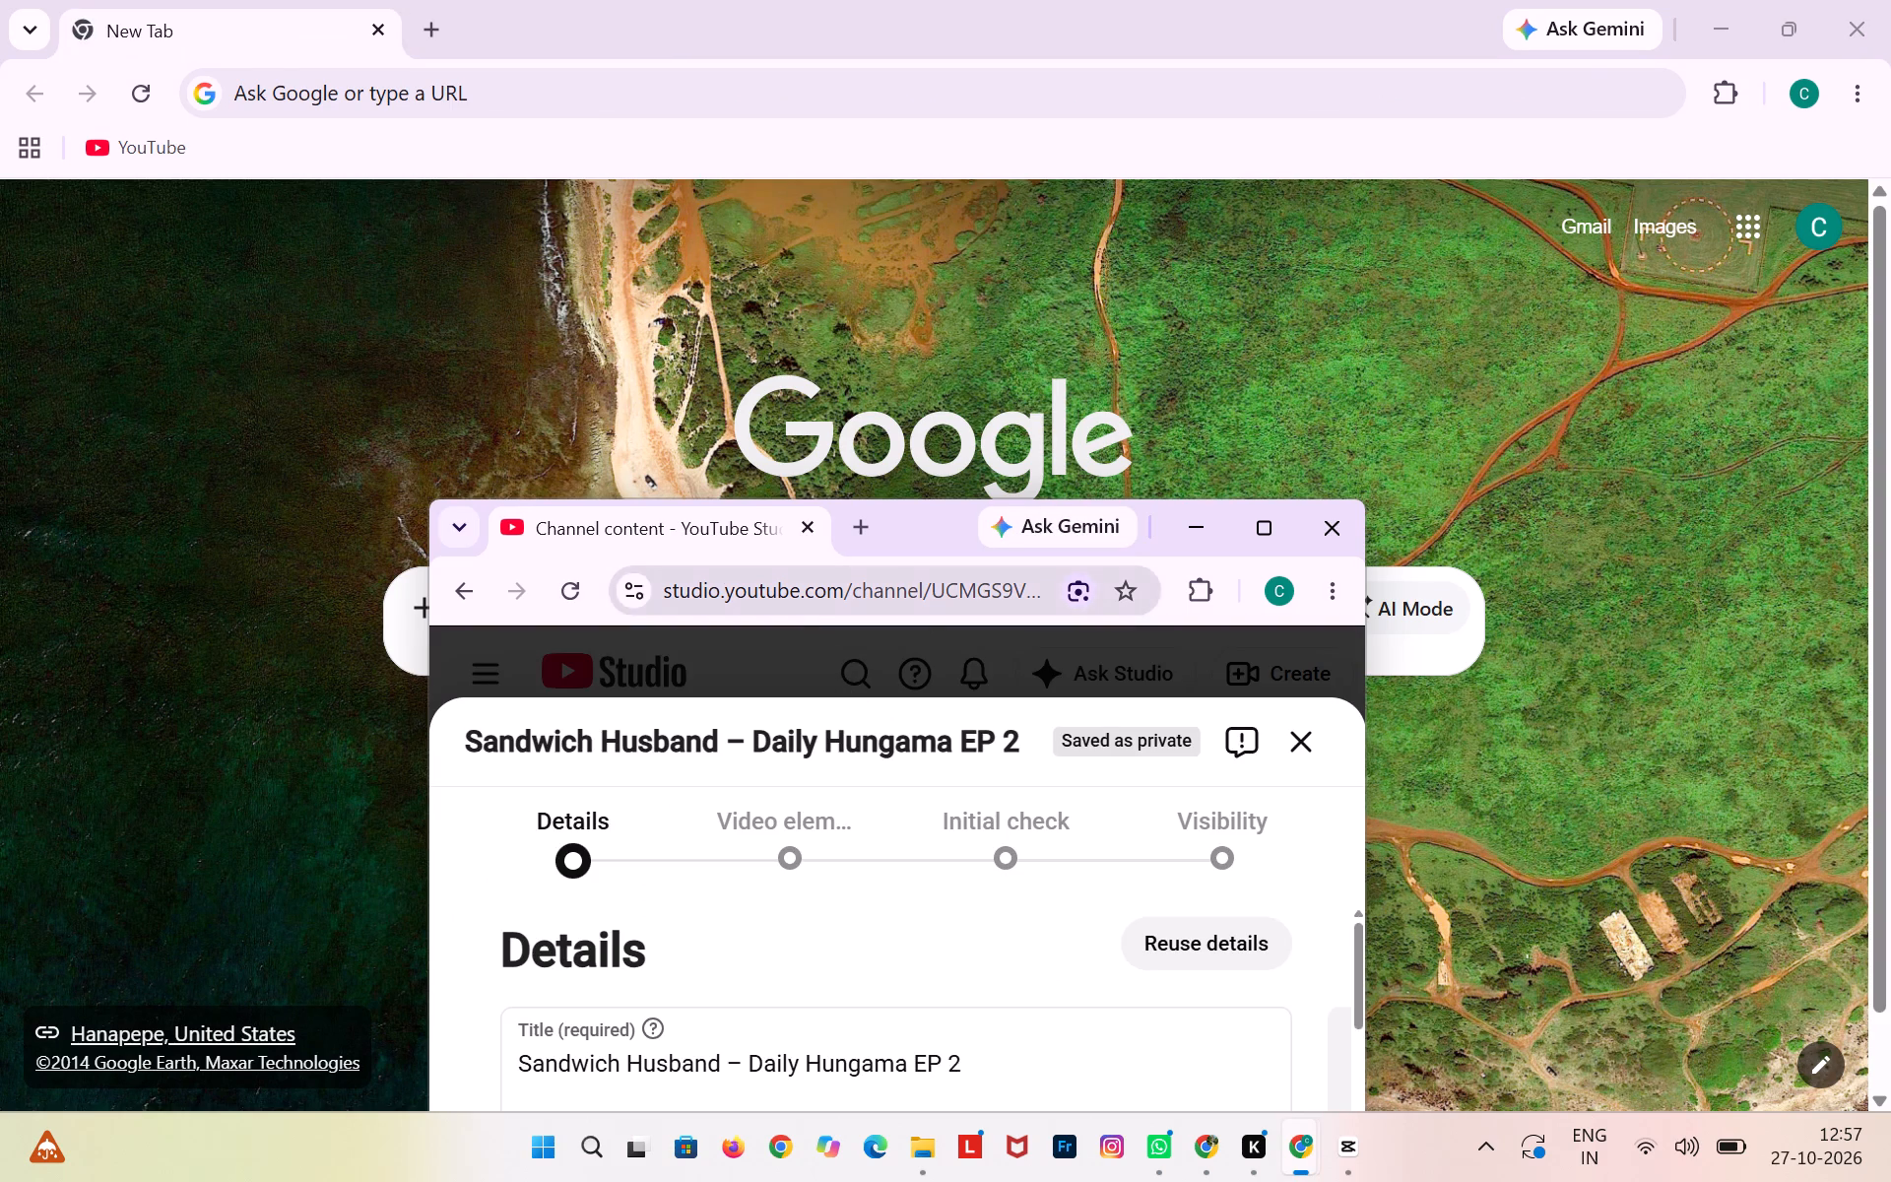
{"action": "left_click_drag", "start_coordinate": [715, 522], "coordinate": [98, 0]}
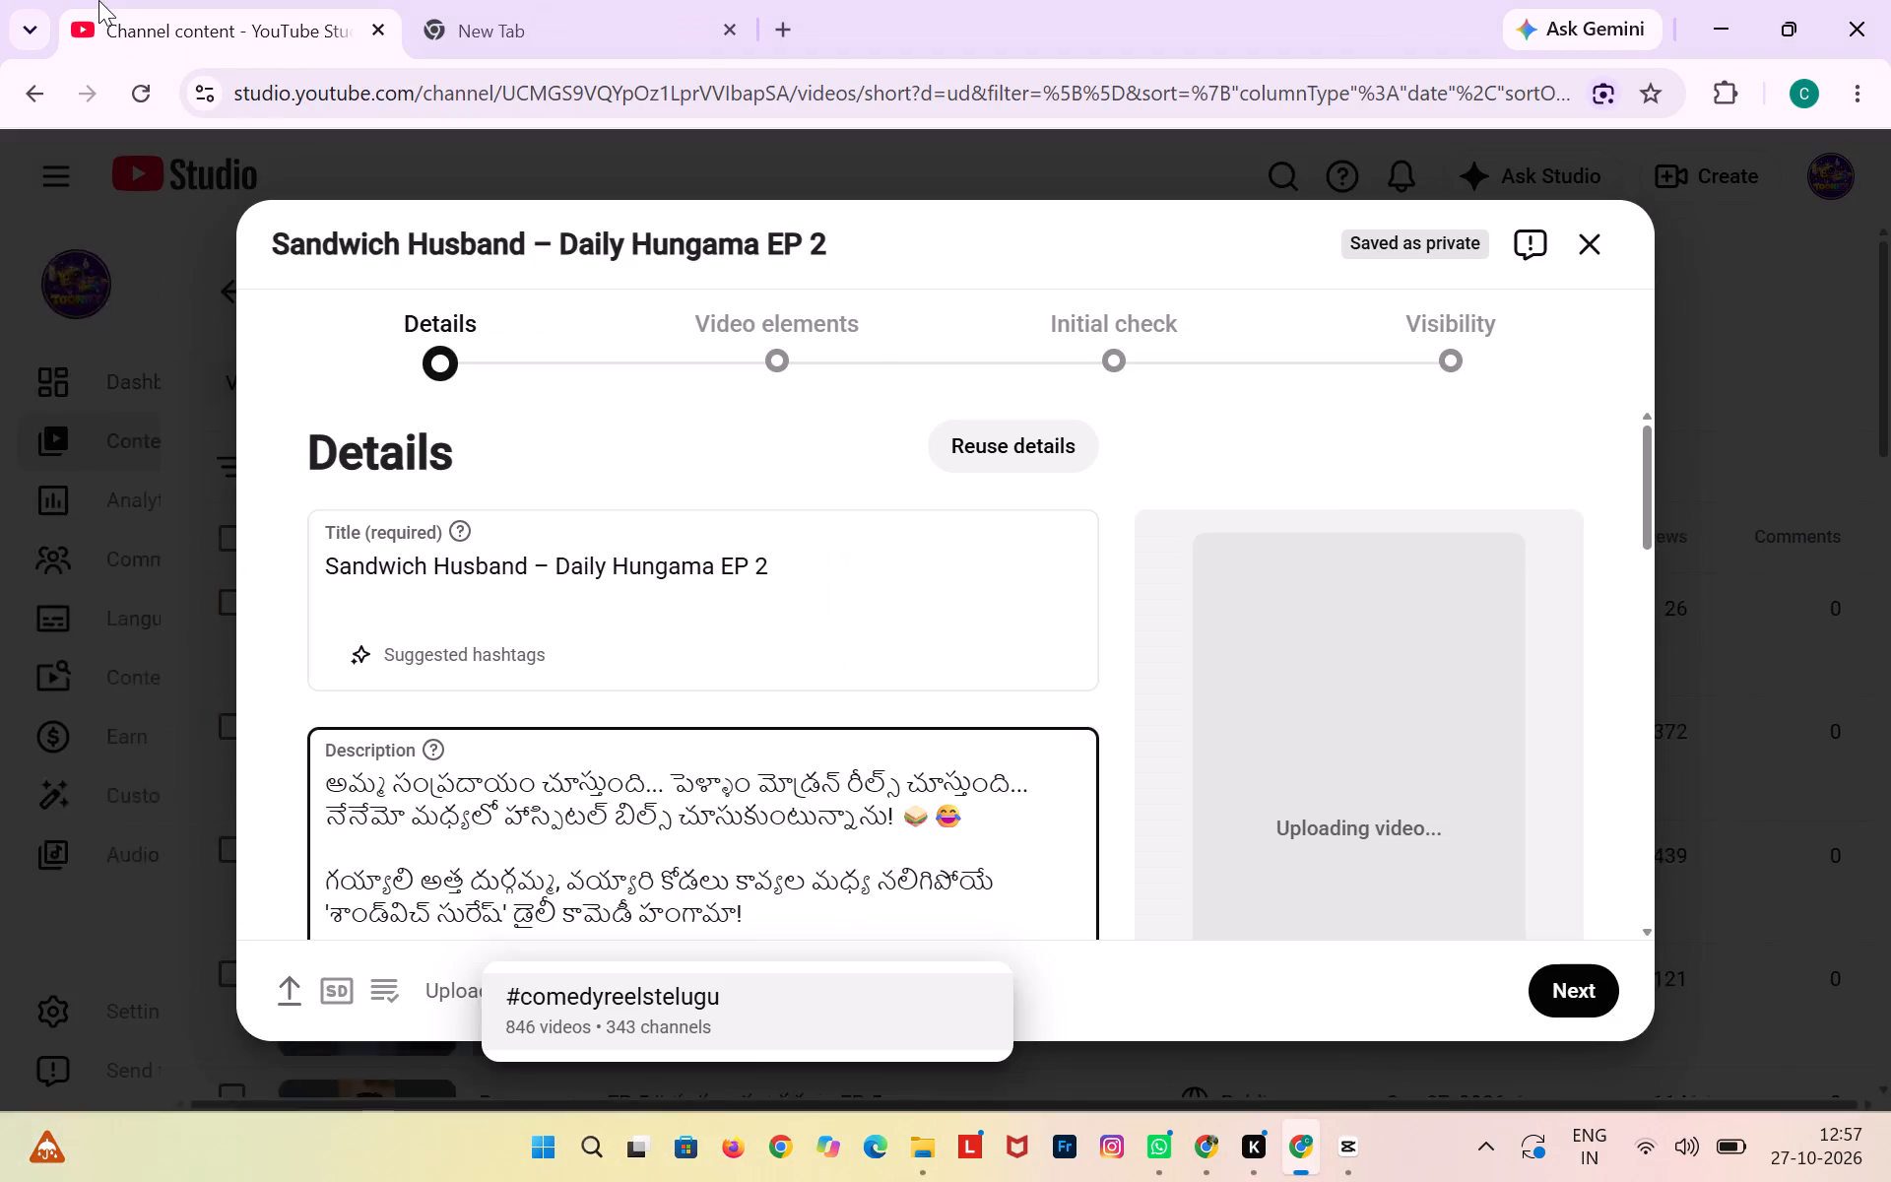
Replace the upload's title with the copied EP - 1 title and change both of its episode numbers to 2.
{"action": "left_click_drag", "start_coordinate": [98, 0], "coordinate": [110, 0]}
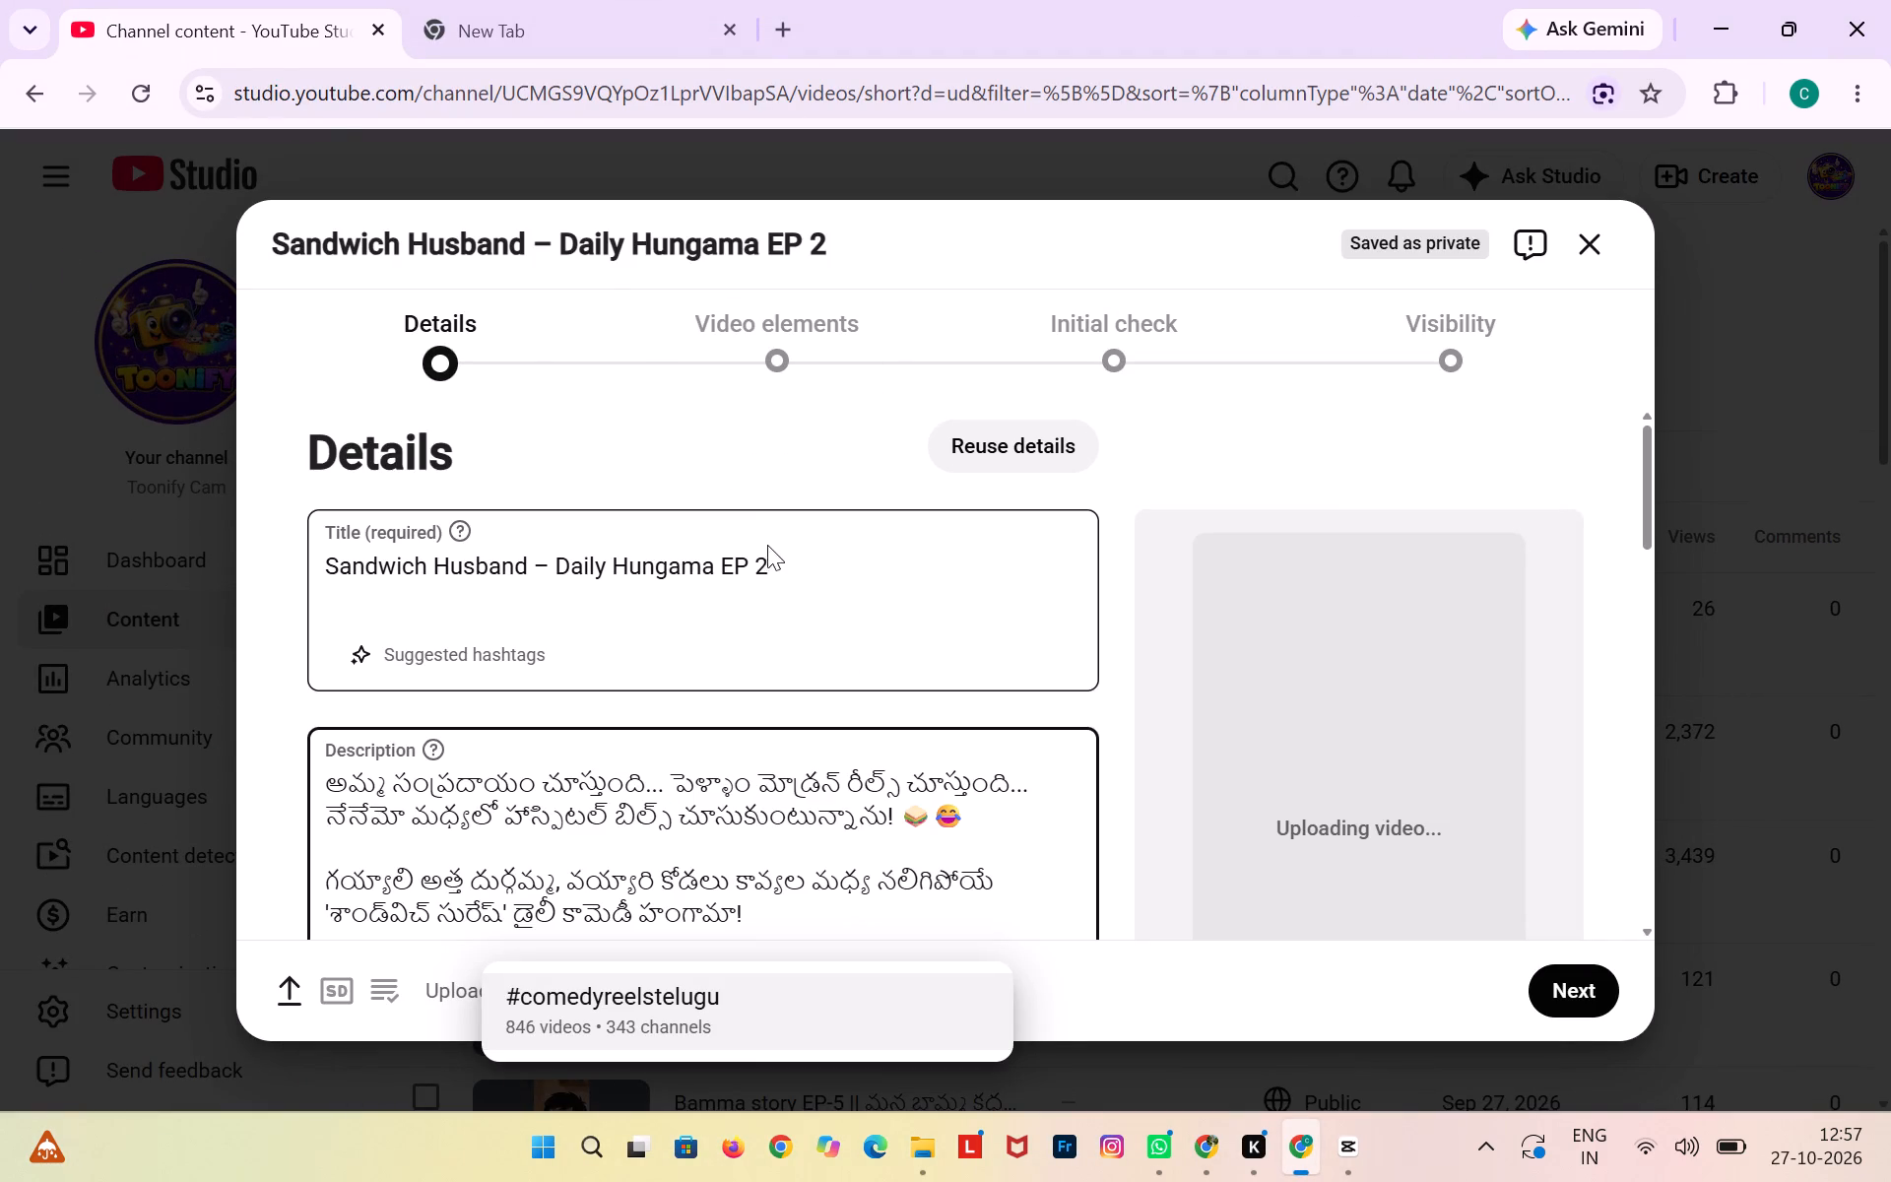
{"action": "triple_click", "coordinate": [765, 557]}
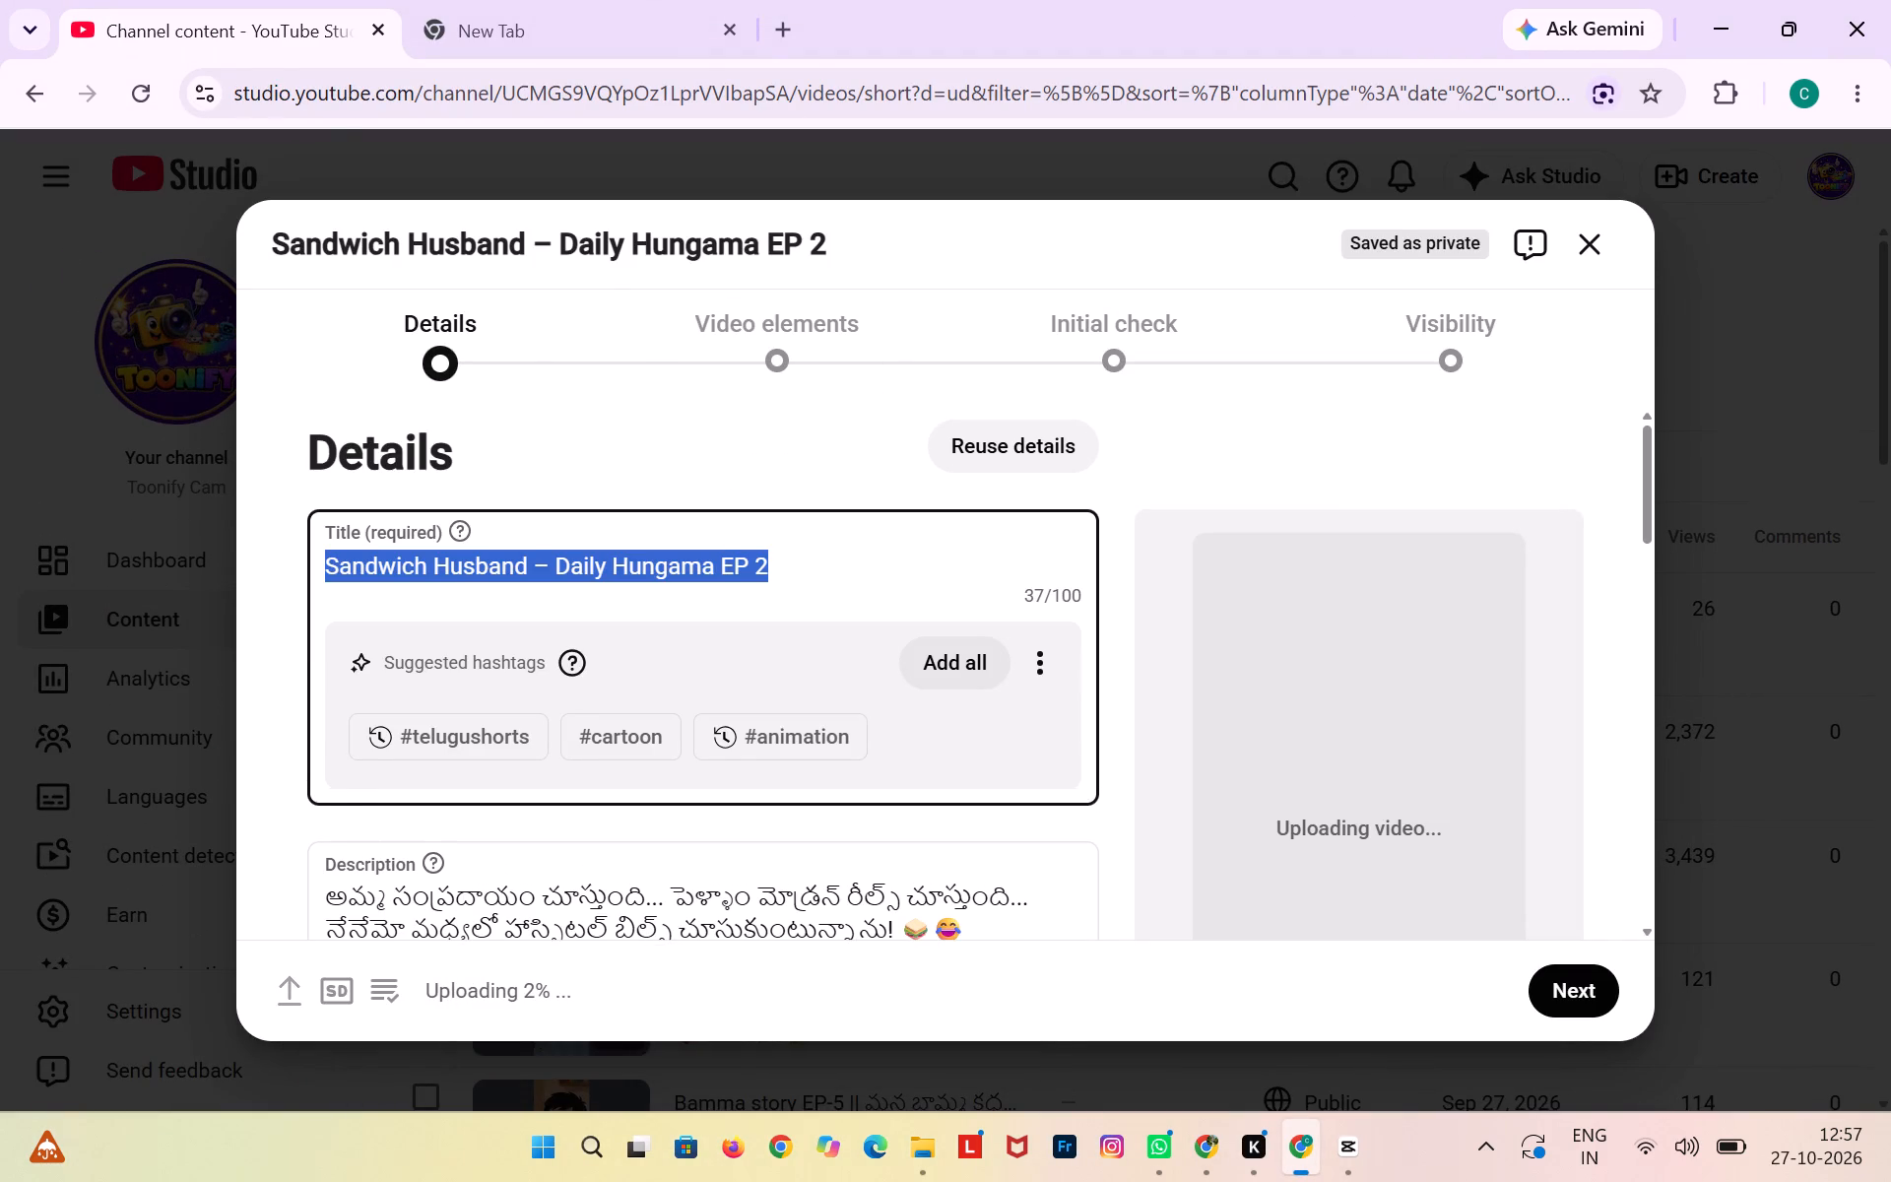
{"action": "key", "text": "ctrl+v"}
{"action": "left_click", "coordinate": [780, 574]}
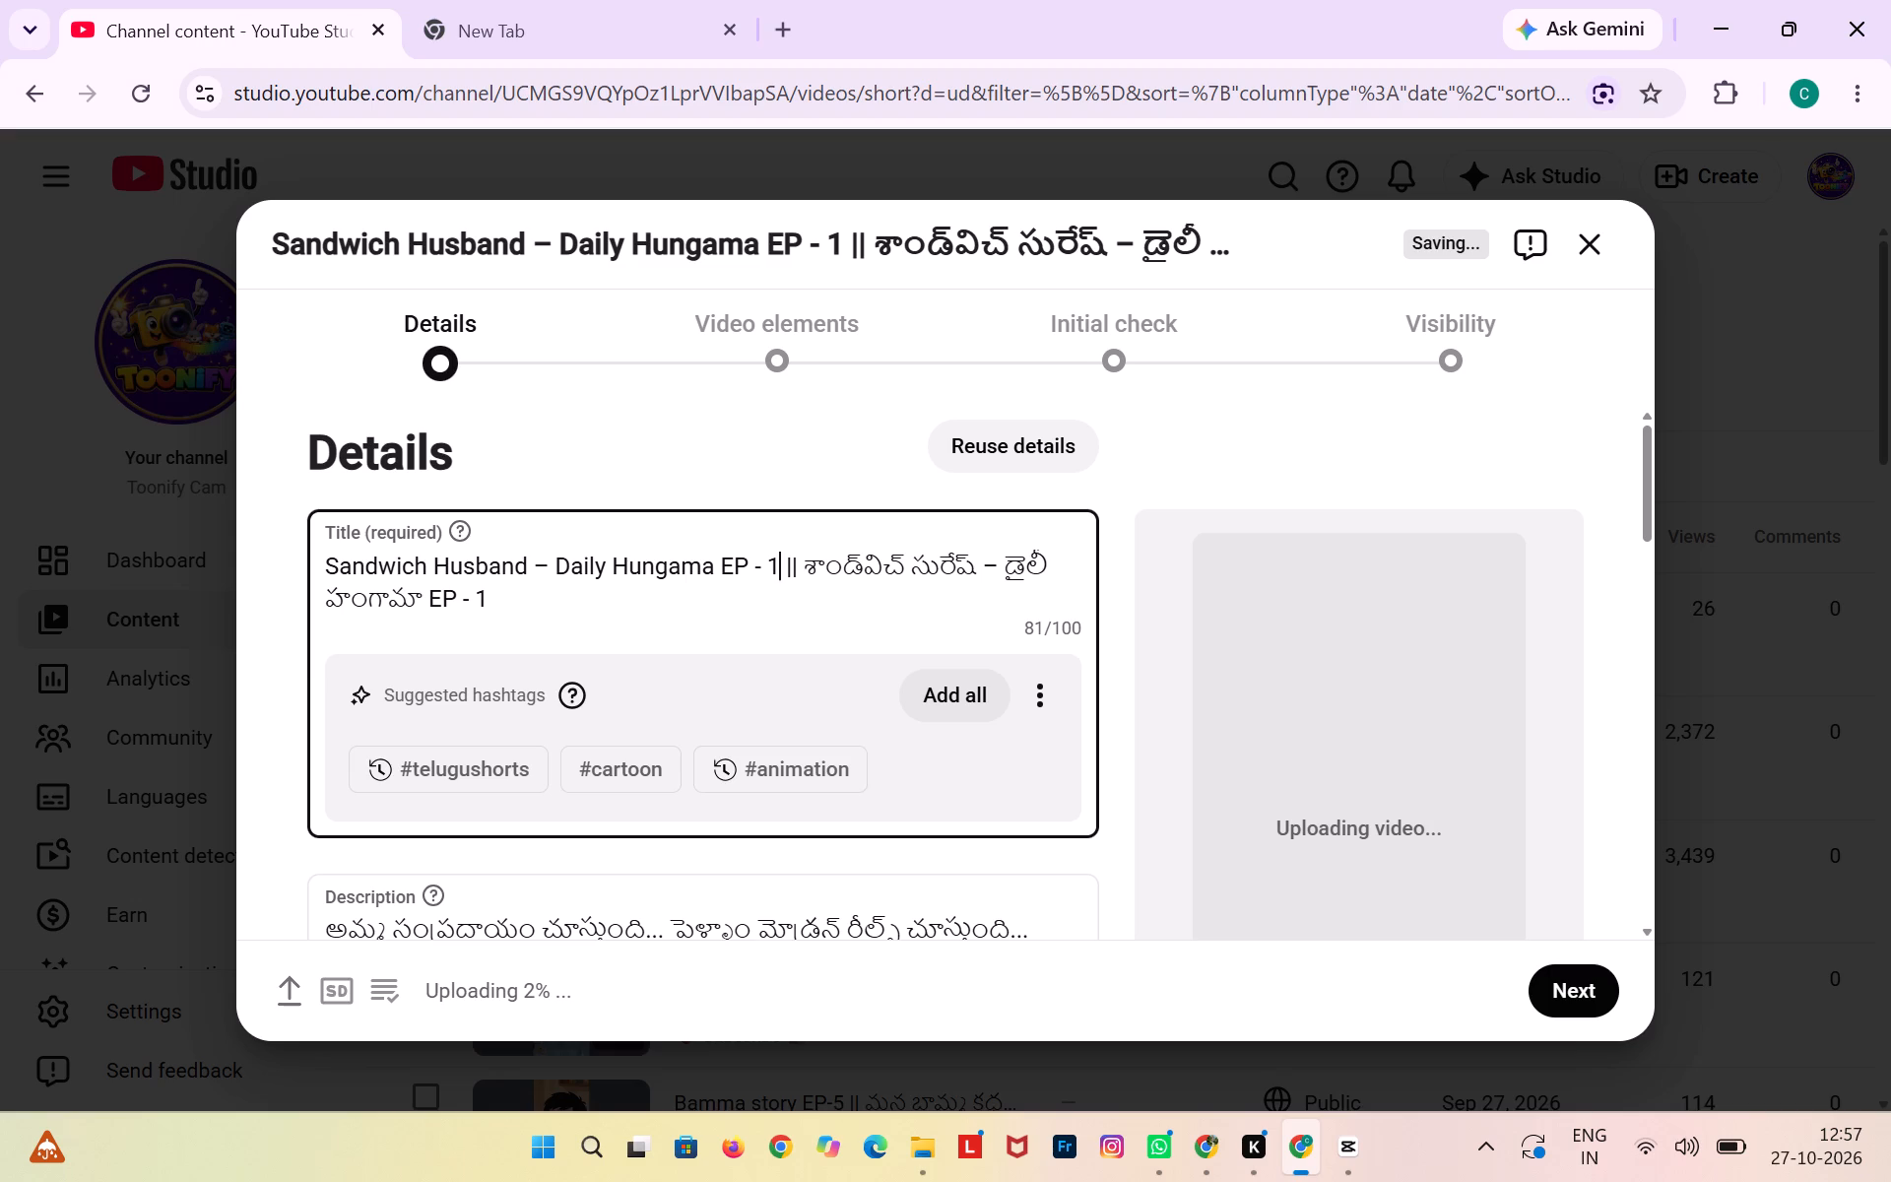
{"action": "key", "text": "BackSpace"}
{"action": "key", "text": "2"}
{"action": "left_click", "coordinate": [511, 597]}
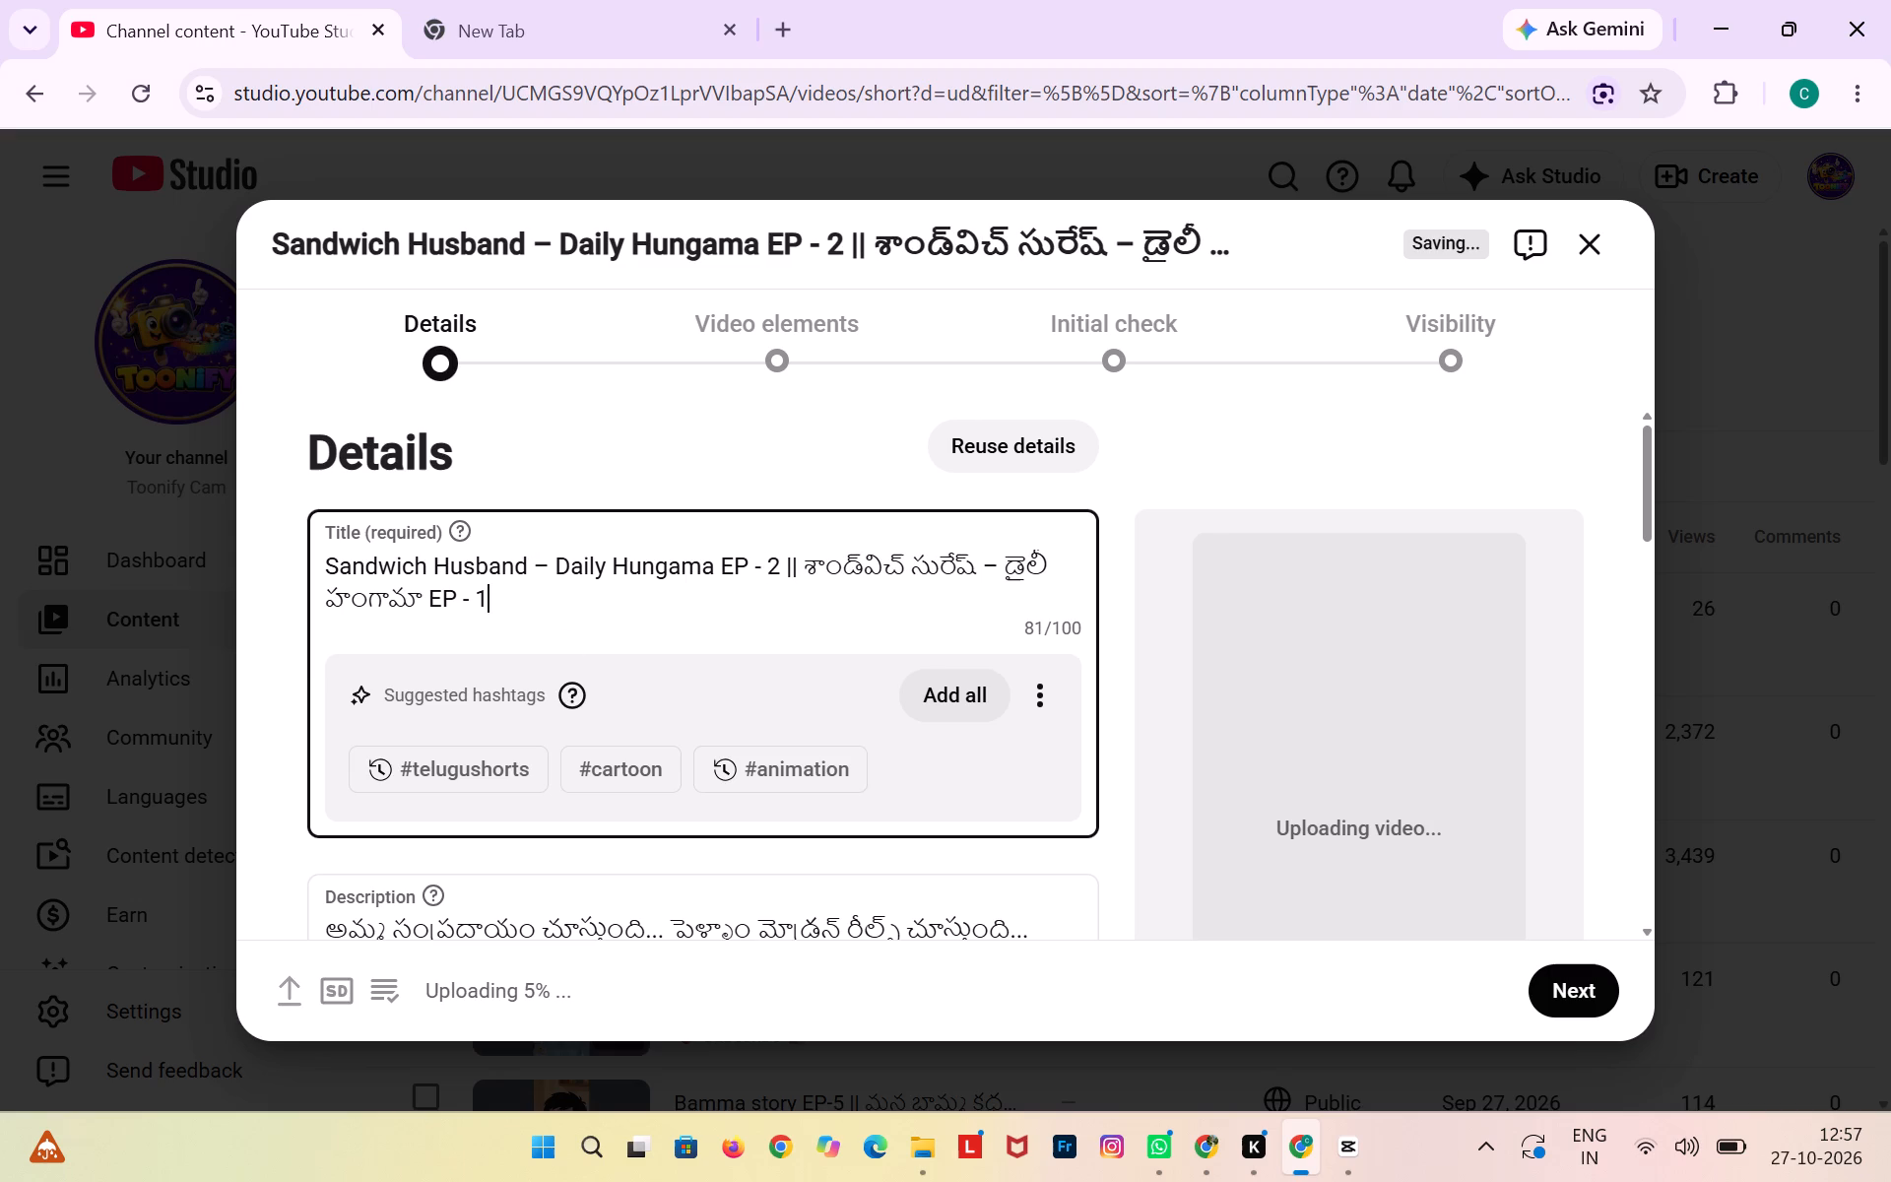
{"action": "key", "text": "BackSpace"}
{"action": "key", "text": "2"}
Add the EP 2 upload to the atha kodalu - vayyari hangama playlist.
{"action": "scroll", "coordinate": [793, 802], "scroll_direction": "down", "scroll_amount": 2}
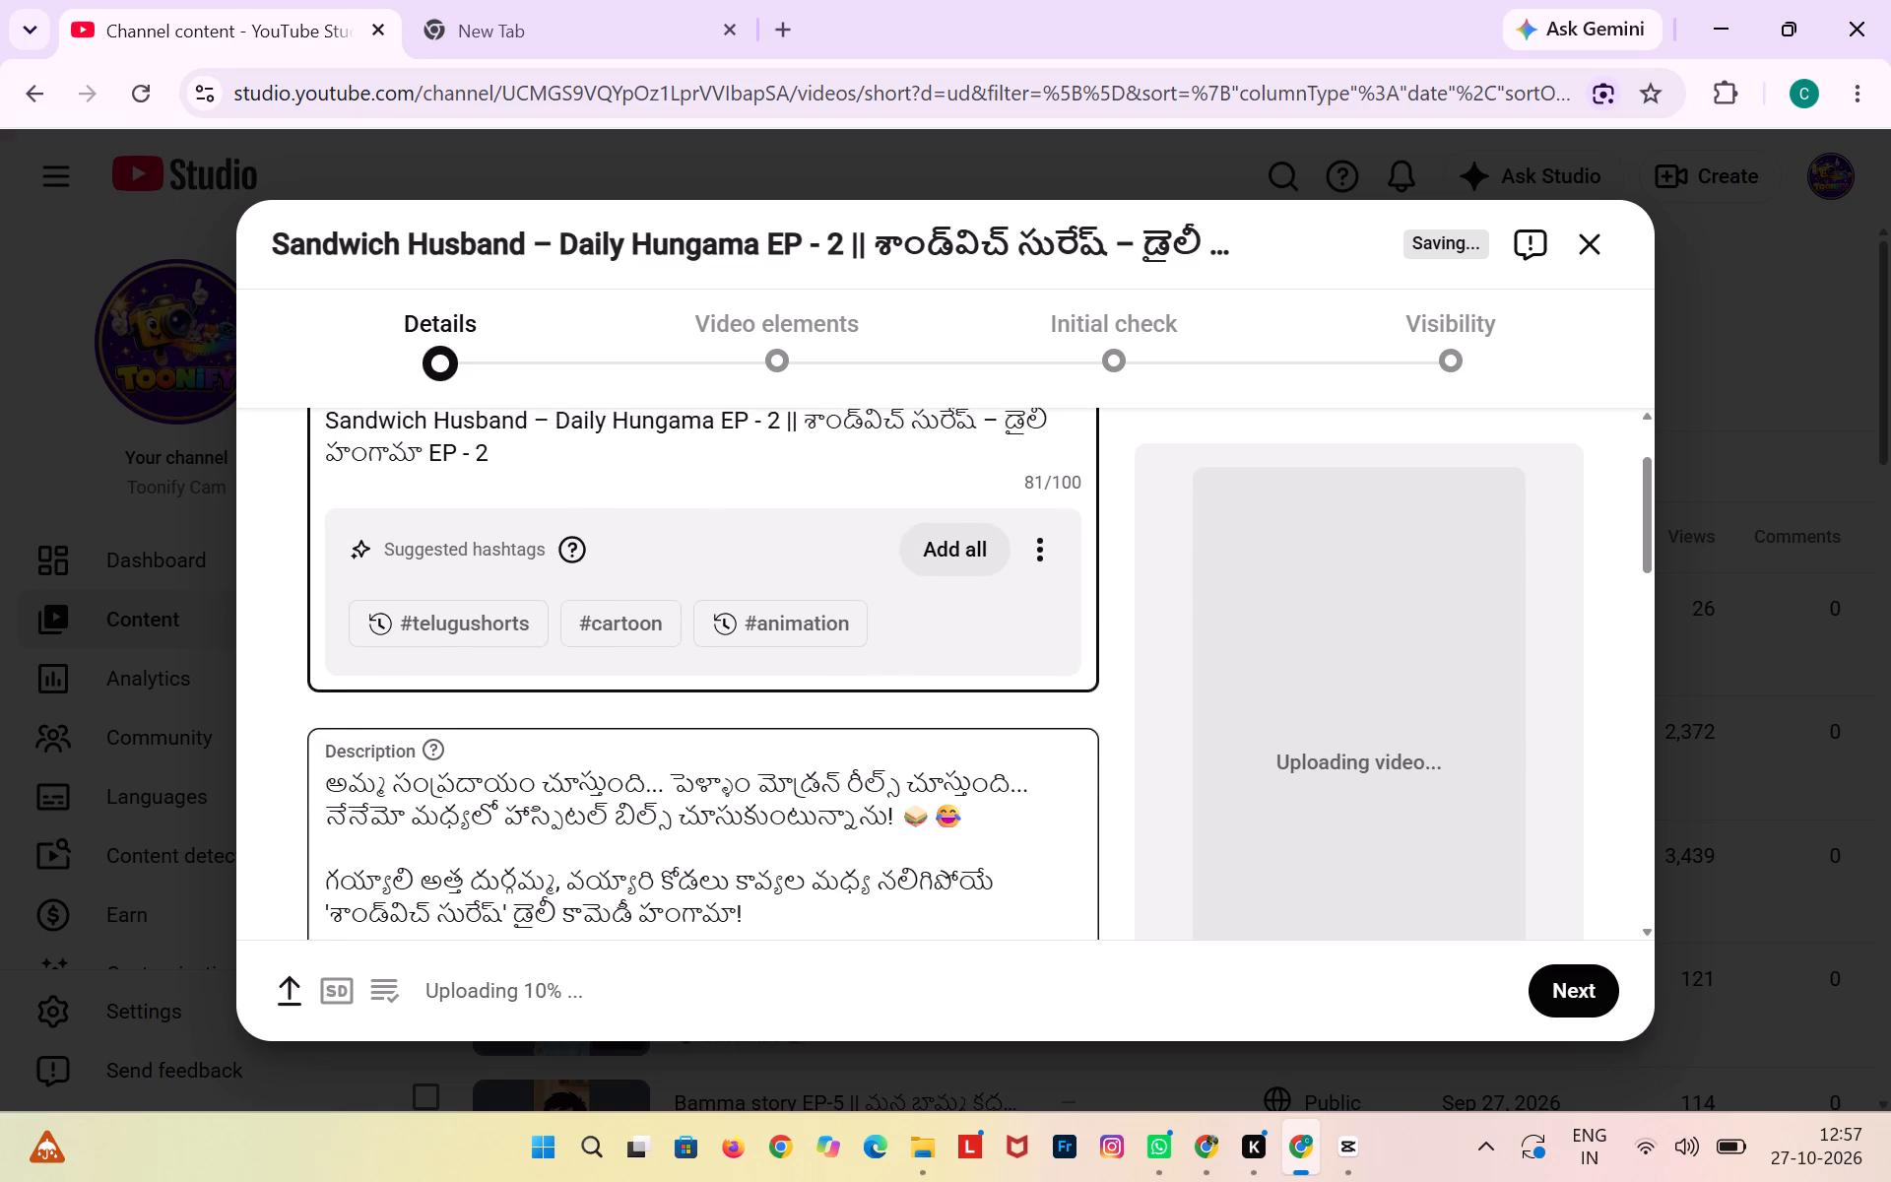
{"action": "scroll", "coordinate": [793, 802], "scroll_direction": "down", "scroll_amount": 4}
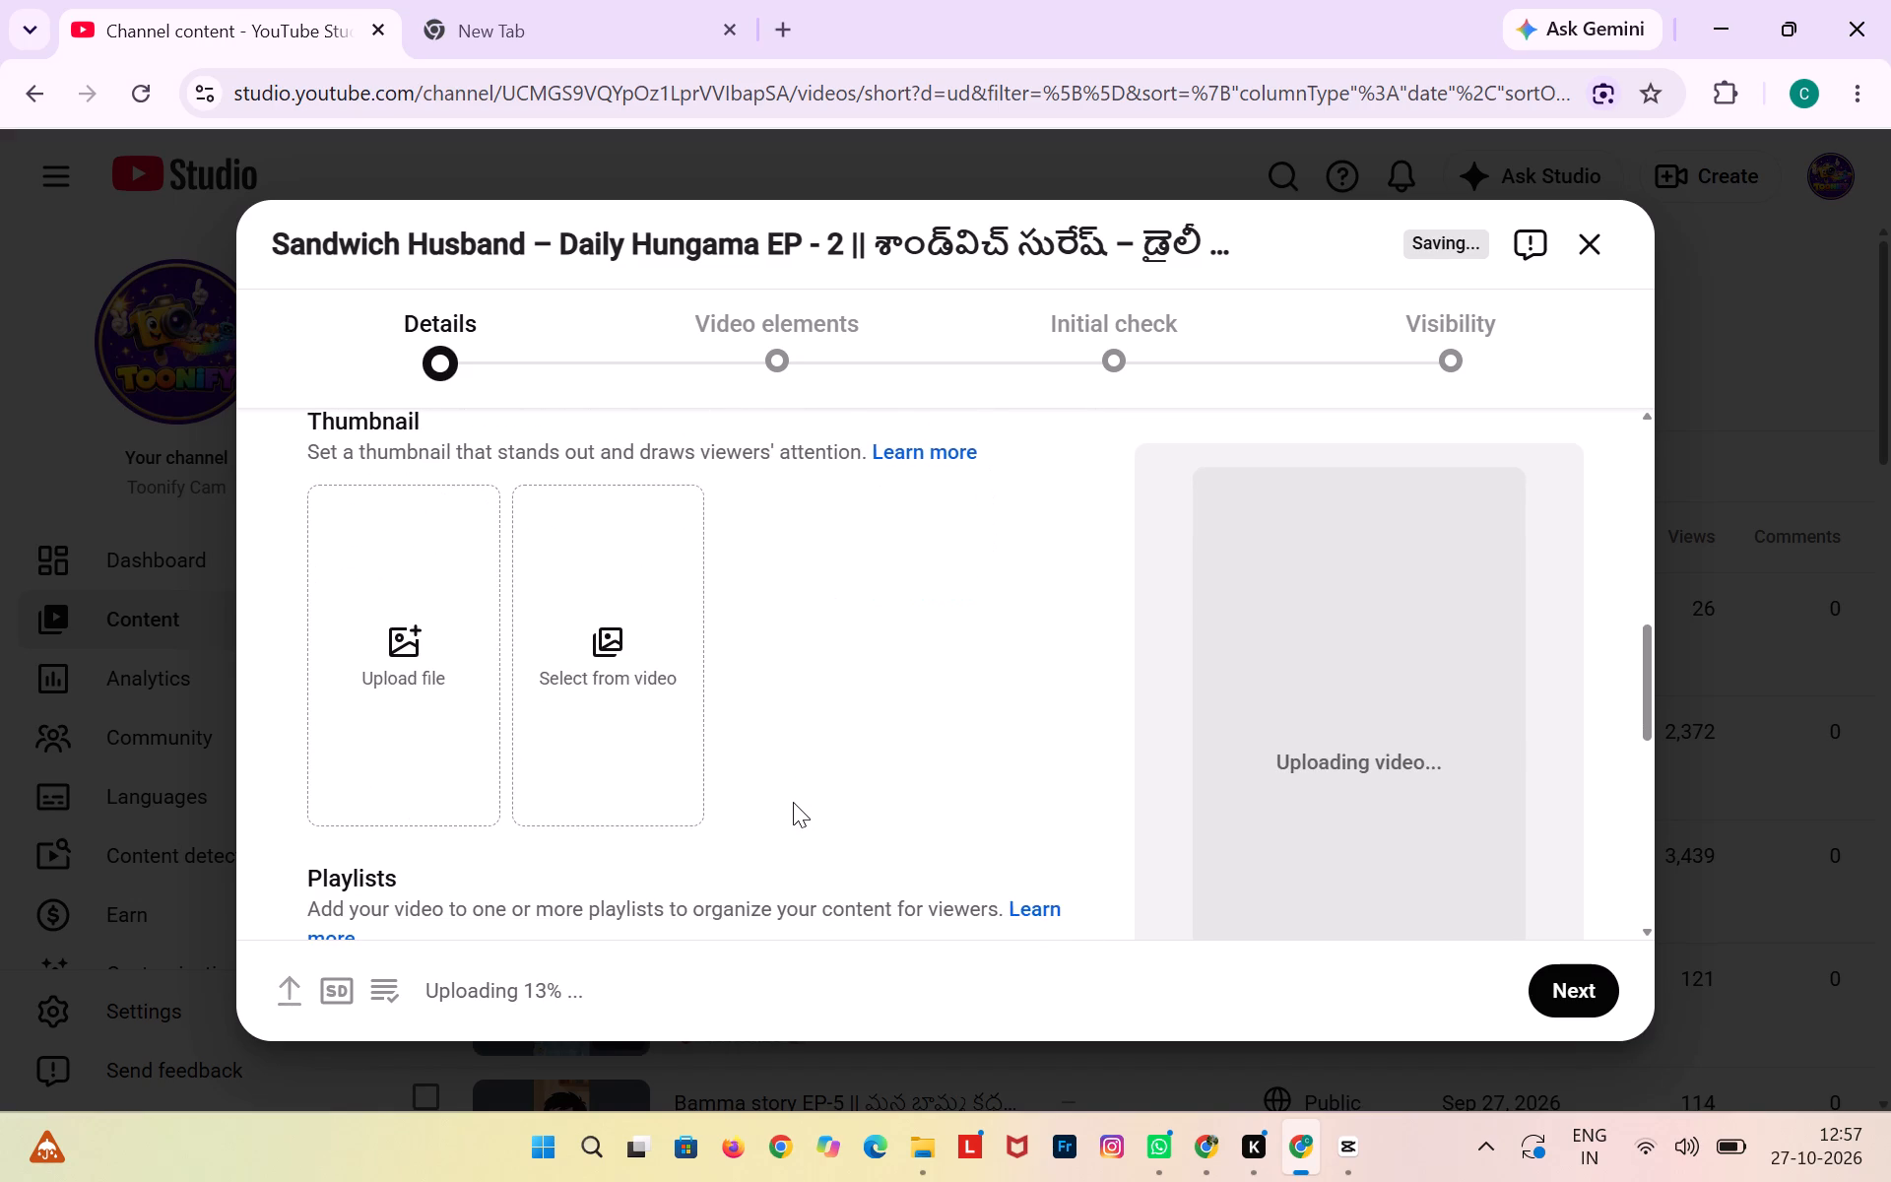
{"action": "scroll", "coordinate": [793, 802], "scroll_direction": "down", "scroll_amount": 4}
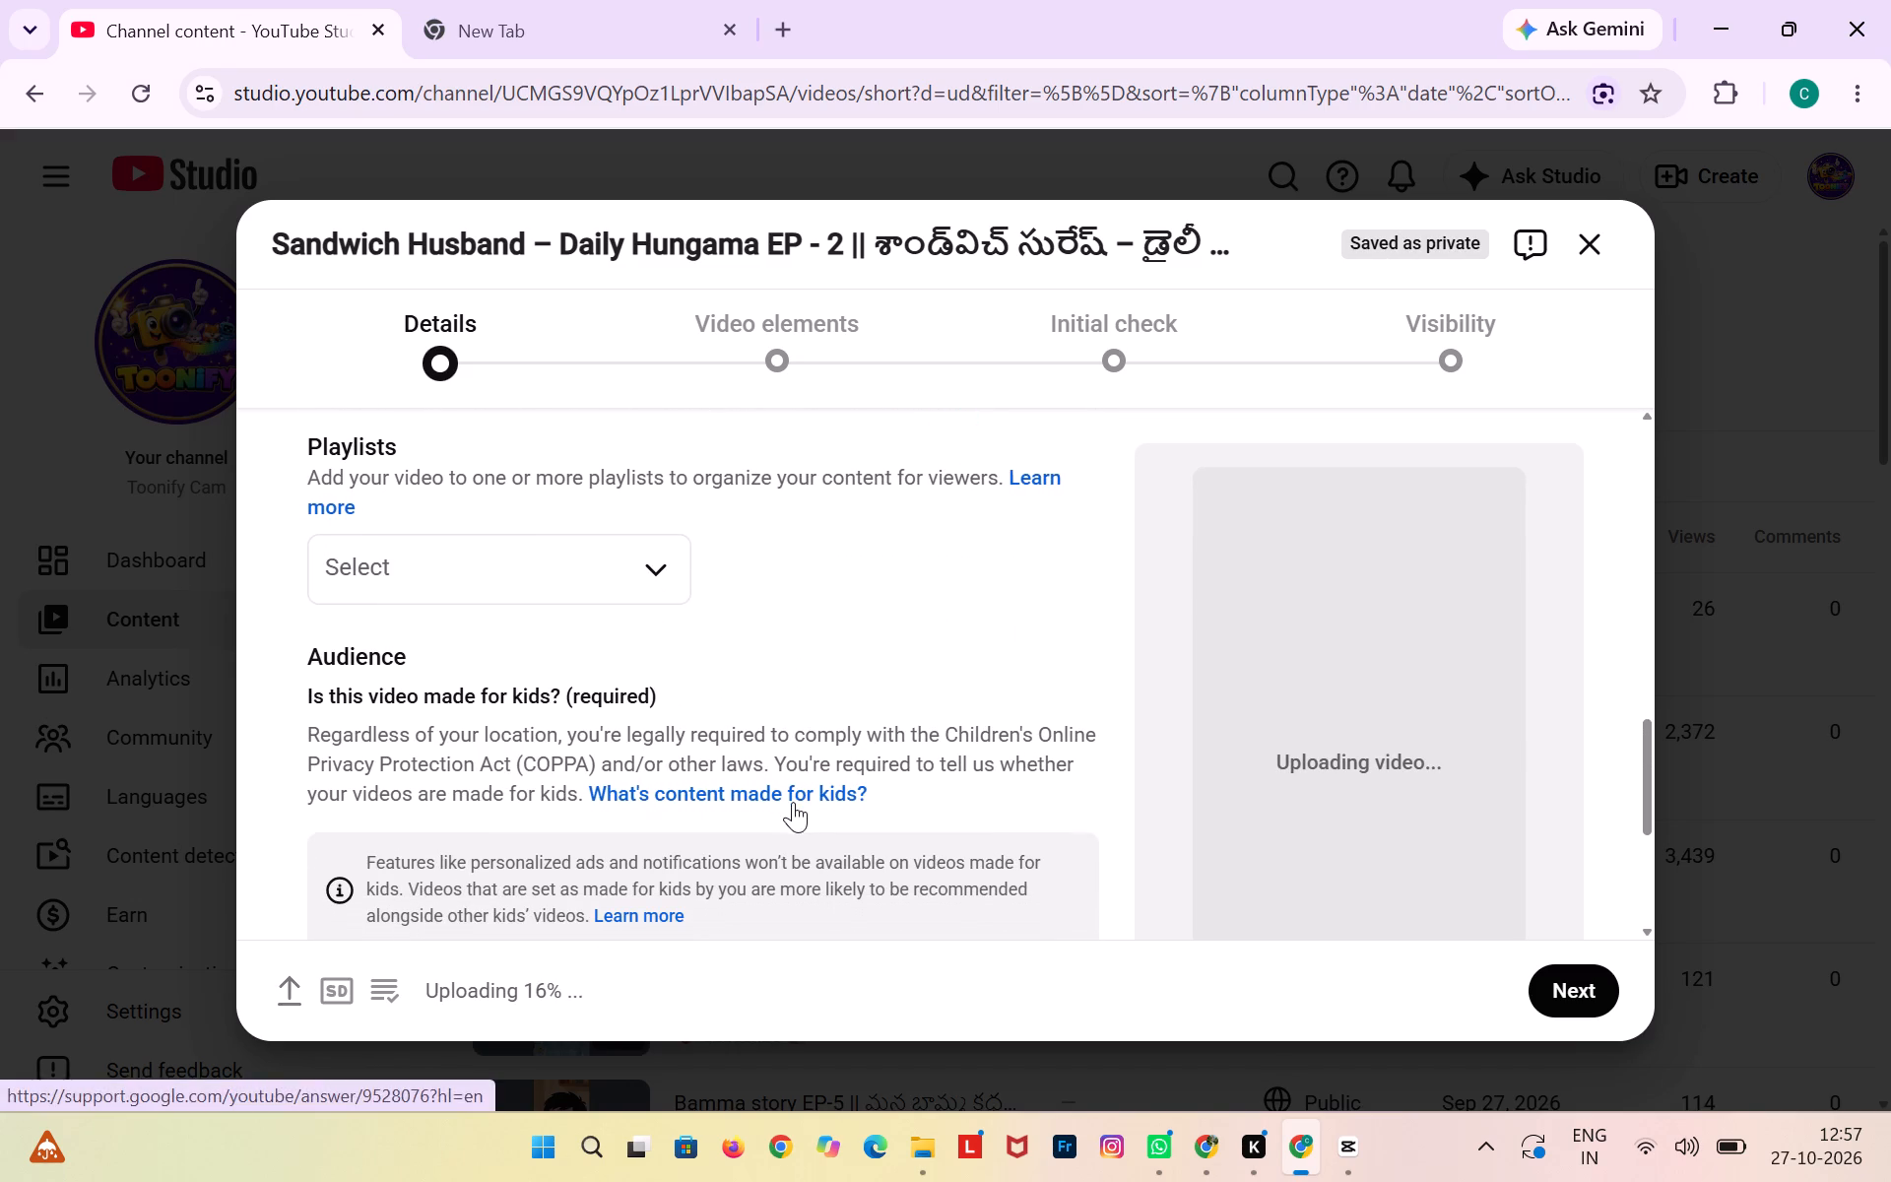
{"action": "left_click", "coordinate": [675, 603]}
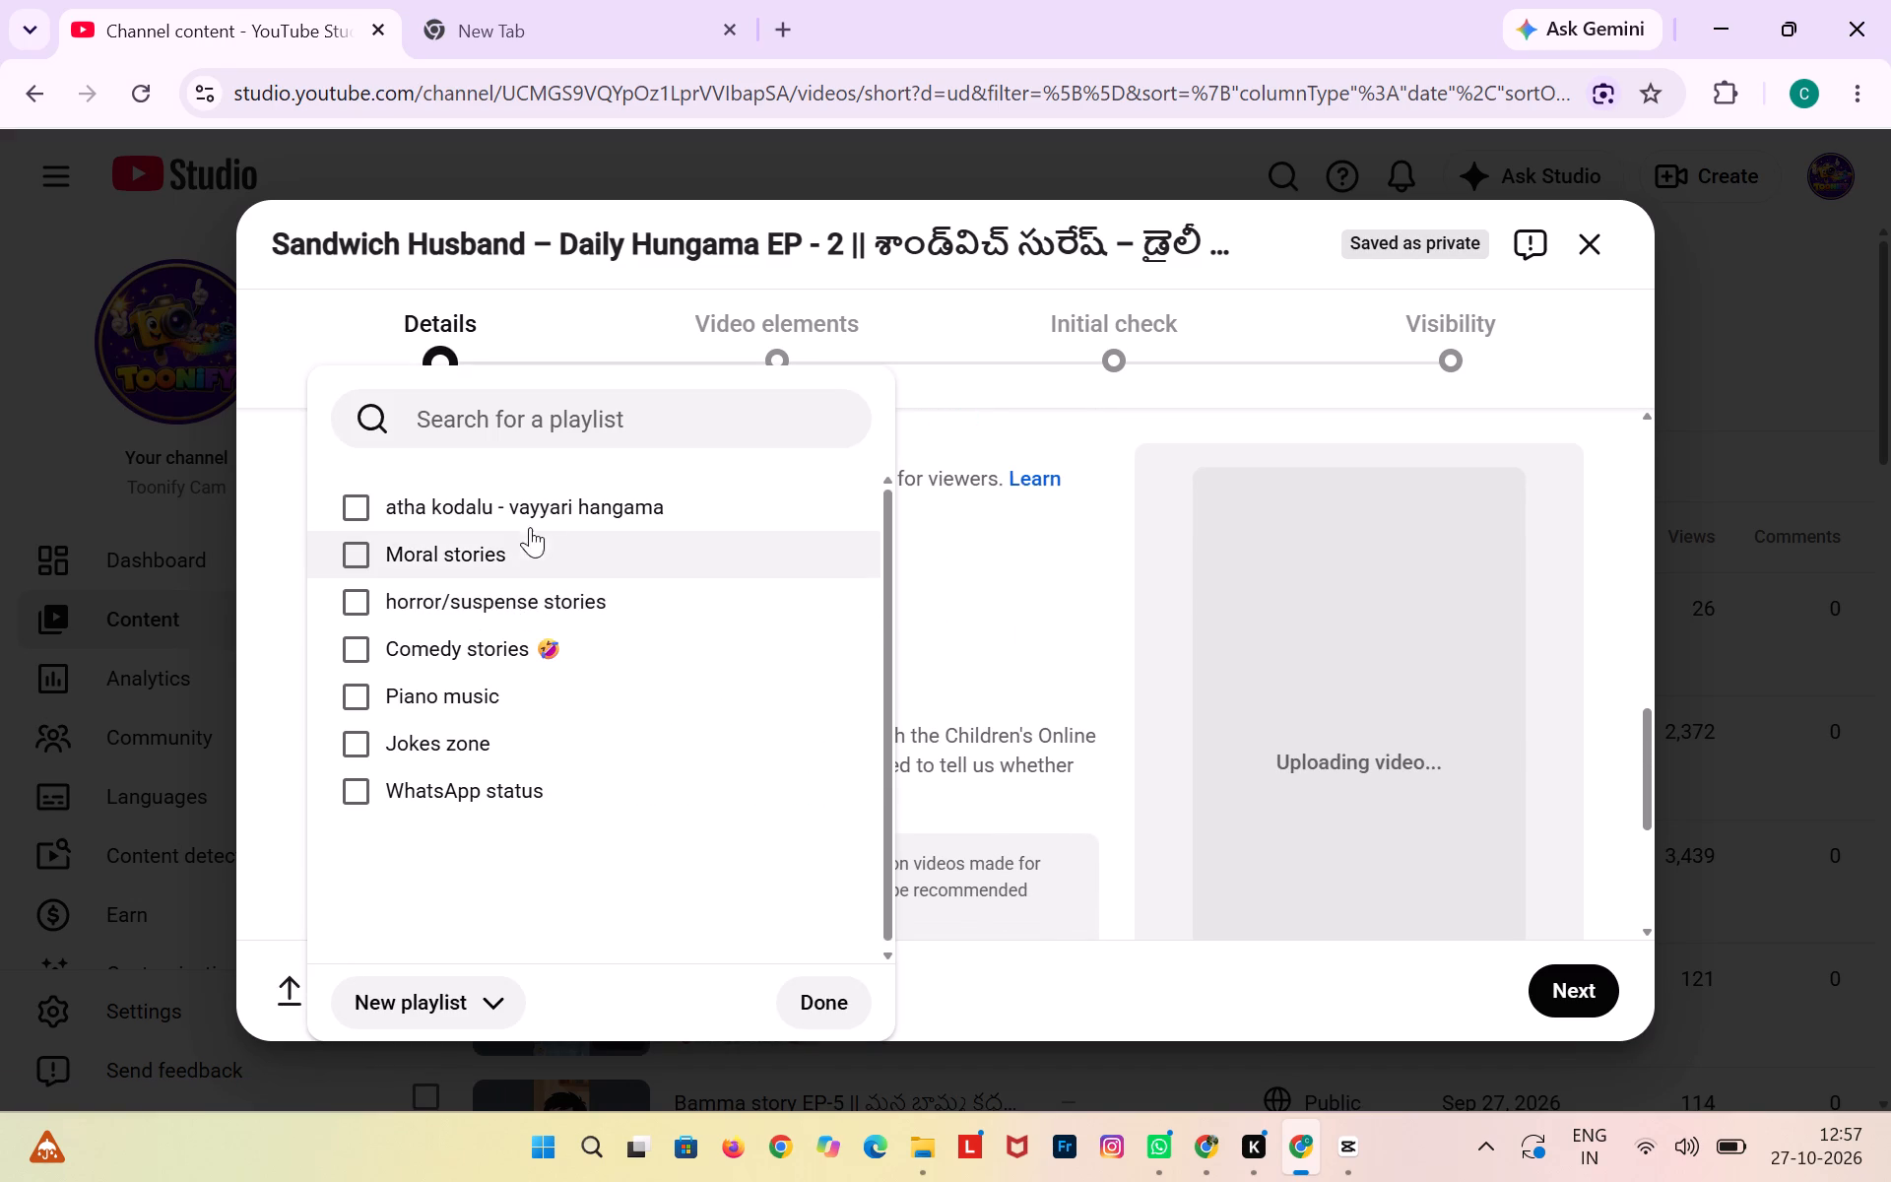
{"action": "left_click", "coordinate": [550, 498]}
{"action": "left_click", "coordinate": [819, 1013]}
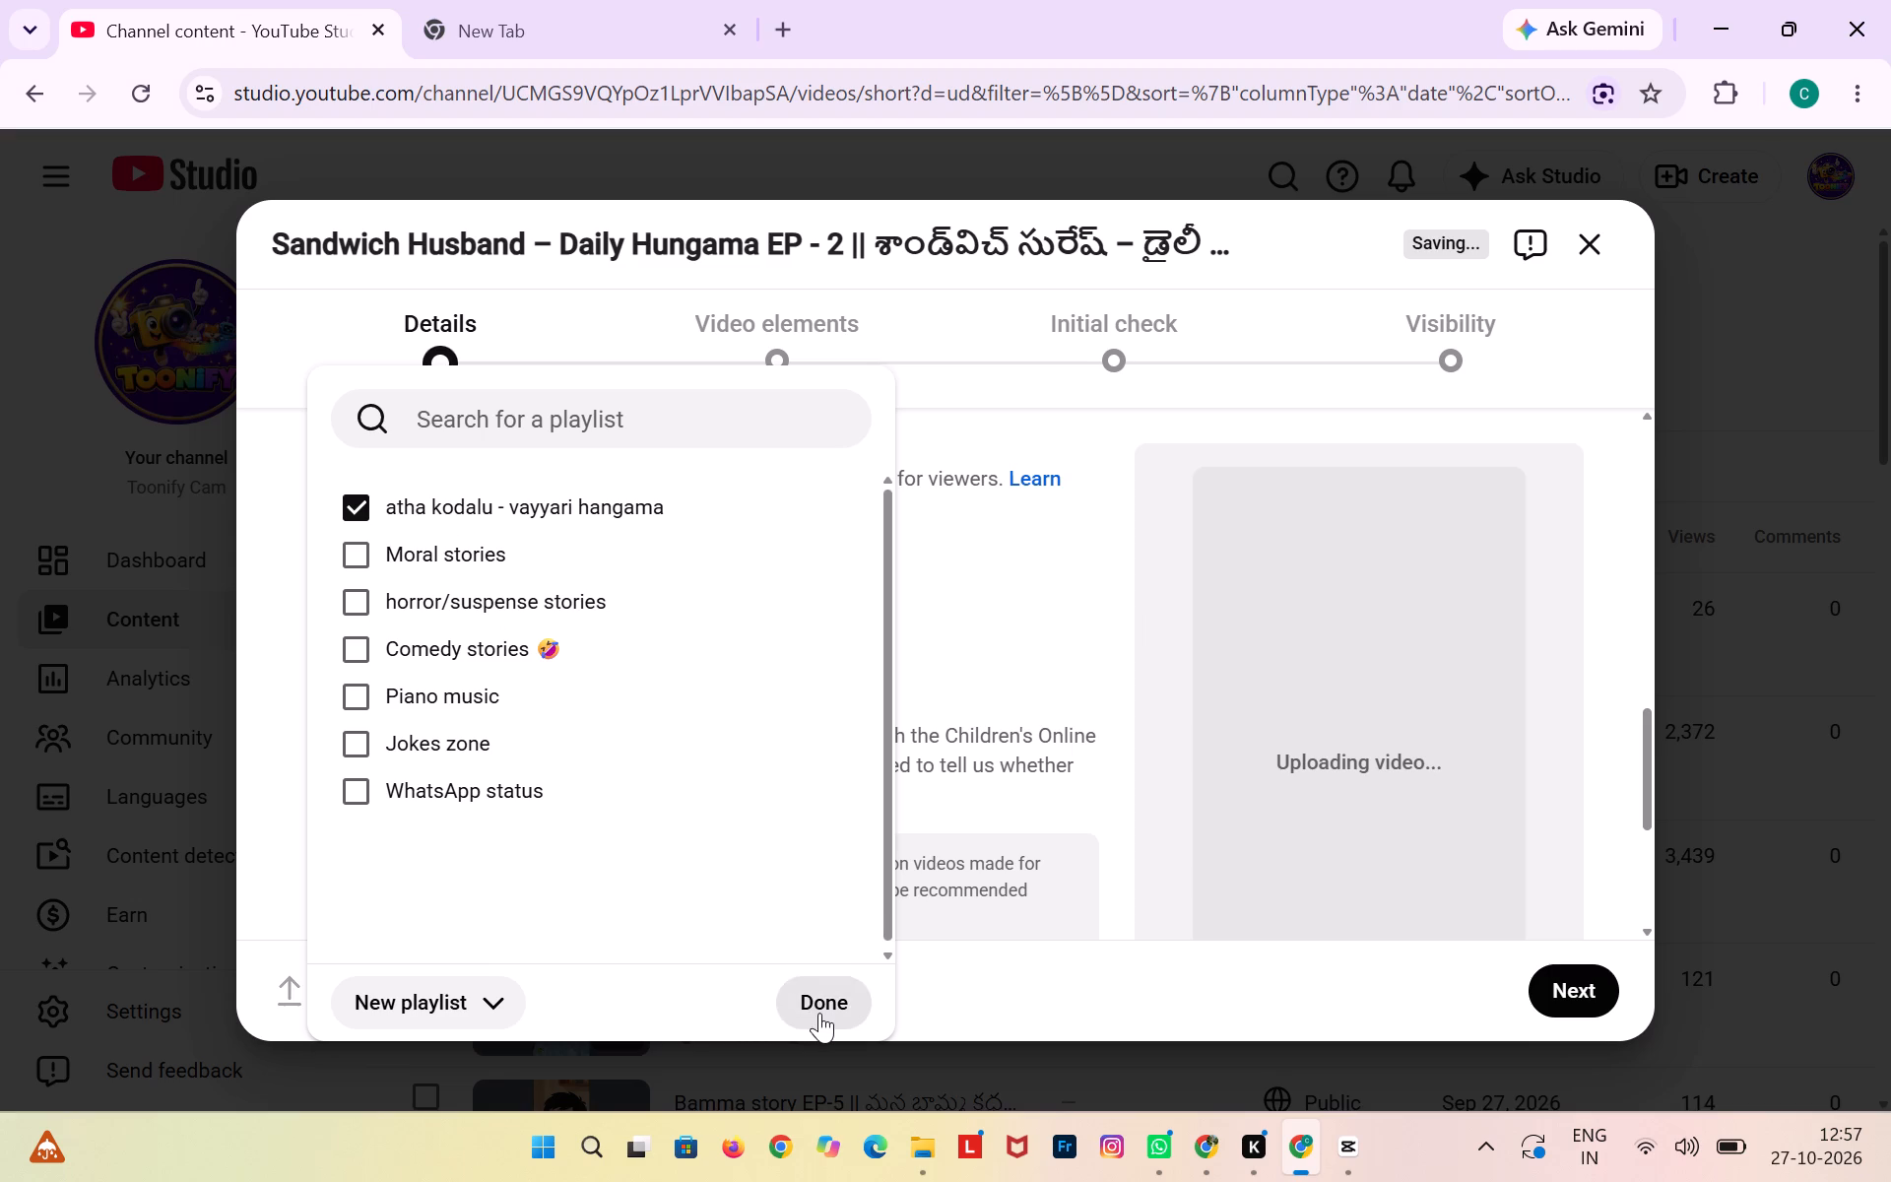
Mark the video as not made for kids and declare that it doesn't include paid promotion.
{"action": "scroll", "coordinate": [907, 685], "scroll_direction": "down", "scroll_amount": 3}
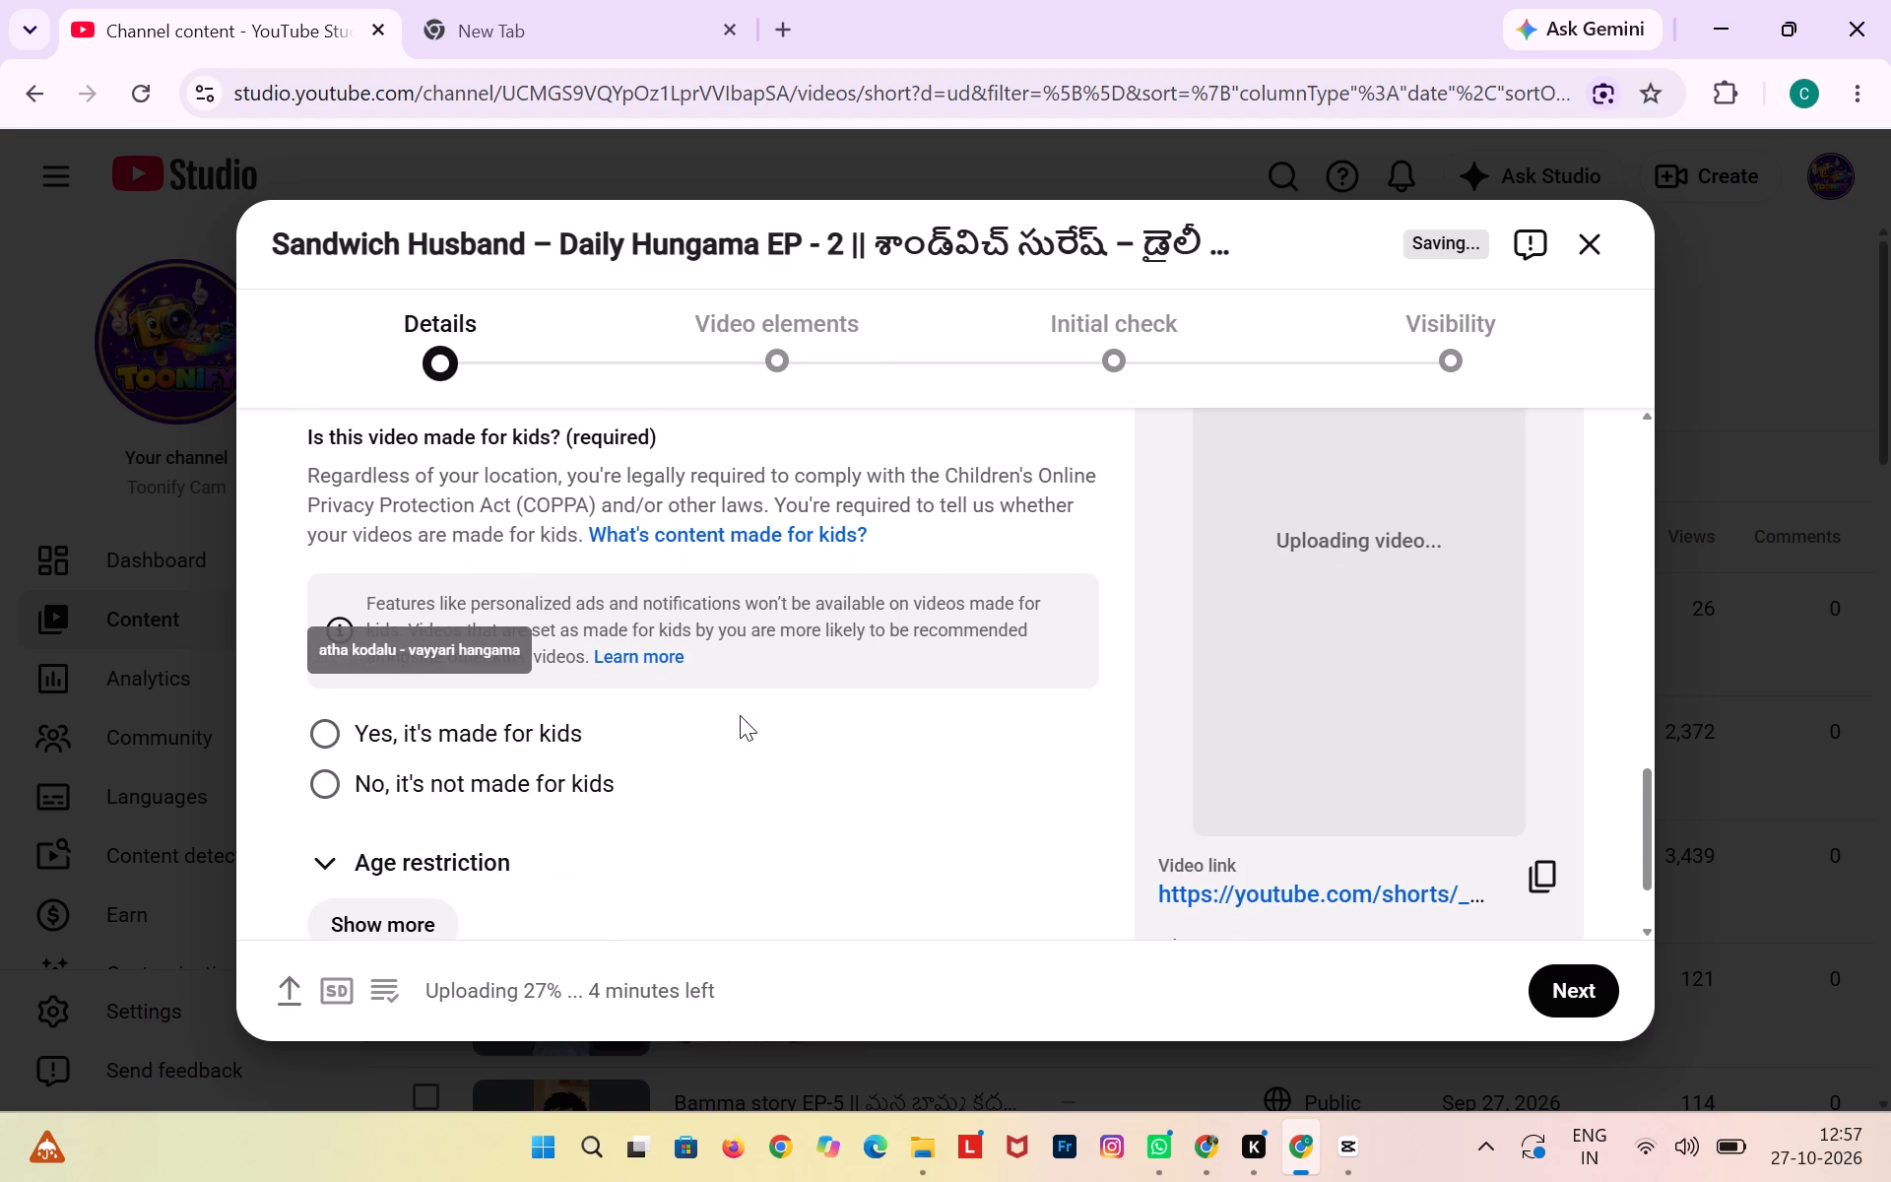
{"action": "left_click", "coordinate": [564, 789]}
{"action": "scroll", "coordinate": [564, 789], "scroll_direction": "down", "scroll_amount": 3}
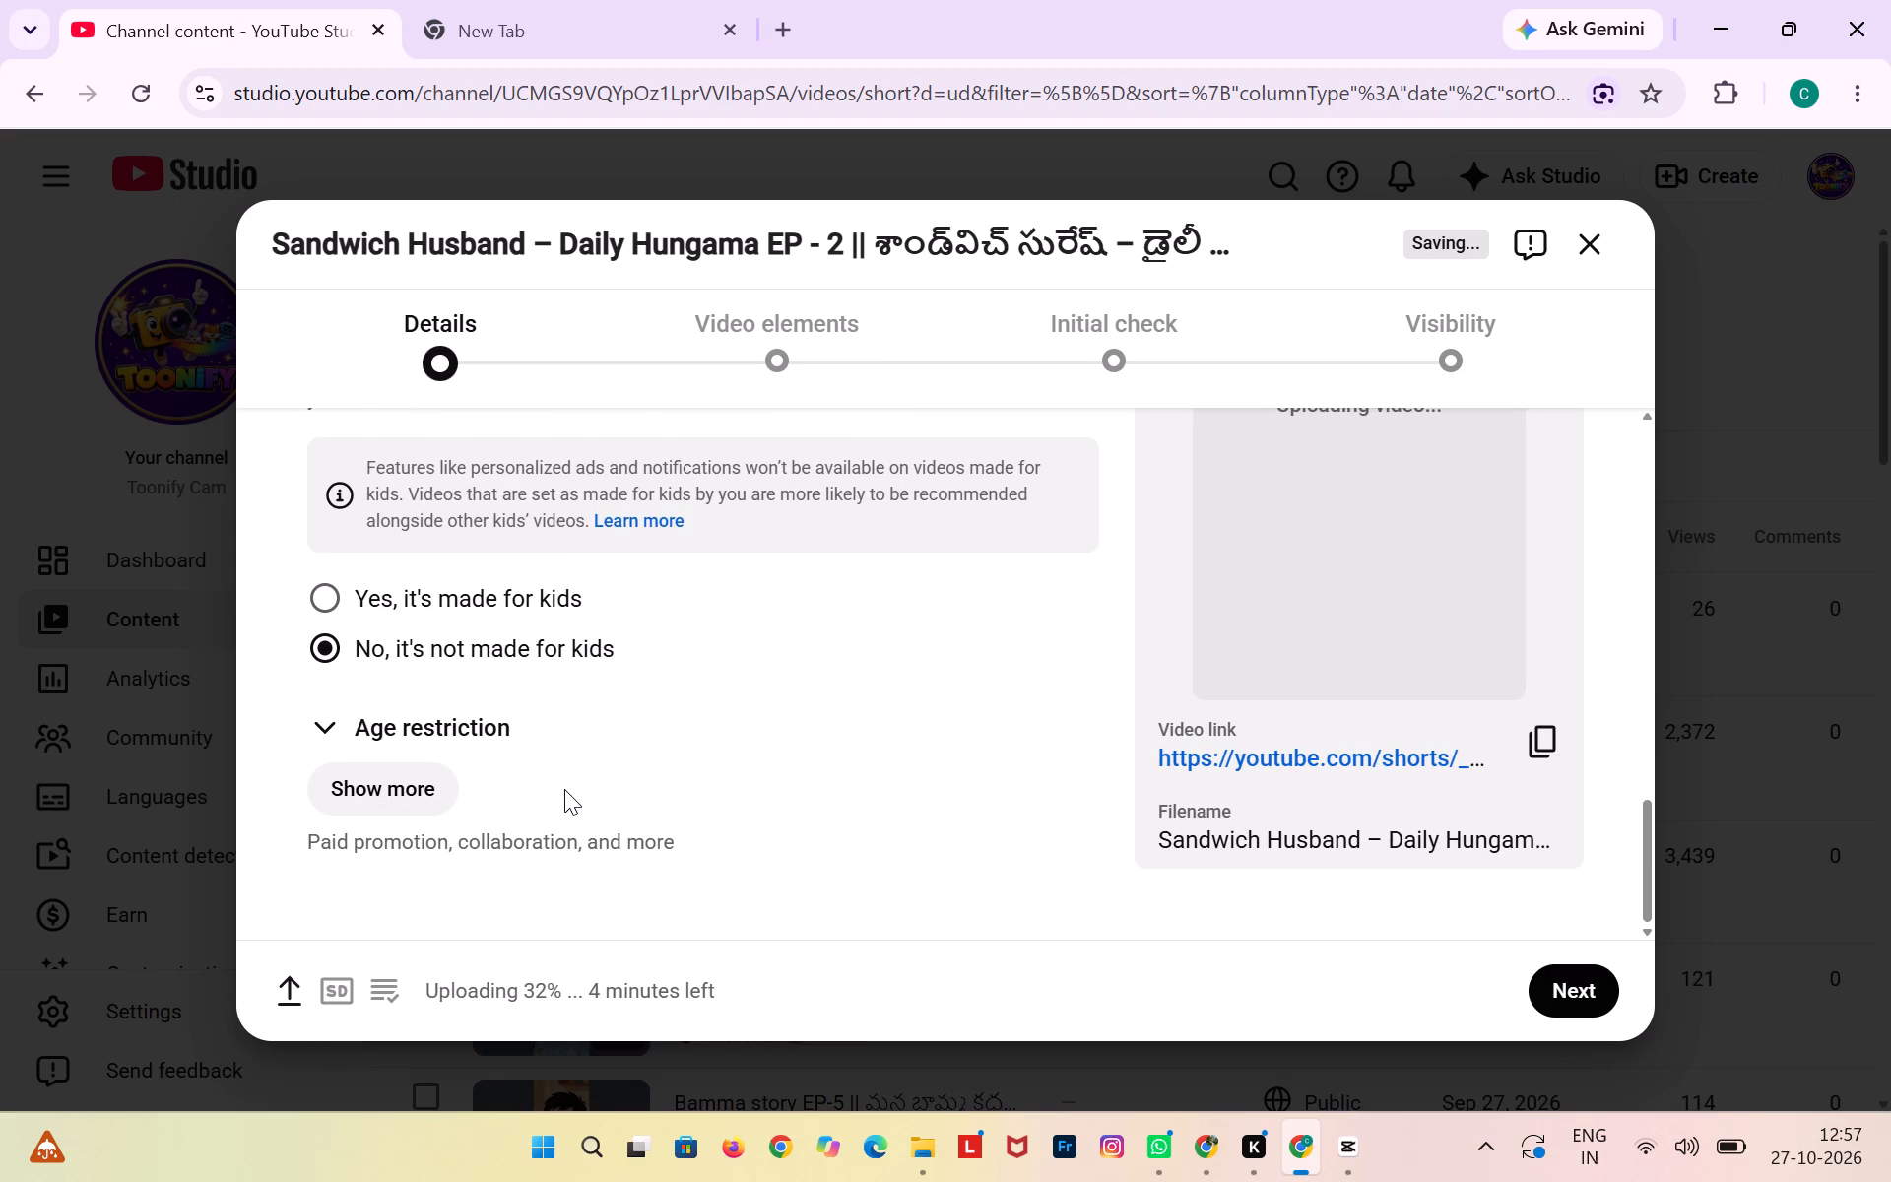
{"action": "left_click", "coordinate": [416, 796]}
{"action": "scroll", "coordinate": [657, 789], "scroll_direction": "down", "scroll_amount": 2}
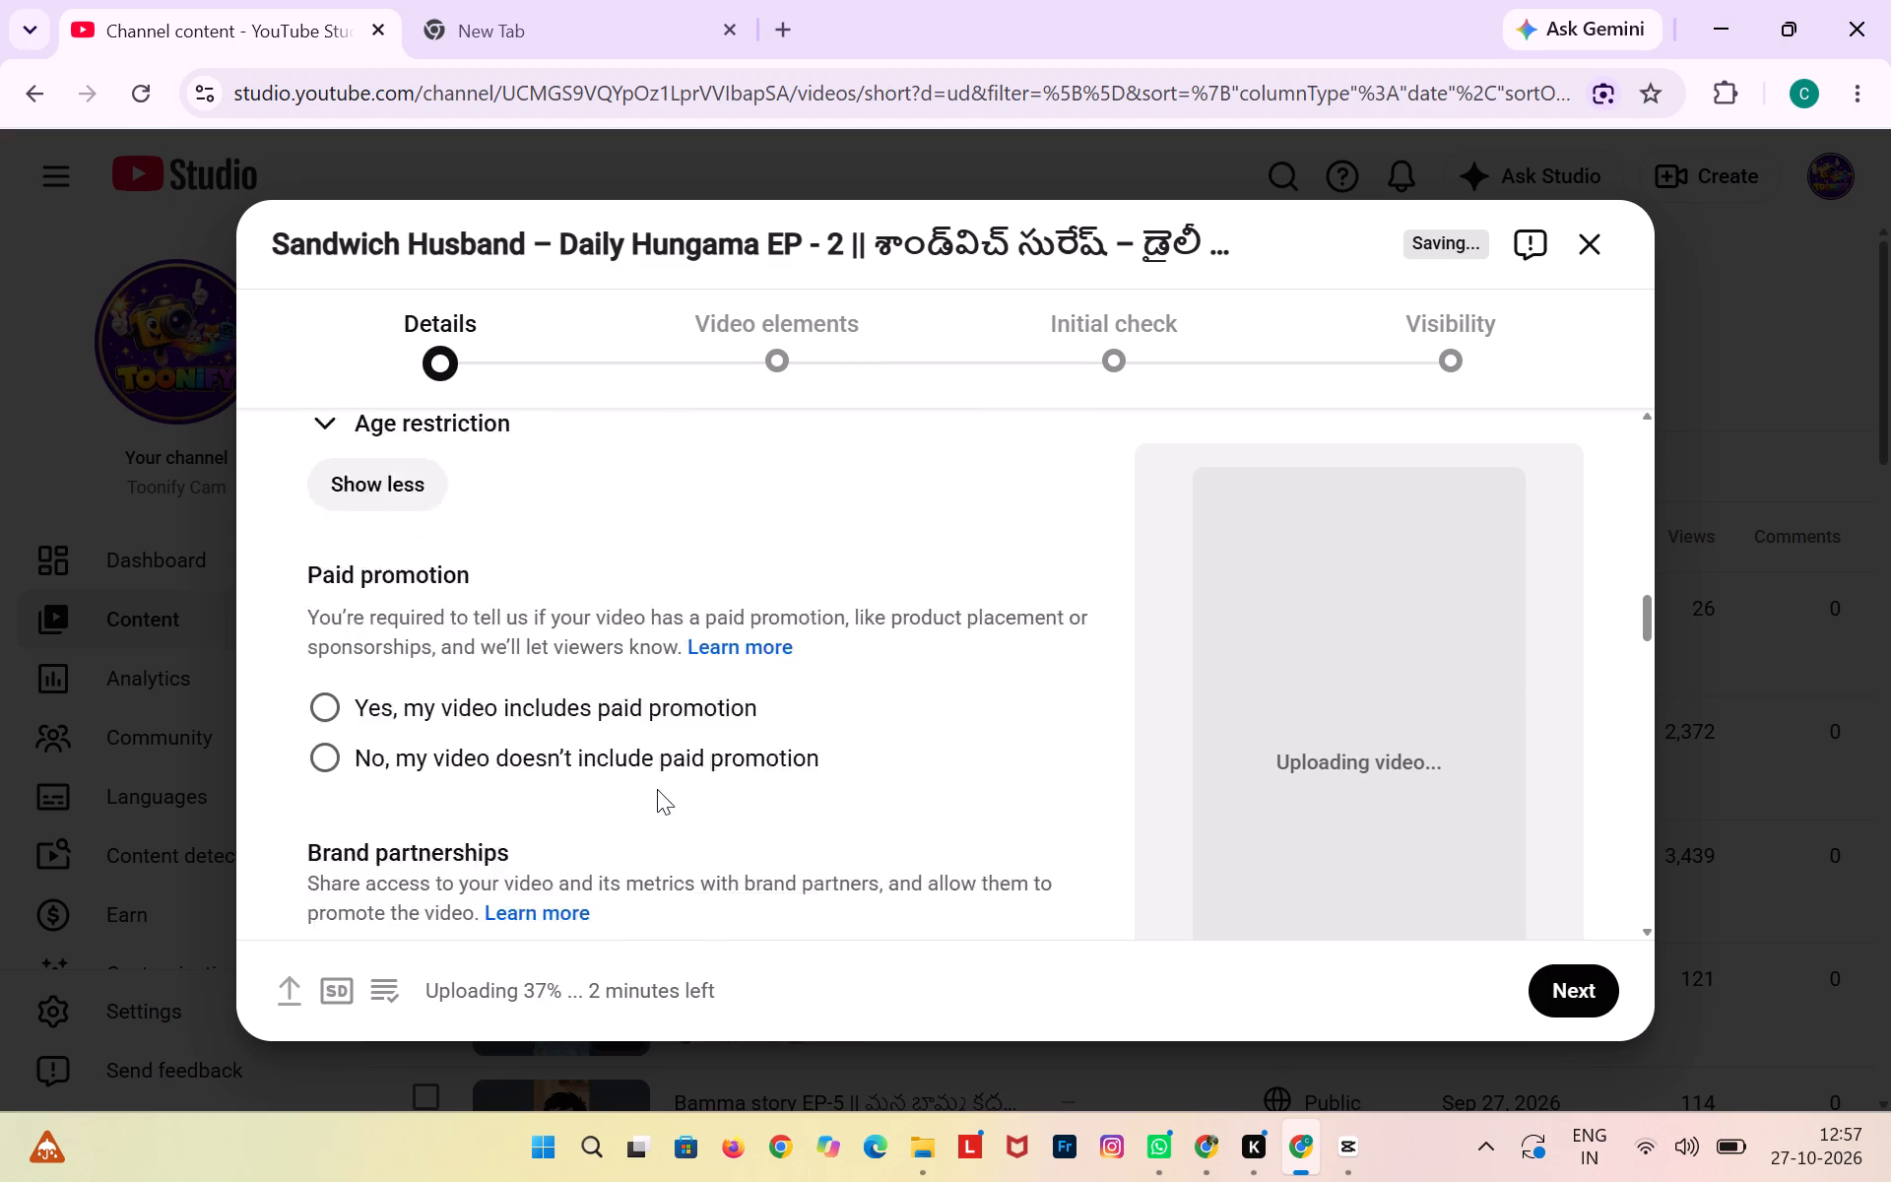
{"action": "scroll", "coordinate": [657, 789], "scroll_direction": "down", "scroll_amount": 1}
{"action": "left_click", "coordinate": [464, 688]}
Review the AI use question and the remaining upload details, from comment settings back up to title, description and thumbnail.
{"action": "scroll", "coordinate": [464, 688], "scroll_direction": "down", "scroll_amount": 1}
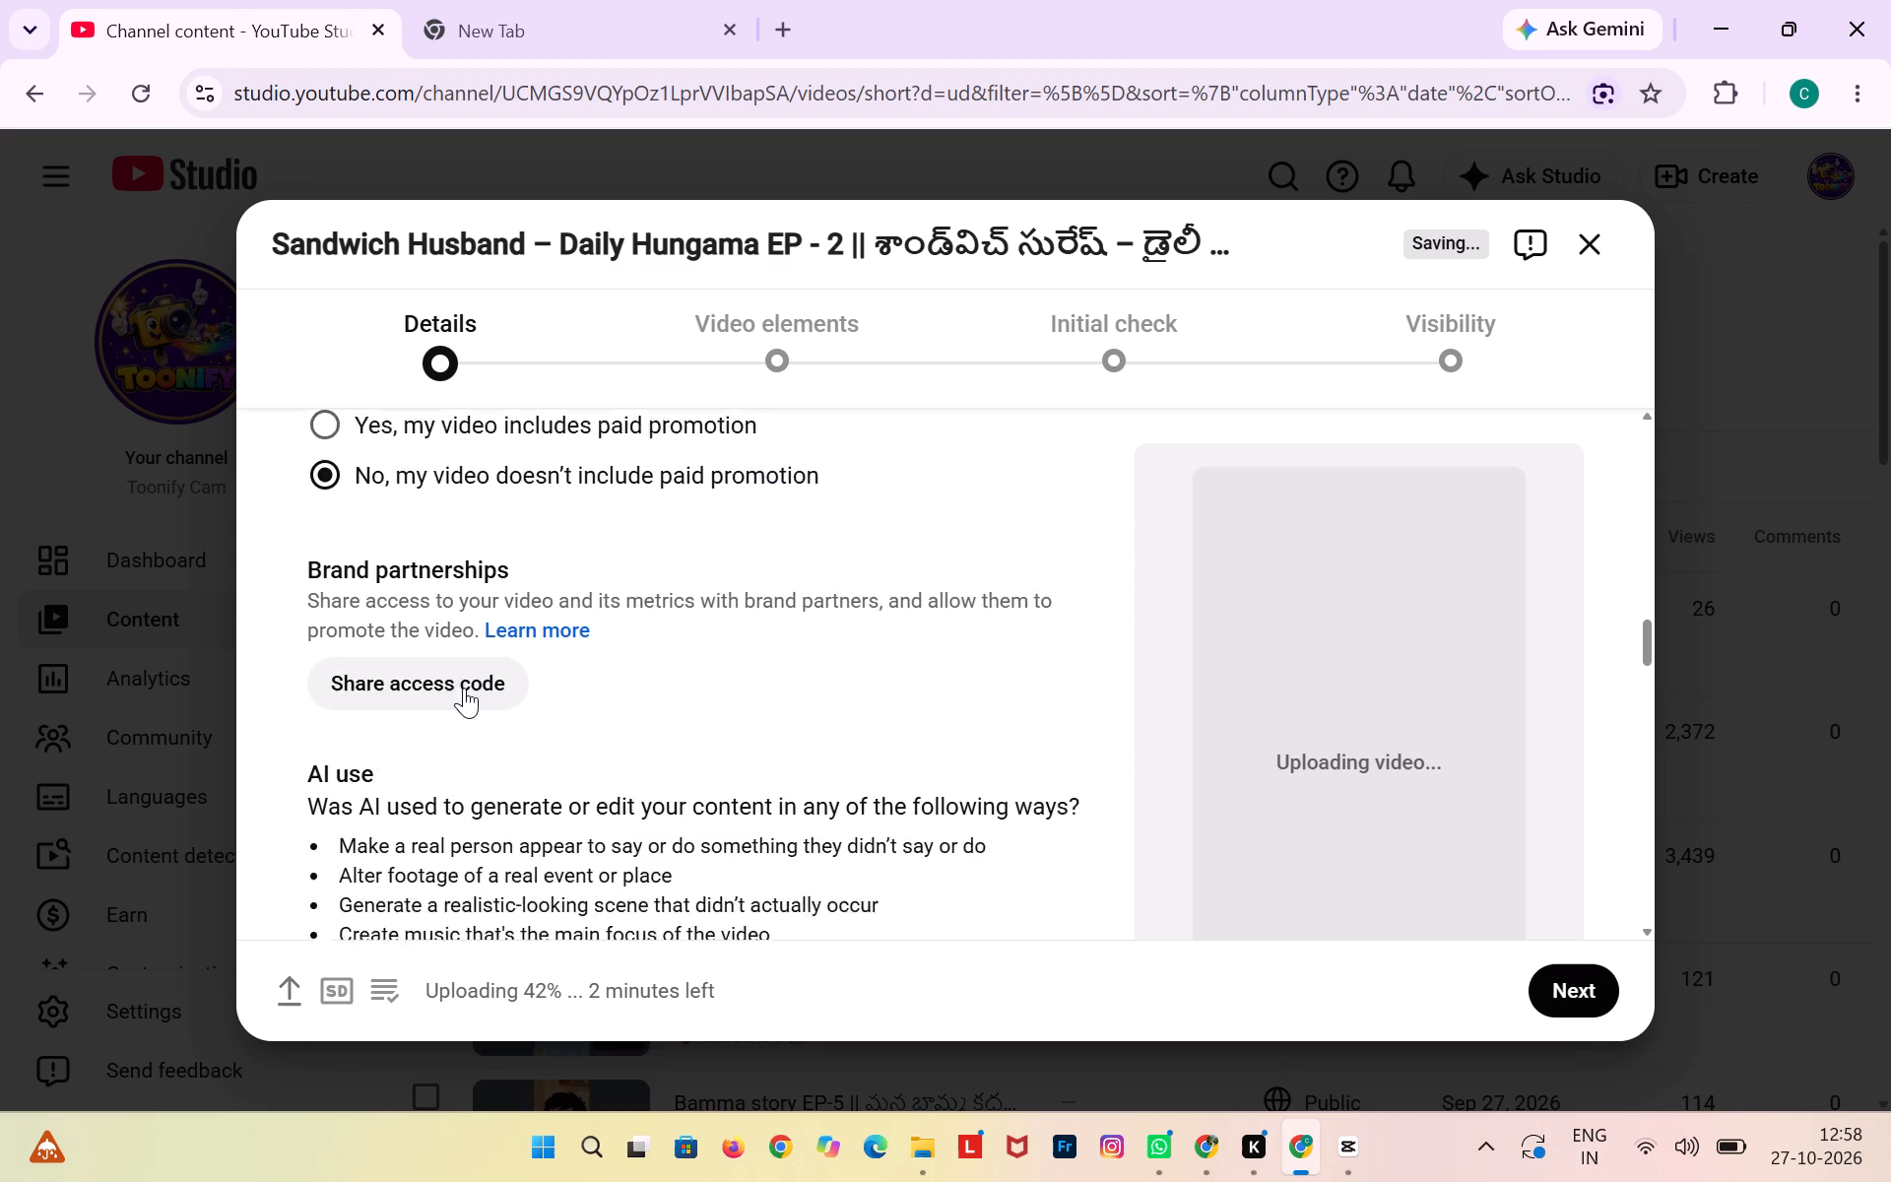
{"action": "scroll", "coordinate": [464, 688], "scroll_direction": "down", "scroll_amount": 2}
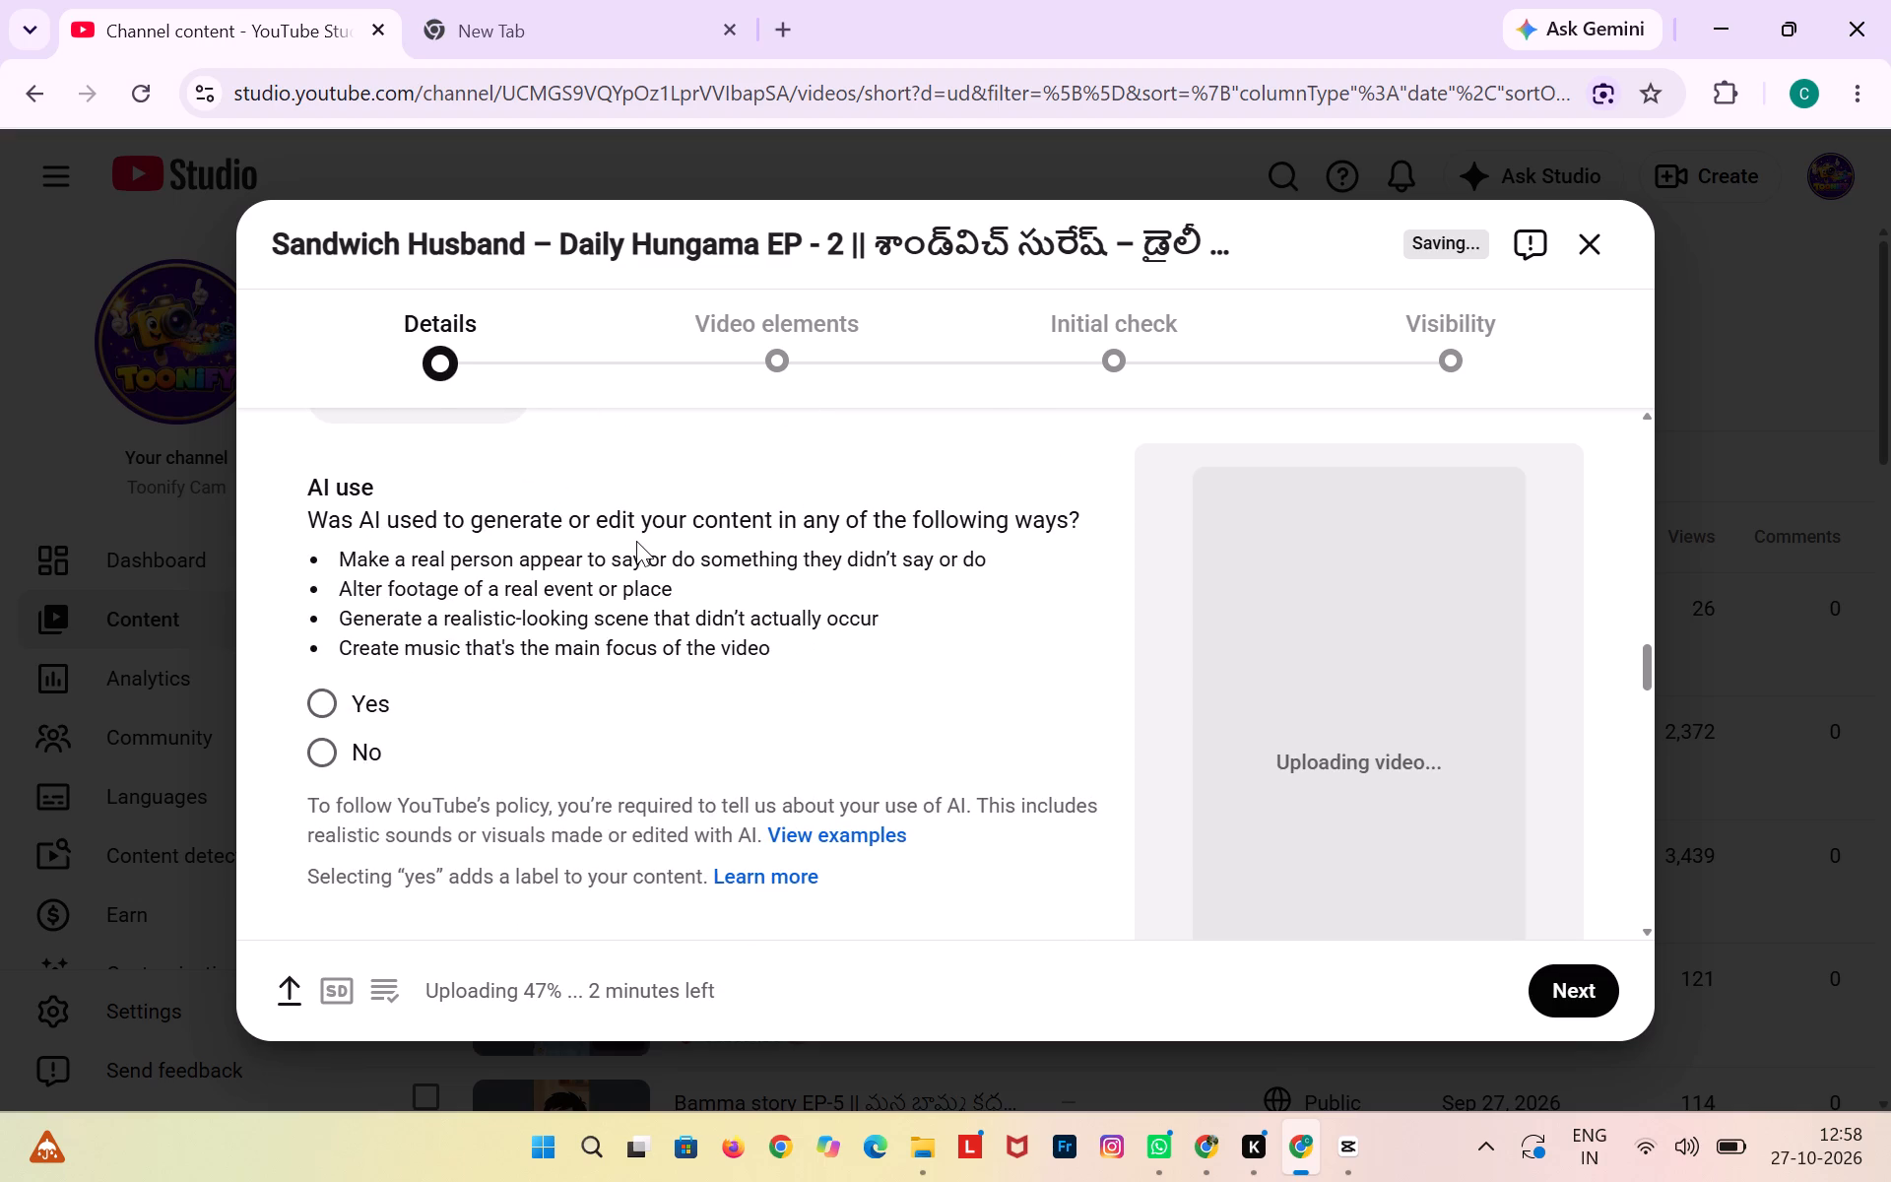
{"action": "scroll", "coordinate": [636, 541], "scroll_direction": "up", "scroll_amount": 2}
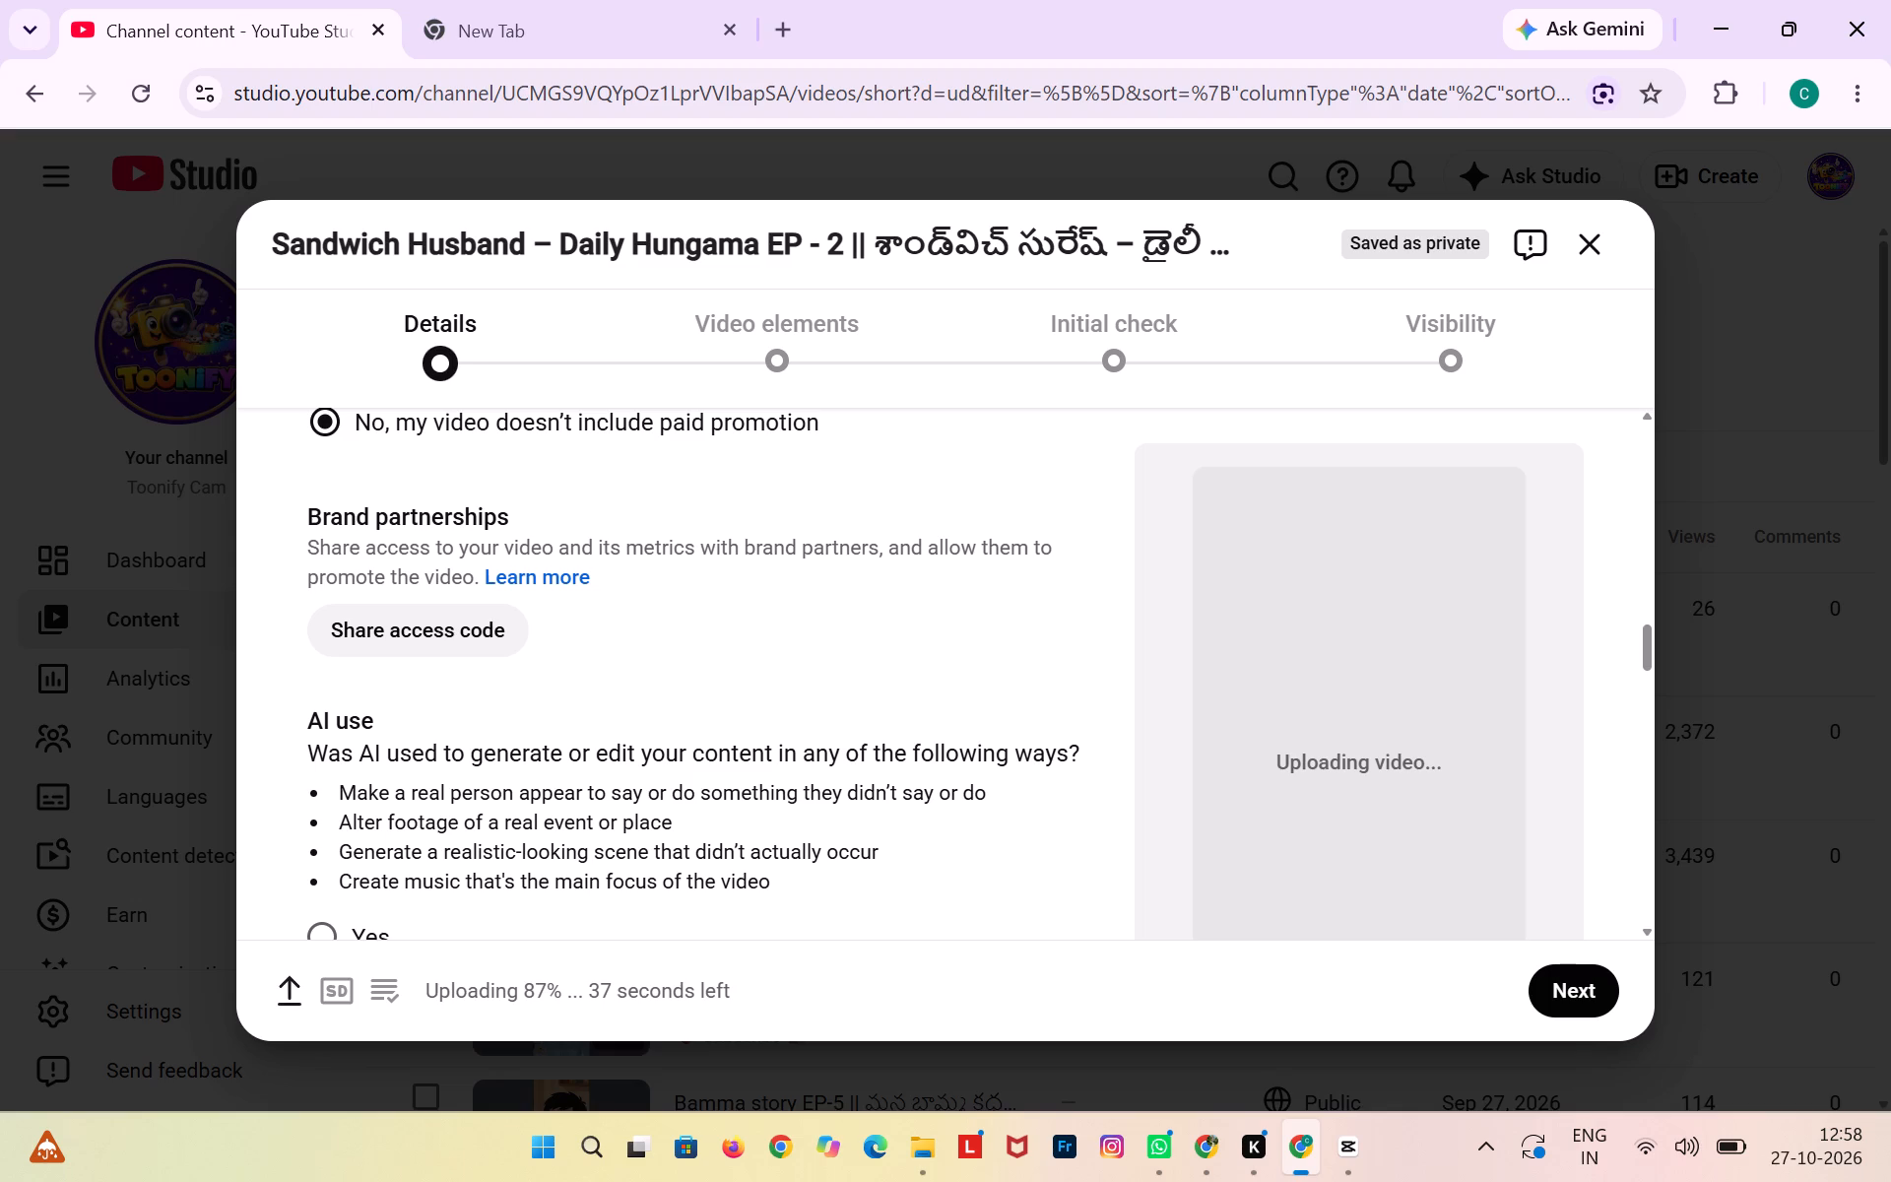
{"action": "scroll", "coordinate": [851, 675], "scroll_direction": "down", "scroll_amount": 2}
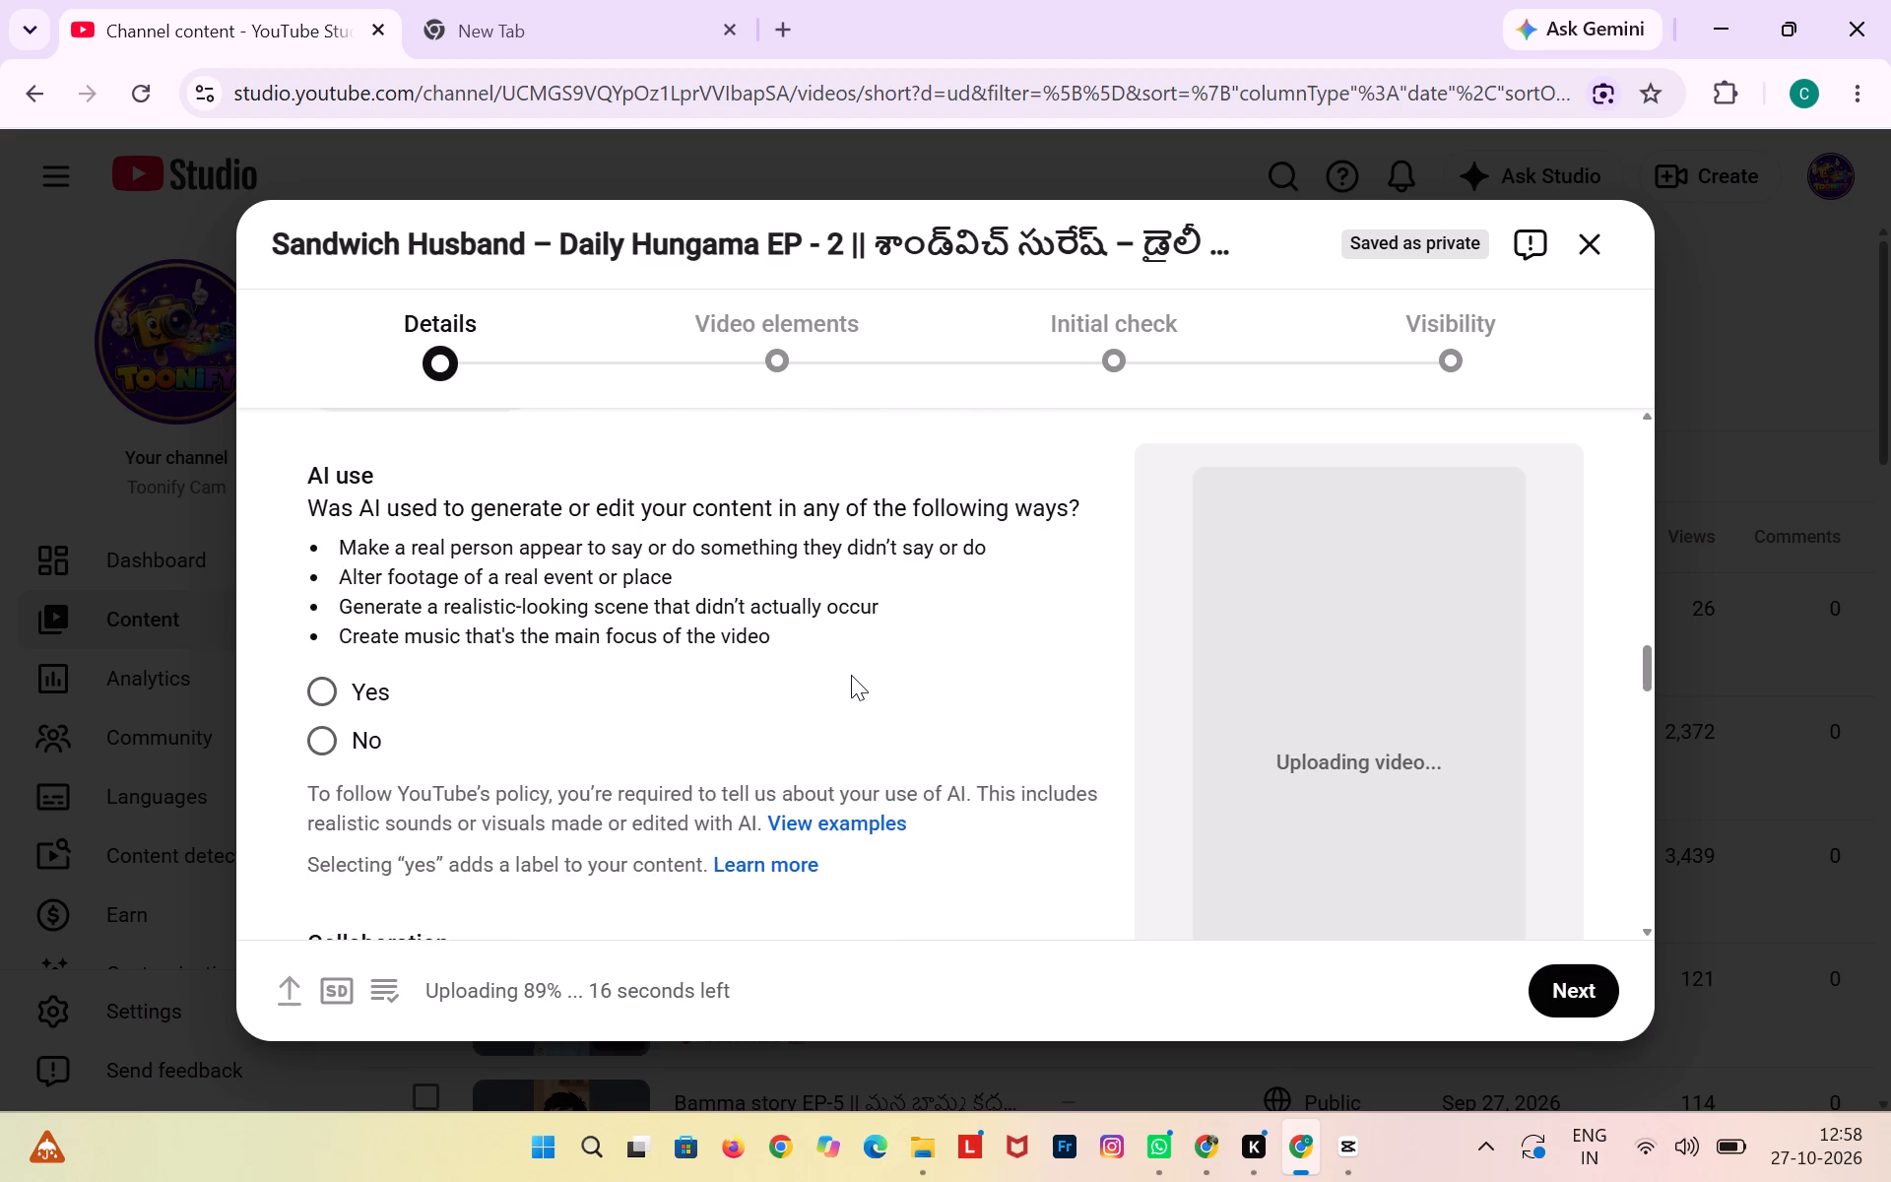
{"action": "scroll", "coordinate": [851, 675], "scroll_direction": "down", "scroll_amount": 6}
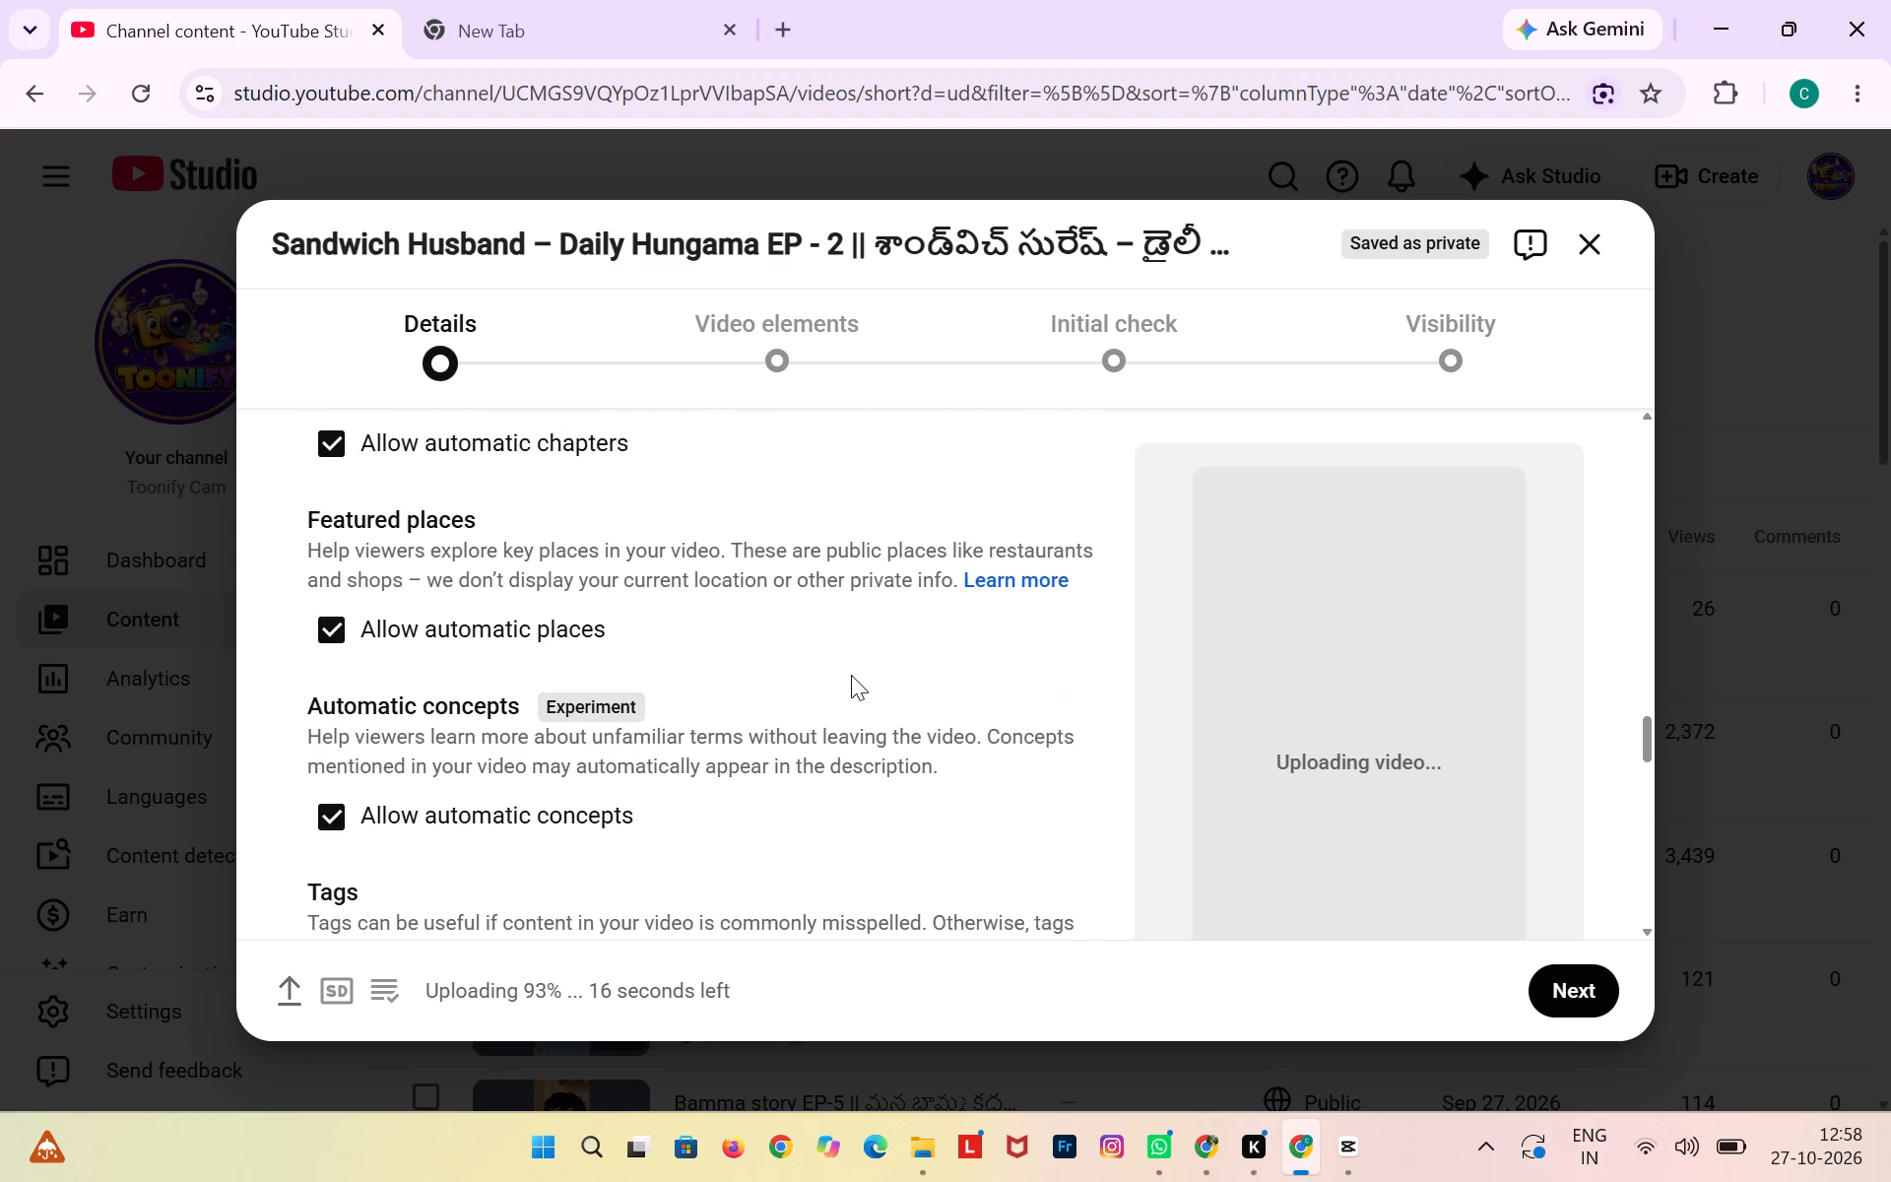
{"action": "scroll", "coordinate": [851, 675], "scroll_direction": "down", "scroll_amount": 10}
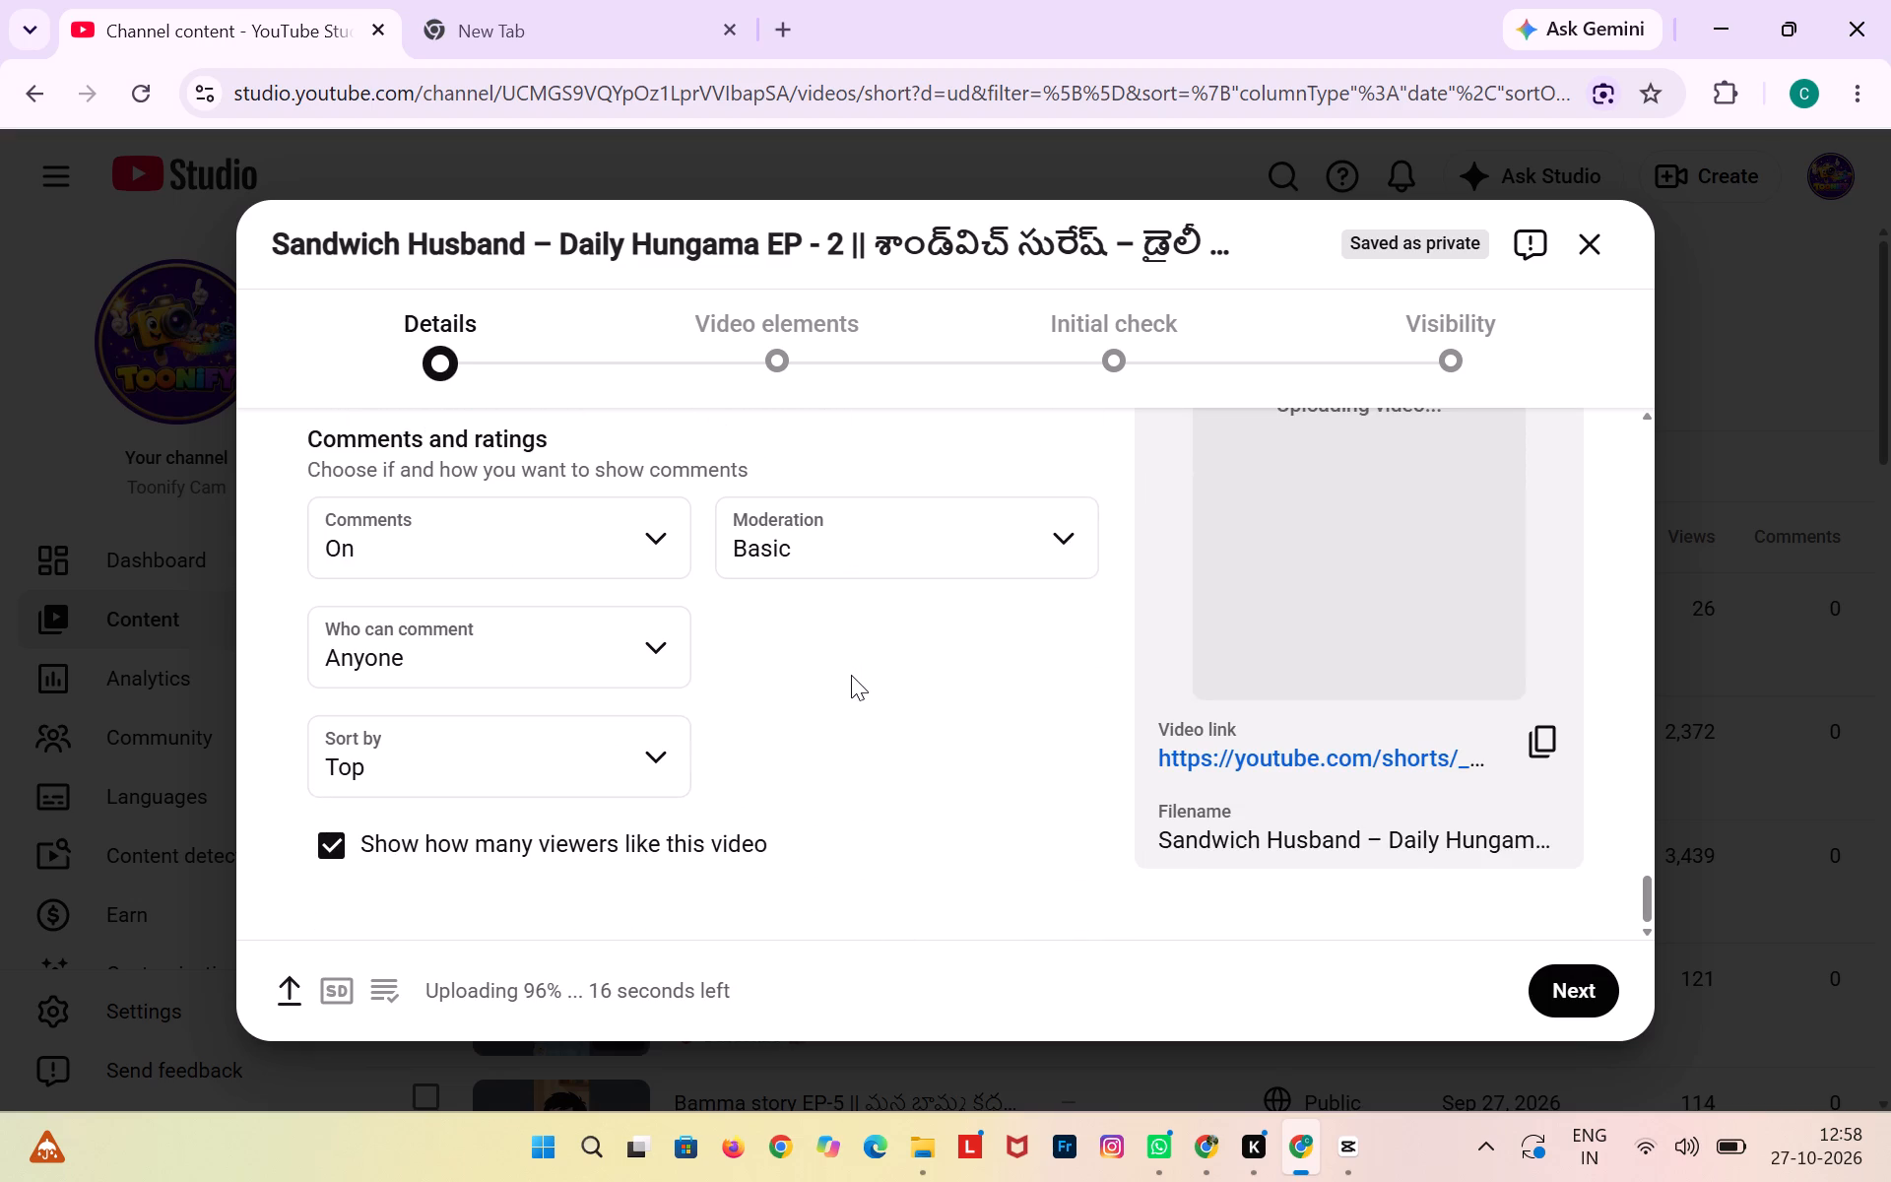
{"action": "scroll", "coordinate": [851, 675], "scroll_direction": "up", "scroll_amount": 8}
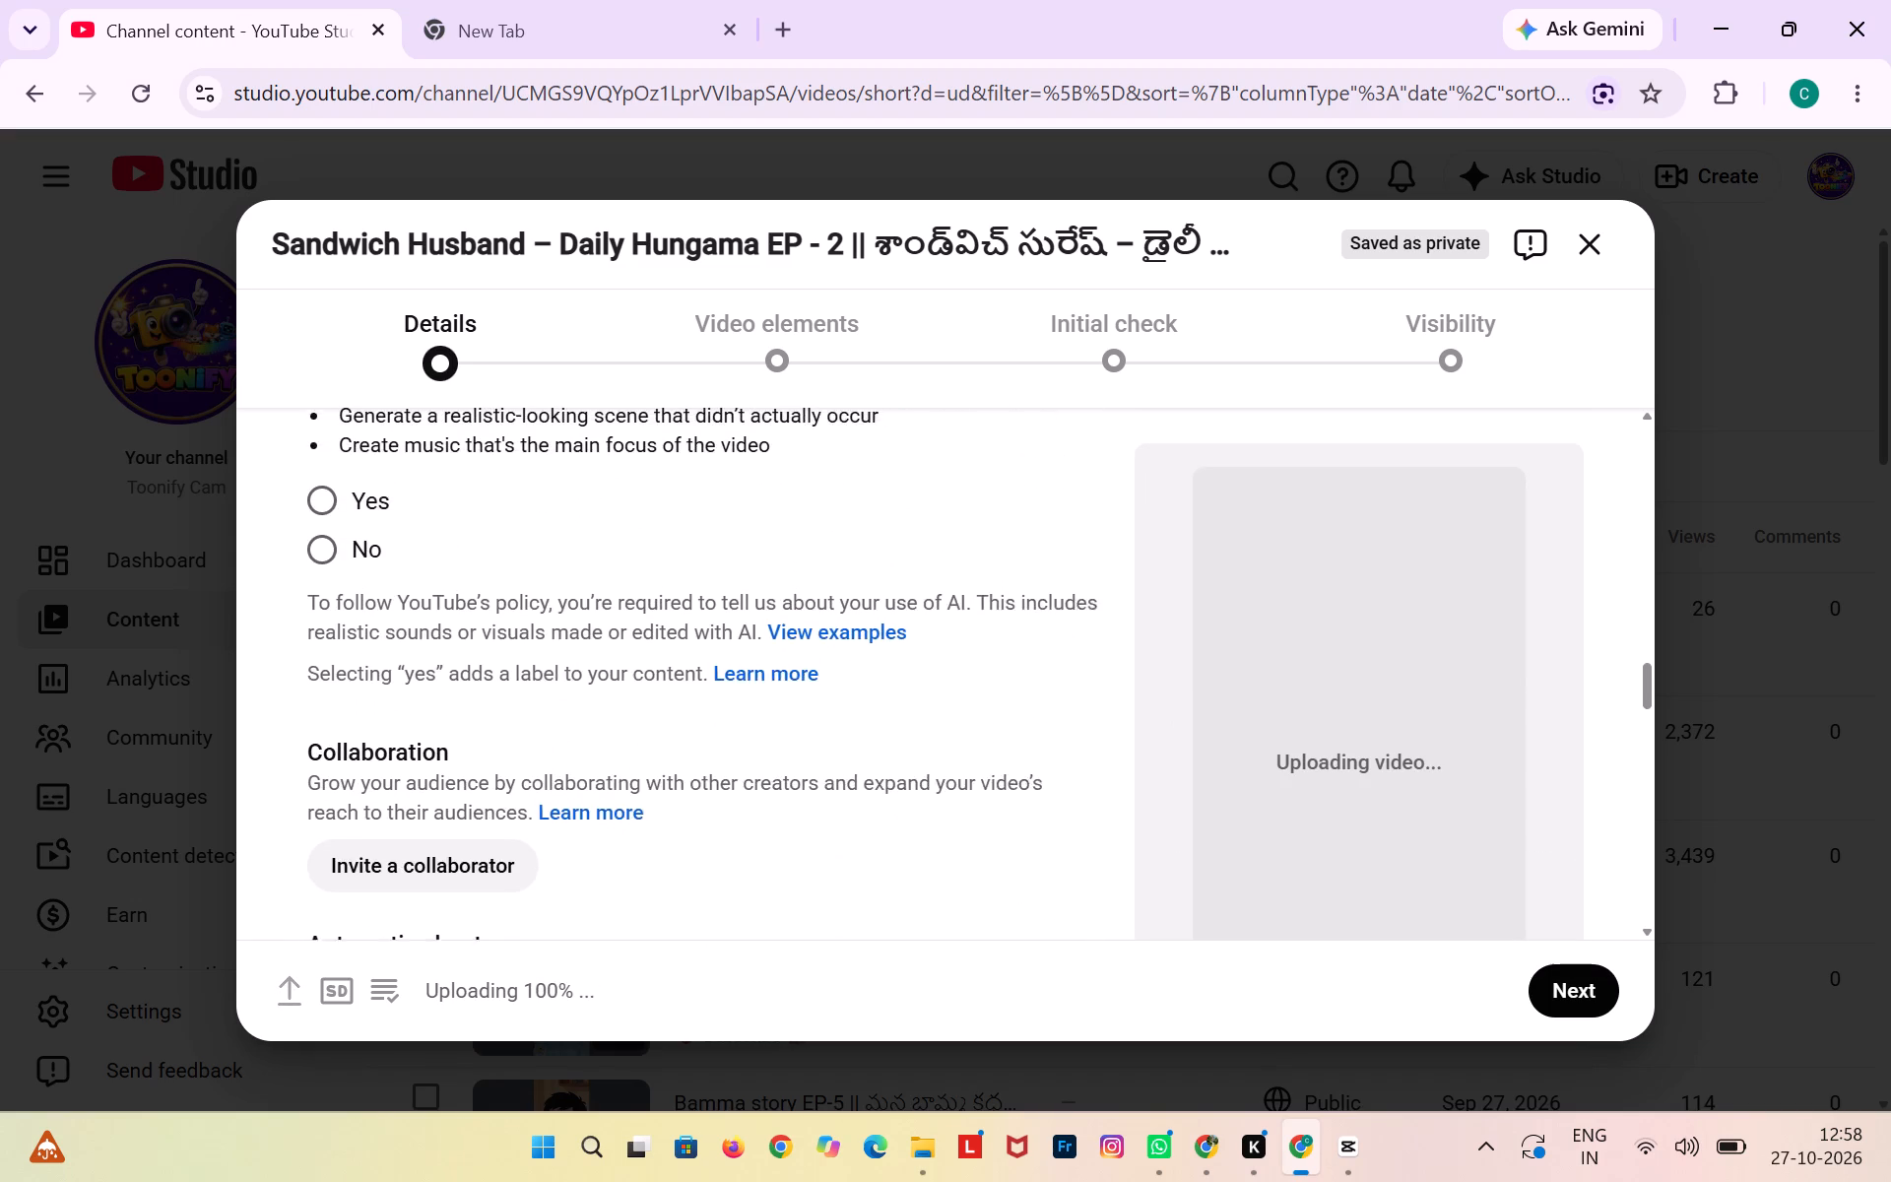
{"action": "scroll", "coordinate": [851, 675], "scroll_direction": "up", "scroll_amount": 3}
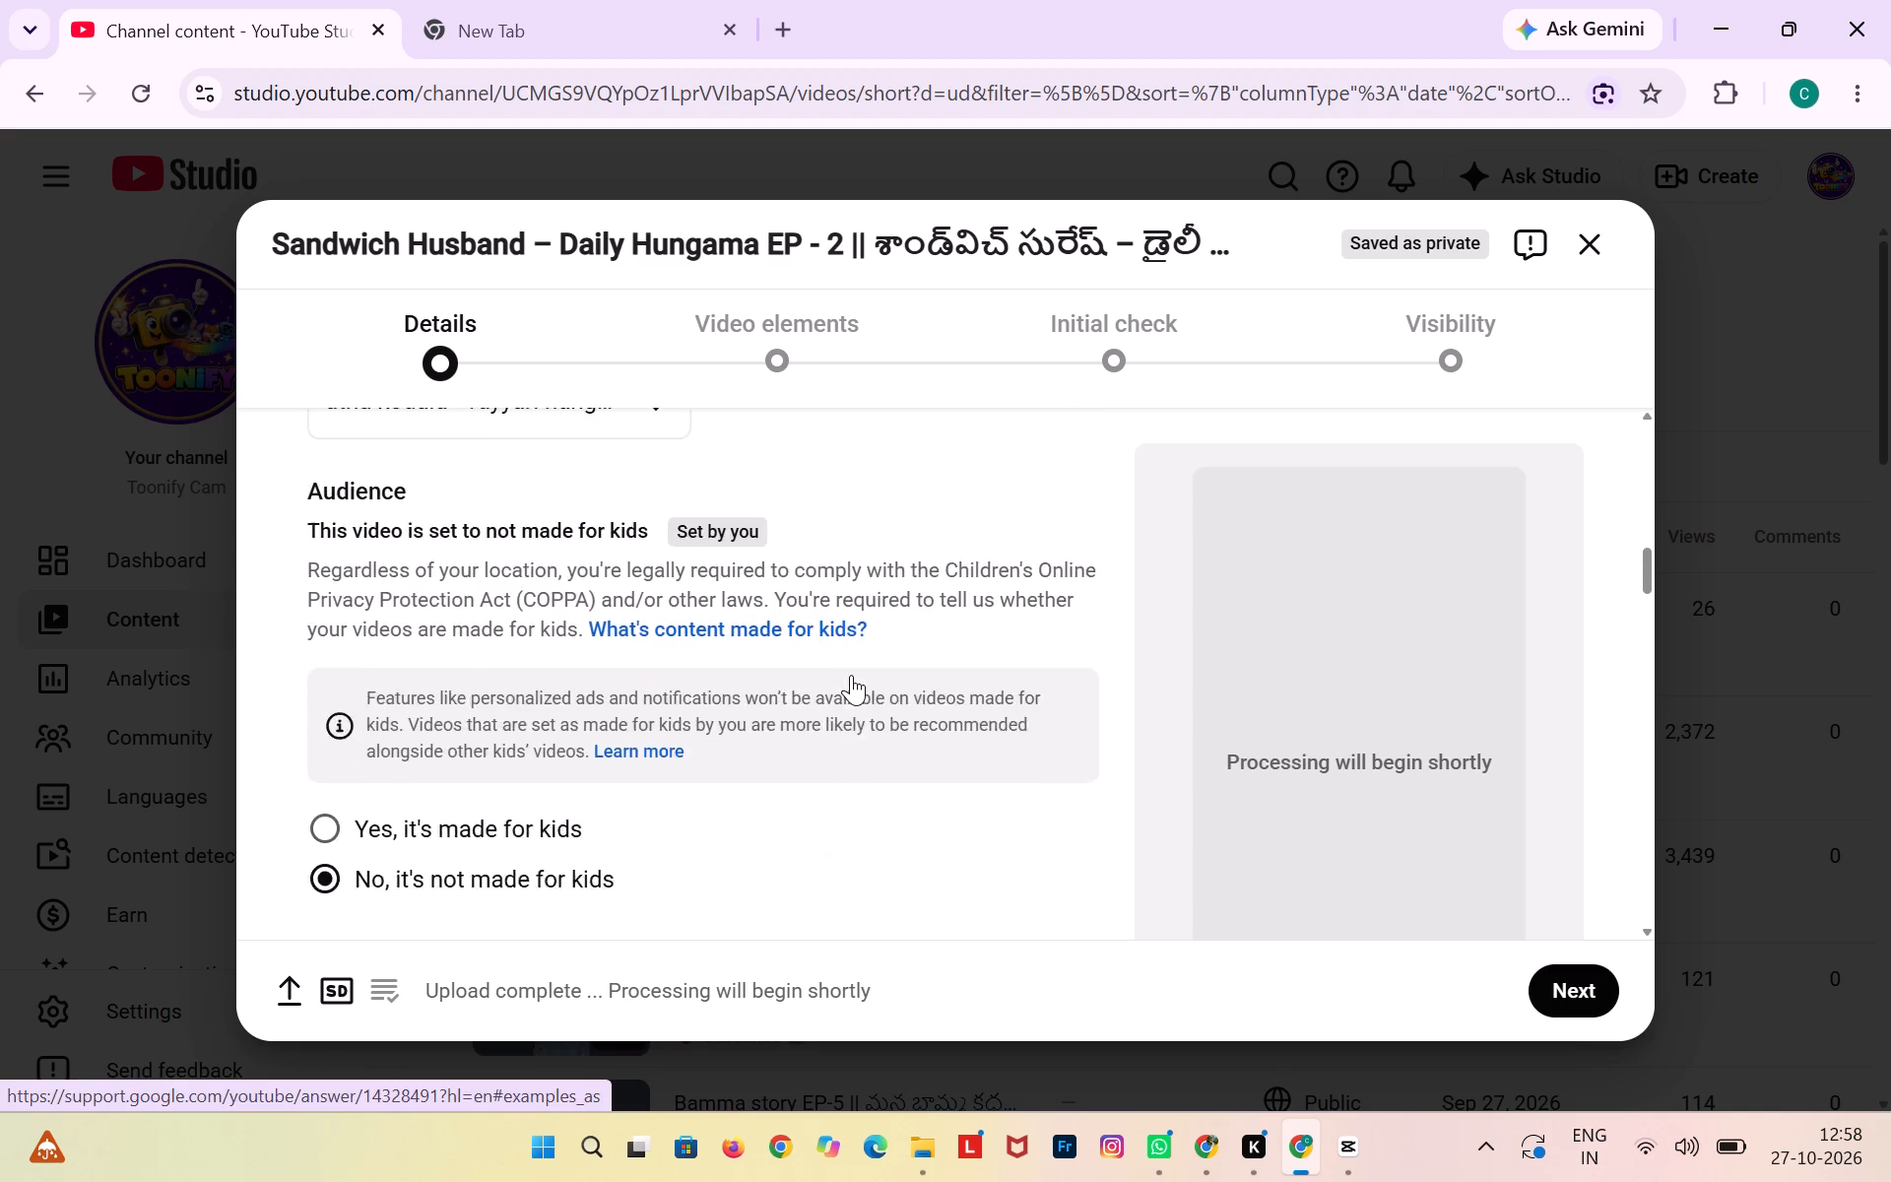
{"action": "scroll", "coordinate": [851, 675], "scroll_direction": "up", "scroll_amount": 6}
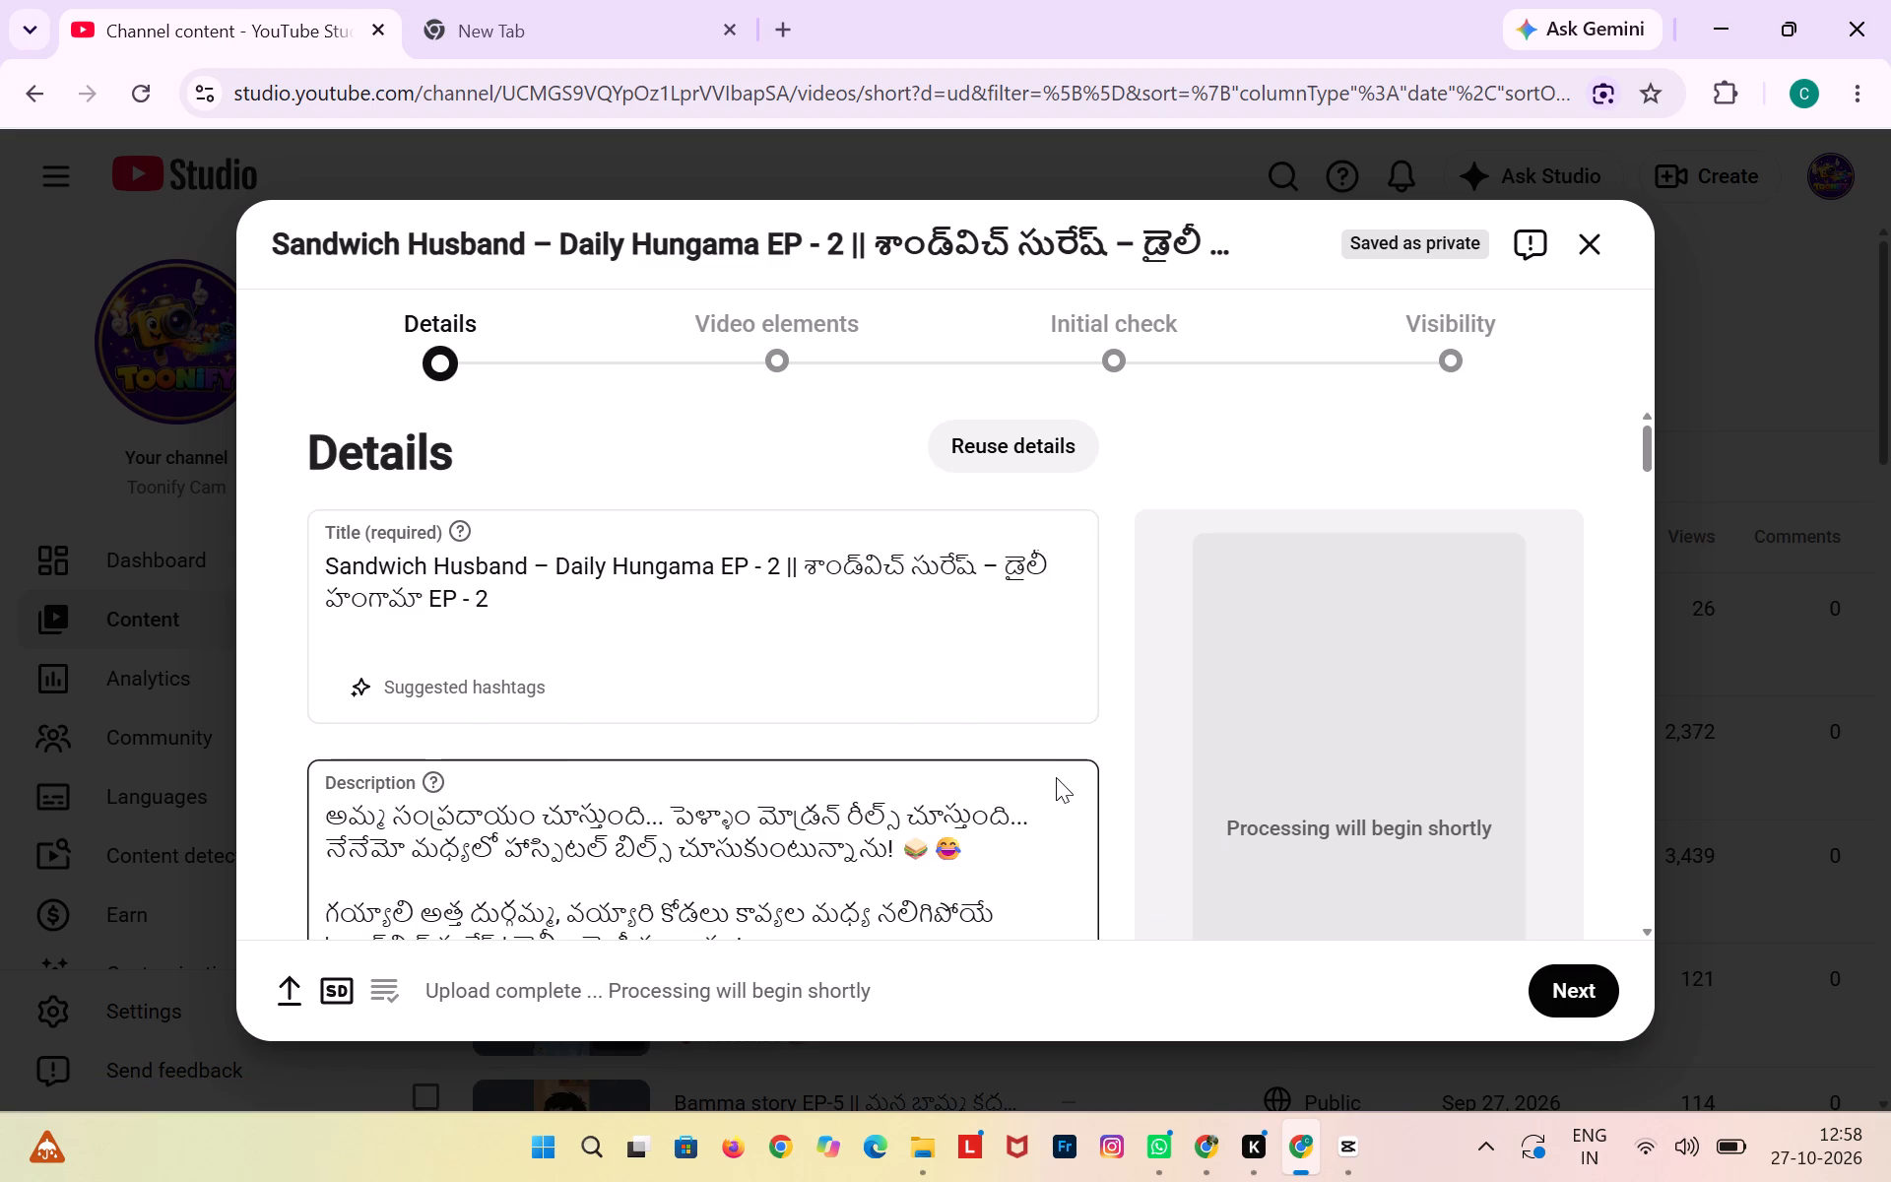
{"action": "scroll", "coordinate": [1056, 777], "scroll_direction": "down", "scroll_amount": 5}
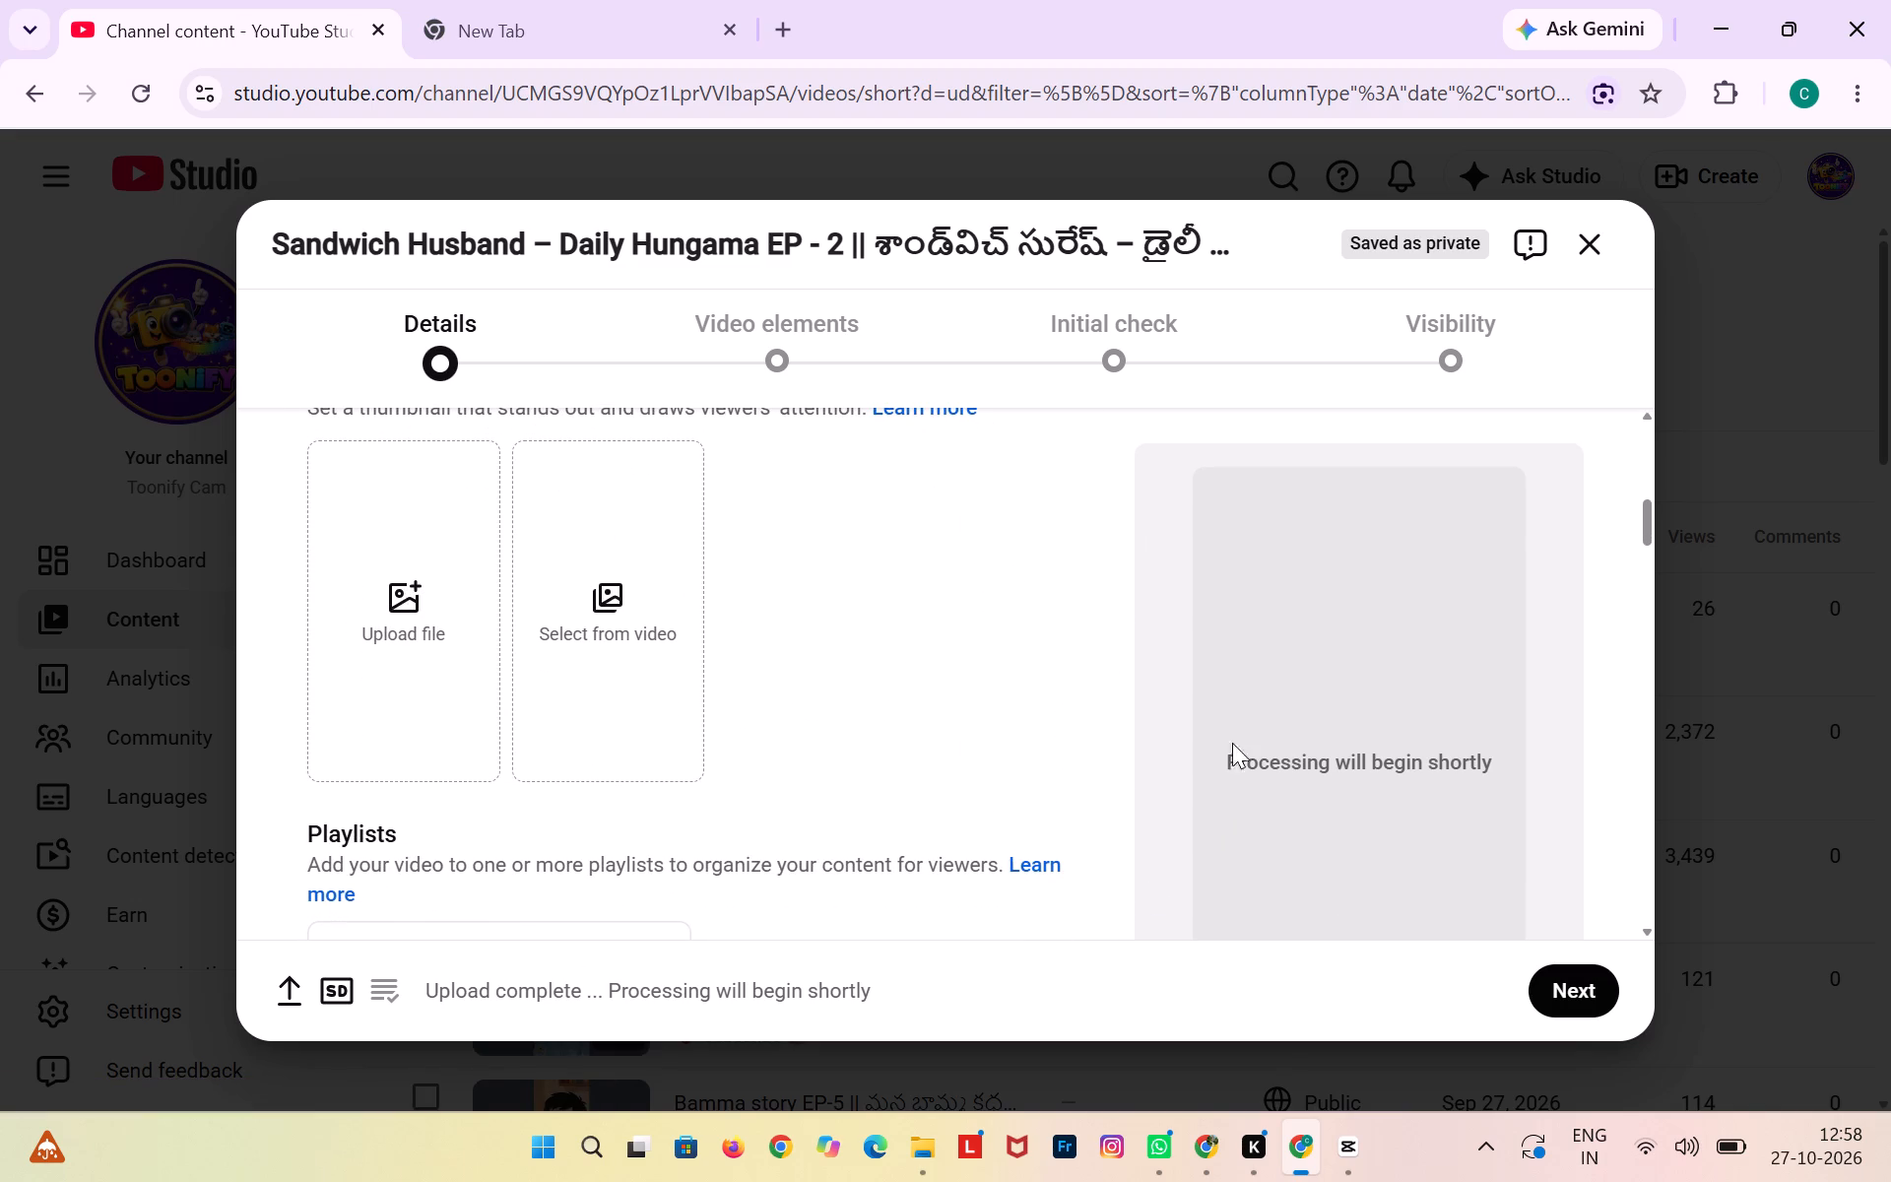
Switch to CapCut and create a new project.
{"action": "left_click", "coordinate": [1351, 1156]}
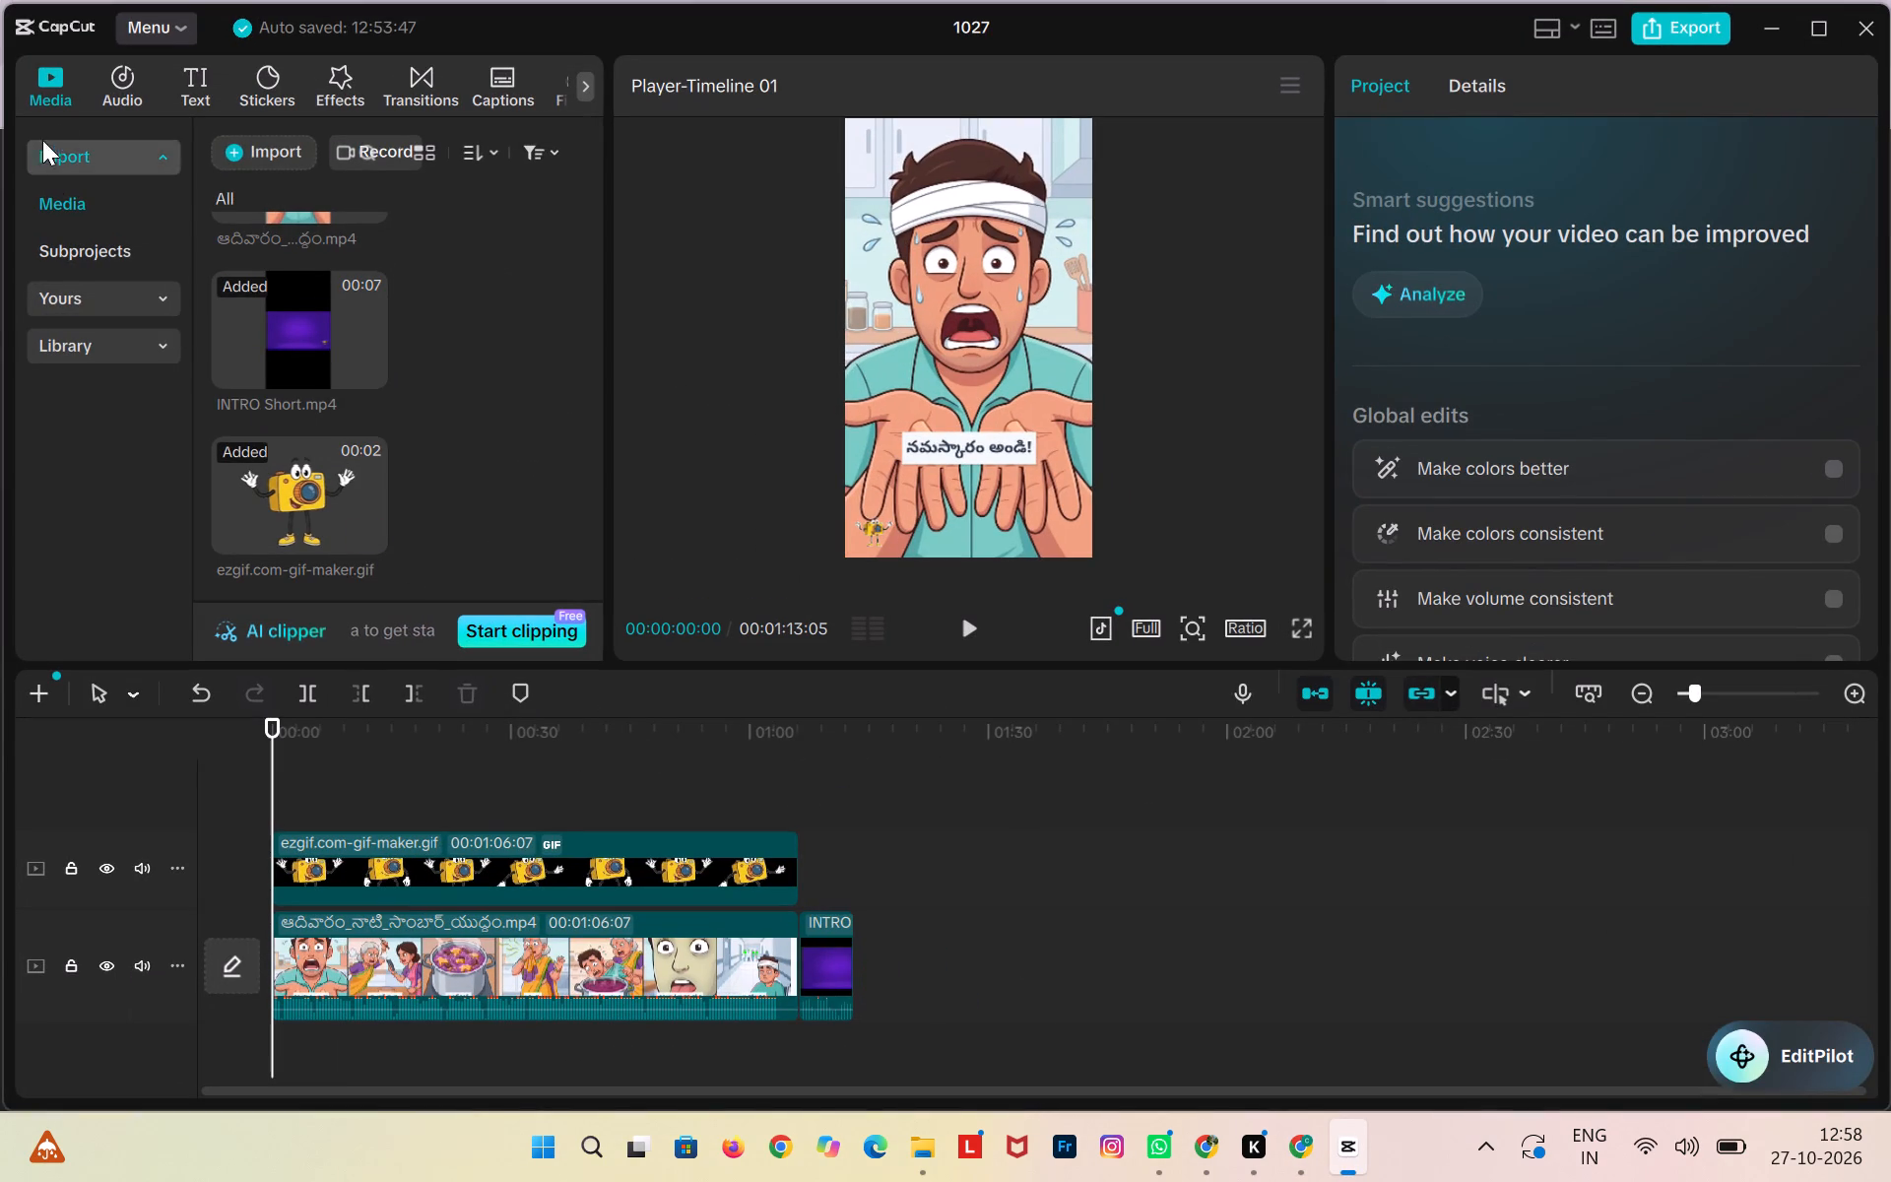
{"action": "left_click", "coordinate": [173, 31]}
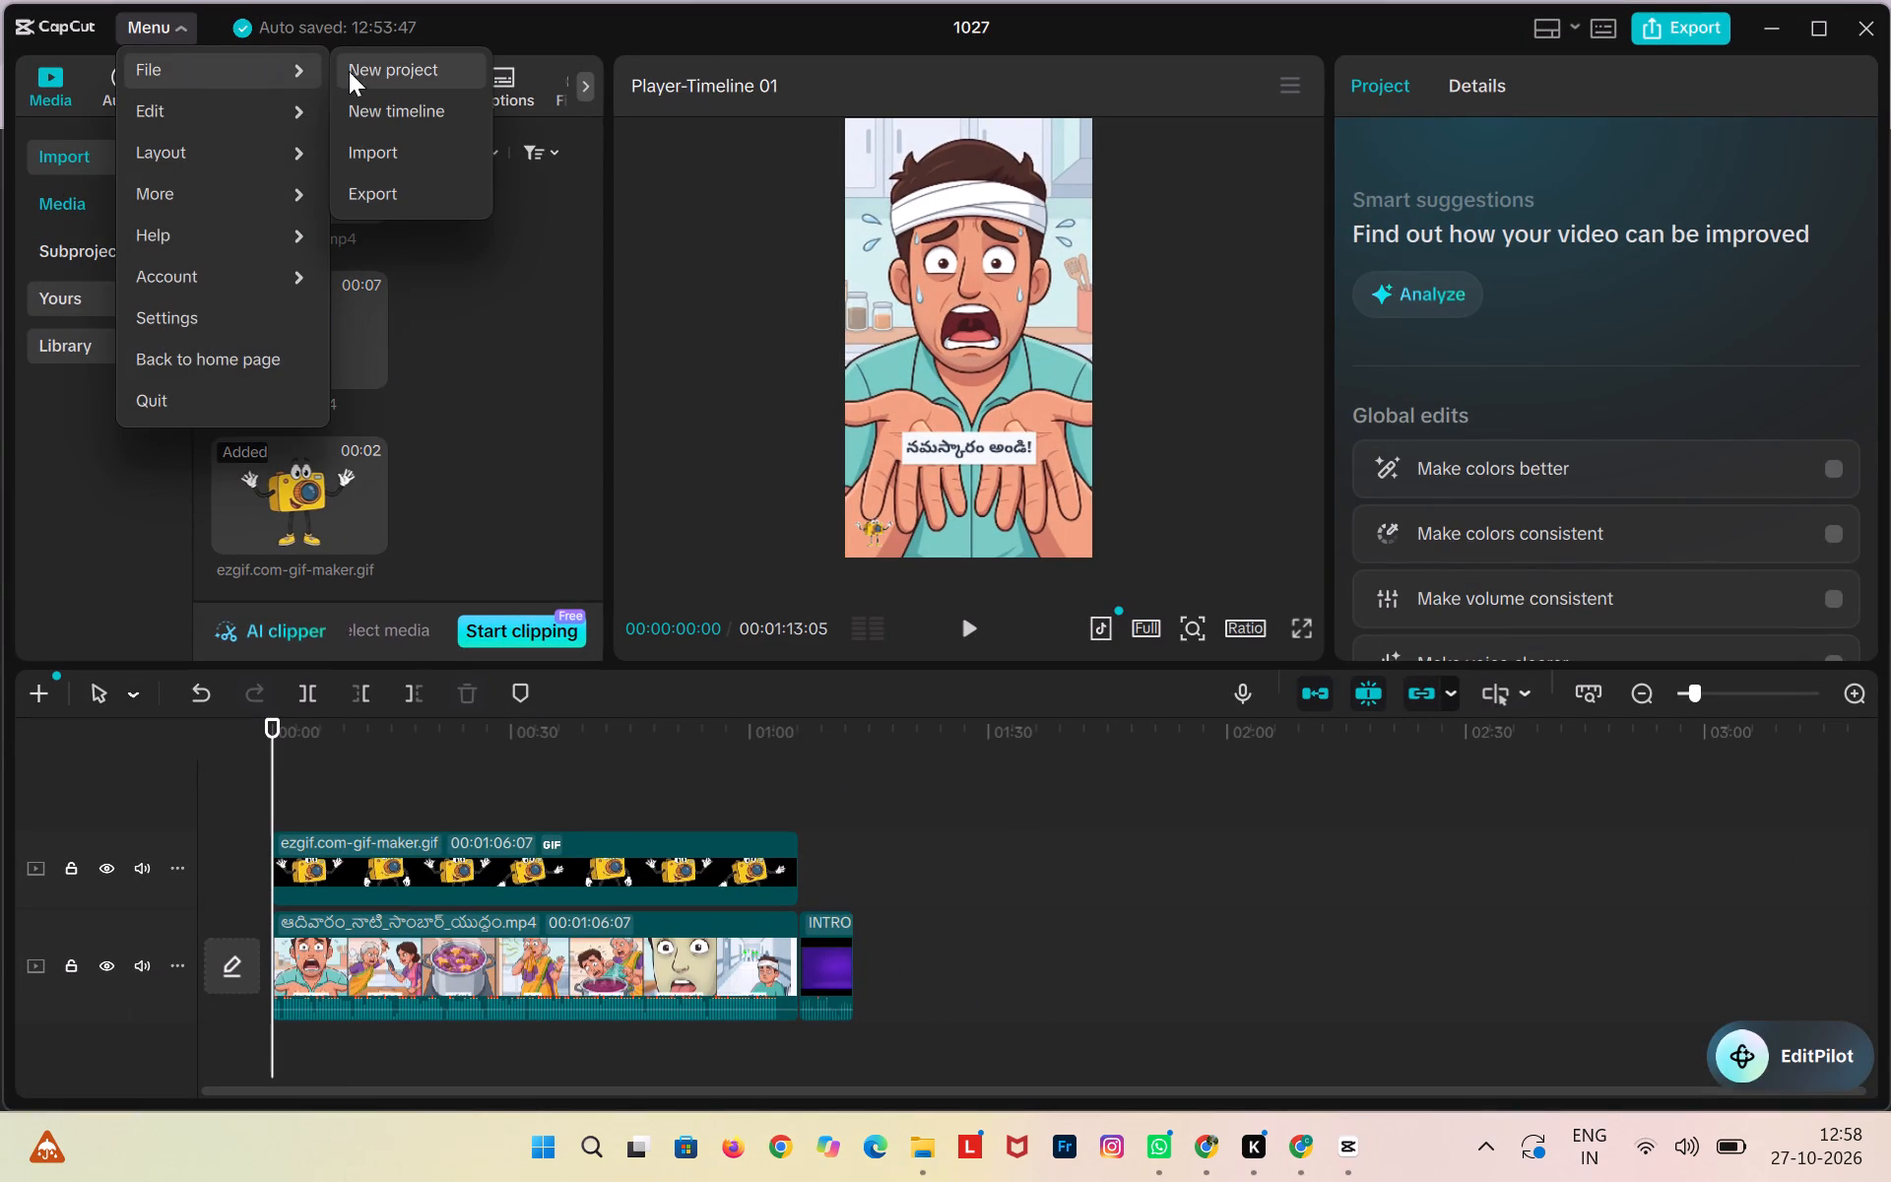
{"action": "left_click", "coordinate": [368, 72]}
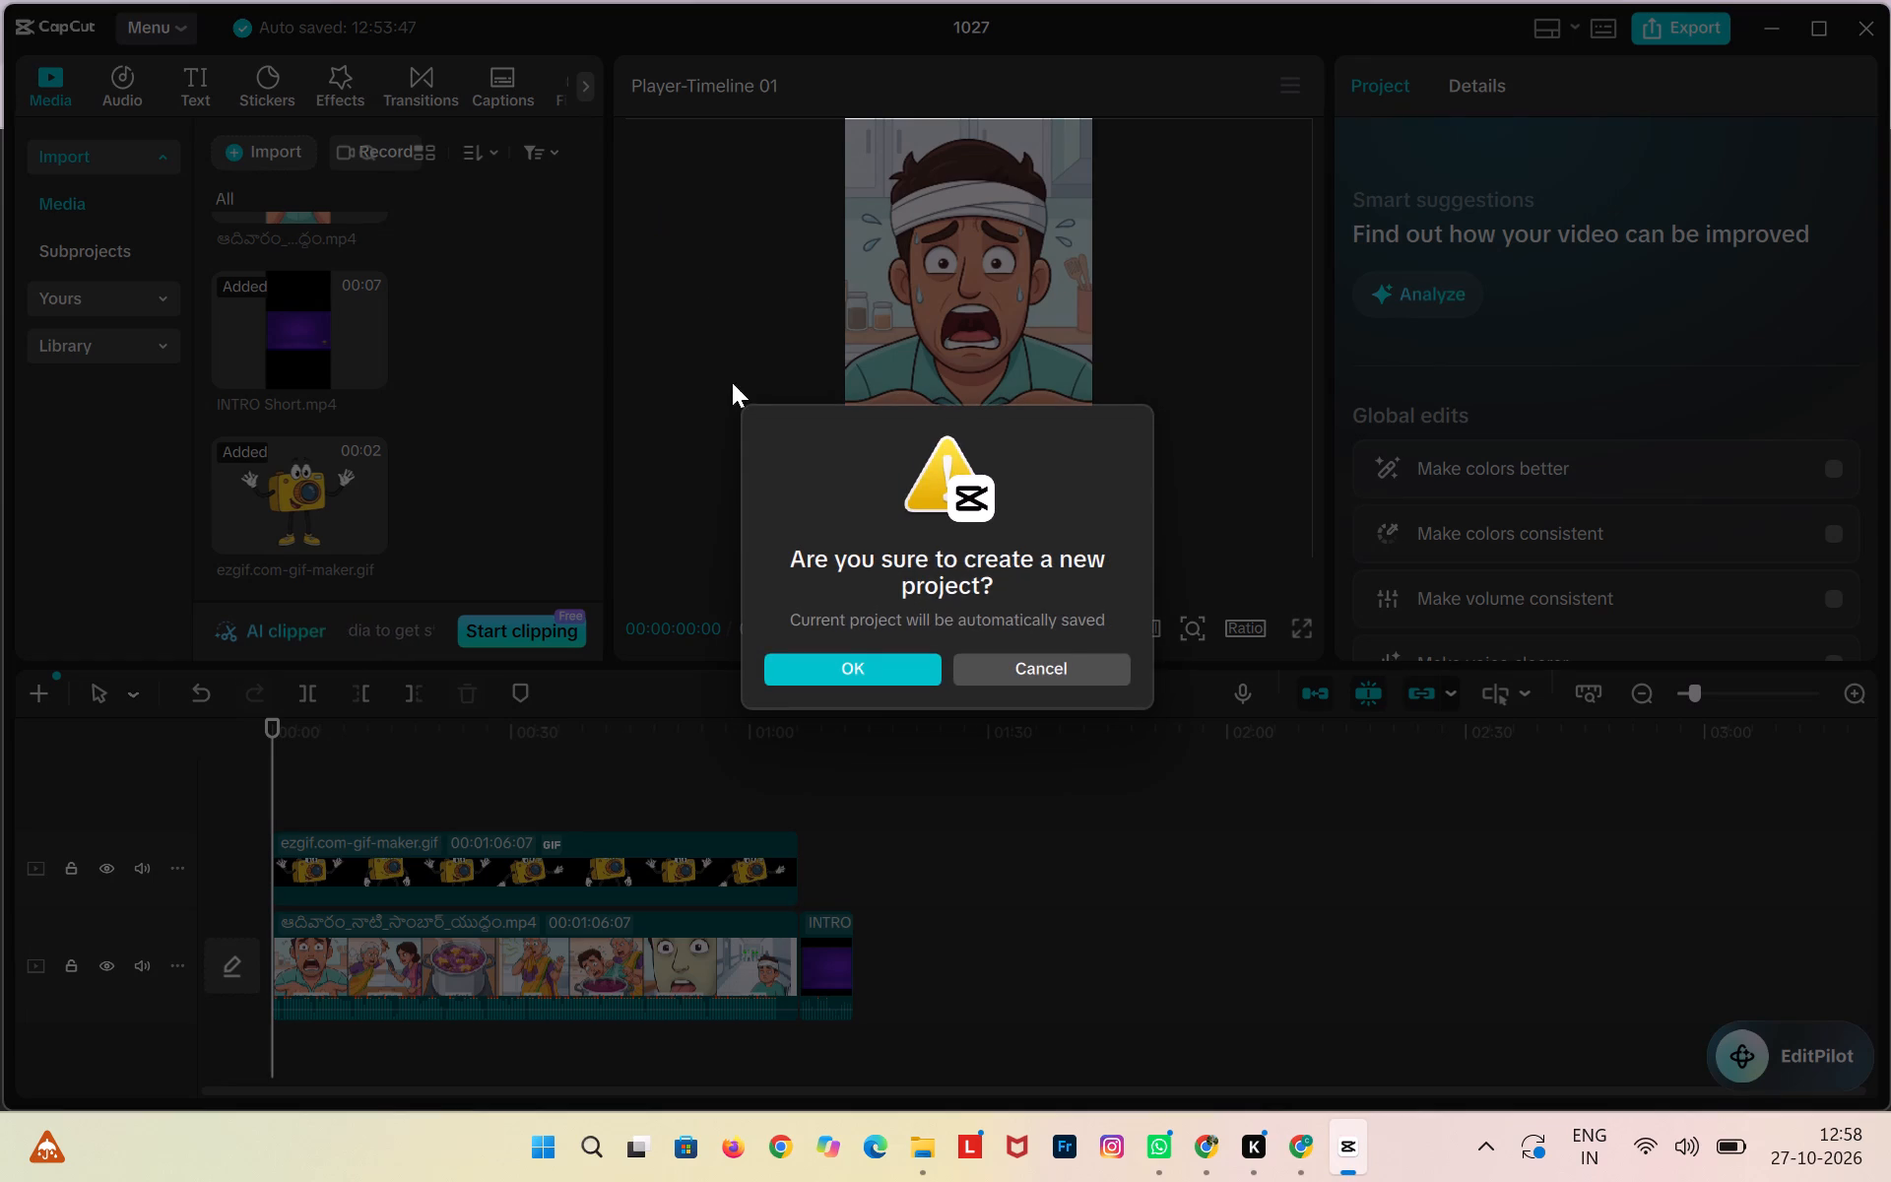
{"action": "left_click", "coordinate": [843, 670]}
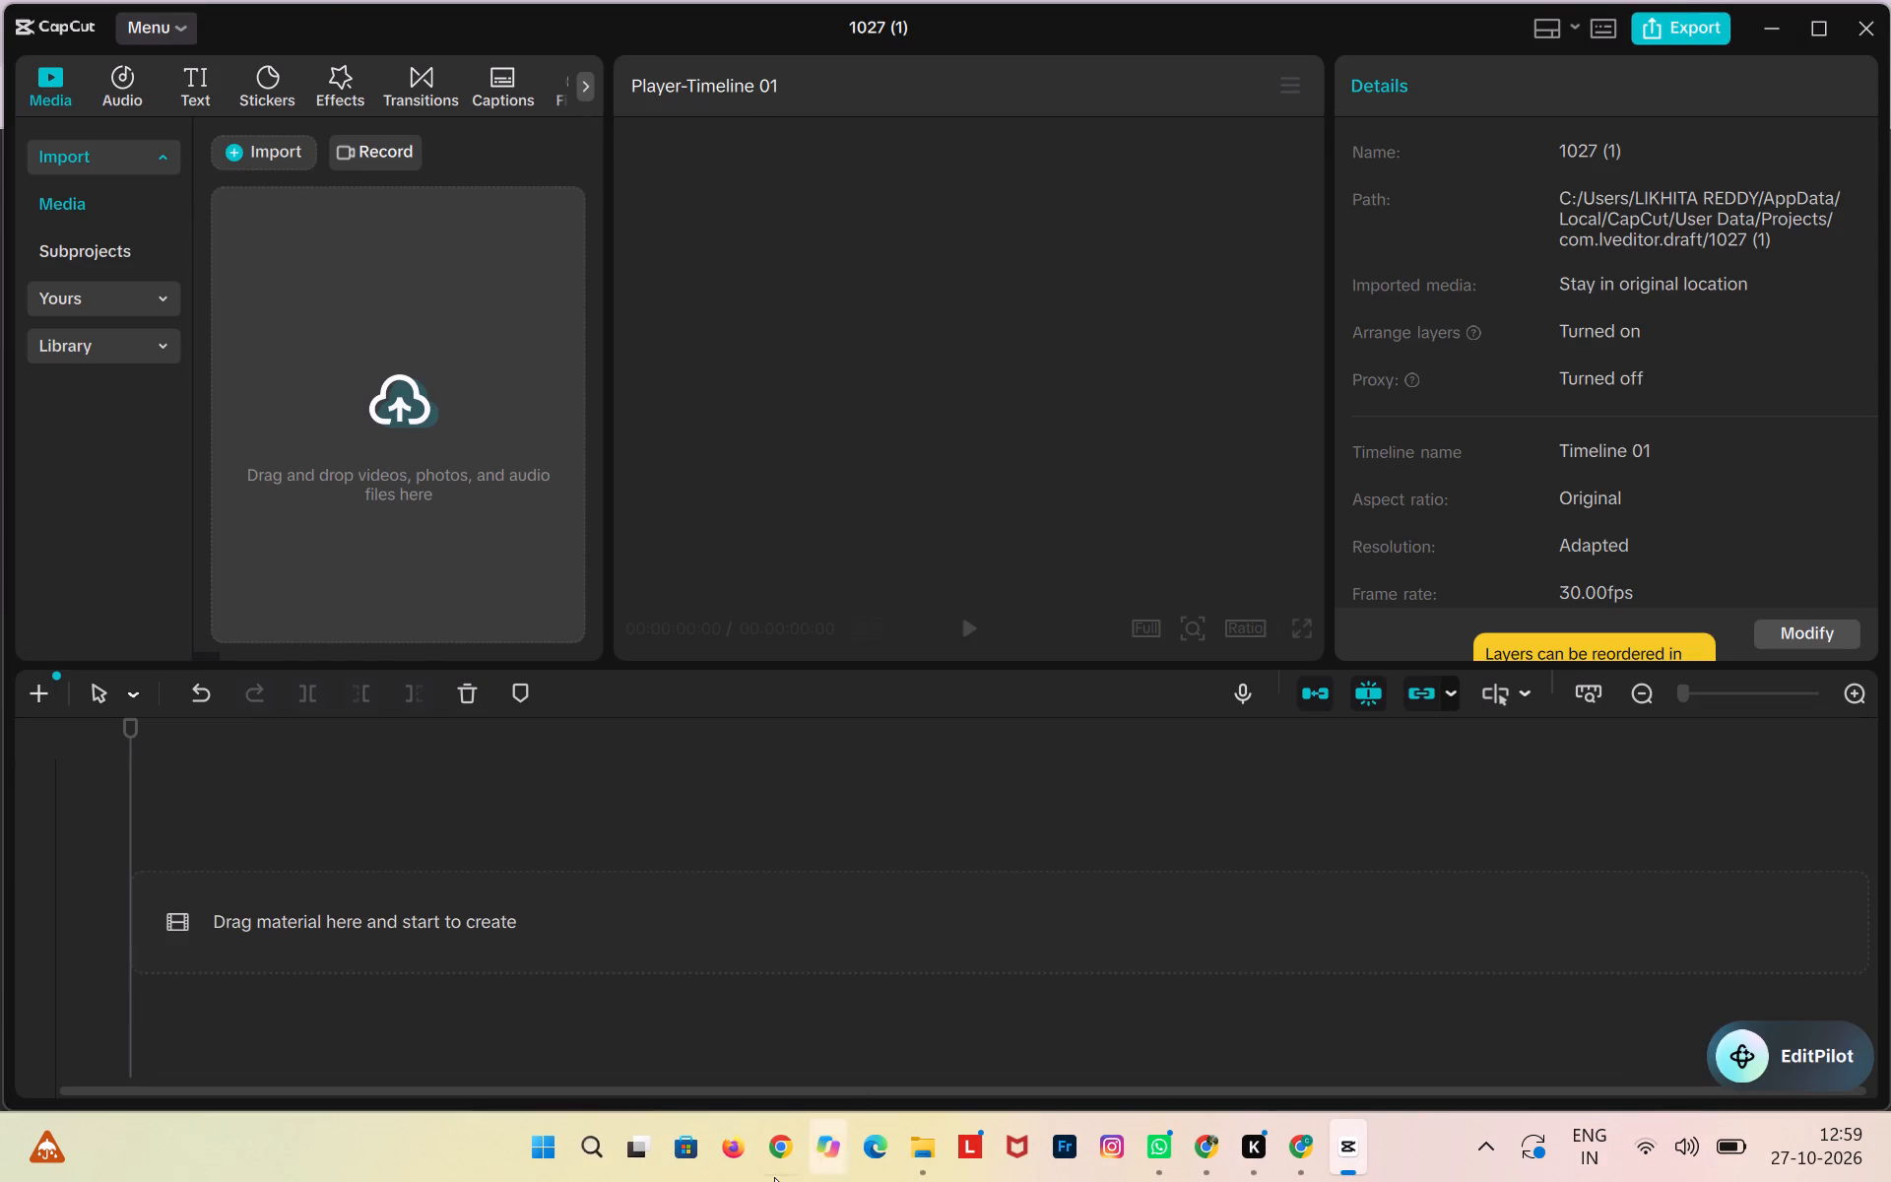
Import last week's Grandma_reading_story_to_children video from the Downloads folder into the new CapCut project's media.
{"action": "left_click", "coordinate": [924, 1156]}
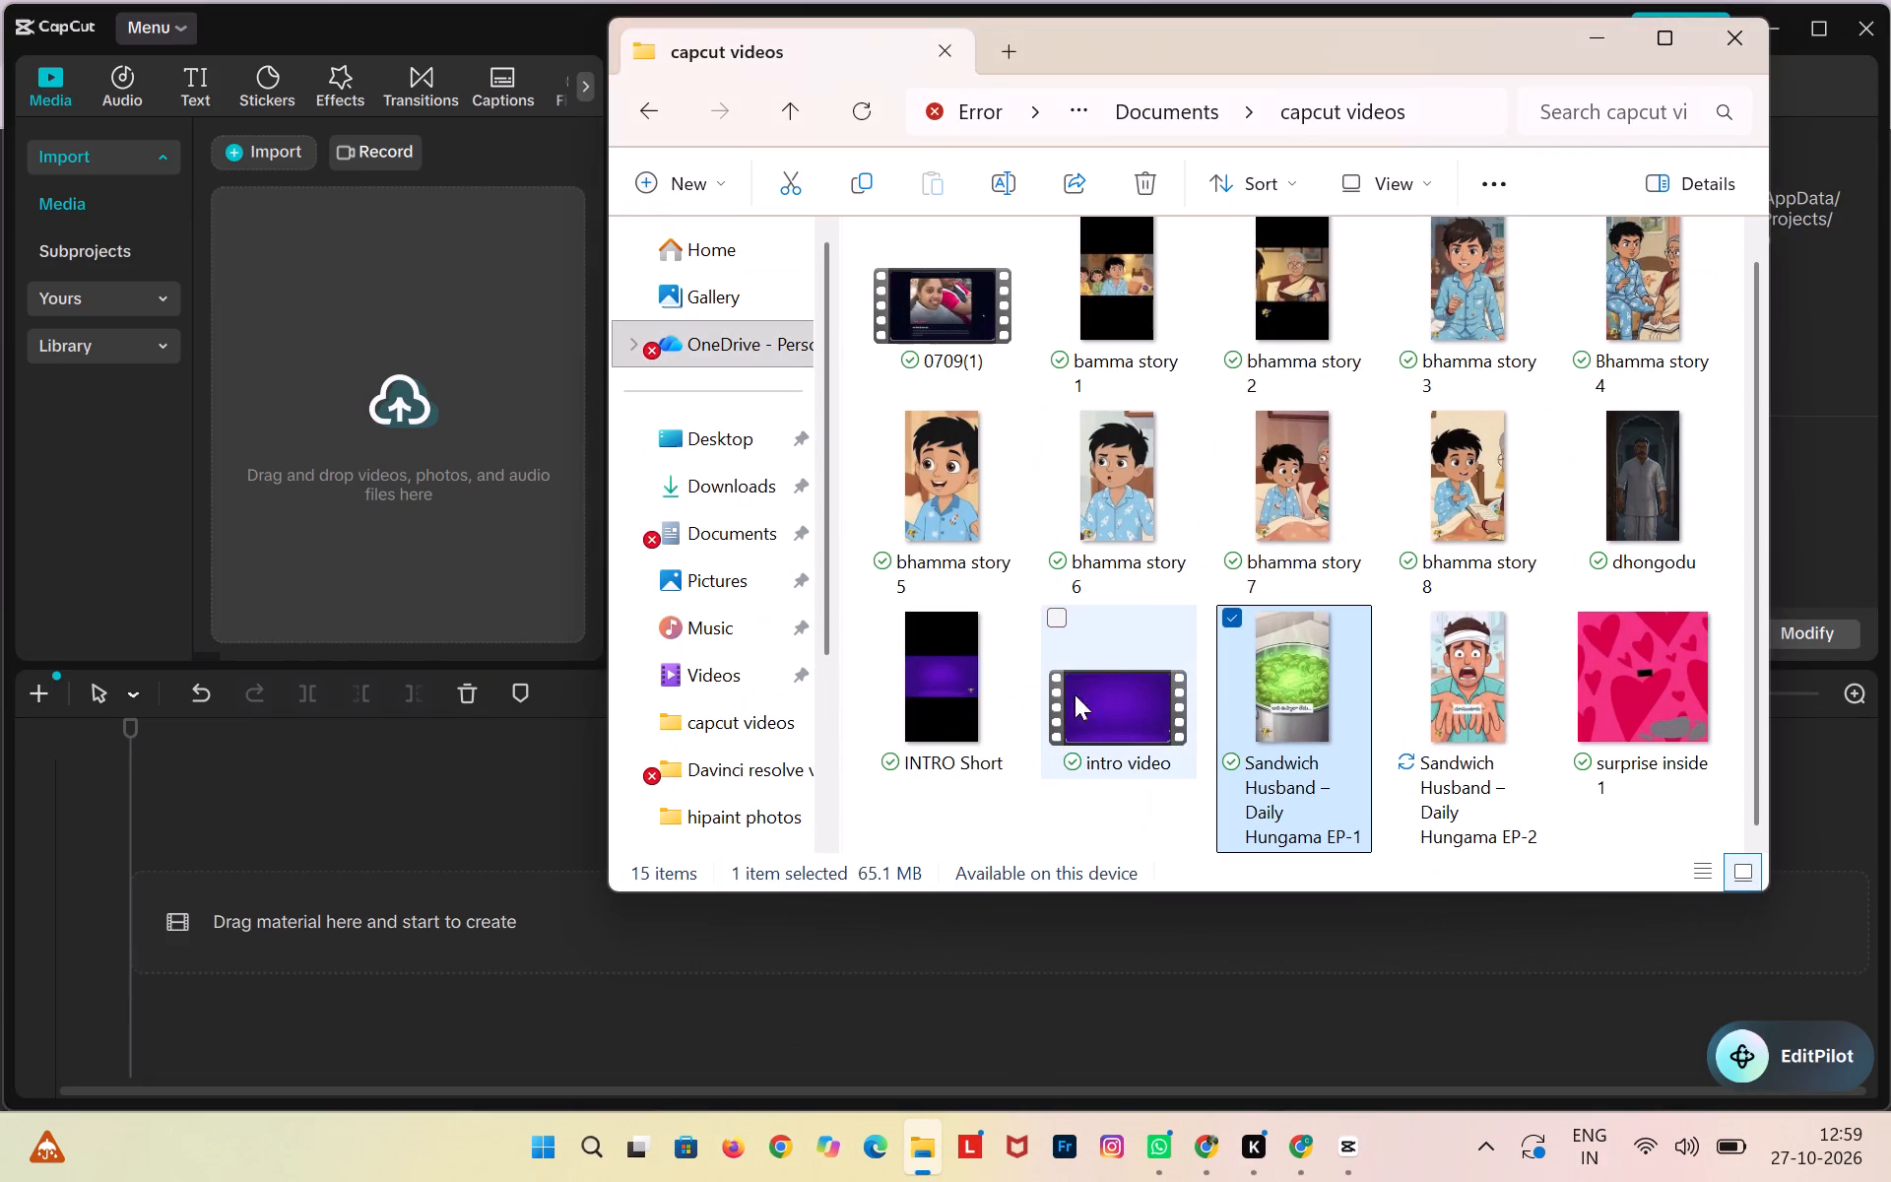
{"action": "scroll", "coordinate": [1225, 445], "scroll_direction": "up", "scroll_amount": 2}
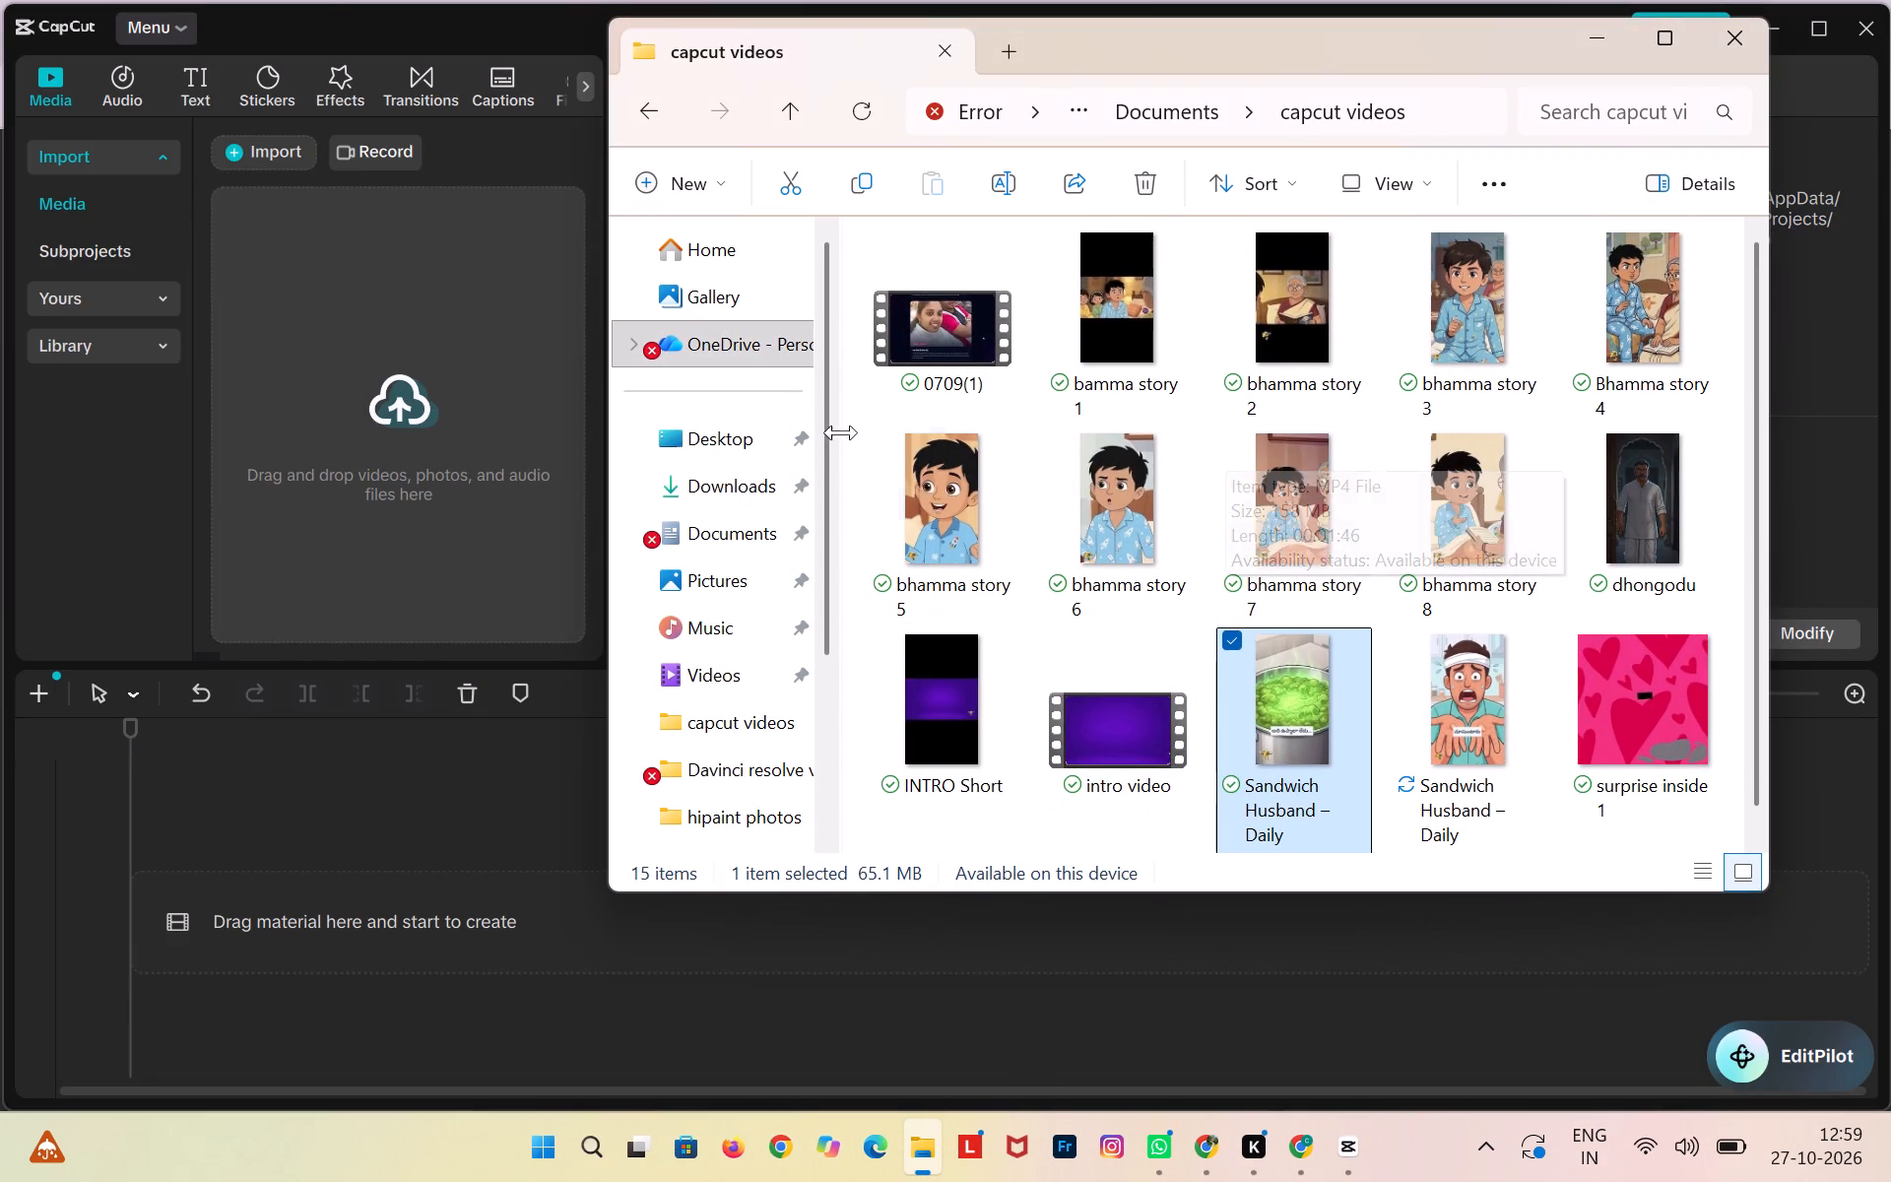
{"action": "left_click", "coordinate": [717, 484]}
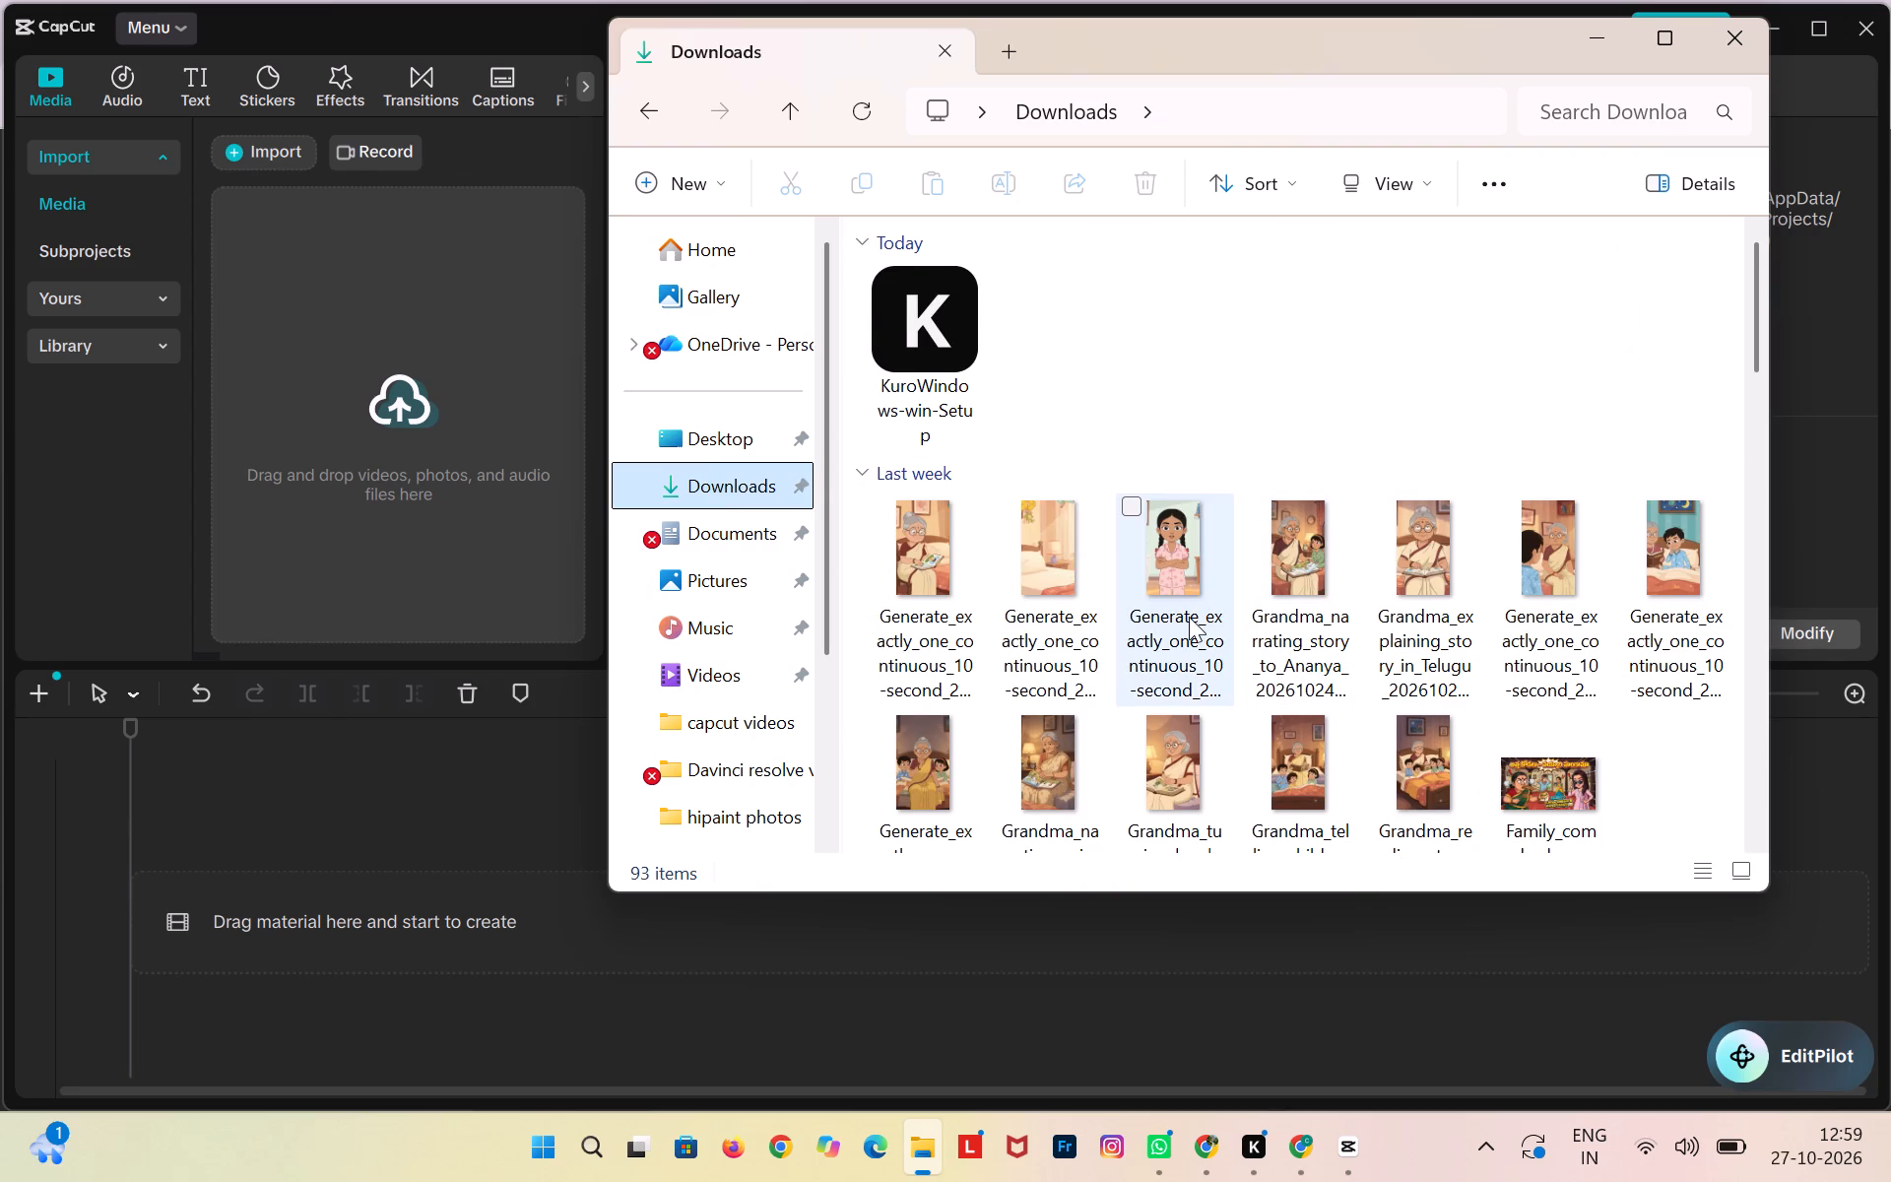
{"action": "scroll", "coordinate": [1189, 617], "scroll_direction": "down", "scroll_amount": 4}
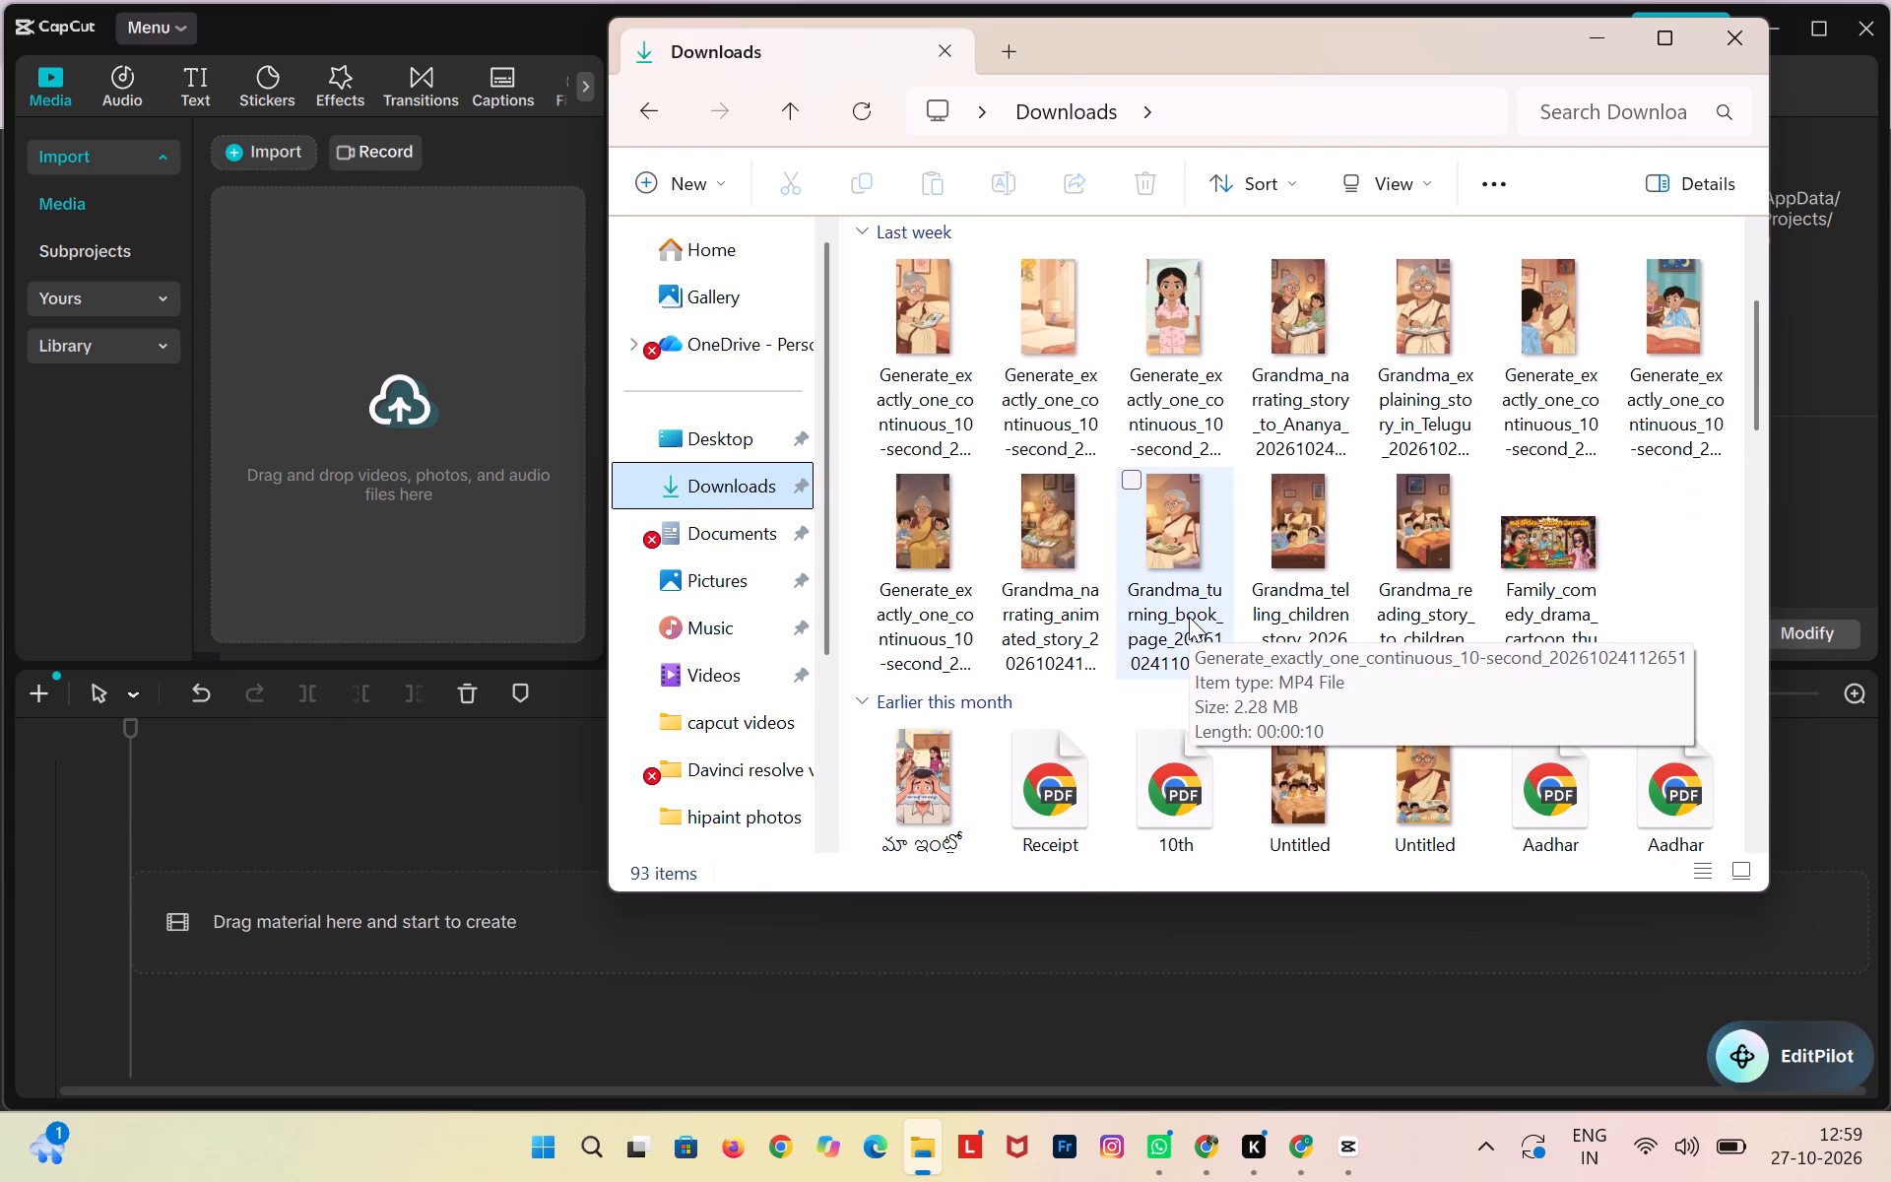
{"action": "scroll", "coordinate": [1189, 617], "scroll_direction": "down", "scroll_amount": 2}
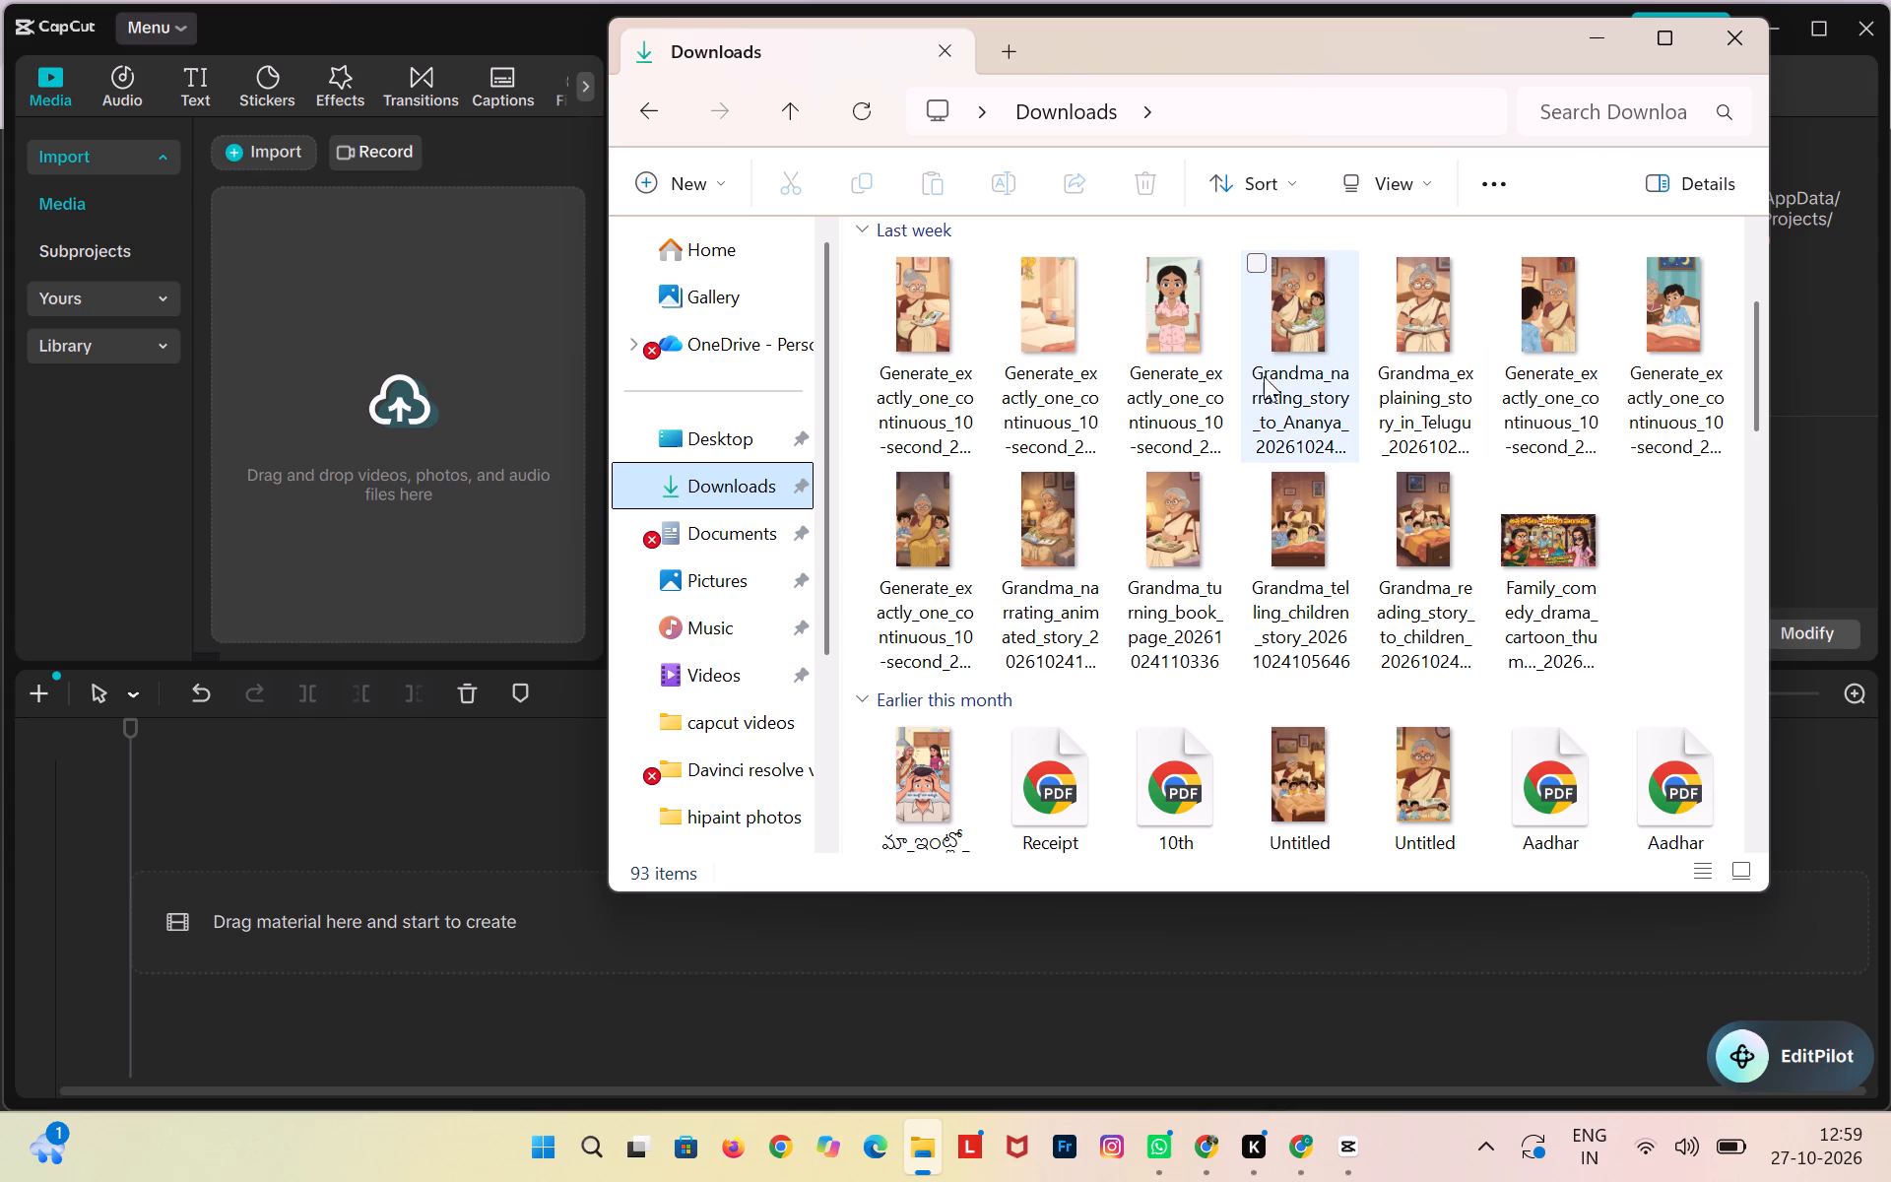
{"action": "left_click_drag", "start_coordinate": [1412, 560], "coordinate": [433, 423]}
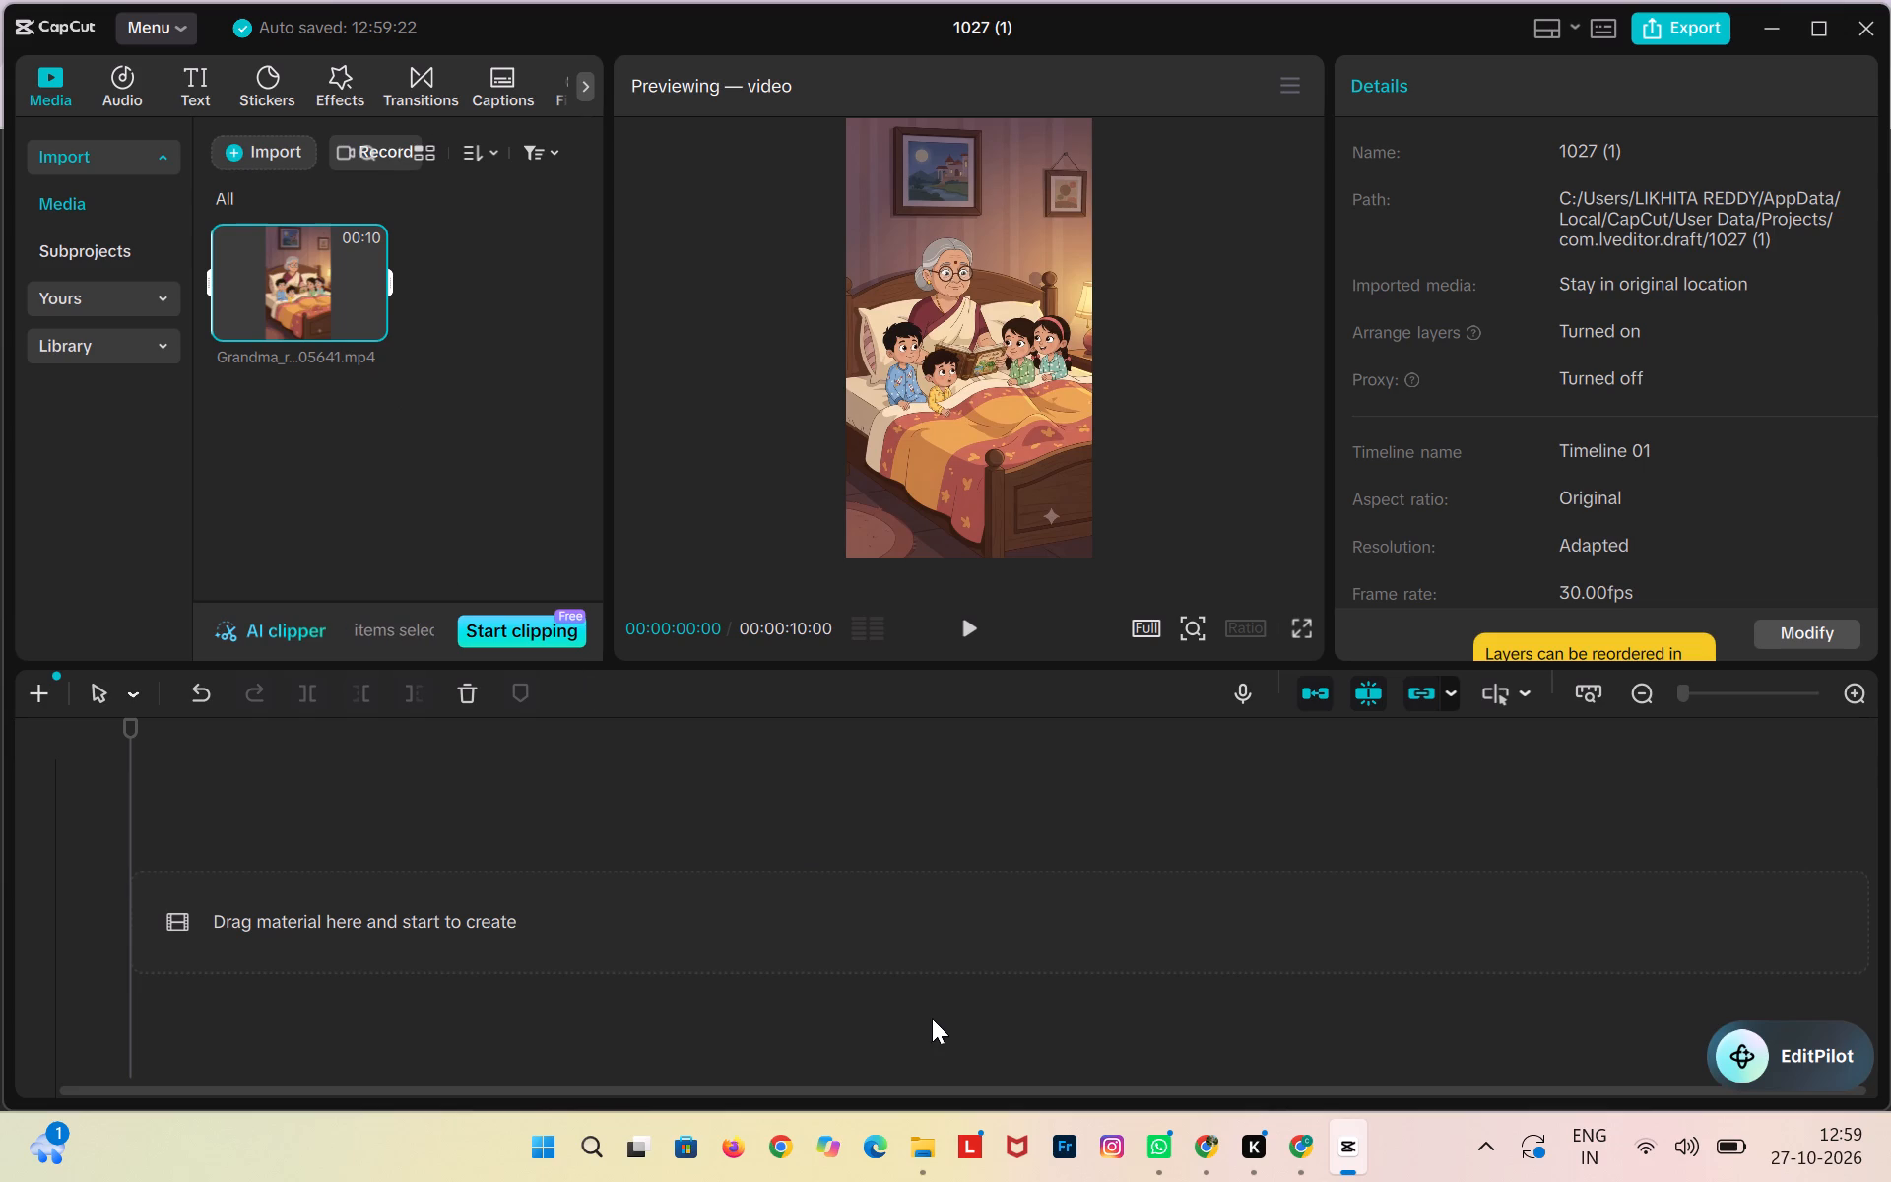
Import the Grandma_telling_children_story, Grandma_turning_book_page and Grandma_narrating_animated_story videos from Downloads into the CapCut project's media.
{"action": "left_click", "coordinate": [931, 1142]}
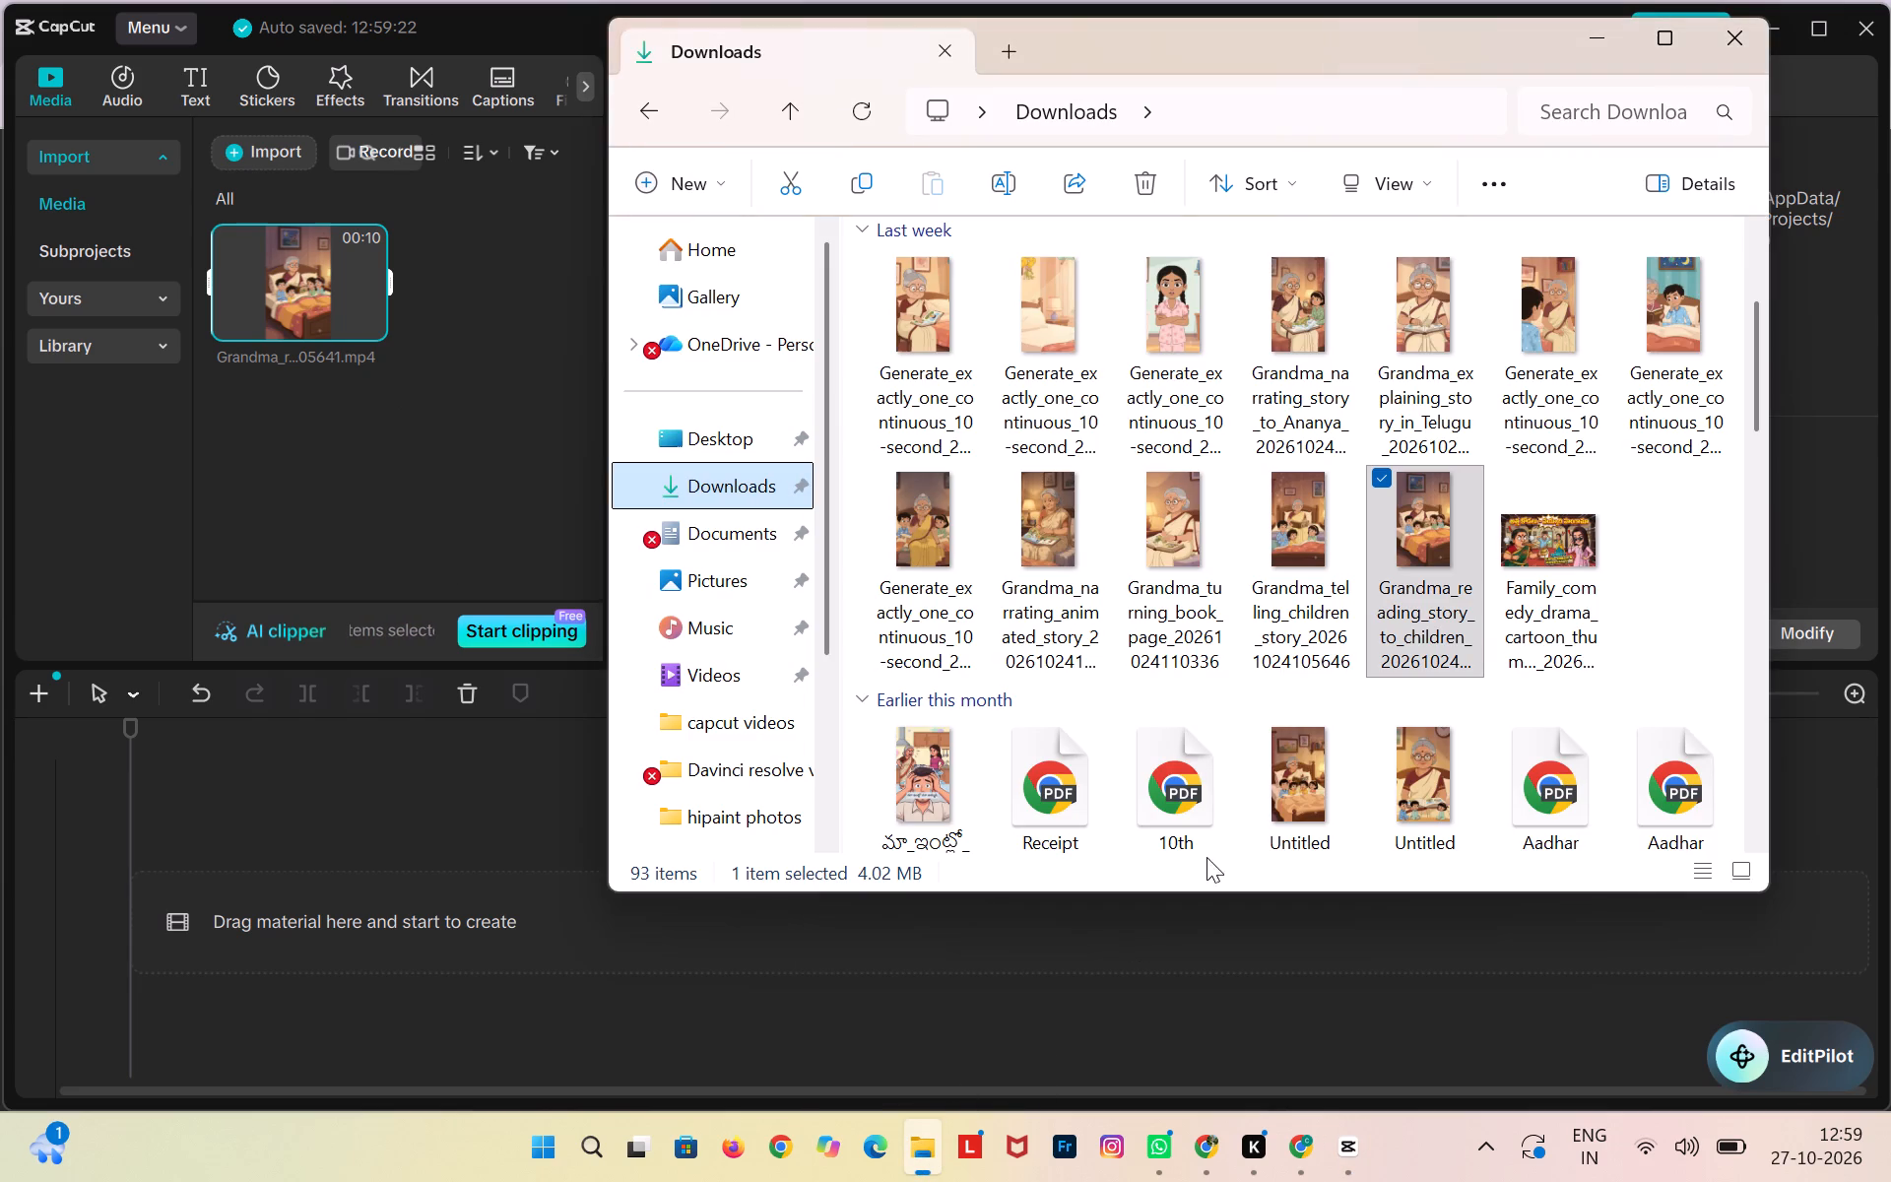
{"action": "left_click_drag", "start_coordinate": [1328, 583], "coordinate": [392, 573]}
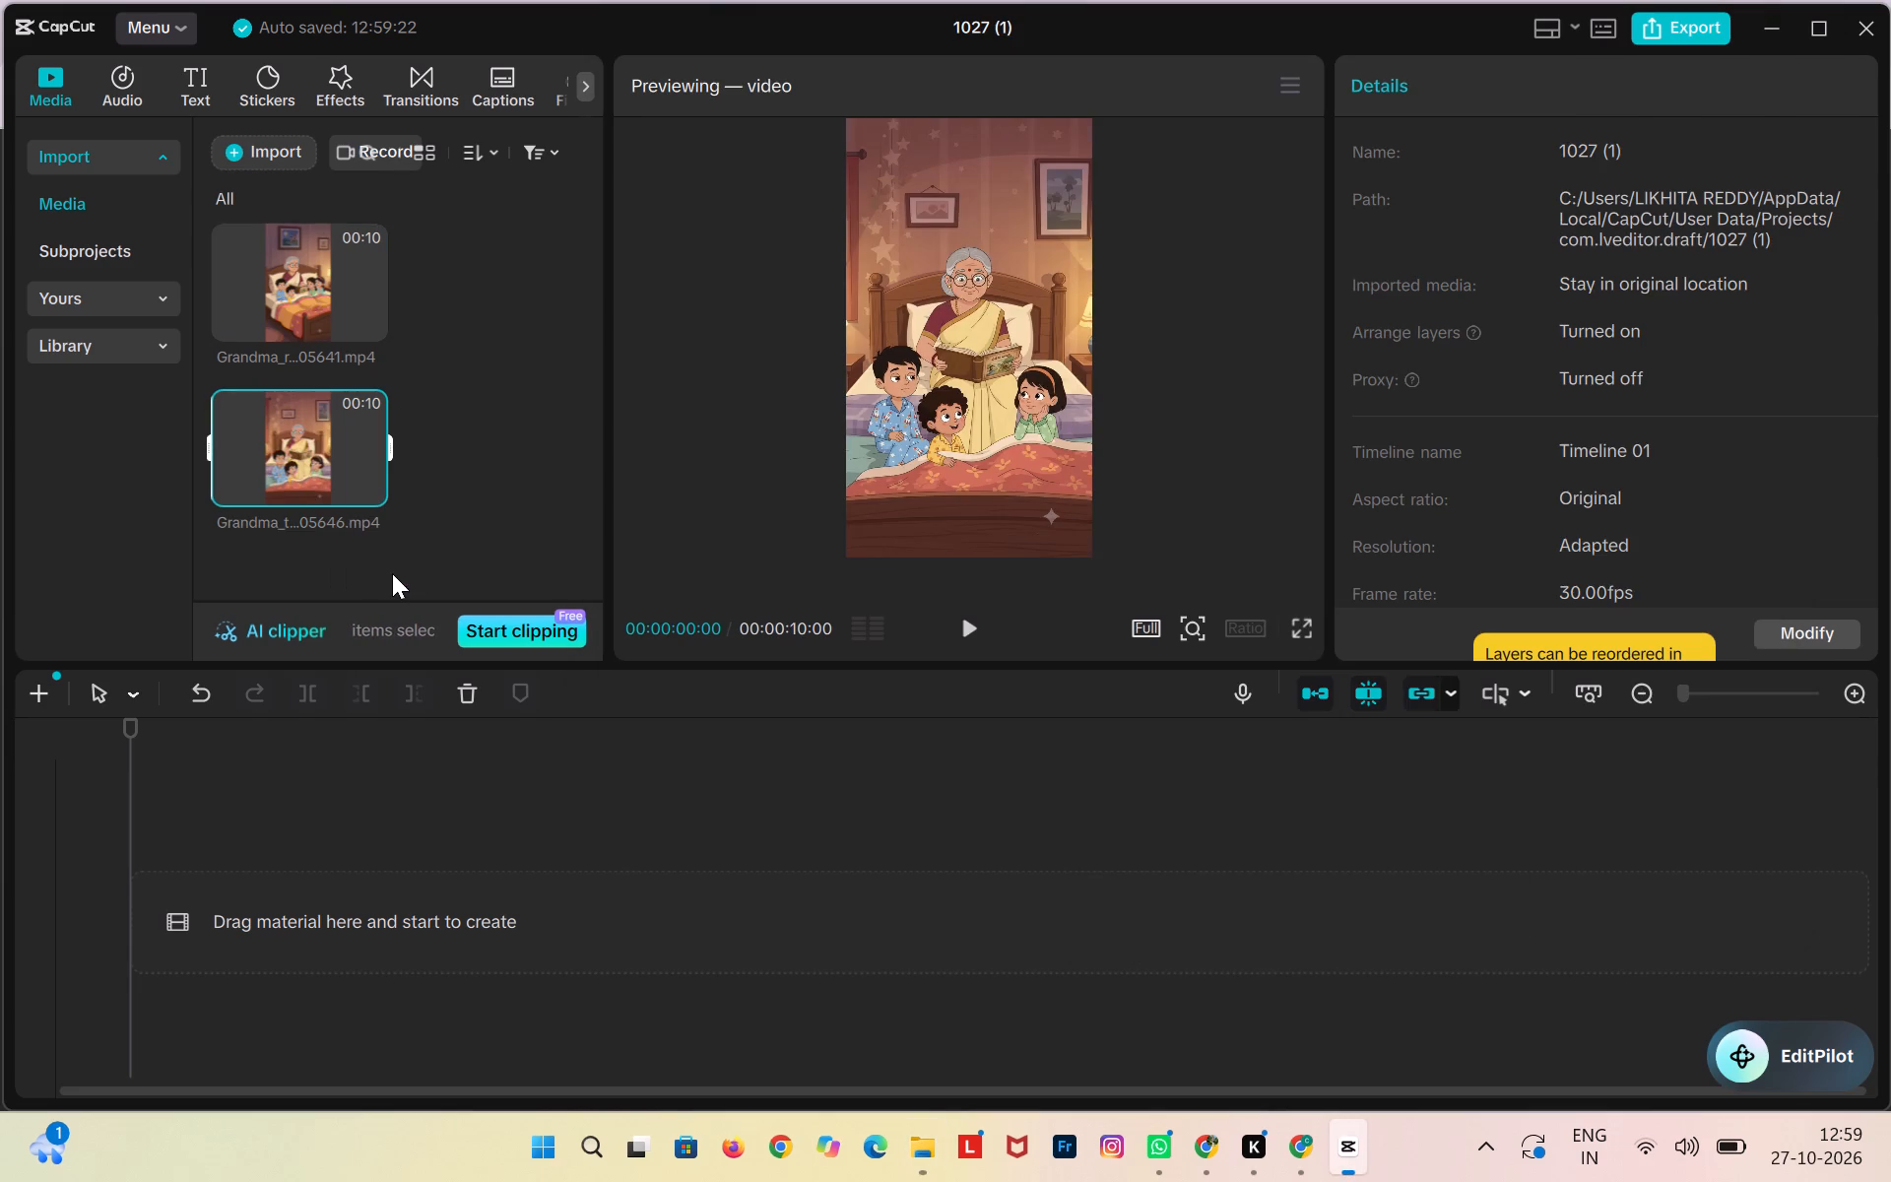
{"action": "key", "text": "alt+Tab"}
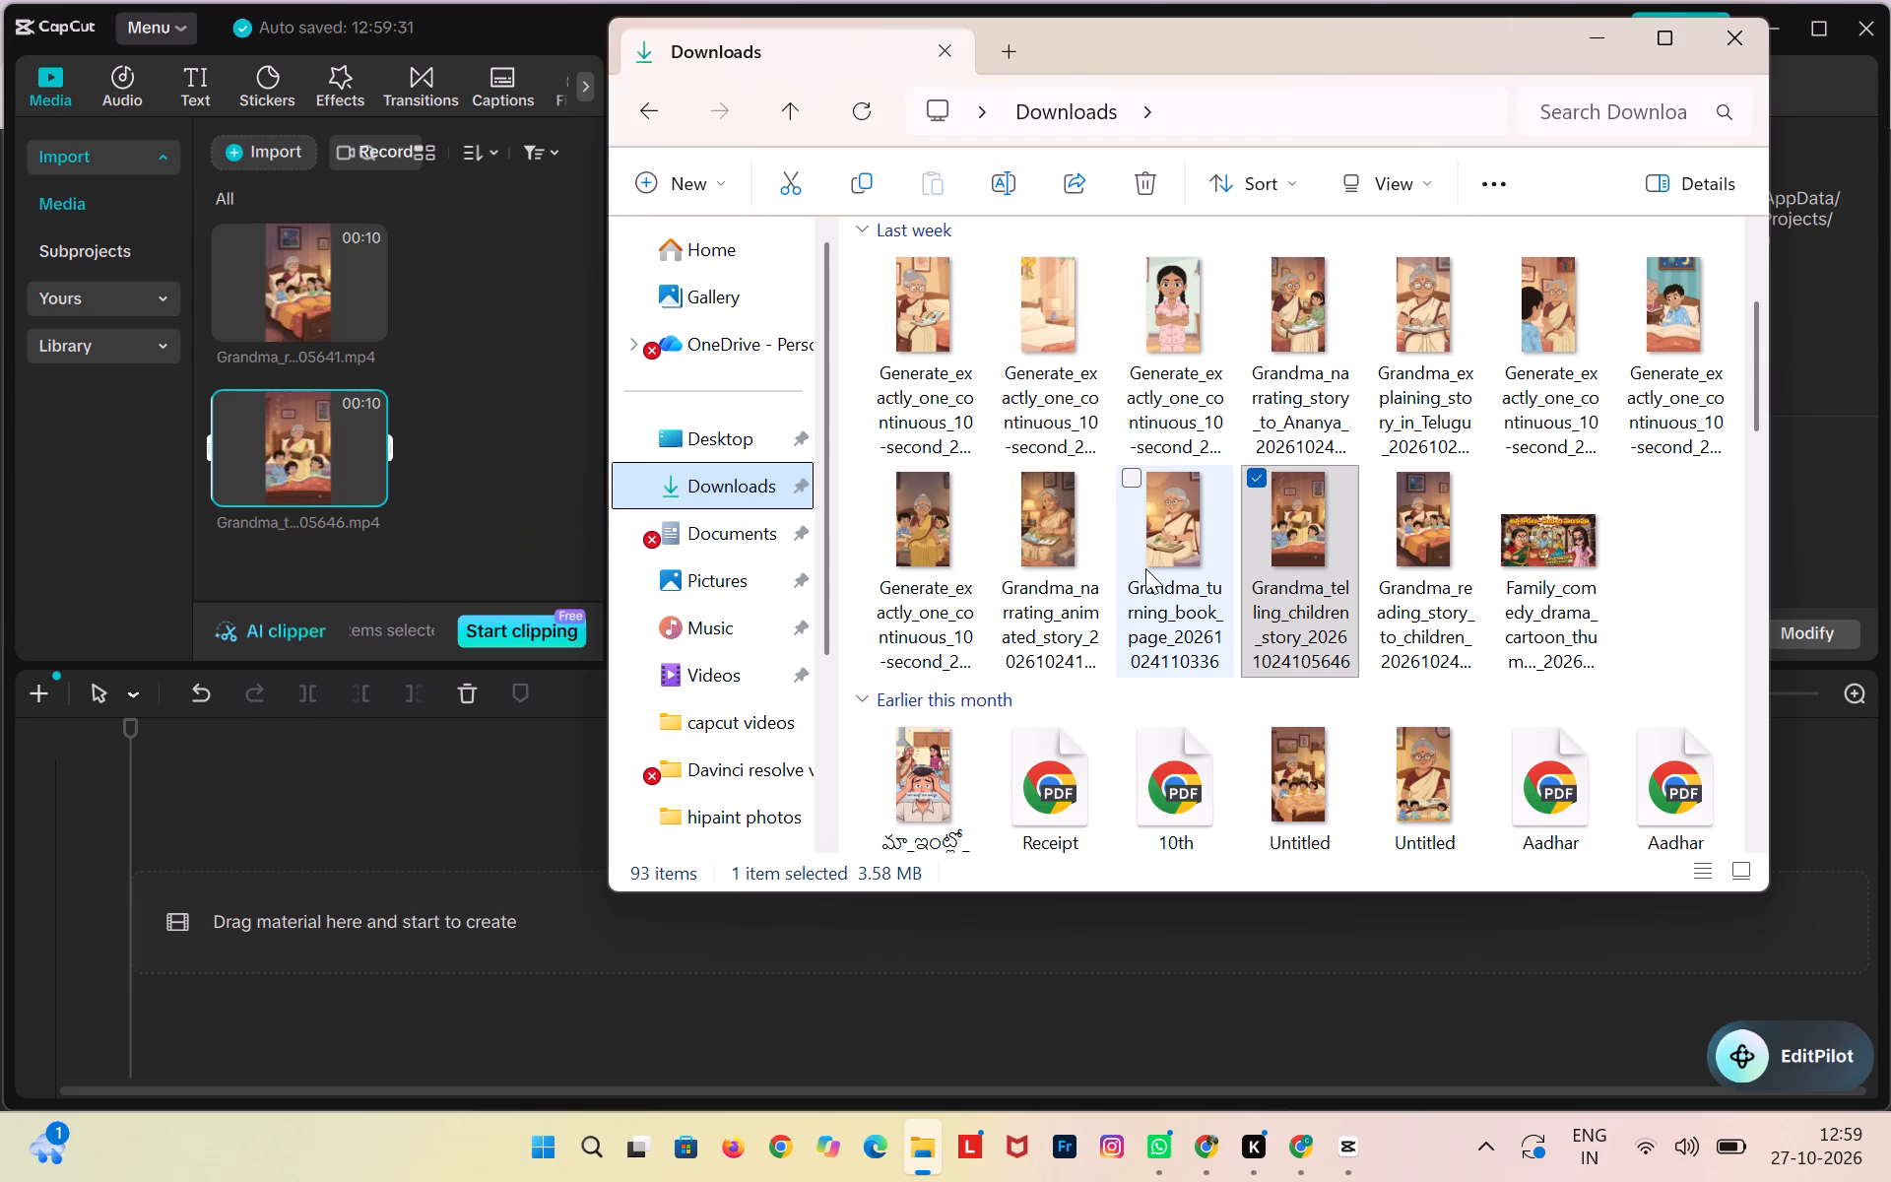
{"action": "left_click_drag", "start_coordinate": [1145, 568], "coordinate": [502, 465]}
{"action": "key", "text": "alt+Tab"}
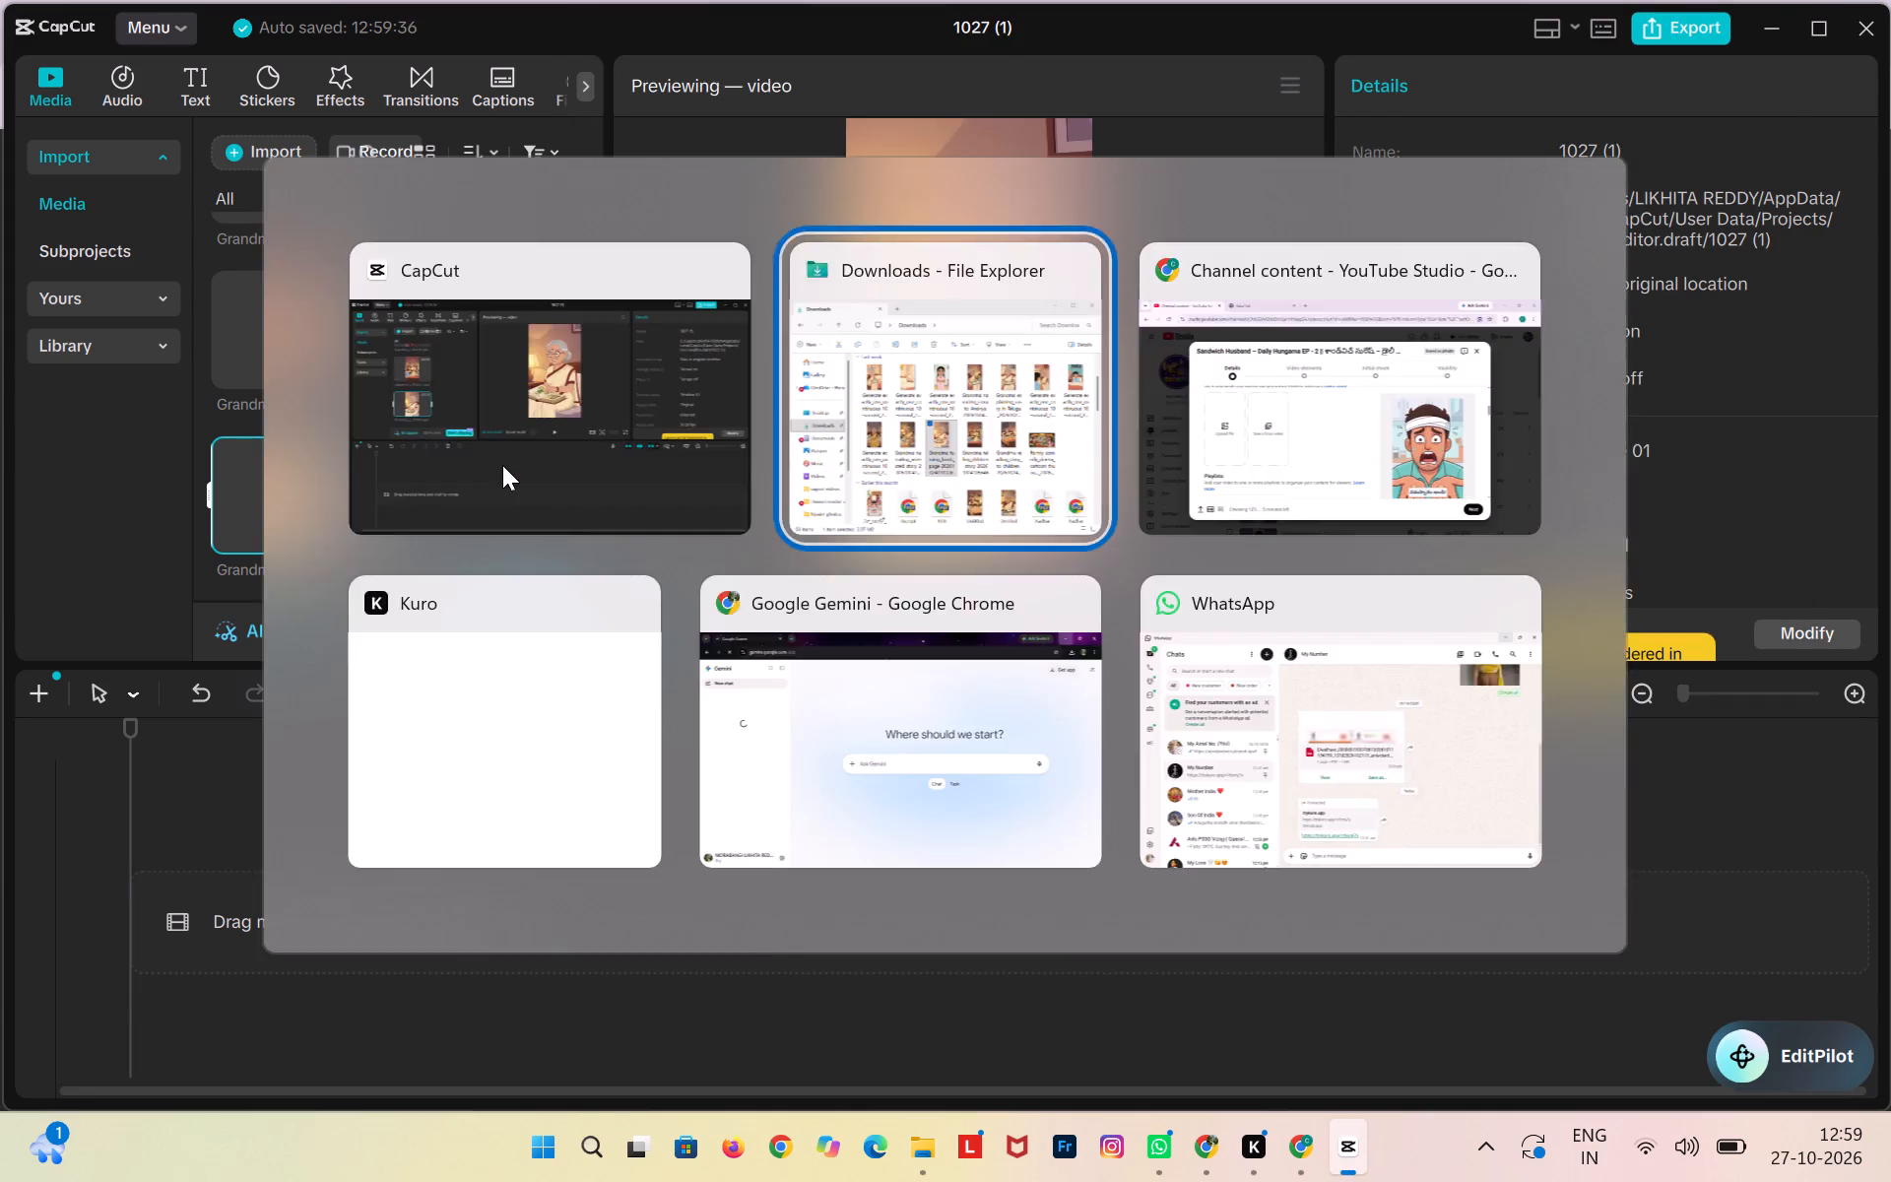
{"action": "left_click_drag", "start_coordinate": [1043, 522], "coordinate": [541, 455]}
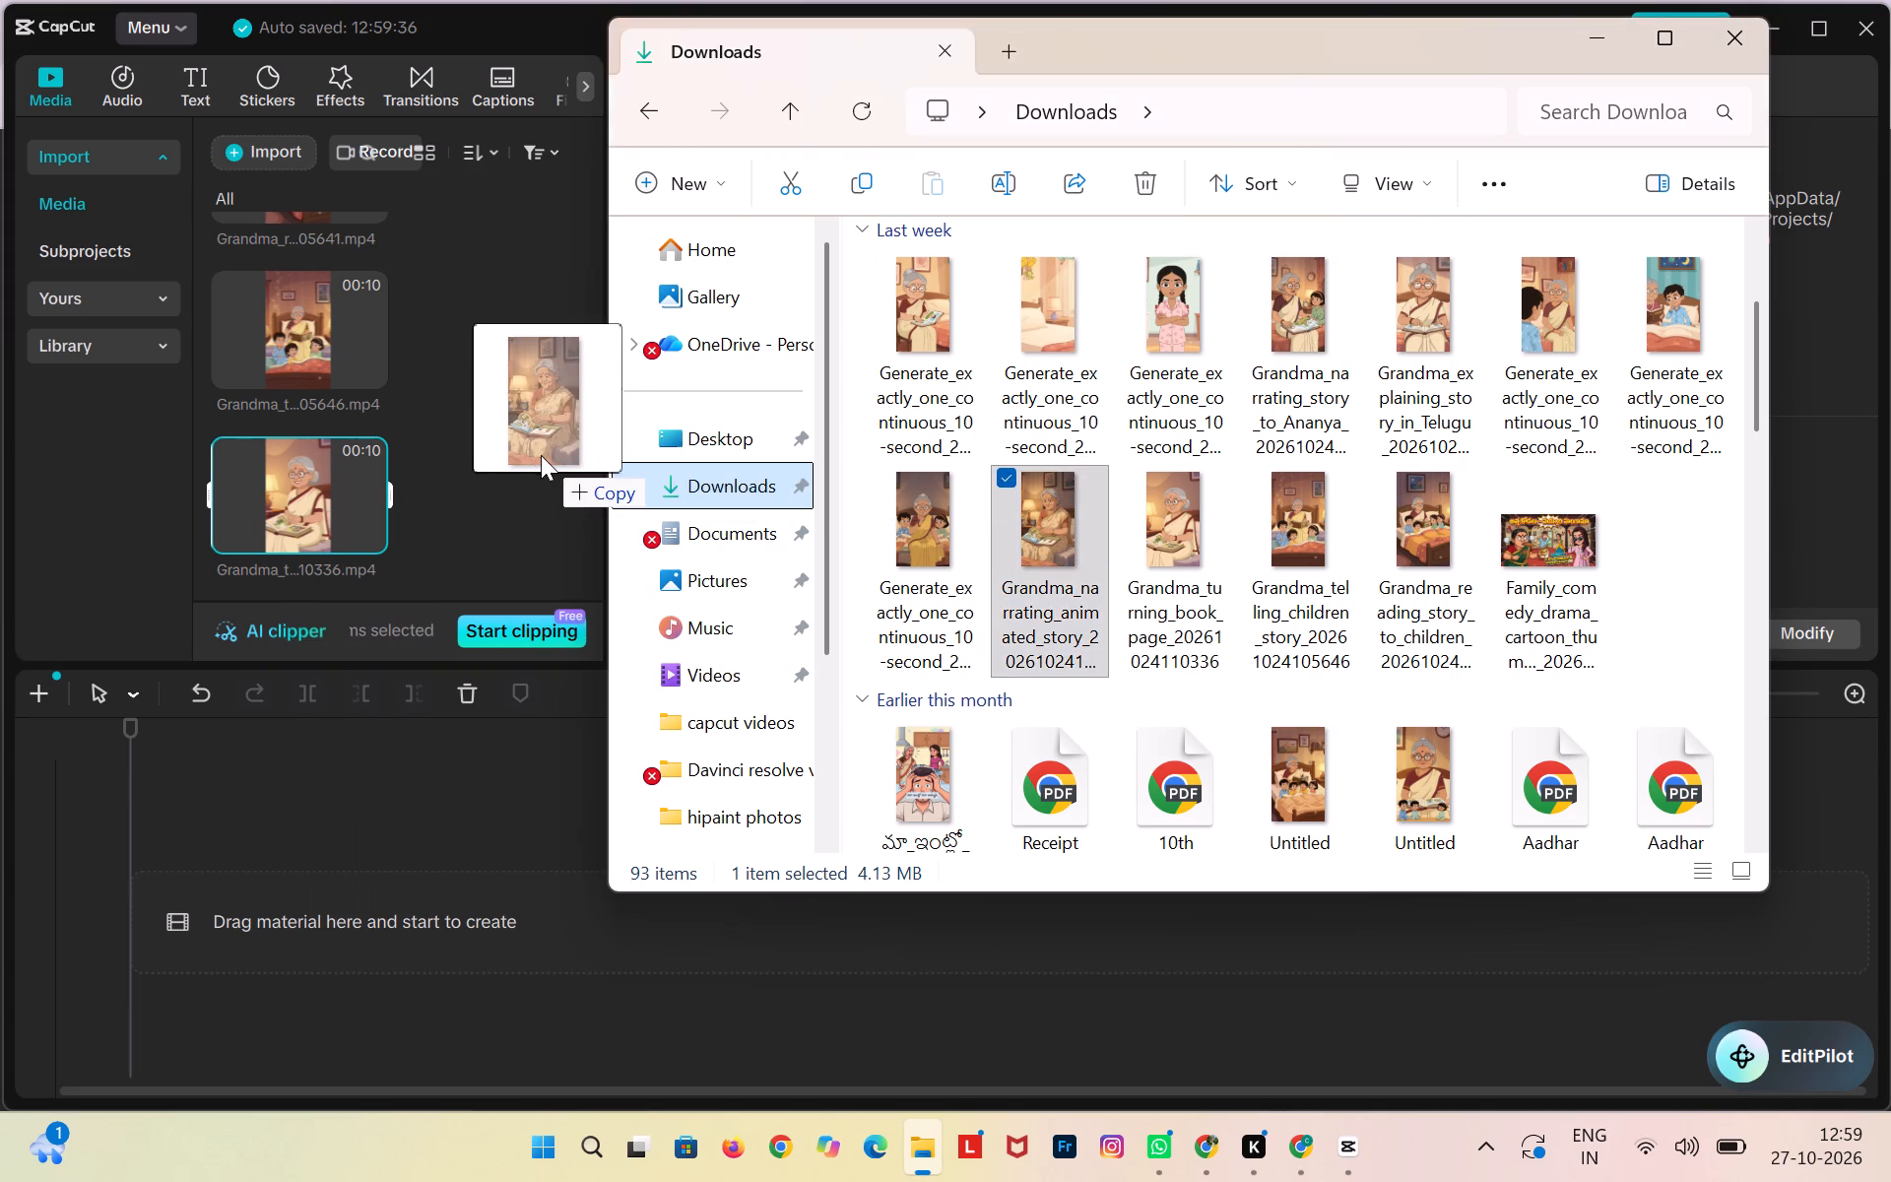
{"action": "left_click_drag", "start_coordinate": [541, 455], "coordinate": [516, 449]}
Import three Generate_exactly_one_continuous clips from Downloads: grandma with two children, the boy in bed, and the boy facing grandma.
{"action": "key", "text": "alt+Tab"}
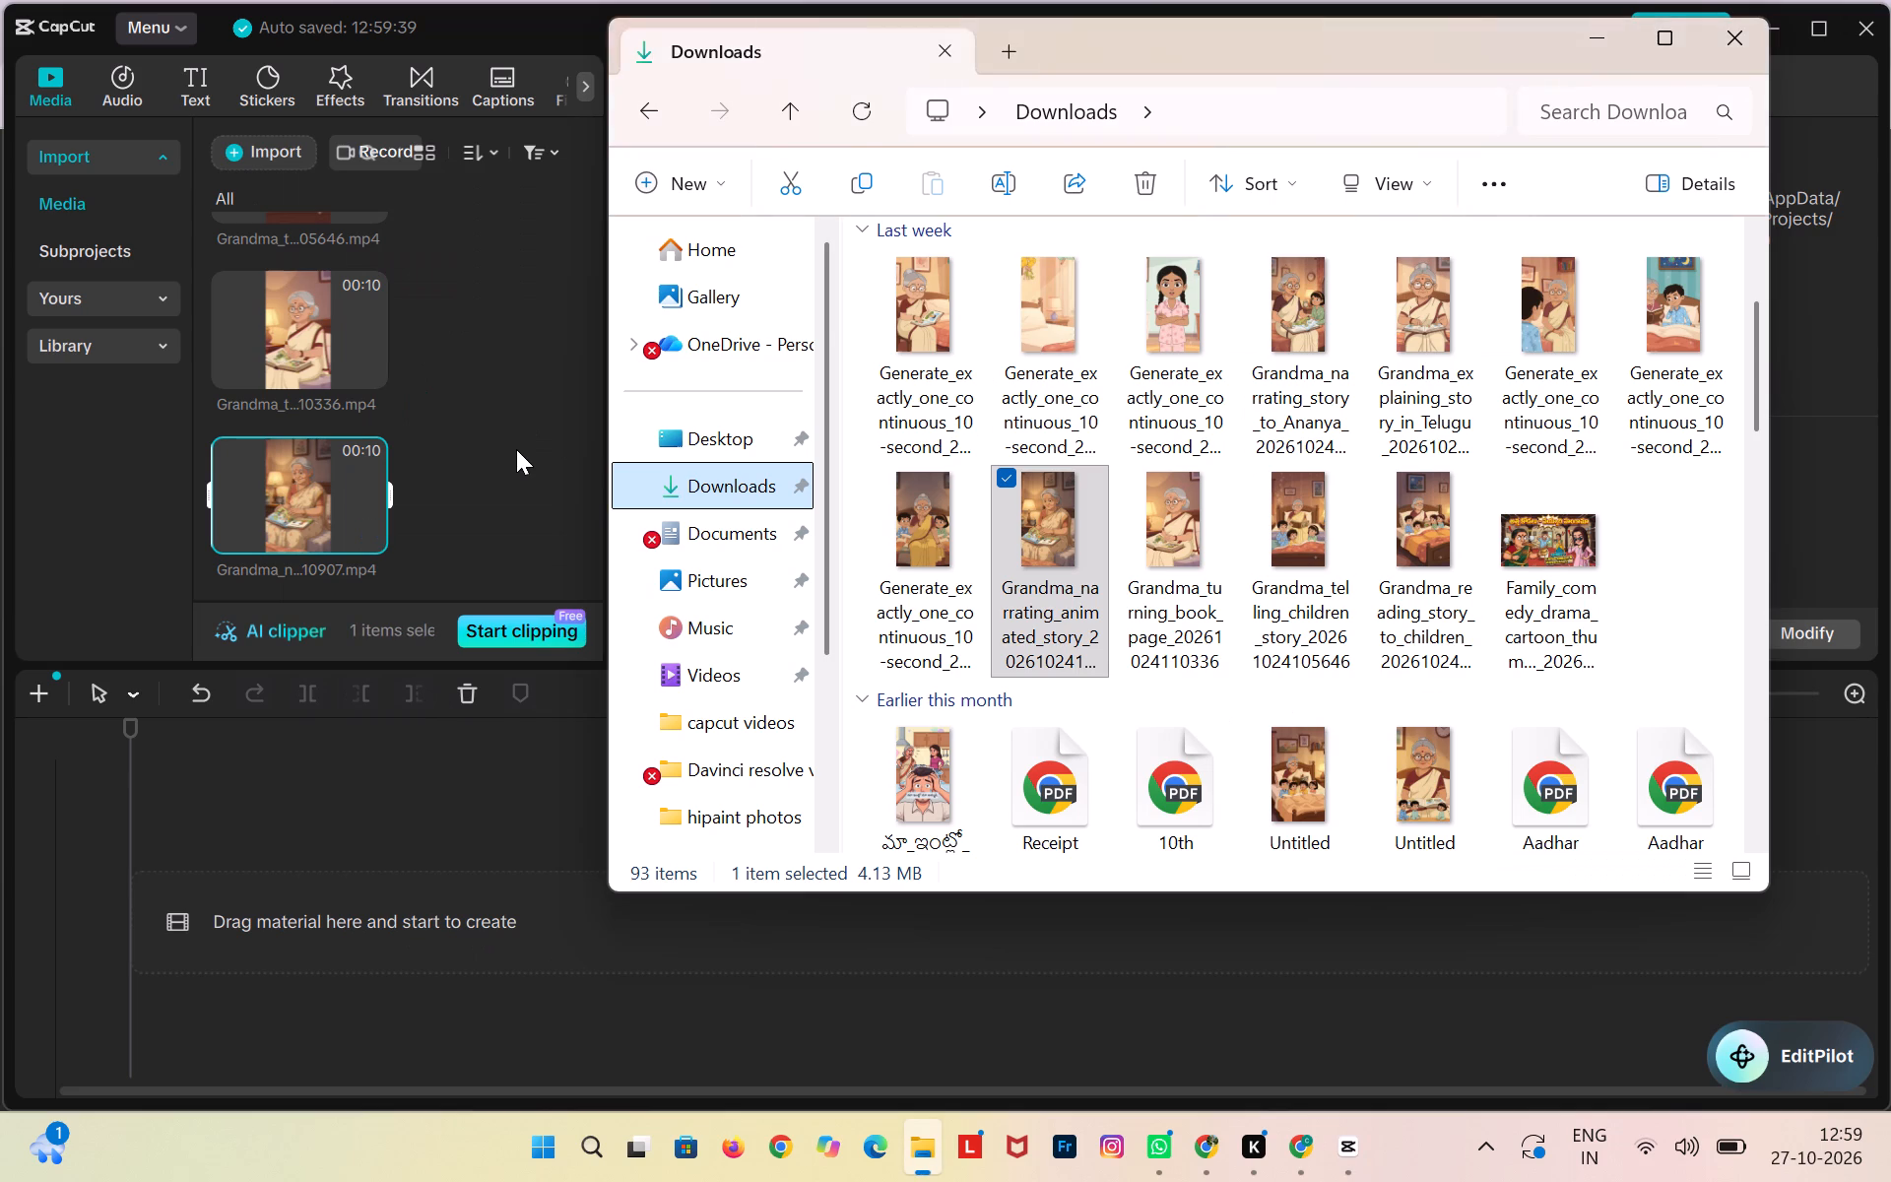
{"action": "left_click_drag", "start_coordinate": [917, 531], "coordinate": [547, 435]}
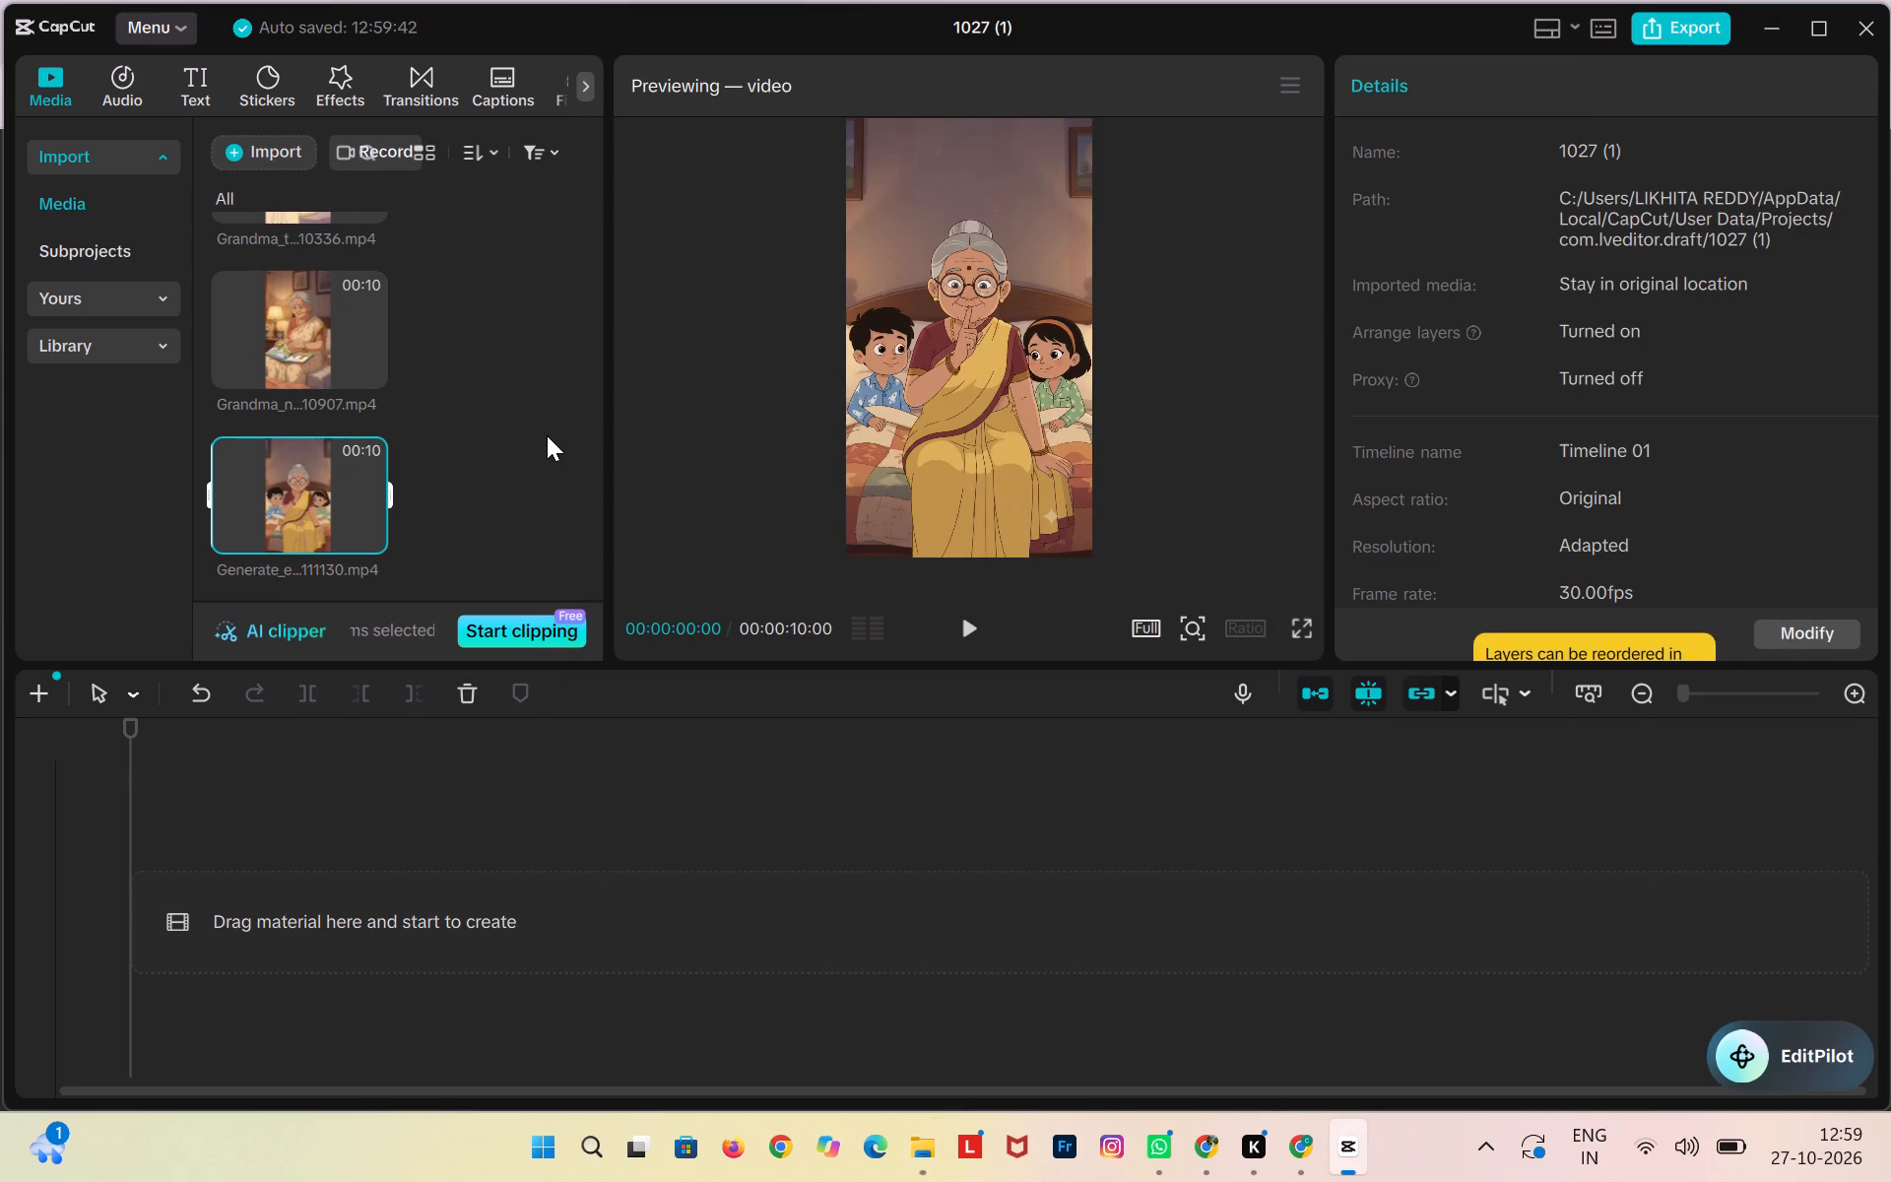
{"action": "key", "text": "alt+Tab"}
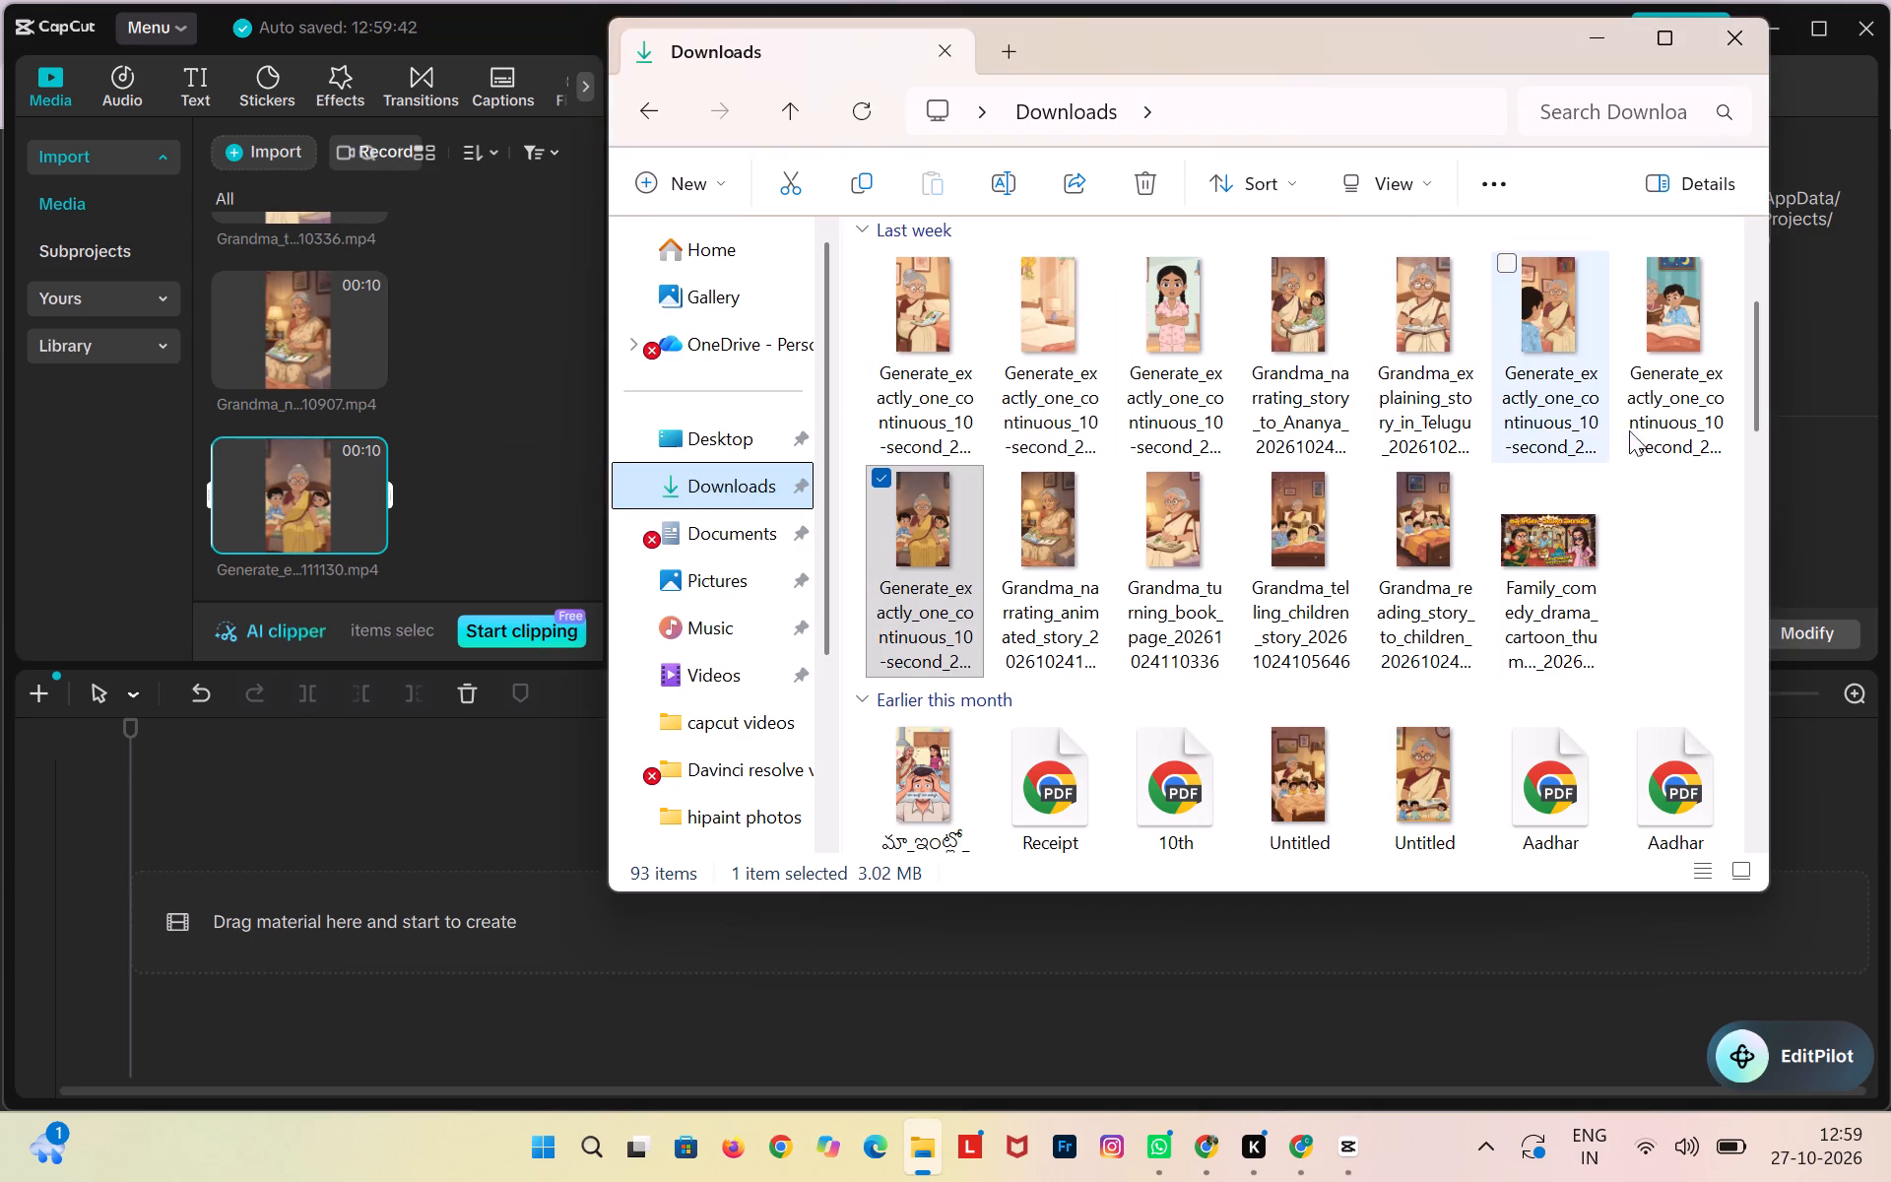
{"action": "left_click_drag", "start_coordinate": [1656, 424], "coordinate": [538, 459]}
{"action": "key", "text": "alt+Tab"}
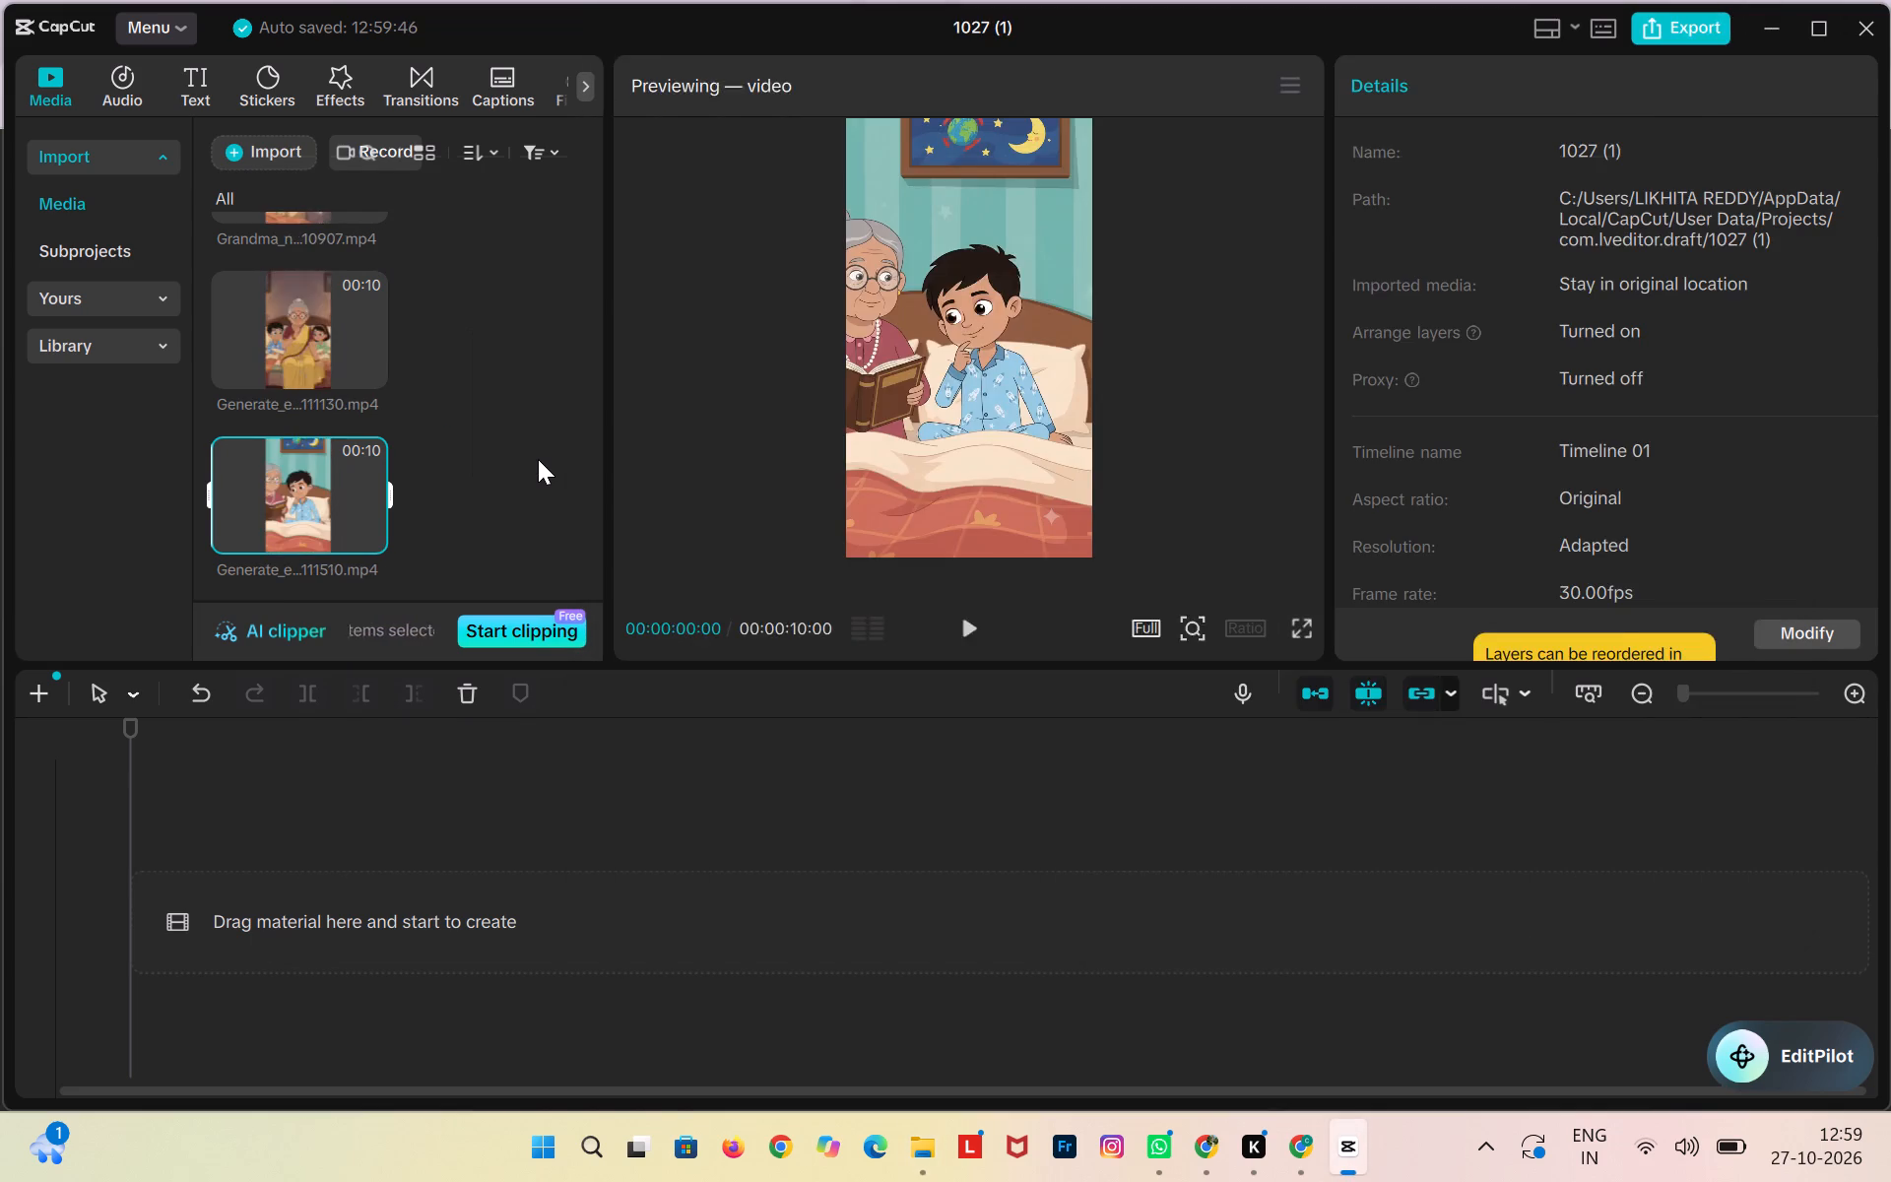
{"action": "left_click_drag", "start_coordinate": [1559, 372], "coordinate": [921, 401]}
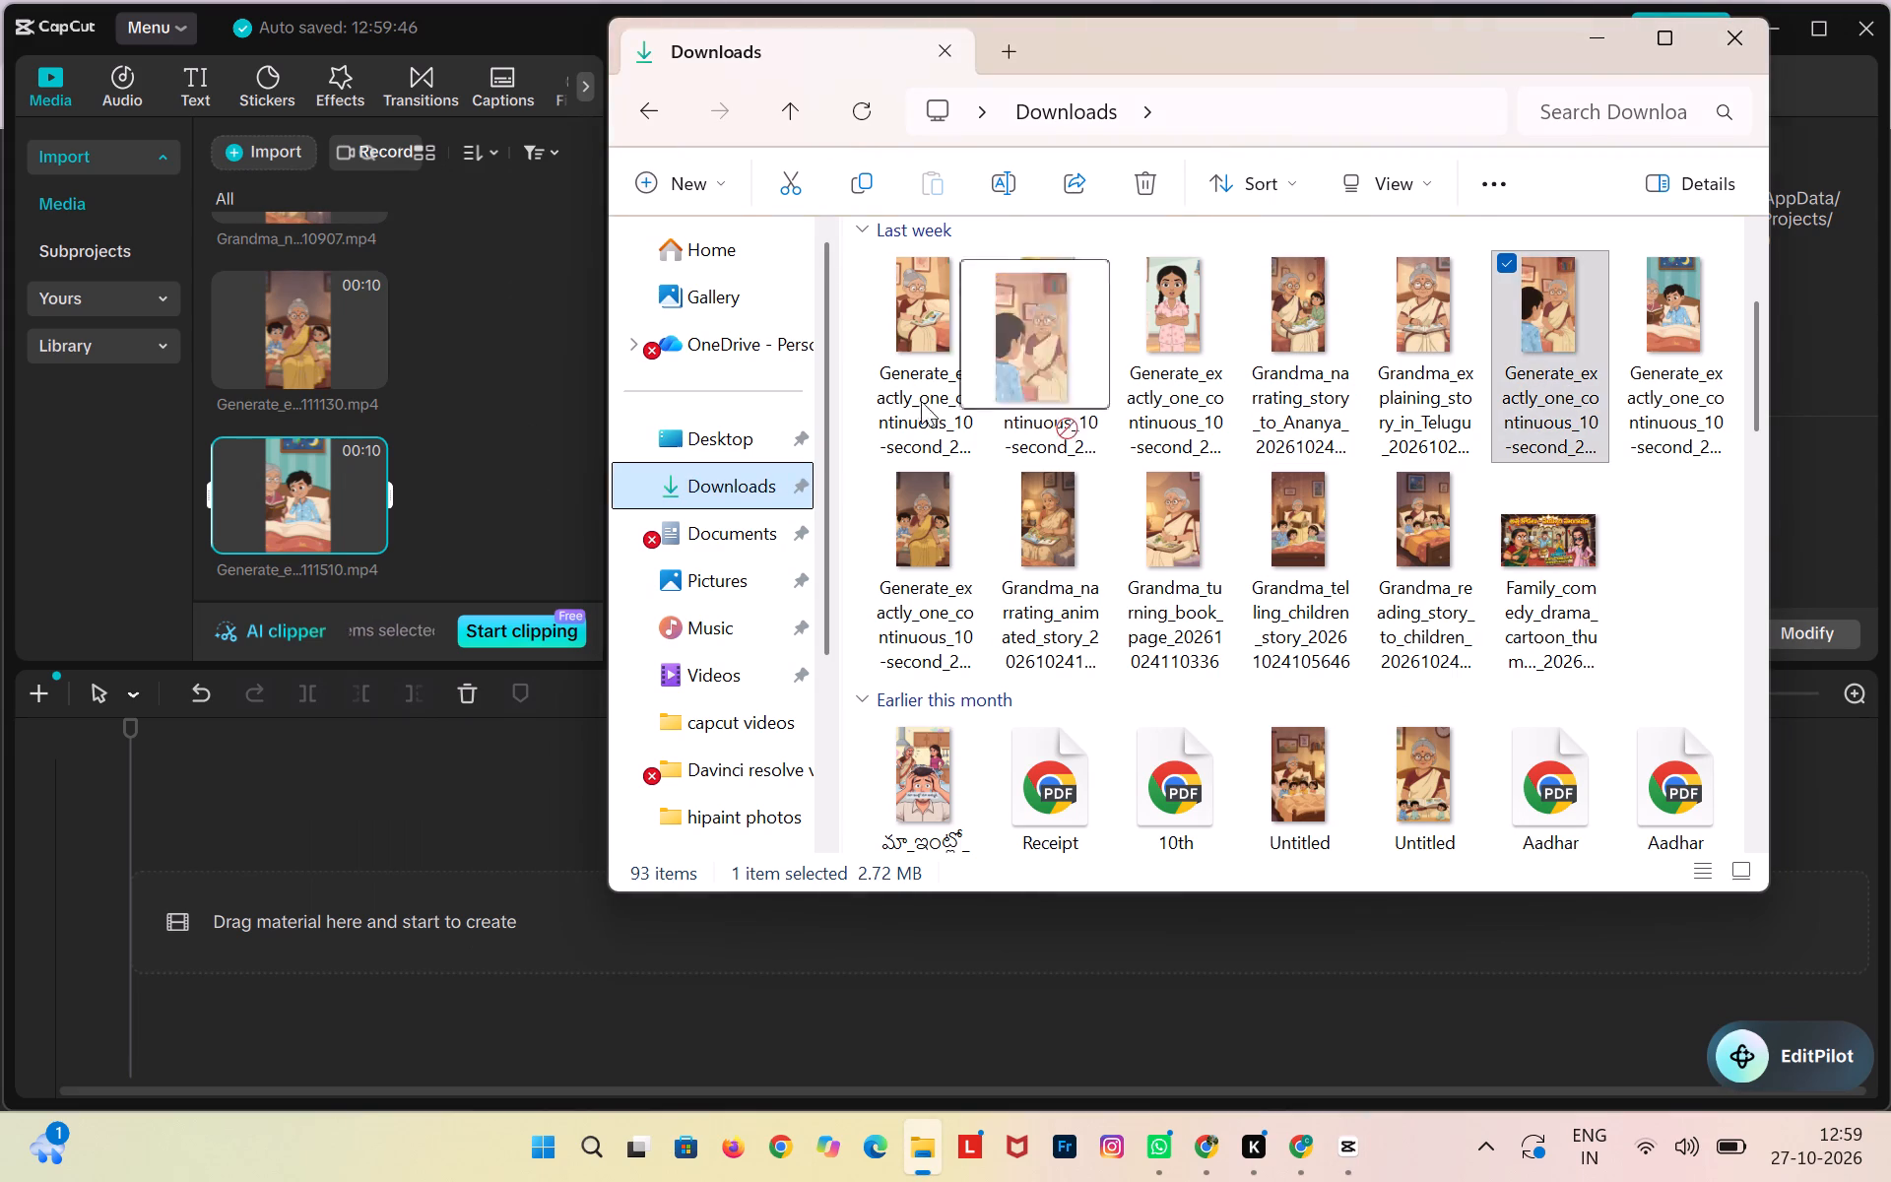
{"action": "left_click_drag", "start_coordinate": [921, 401], "coordinate": [486, 421]}
Import the Grandma_explaining_story_in_Telugu and Grandma_narrating_story_to_Ananya videos from Downloads into the project's media.
{"action": "key", "text": "alt+Tab"}
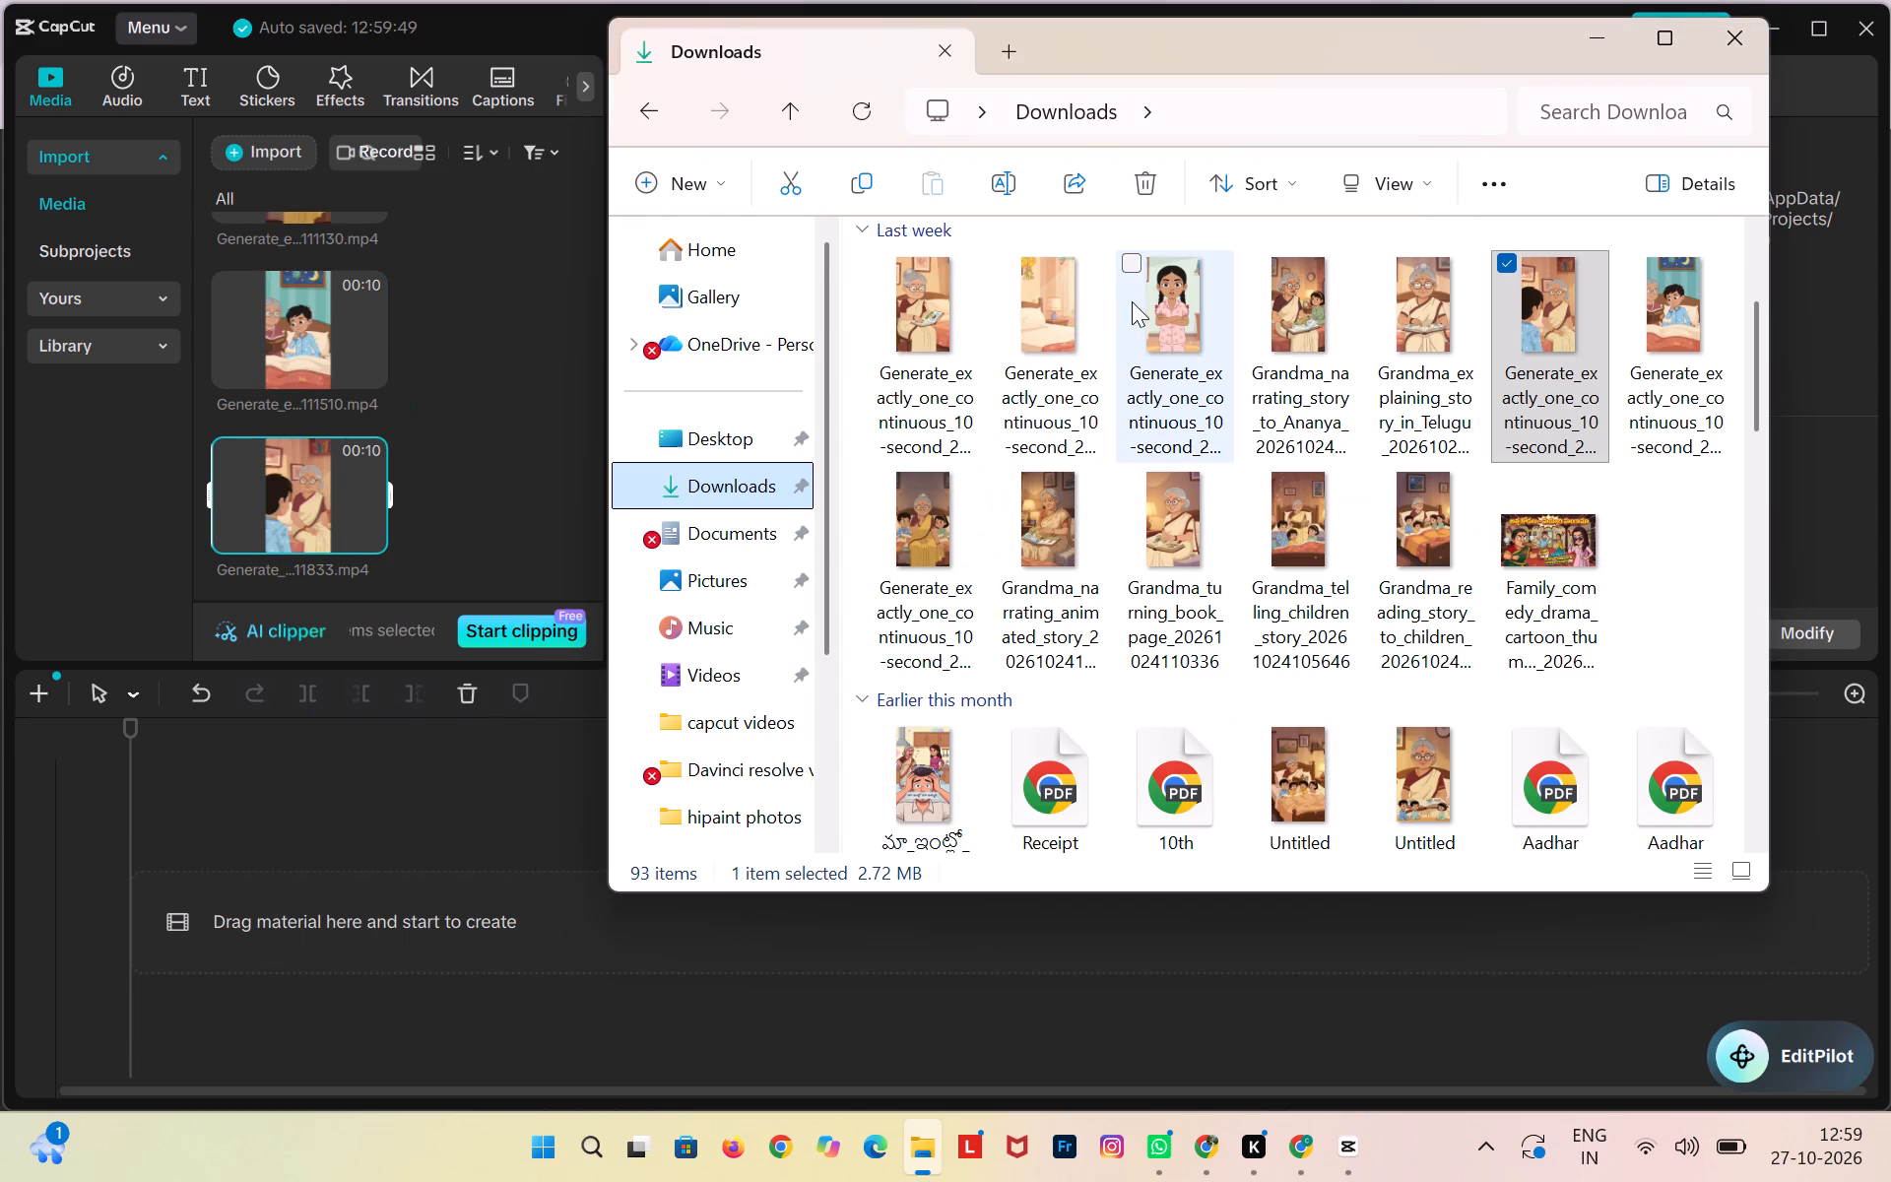
{"action": "left_click_drag", "start_coordinate": [1448, 326], "coordinate": [526, 386]}
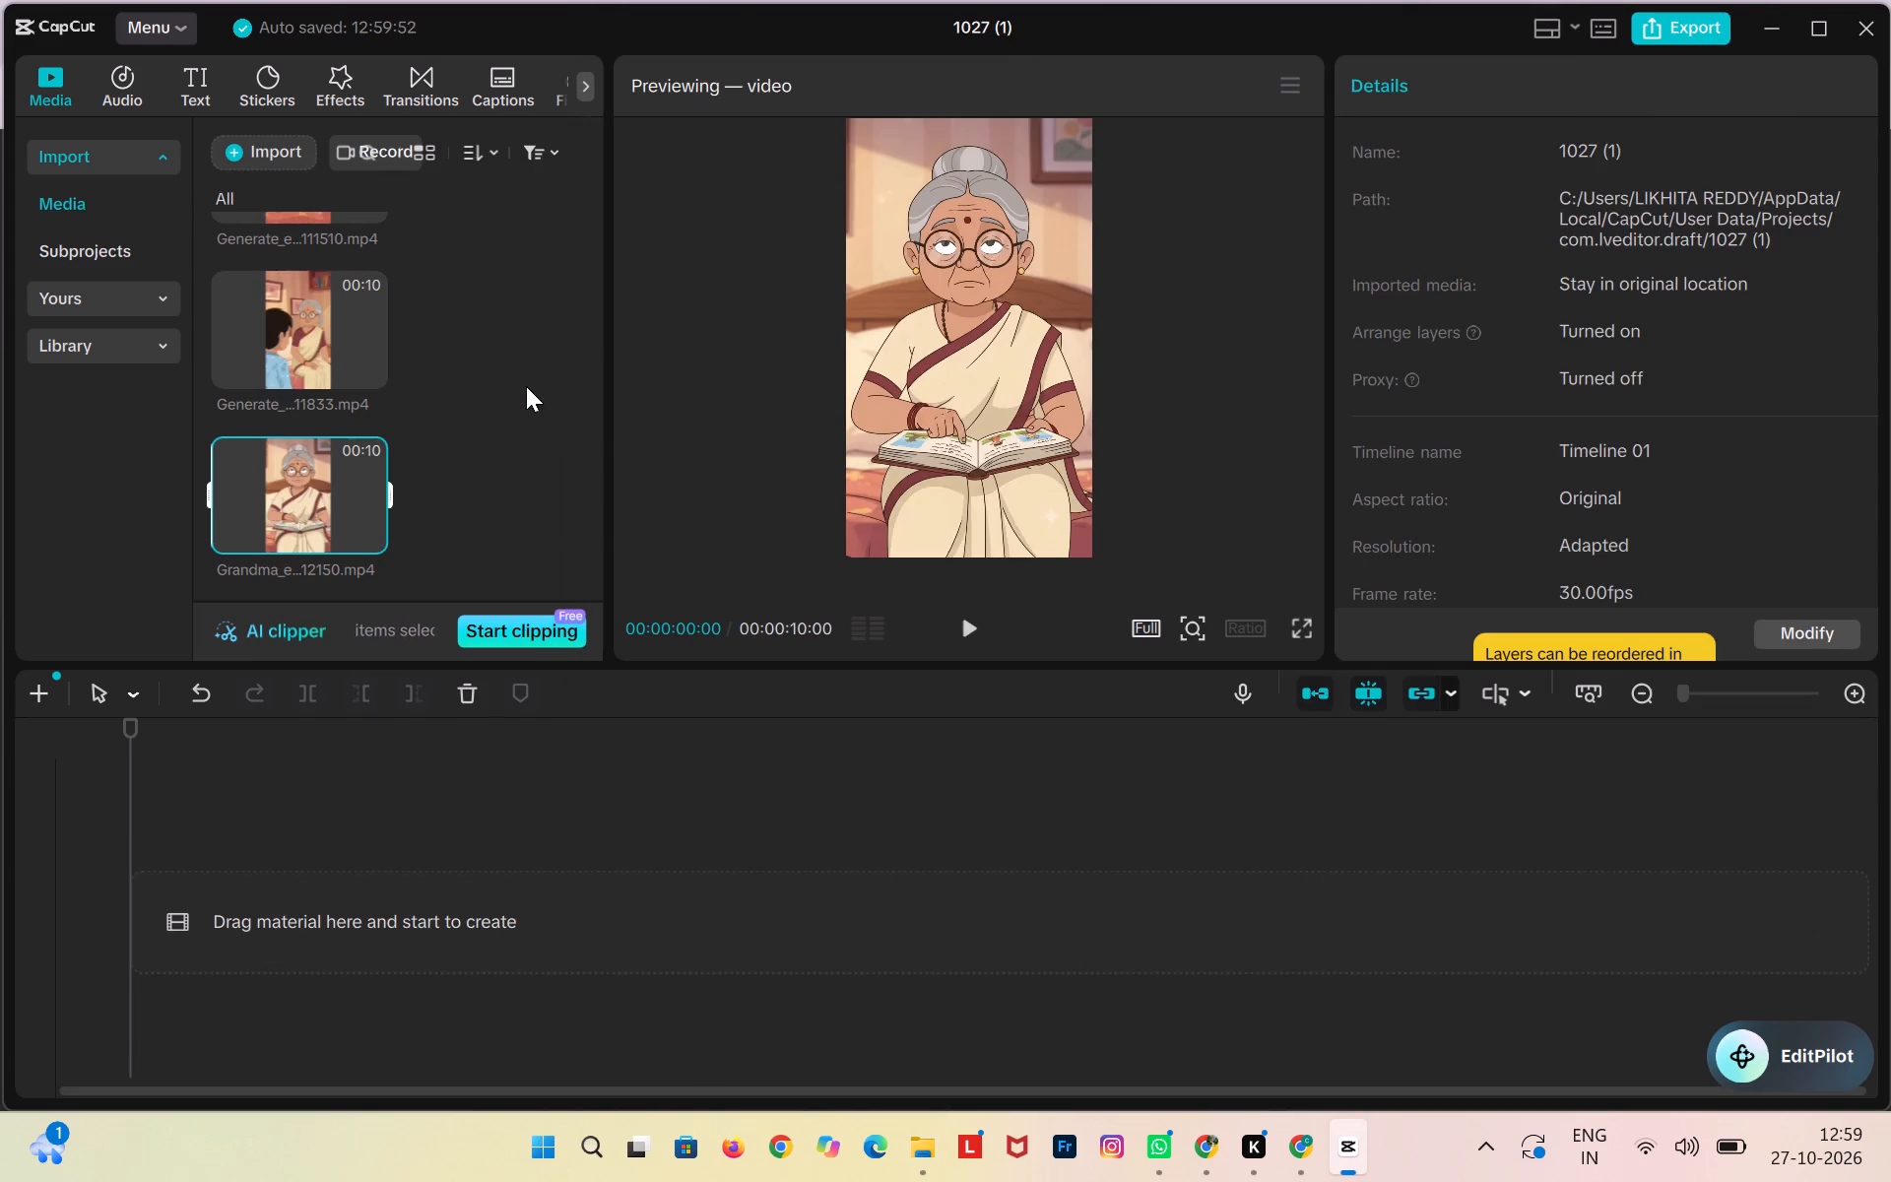
{"action": "key", "text": "alt+Tab"}
{"action": "left_click_drag", "start_coordinate": [1300, 344], "coordinate": [1111, 330]}
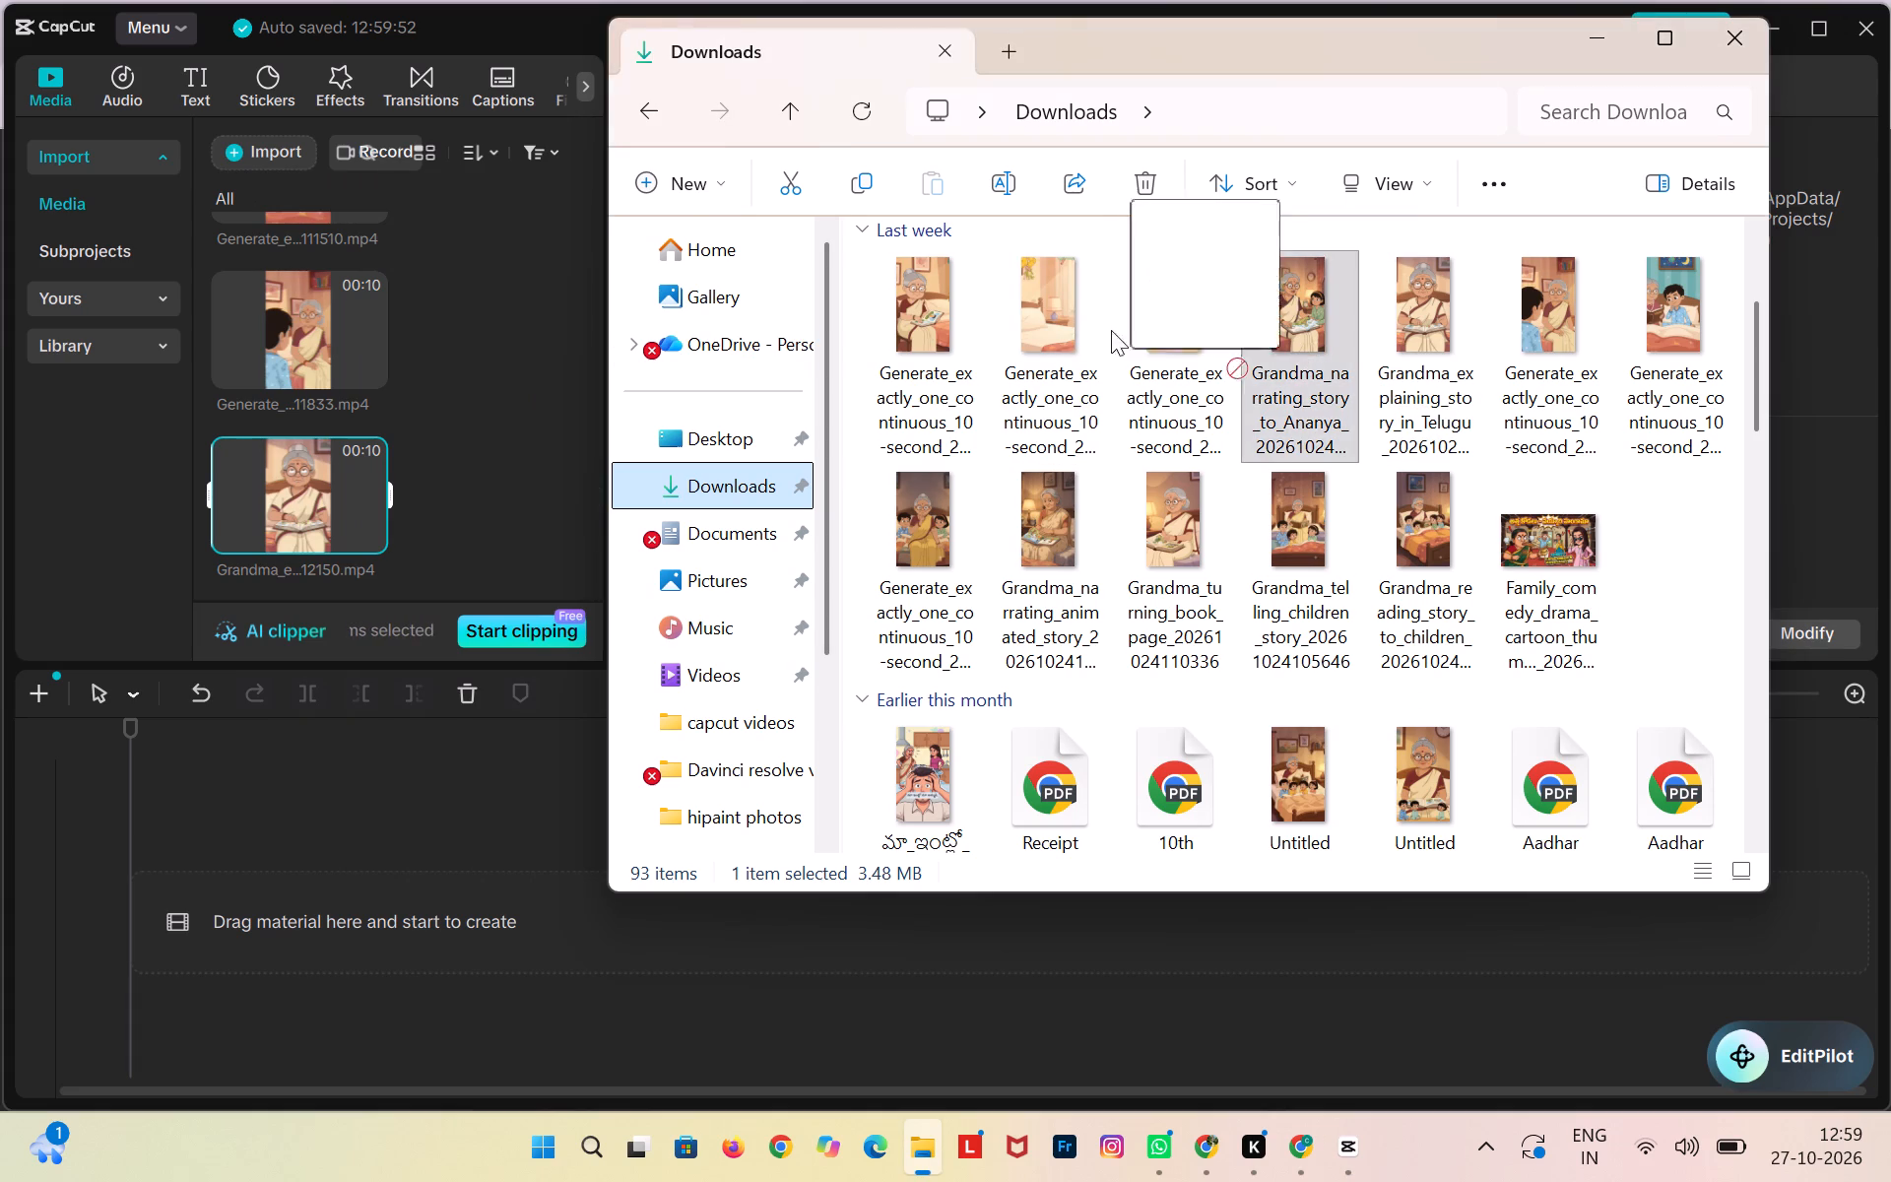
{"action": "left_click_drag", "start_coordinate": [1111, 330], "coordinate": [500, 407]}
Import the remaining three Generate_exactly_one_continuous clips from Downloads: the girl in pink pyjamas, the empty bed, and grandma reading beside the bed.
{"action": "key", "text": "alt+Tab"}
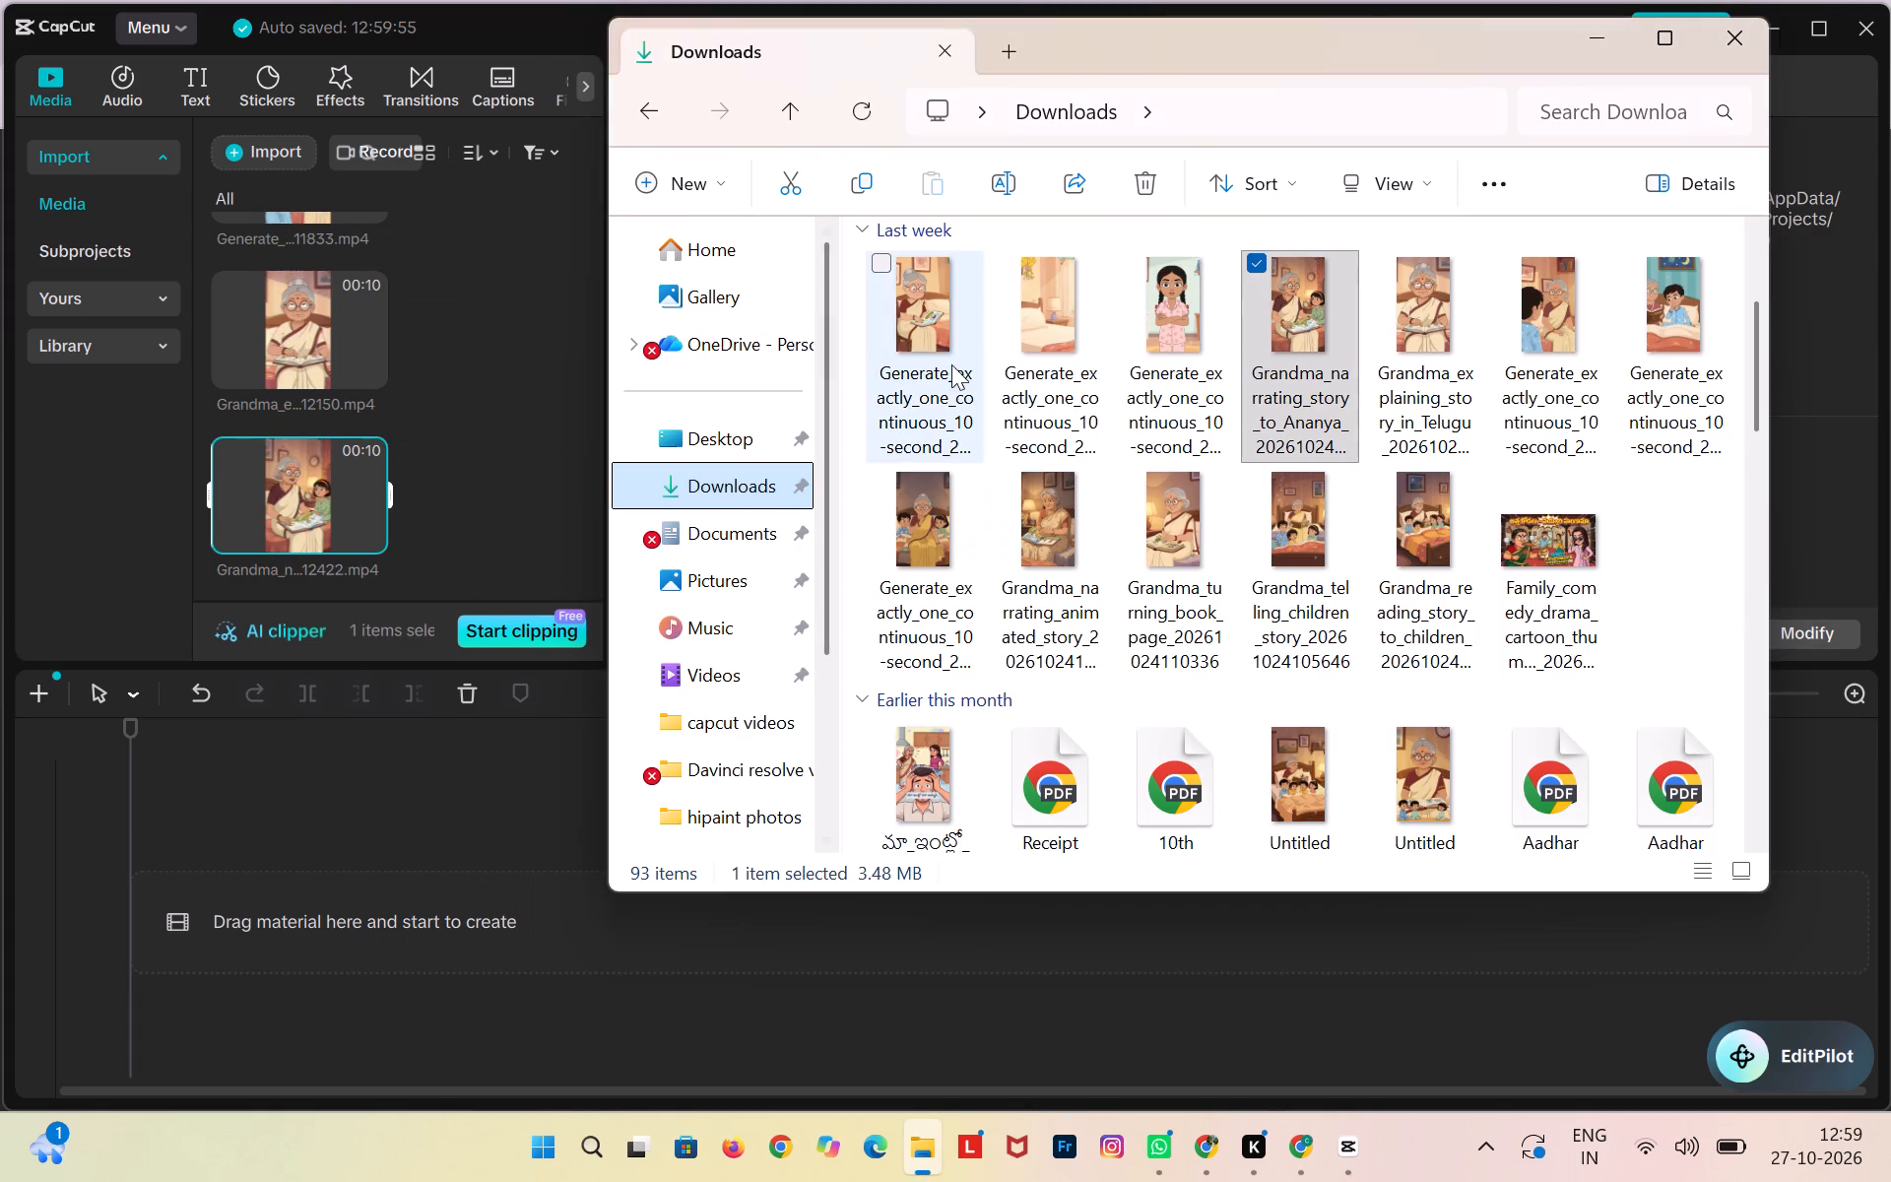
{"action": "left_click_drag", "start_coordinate": [1185, 371], "coordinate": [508, 449]}
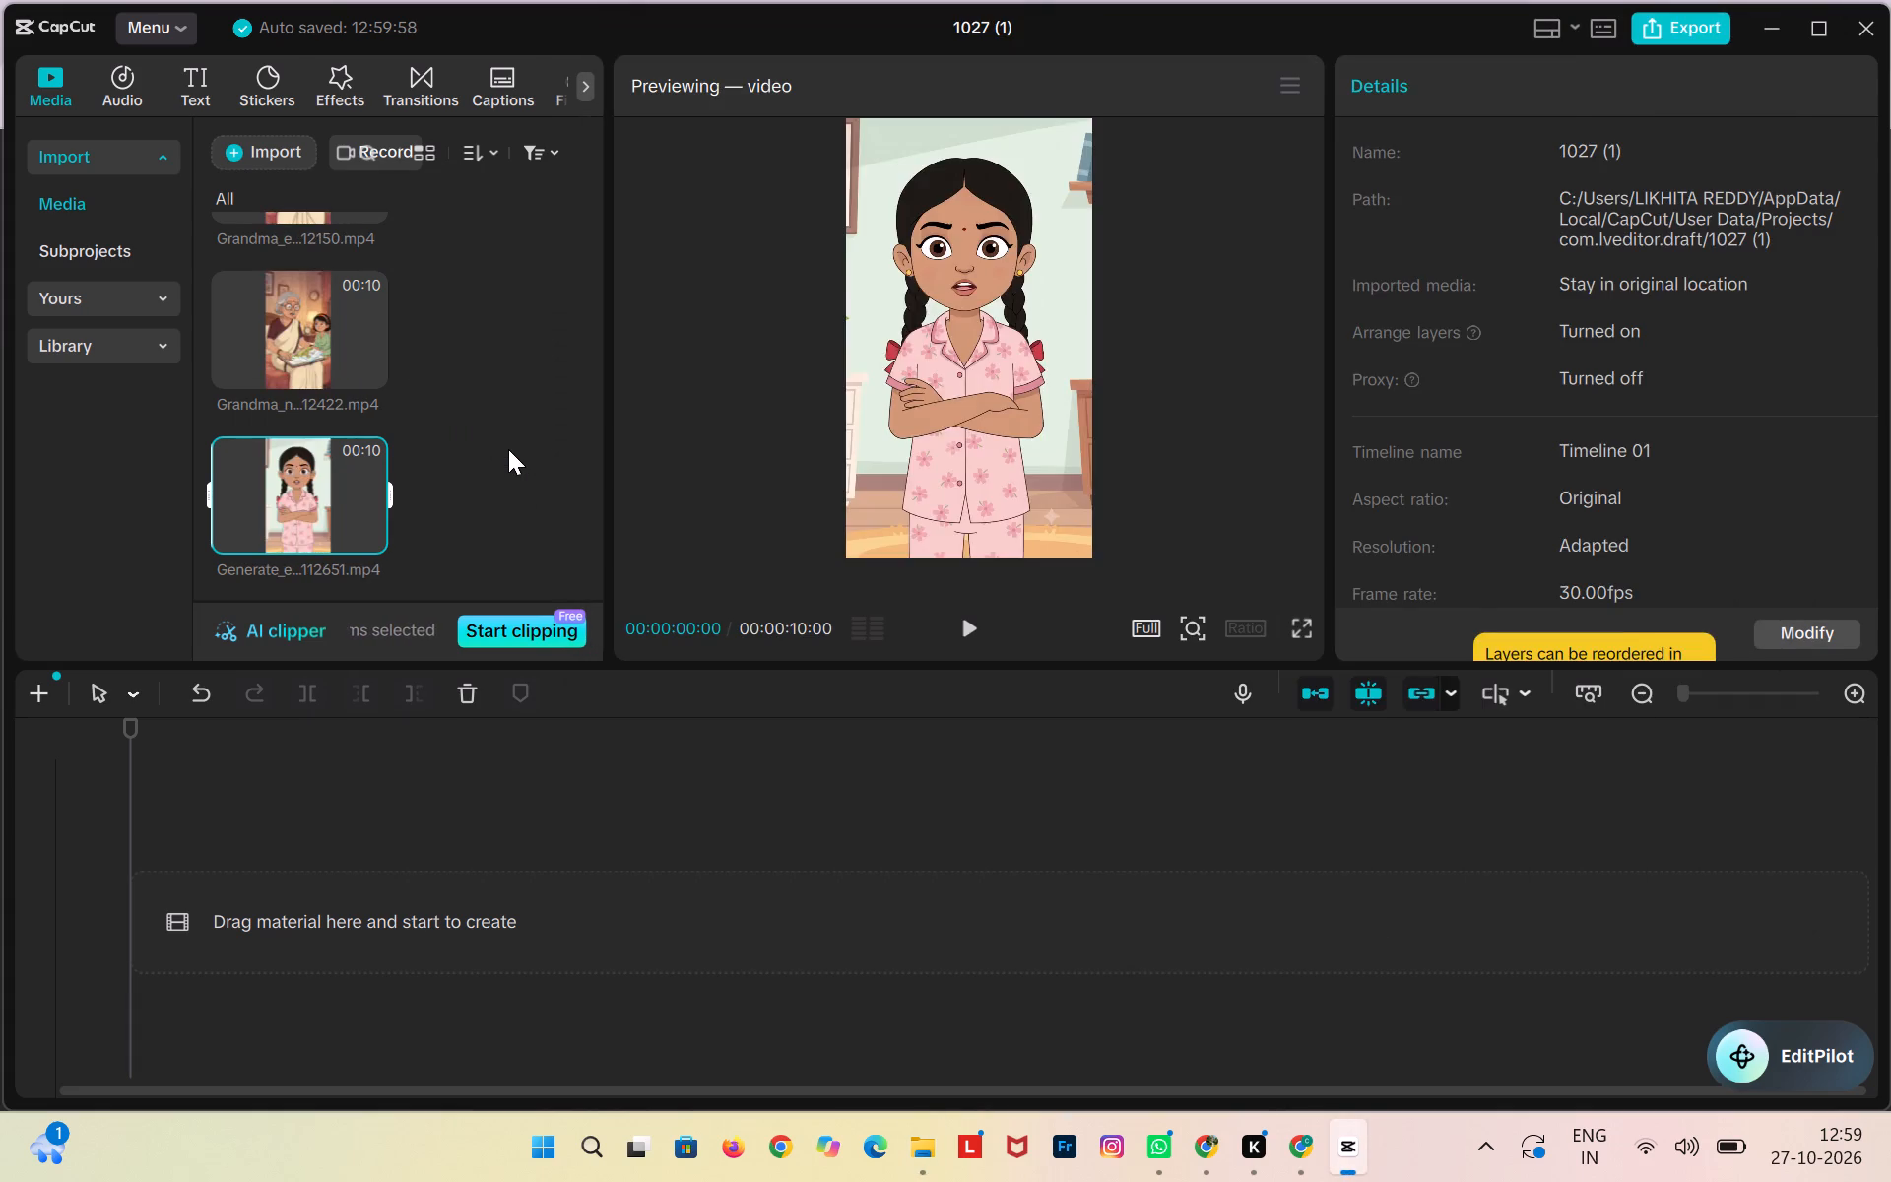
{"action": "key", "text": "alt+Tab"}
{"action": "double_click", "coordinate": [1067, 407]}
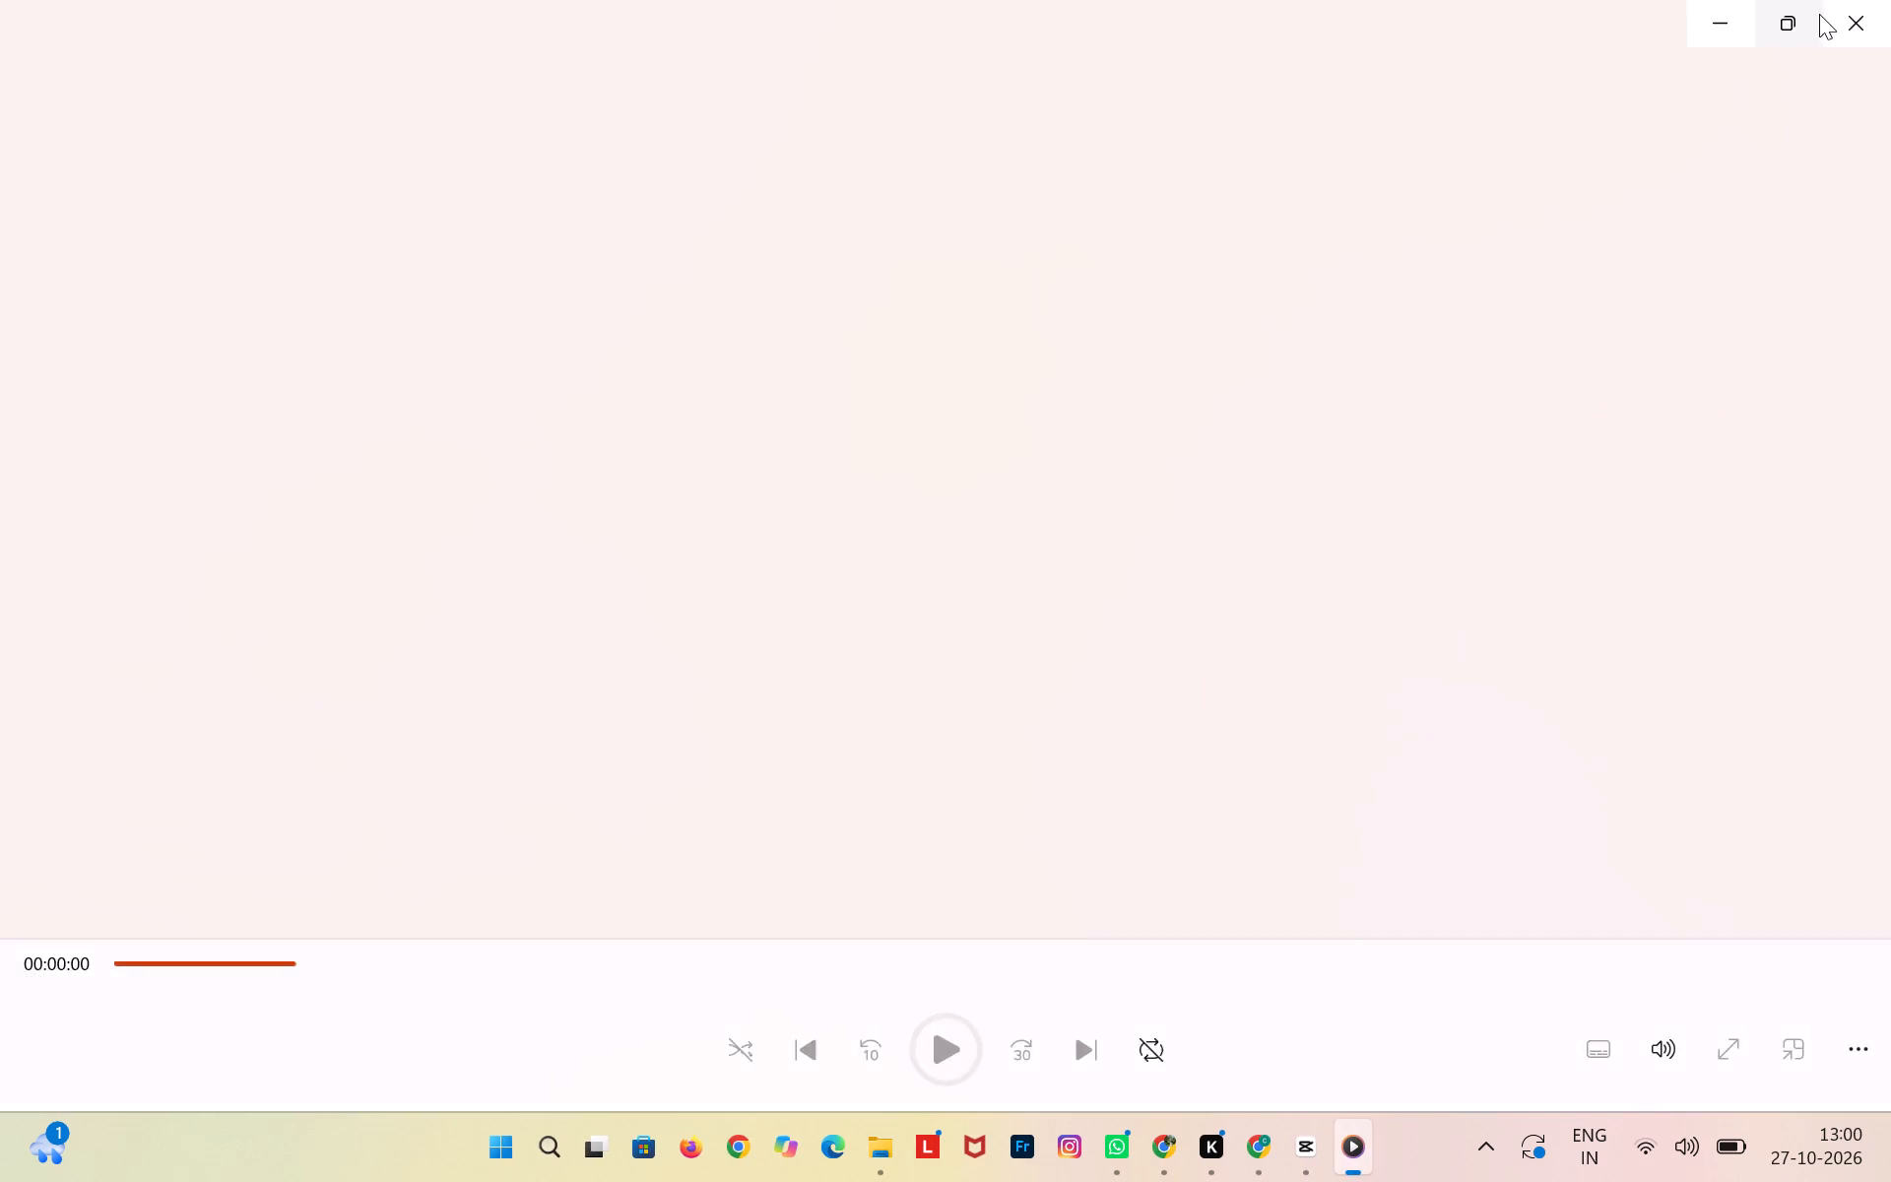
{"action": "left_click", "coordinate": [1856, 23]}
{"action": "left_click_drag", "start_coordinate": [1048, 353], "coordinate": [471, 444]}
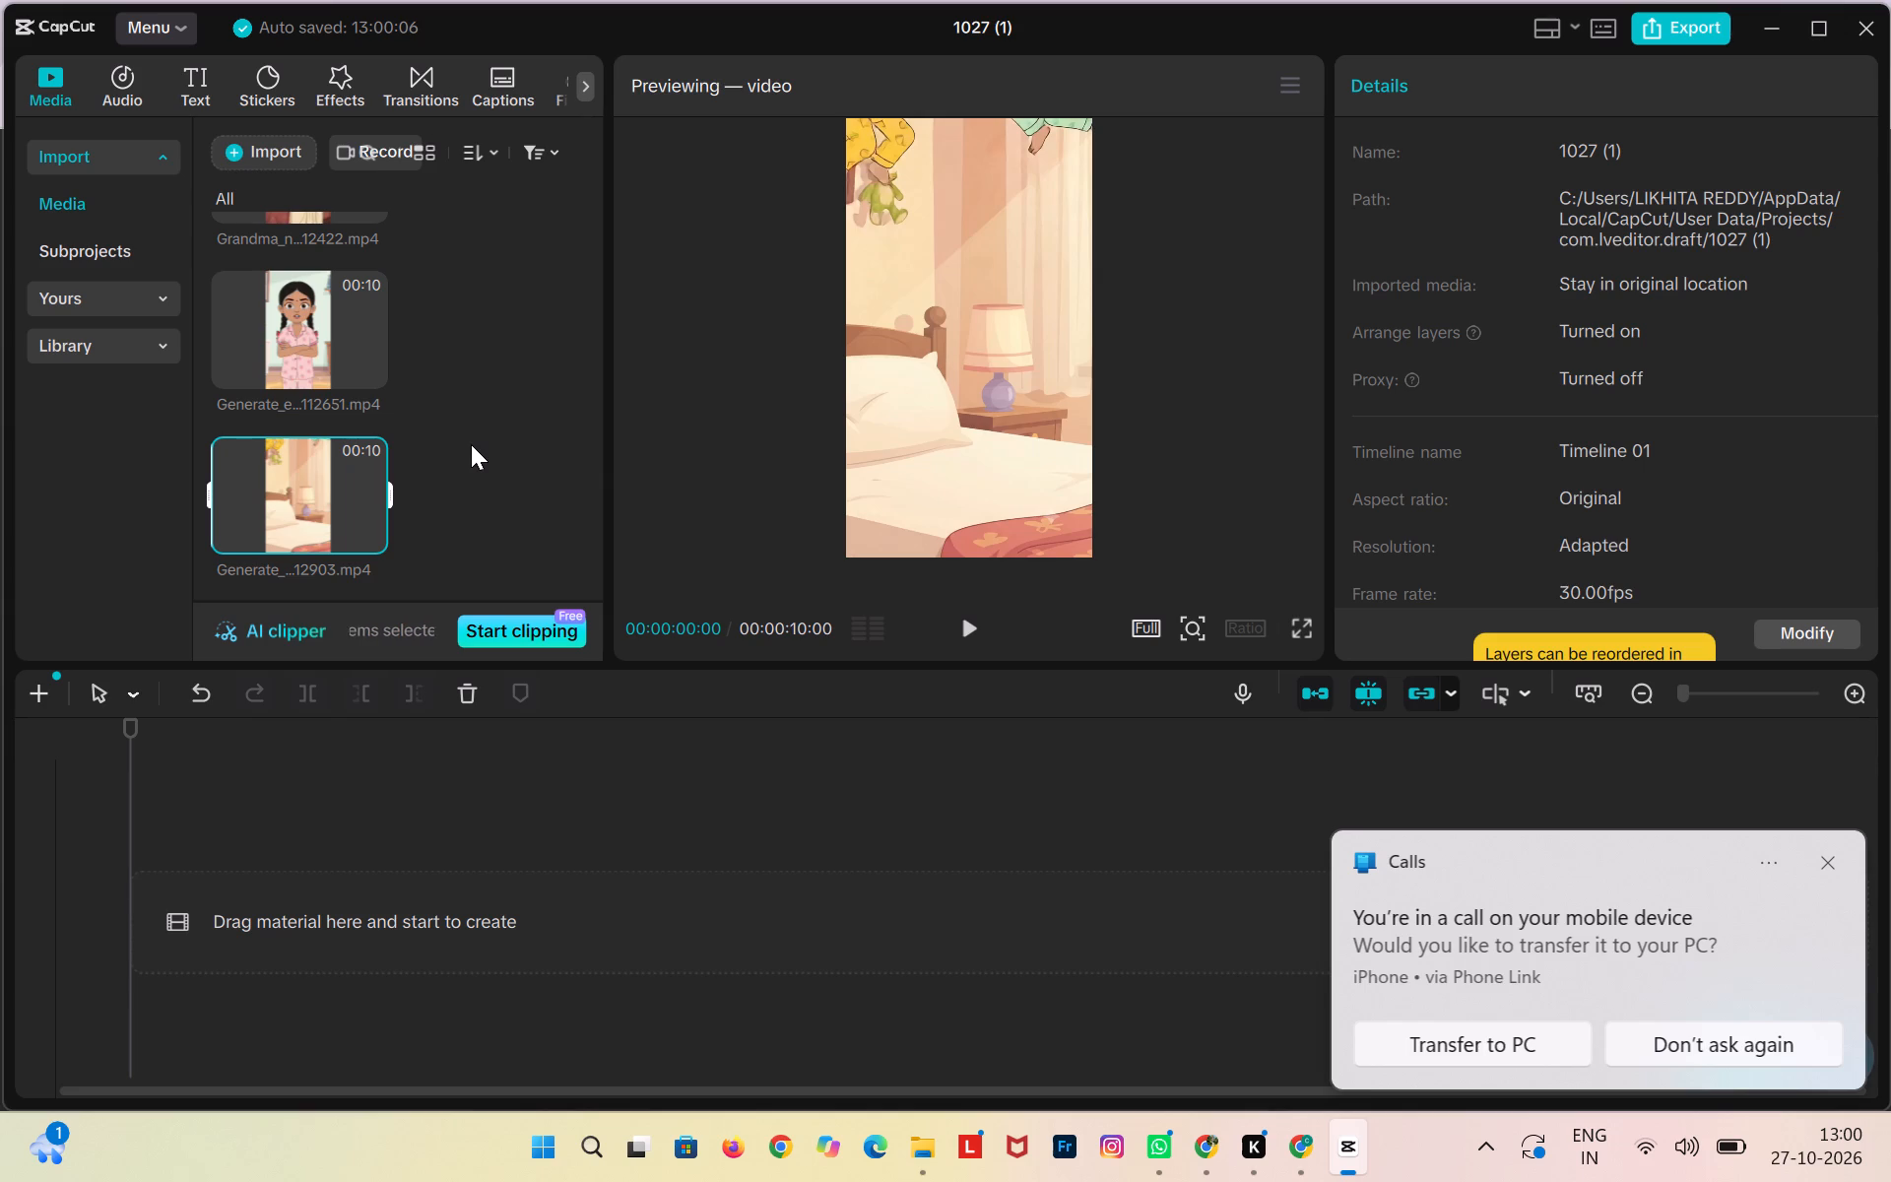
{"action": "key", "text": "alt+Tab"}
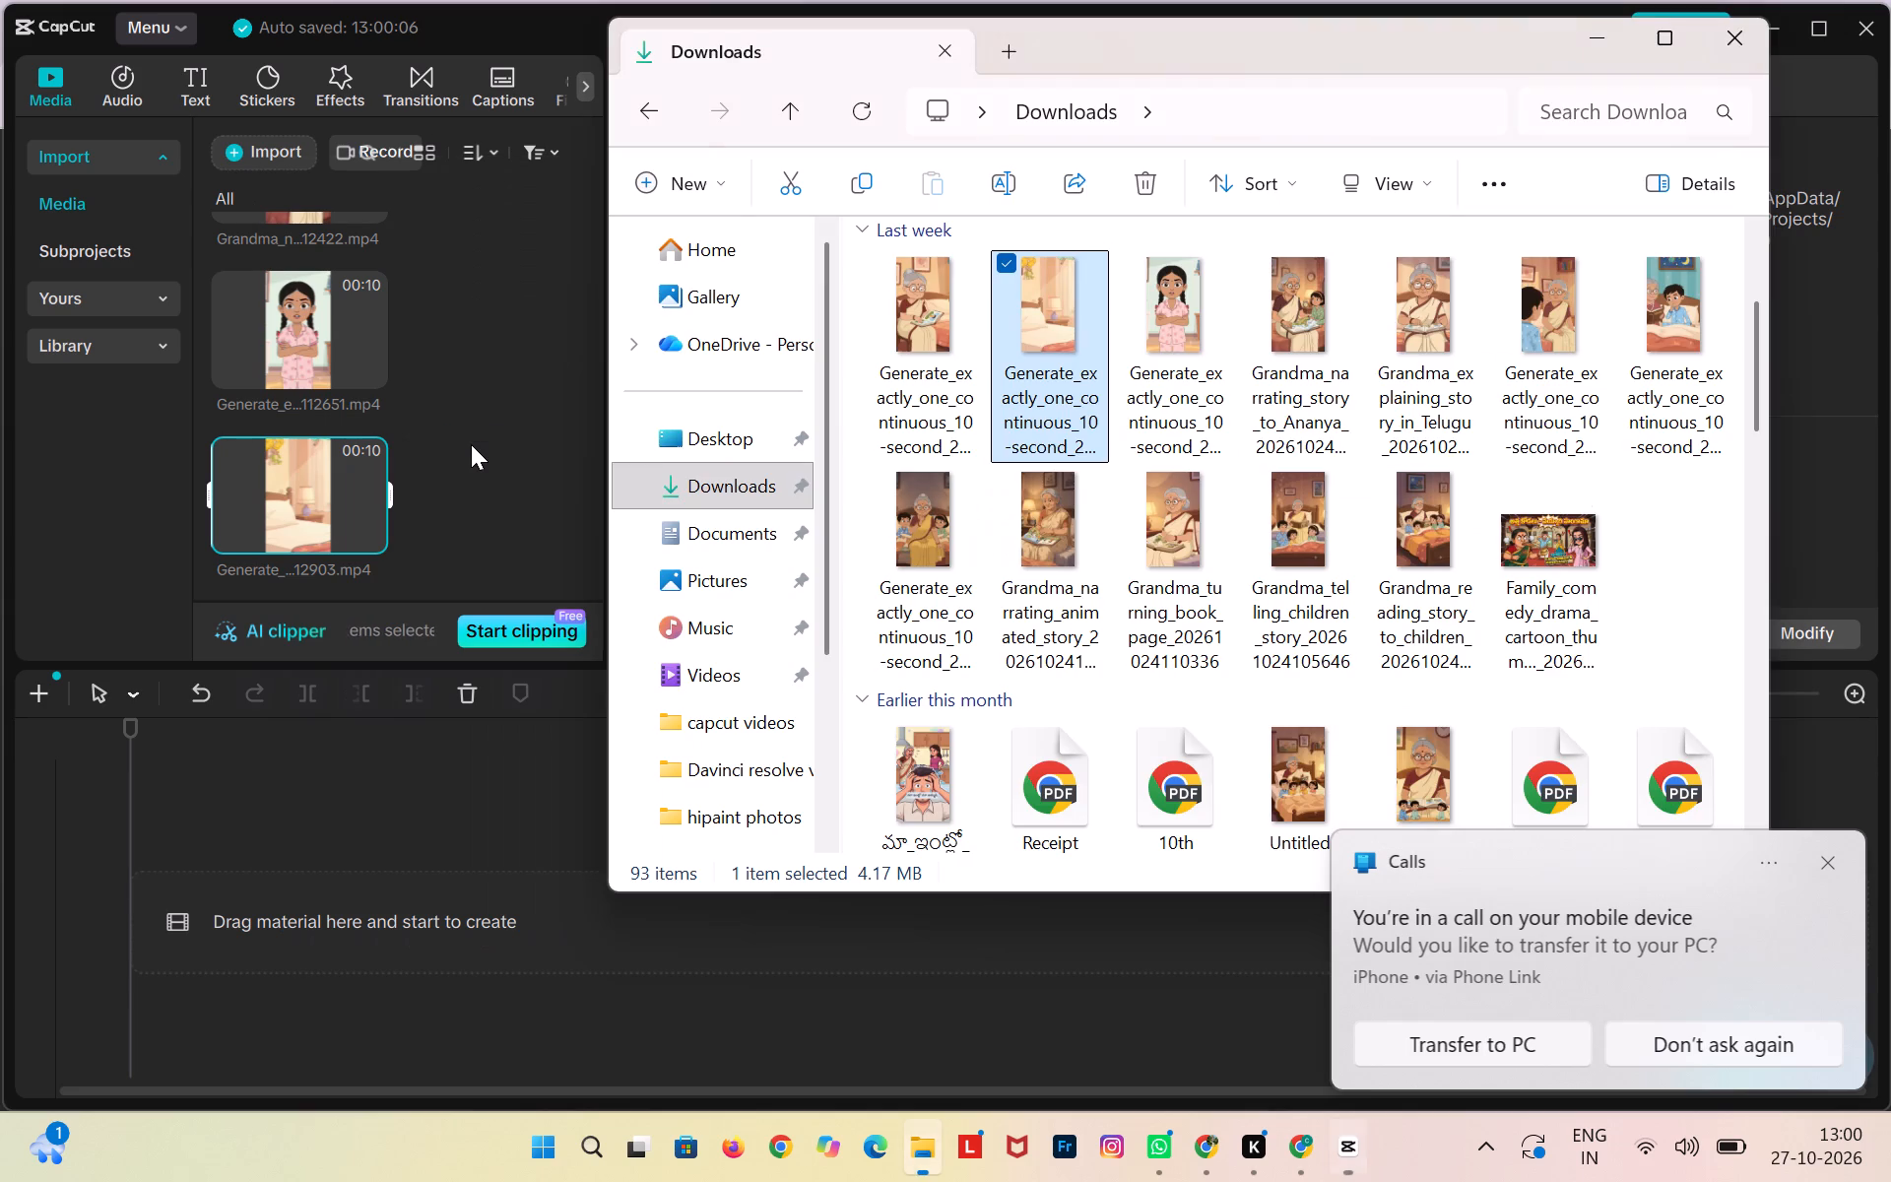
{"action": "left_click_drag", "start_coordinate": [892, 315], "coordinate": [484, 329]}
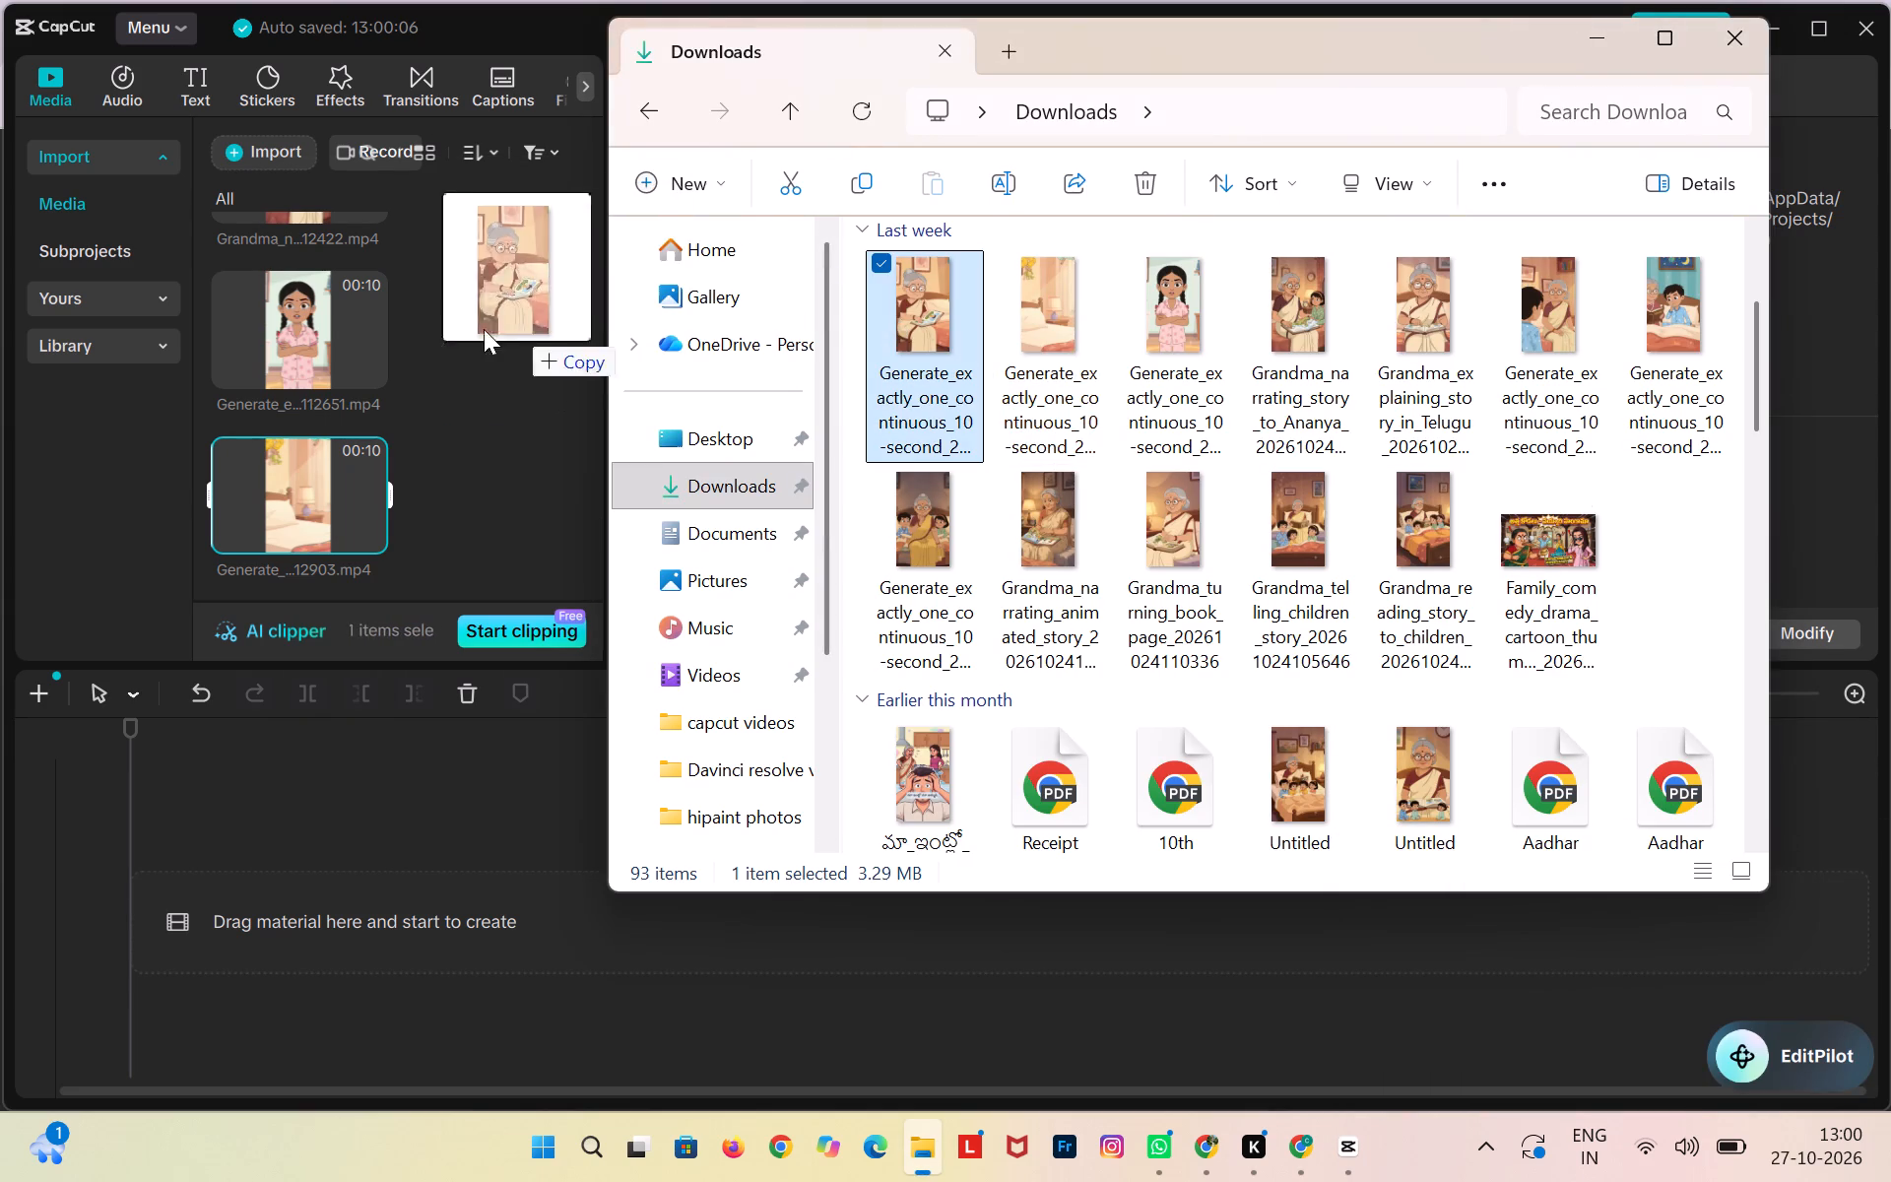
{"action": "left_click_drag", "start_coordinate": [484, 329], "coordinate": [450, 333]}
Add the Grandma_reading_story_to_children clip to the start of the timeline.
{"action": "scroll", "coordinate": [464, 411], "scroll_direction": "up", "scroll_amount": 7}
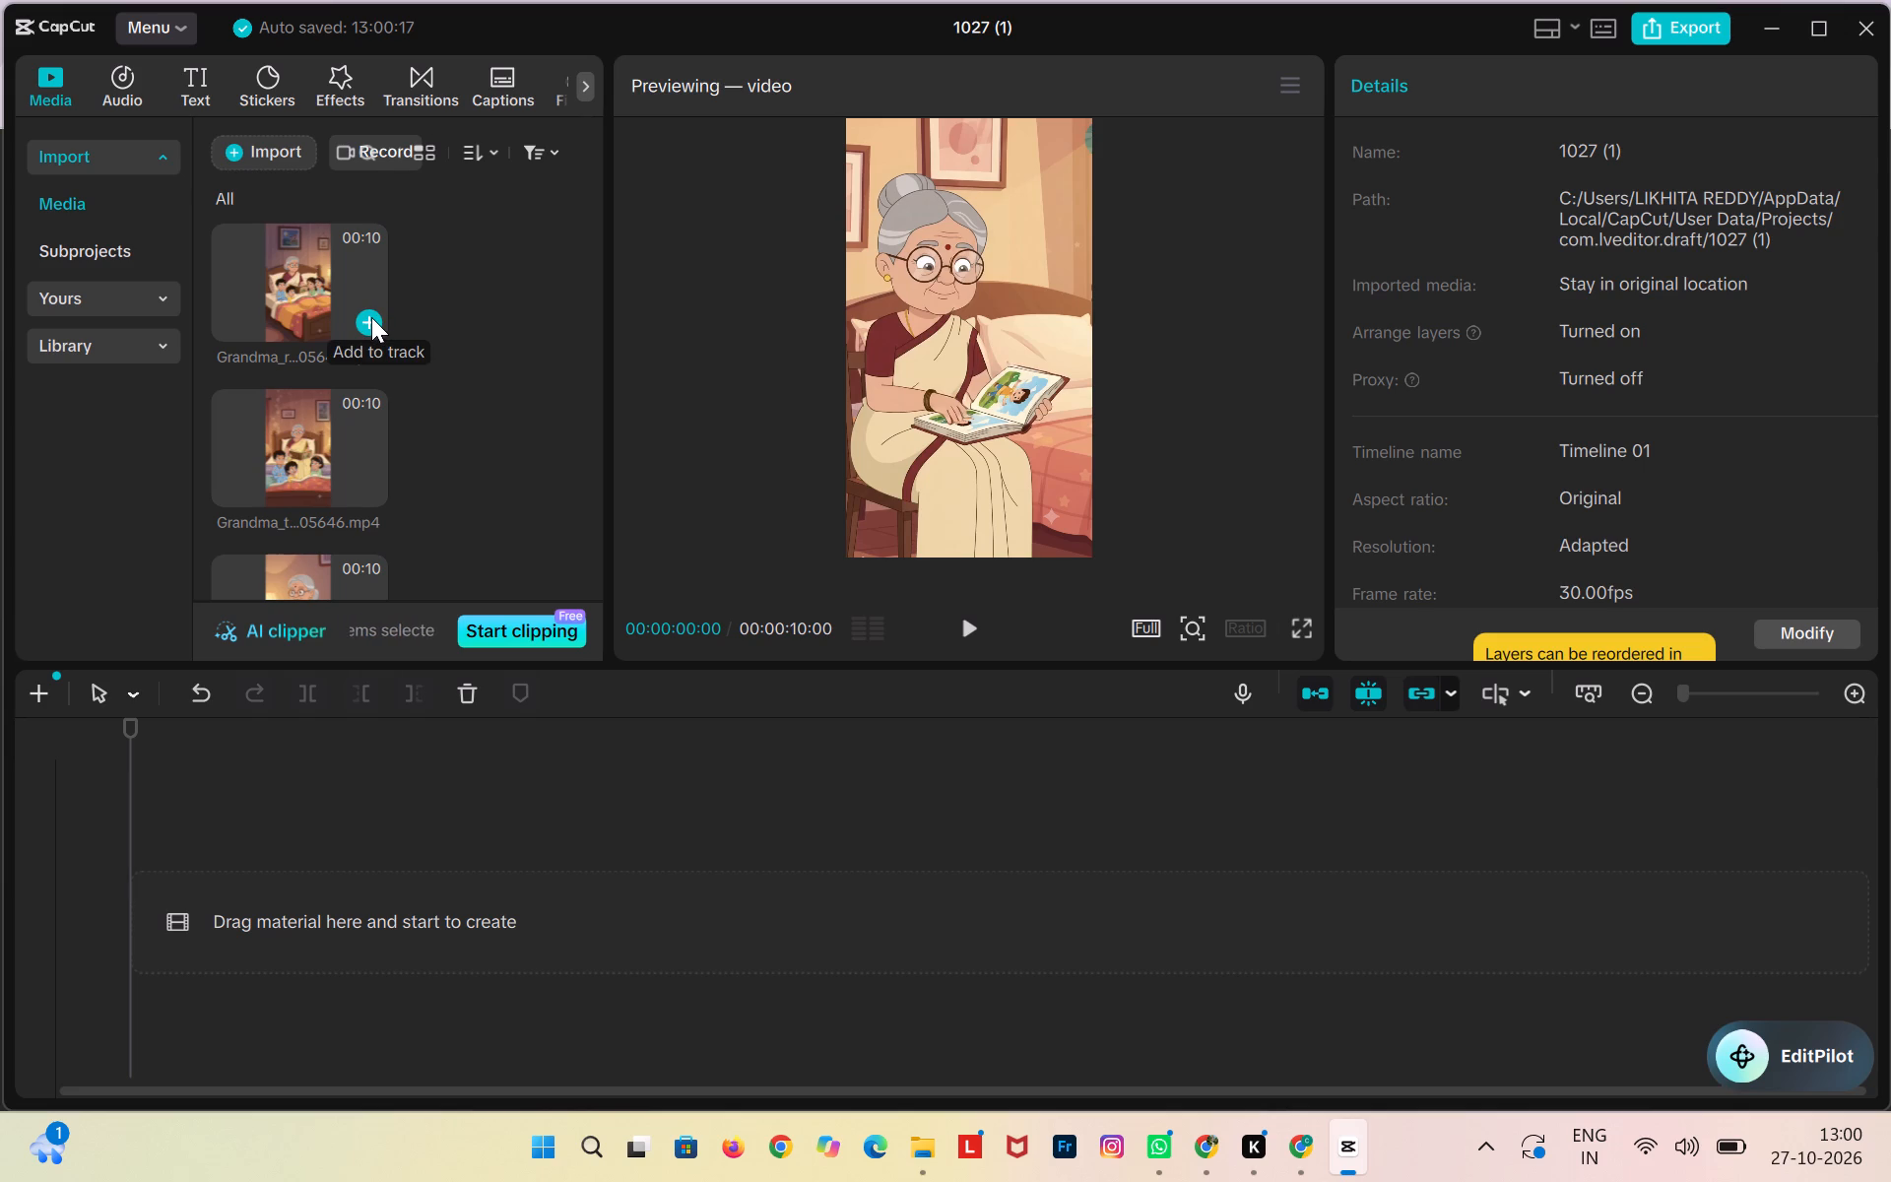
{"action": "left_click", "coordinate": [371, 317]}
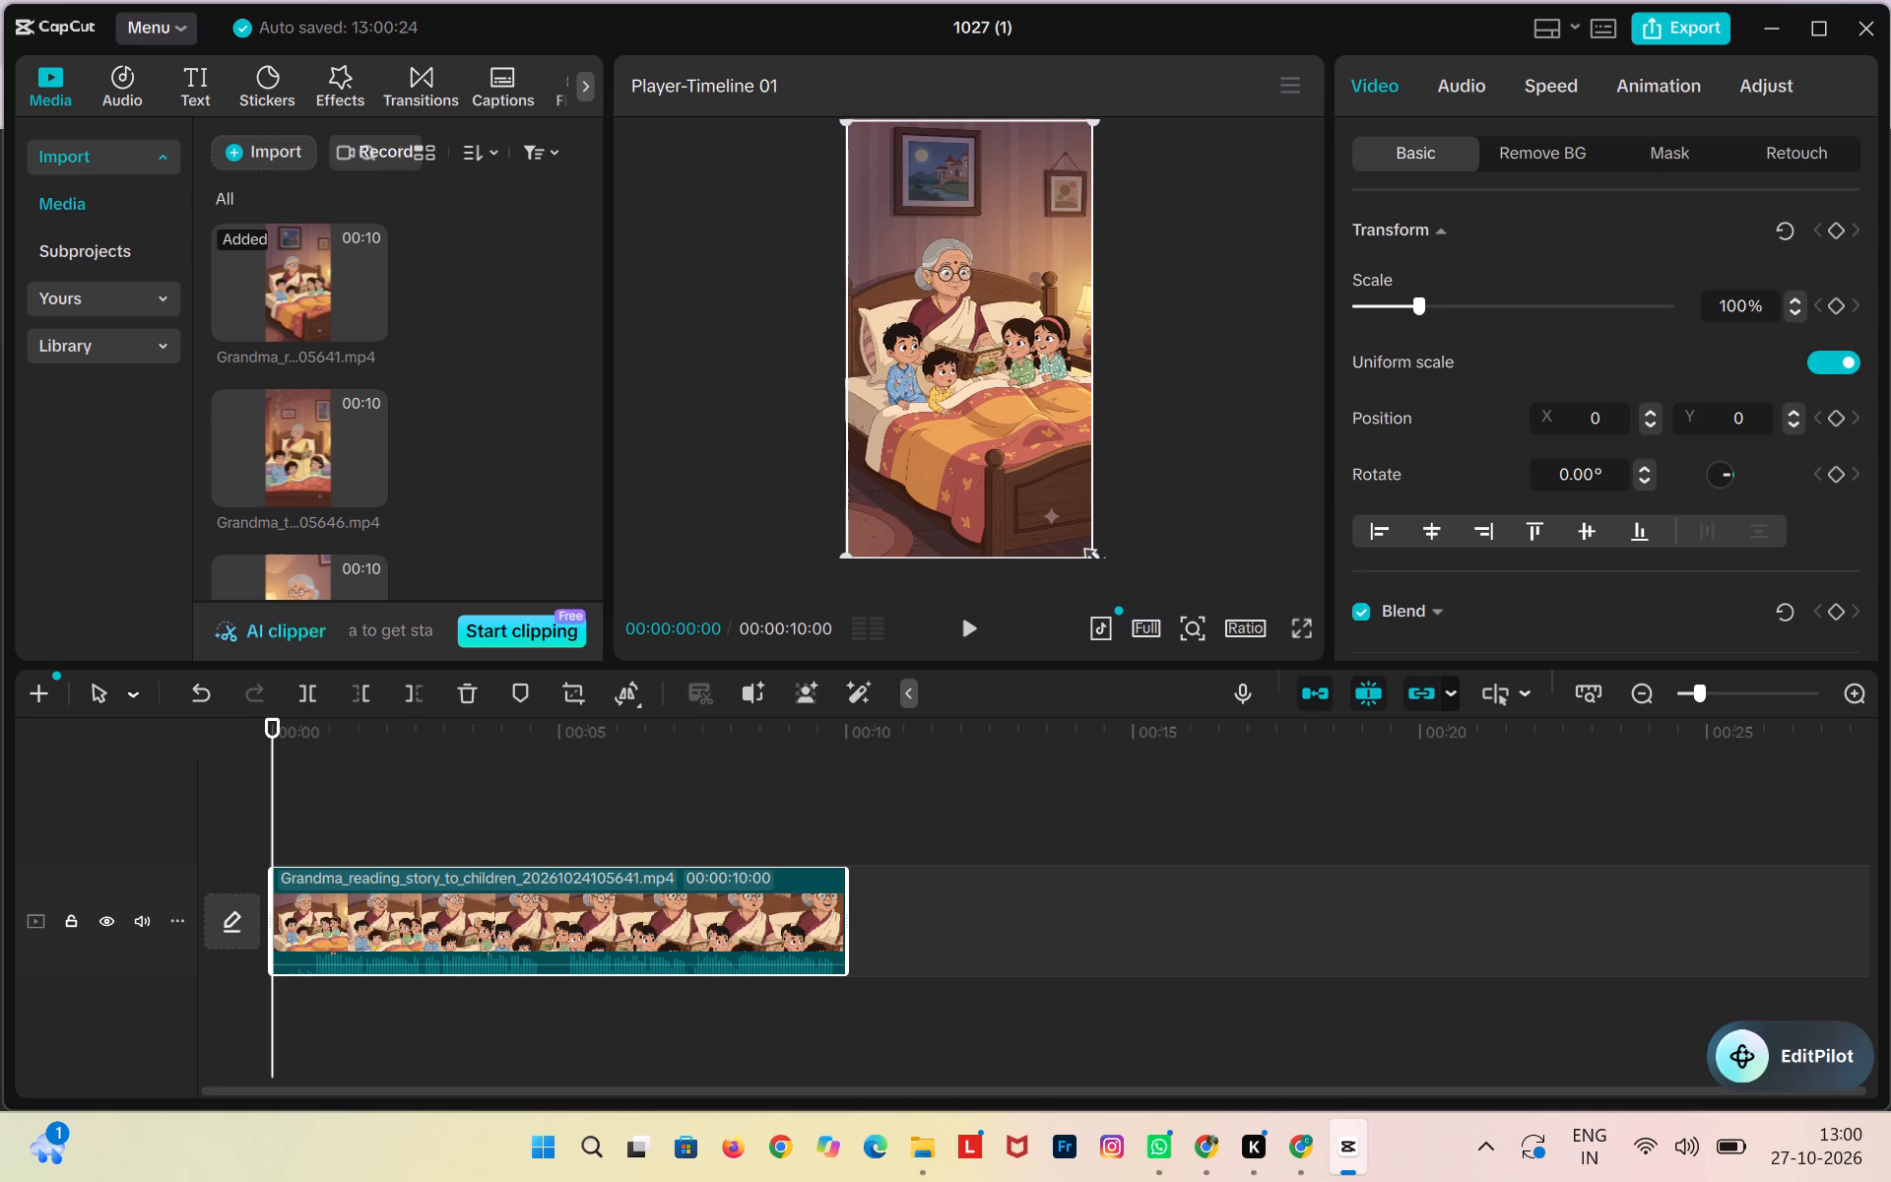
Enlarge the first clip in the frame to 121% and shift it vertically to Y -265, keeping X at 0.
{"action": "left_click_drag", "start_coordinate": [1088, 555], "coordinate": [1097, 557]}
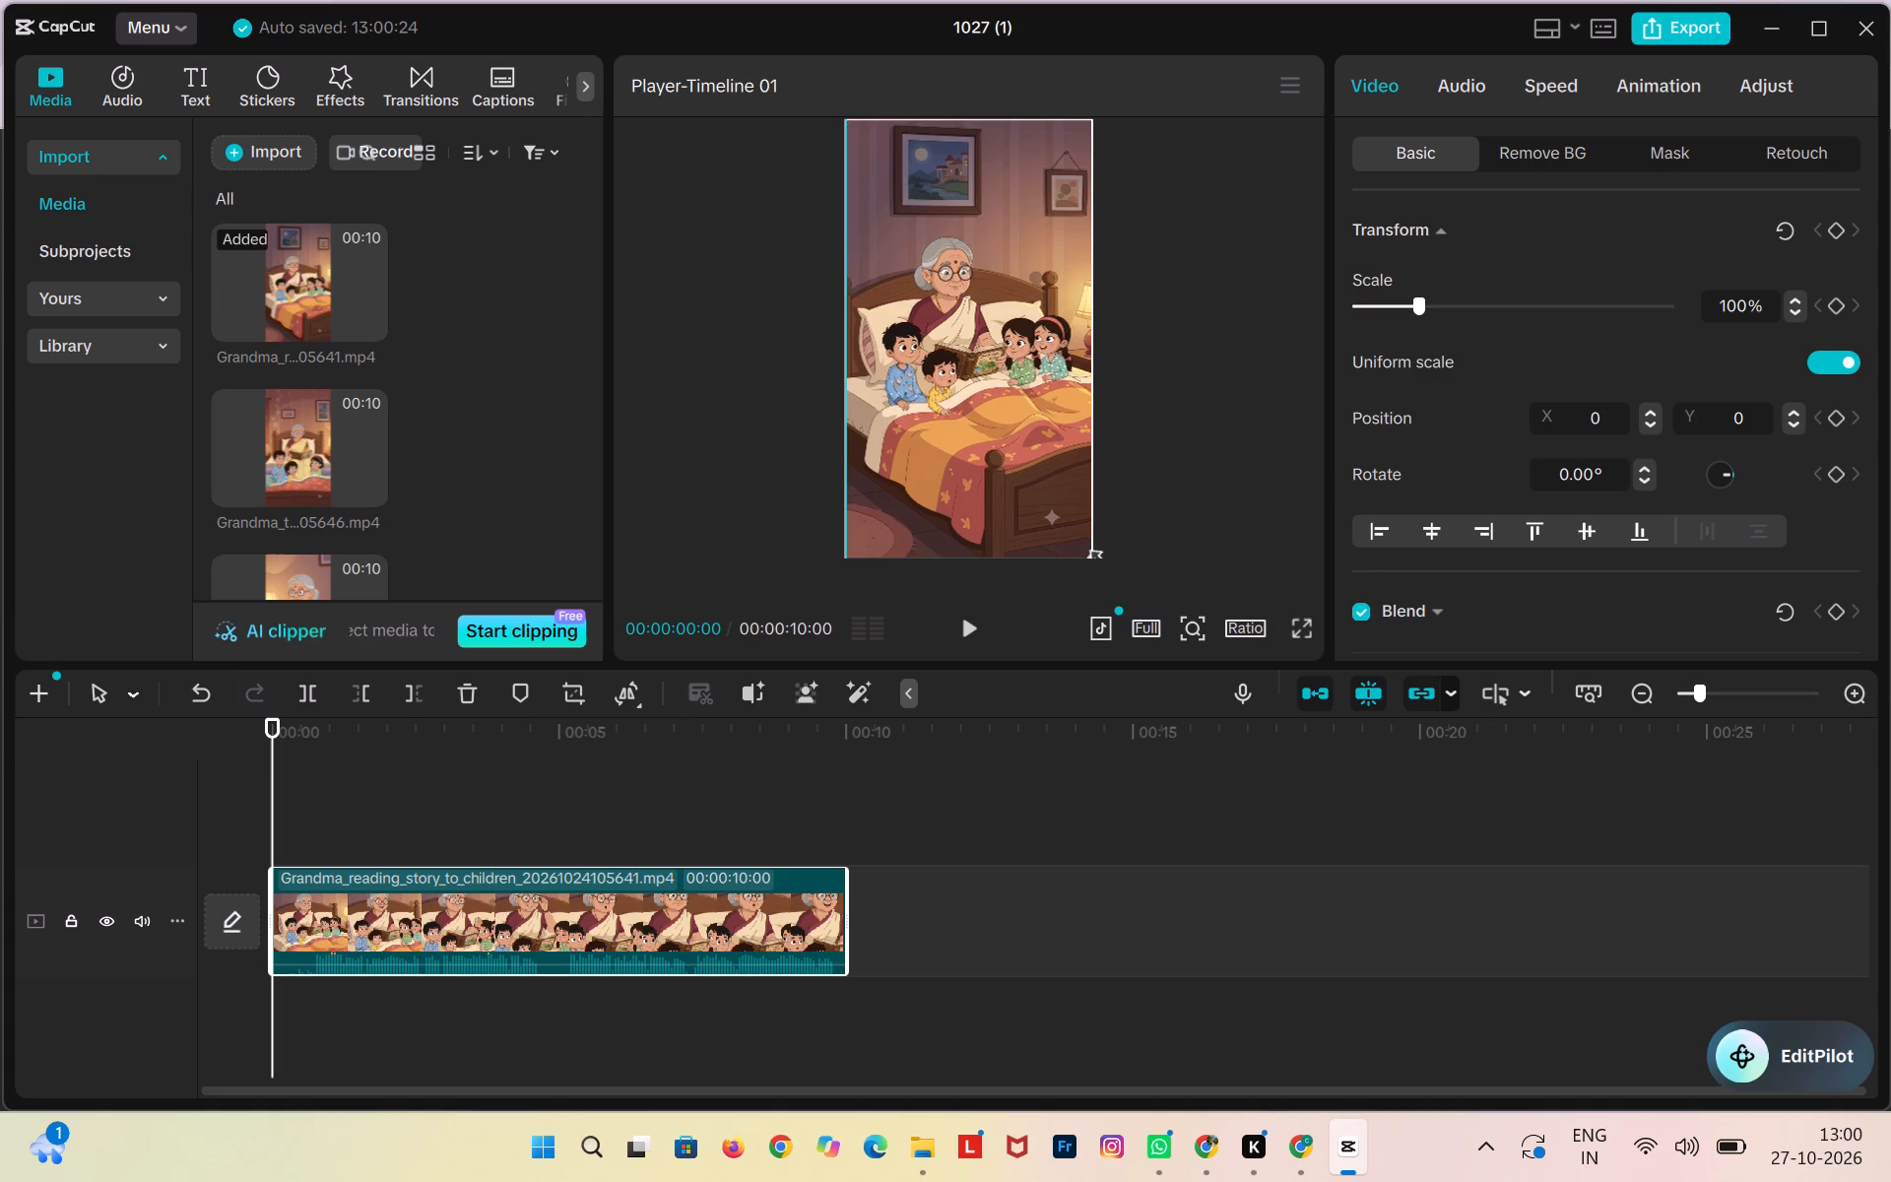
{"action": "left_click_drag", "start_coordinate": [1097, 557], "coordinate": [1162, 598]}
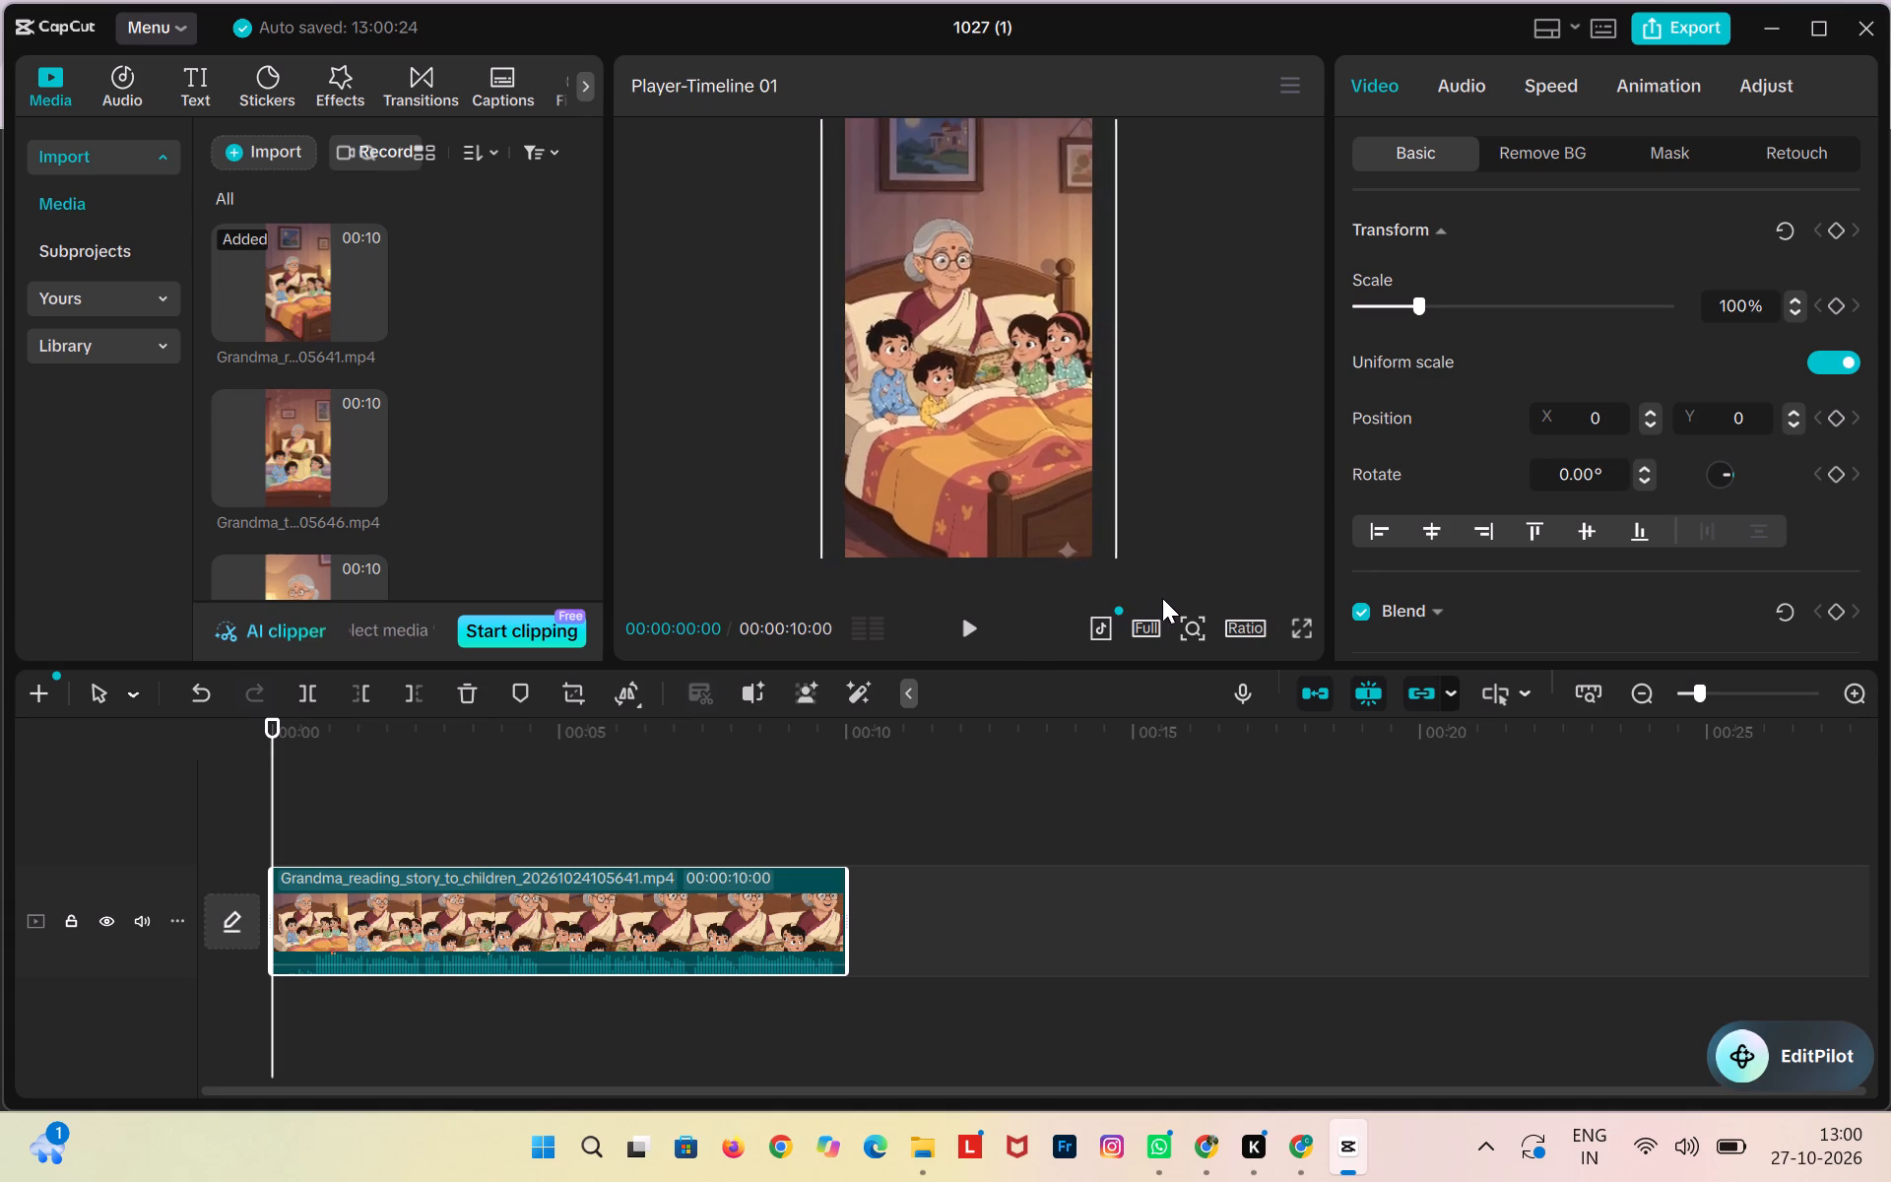
{"action": "left_click_drag", "start_coordinate": [1162, 598], "coordinate": [1166, 598]}
{"action": "left_click_drag", "start_coordinate": [1035, 443], "coordinate": [1048, 478]}
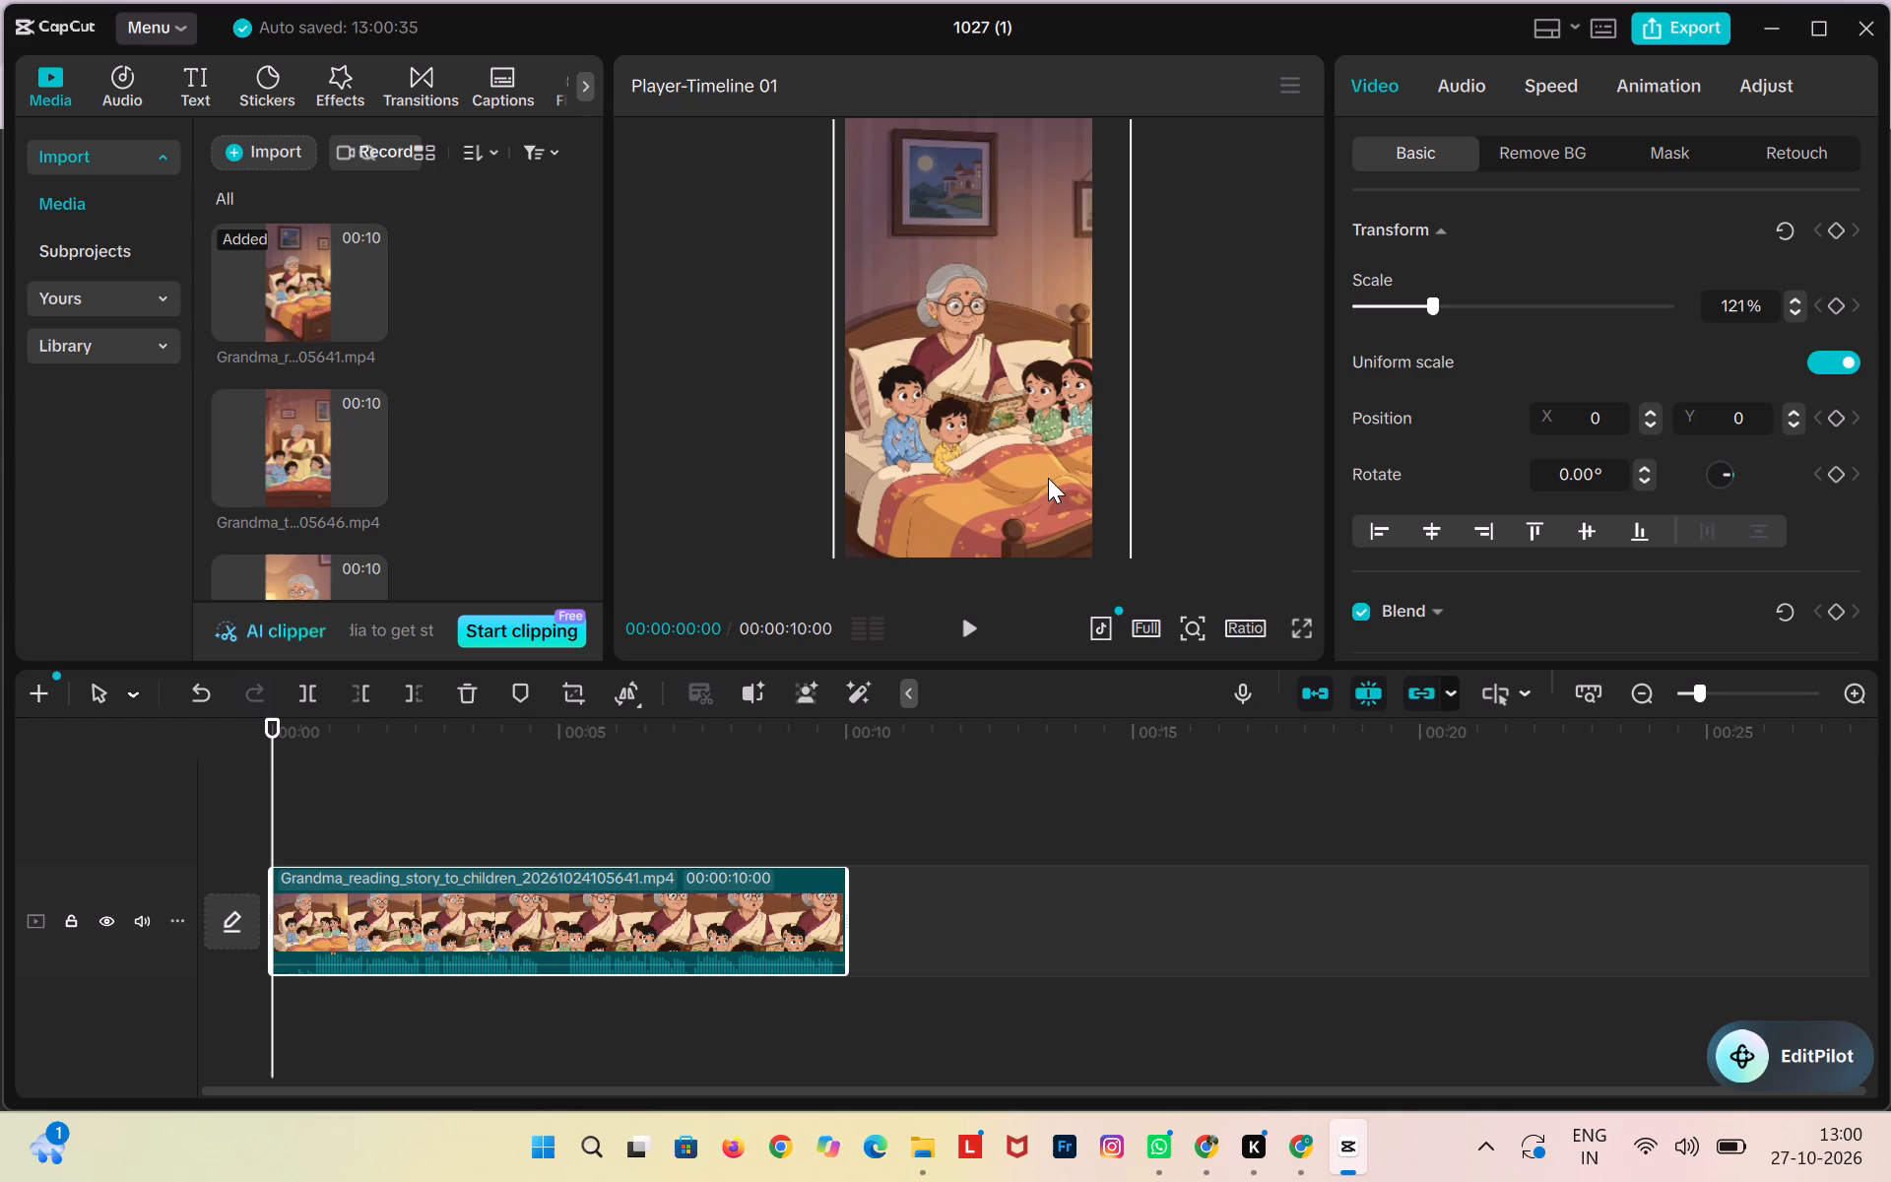
{"action": "left_click_drag", "start_coordinate": [1048, 478], "coordinate": [1038, 459]}
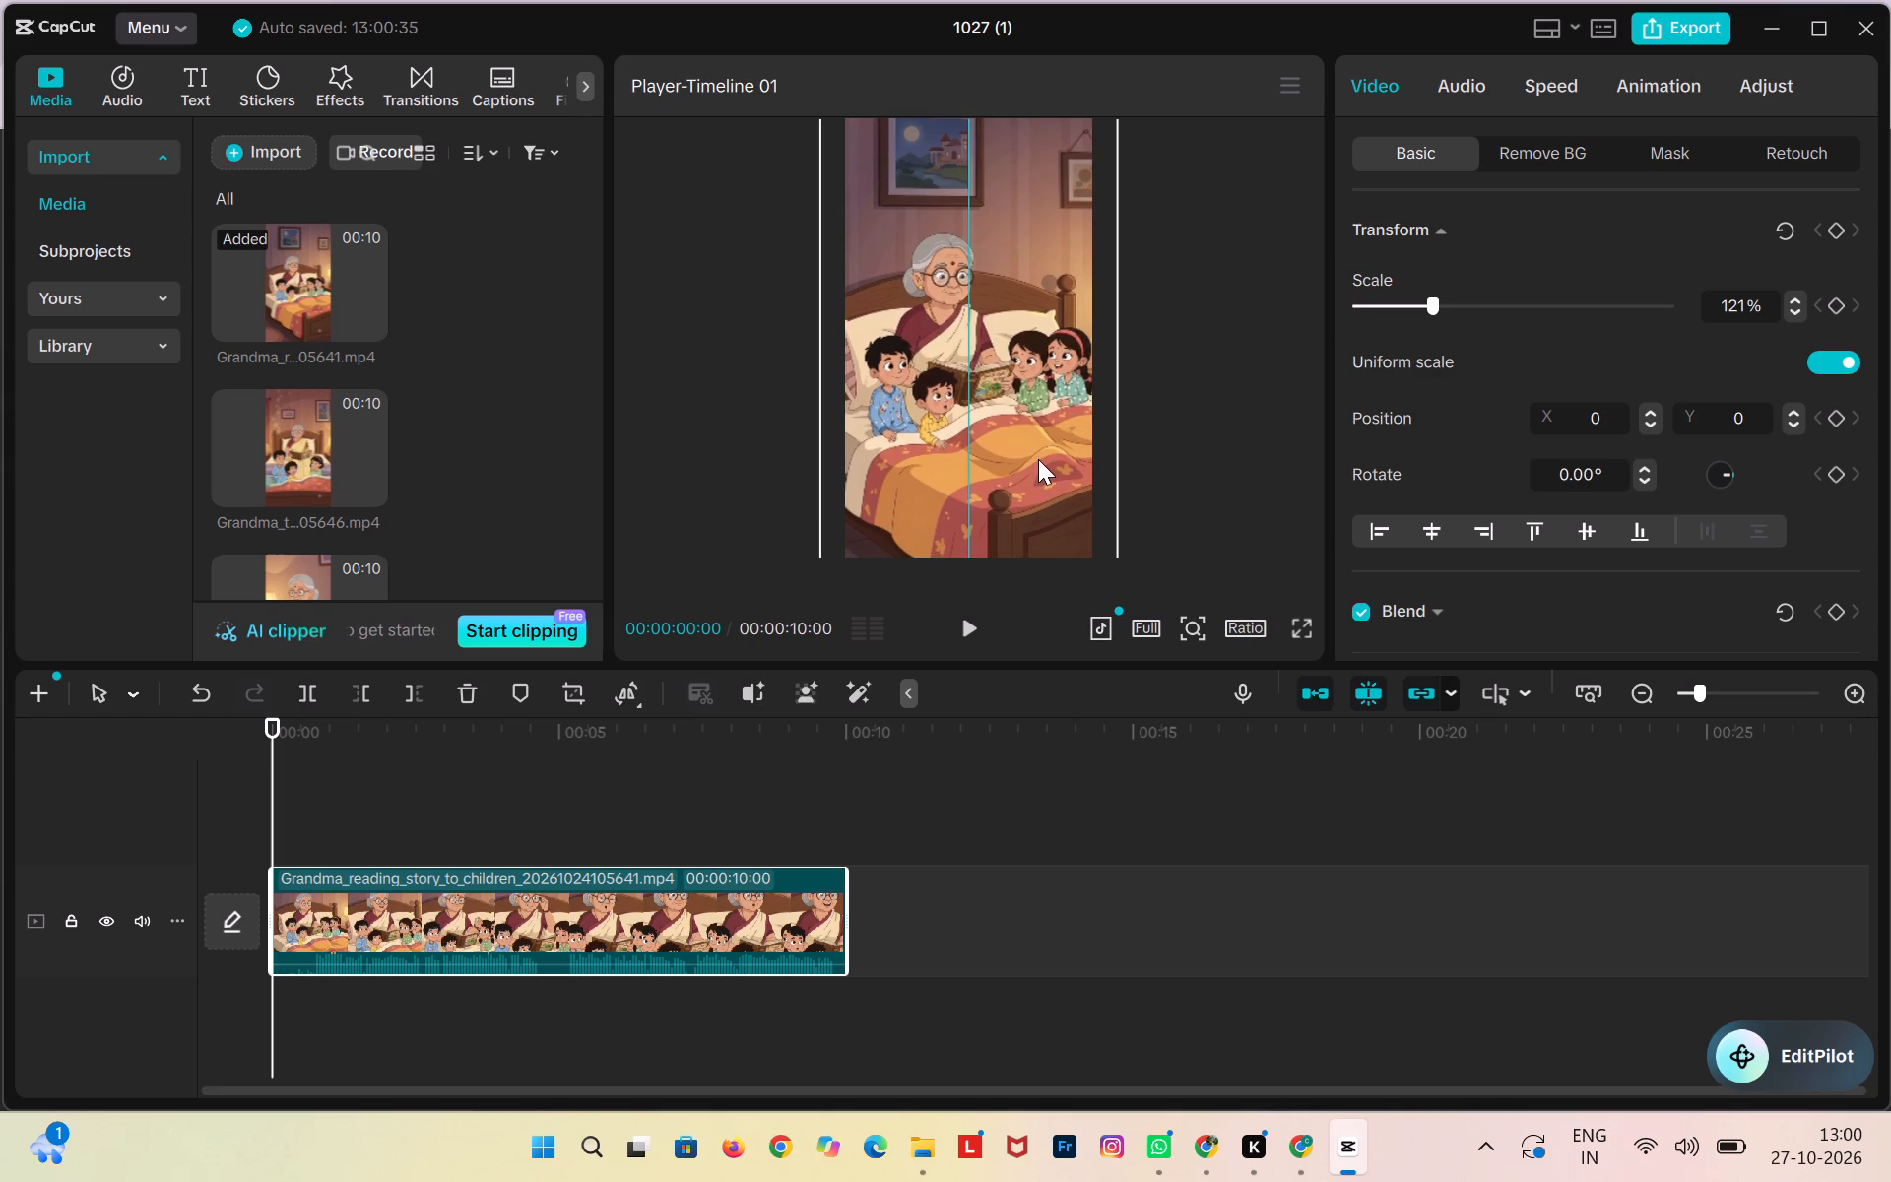
{"action": "left_click_drag", "start_coordinate": [1038, 459], "coordinate": [1037, 473]}
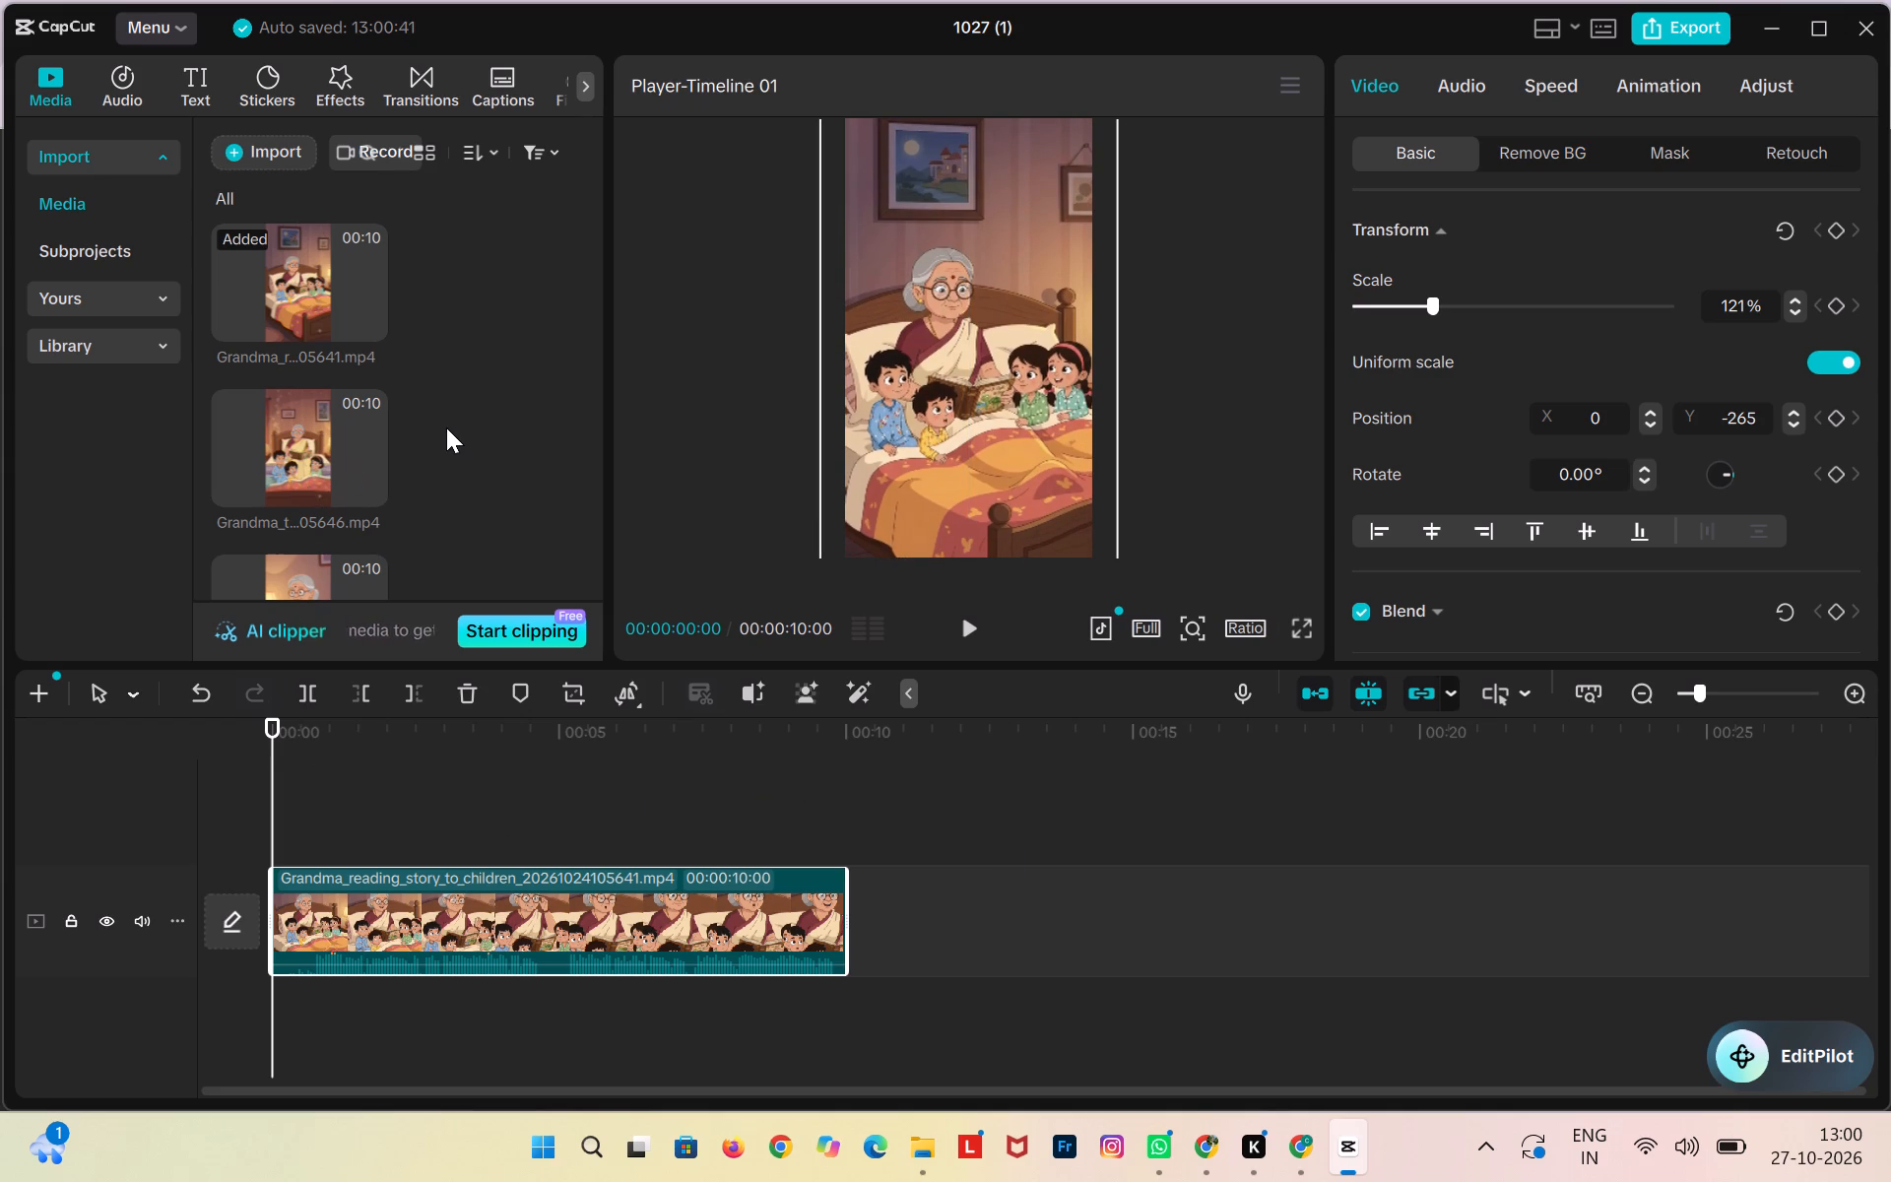
Play the first clip through to its end and add the Grandma_telling_children_story clip right after it on the timeline.
{"action": "scroll", "coordinate": [446, 427], "scroll_direction": "up", "scroll_amount": 1}
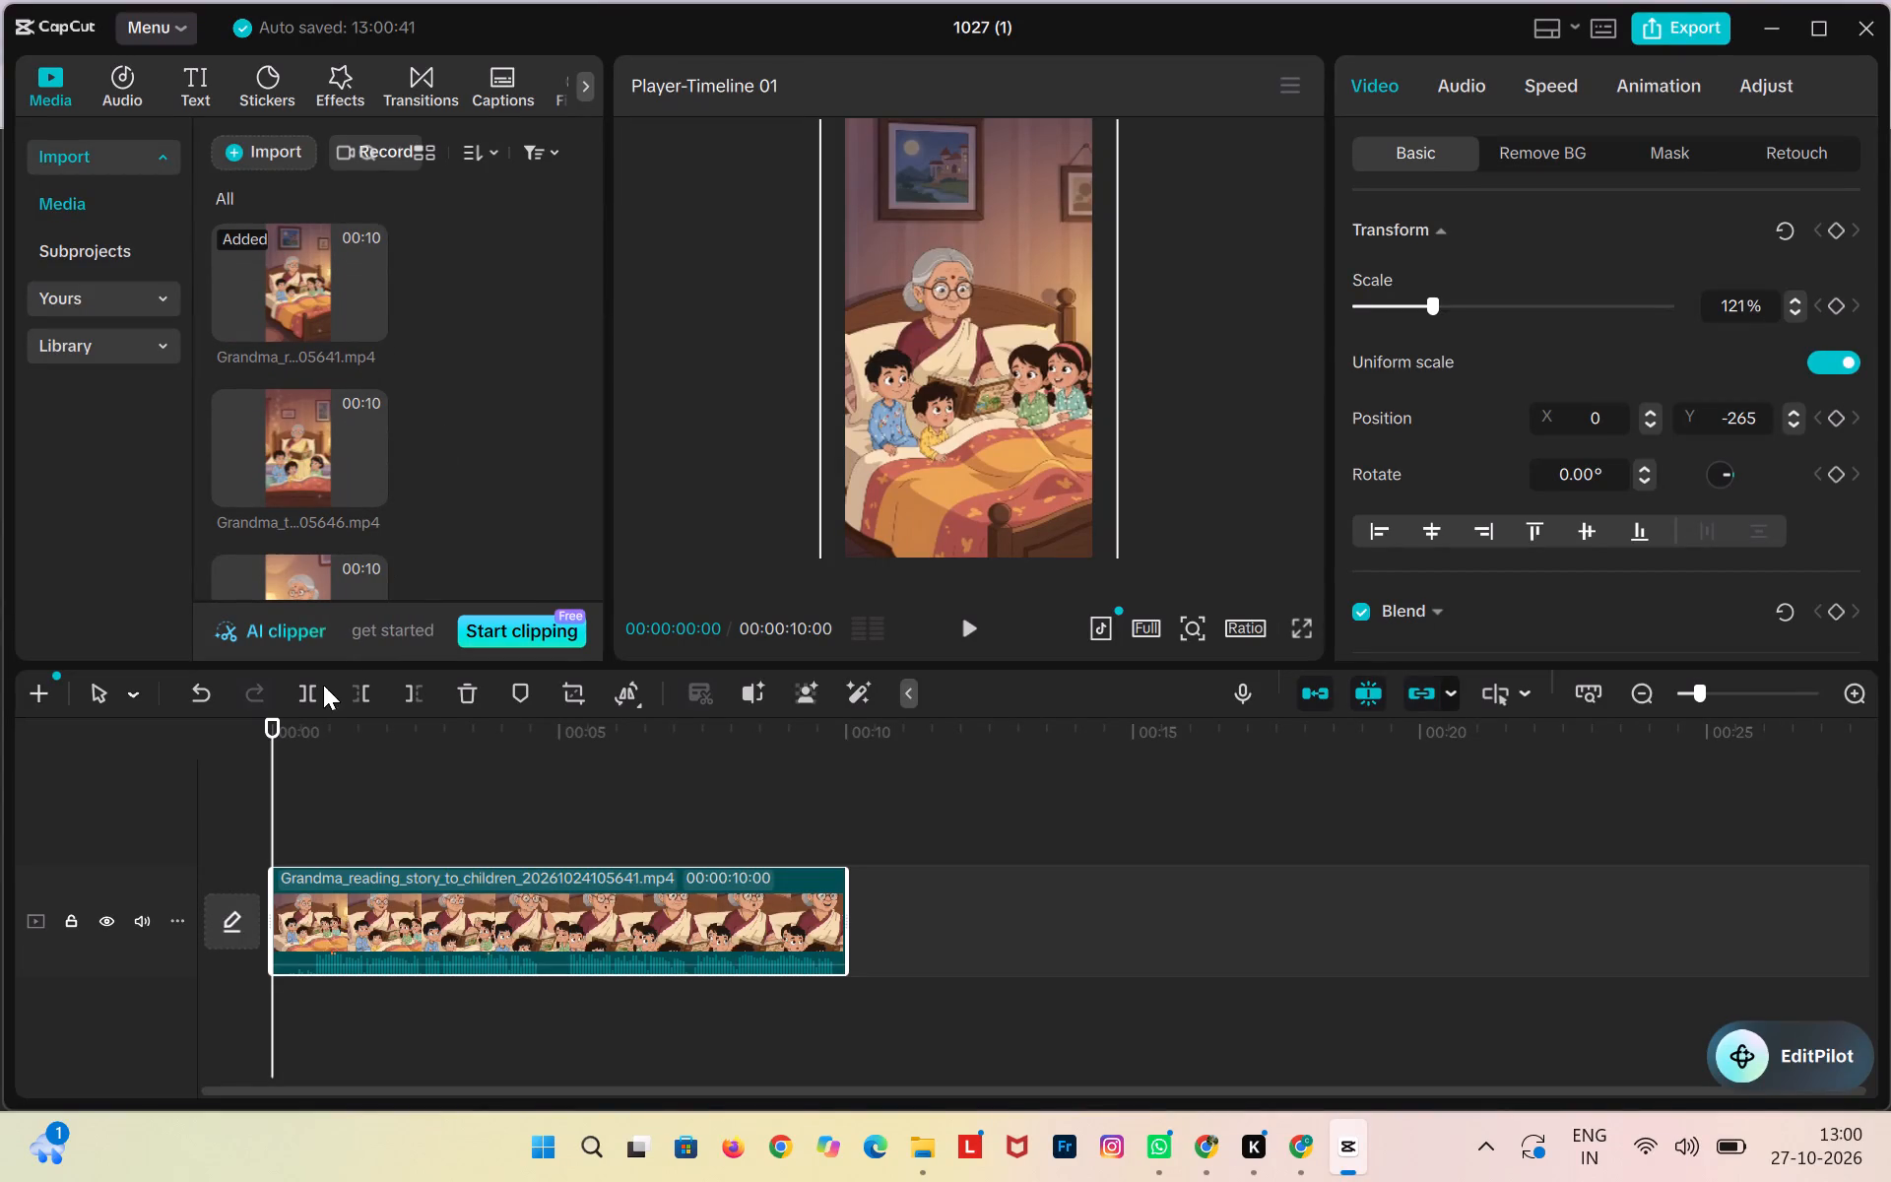
{"action": "left_click", "coordinate": [968, 629]}
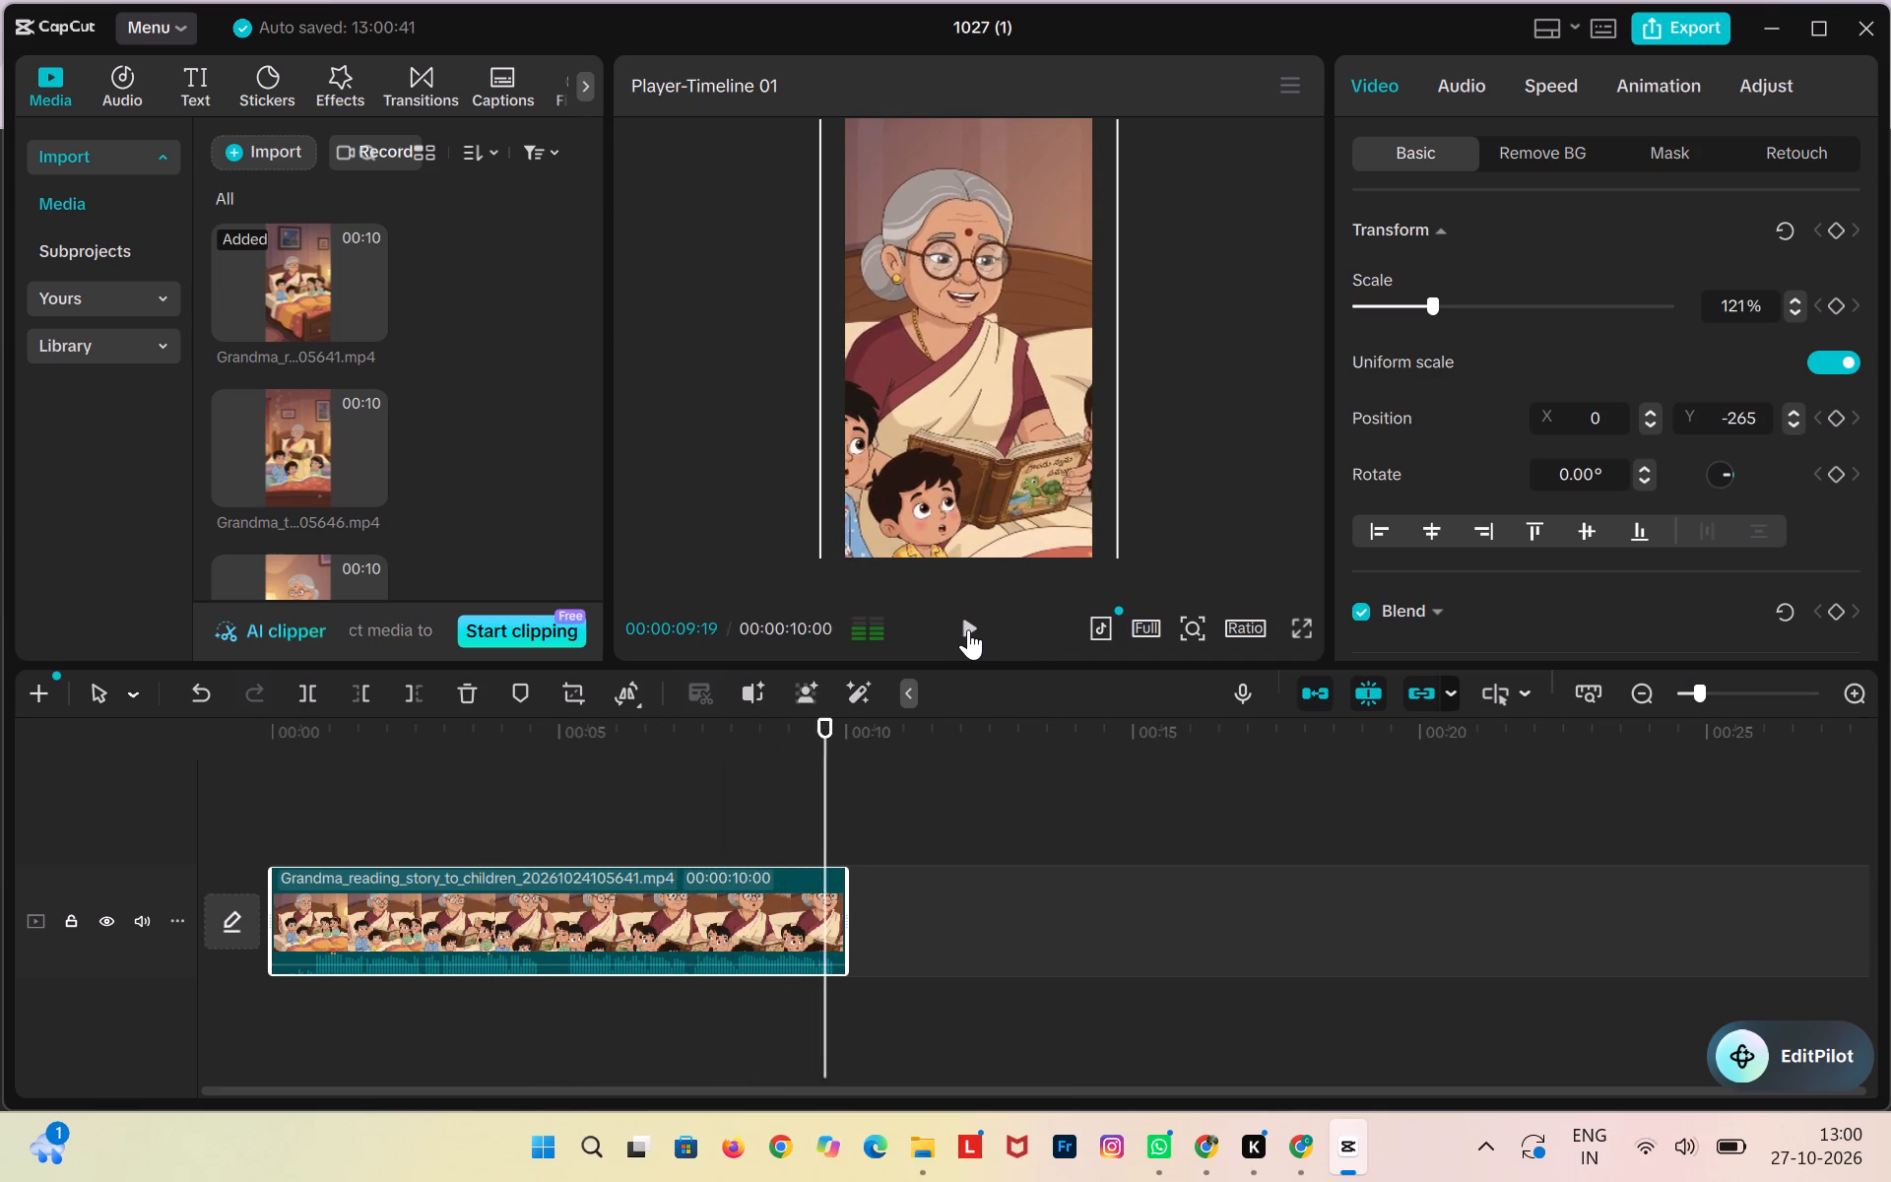
{"action": "left_click", "coordinate": [369, 486]}
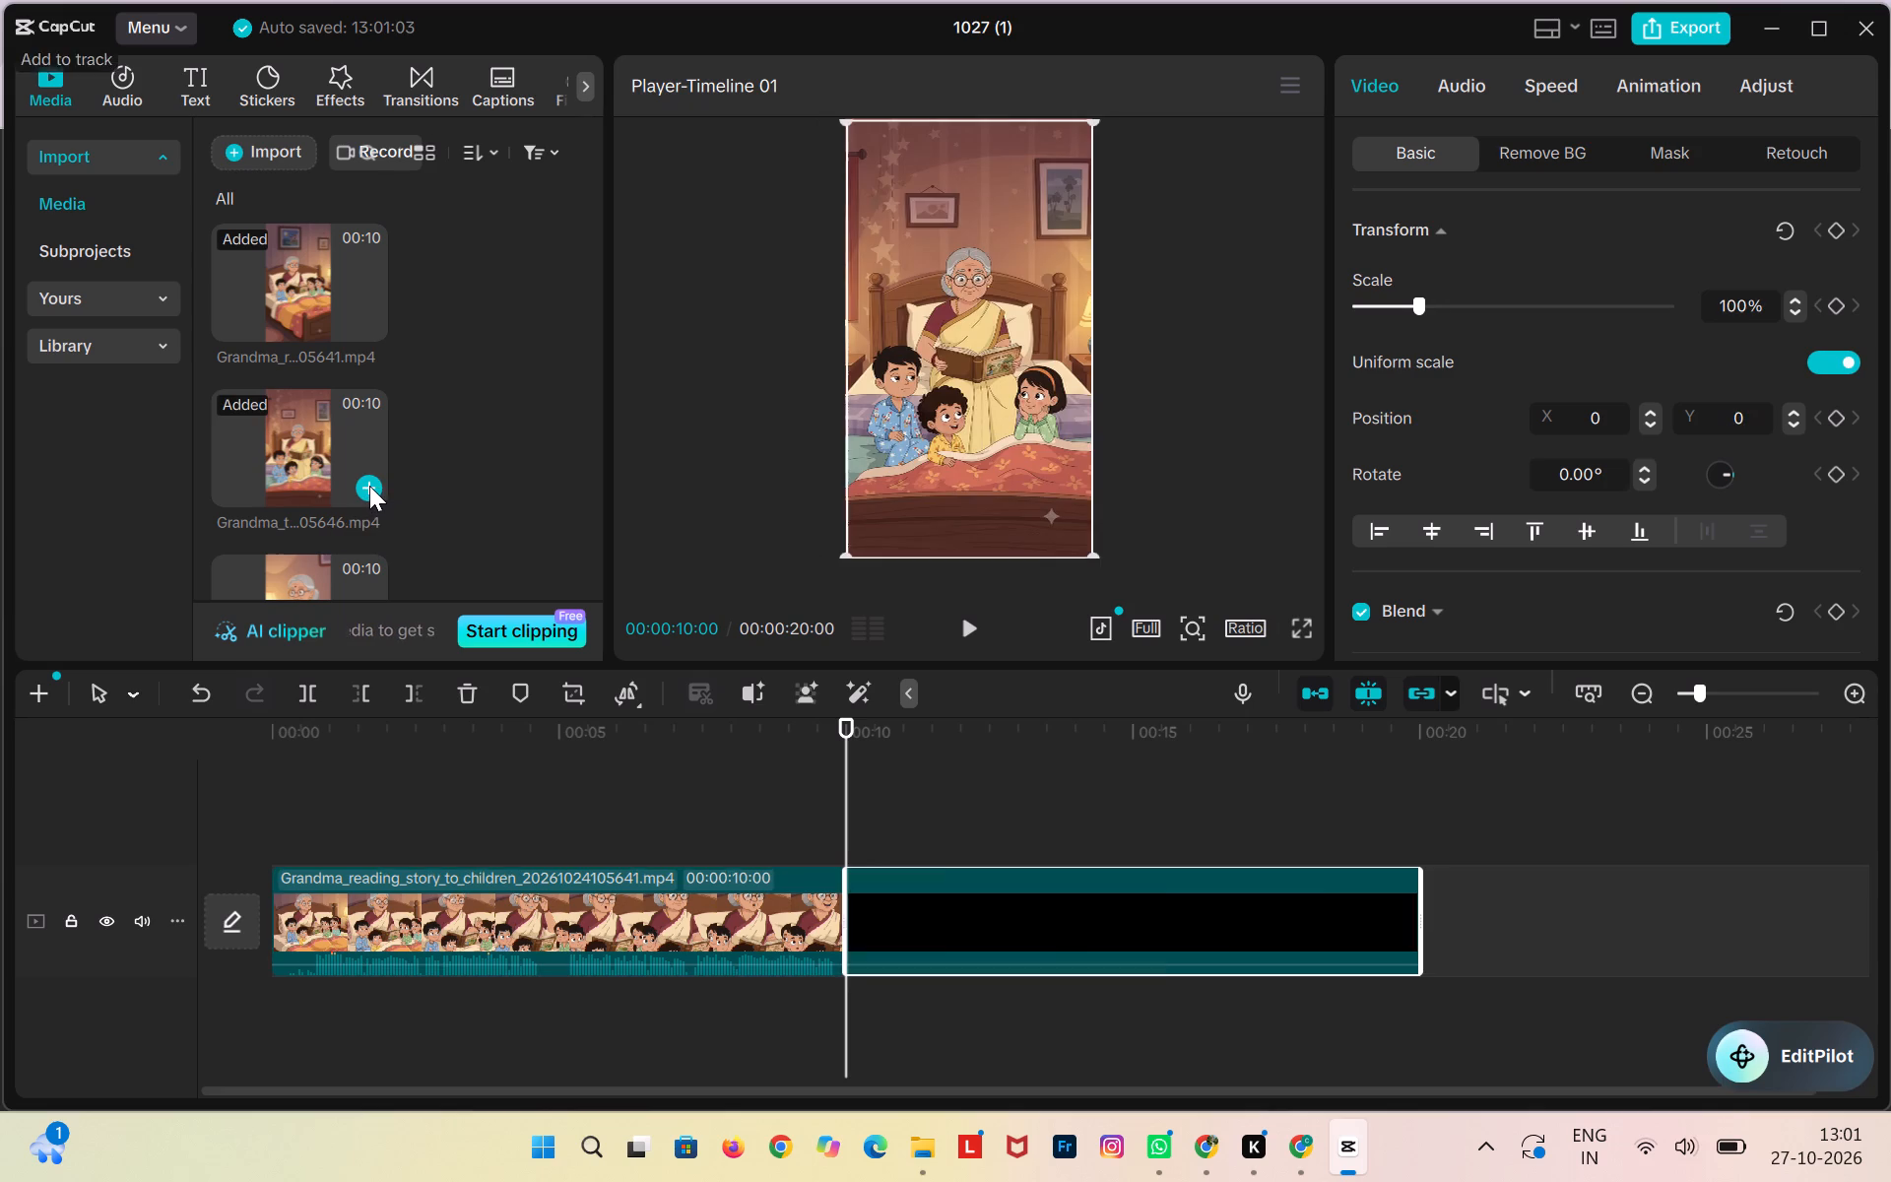
Play back the Grandma_telling_children_story clip from its start and recheck its opening seconds.
{"action": "left_click", "coordinate": [964, 626]}
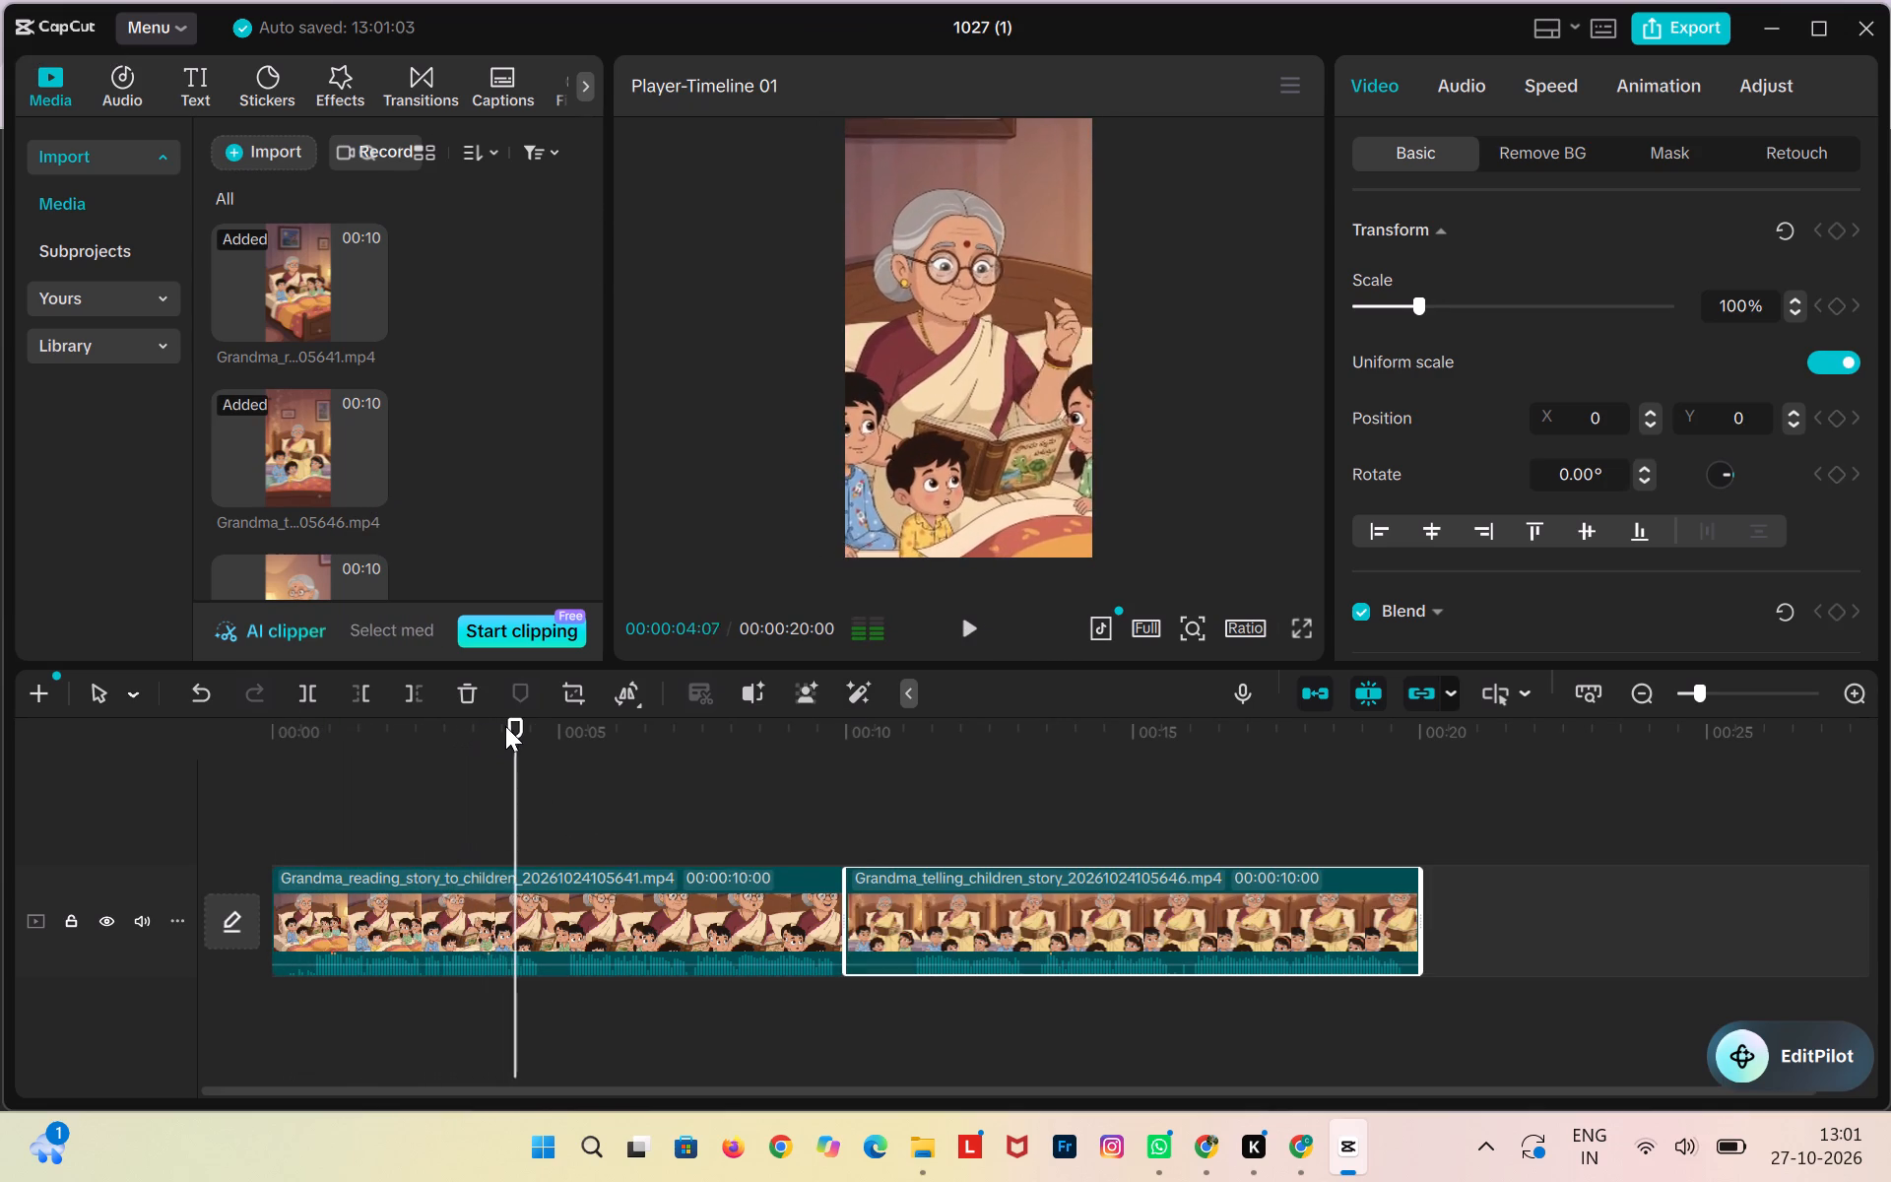
{"action": "left_click_drag", "start_coordinate": [515, 726], "coordinate": [852, 747]}
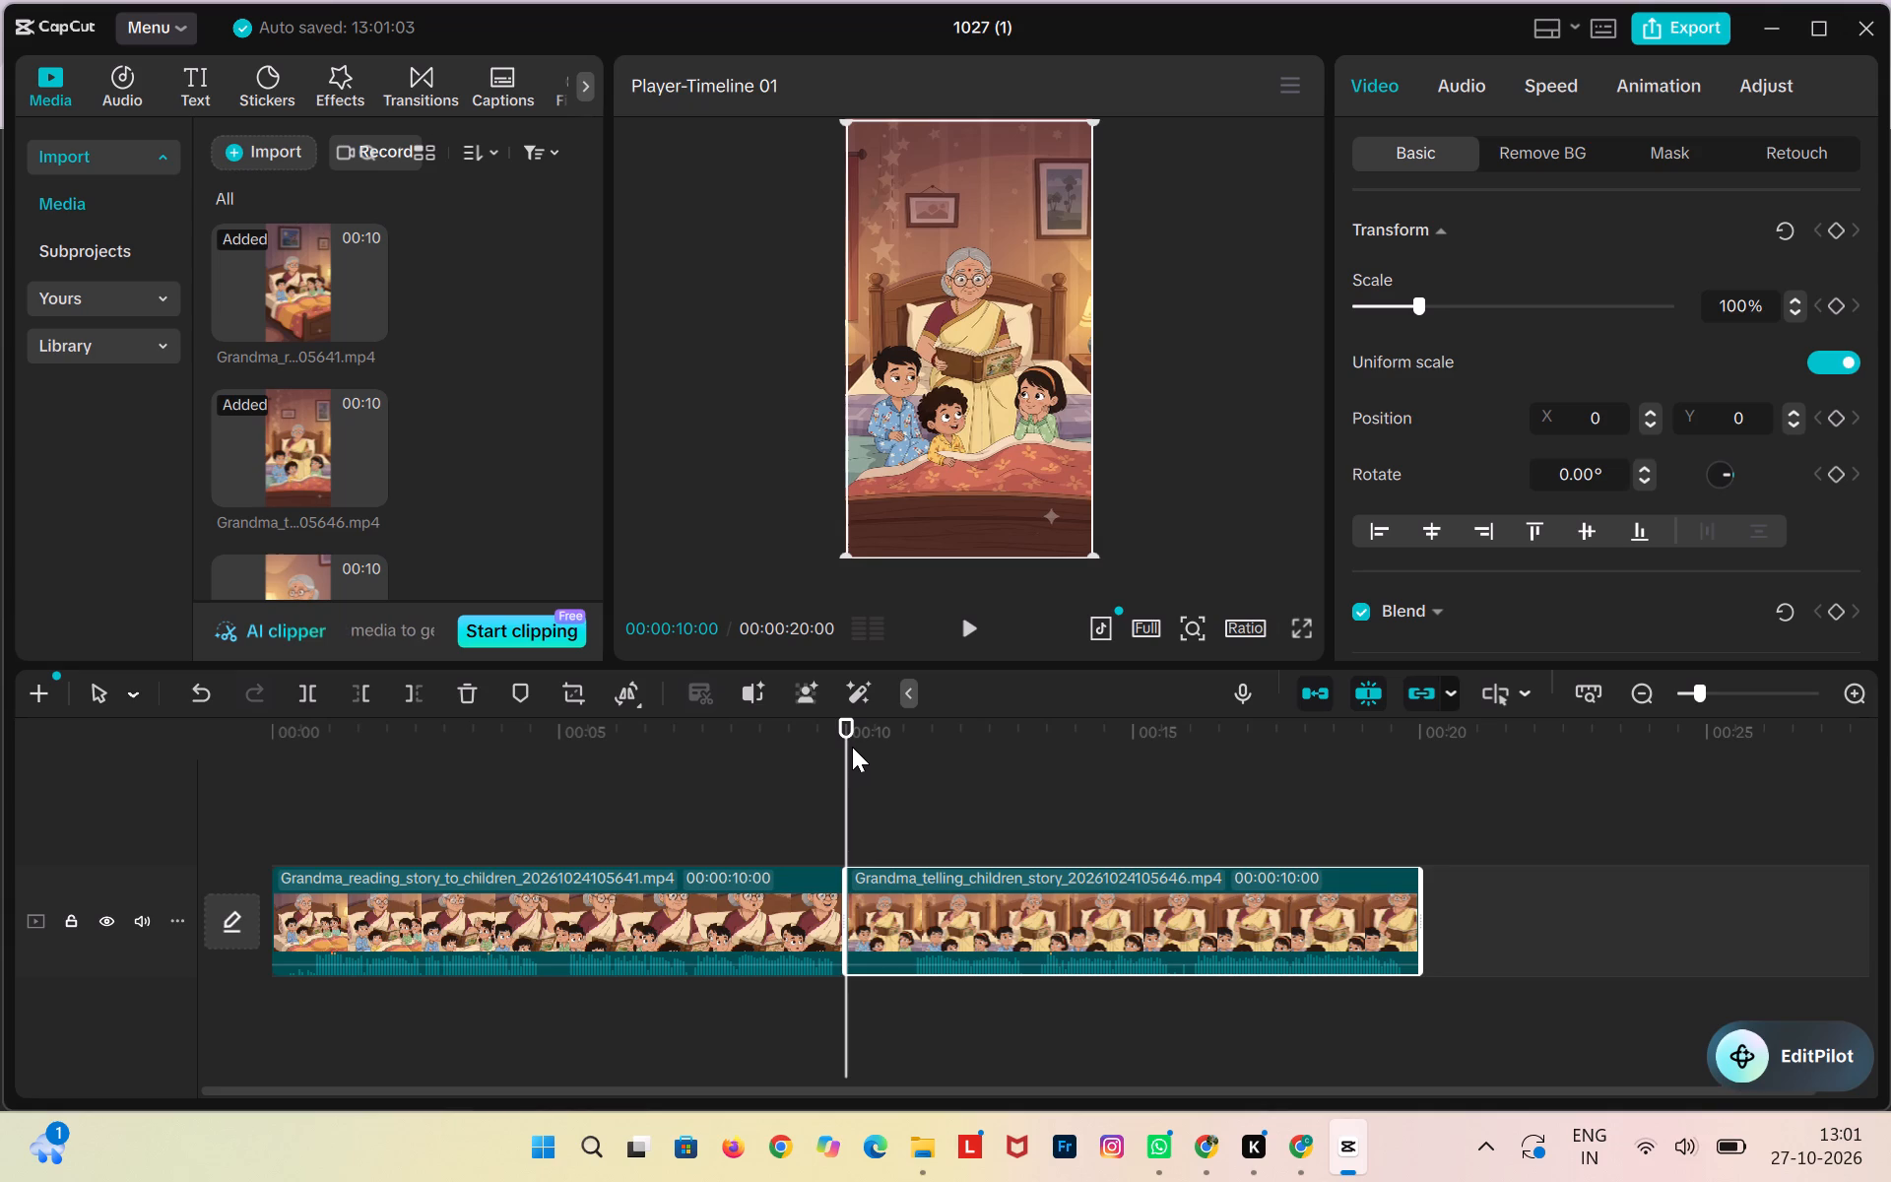
{"action": "left_click", "coordinate": [970, 643]}
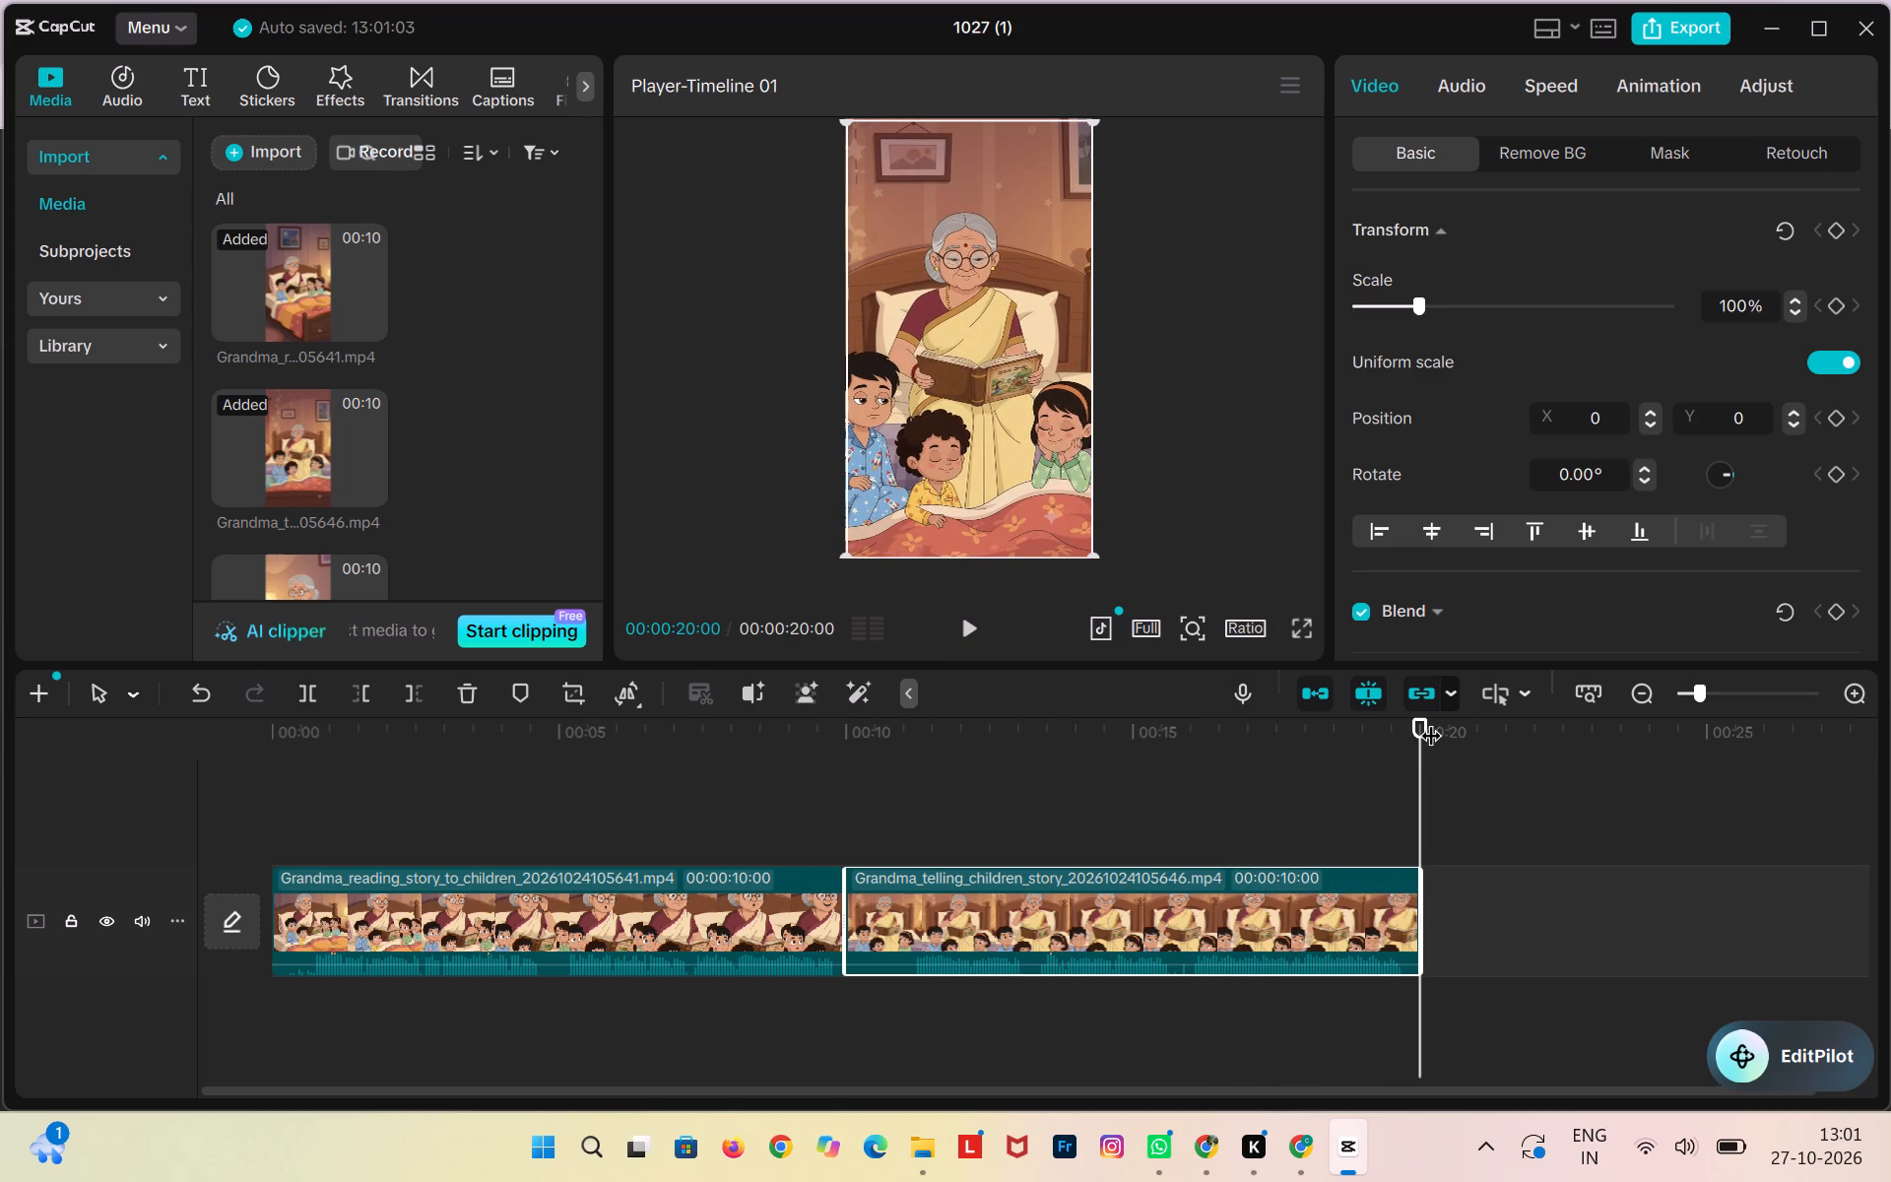
{"action": "left_click_drag", "start_coordinate": [1430, 720], "coordinate": [952, 828]}
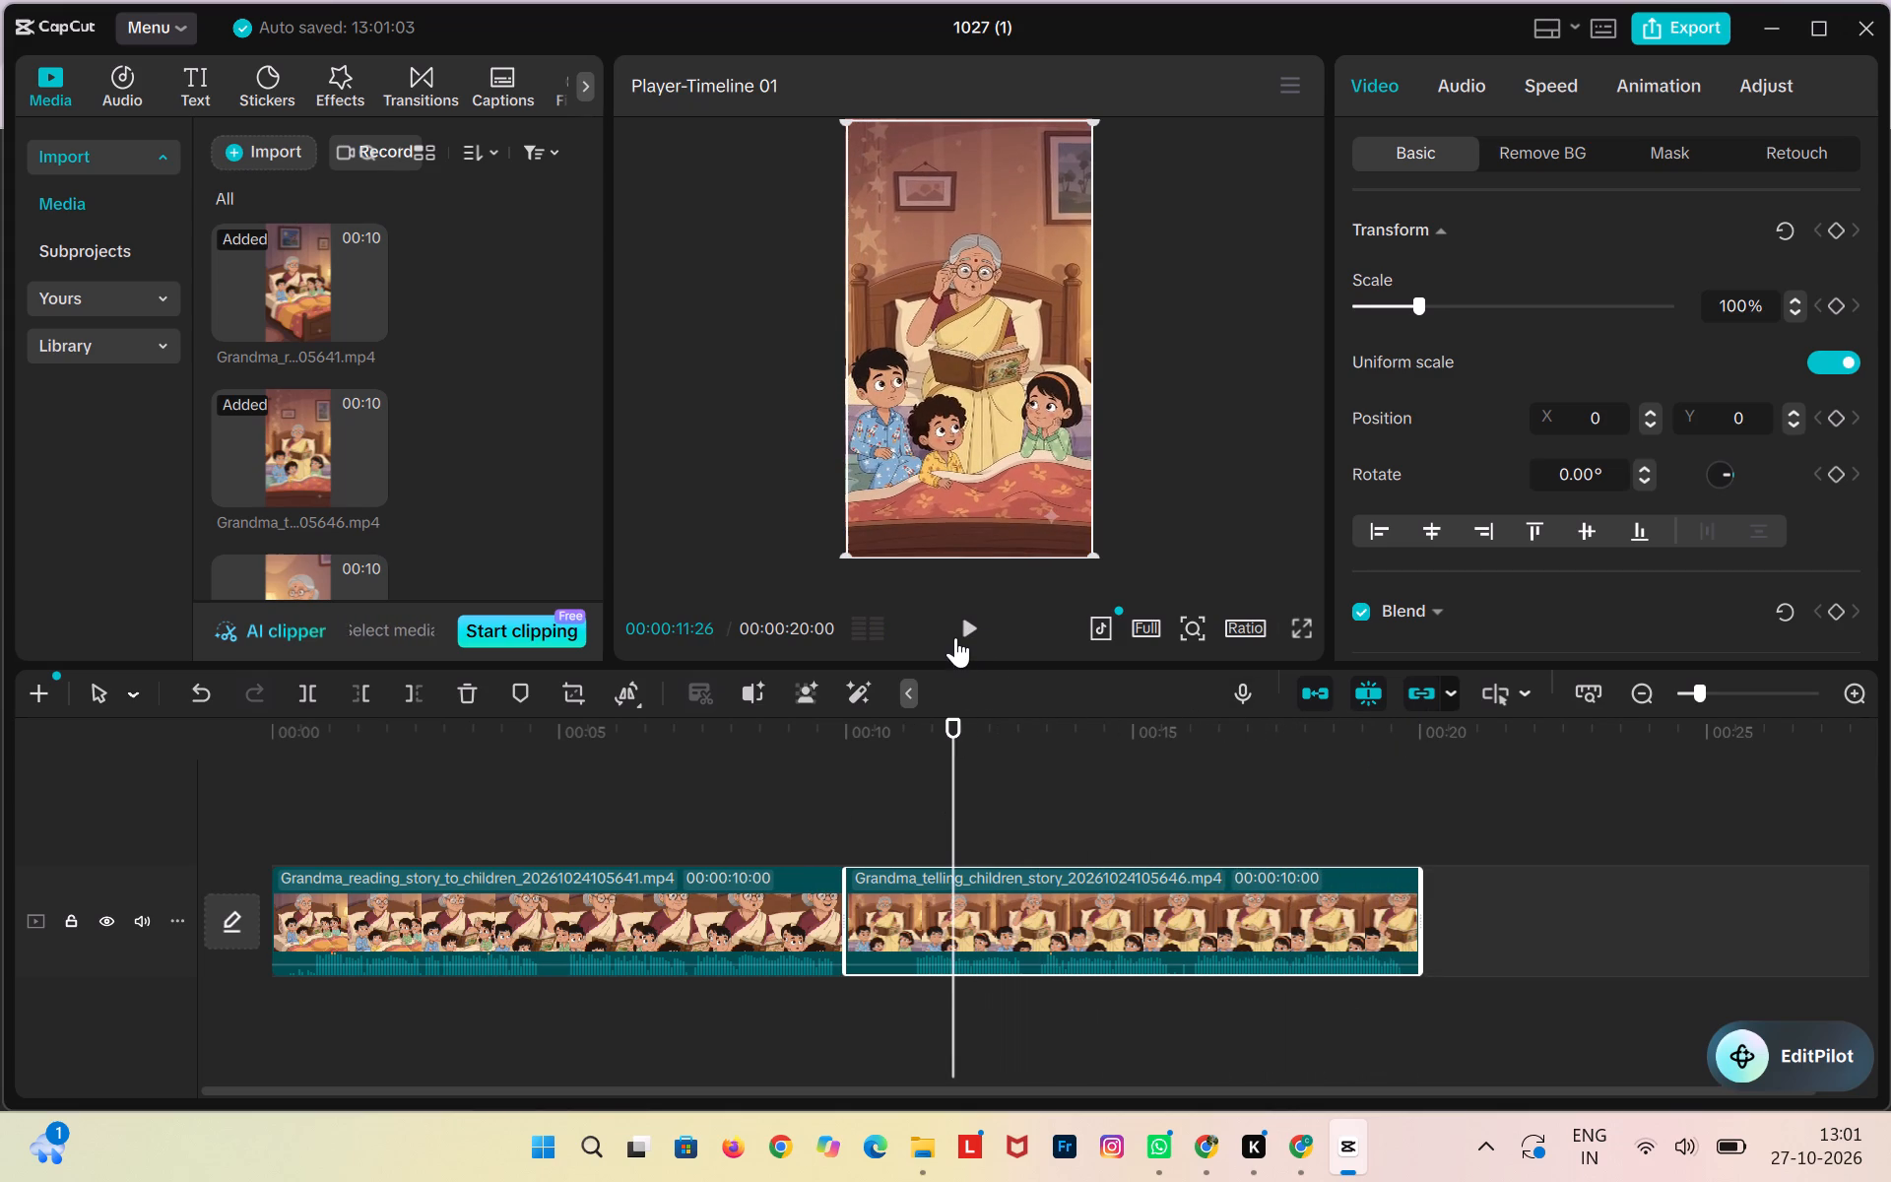
{"action": "left_click", "coordinate": [962, 625]}
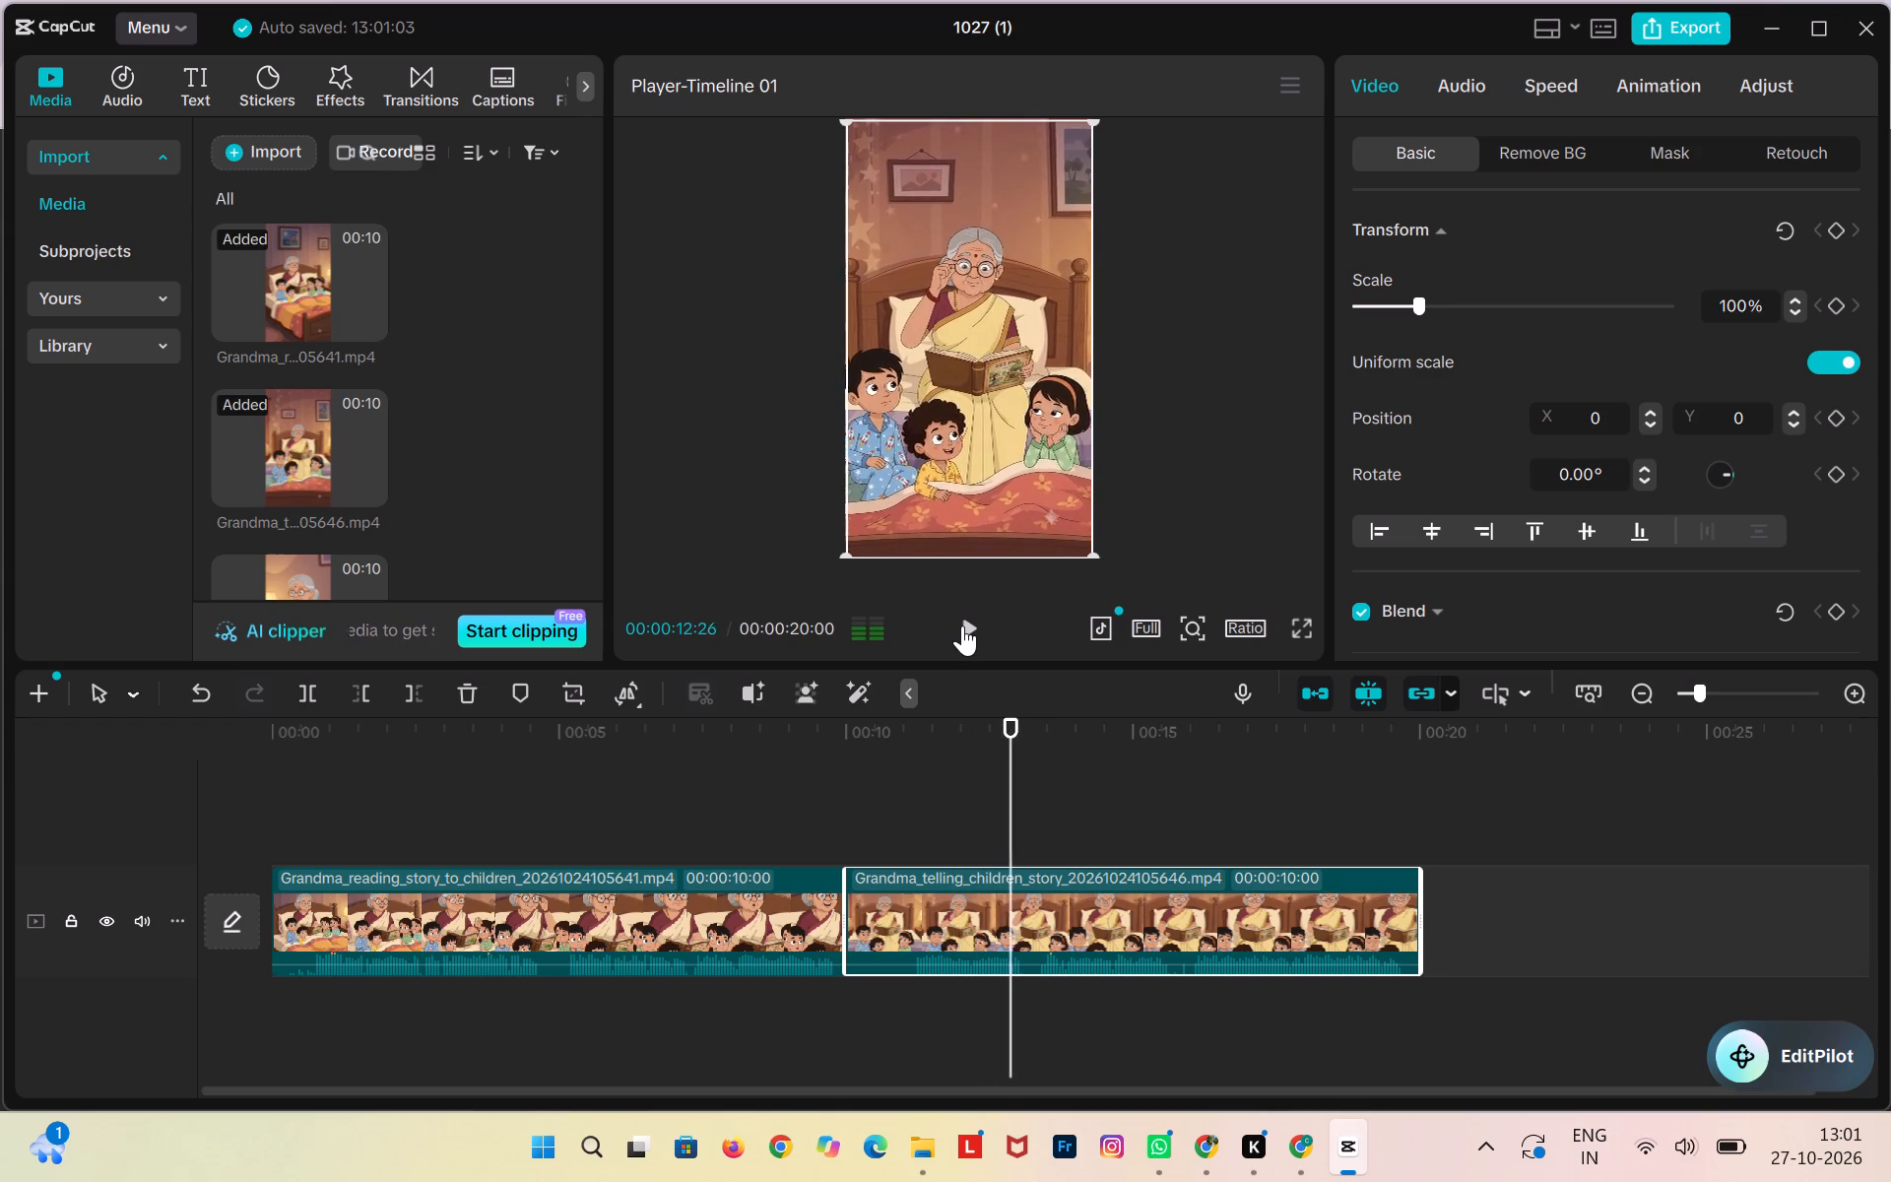
{"action": "left_click", "coordinate": [962, 625]}
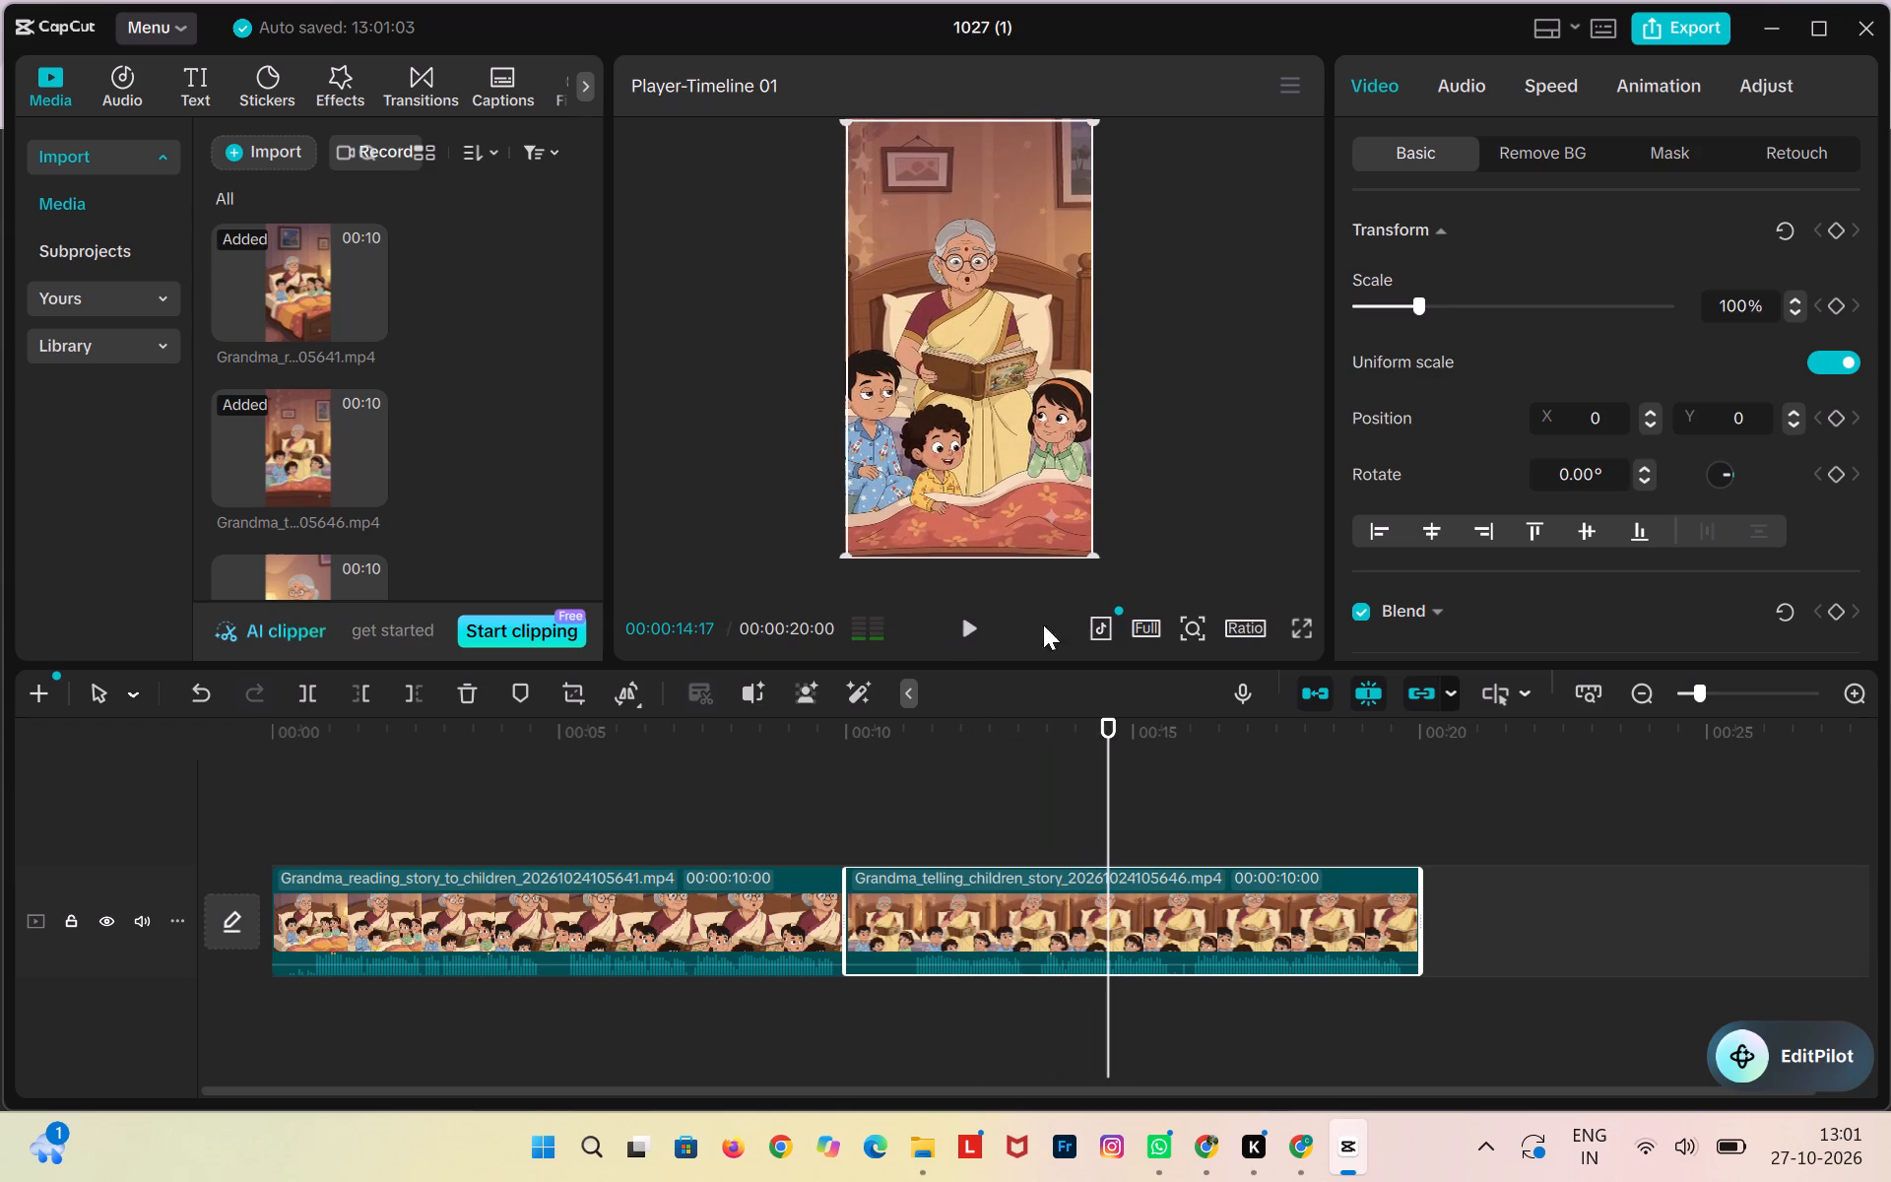
Split the Grandma_telling_children_story clip at 00:00:13:03 and delete the part before the cut.
{"action": "left_click_drag", "start_coordinate": [1109, 722], "coordinate": [1060, 722]}
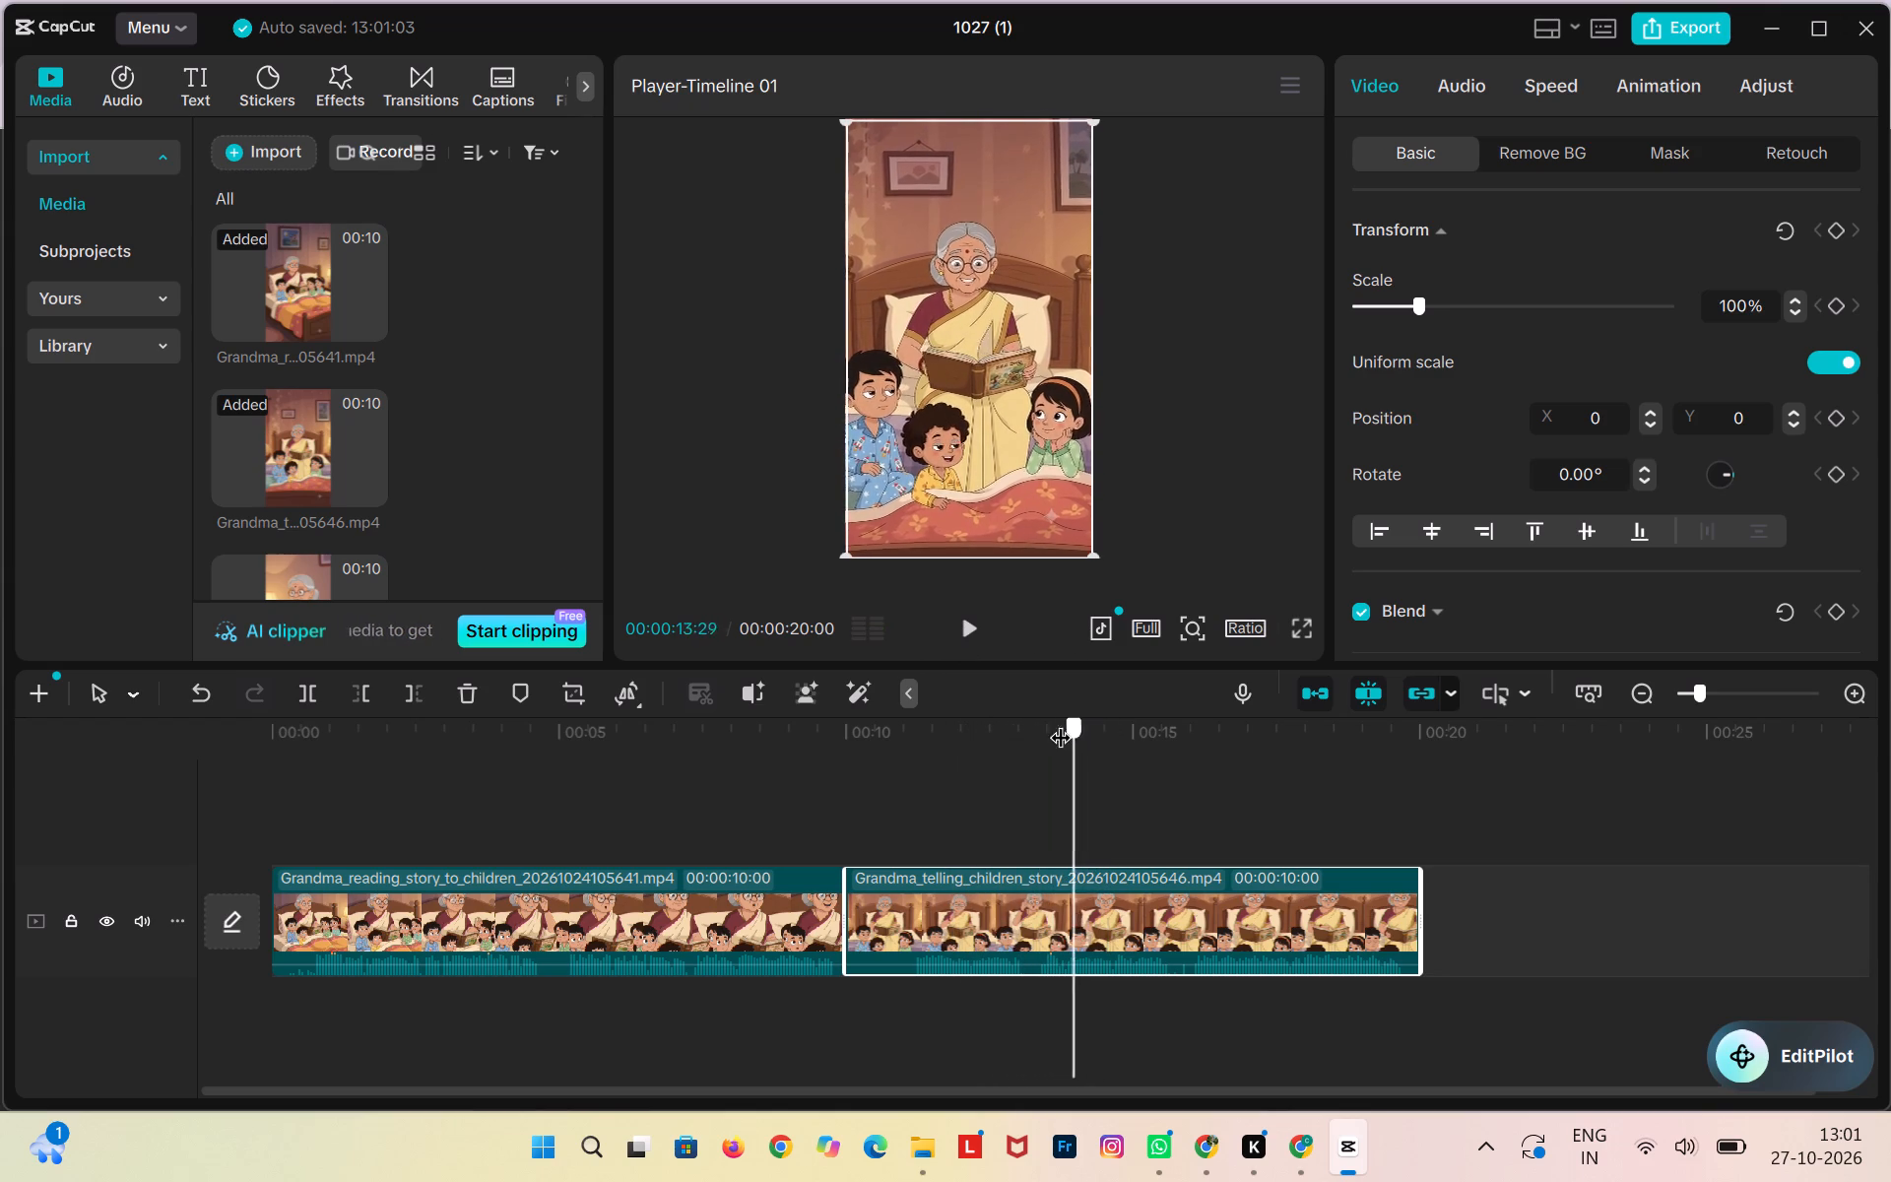
{"action": "left_click_drag", "start_coordinate": [1060, 722], "coordinate": [919, 734]}
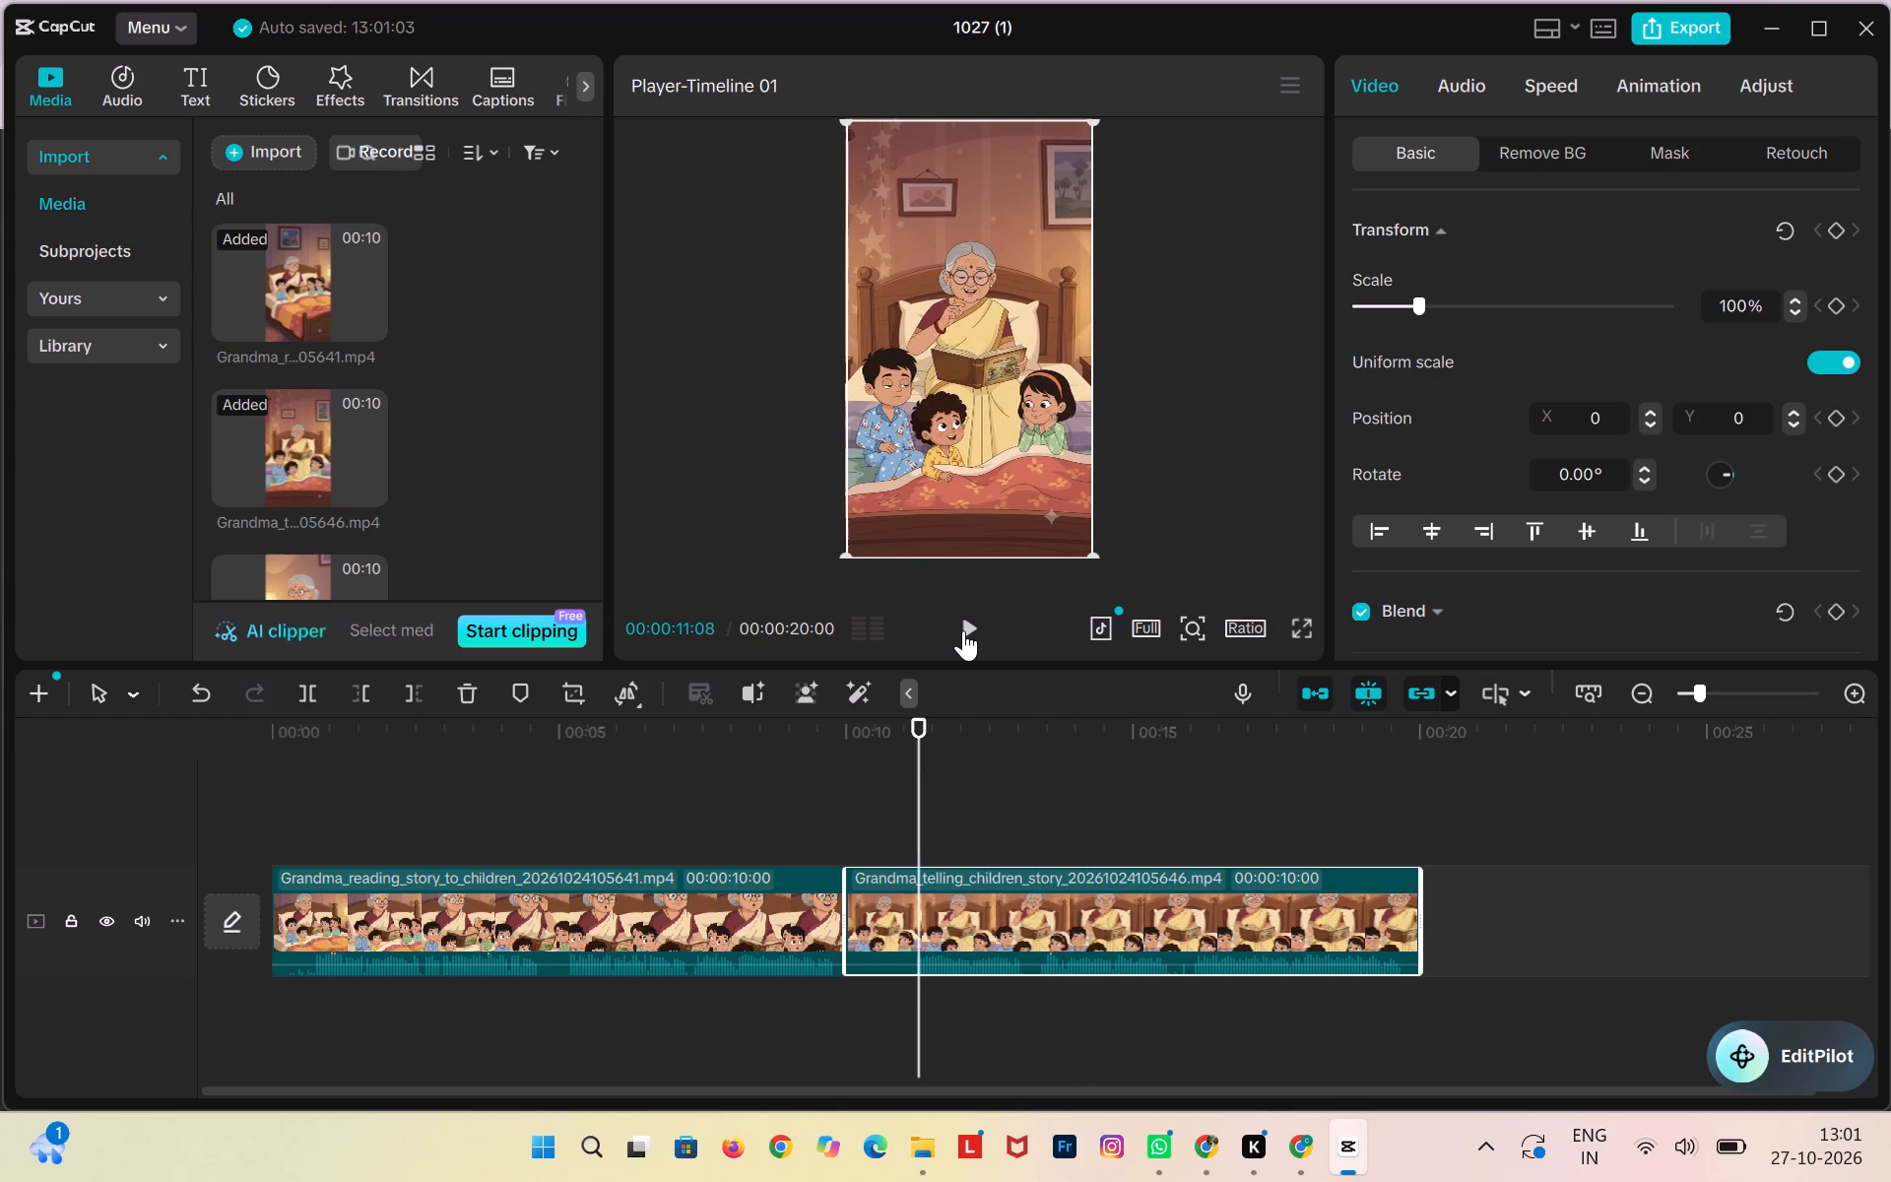
{"action": "left_click", "coordinate": [963, 630]}
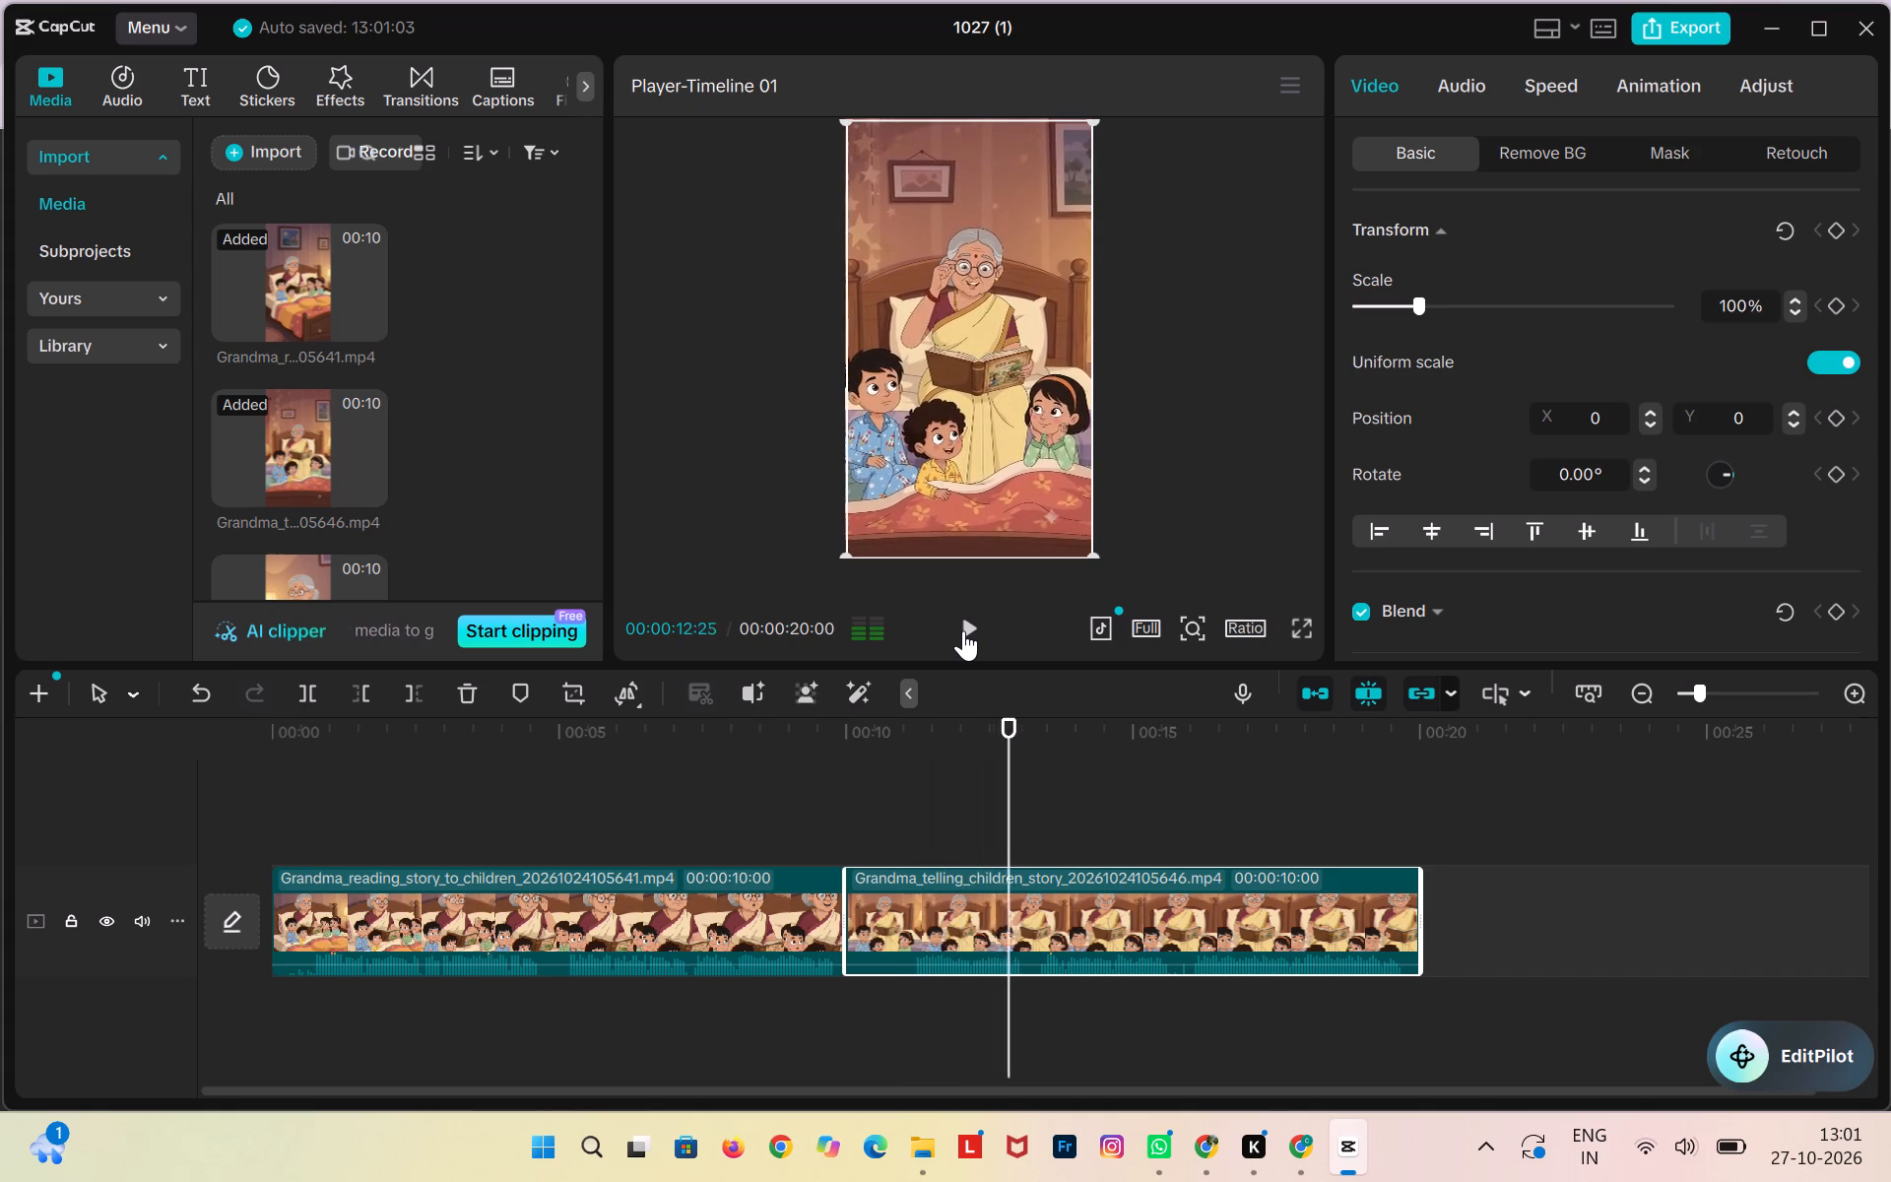
{"action": "left_click", "coordinate": [963, 630]}
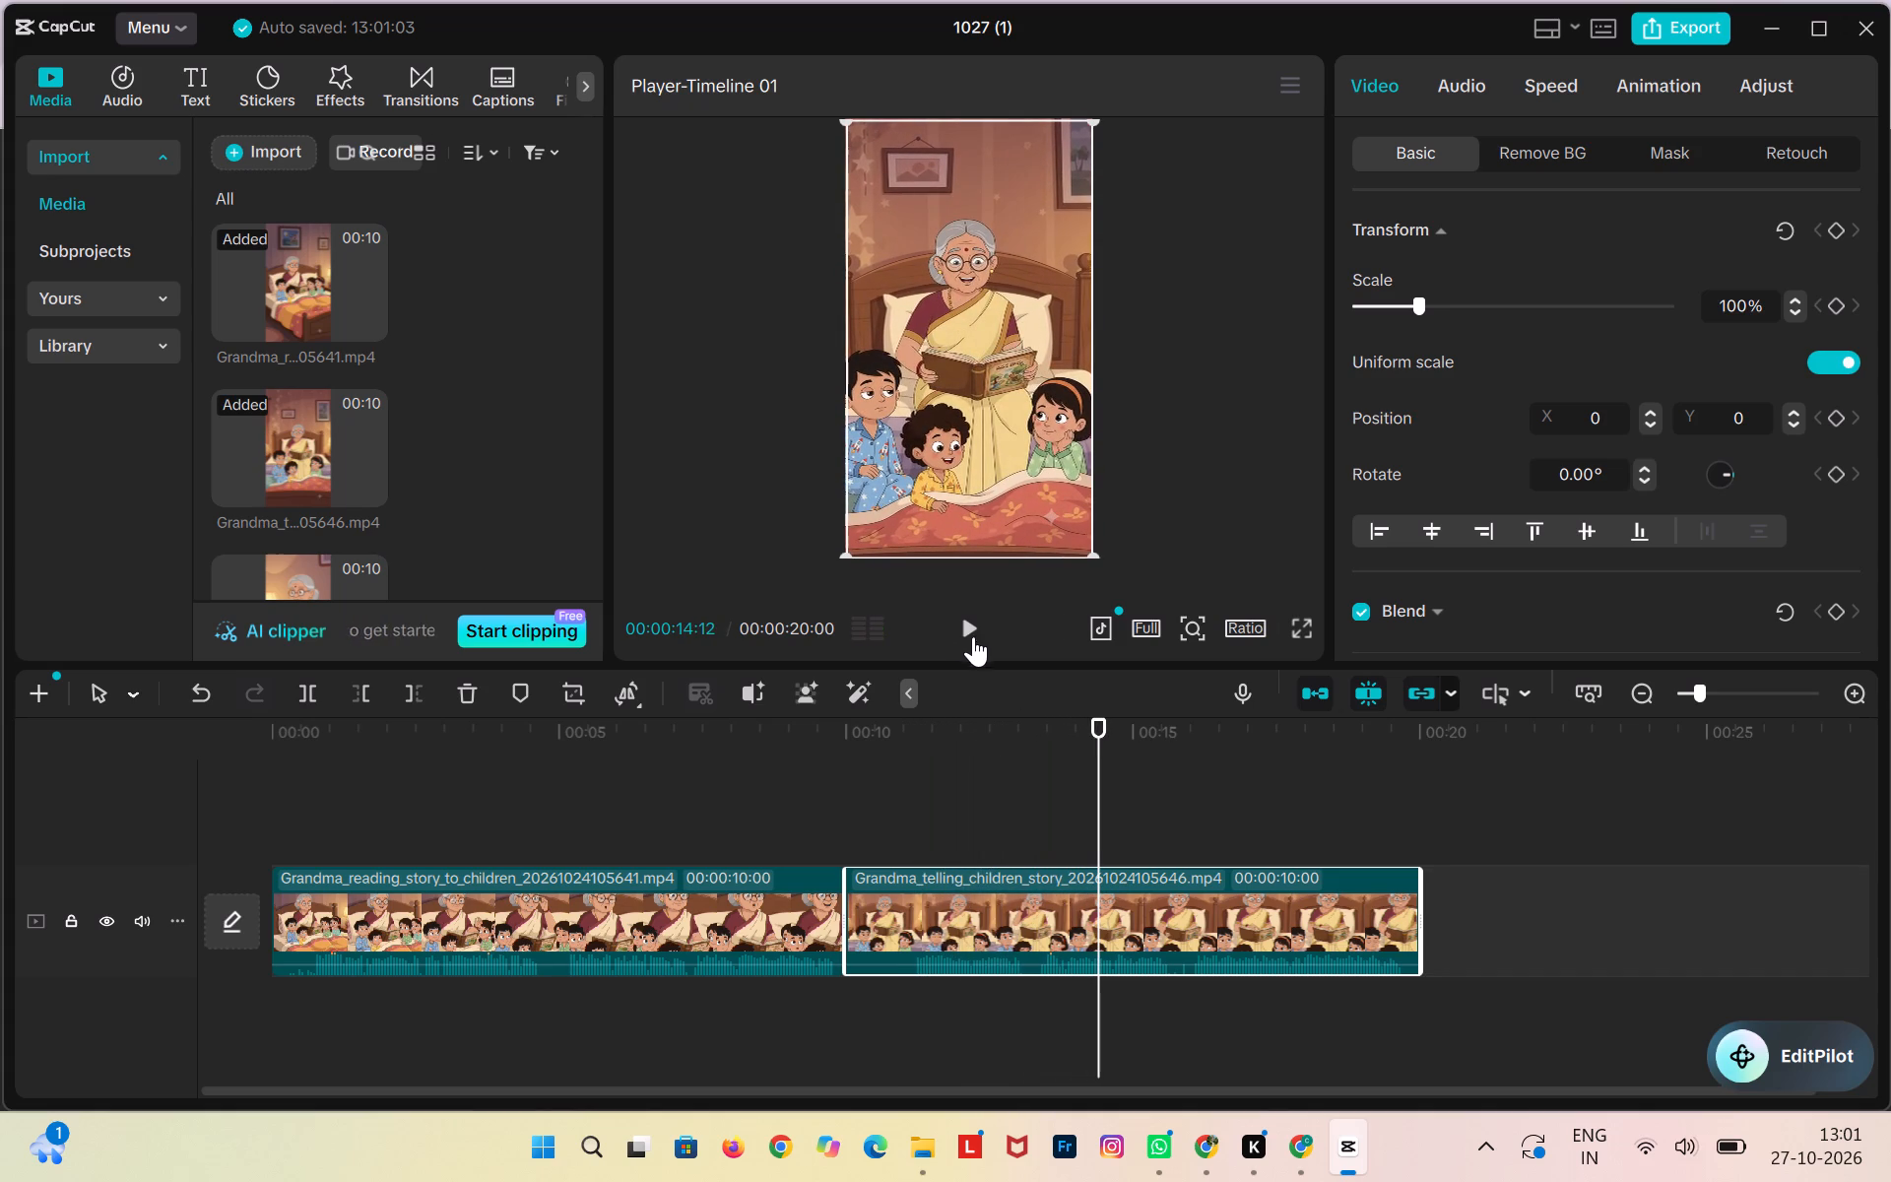
{"action": "left_click", "coordinate": [1093, 715]}
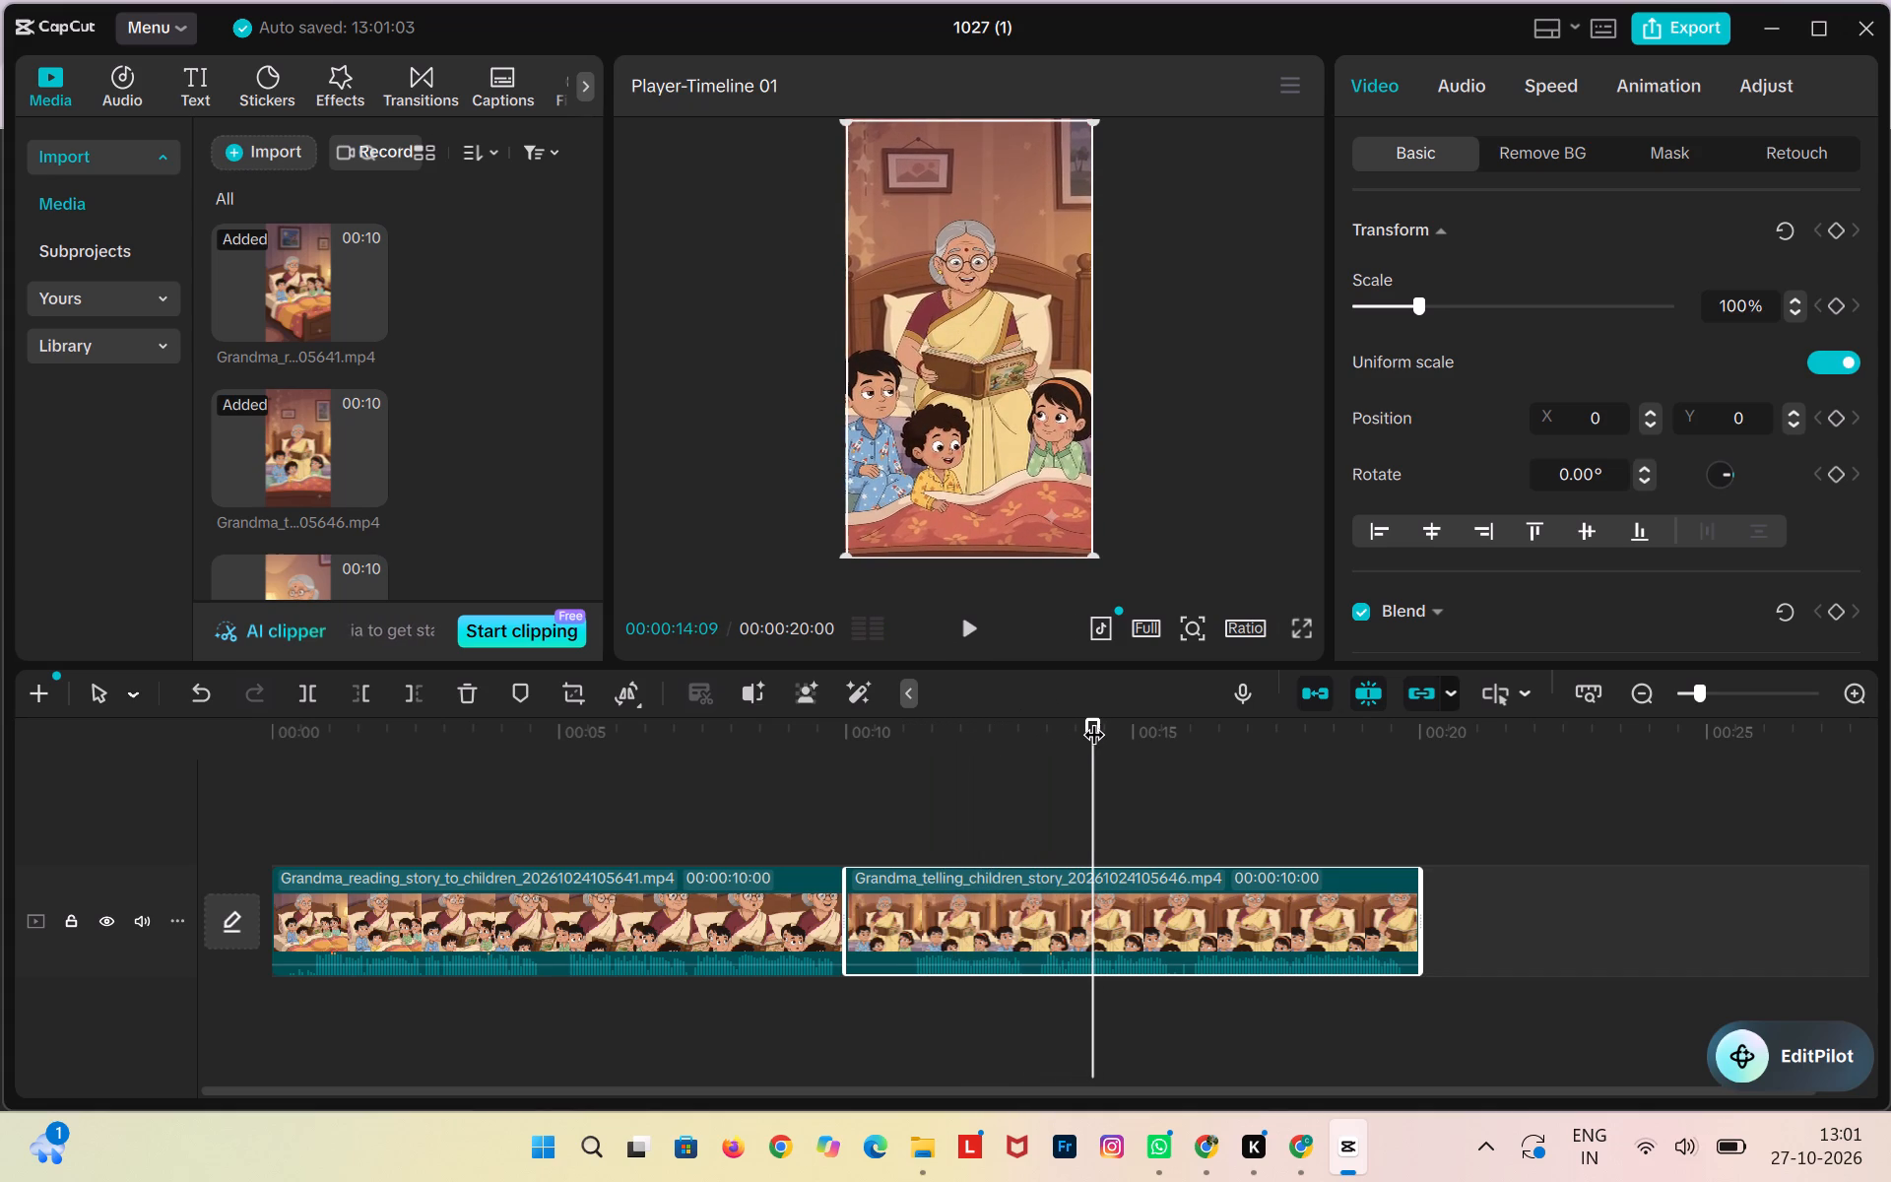
{"action": "left_click_drag", "start_coordinate": [1093, 726], "coordinate": [1055, 728]}
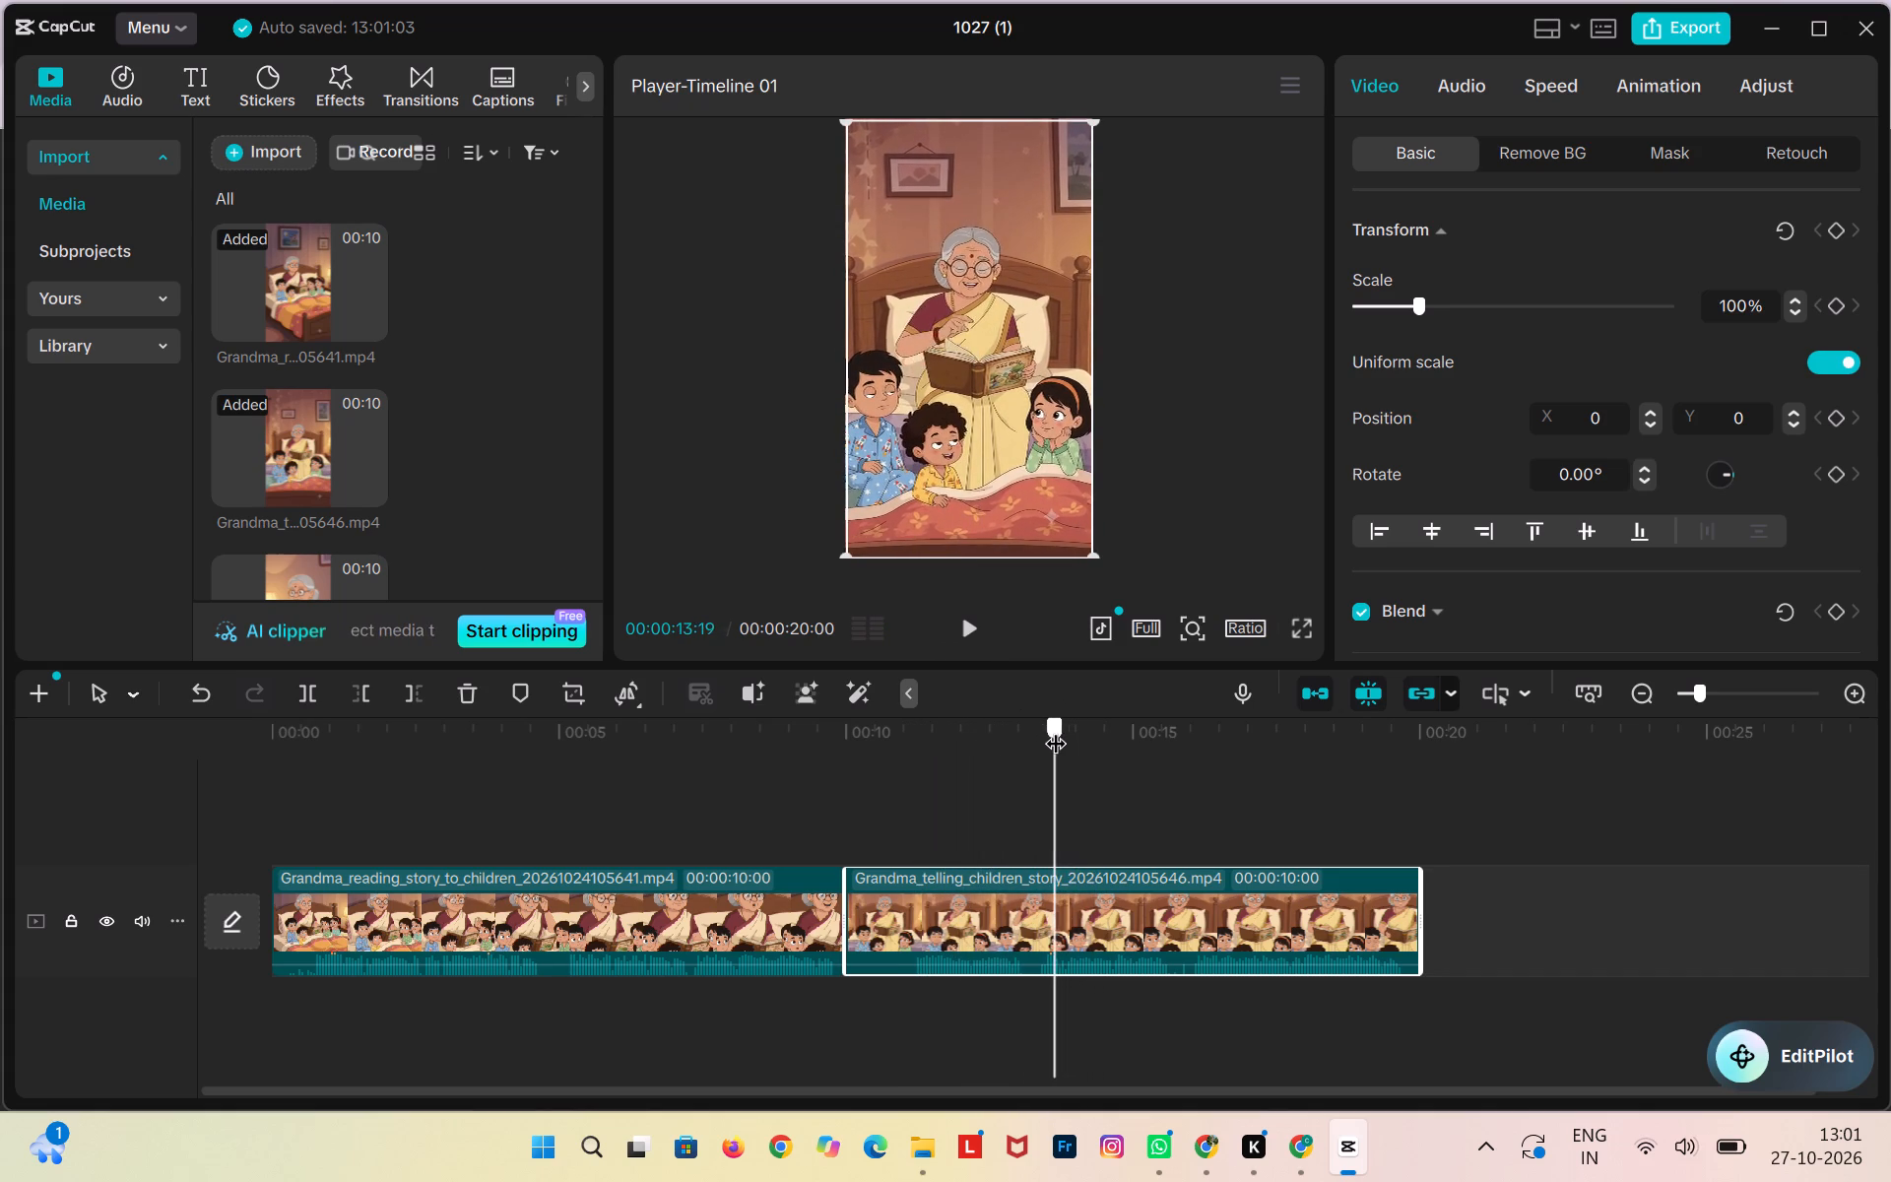
{"action": "left_click_drag", "start_coordinate": [1055, 728], "coordinate": [1023, 729]}
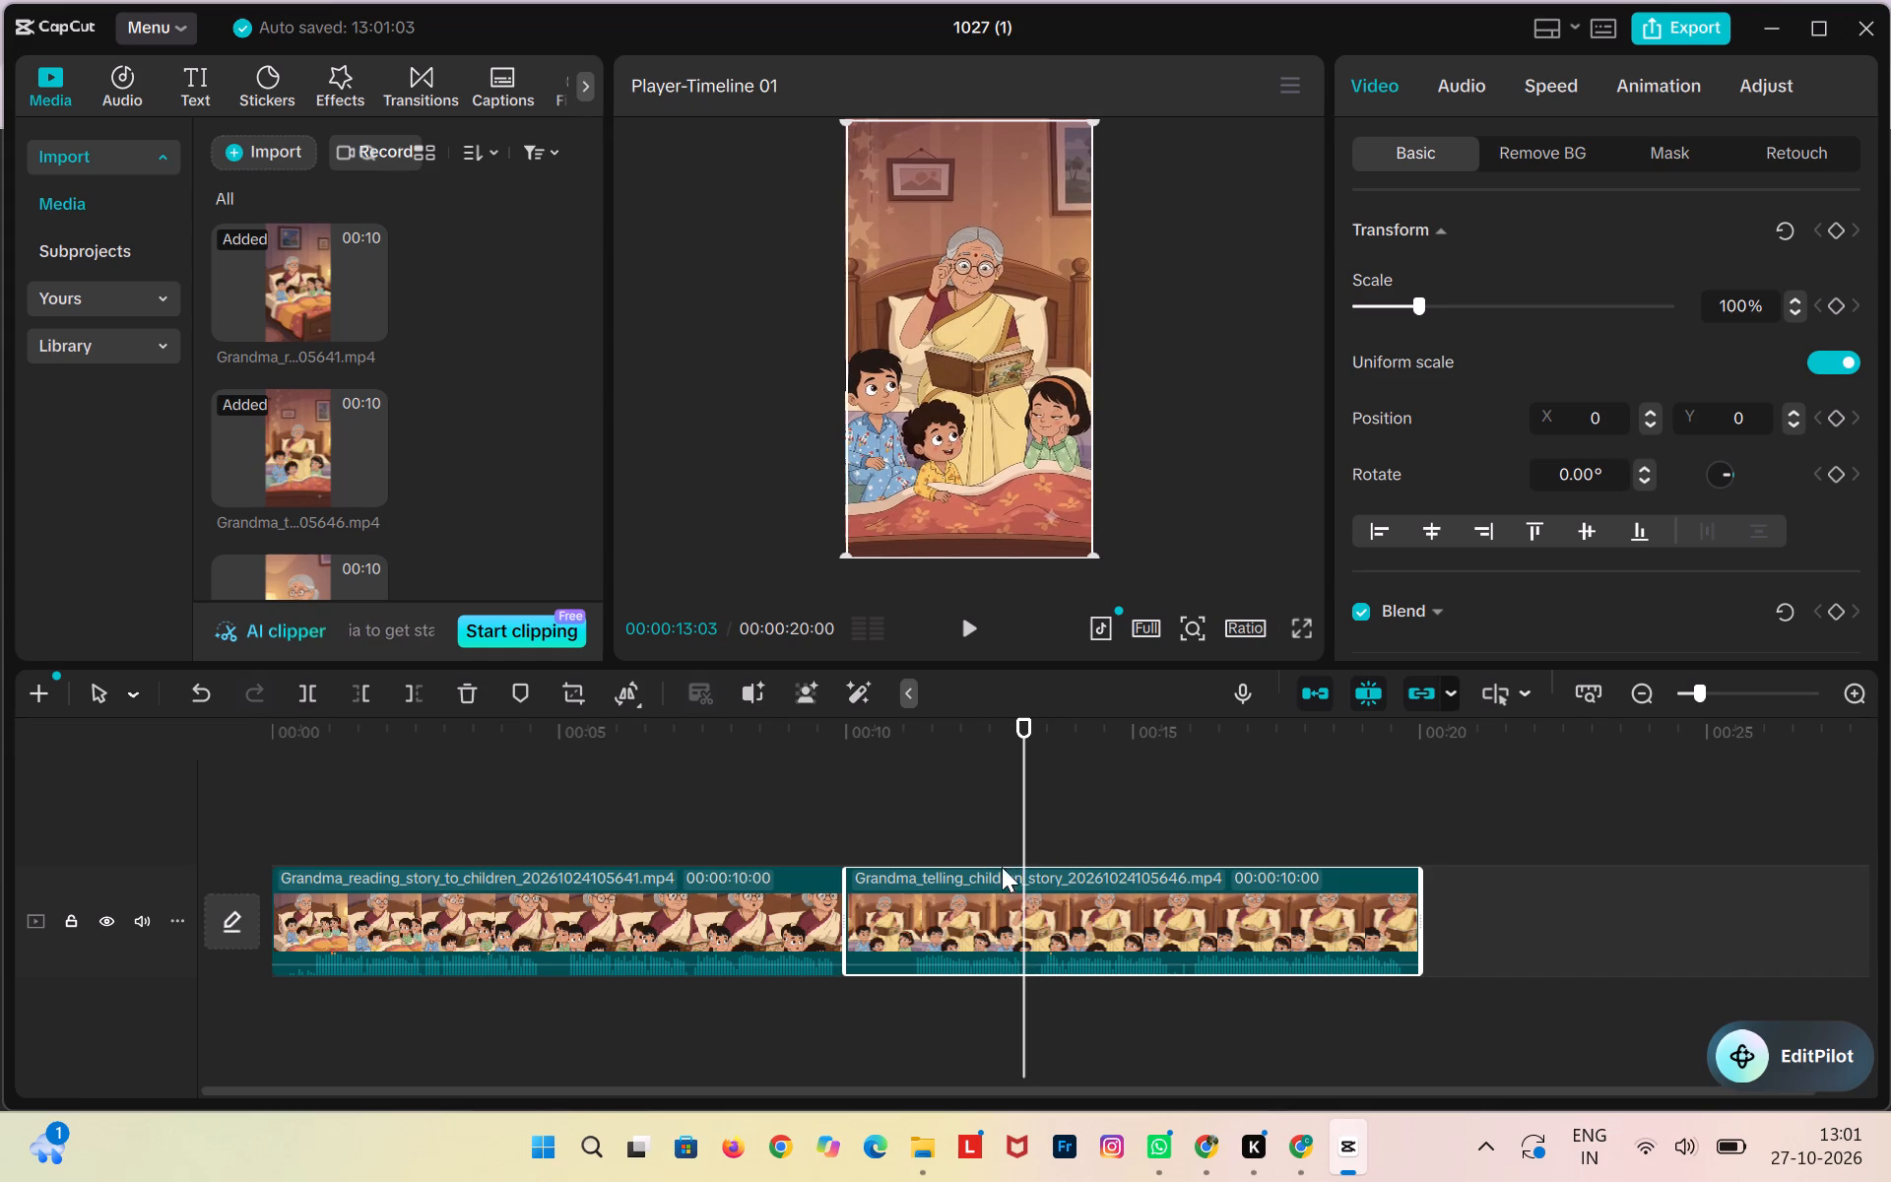
{"action": "left_click", "coordinate": [310, 698]}
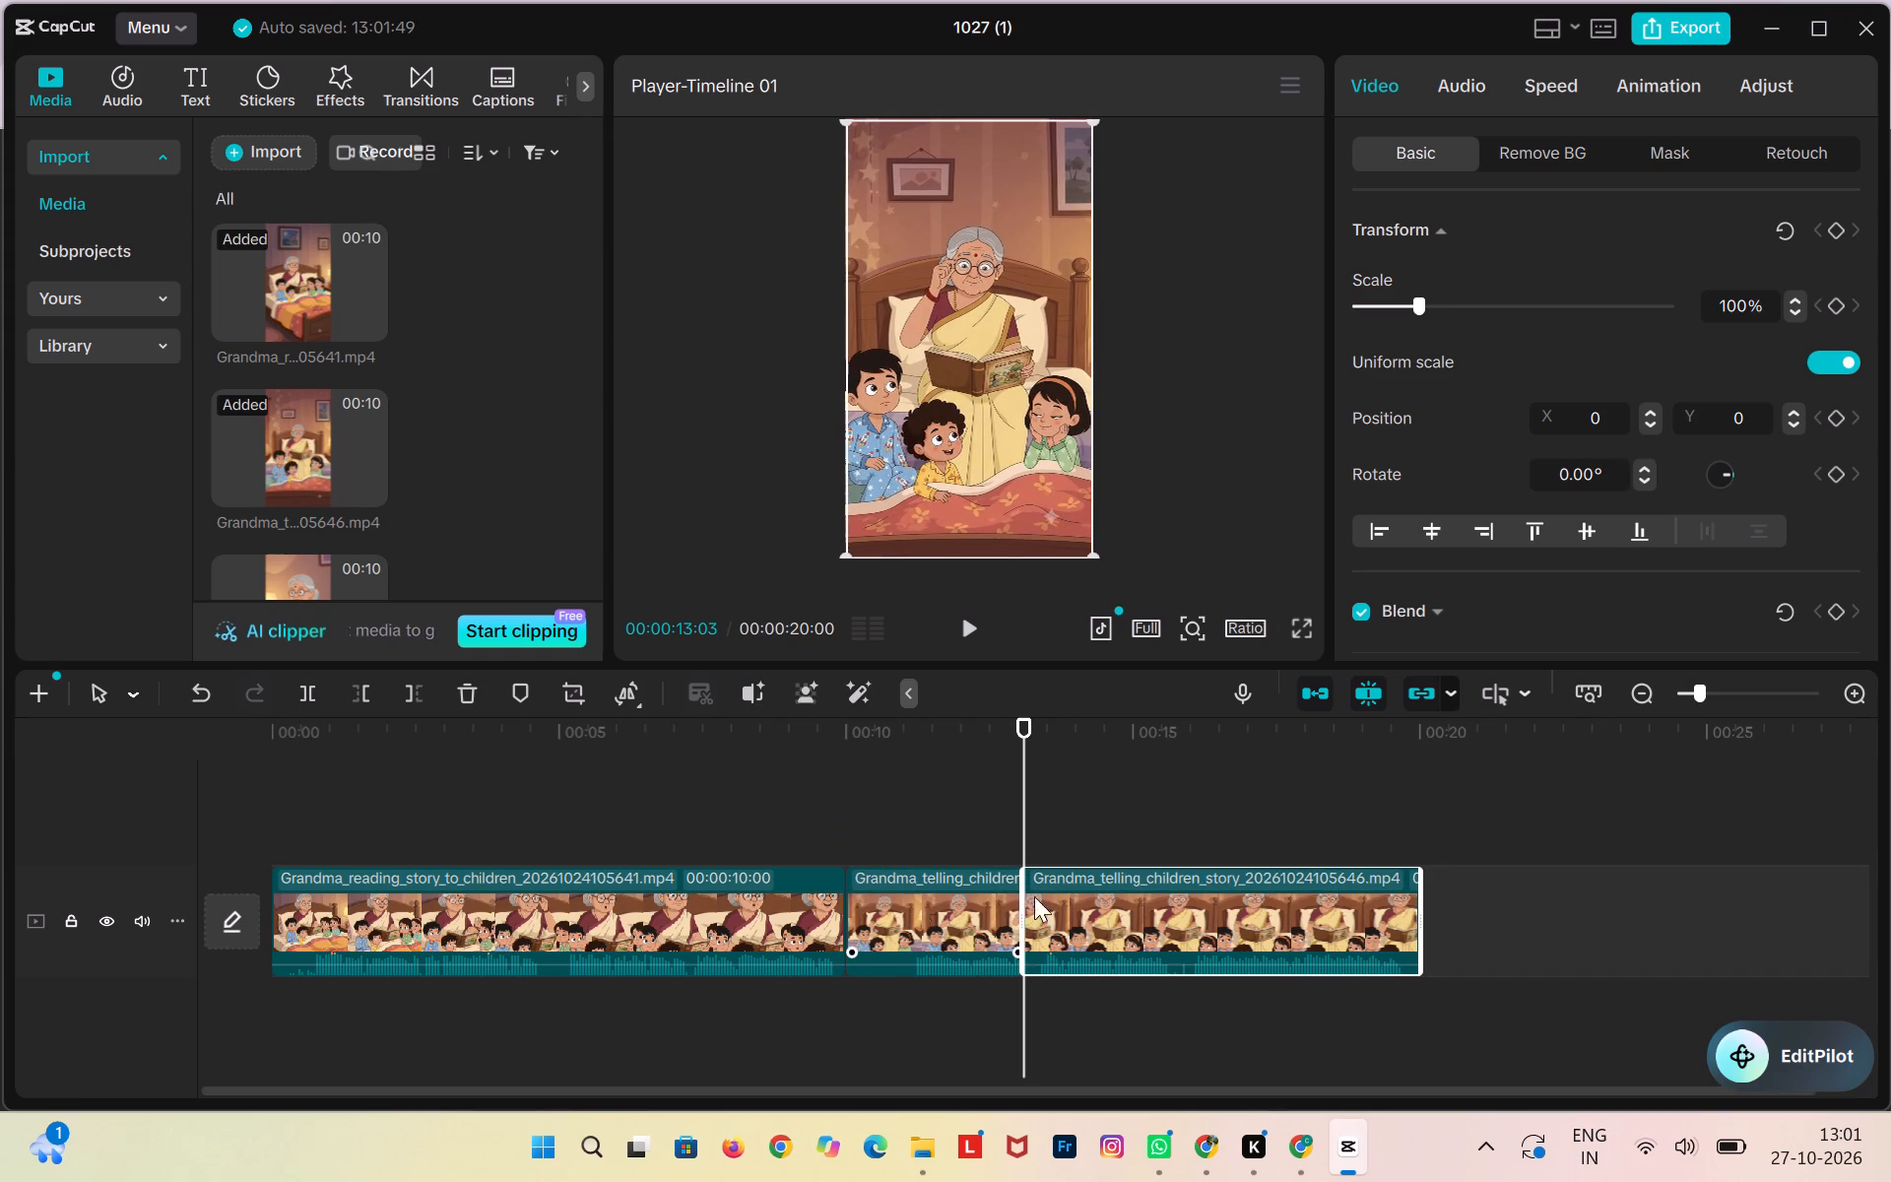
{"action": "left_click_drag", "start_coordinate": [1143, 929], "coordinate": [1319, 919]}
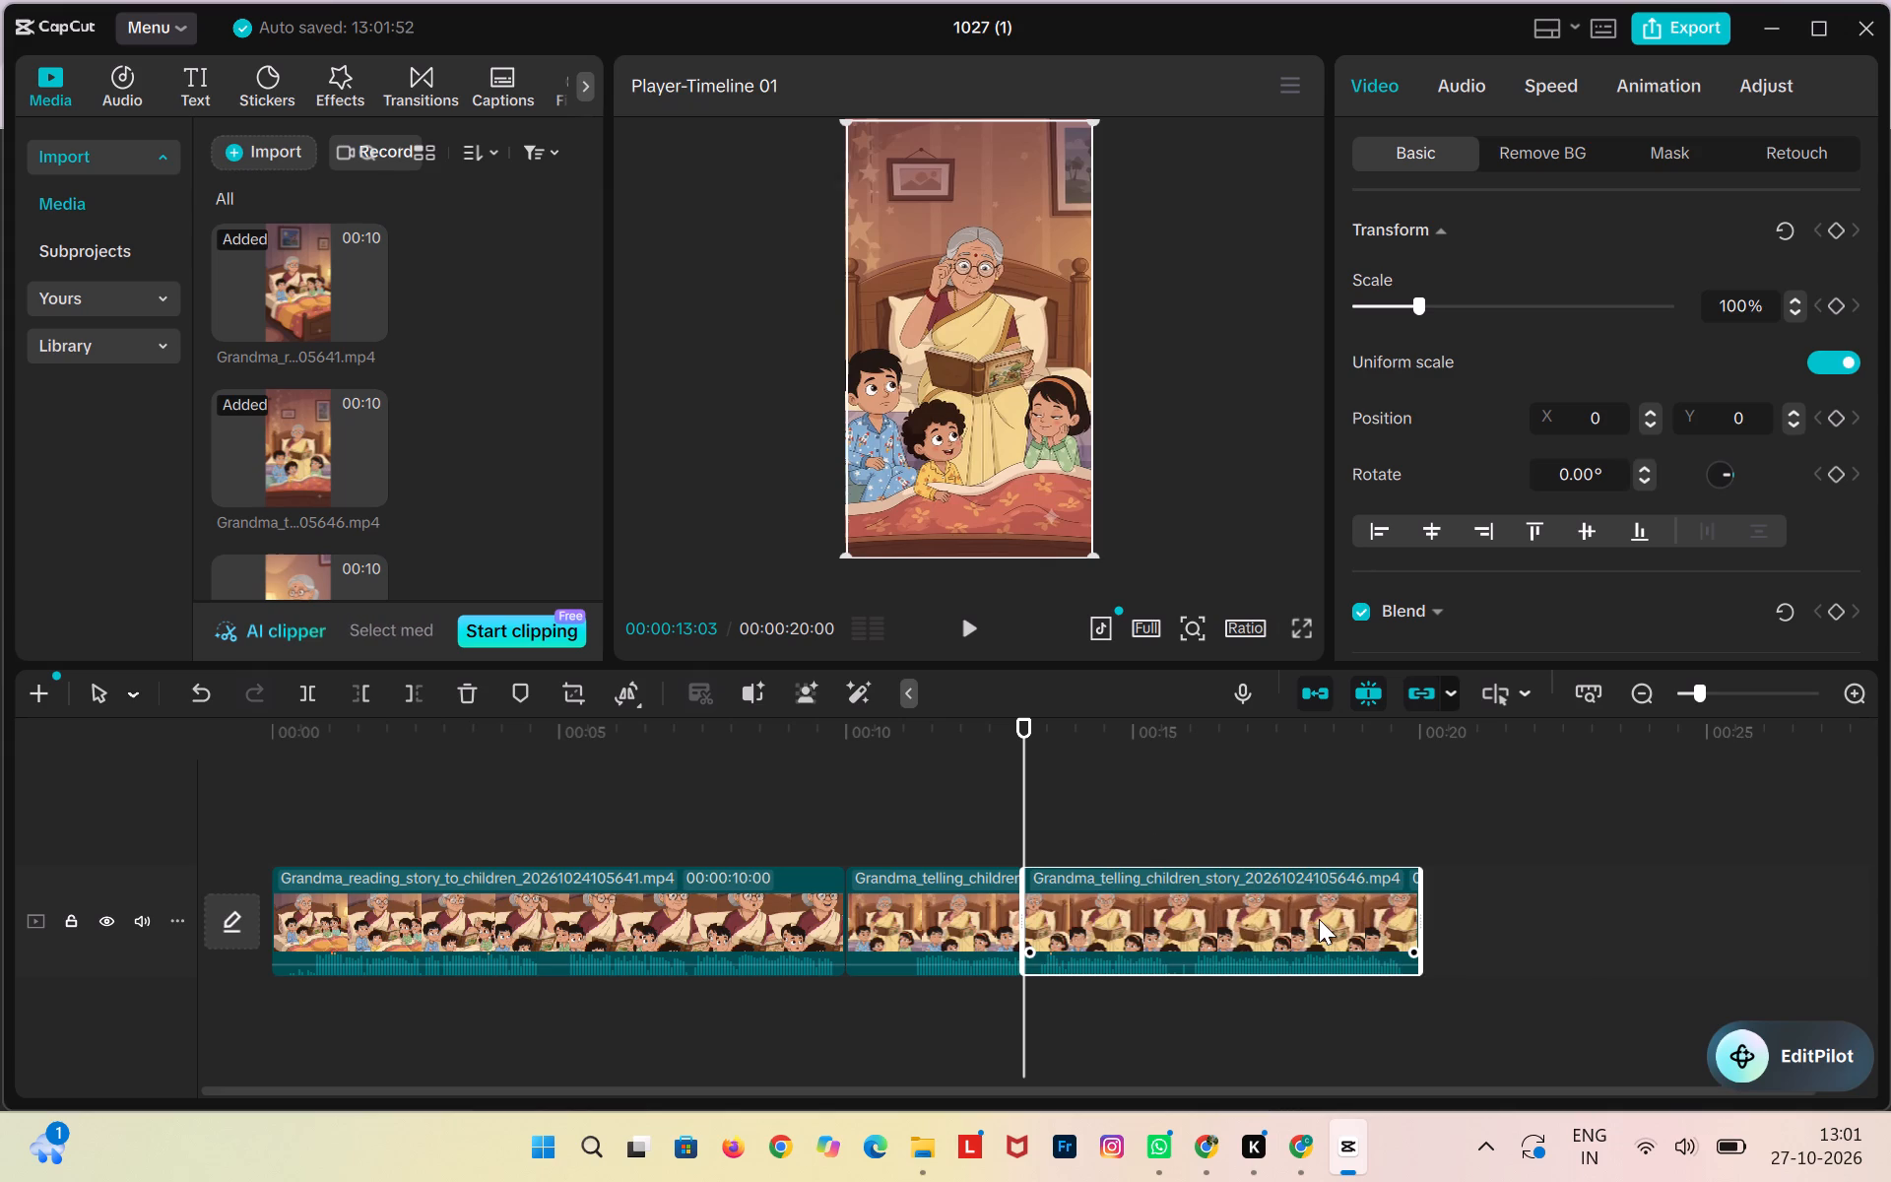
{"action": "left_click_drag", "start_coordinate": [1240, 922], "coordinate": [1364, 932]}
{"action": "left_click", "coordinate": [927, 942]}
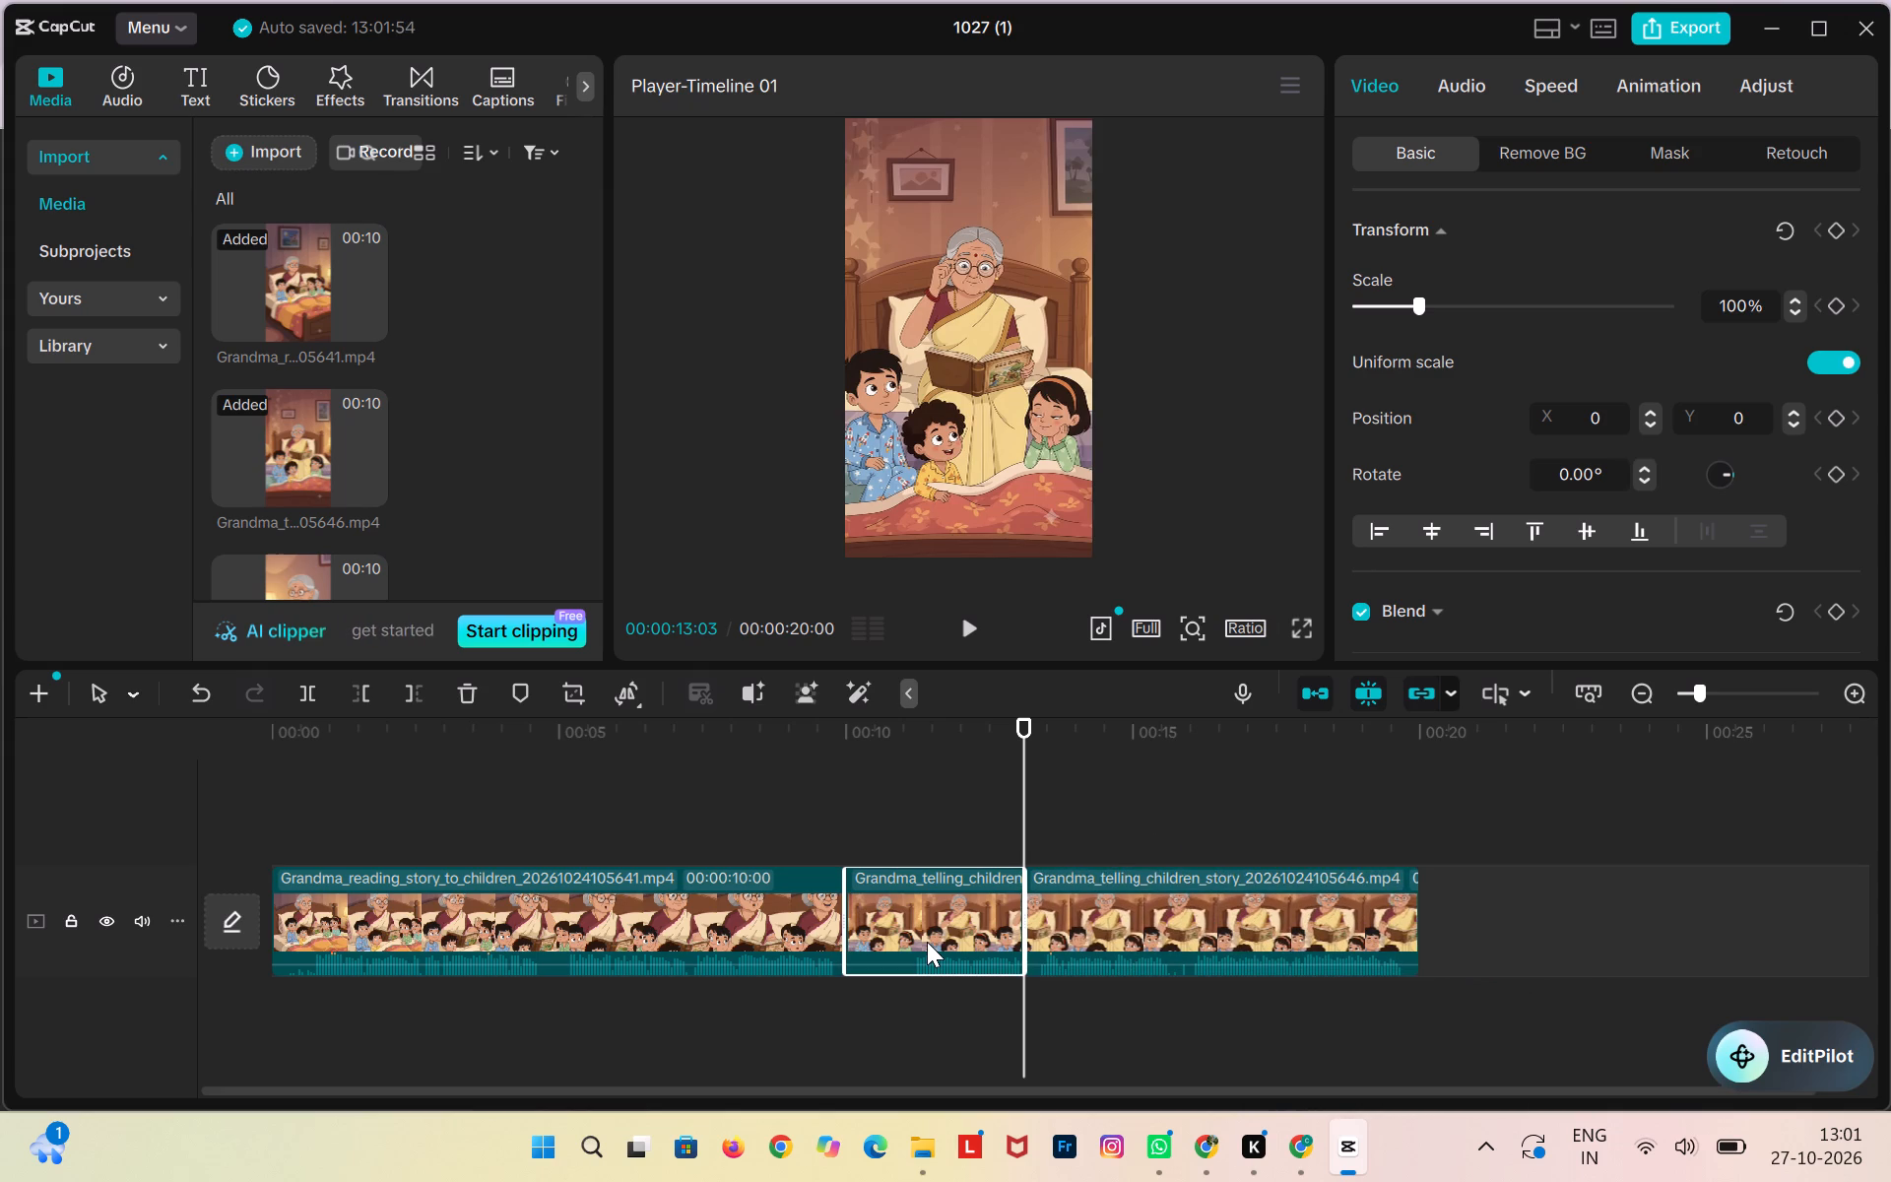
{"action": "key", "text": "Delete"}
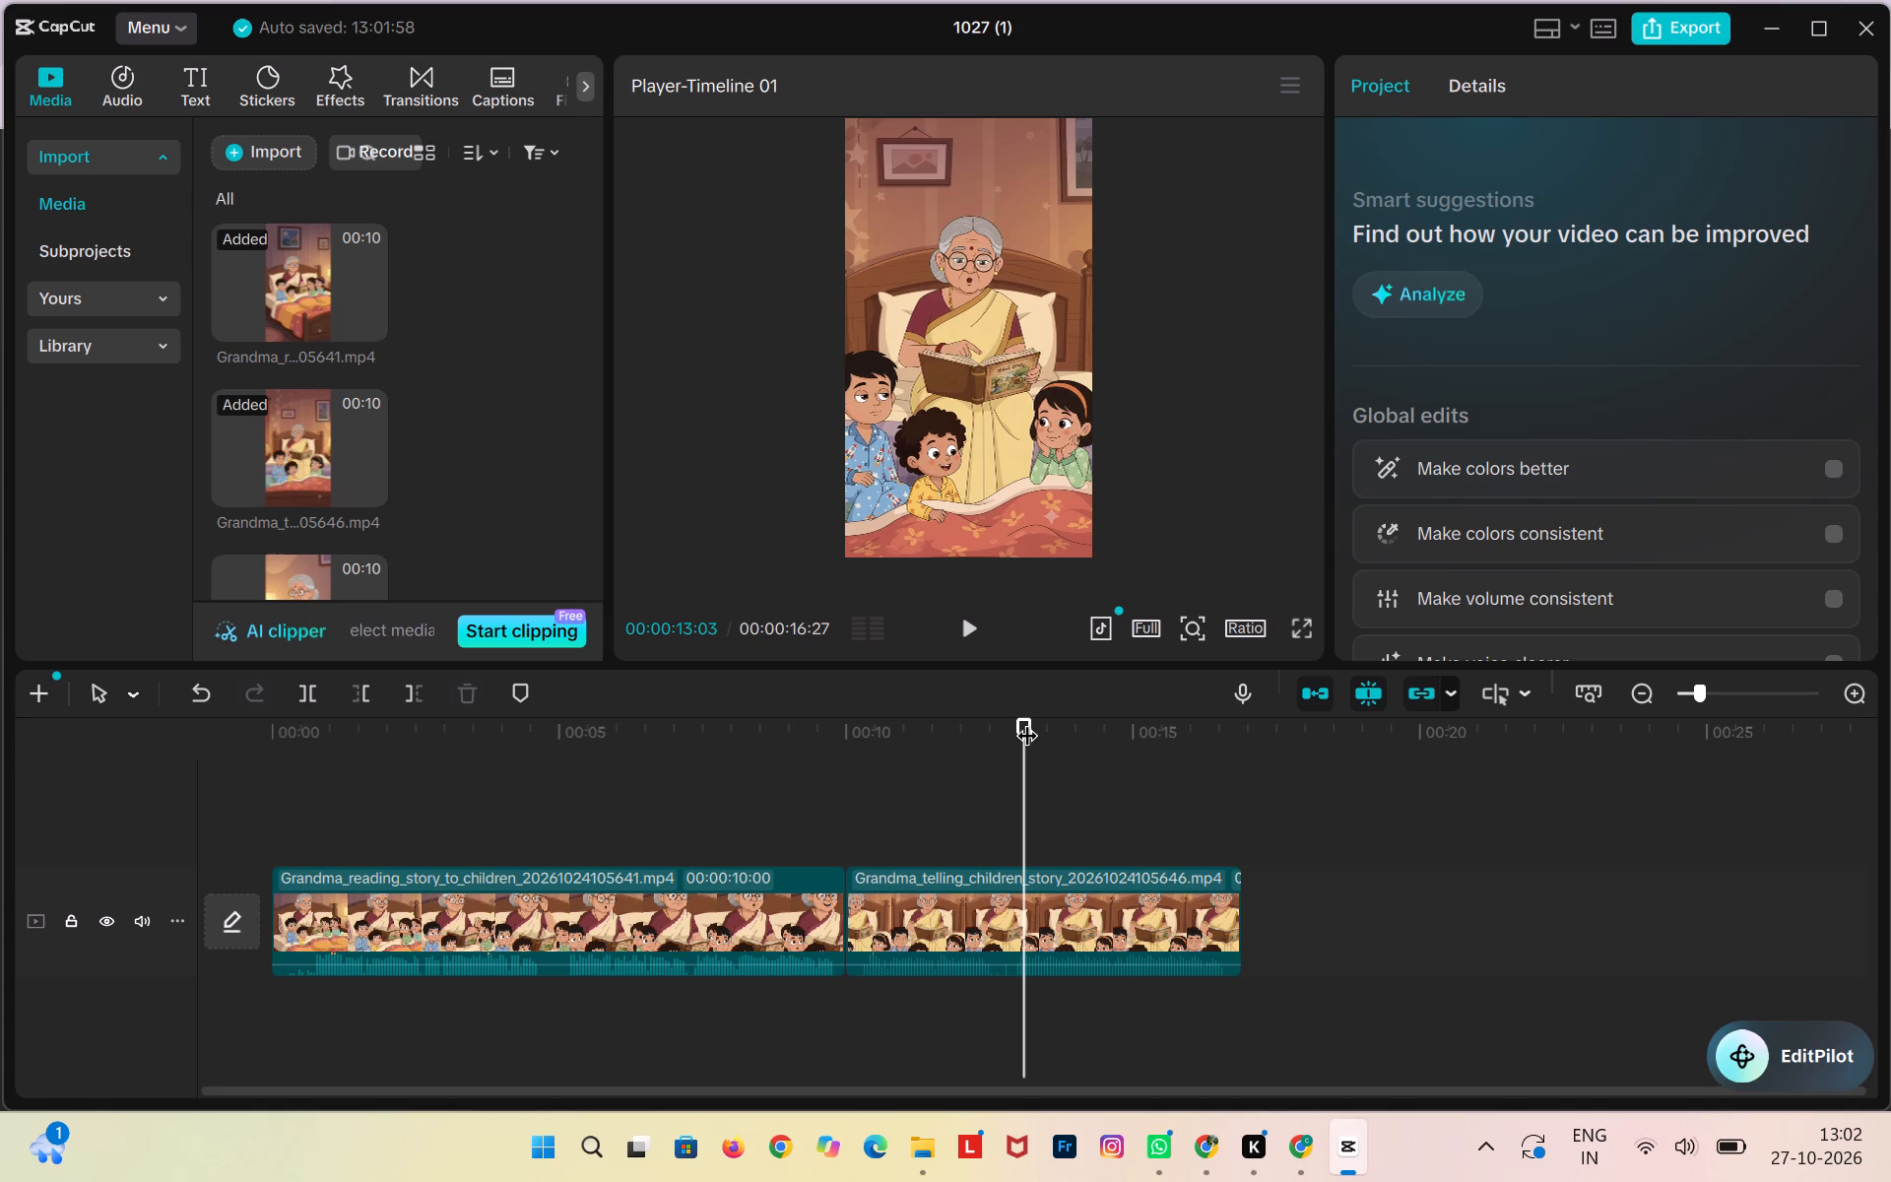
Replay the trimmed second clip, find the cut point in the Grandma_reading_story_to_children clip, and split it at 00:00:04:25.
{"action": "left_click_drag", "start_coordinate": [1025, 725], "coordinate": [847, 743]}
{"action": "left_click", "coordinate": [975, 627]}
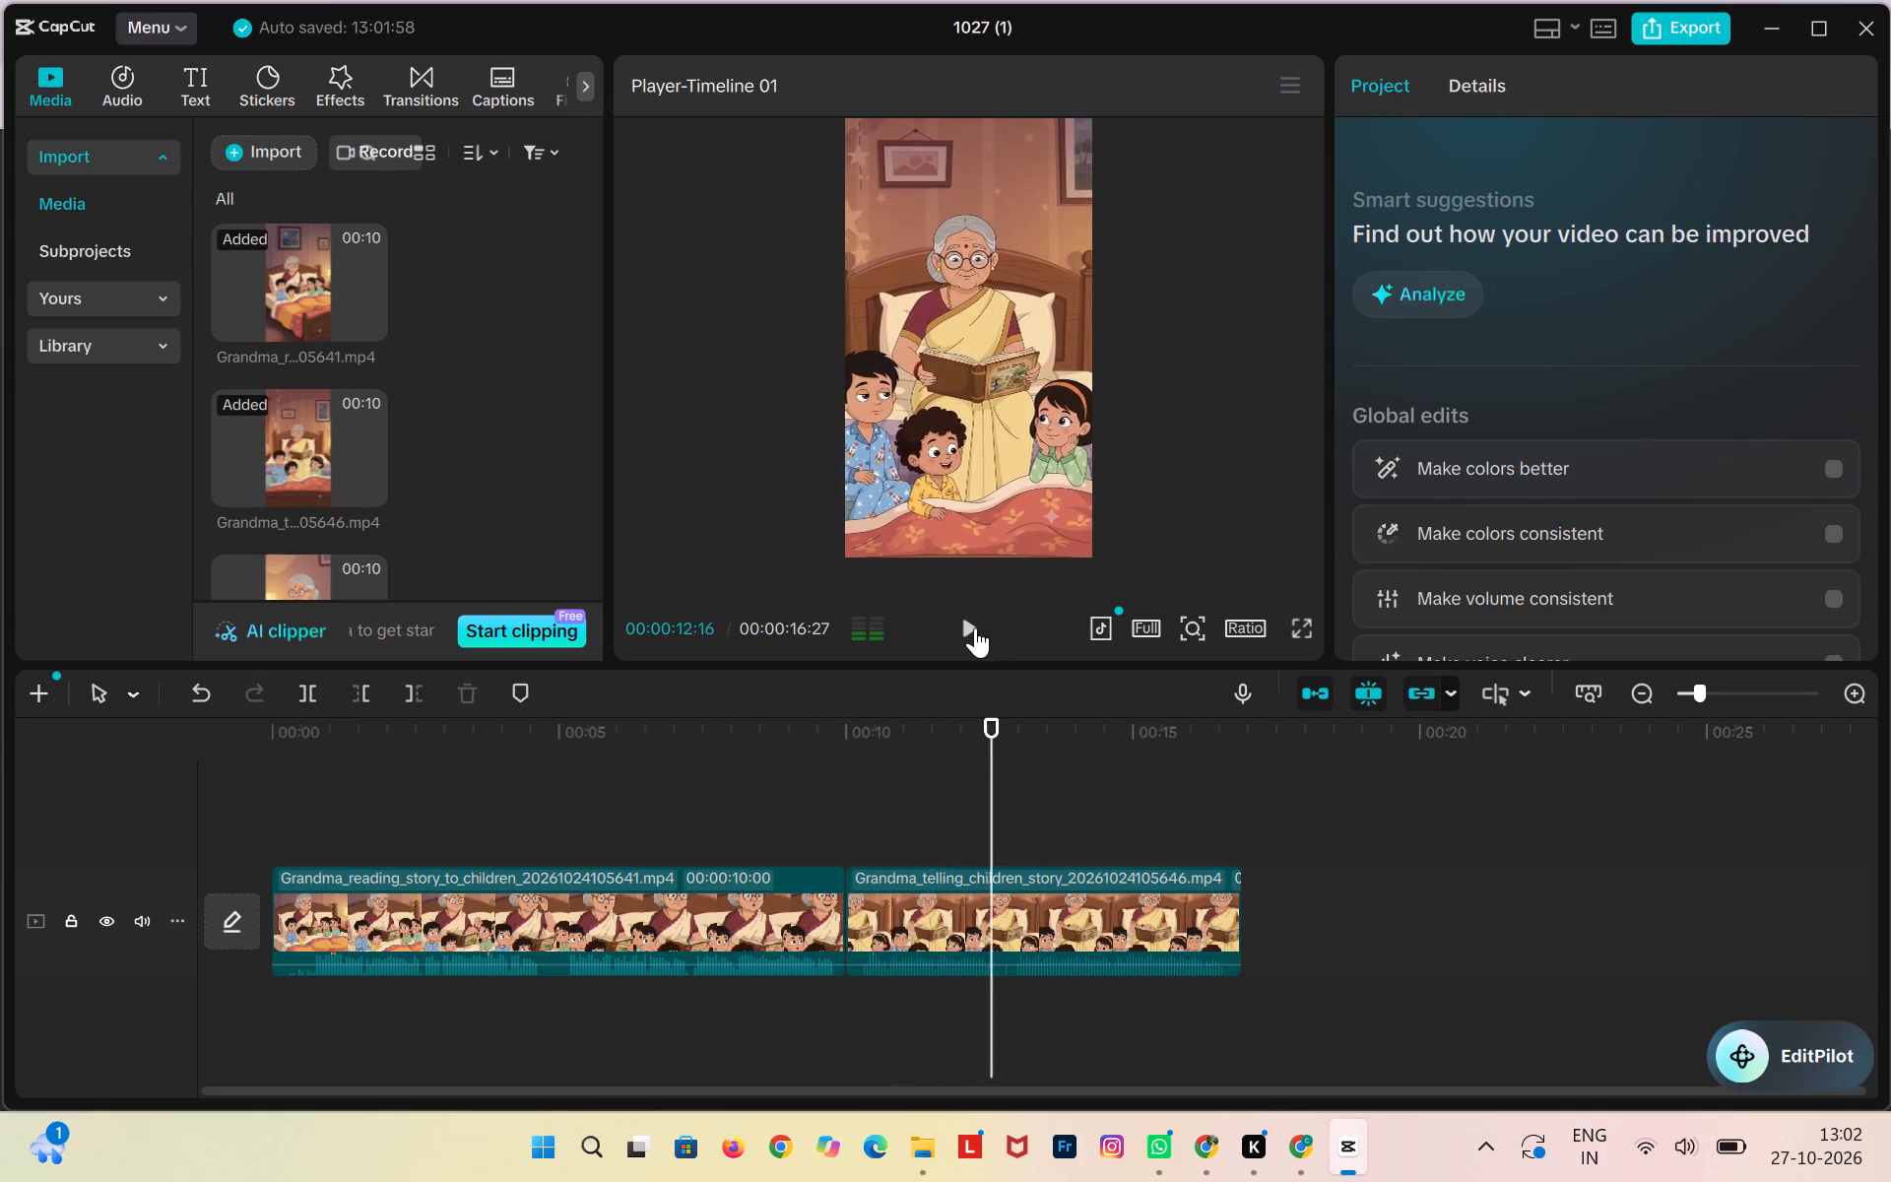
{"action": "left_click", "coordinate": [975, 627]}
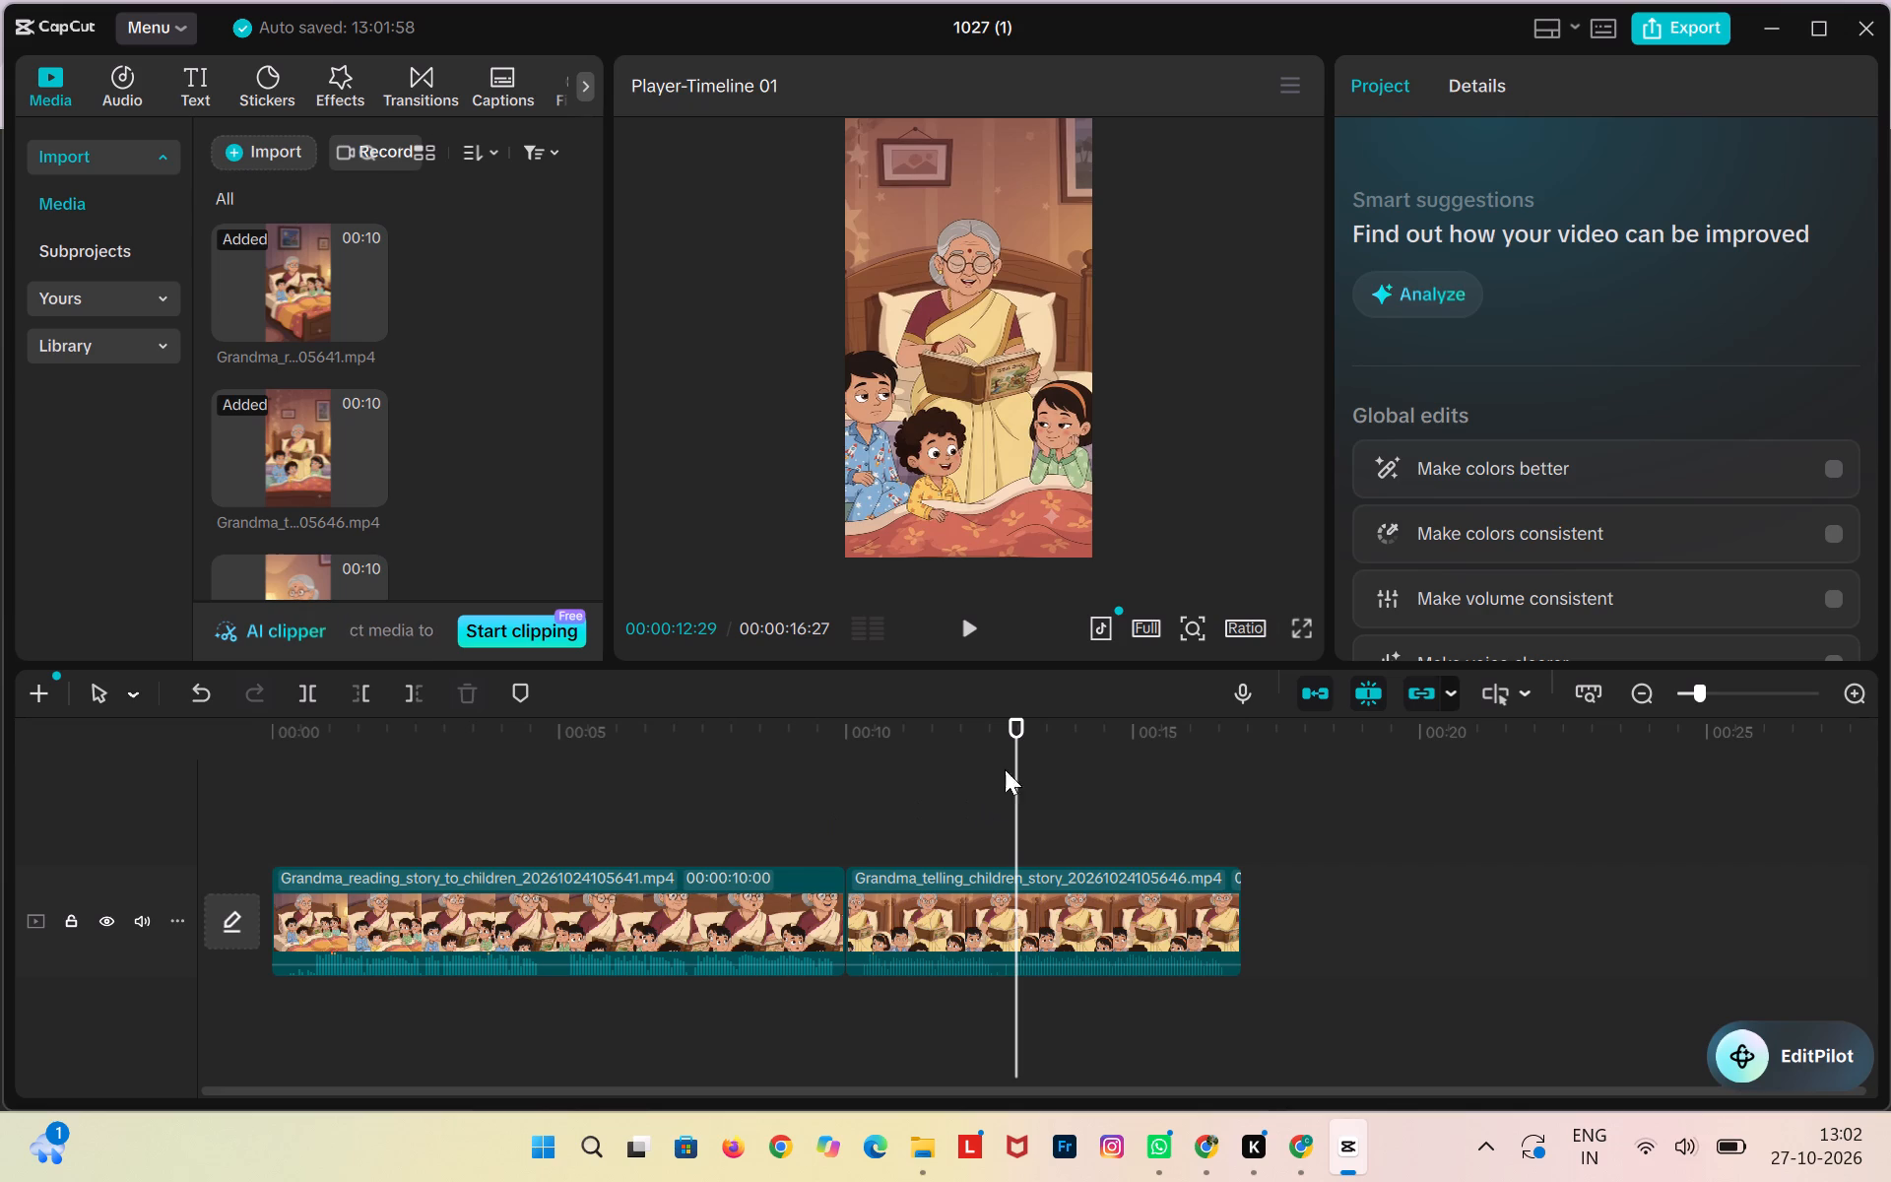
{"action": "left_click_drag", "start_coordinate": [1014, 729], "coordinate": [484, 914]}
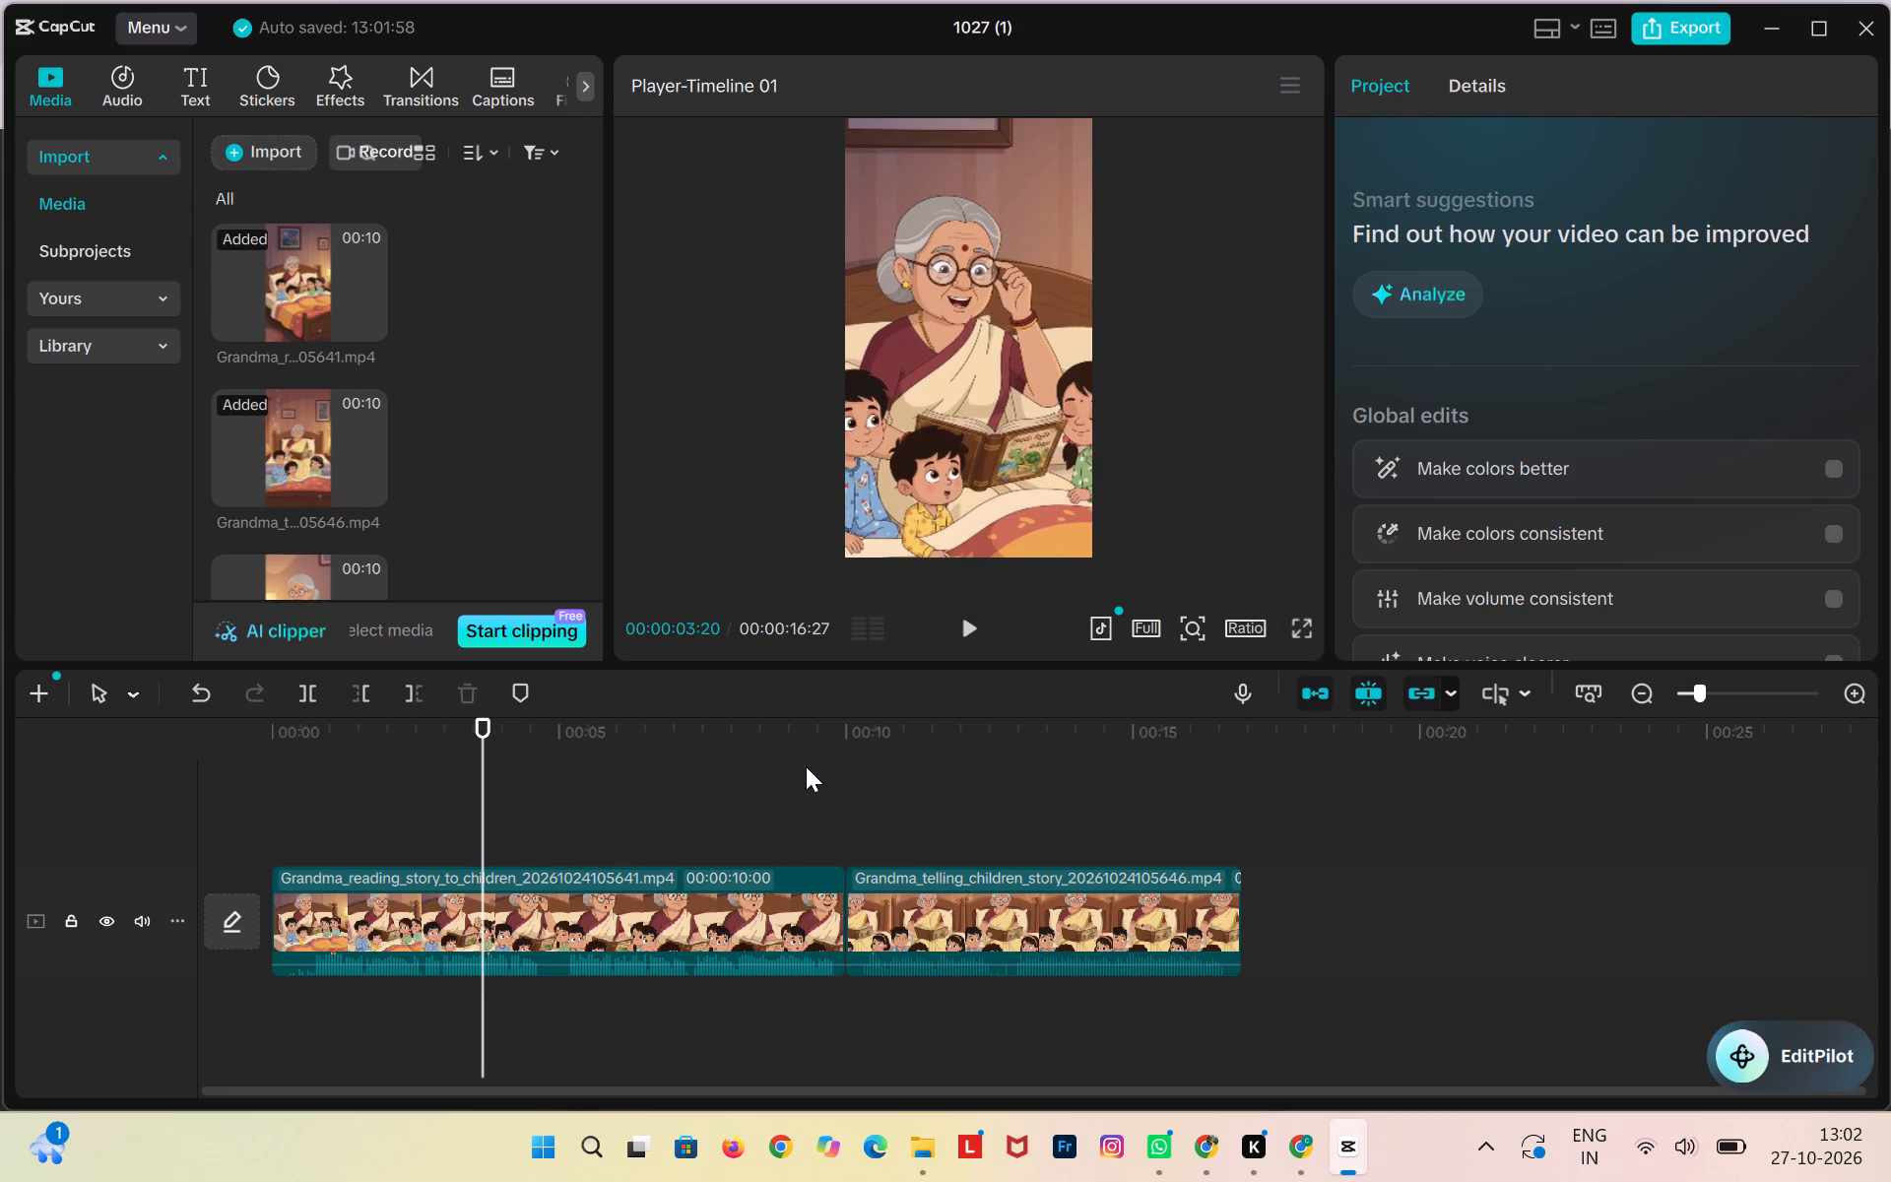
{"action": "left_click", "coordinate": [962, 629]}
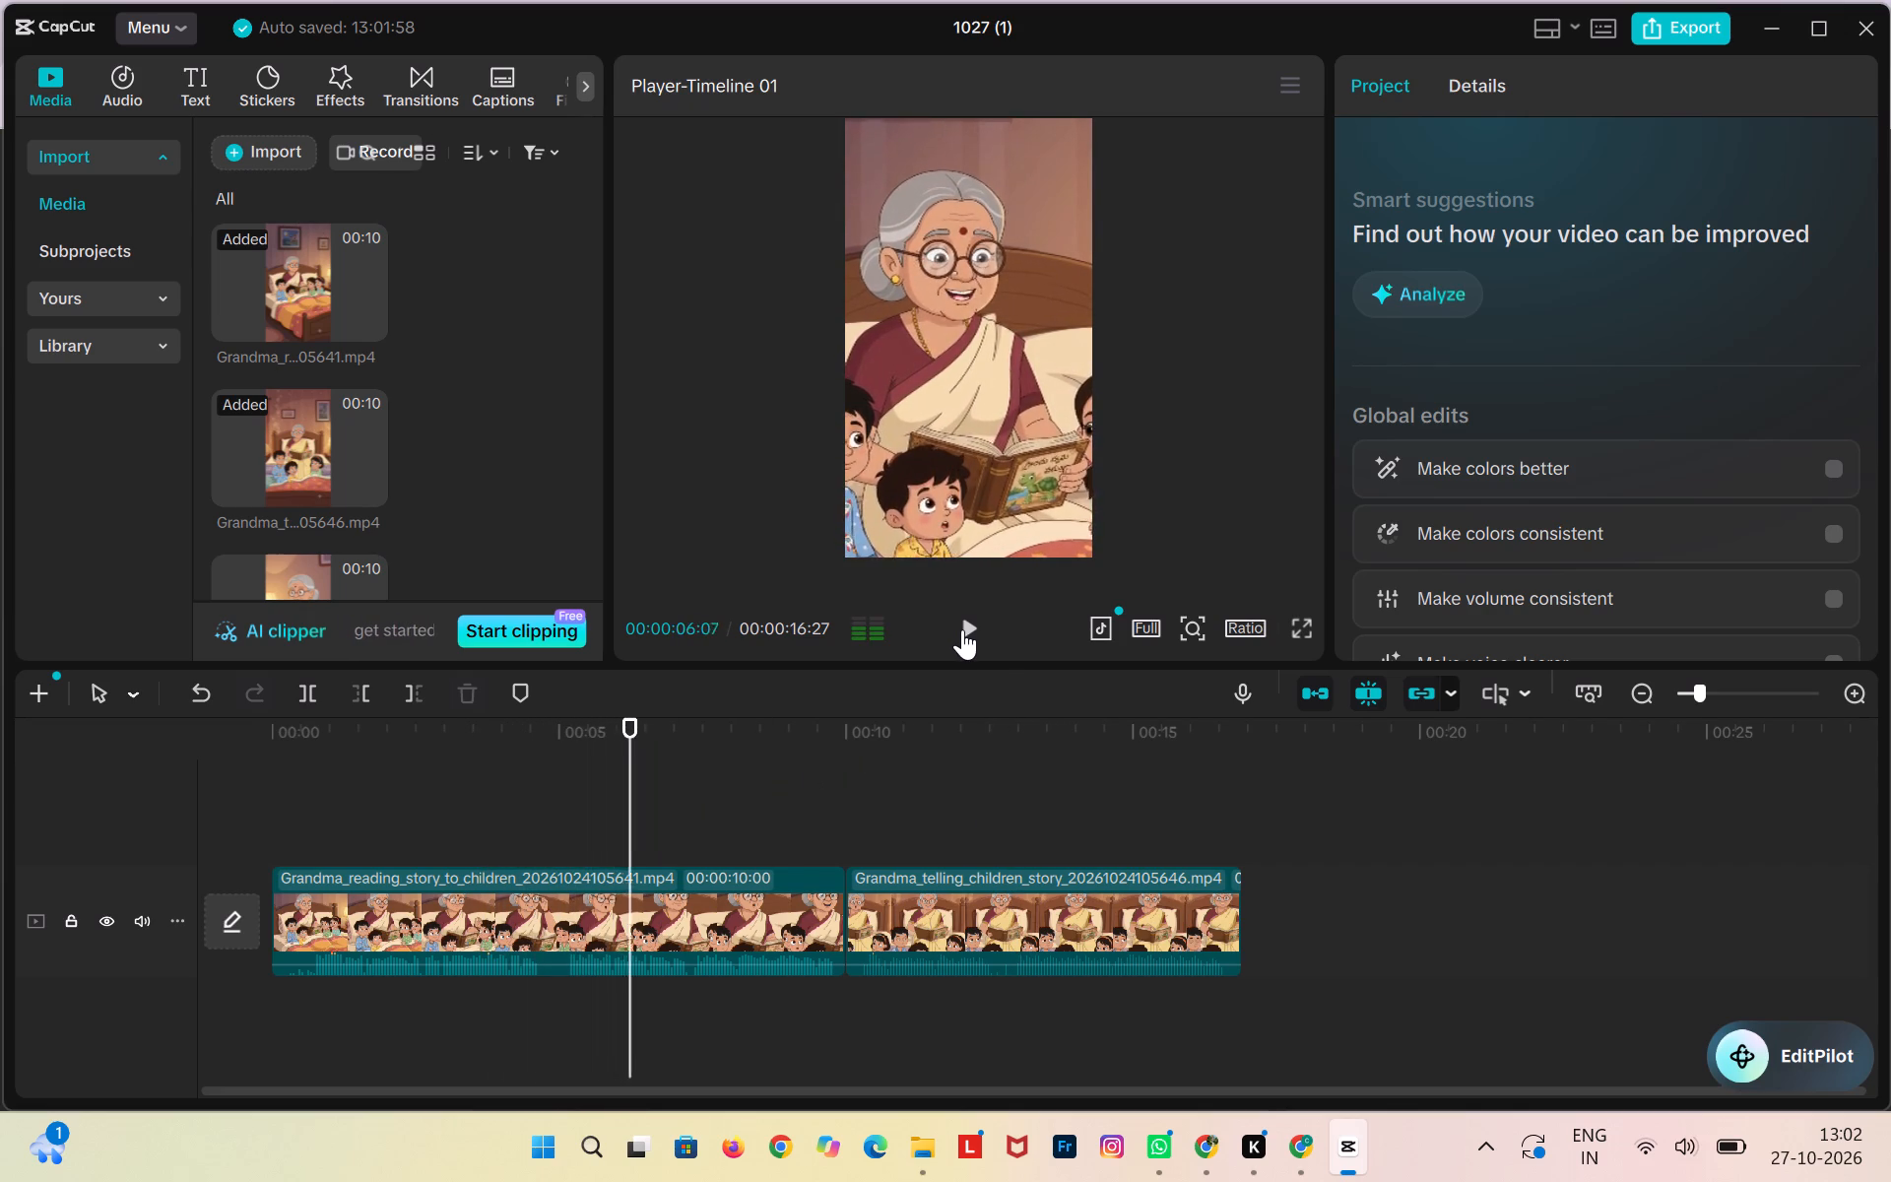
{"action": "left_click", "coordinate": [962, 629]}
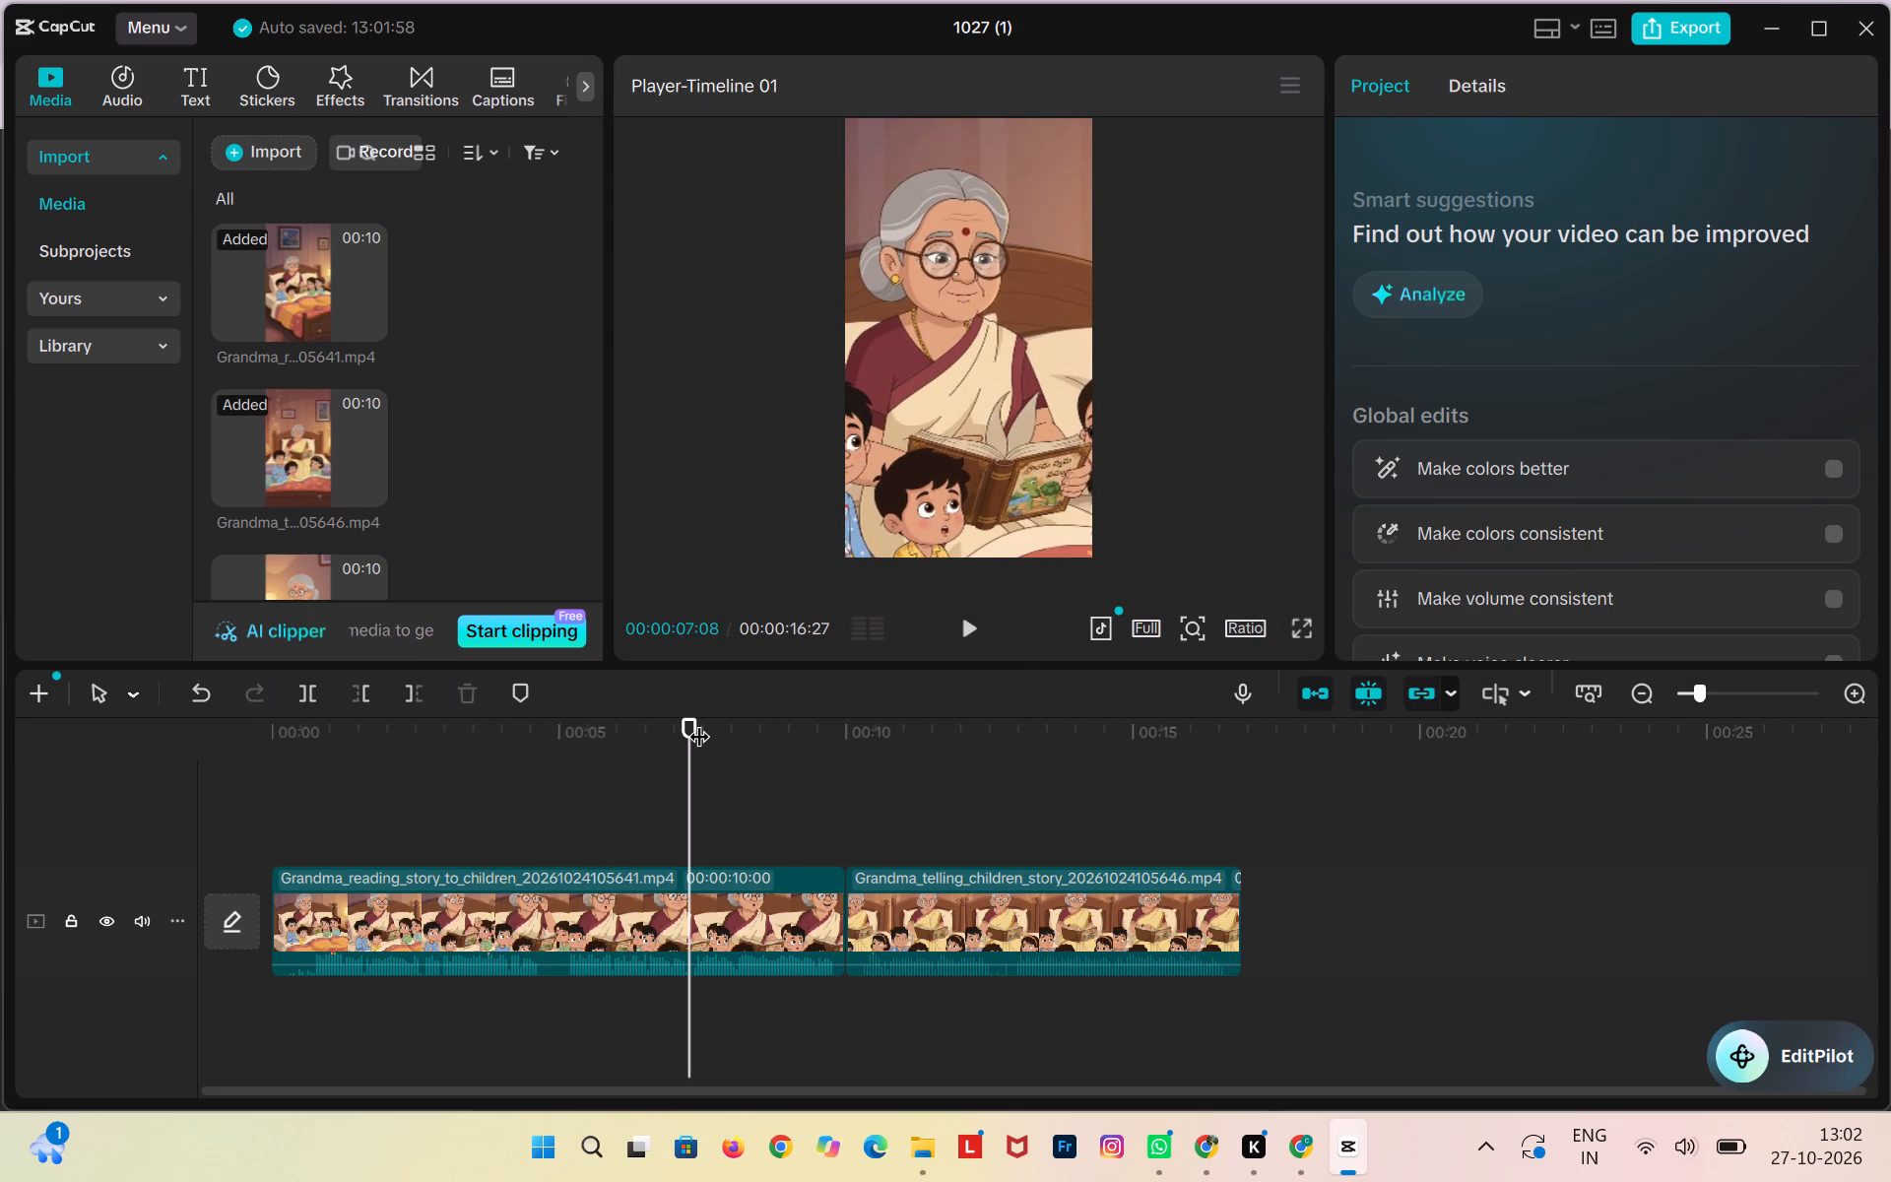
{"action": "left_click_drag", "start_coordinate": [698, 721], "coordinate": [527, 753]}
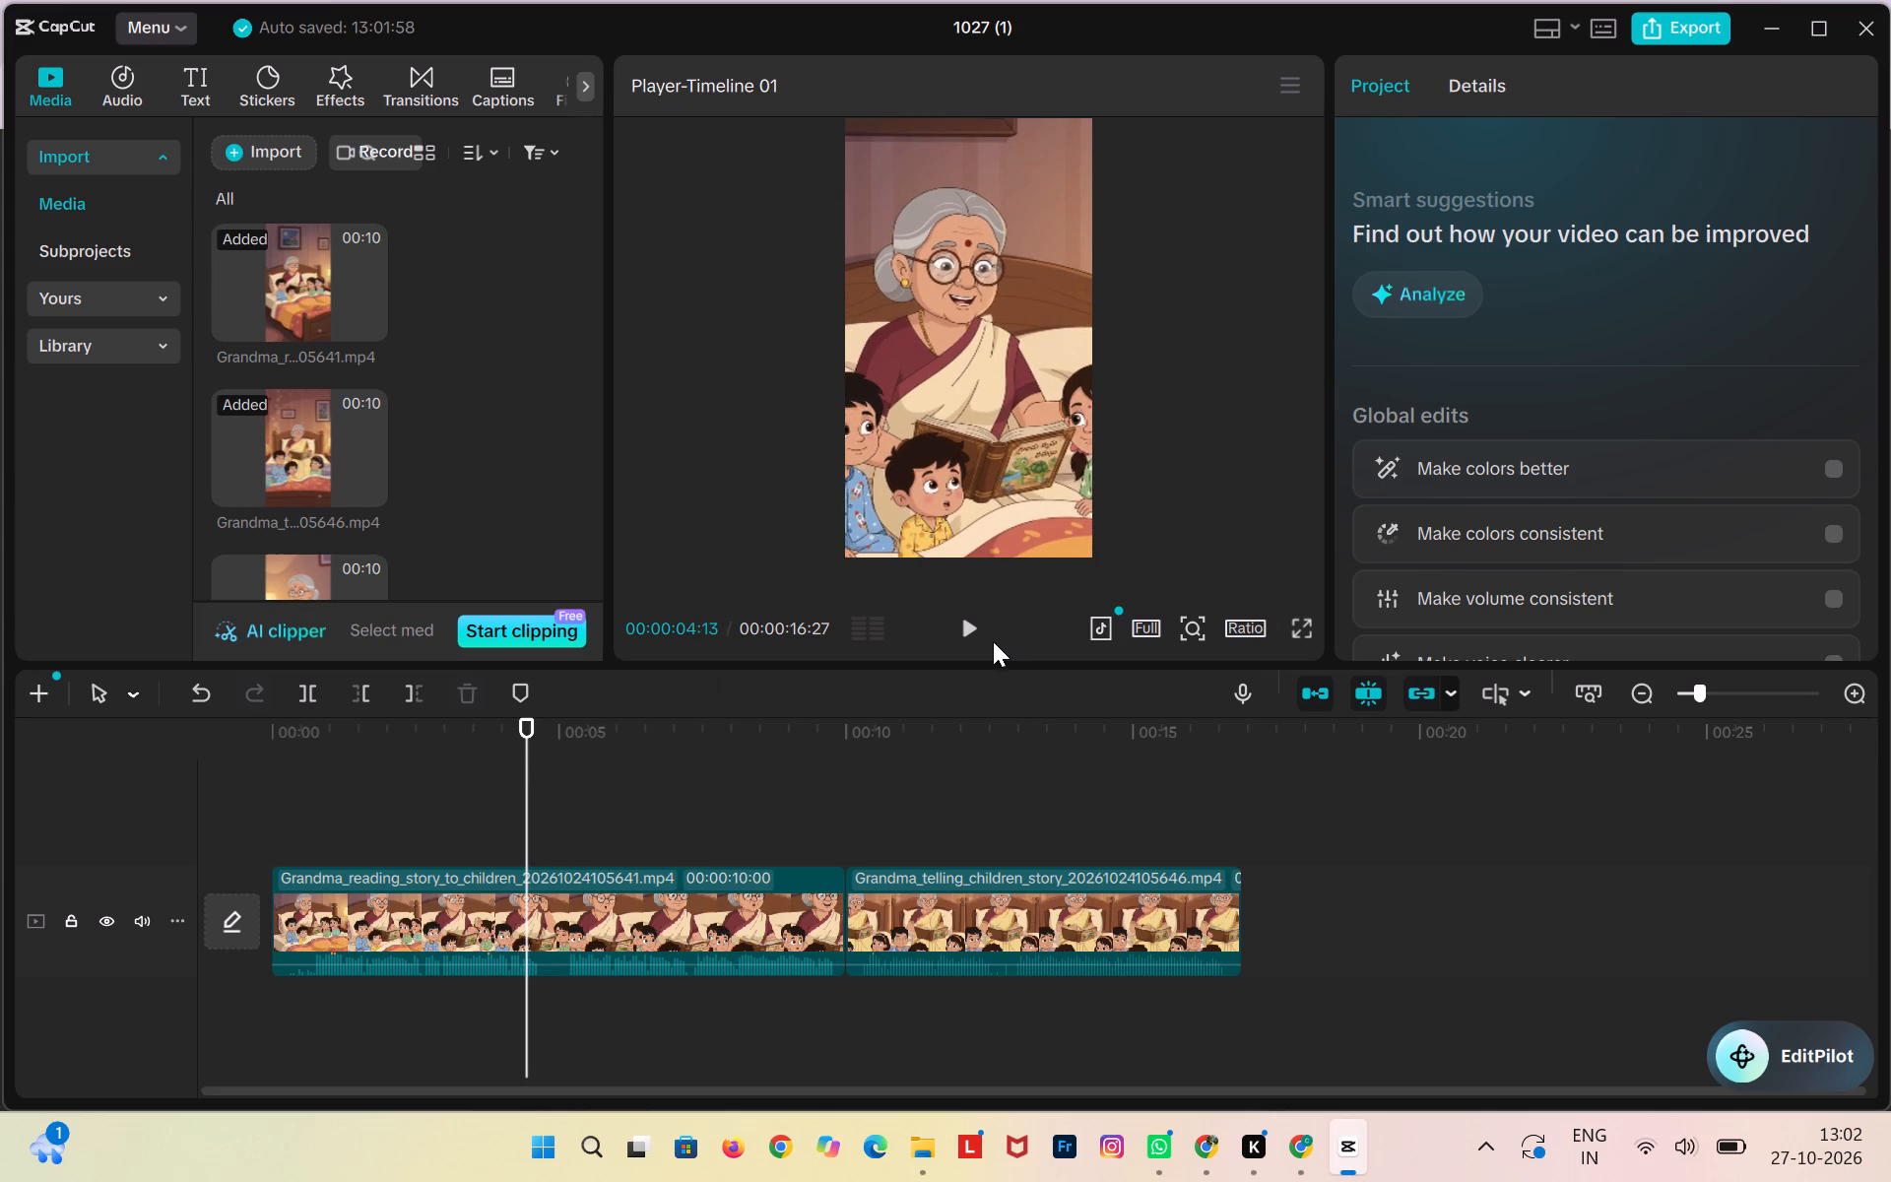
{"action": "left_click", "coordinate": [962, 632]}
{"action": "left_click", "coordinate": [962, 632]}
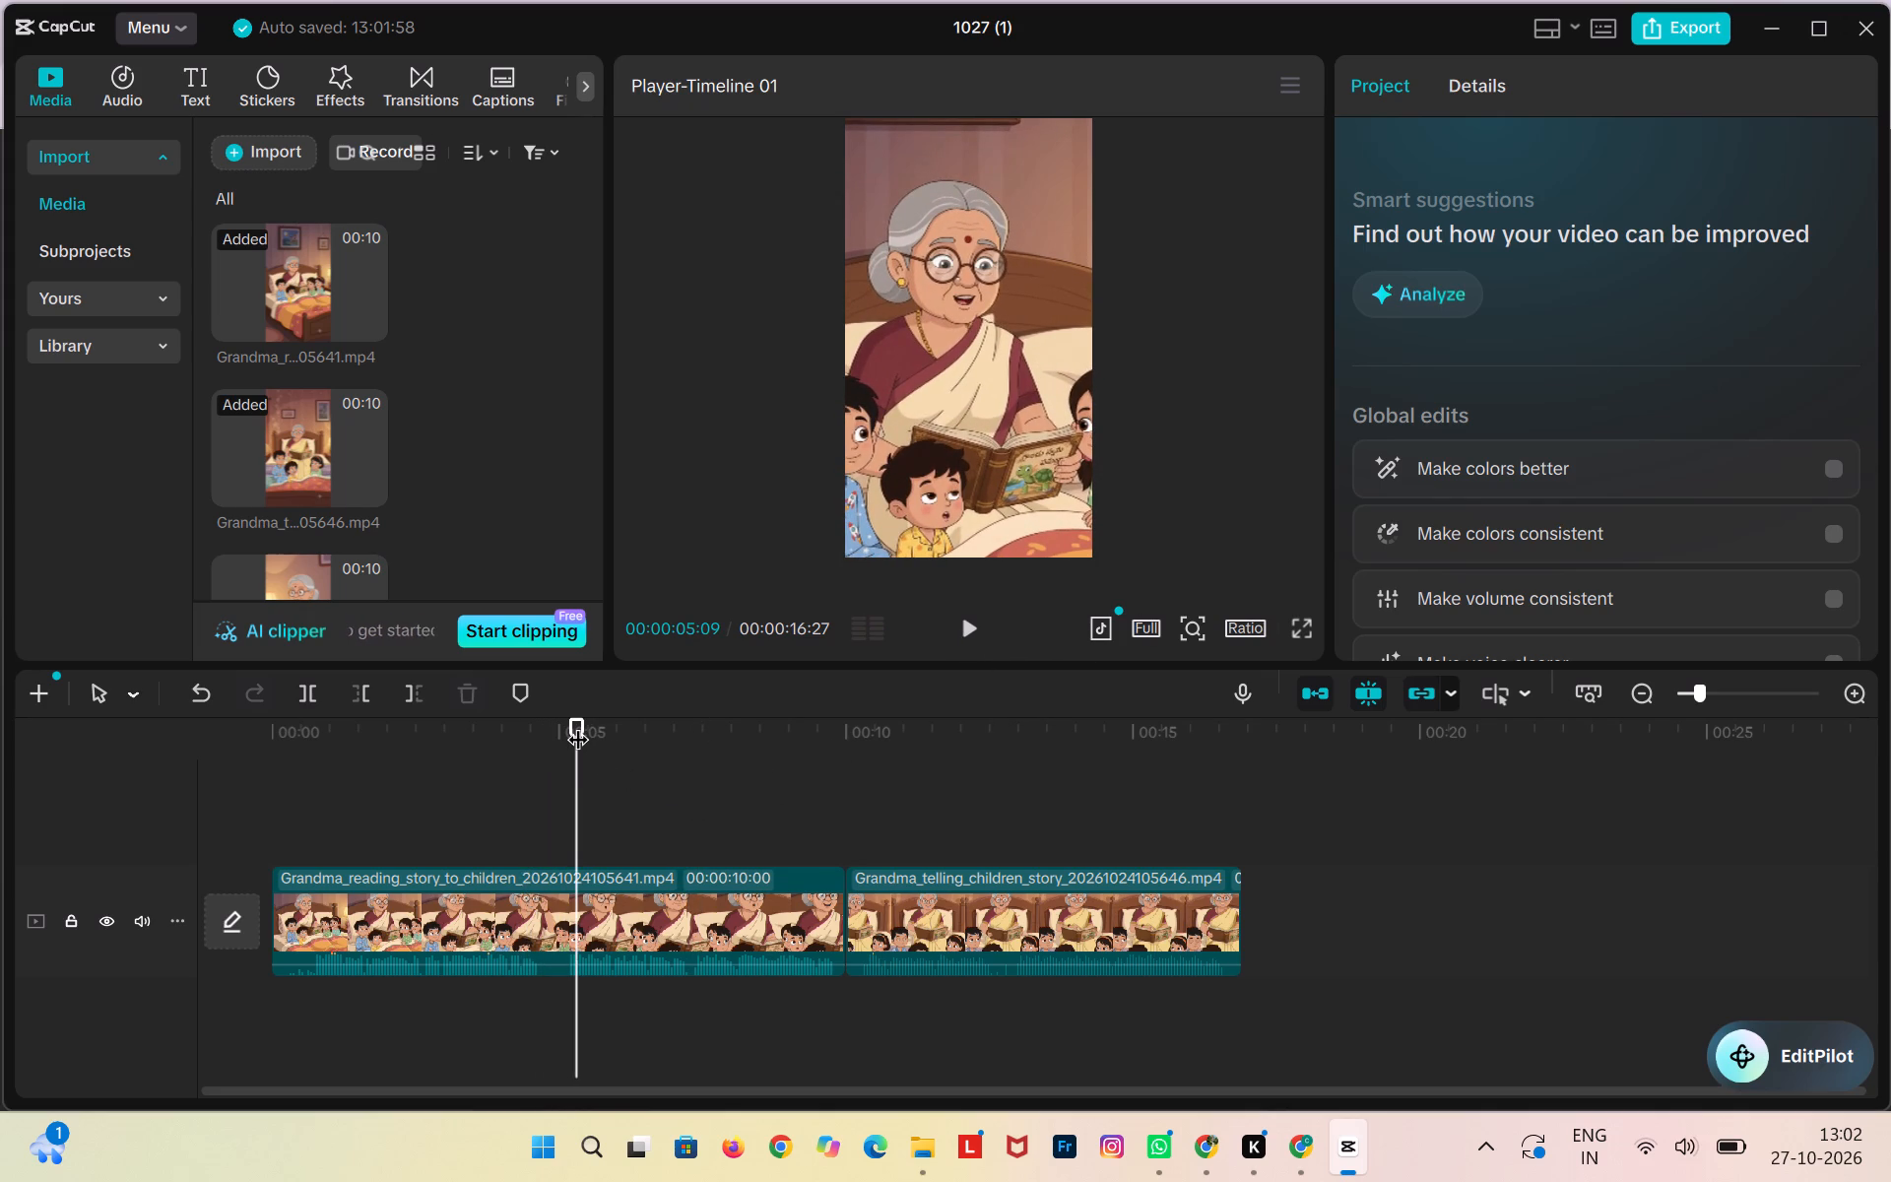
{"action": "left_click_drag", "start_coordinate": [577, 724], "coordinate": [565, 725]}
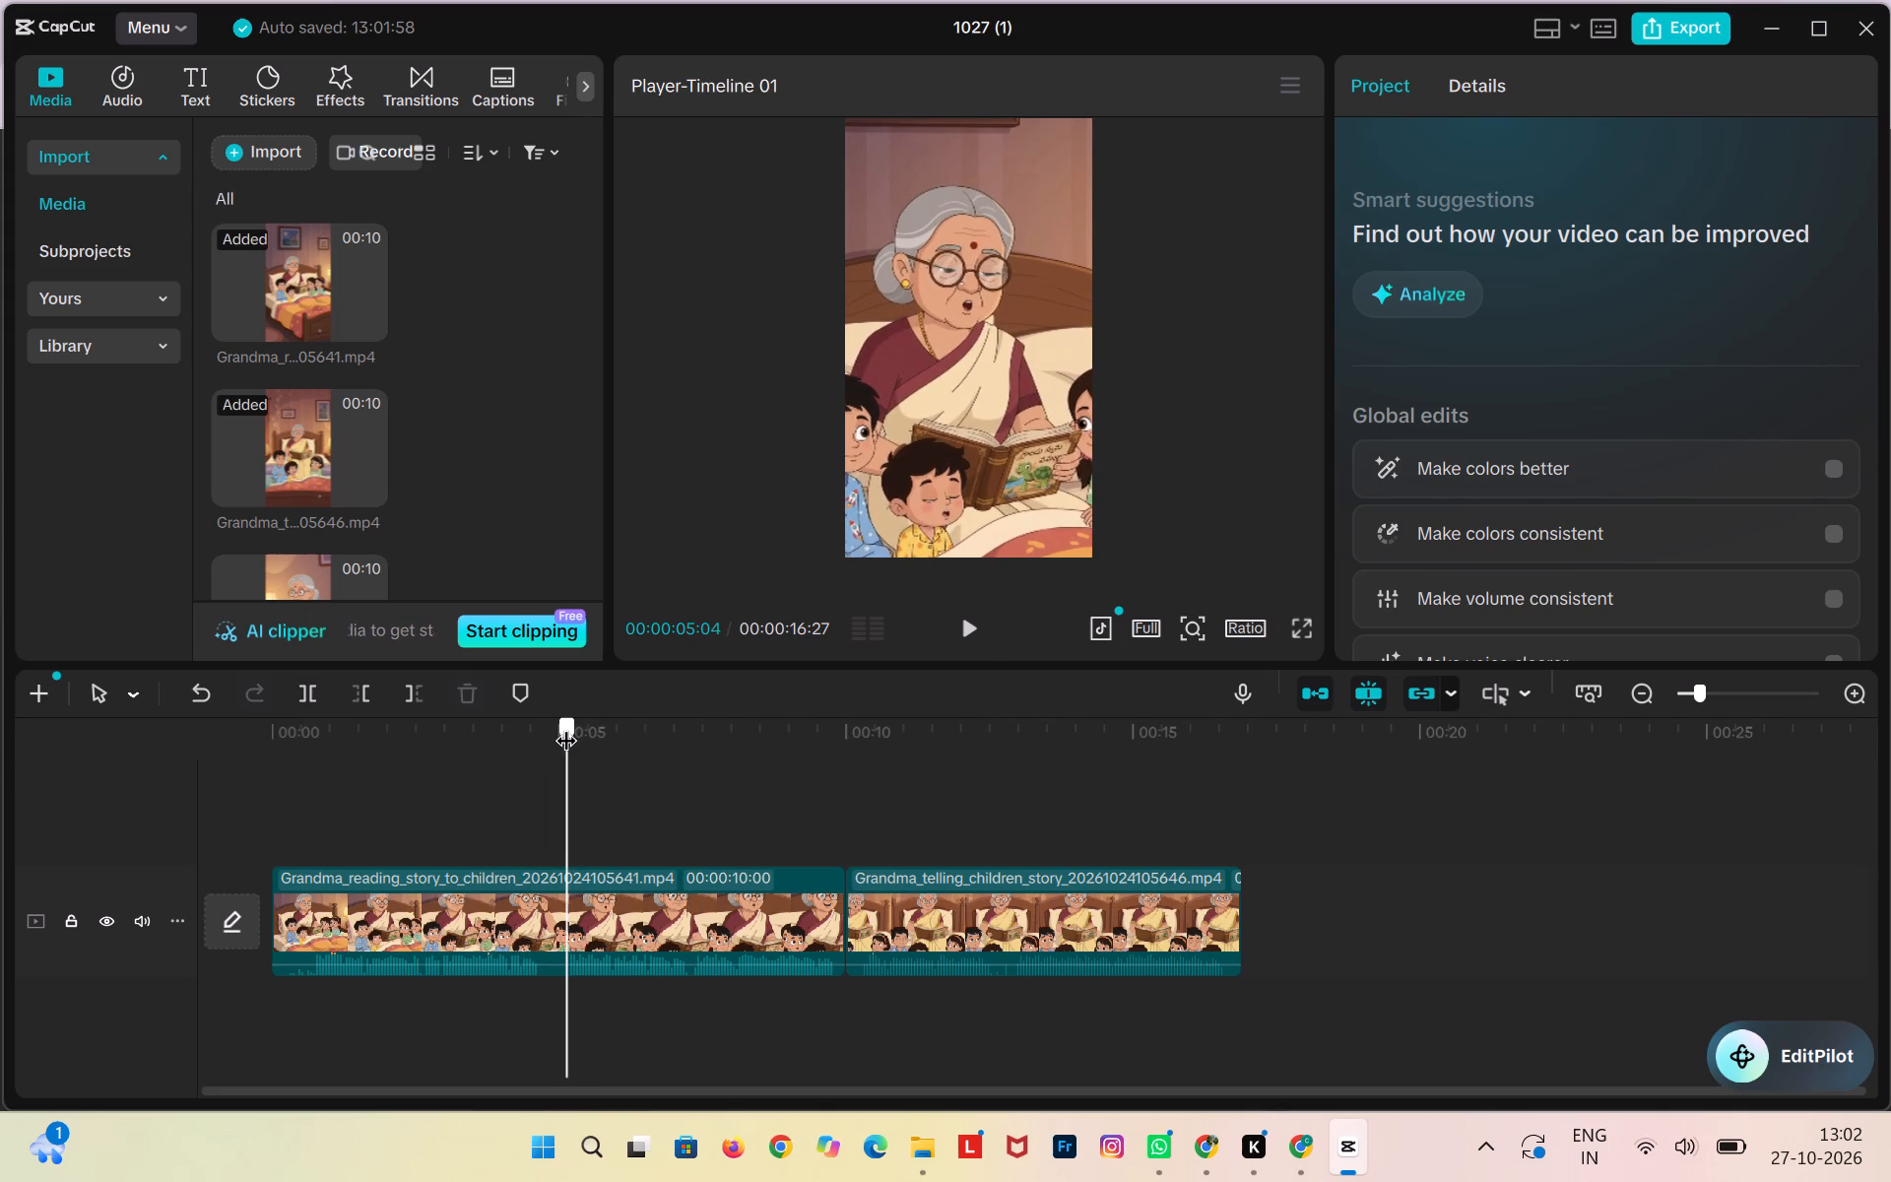
{"action": "left_click_drag", "start_coordinate": [565, 725], "coordinate": [534, 737]}
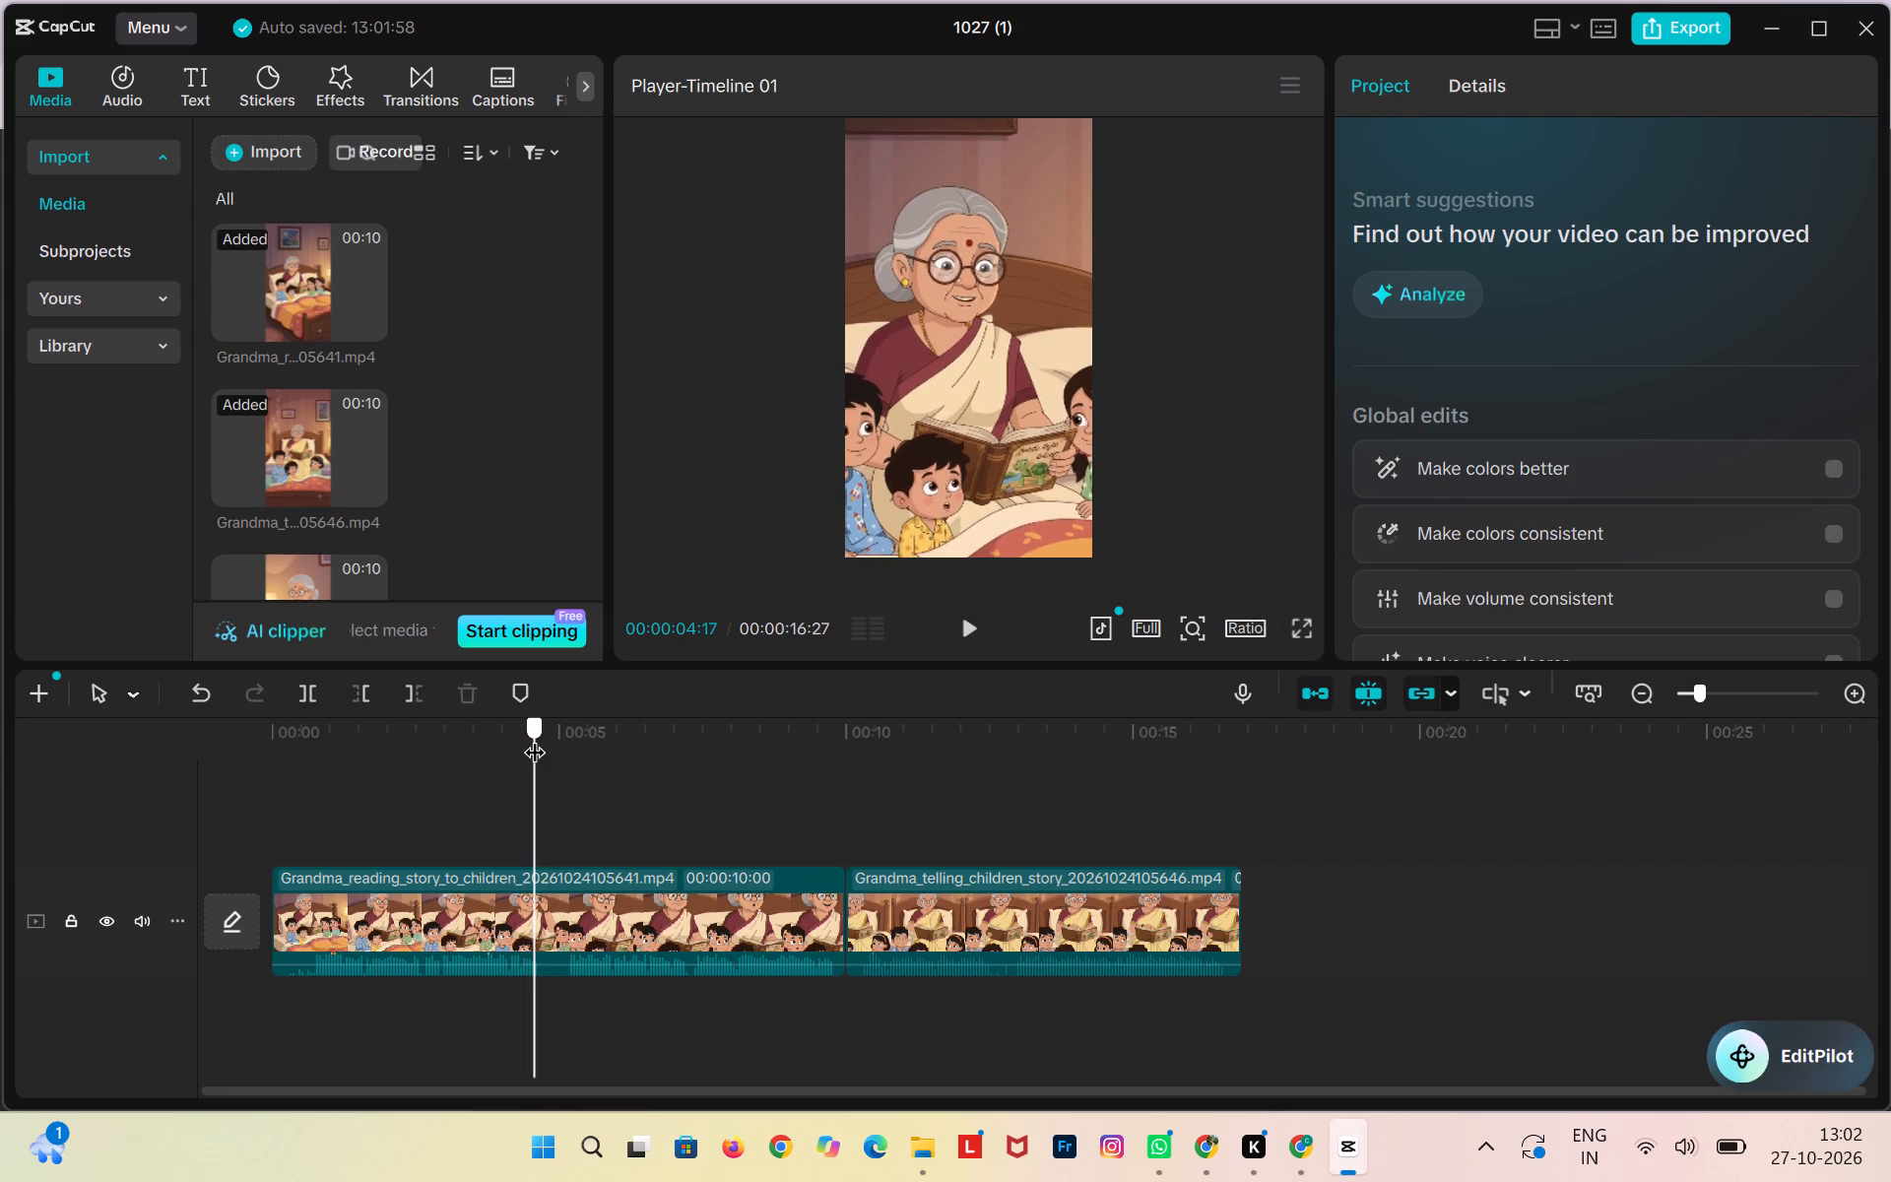
{"action": "left_click_drag", "start_coordinate": [534, 737], "coordinate": [555, 737]}
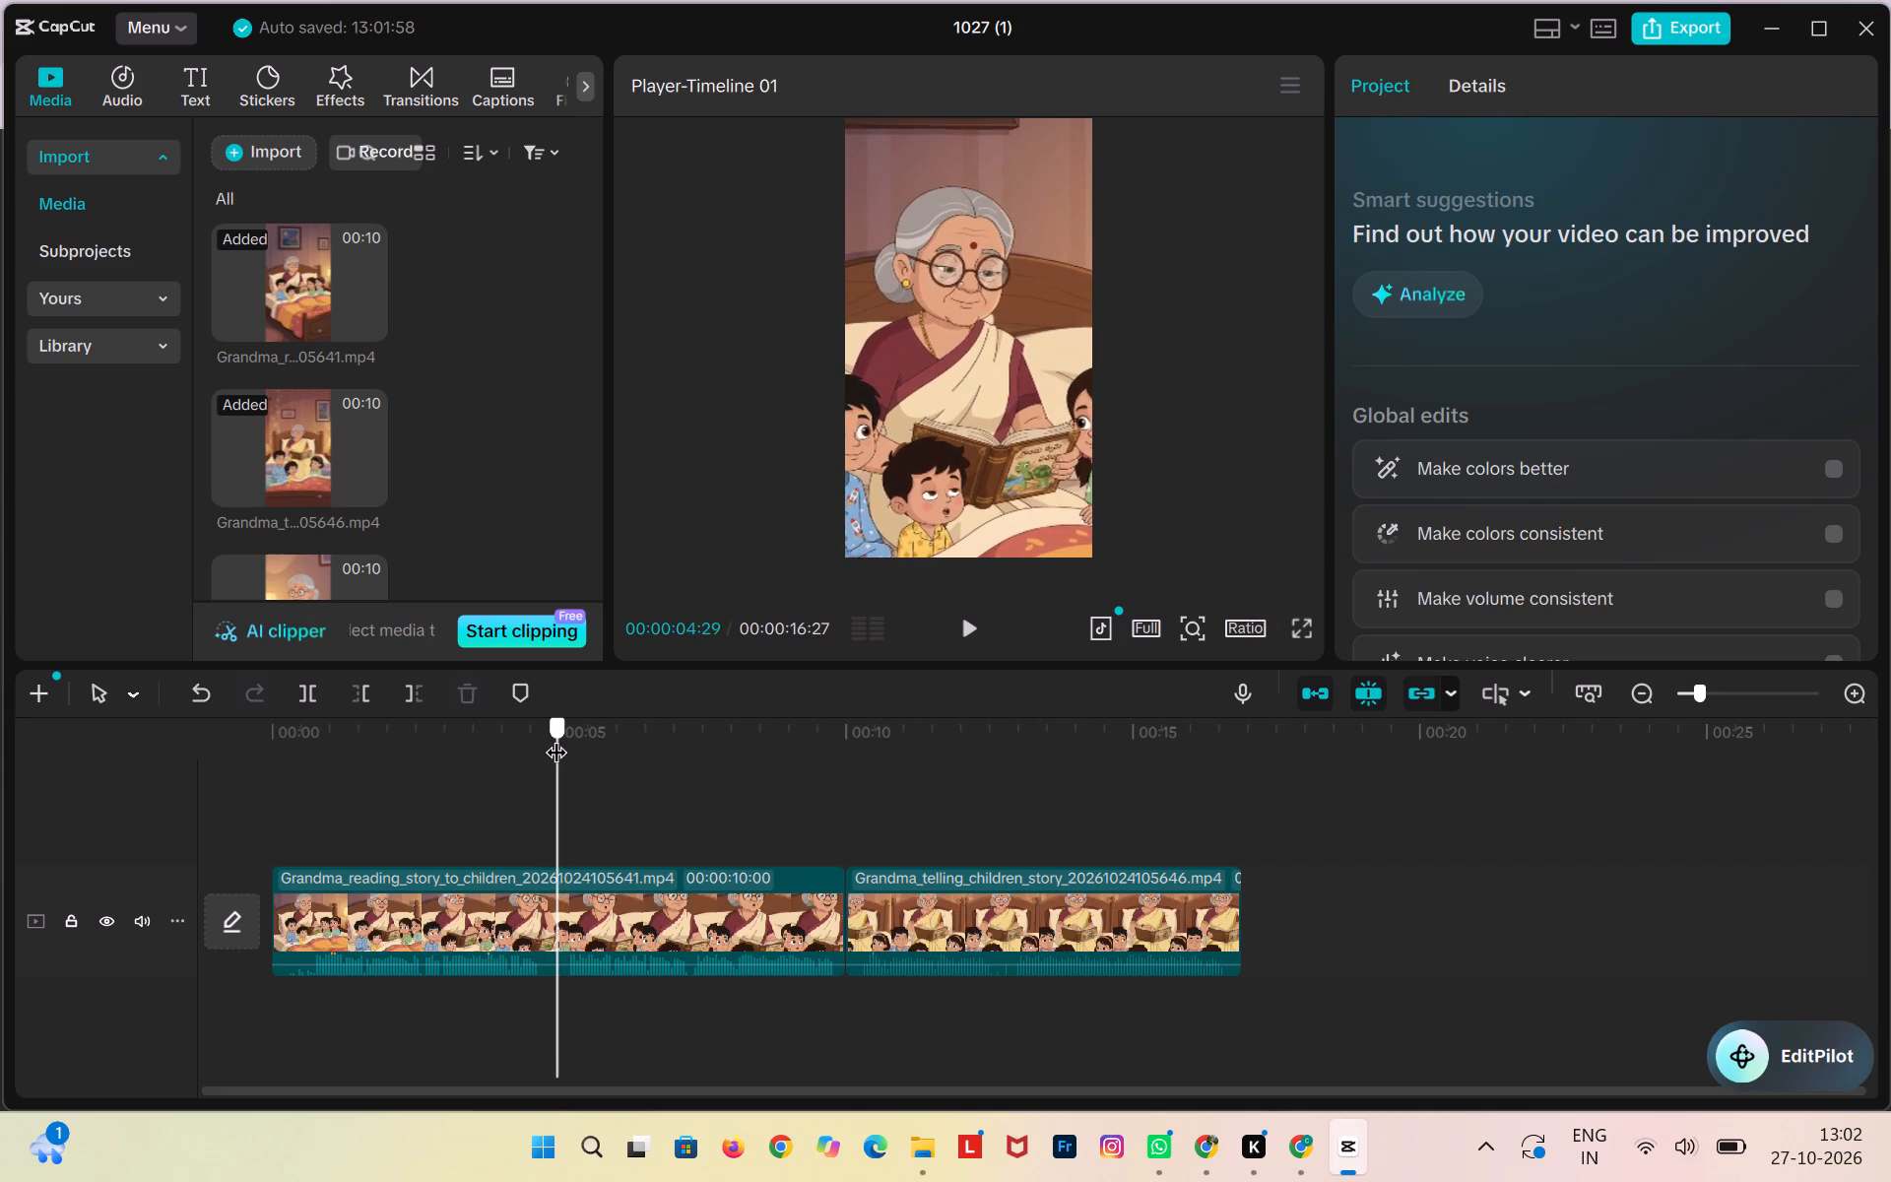
{"action": "left_click_drag", "start_coordinate": [555, 737], "coordinate": [551, 737]}
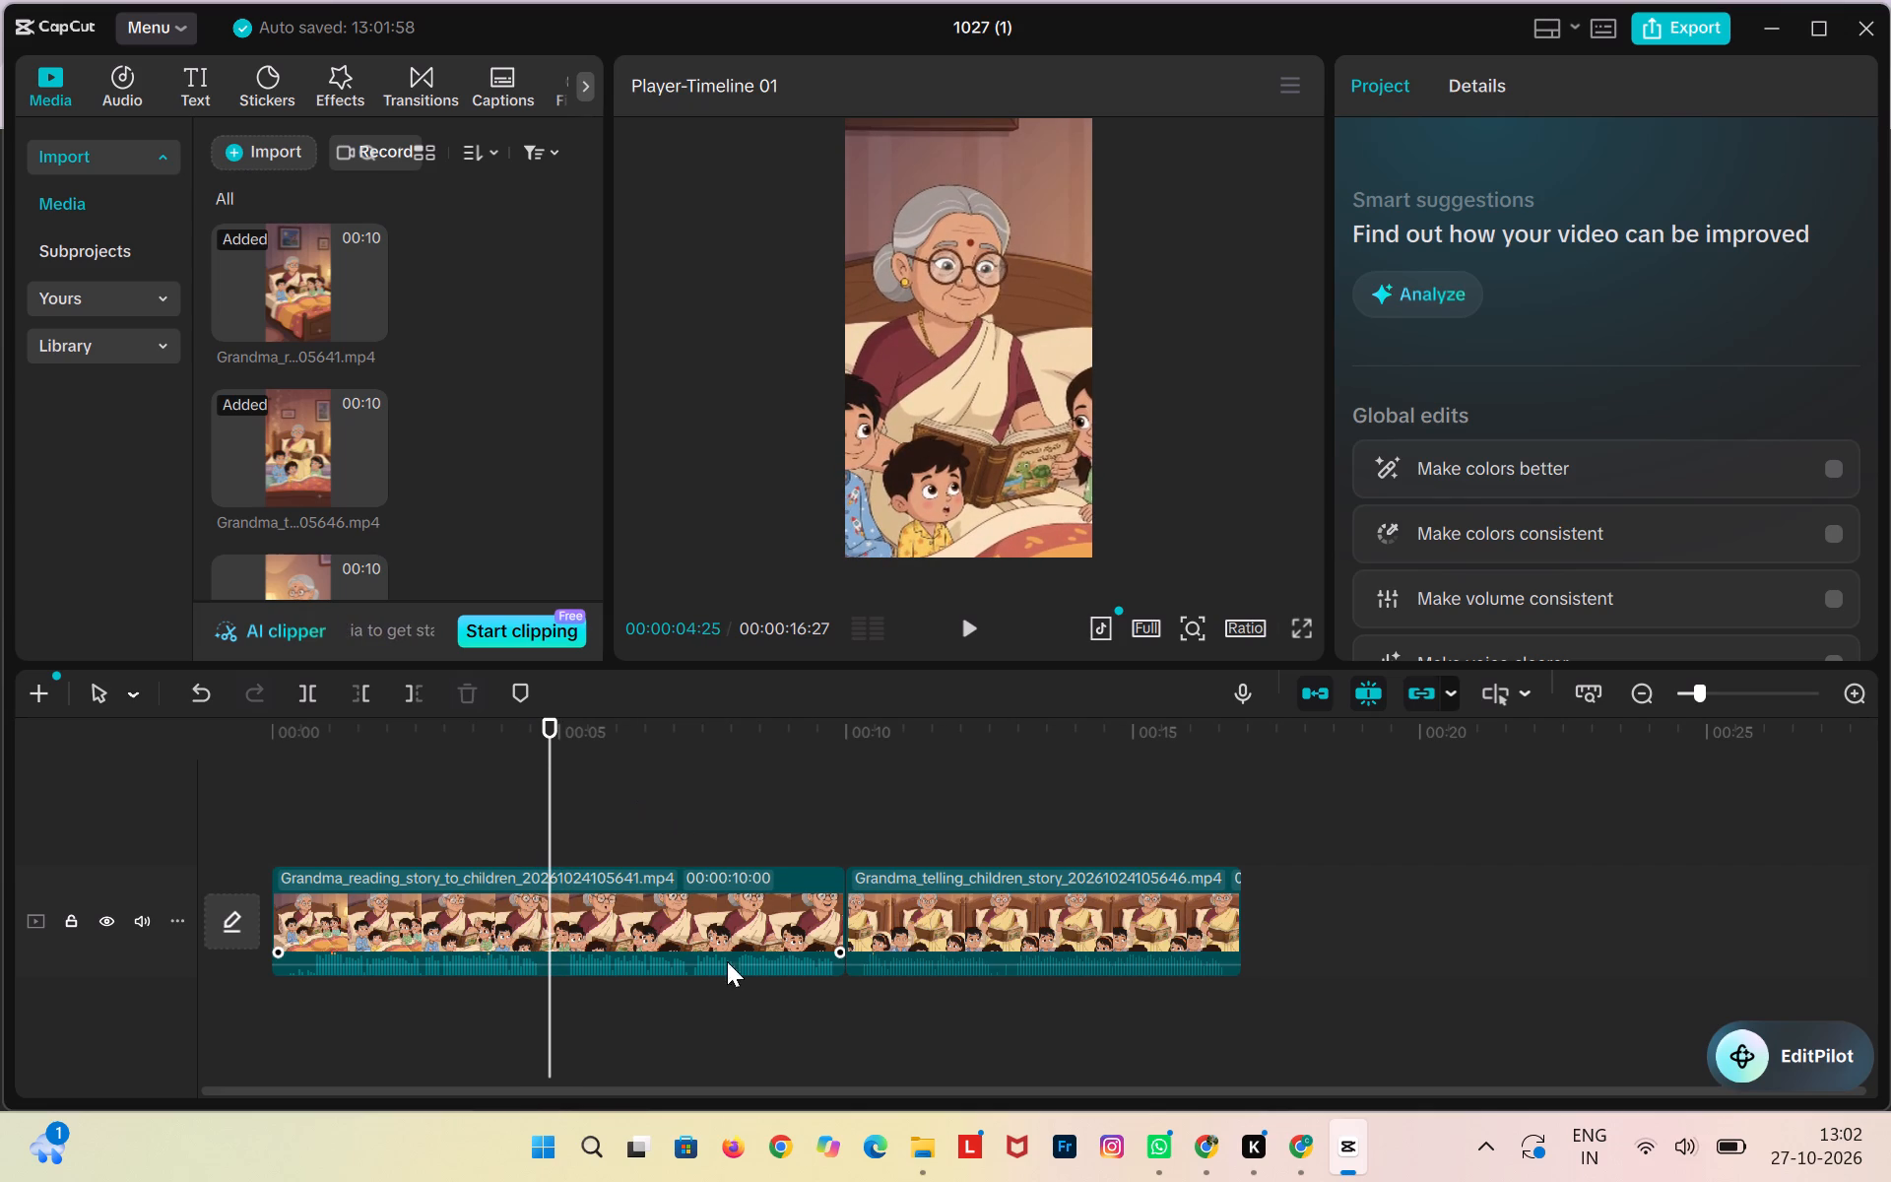
{"action": "left_click", "coordinate": [727, 962]}
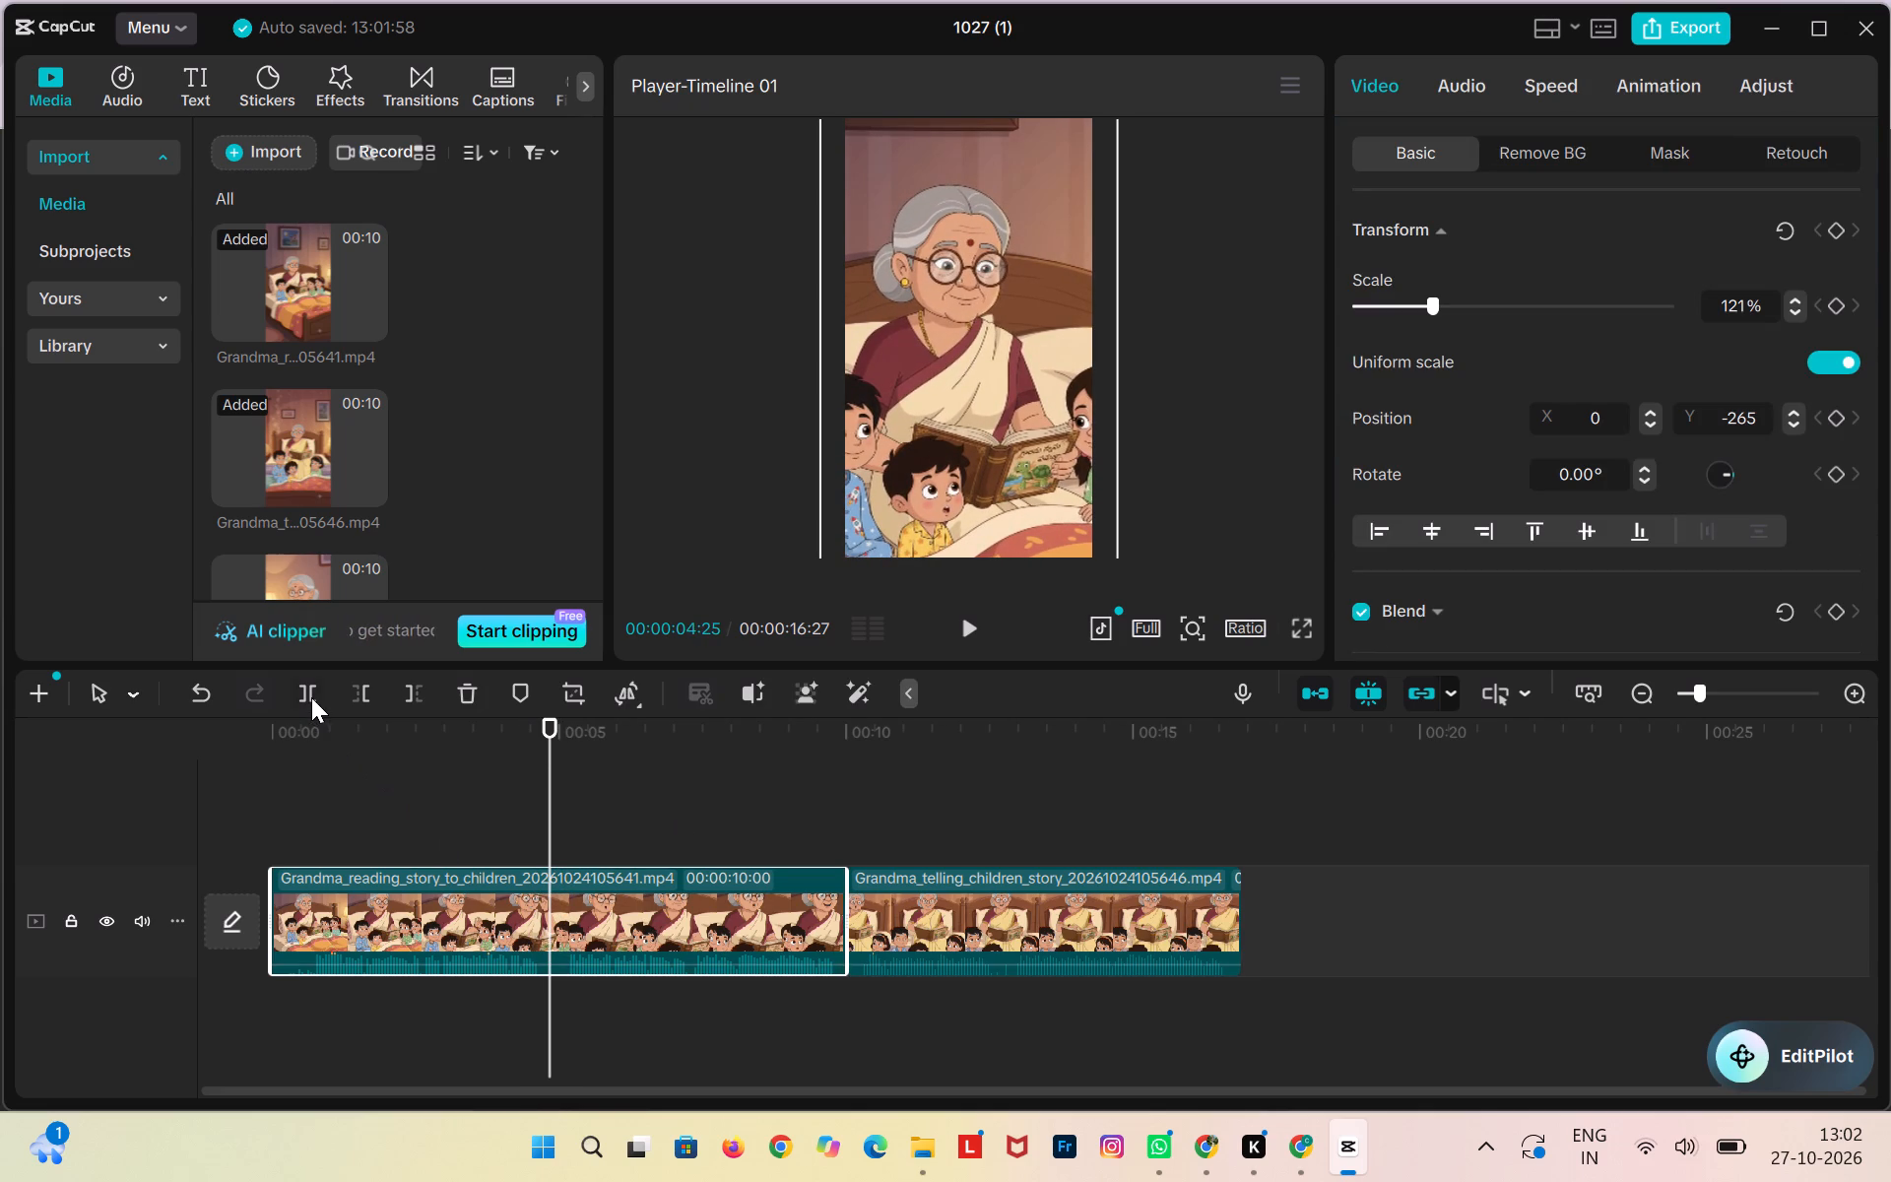
{"action": "left_click", "coordinate": [311, 697]}
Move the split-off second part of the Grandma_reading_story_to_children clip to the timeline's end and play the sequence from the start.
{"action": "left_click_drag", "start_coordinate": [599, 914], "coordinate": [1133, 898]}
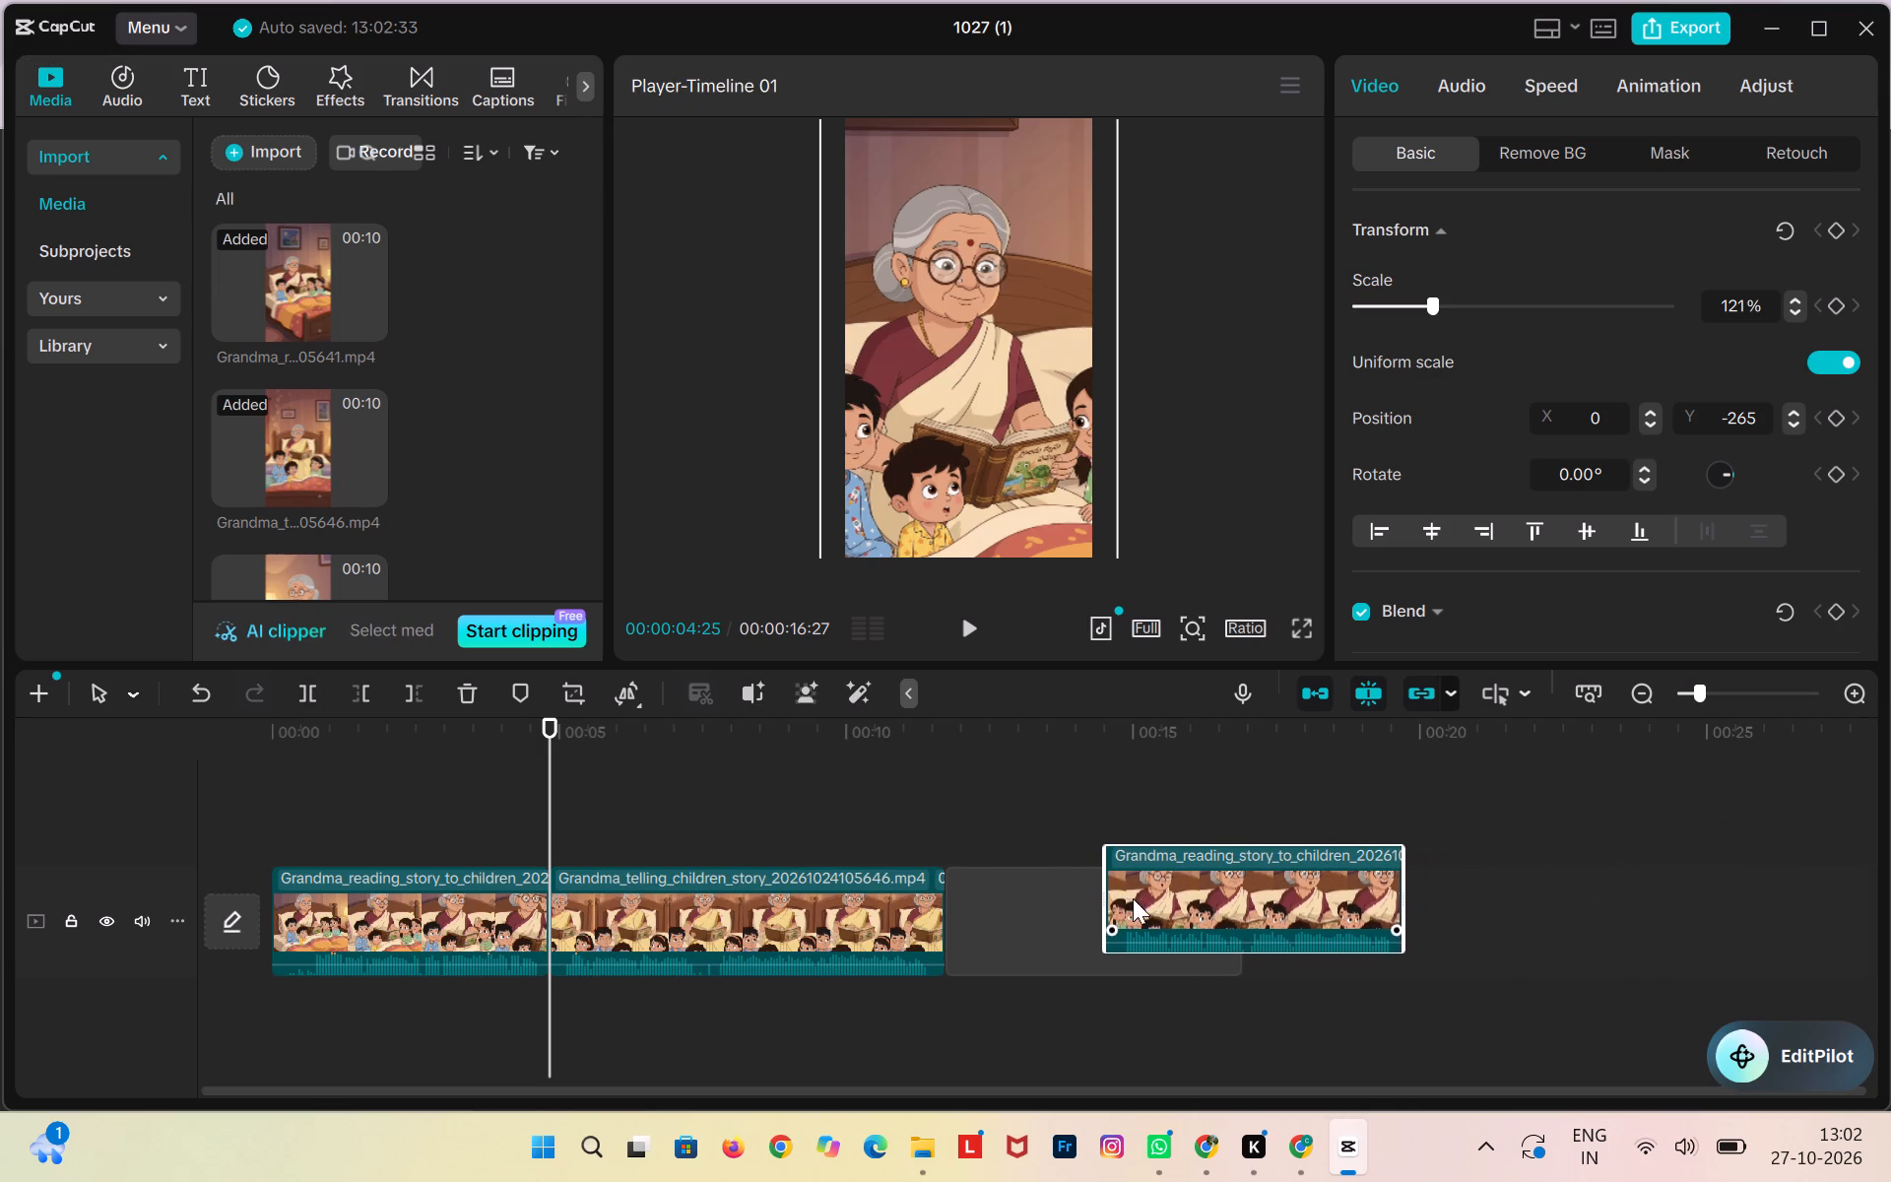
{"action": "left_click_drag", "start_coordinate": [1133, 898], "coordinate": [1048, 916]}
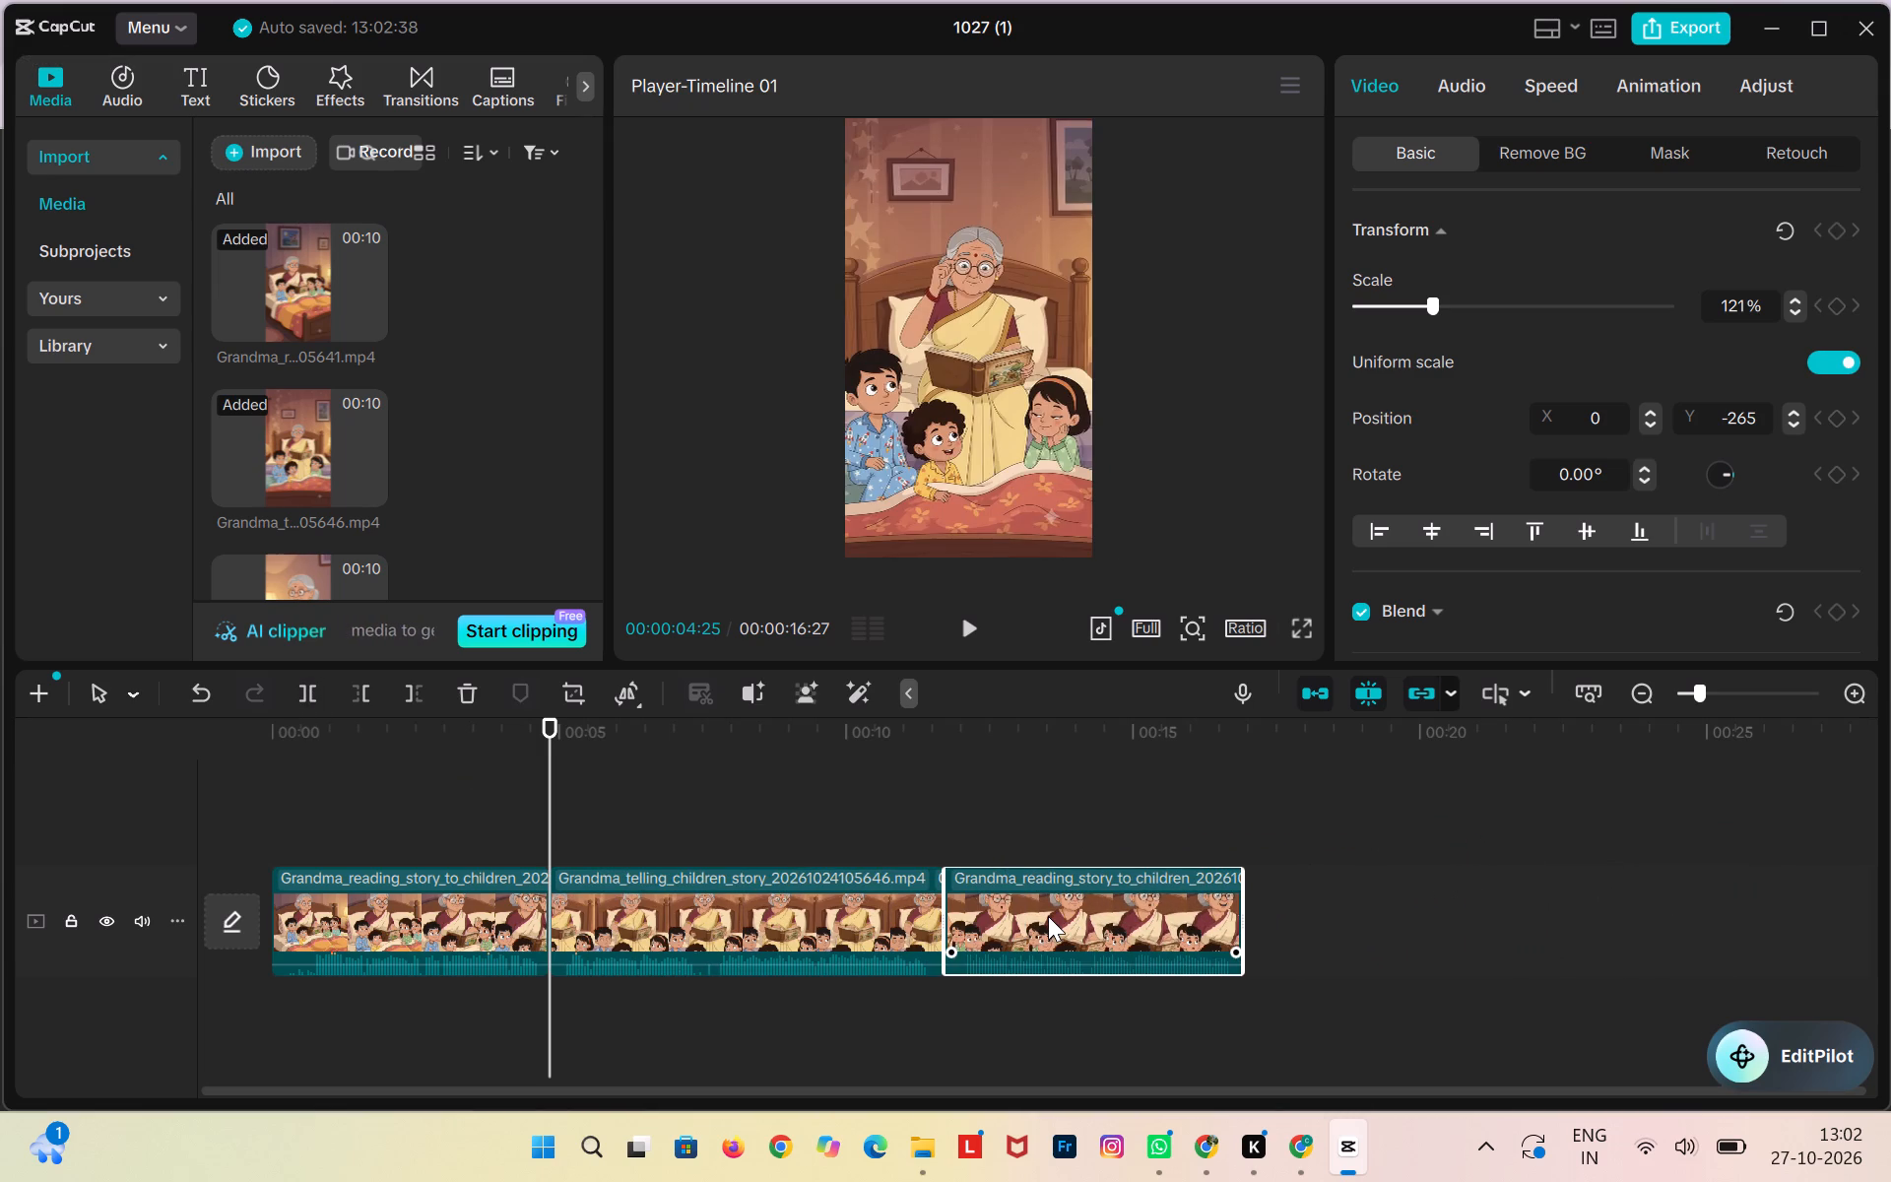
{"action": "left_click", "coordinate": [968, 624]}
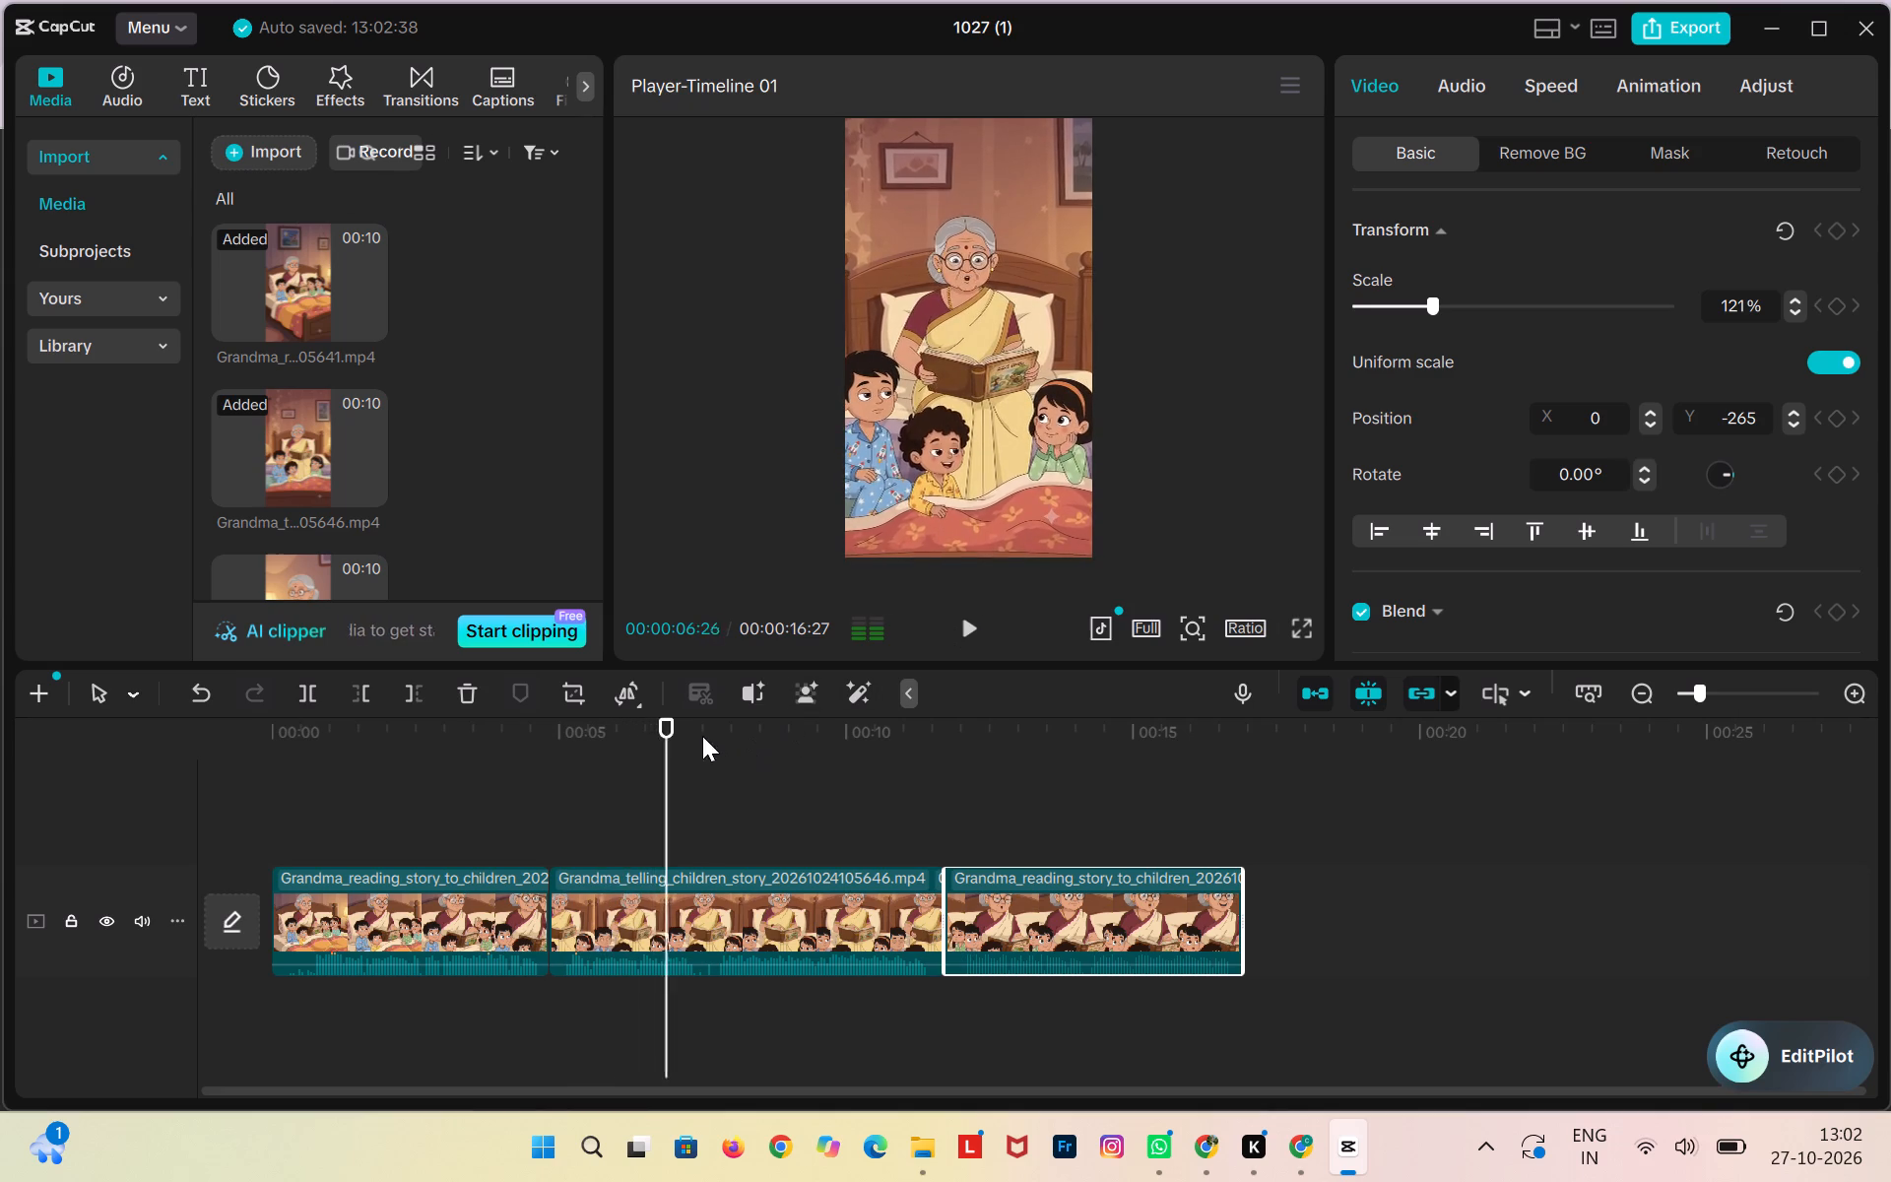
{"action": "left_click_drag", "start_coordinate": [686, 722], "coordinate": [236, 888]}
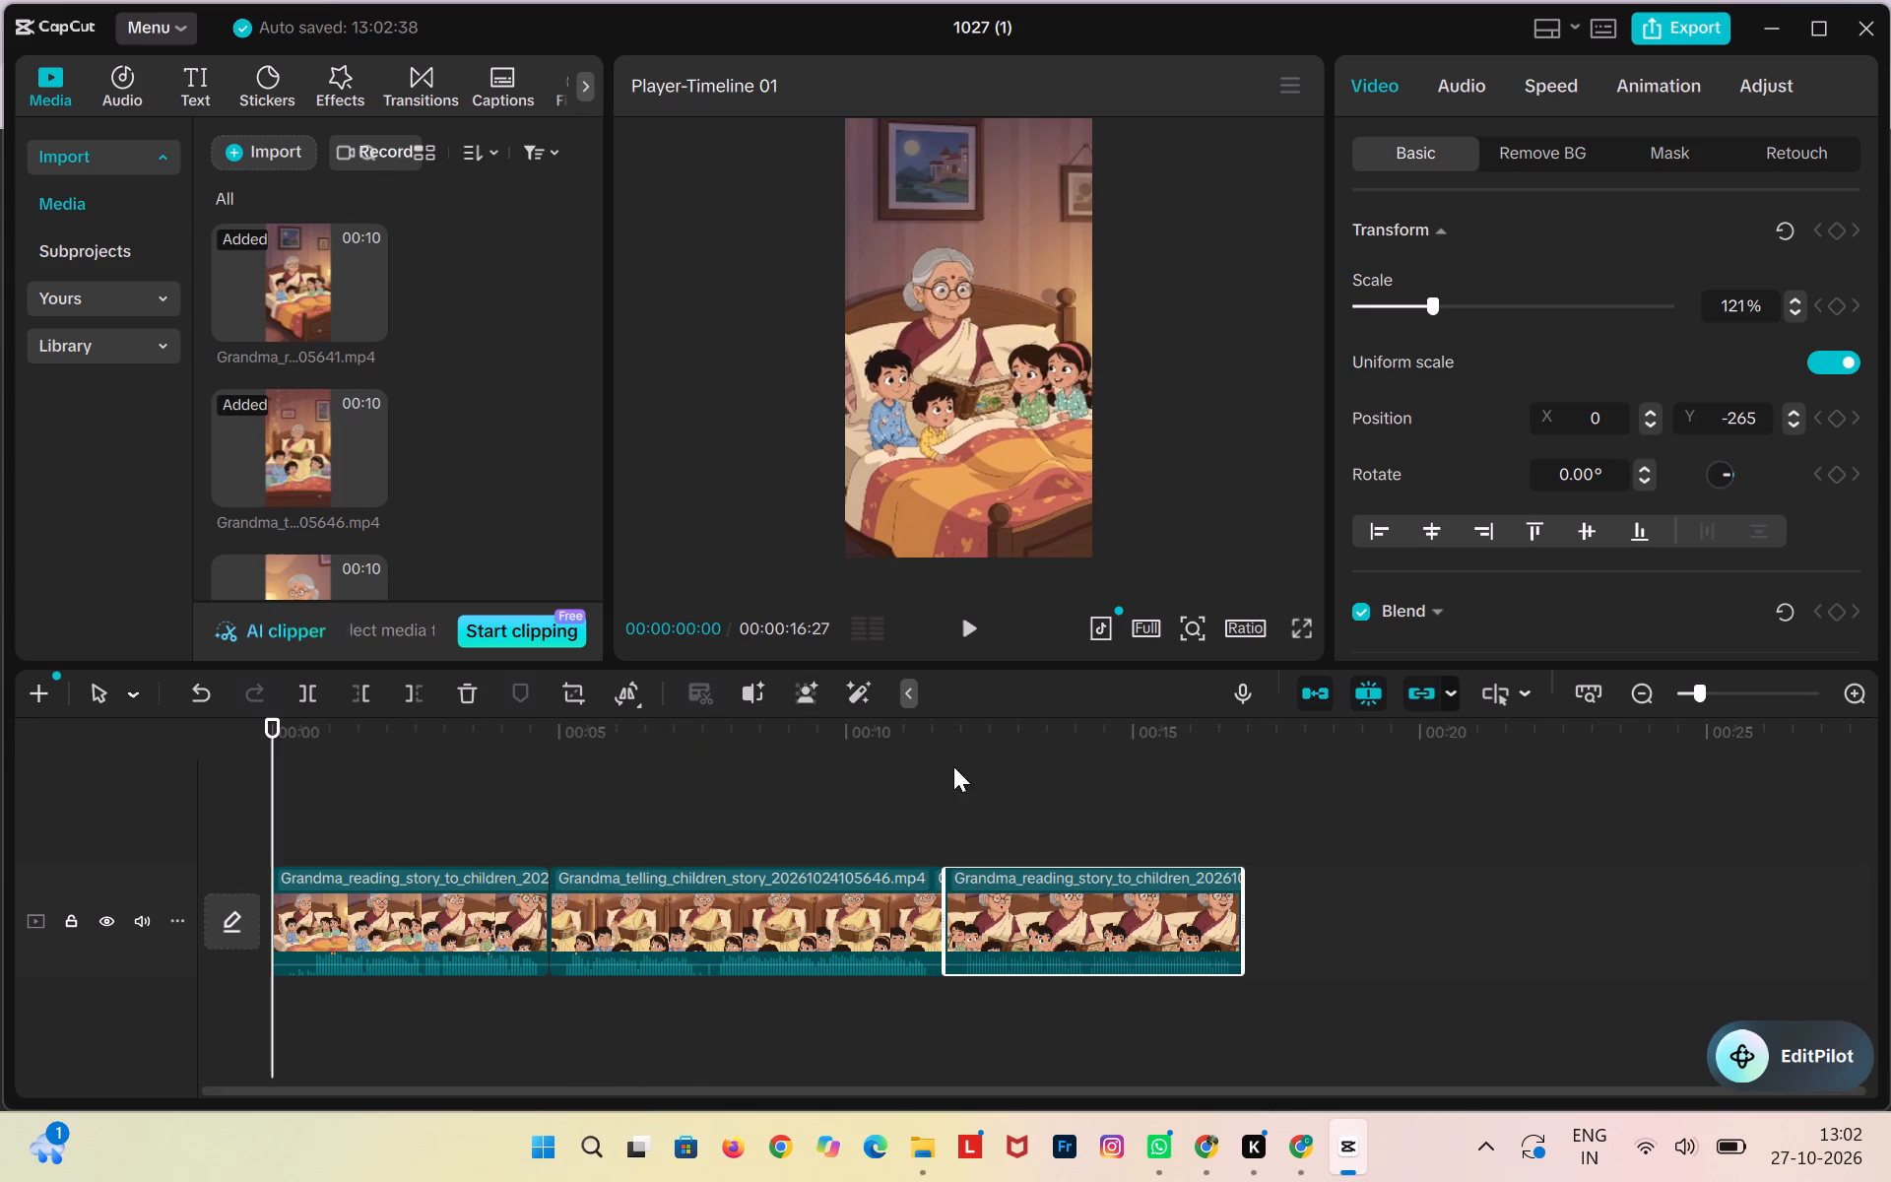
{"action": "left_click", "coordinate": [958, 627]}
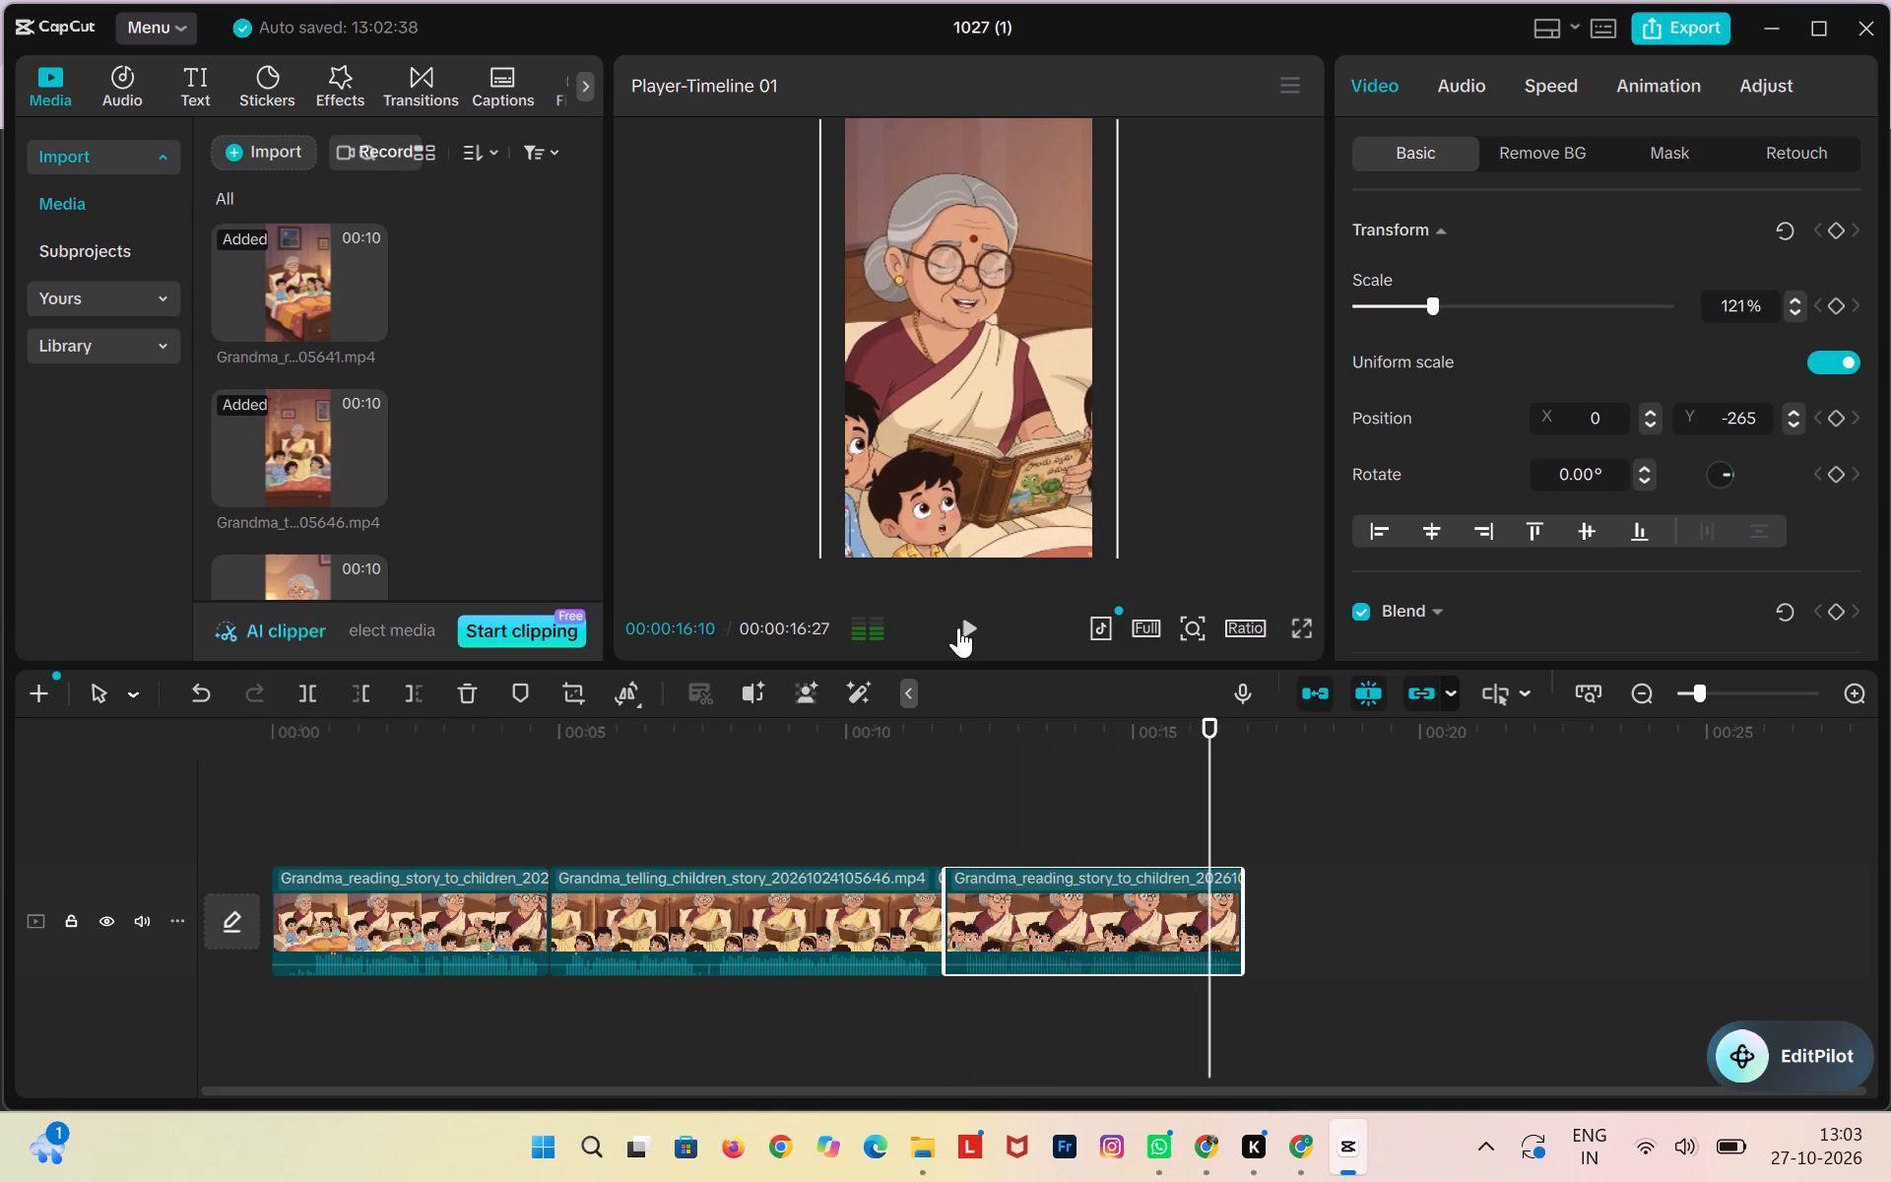
Delete the Grandma_reading_story_to_children piece at the timeline's end and play the remaining sequence from start to finish.
{"action": "left_click", "coordinate": [1218, 740]}
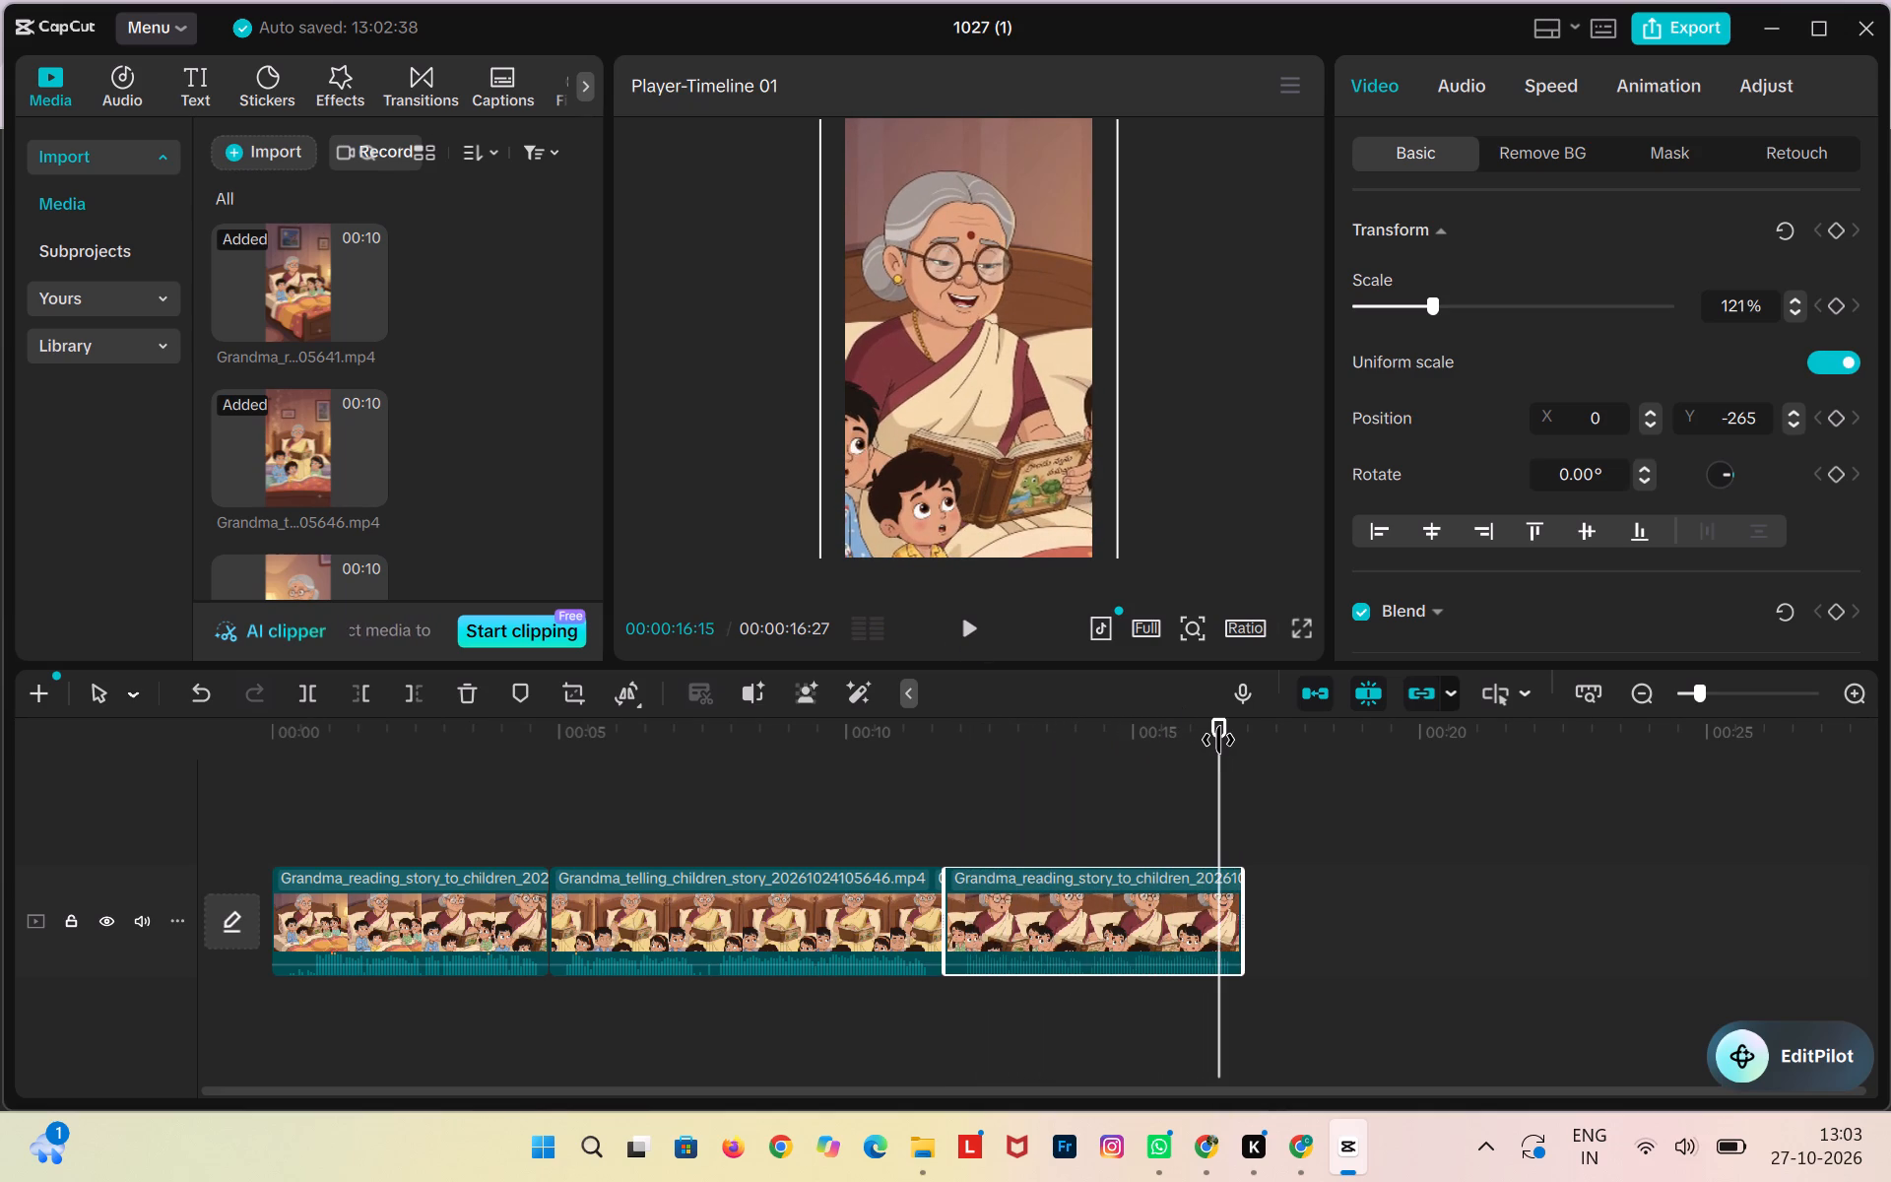
{"action": "key", "text": "Delete"}
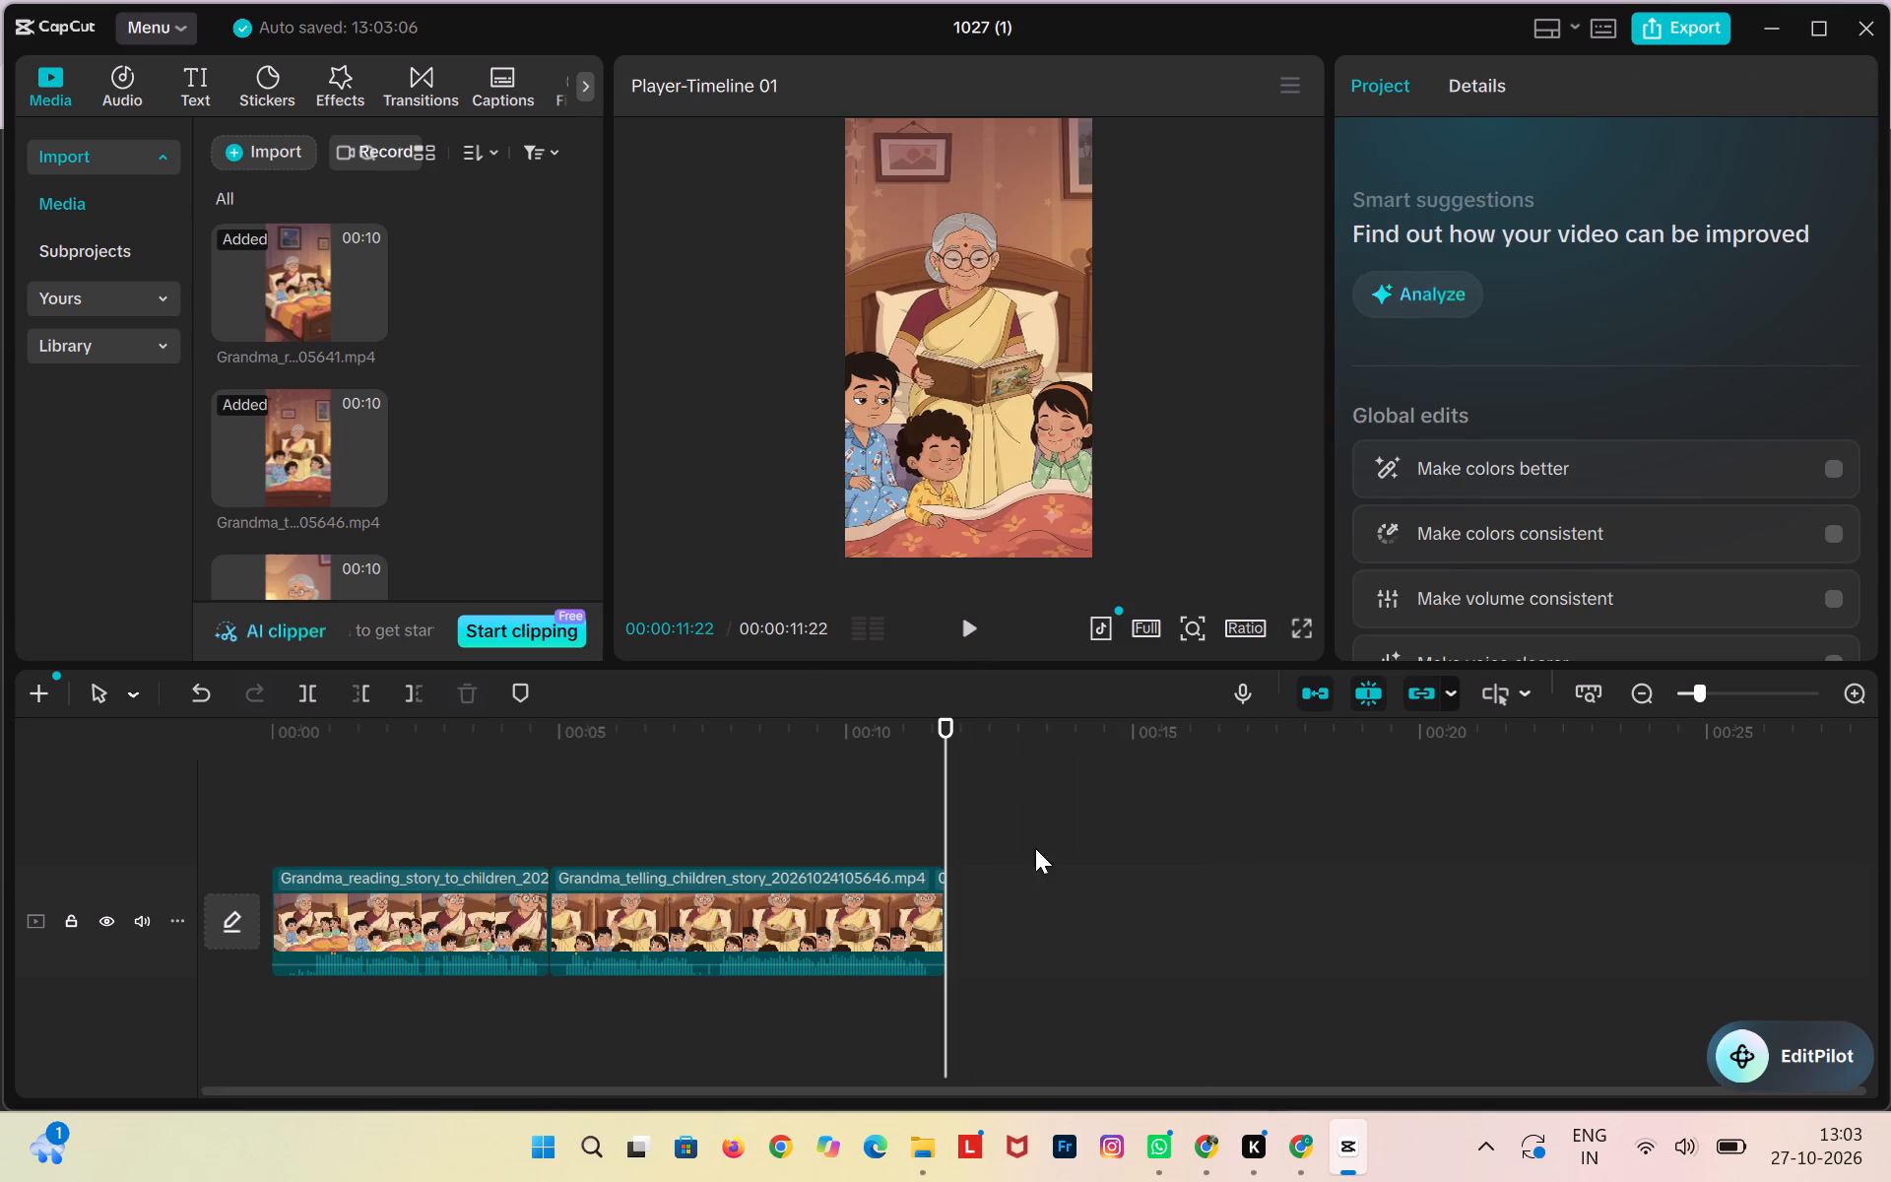
{"action": "left_click_drag", "start_coordinate": [947, 721], "coordinate": [146, 887]}
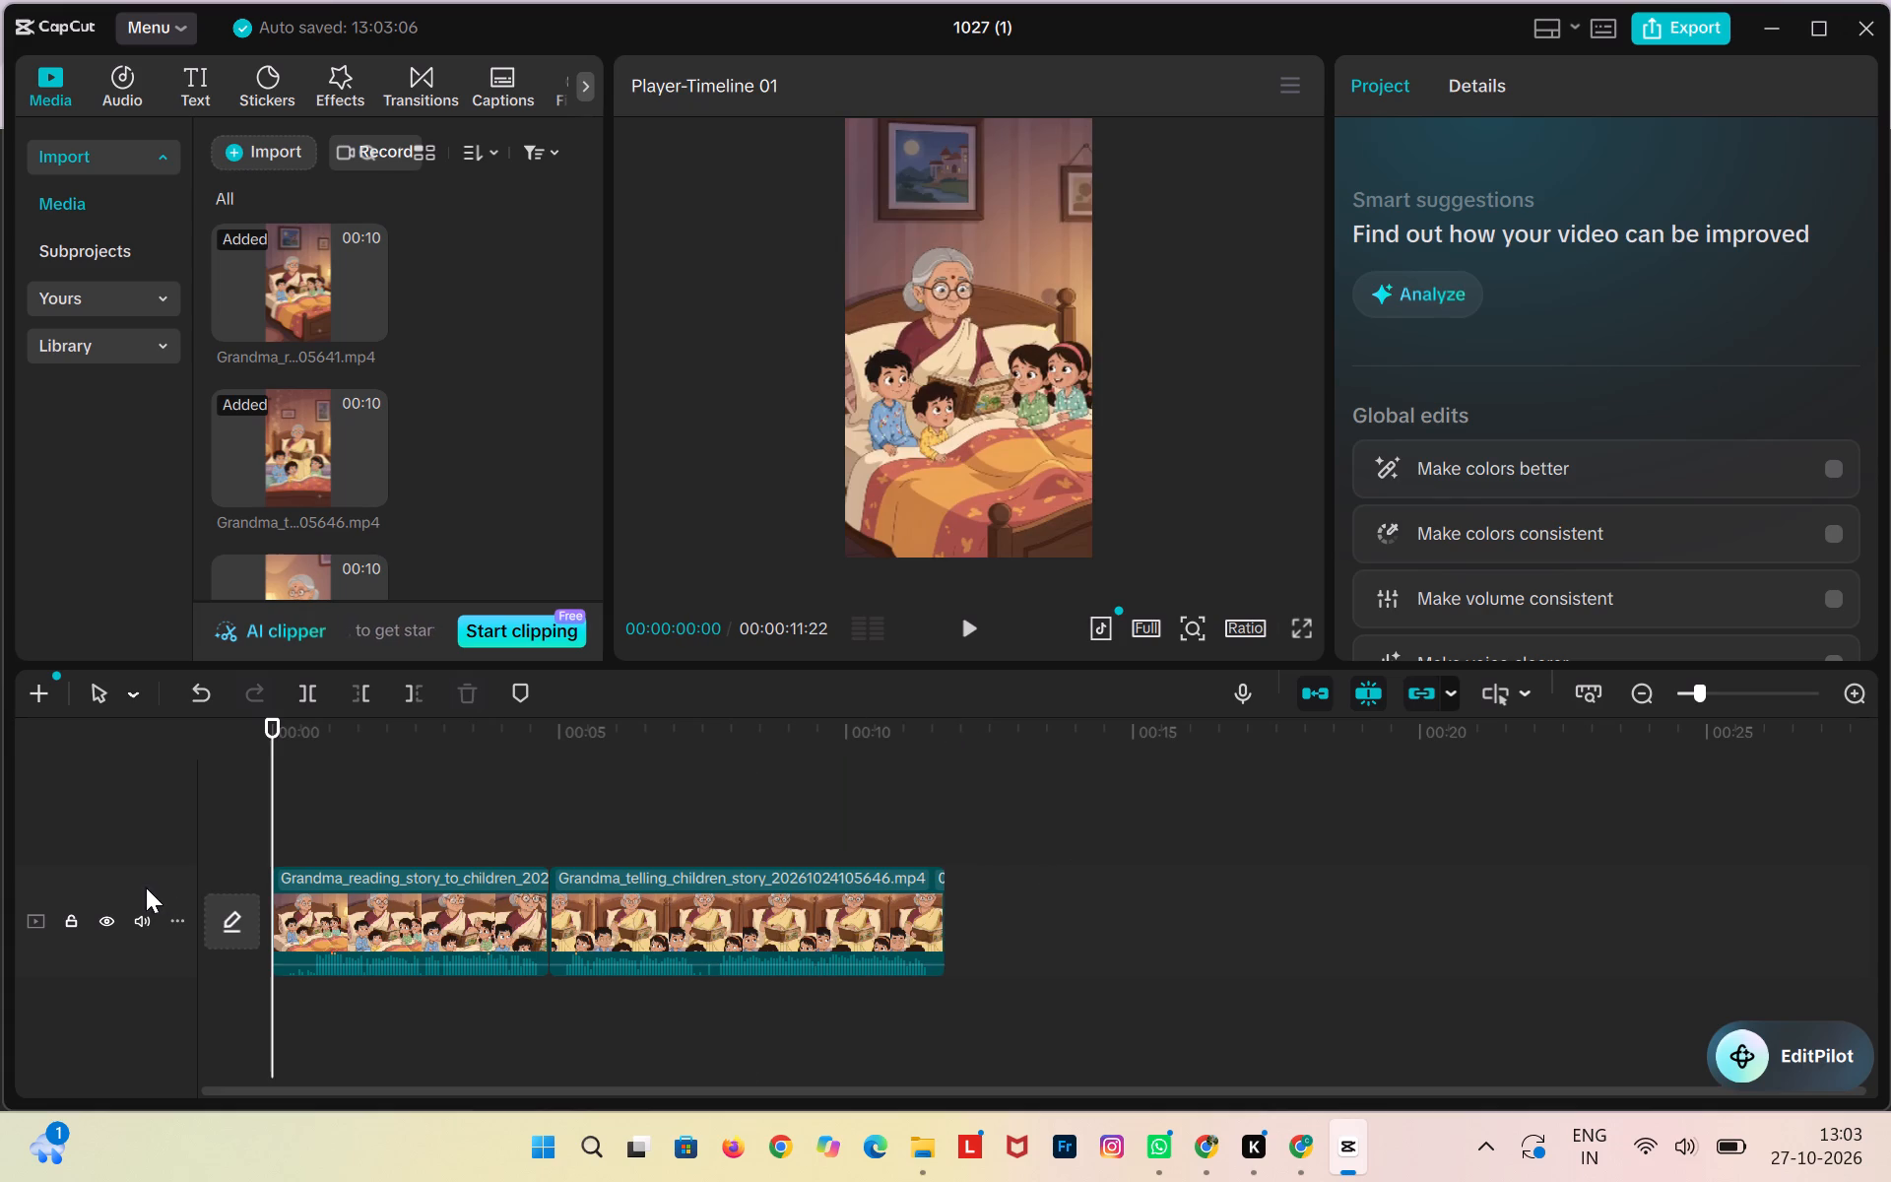
{"action": "left_click", "coordinate": [965, 619]}
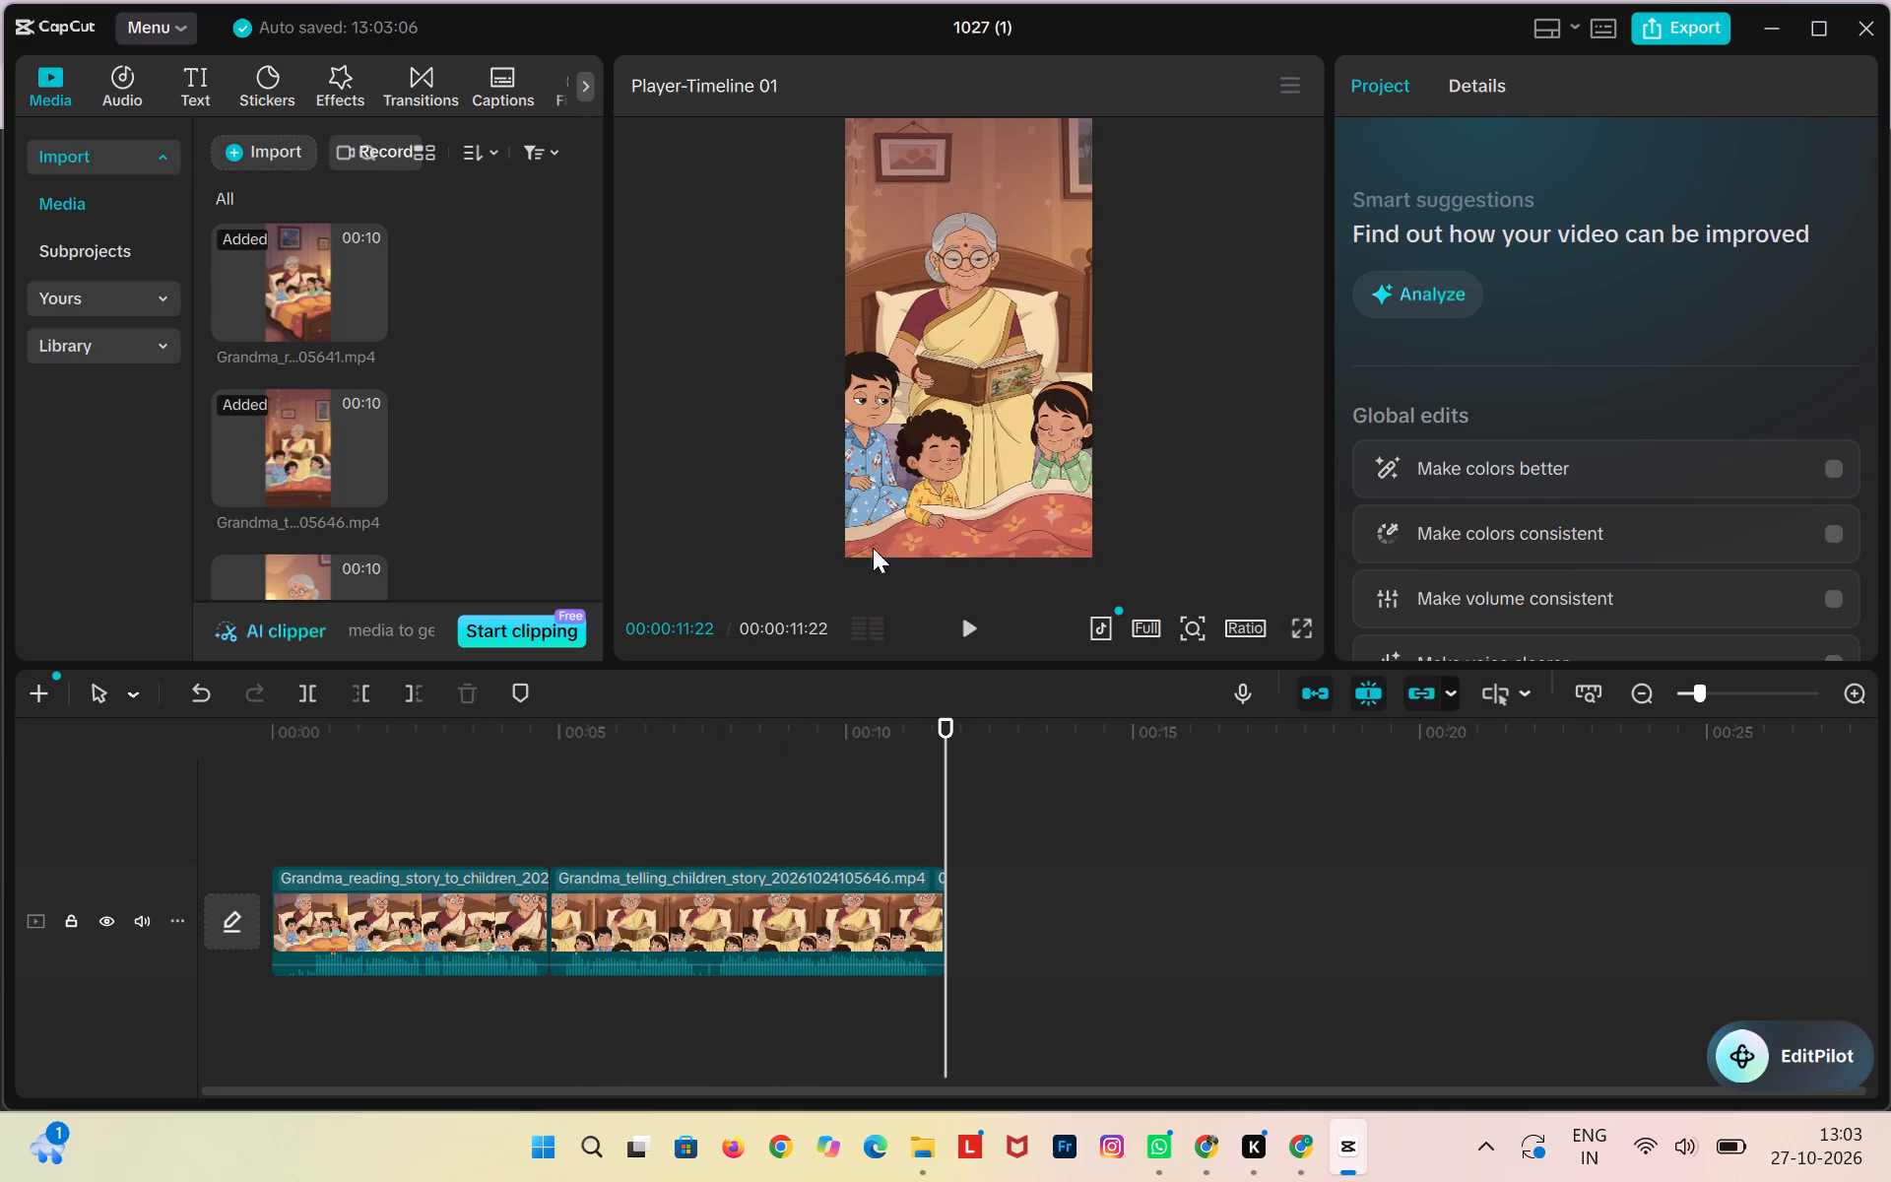
Add the Grandma_turning_book_page clip to the end of the timeline, after the Grandma_telling_children_story clip.
{"action": "scroll", "coordinate": [499, 408], "scroll_direction": "down", "scroll_amount": 1}
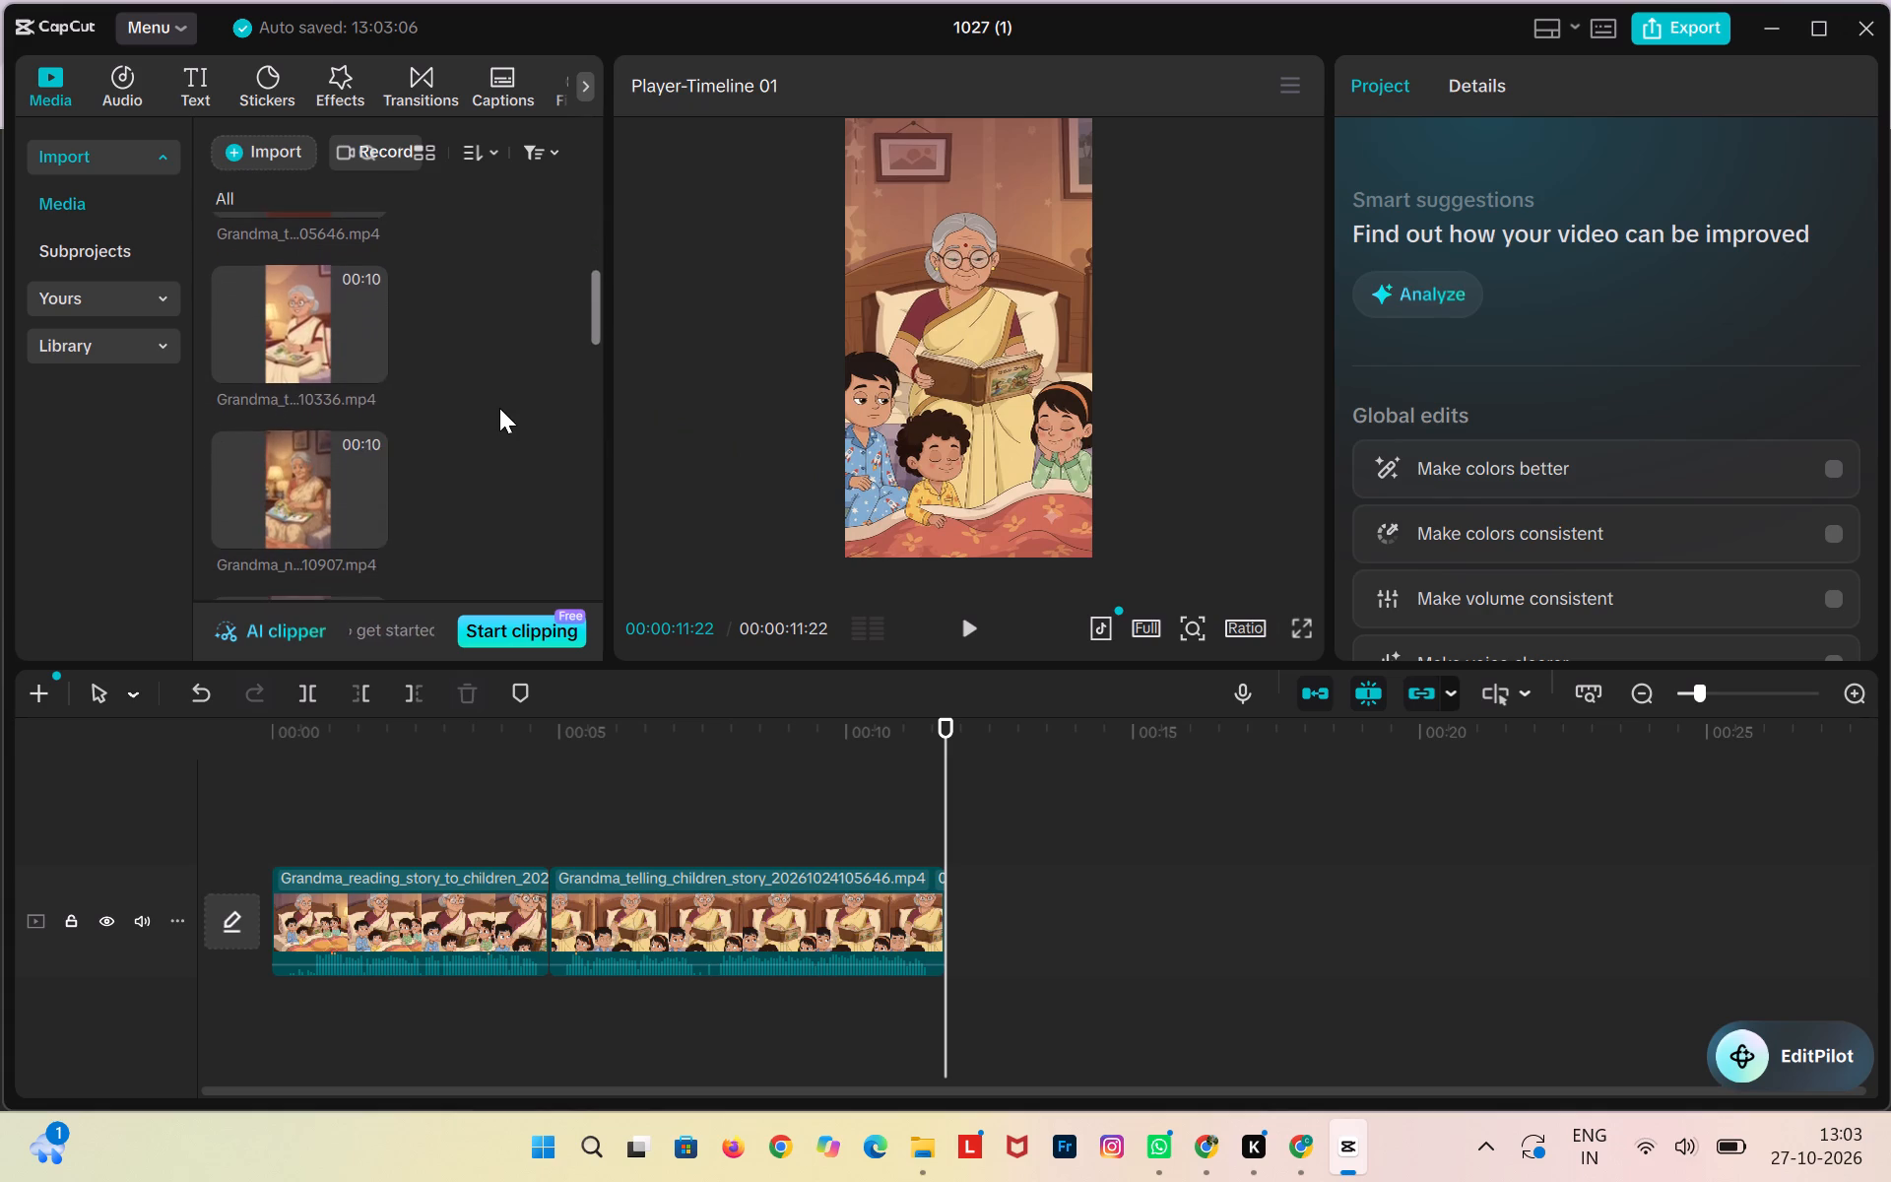
{"action": "scroll", "coordinate": [499, 408], "scroll_direction": "down", "scroll_amount": 1}
{"action": "left_click", "coordinate": [365, 363]}
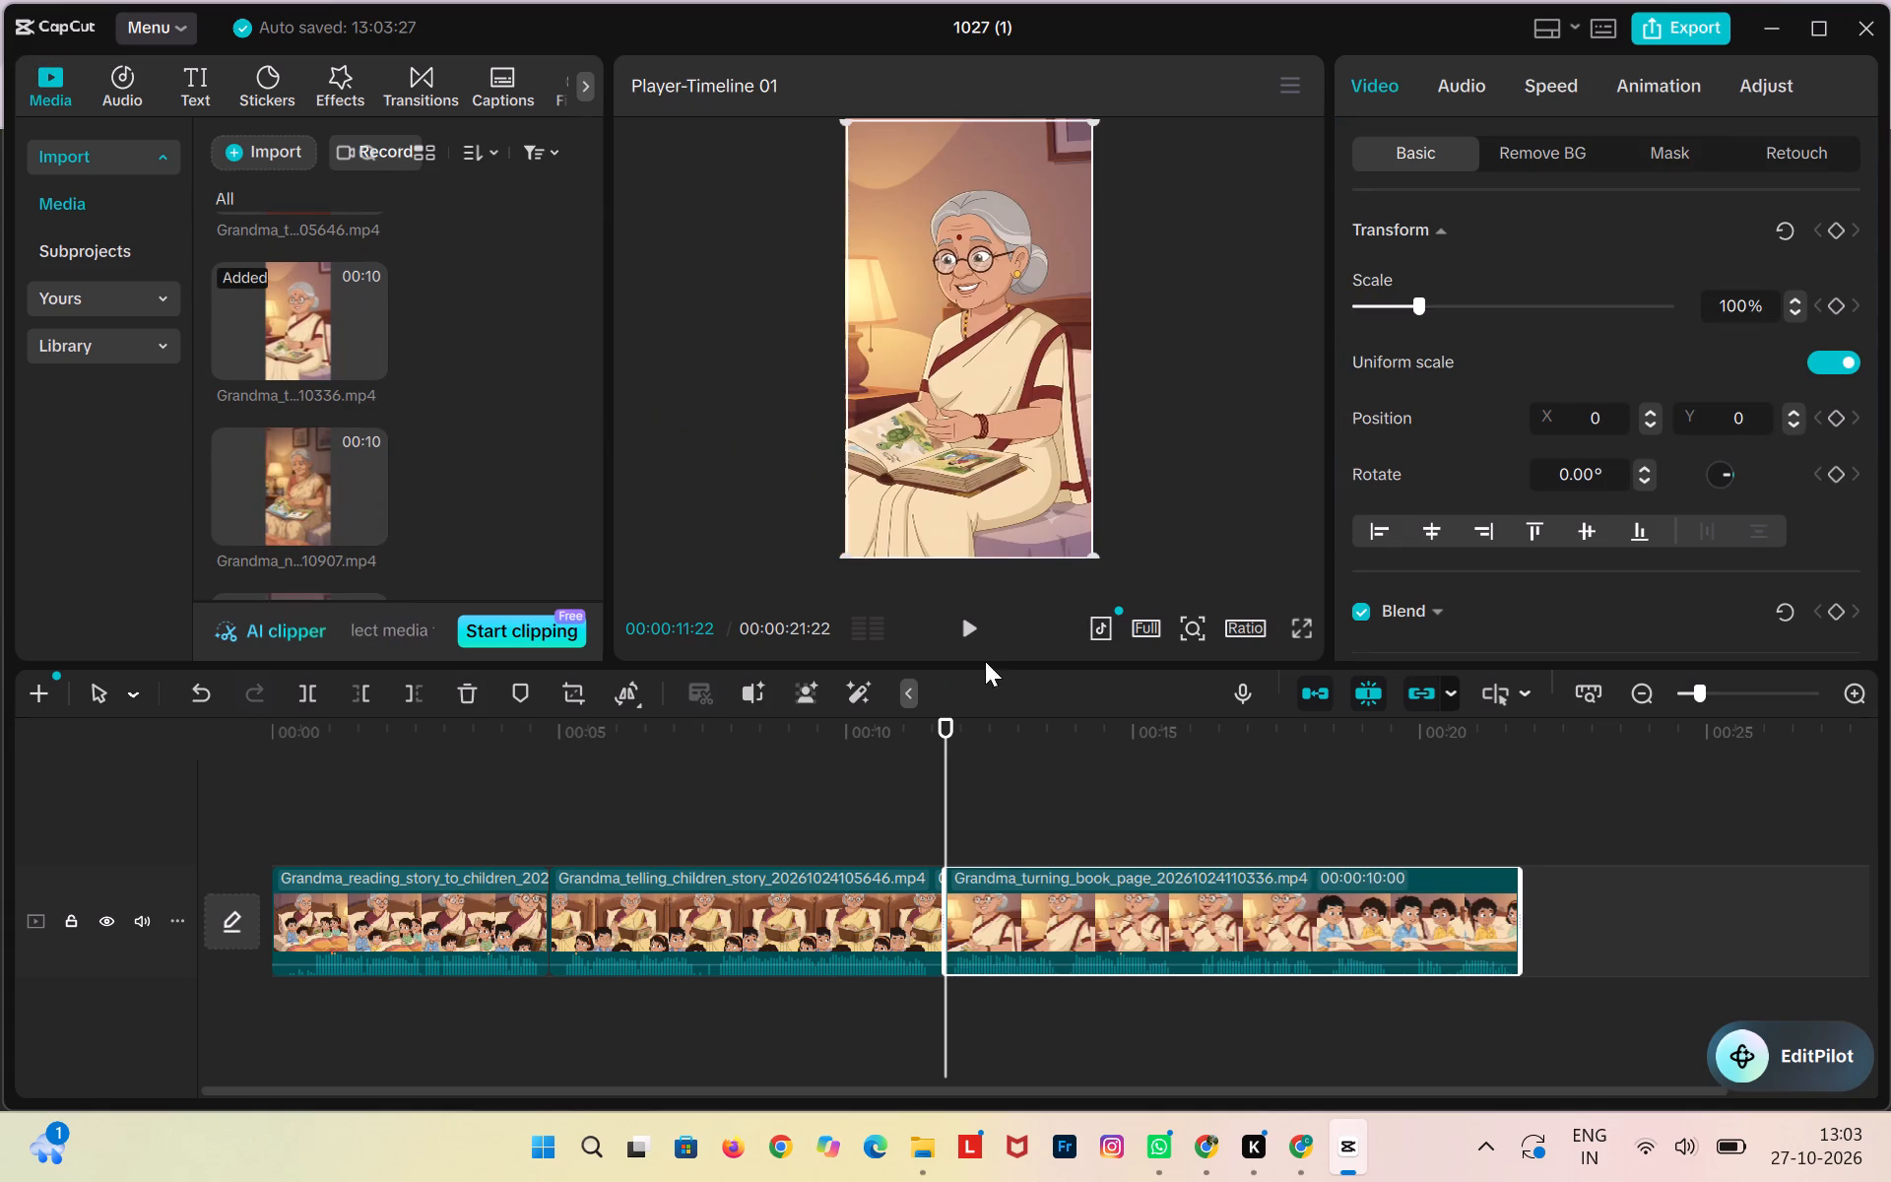
Play the end of the Grandma_telling_children_story clip and the whole Grandma_turning_book_page clip to check the transition.
{"action": "left_click", "coordinate": [972, 634]}
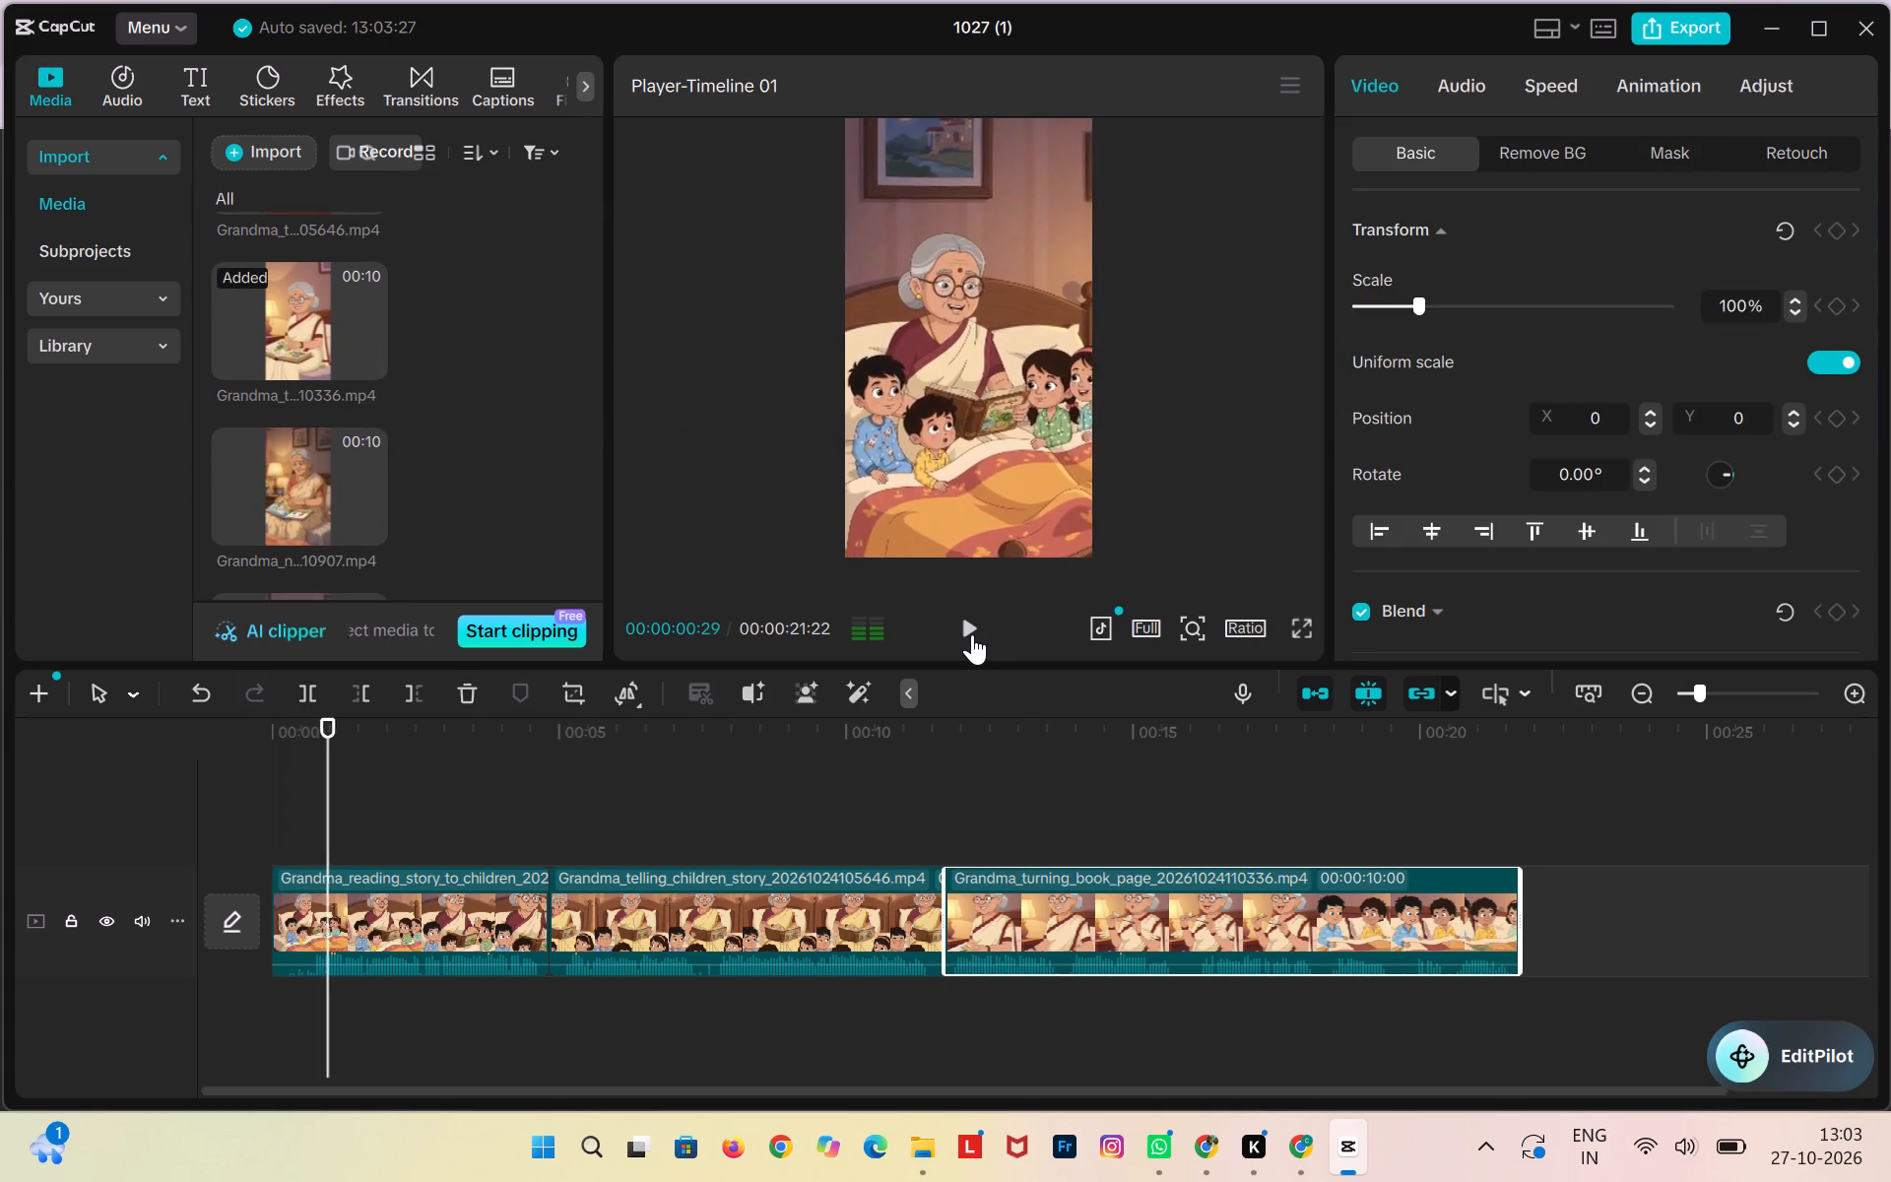
{"action": "left_click", "coordinate": [784, 828]}
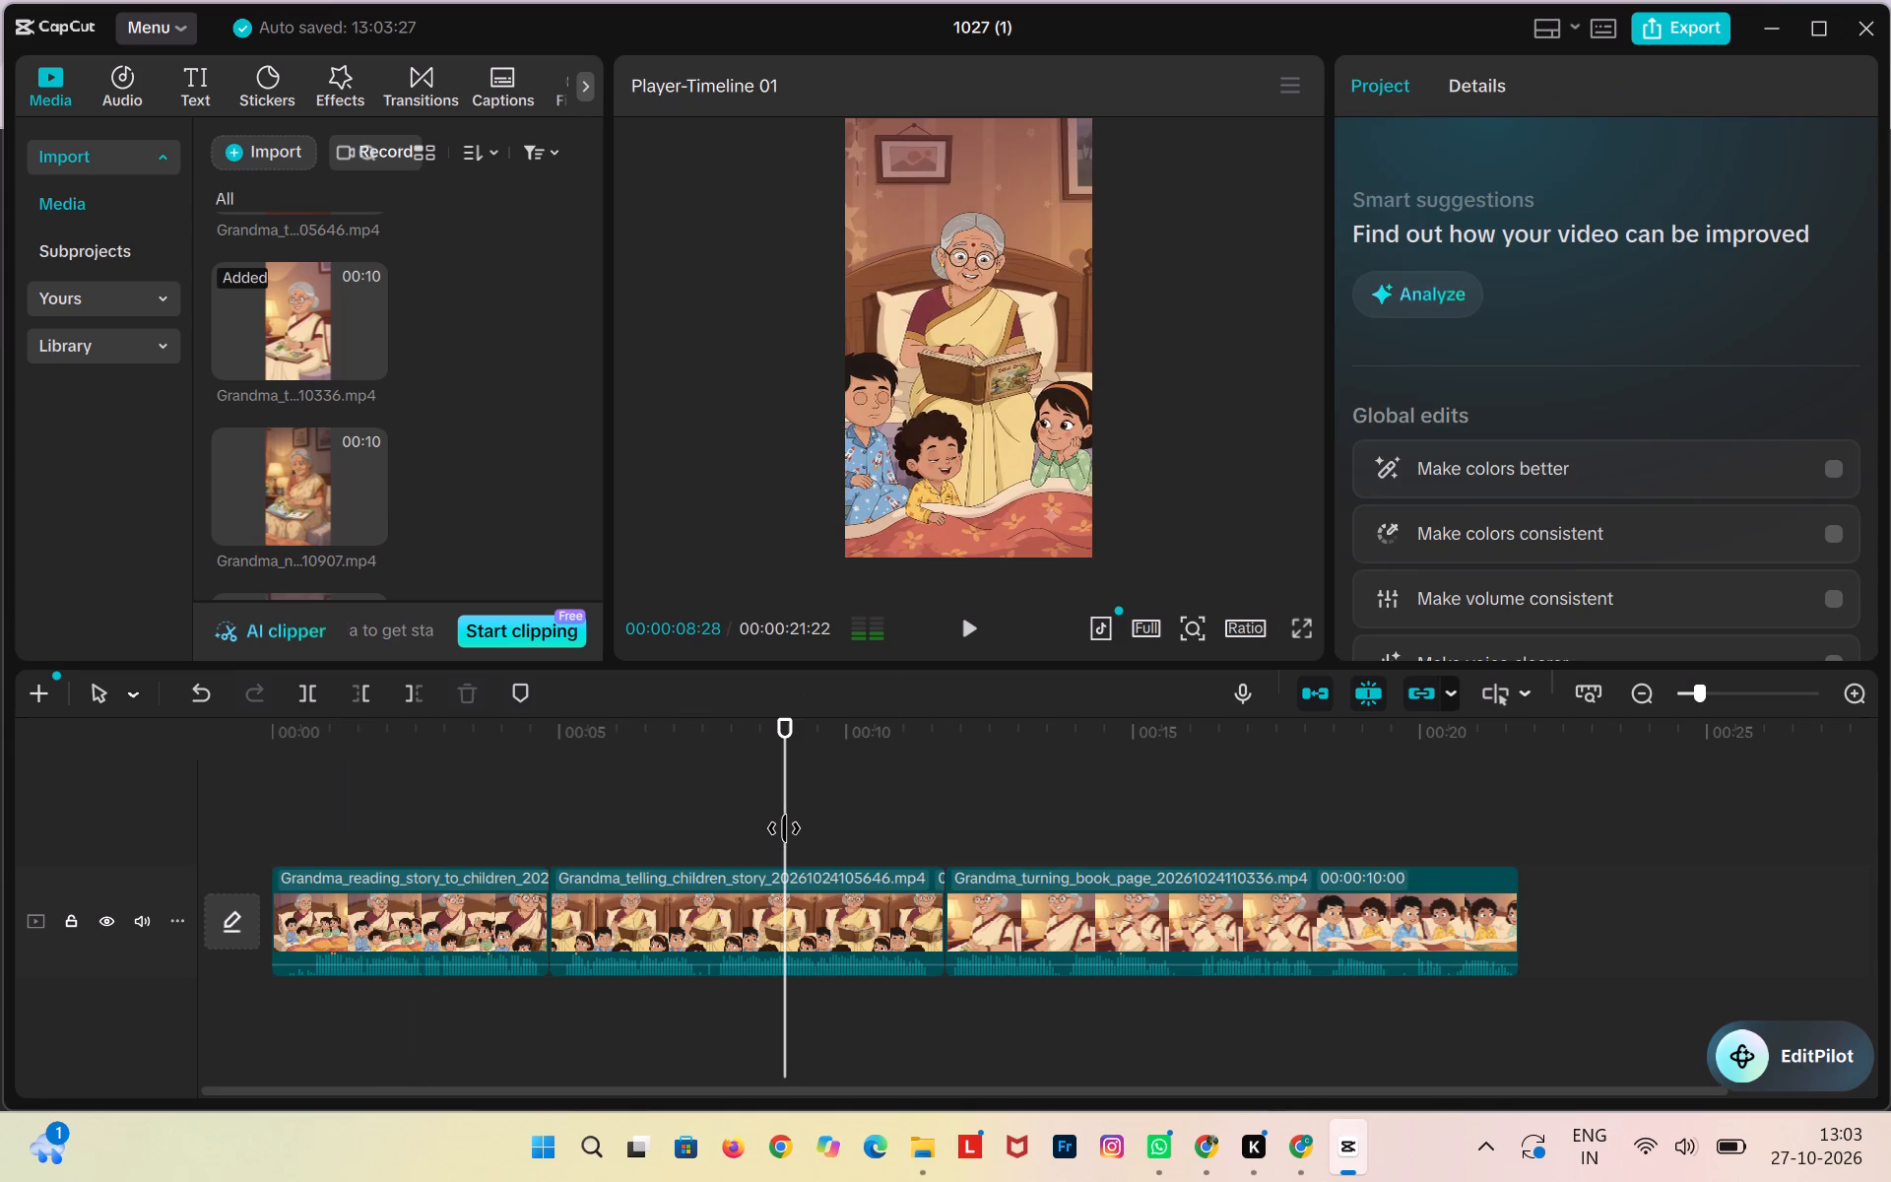
{"action": "left_click", "coordinate": [937, 804]}
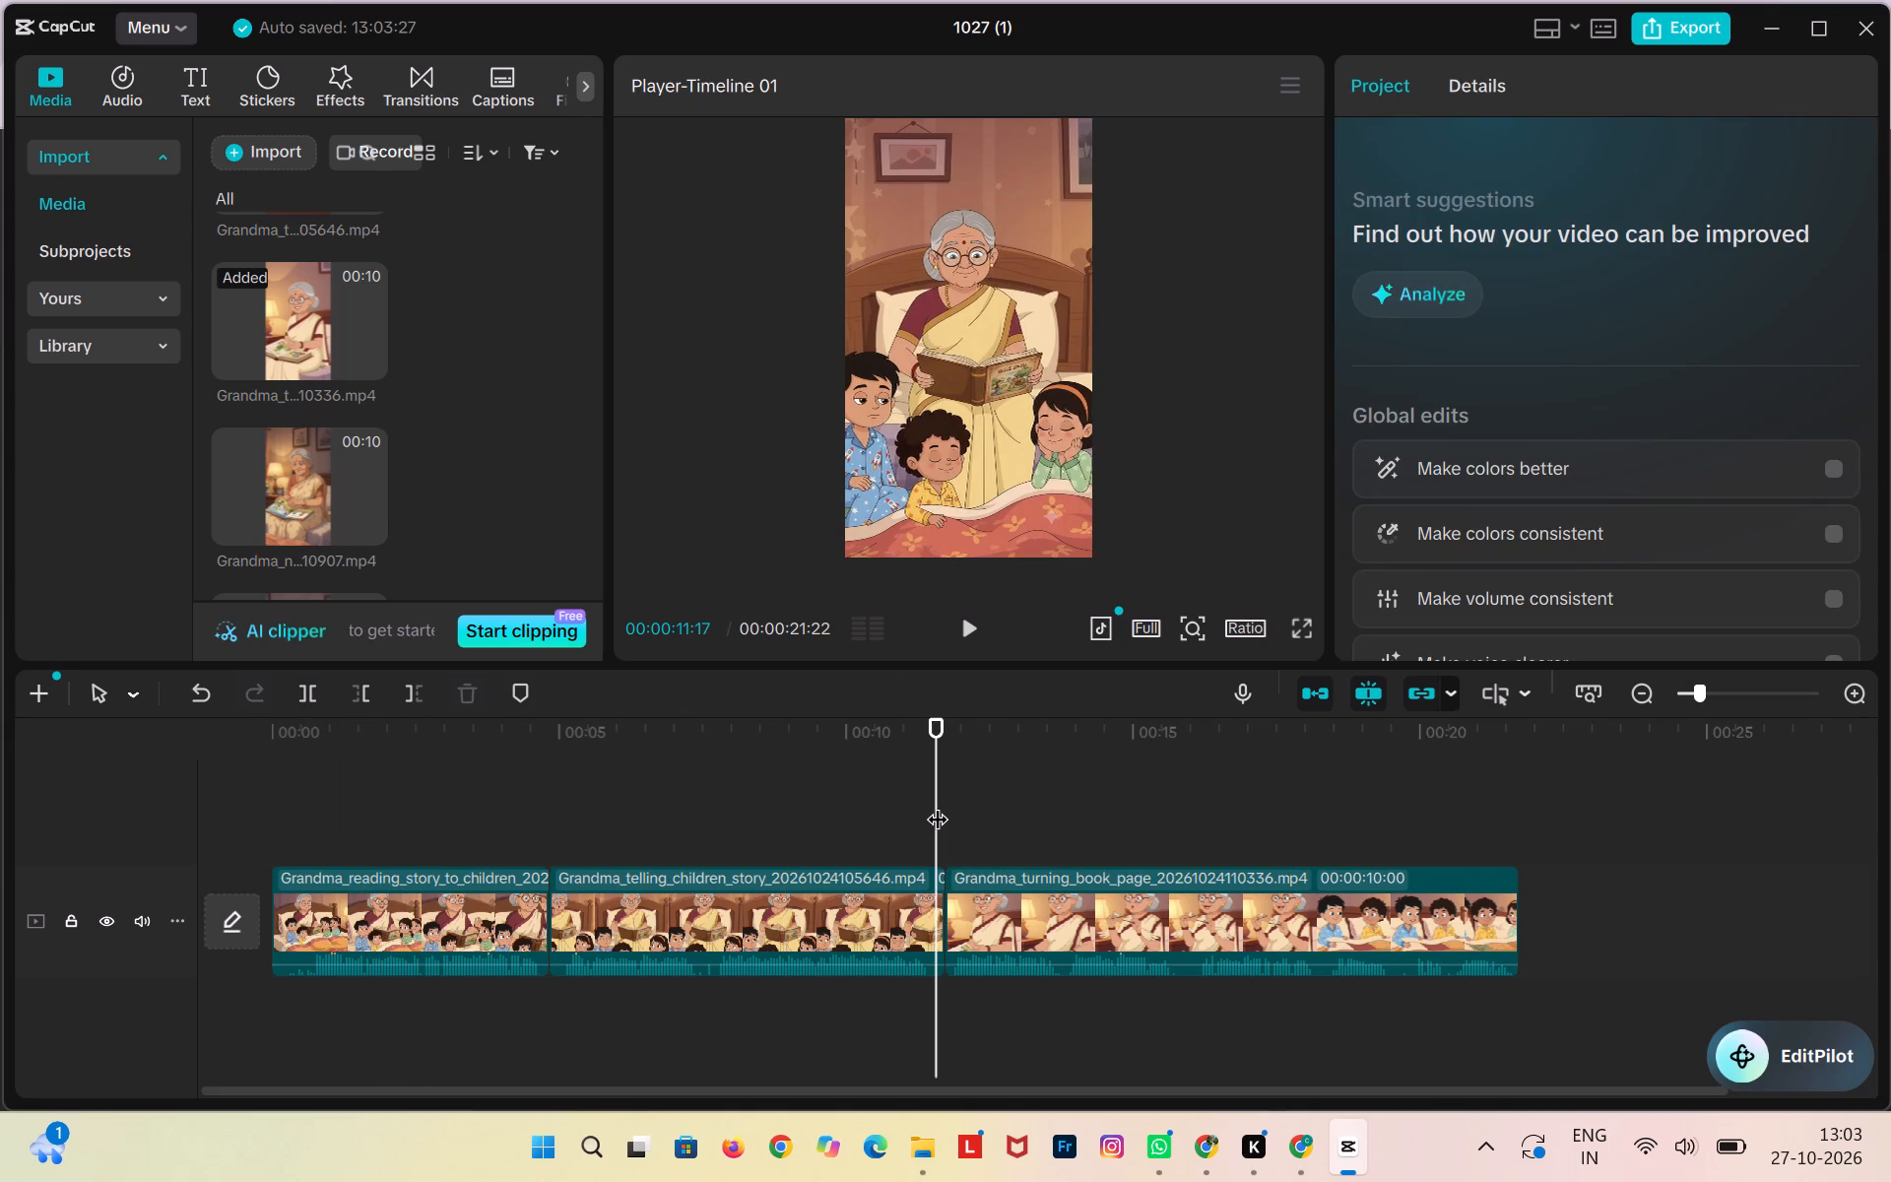
{"action": "left_click", "coordinate": [968, 628]}
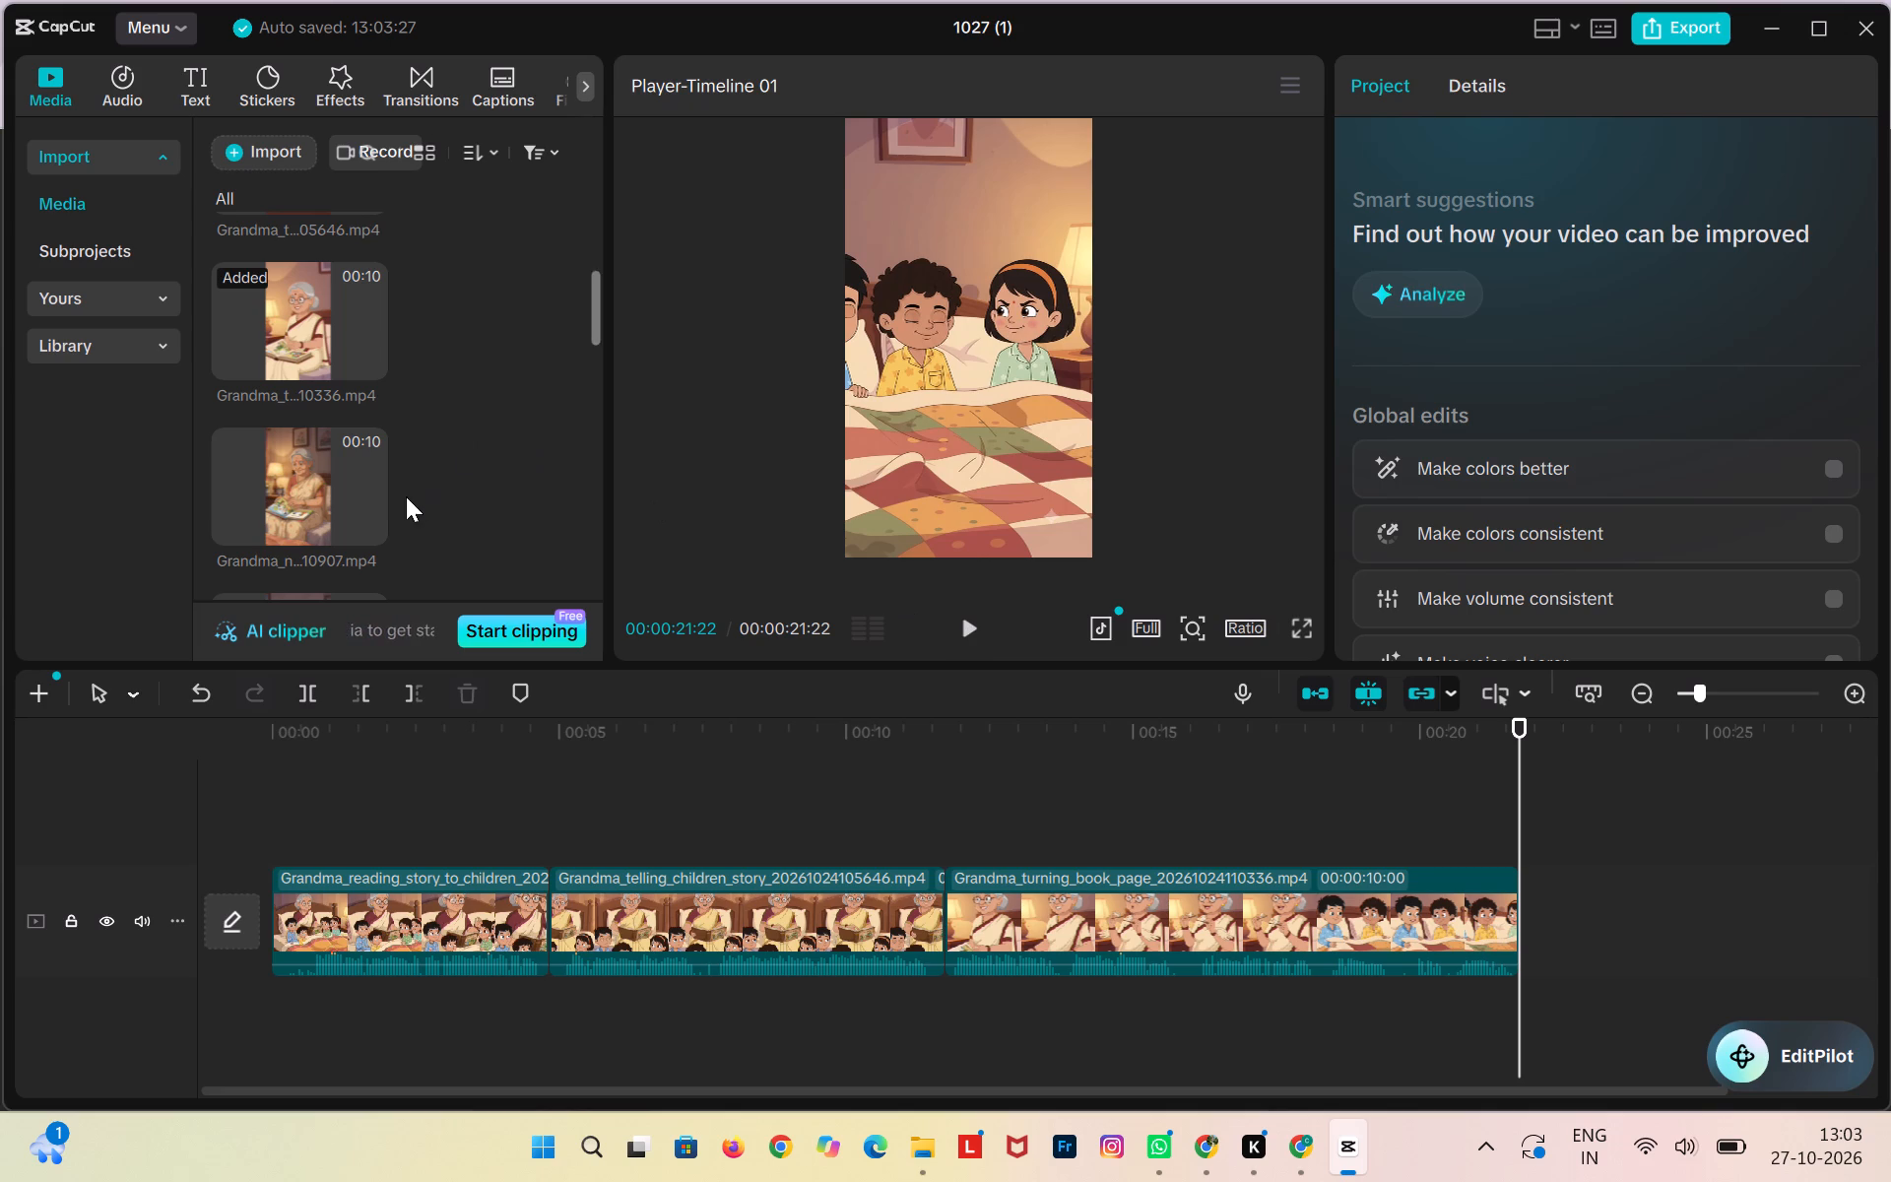
Add the Grandma_narrating_animated_story clip to the end of the timeline and play it through.
{"action": "left_click", "coordinate": [369, 525]}
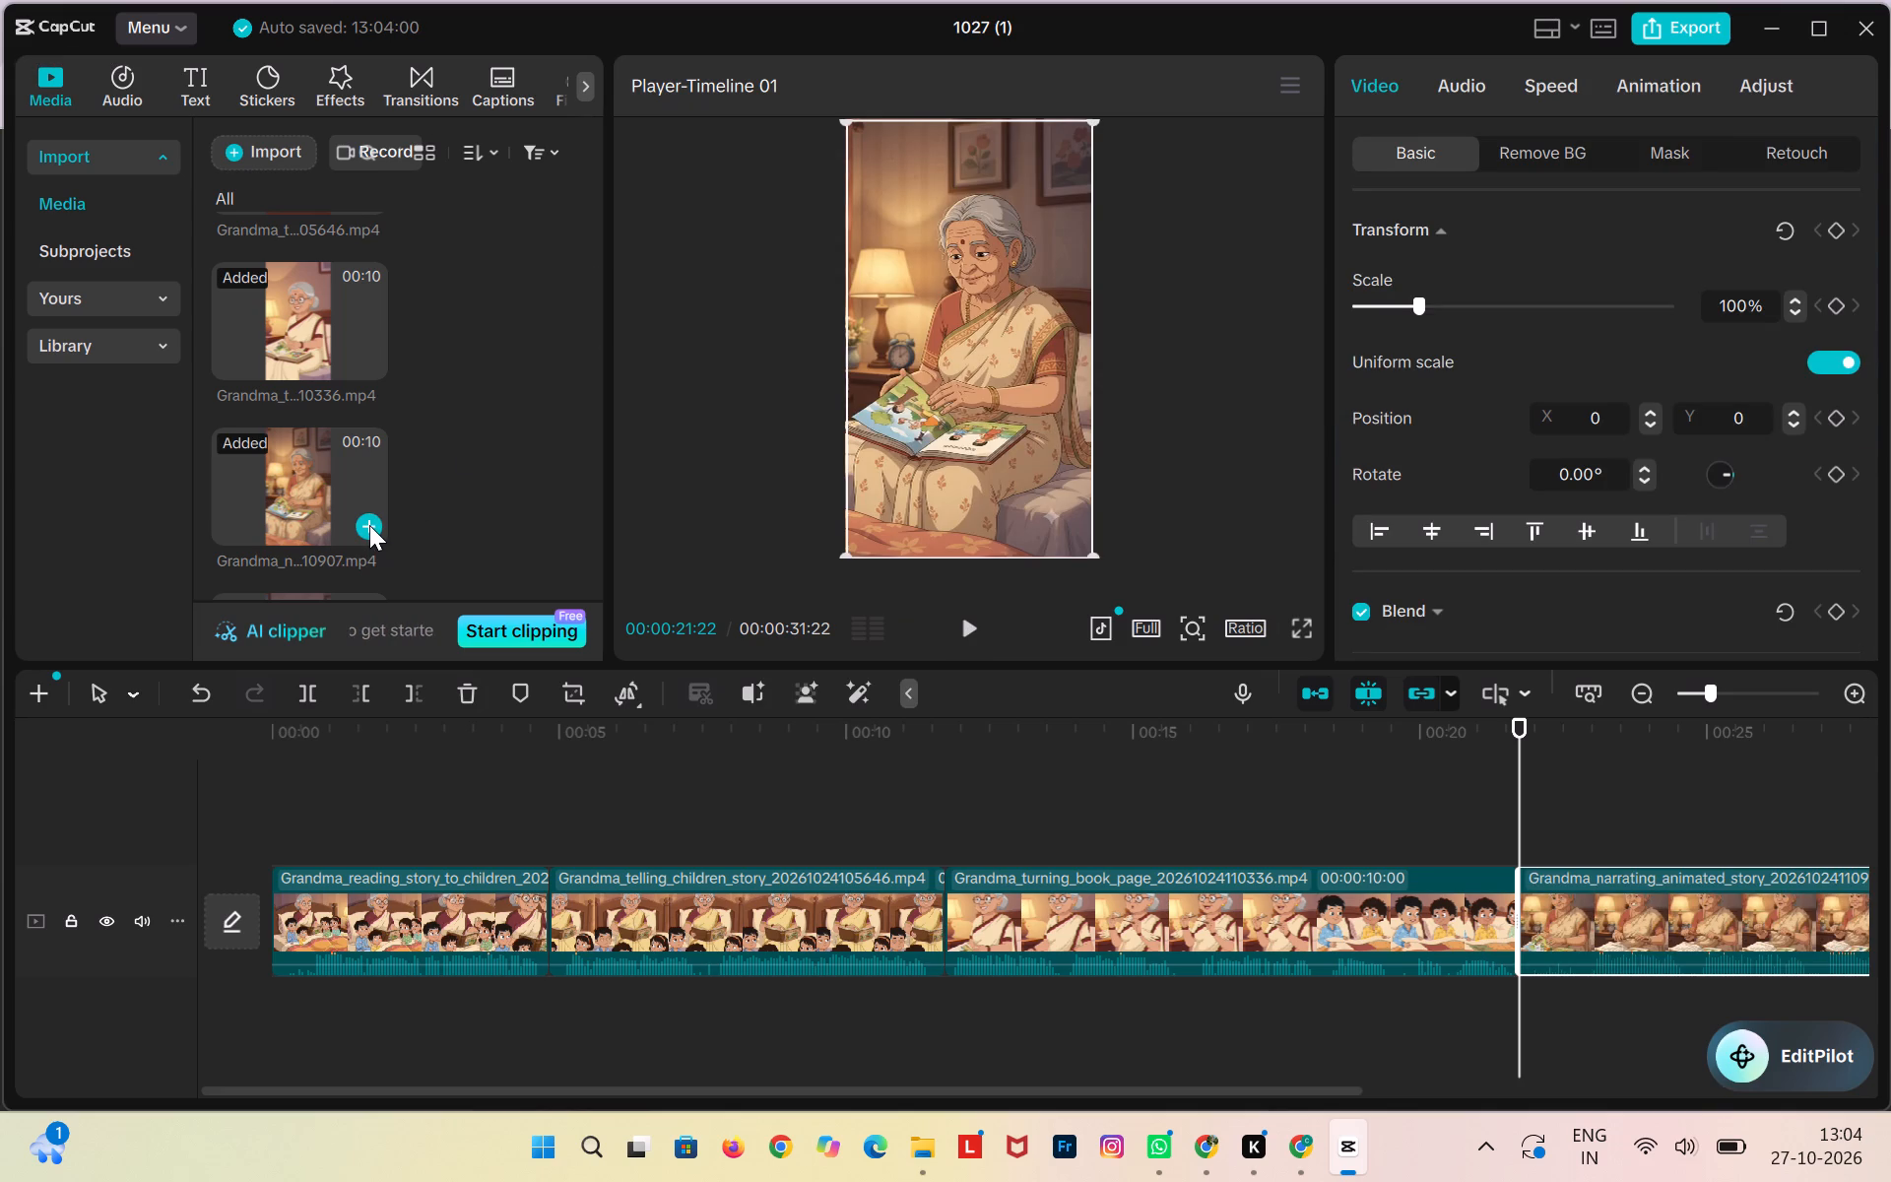
{"action": "left_click", "coordinate": [1523, 734]}
{"action": "left_click", "coordinate": [980, 626]}
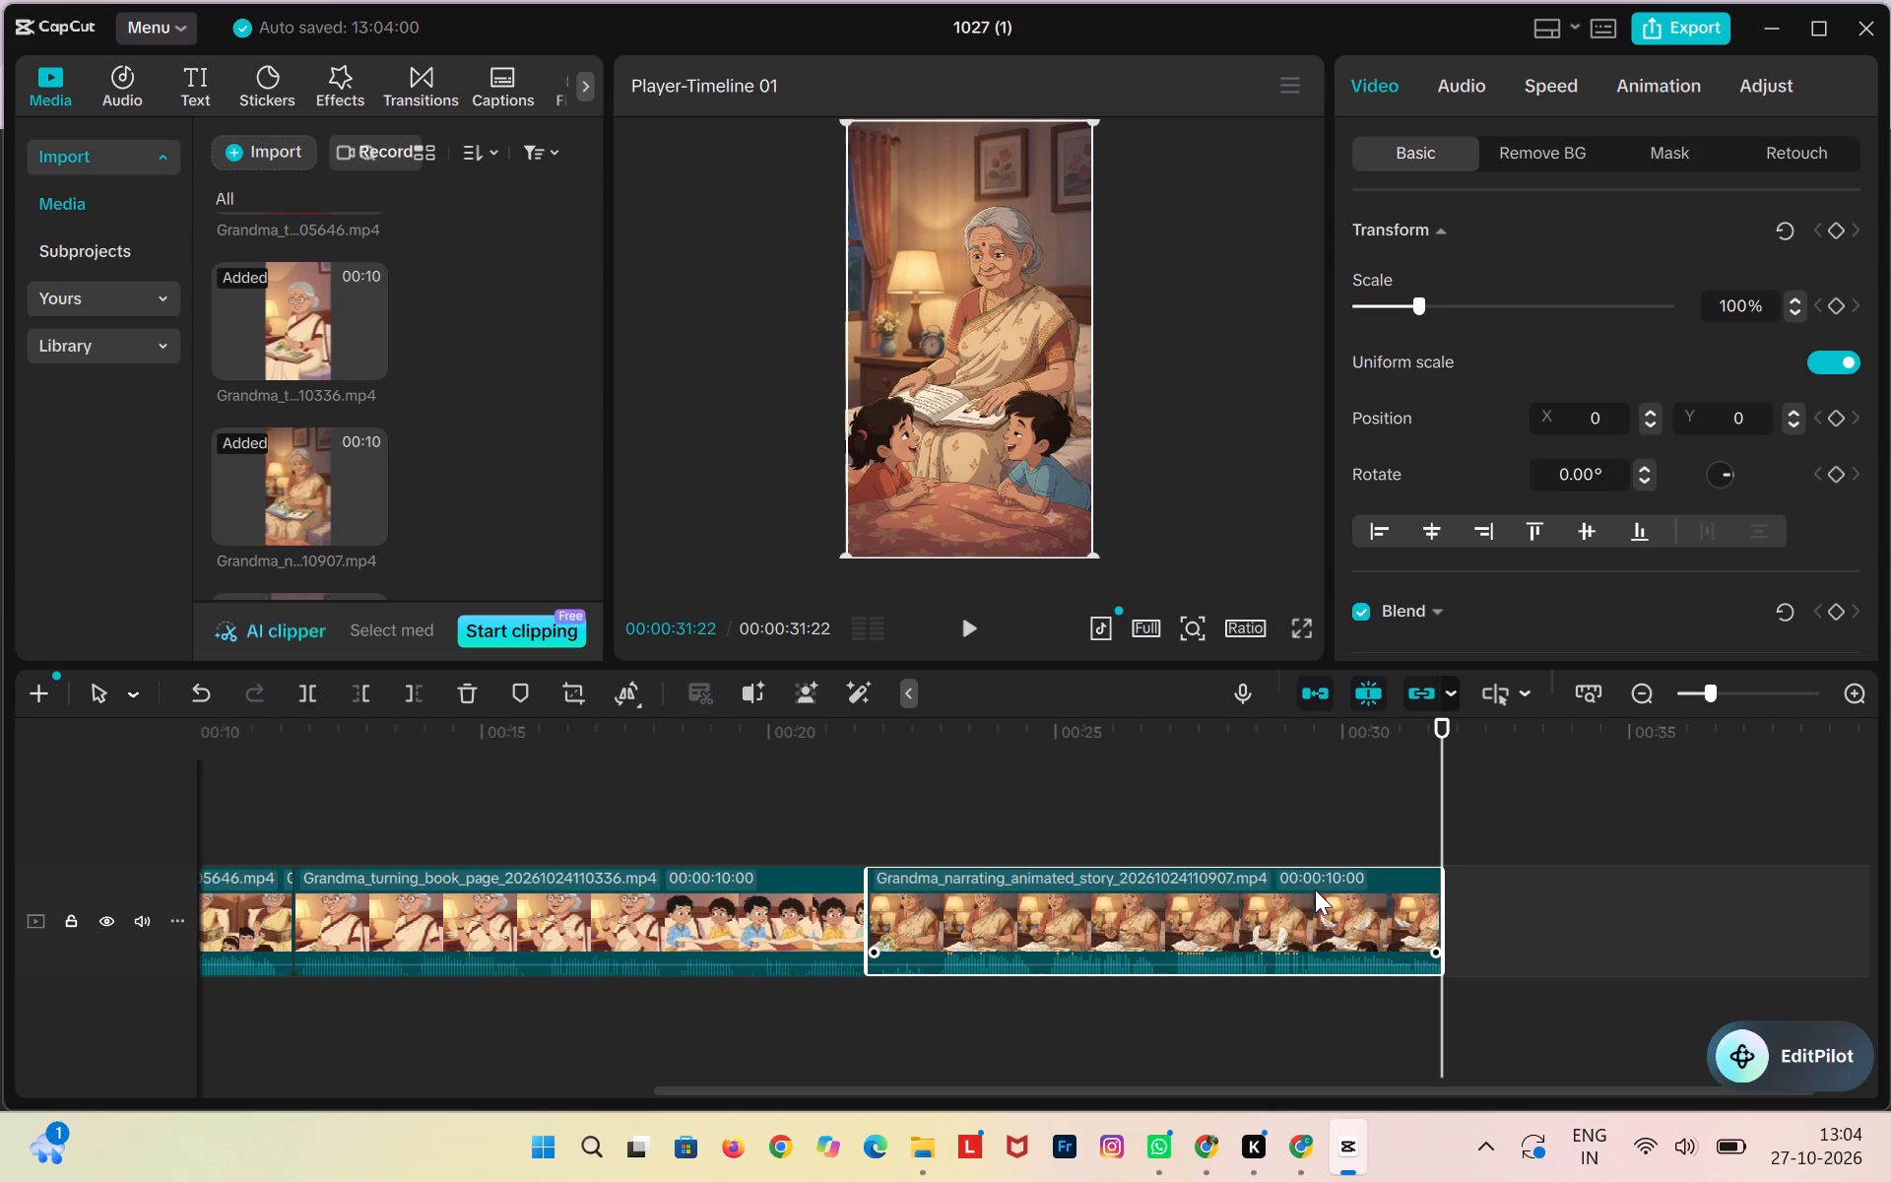
Move the Grandma_narrating_animated_story clip onto a separate track, aligned with the Grandma_turning_book_page clip.
{"action": "left_click_drag", "start_coordinate": [1315, 889], "coordinate": [759, 1006]}
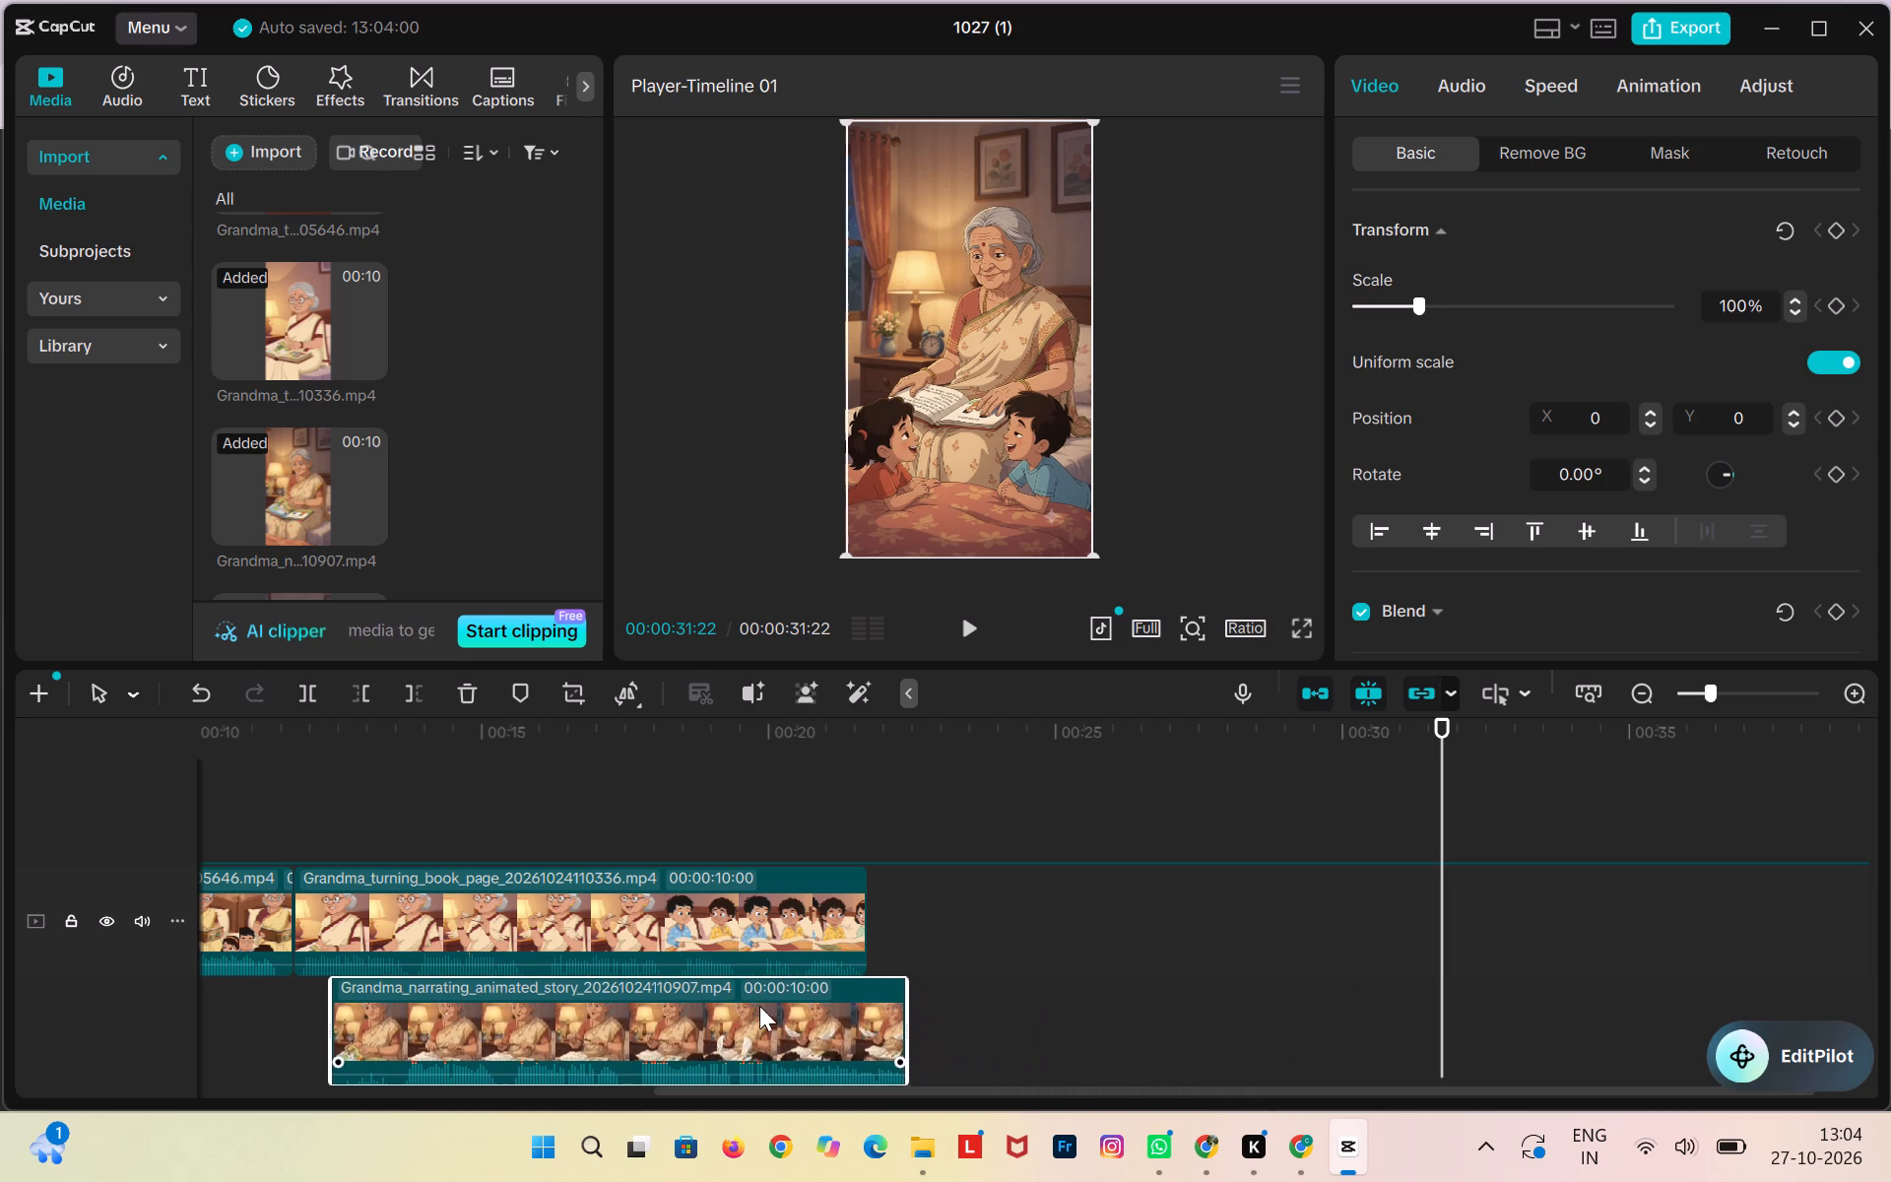
{"action": "left_click_drag", "start_coordinate": [759, 1006], "coordinate": [738, 1009]}
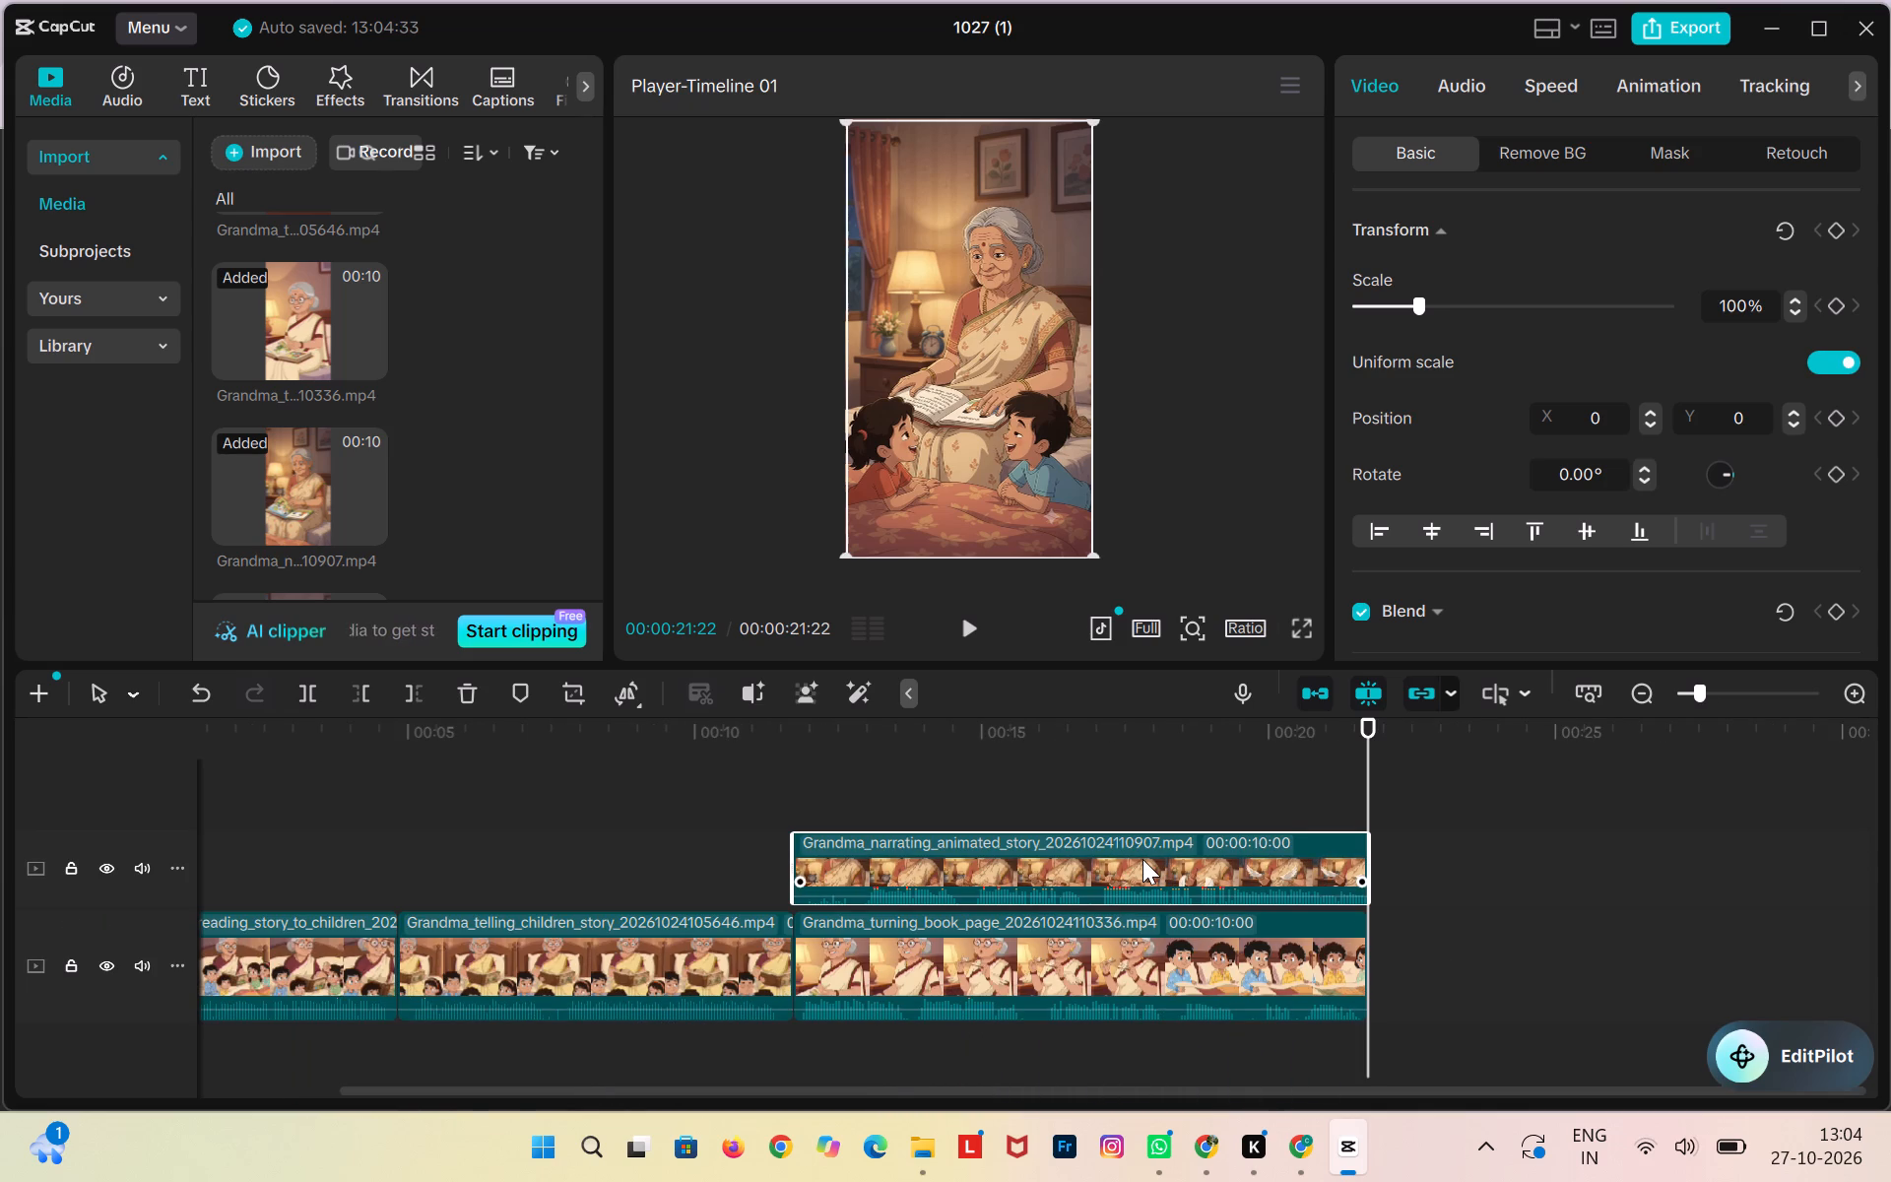
{"action": "left_click_drag", "start_coordinate": [917, 881], "coordinate": [931, 1054]}
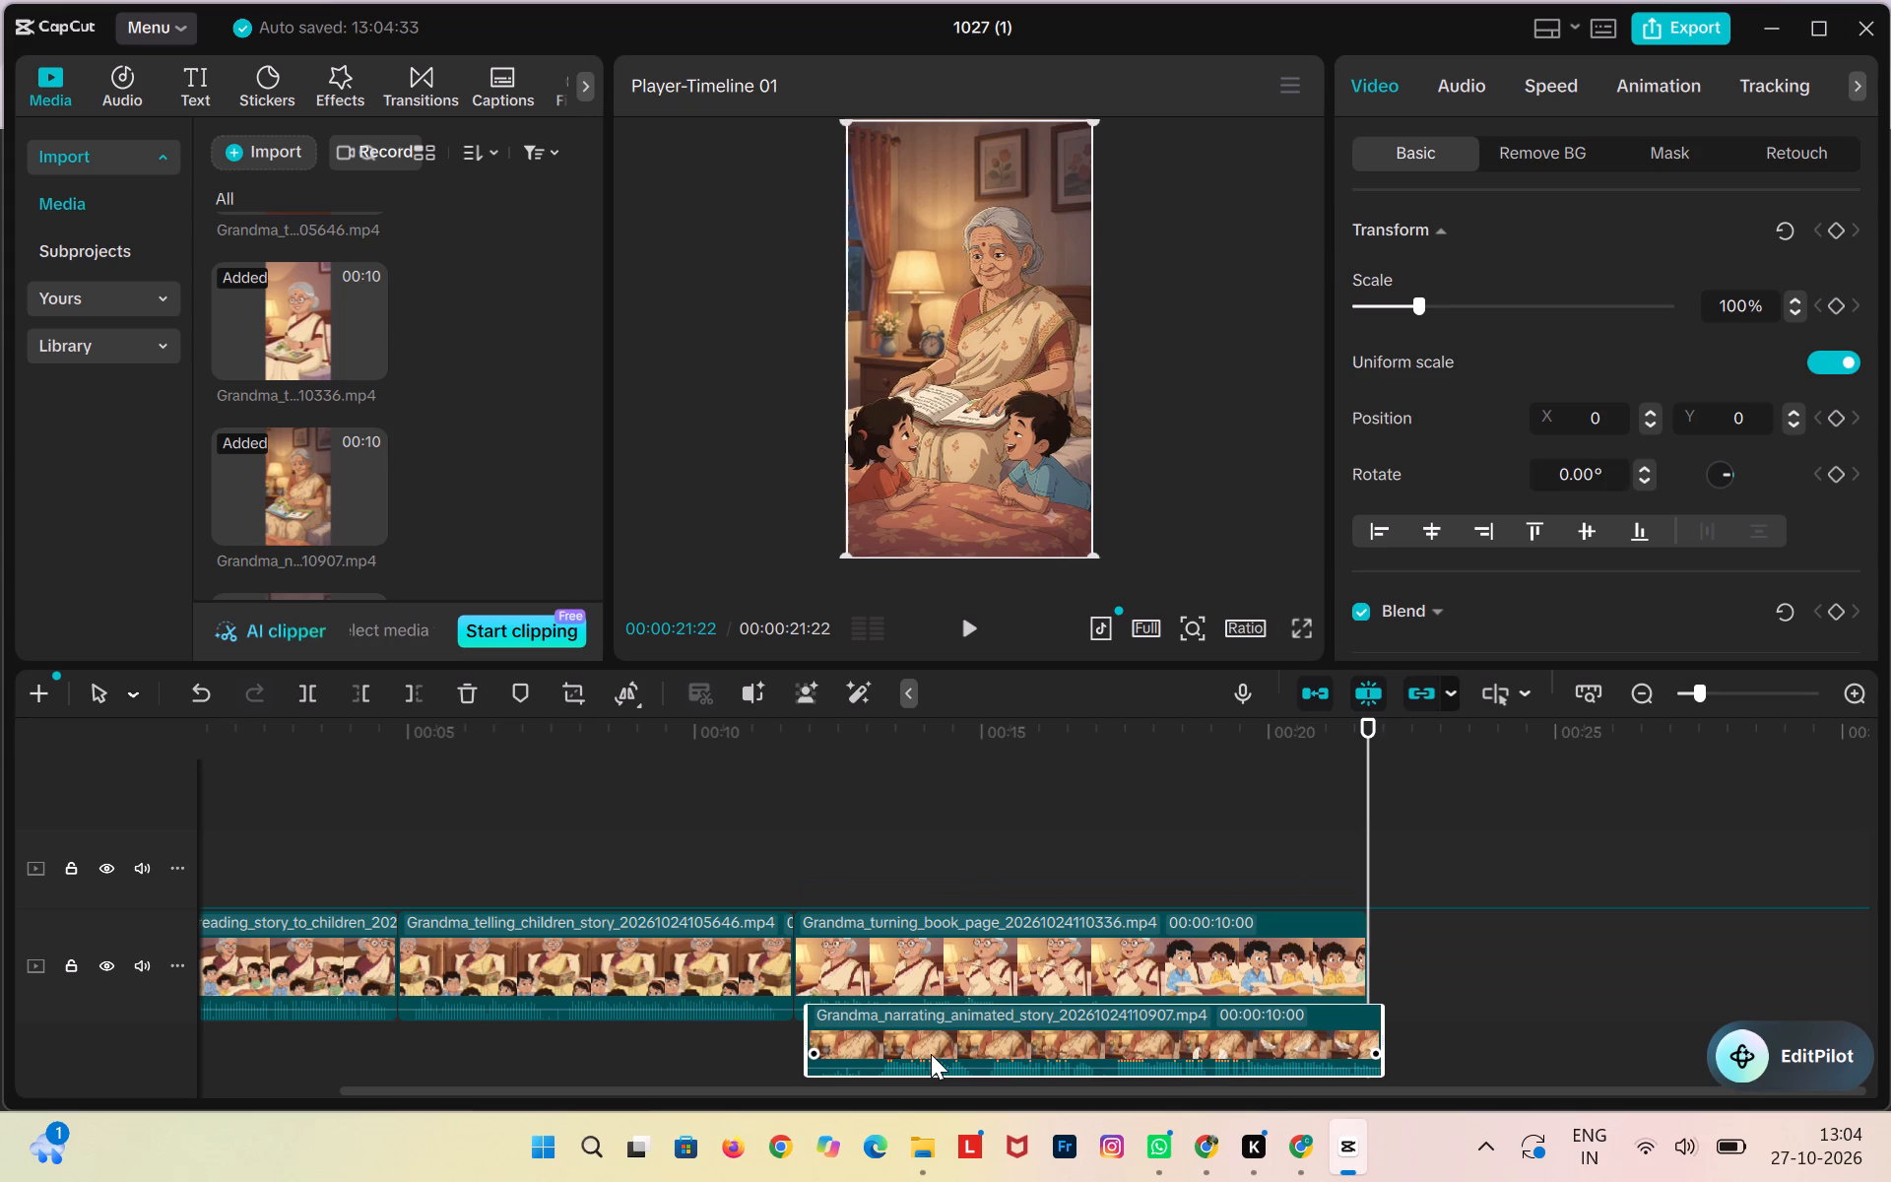
{"action": "left_click_drag", "start_coordinate": [931, 1054], "coordinate": [911, 1069]}
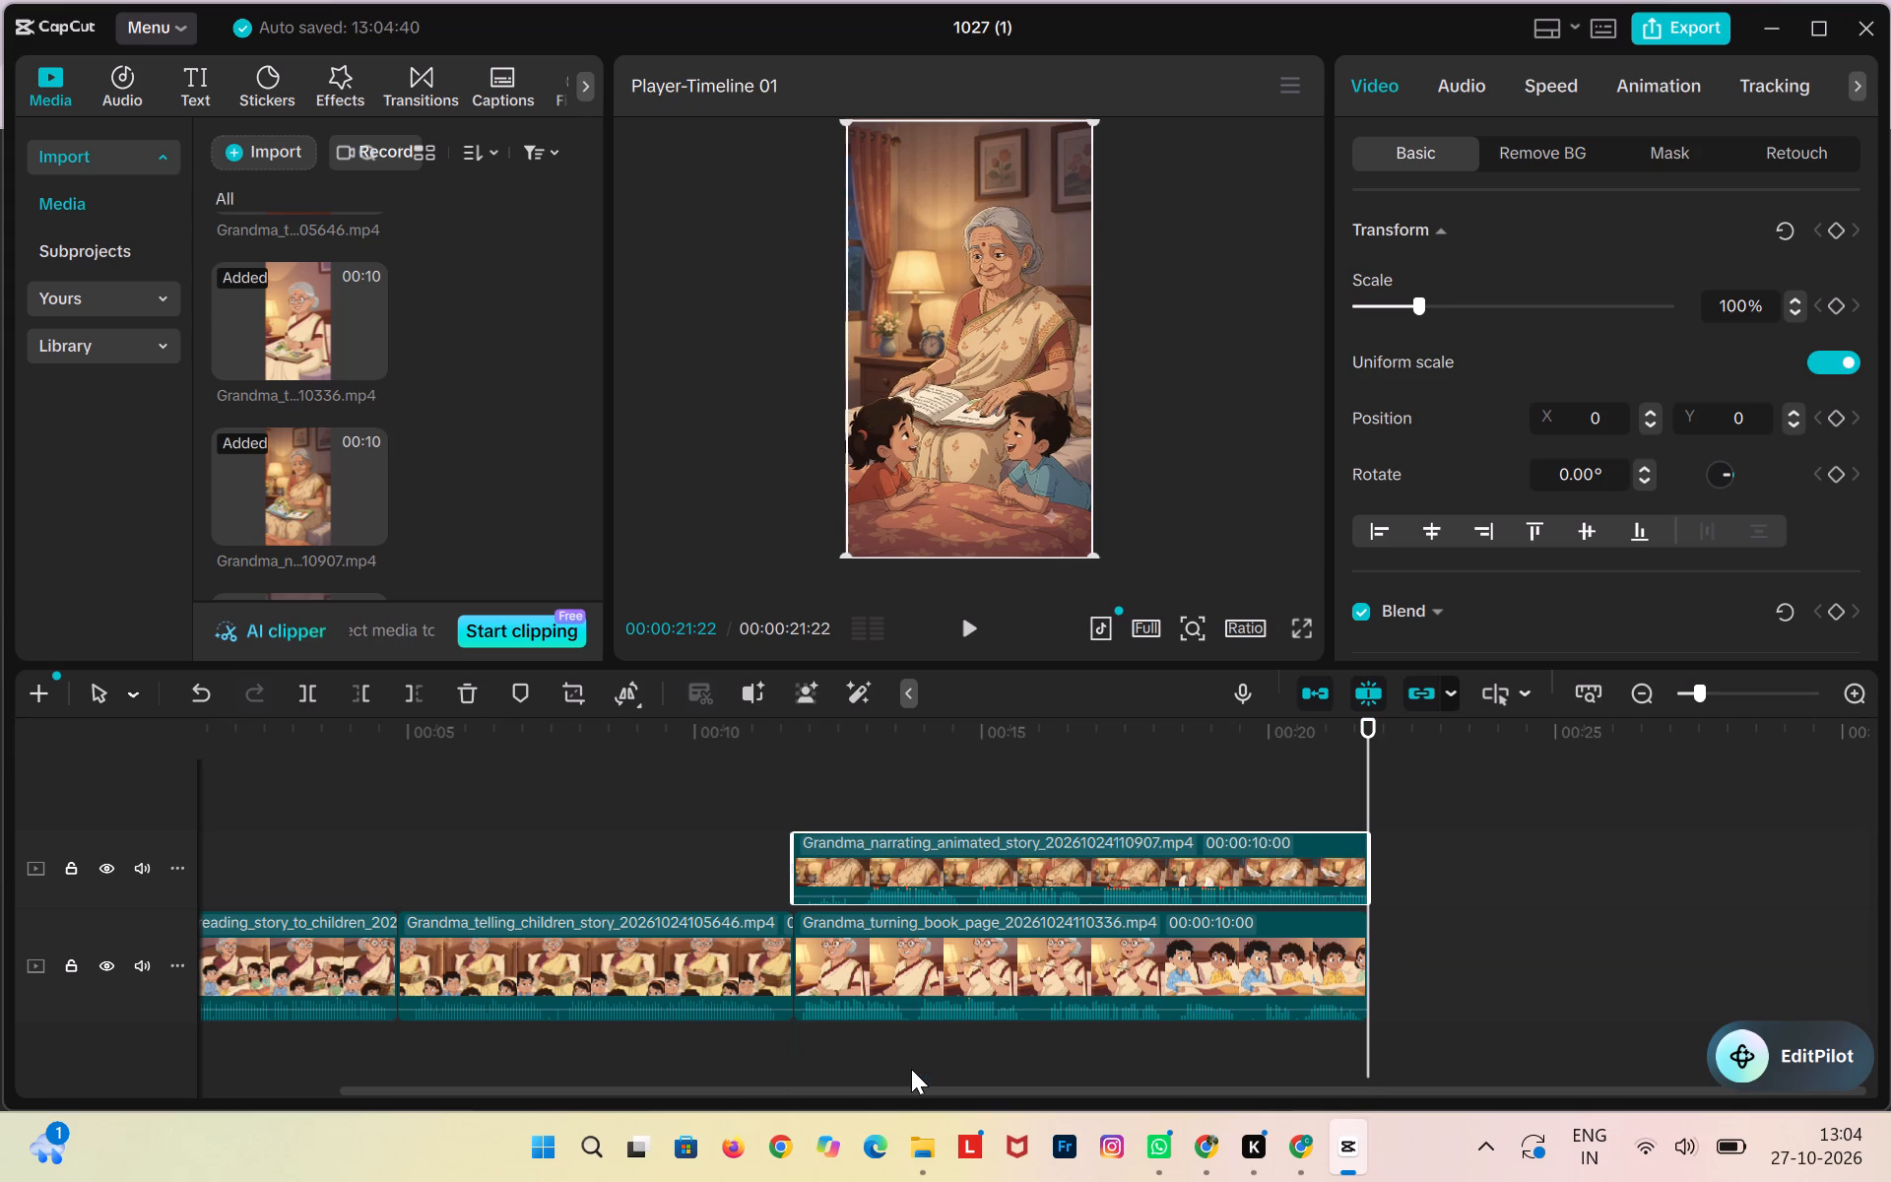
Swap the stacked clips so Grandma_turning_book_page sits on the overlay track and Grandma_narrating_animated_story follows Grandma_telling_children_story on the main track.
{"action": "left_click_drag", "start_coordinate": [913, 989], "coordinate": [913, 887]}
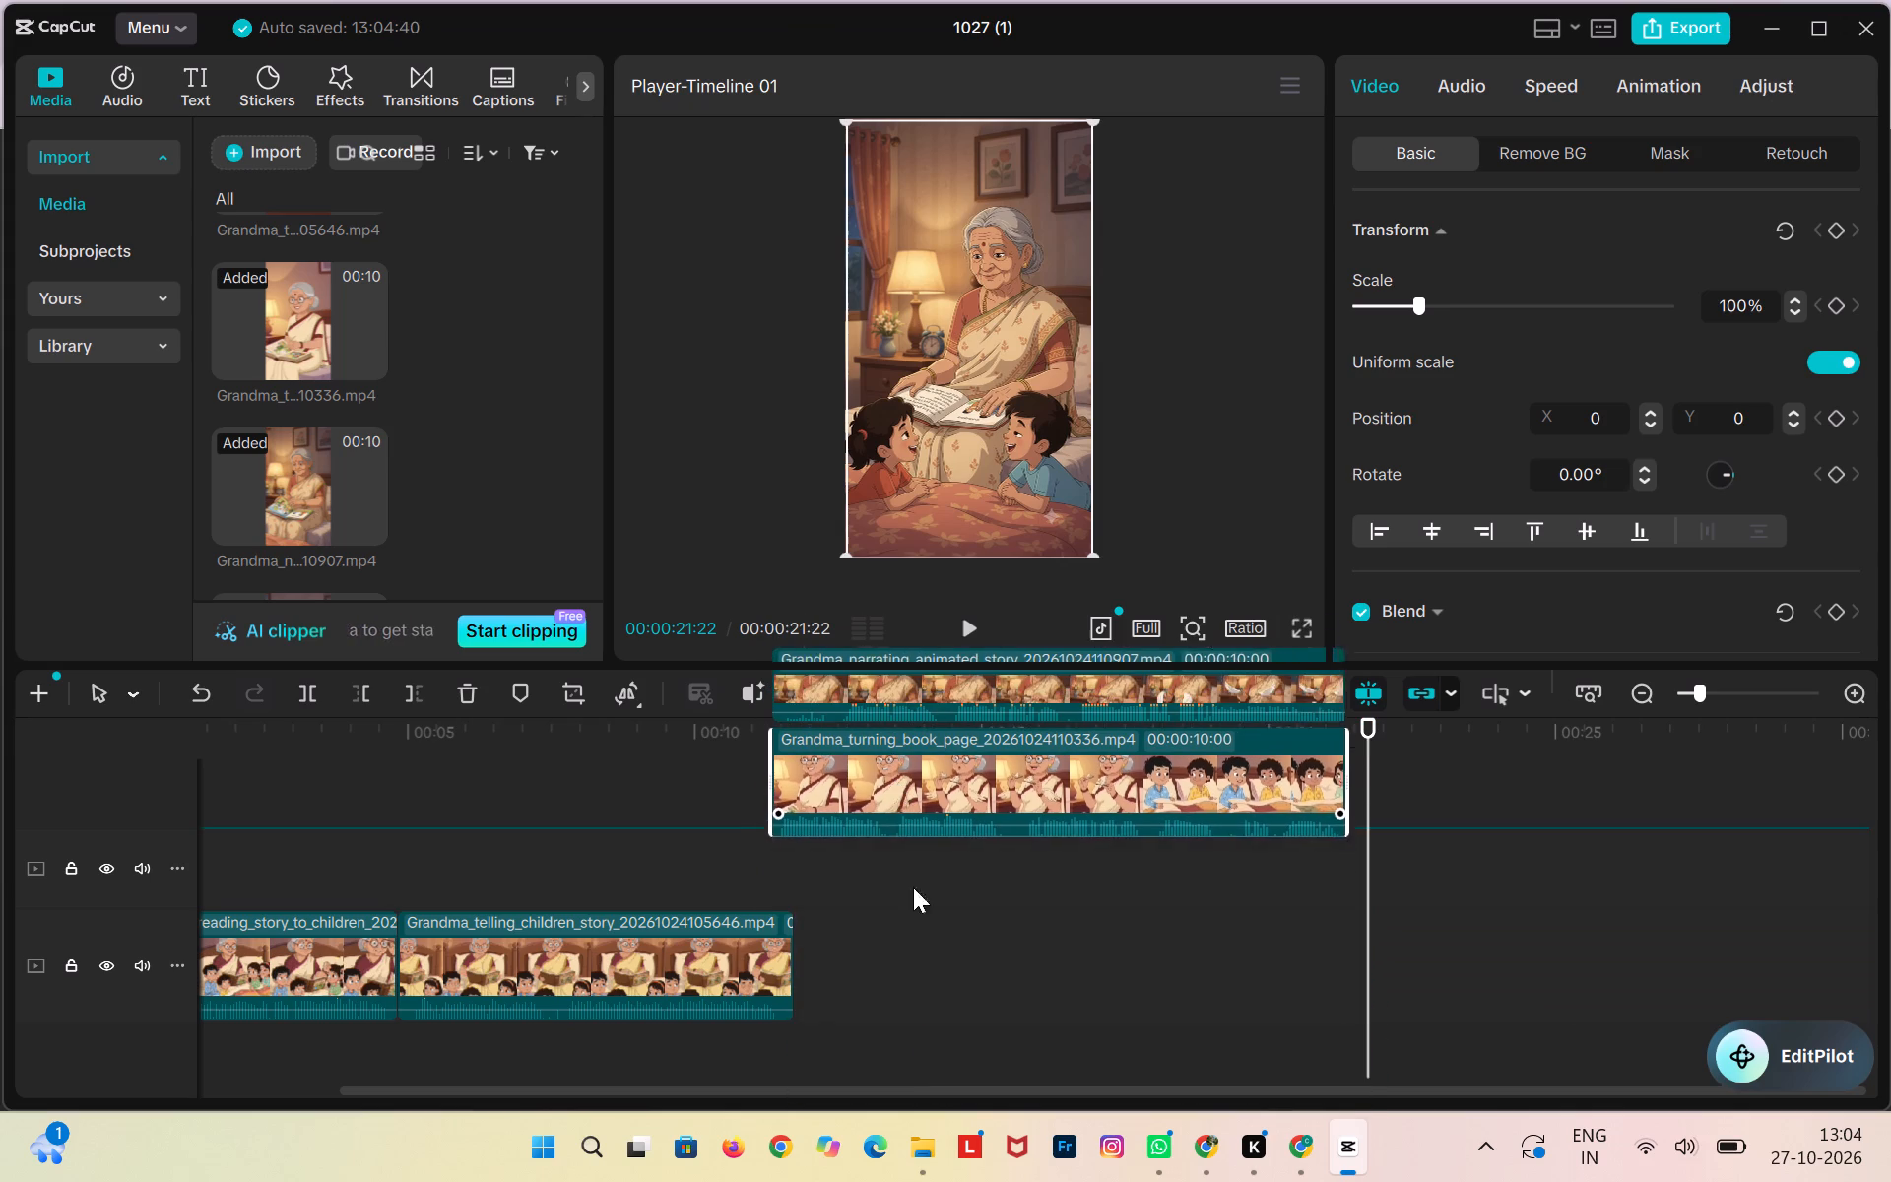
{"action": "left_click_drag", "start_coordinate": [913, 887], "coordinate": [980, 955]}
{"action": "left_click_drag", "start_coordinate": [992, 872], "coordinate": [604, 907]}
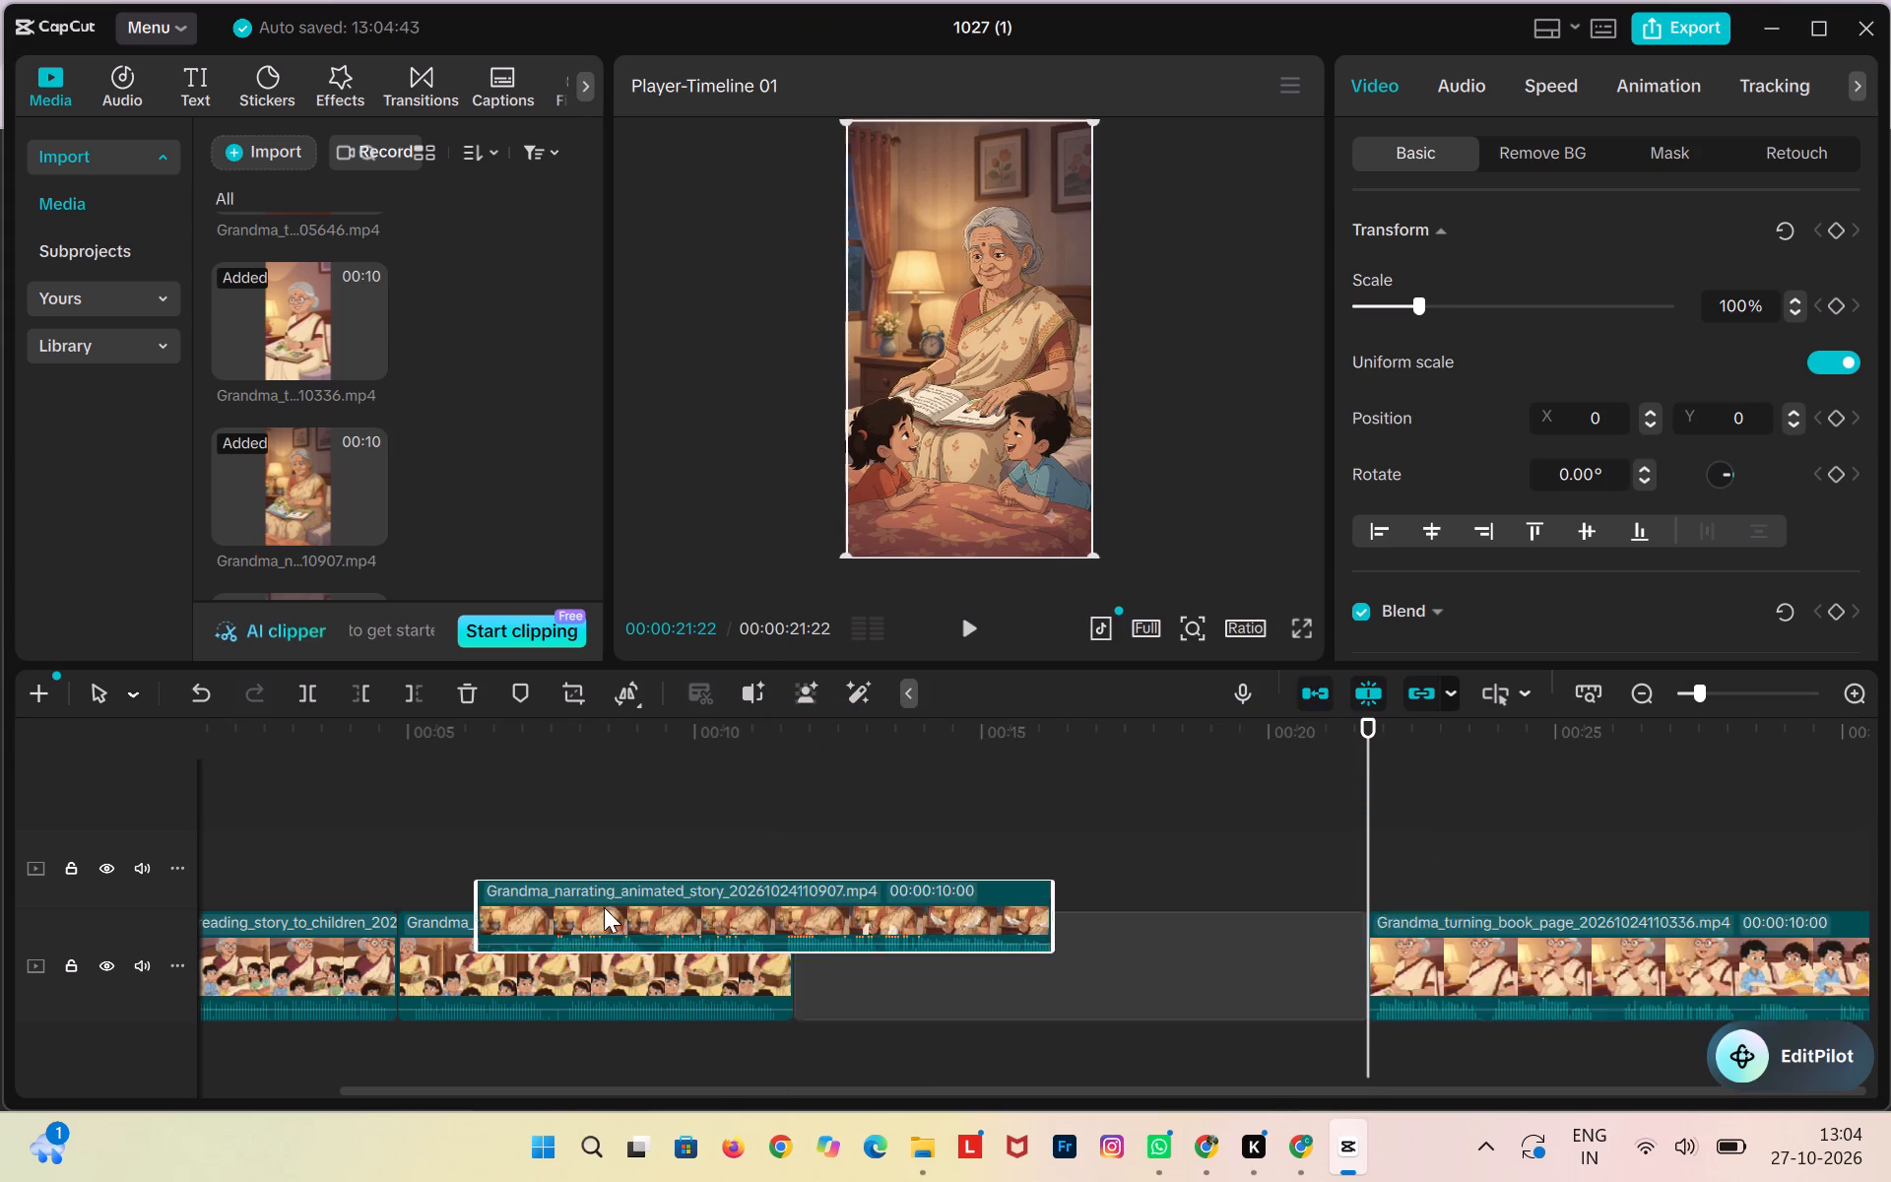
{"action": "left_click_drag", "start_coordinate": [604, 907], "coordinate": [557, 868]}
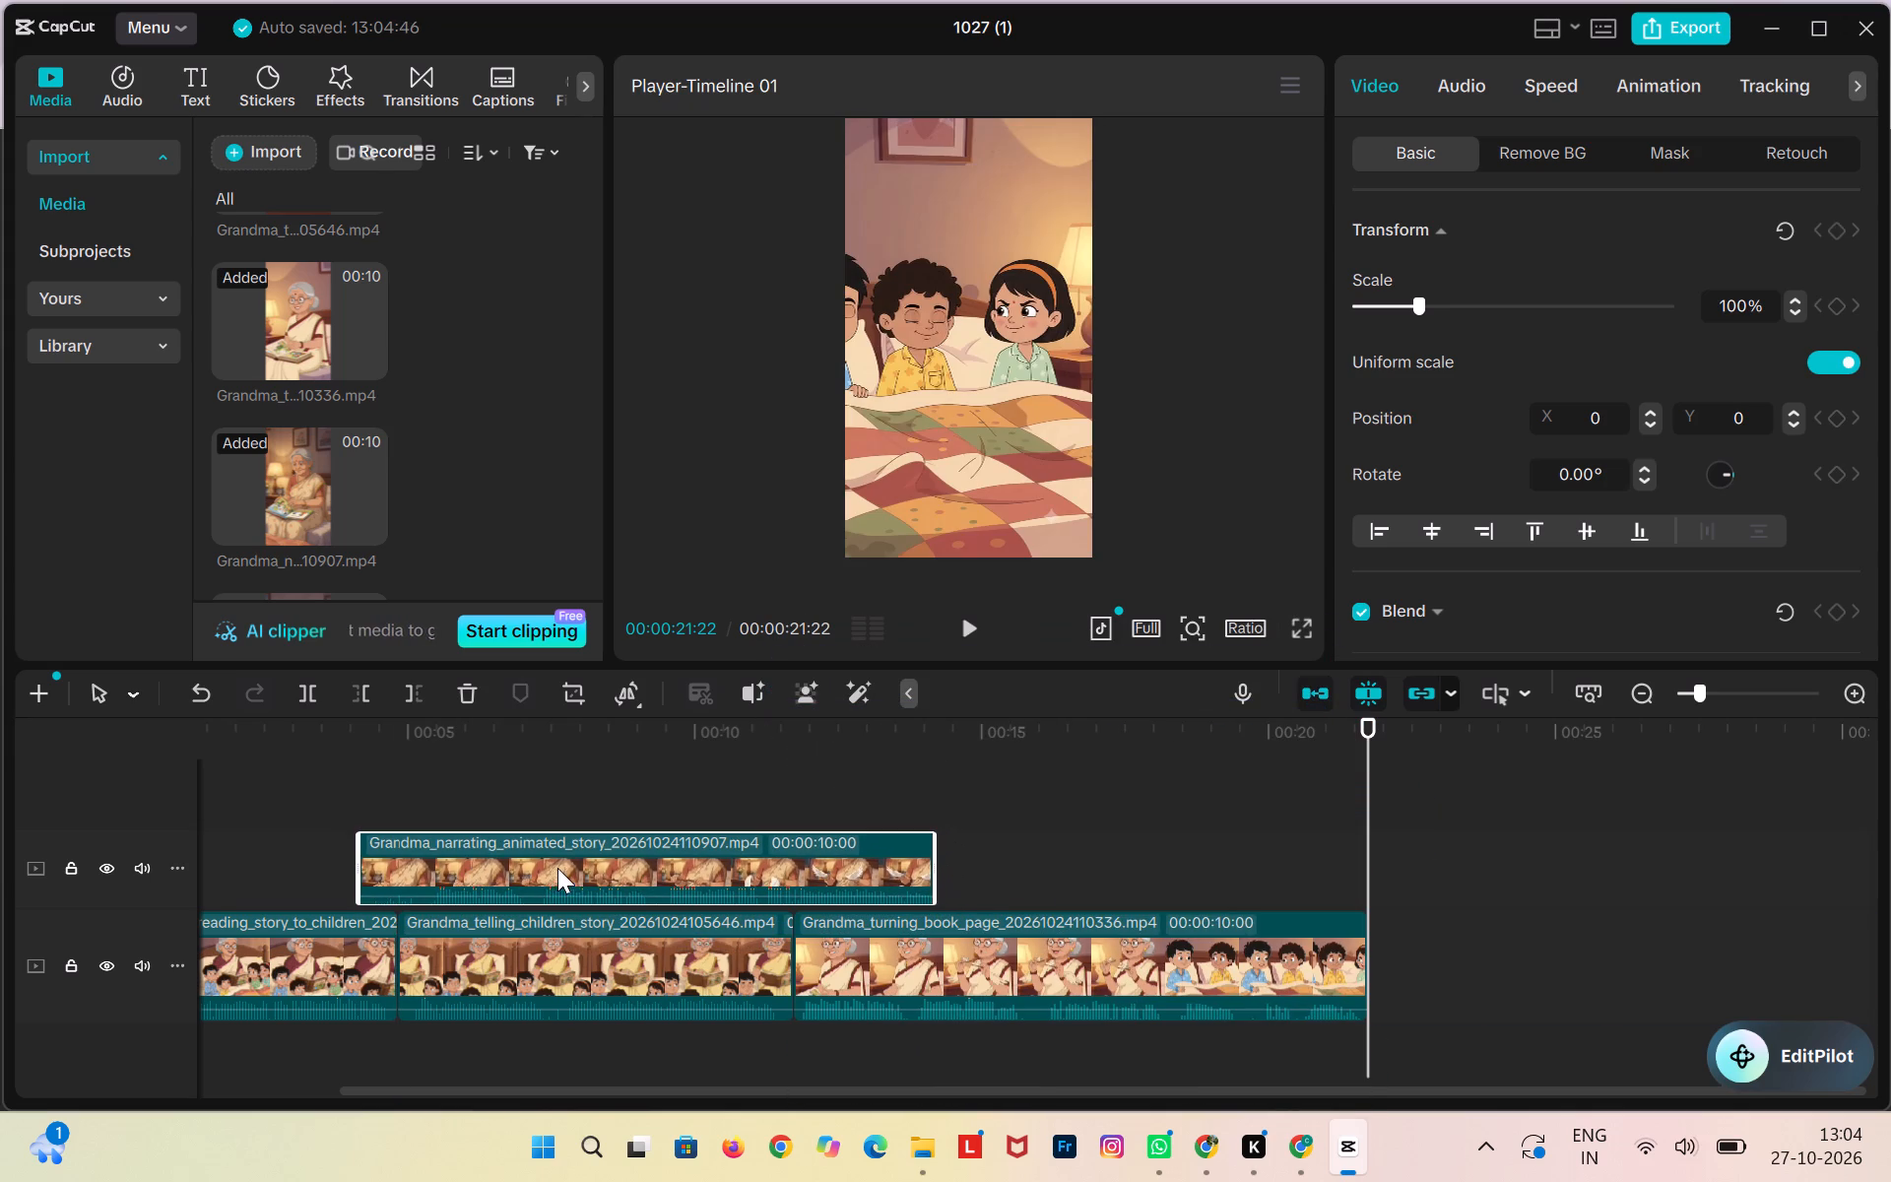
{"action": "left_click_drag", "start_coordinate": [618, 864], "coordinate": [397, 860]}
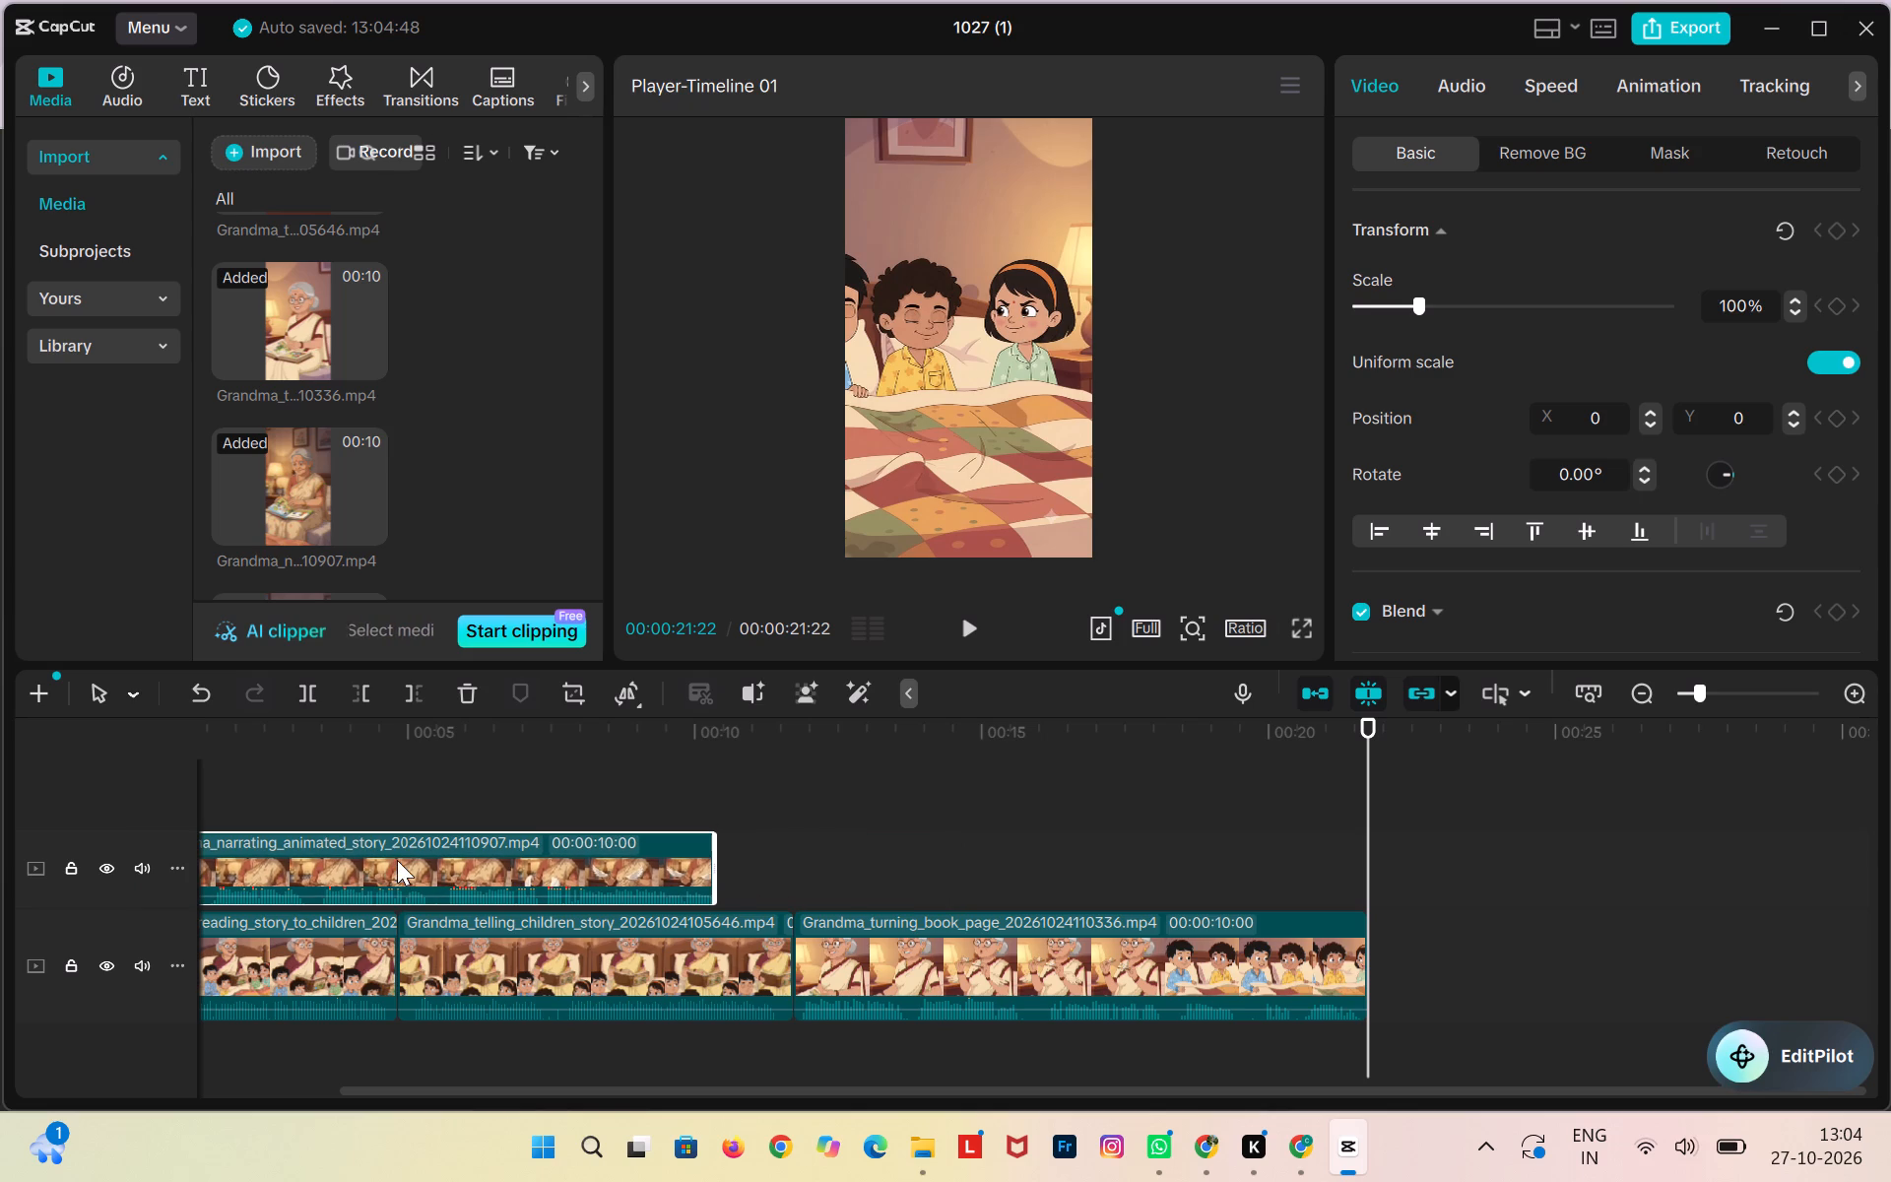
{"action": "left_click_drag", "start_coordinate": [862, 954], "coordinate": [857, 839]}
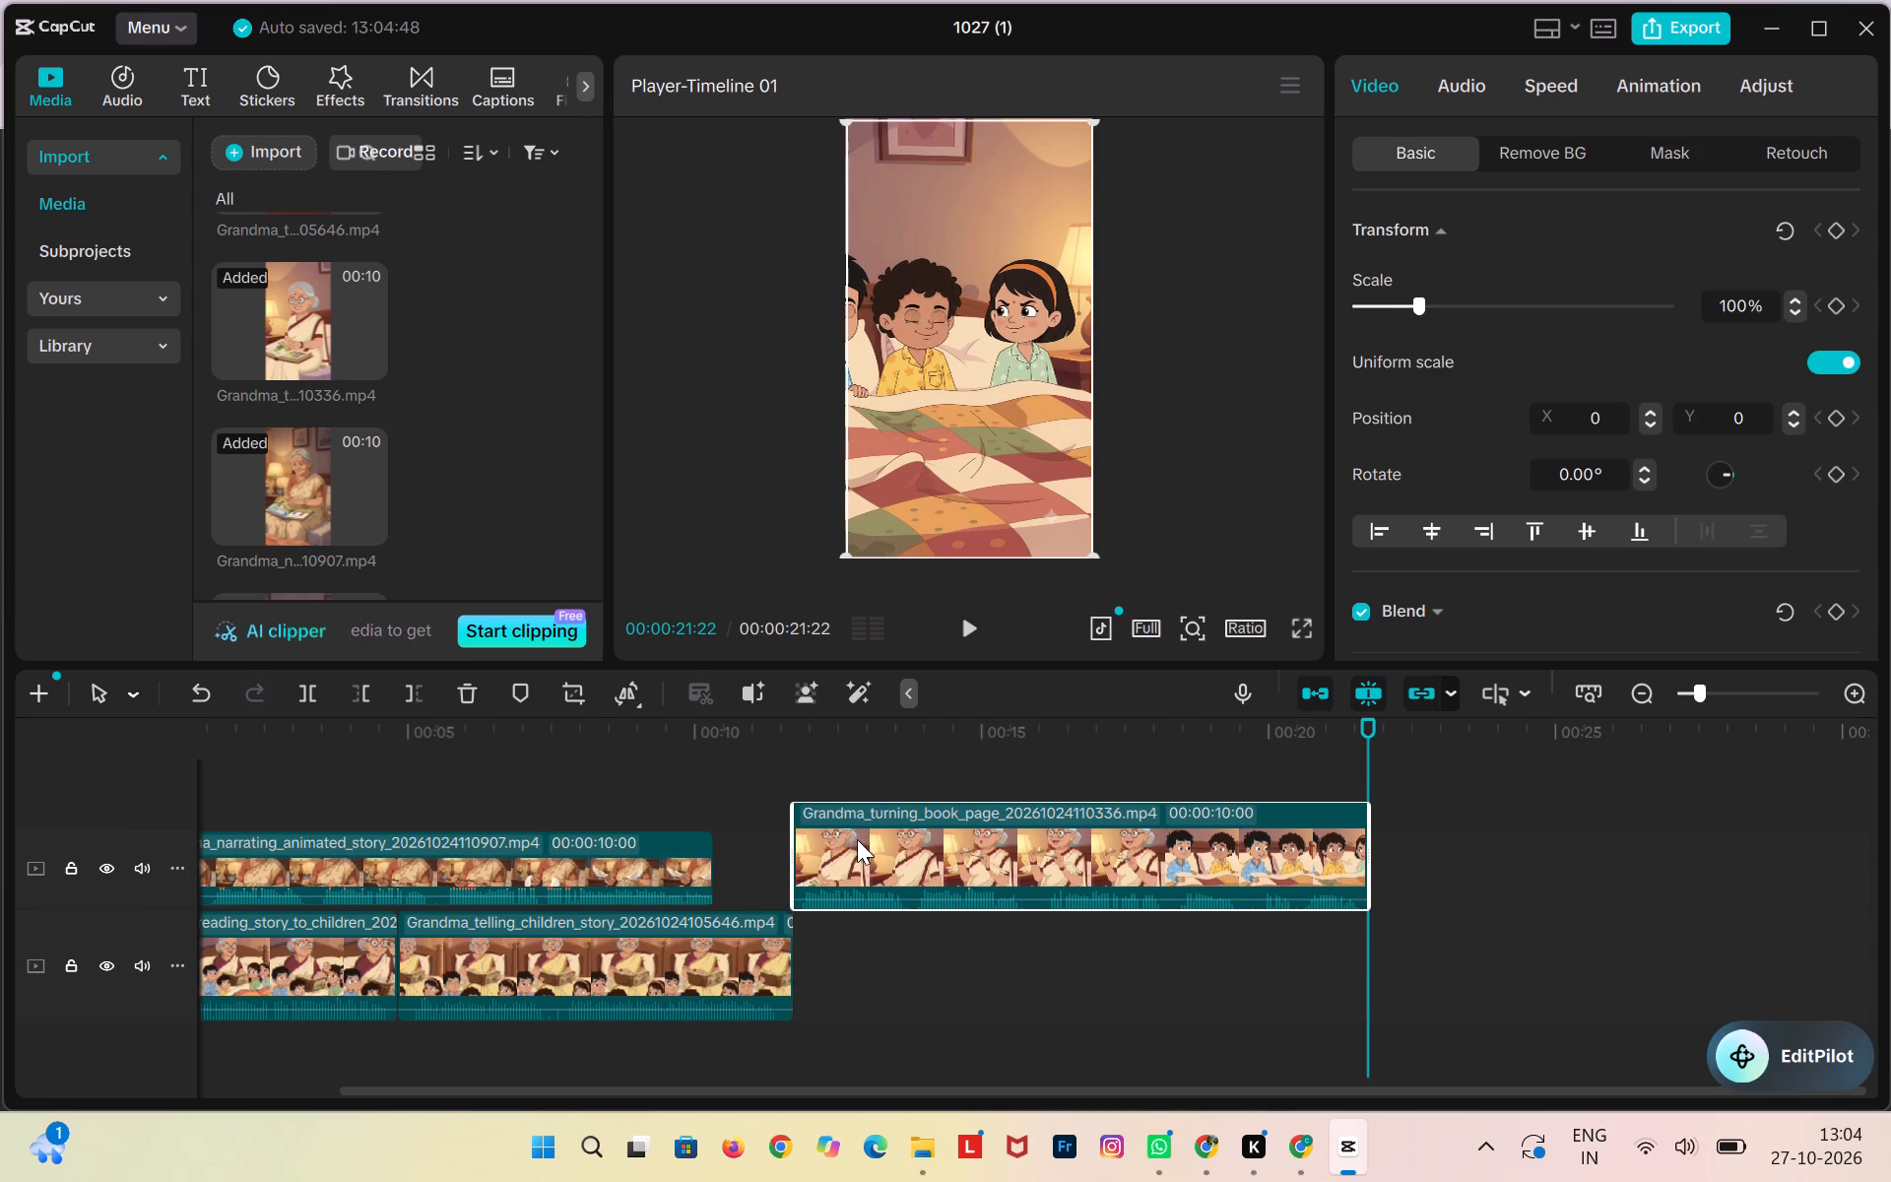
{"action": "left_click_drag", "start_coordinate": [857, 839], "coordinate": [858, 832]}
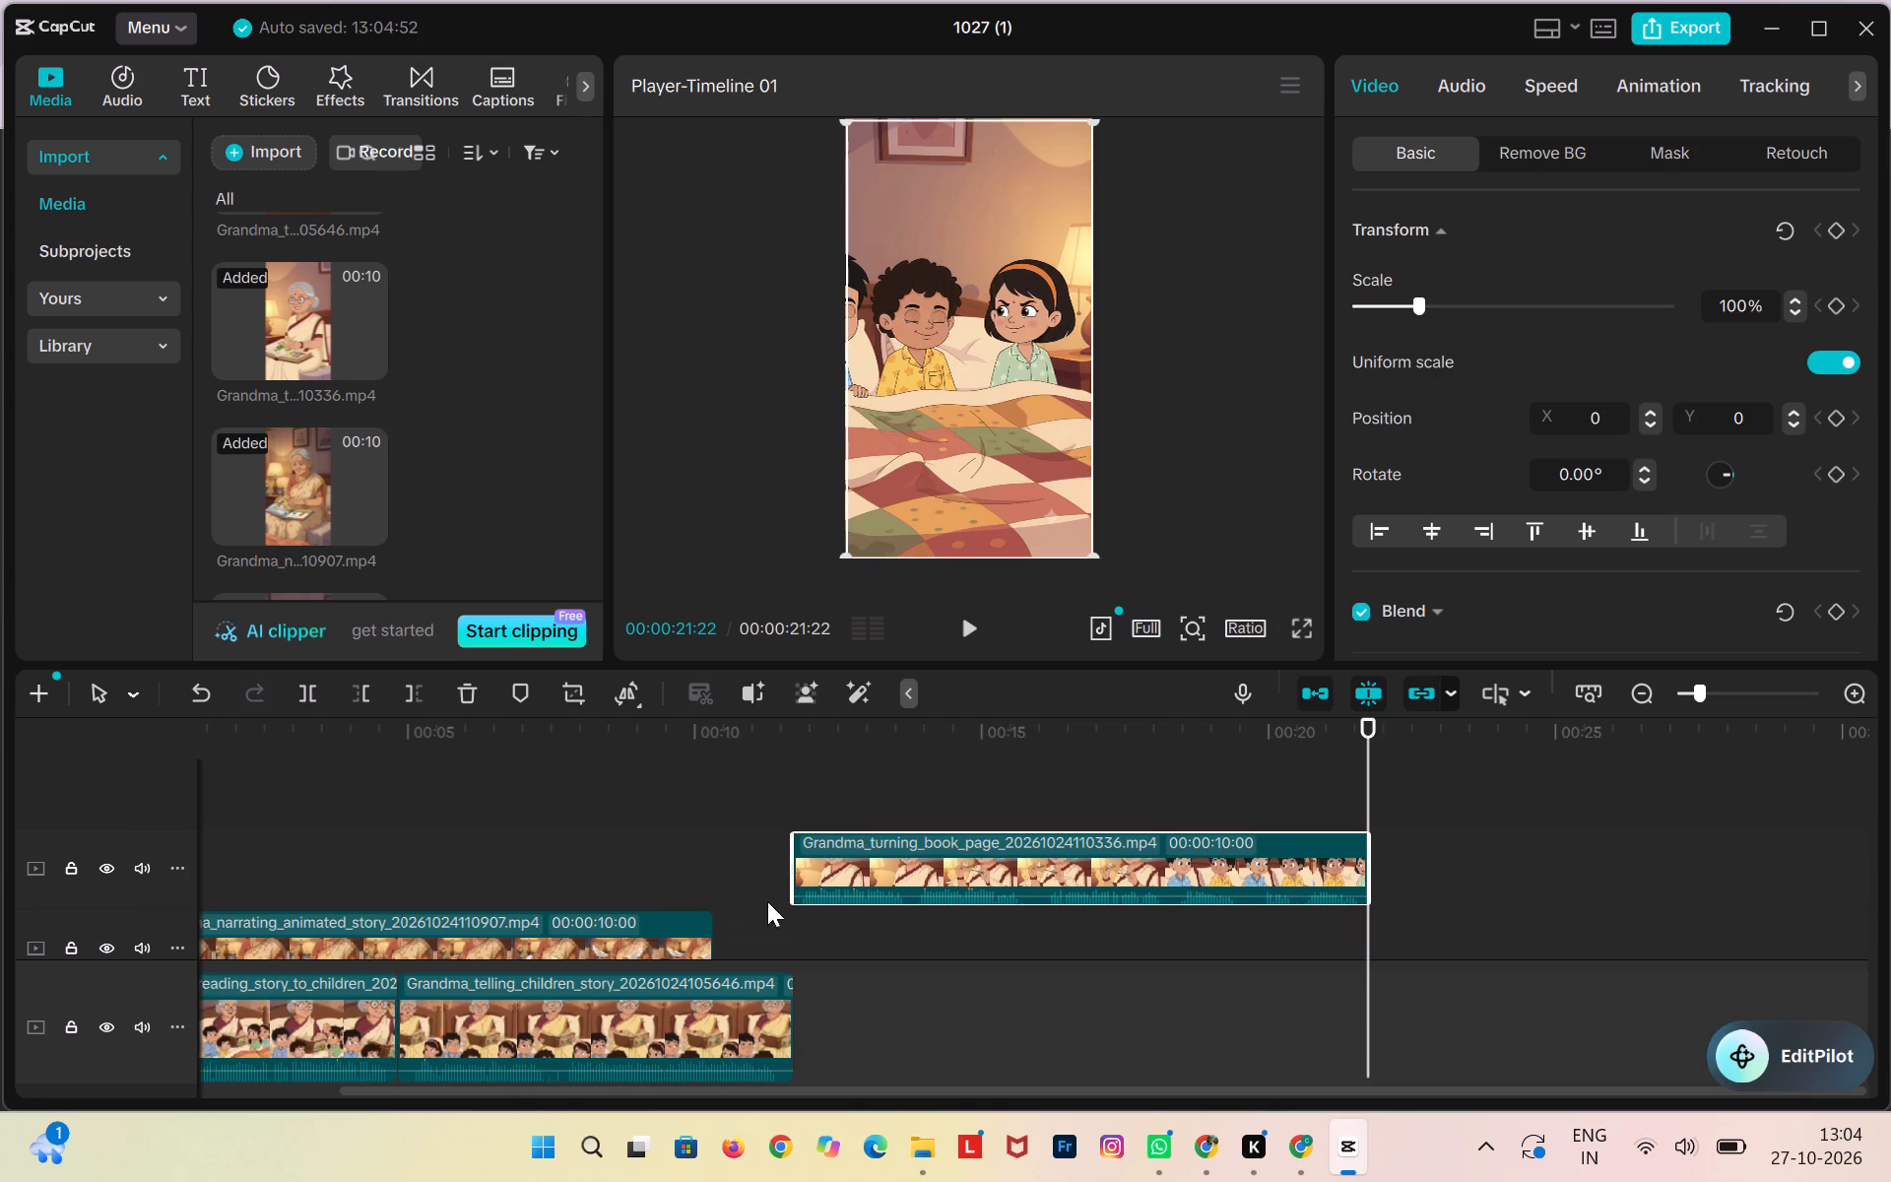
{"action": "left_click_drag", "start_coordinate": [634, 942], "coordinate": [1348, 973]}
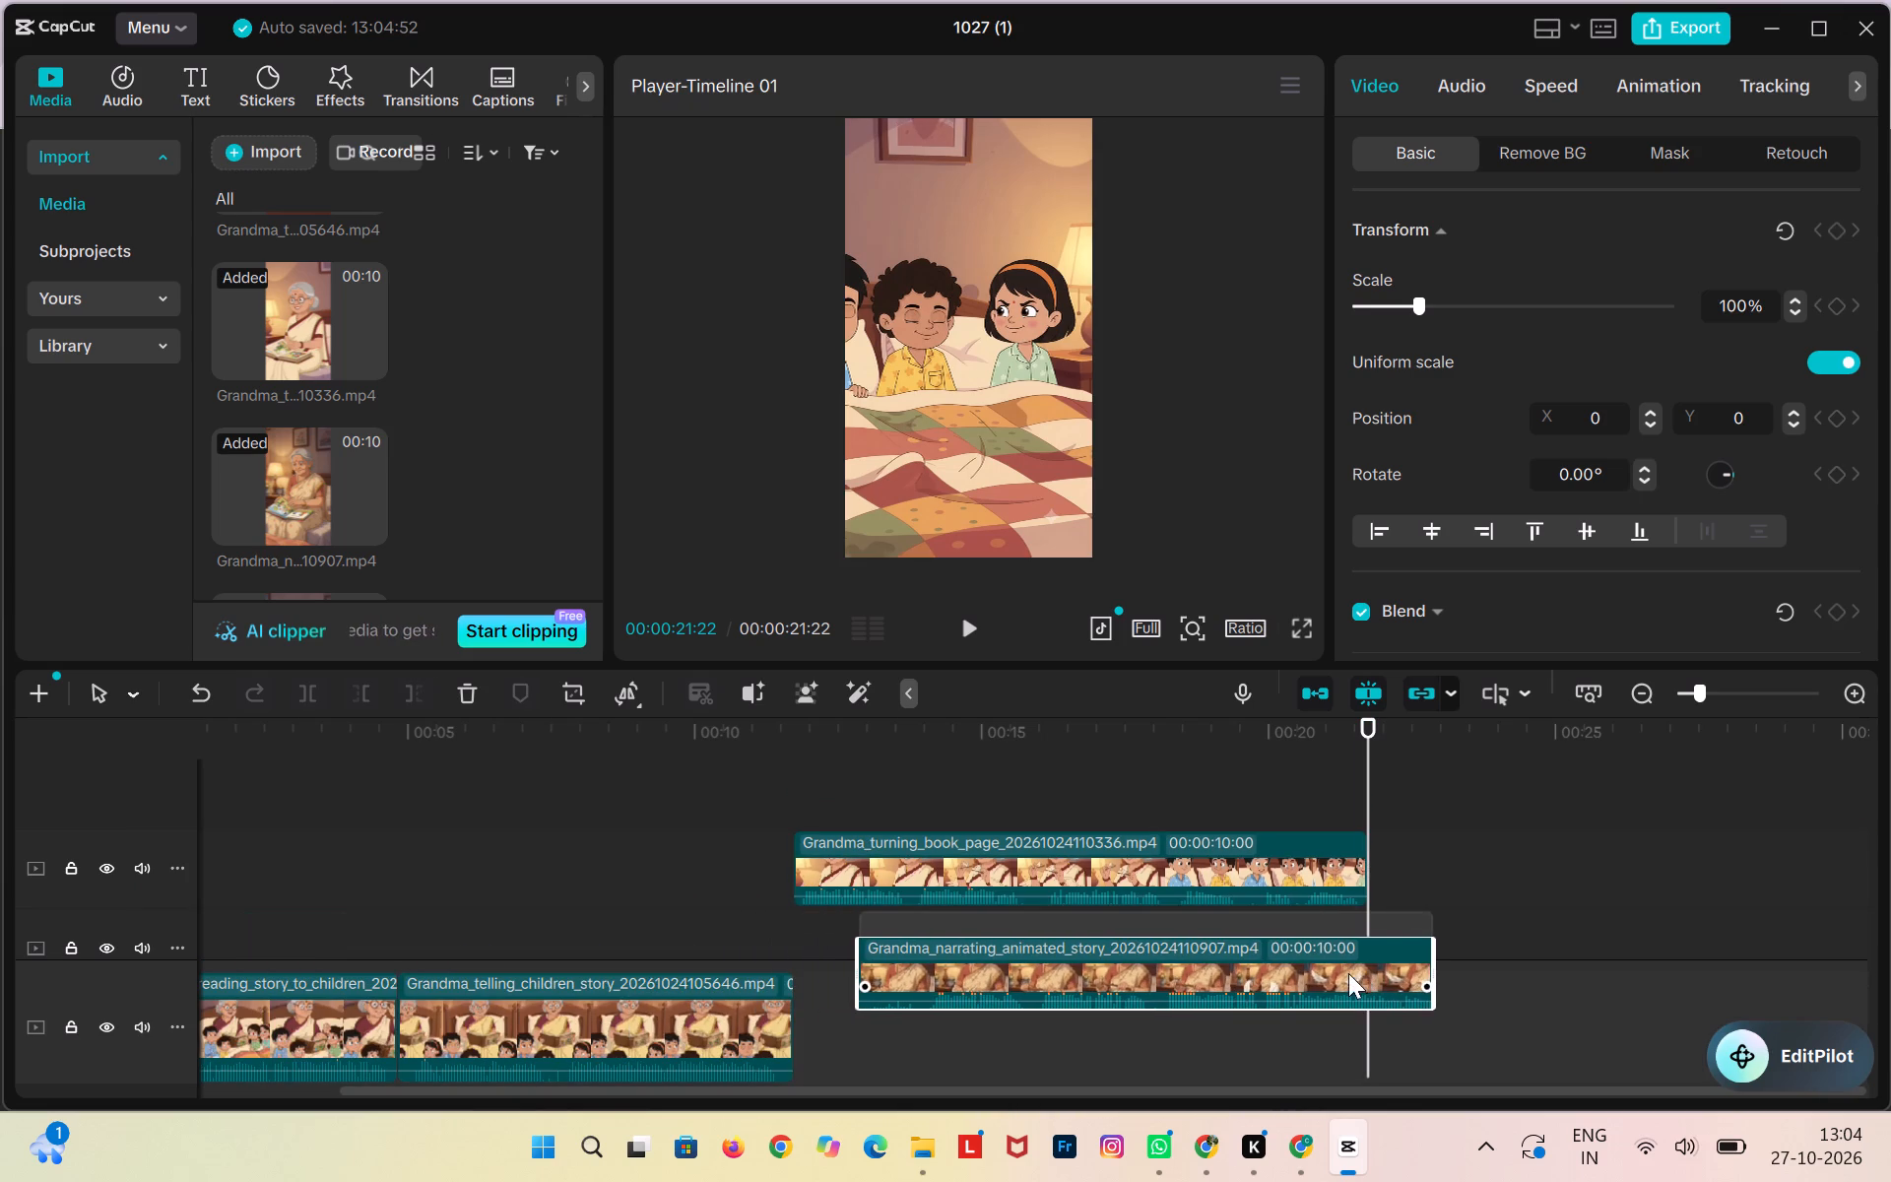
{"action": "left_click_drag", "start_coordinate": [1348, 973], "coordinate": [1319, 998]}
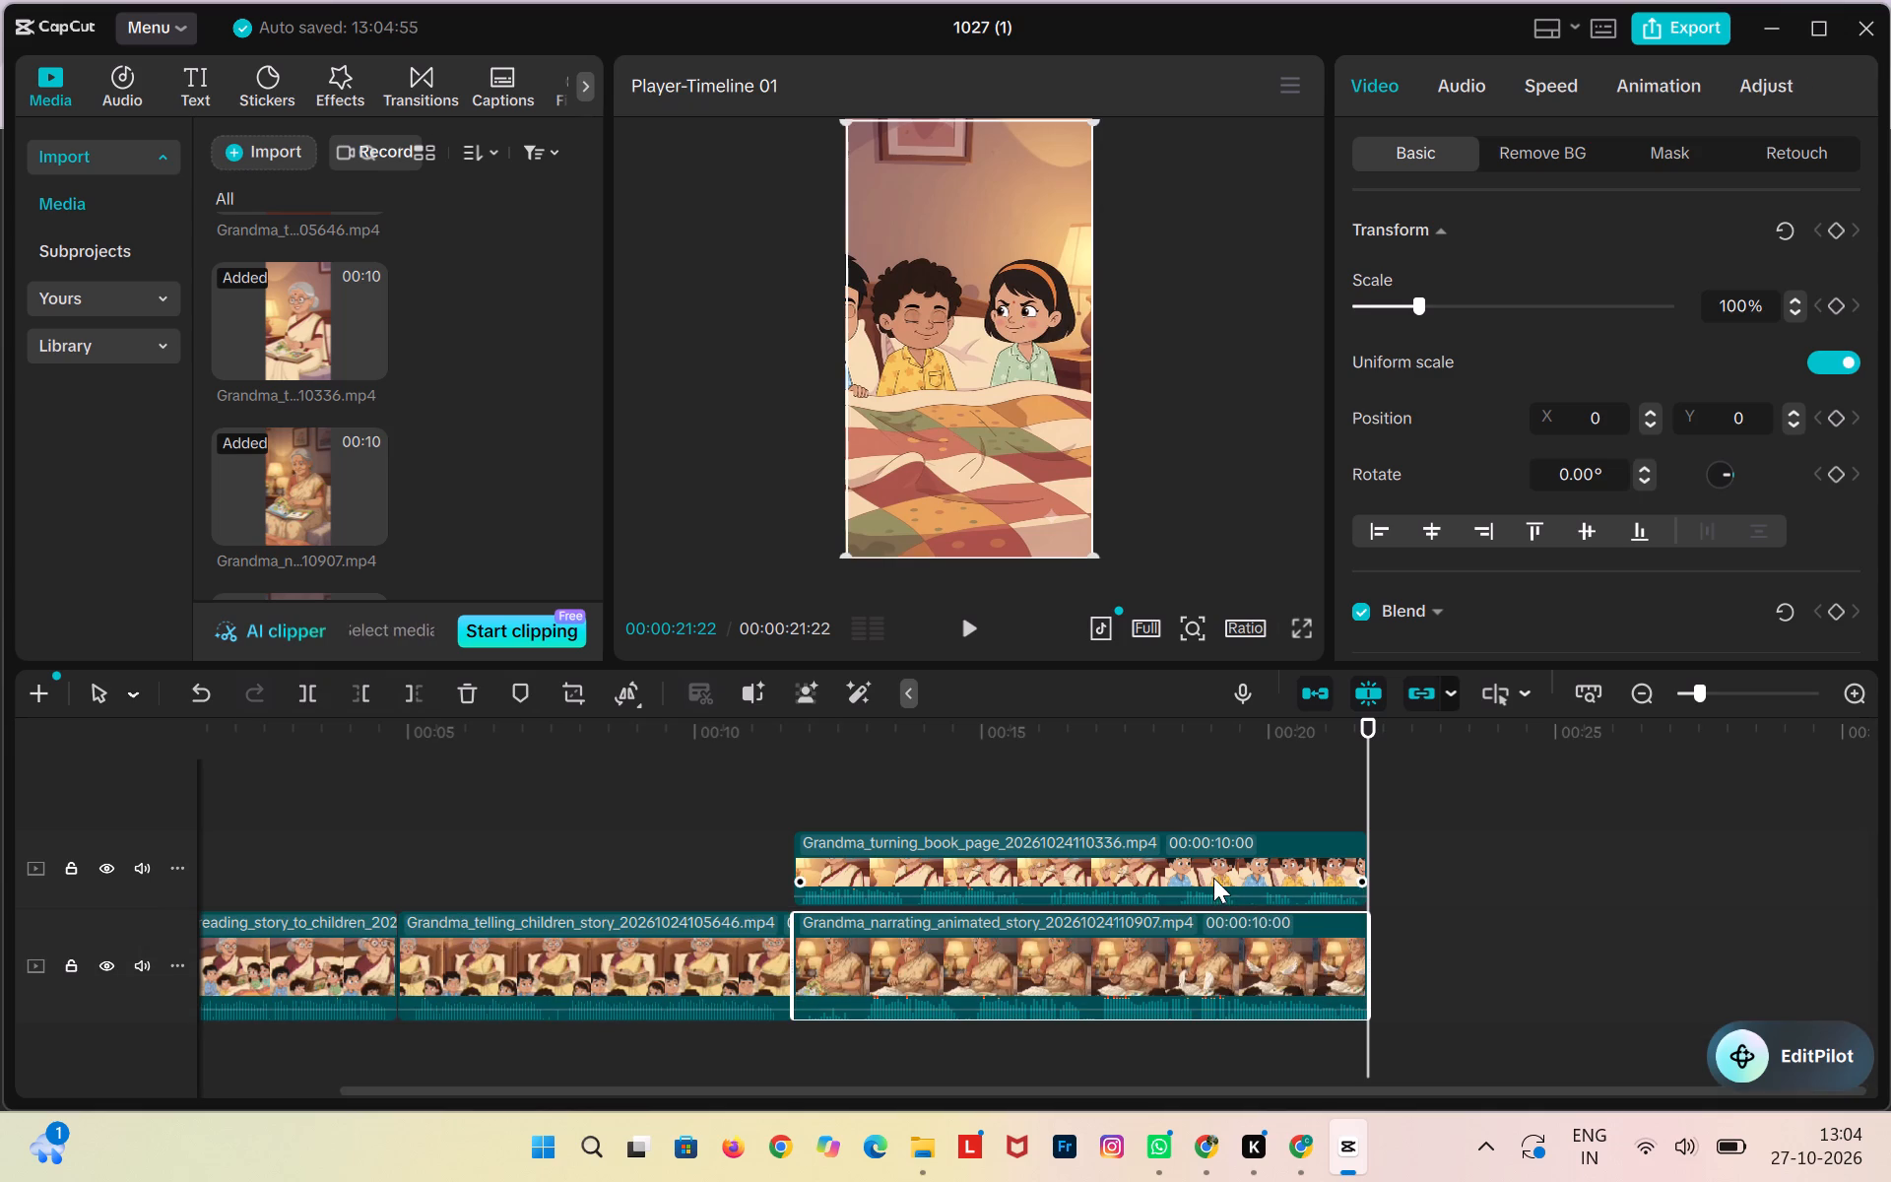
Play the stacked clips from 00:00:11:22 and mute the overlay track holding the Grandma_turning_book_page clip.
{"action": "left_click", "coordinate": [1204, 867]}
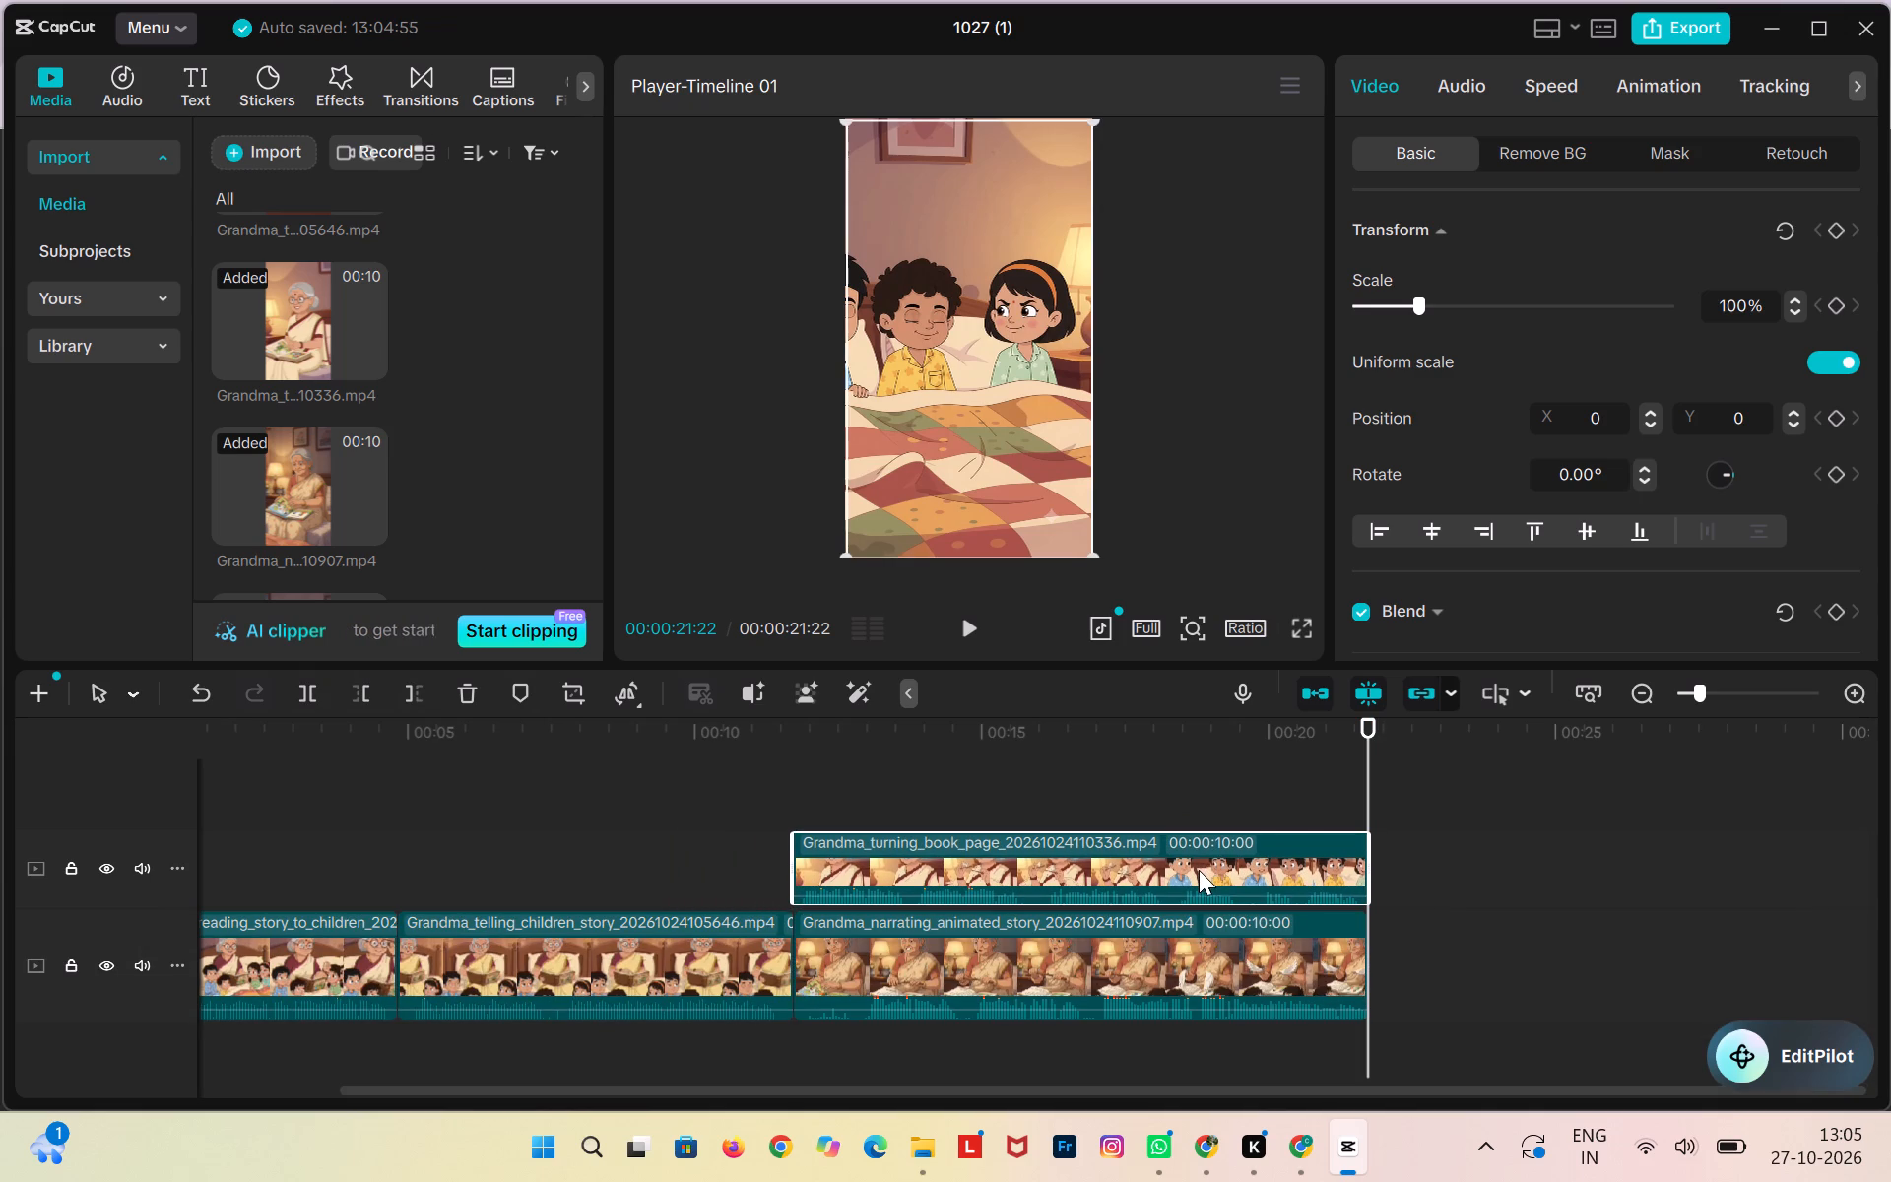
{"action": "left_click", "coordinate": [789, 742]}
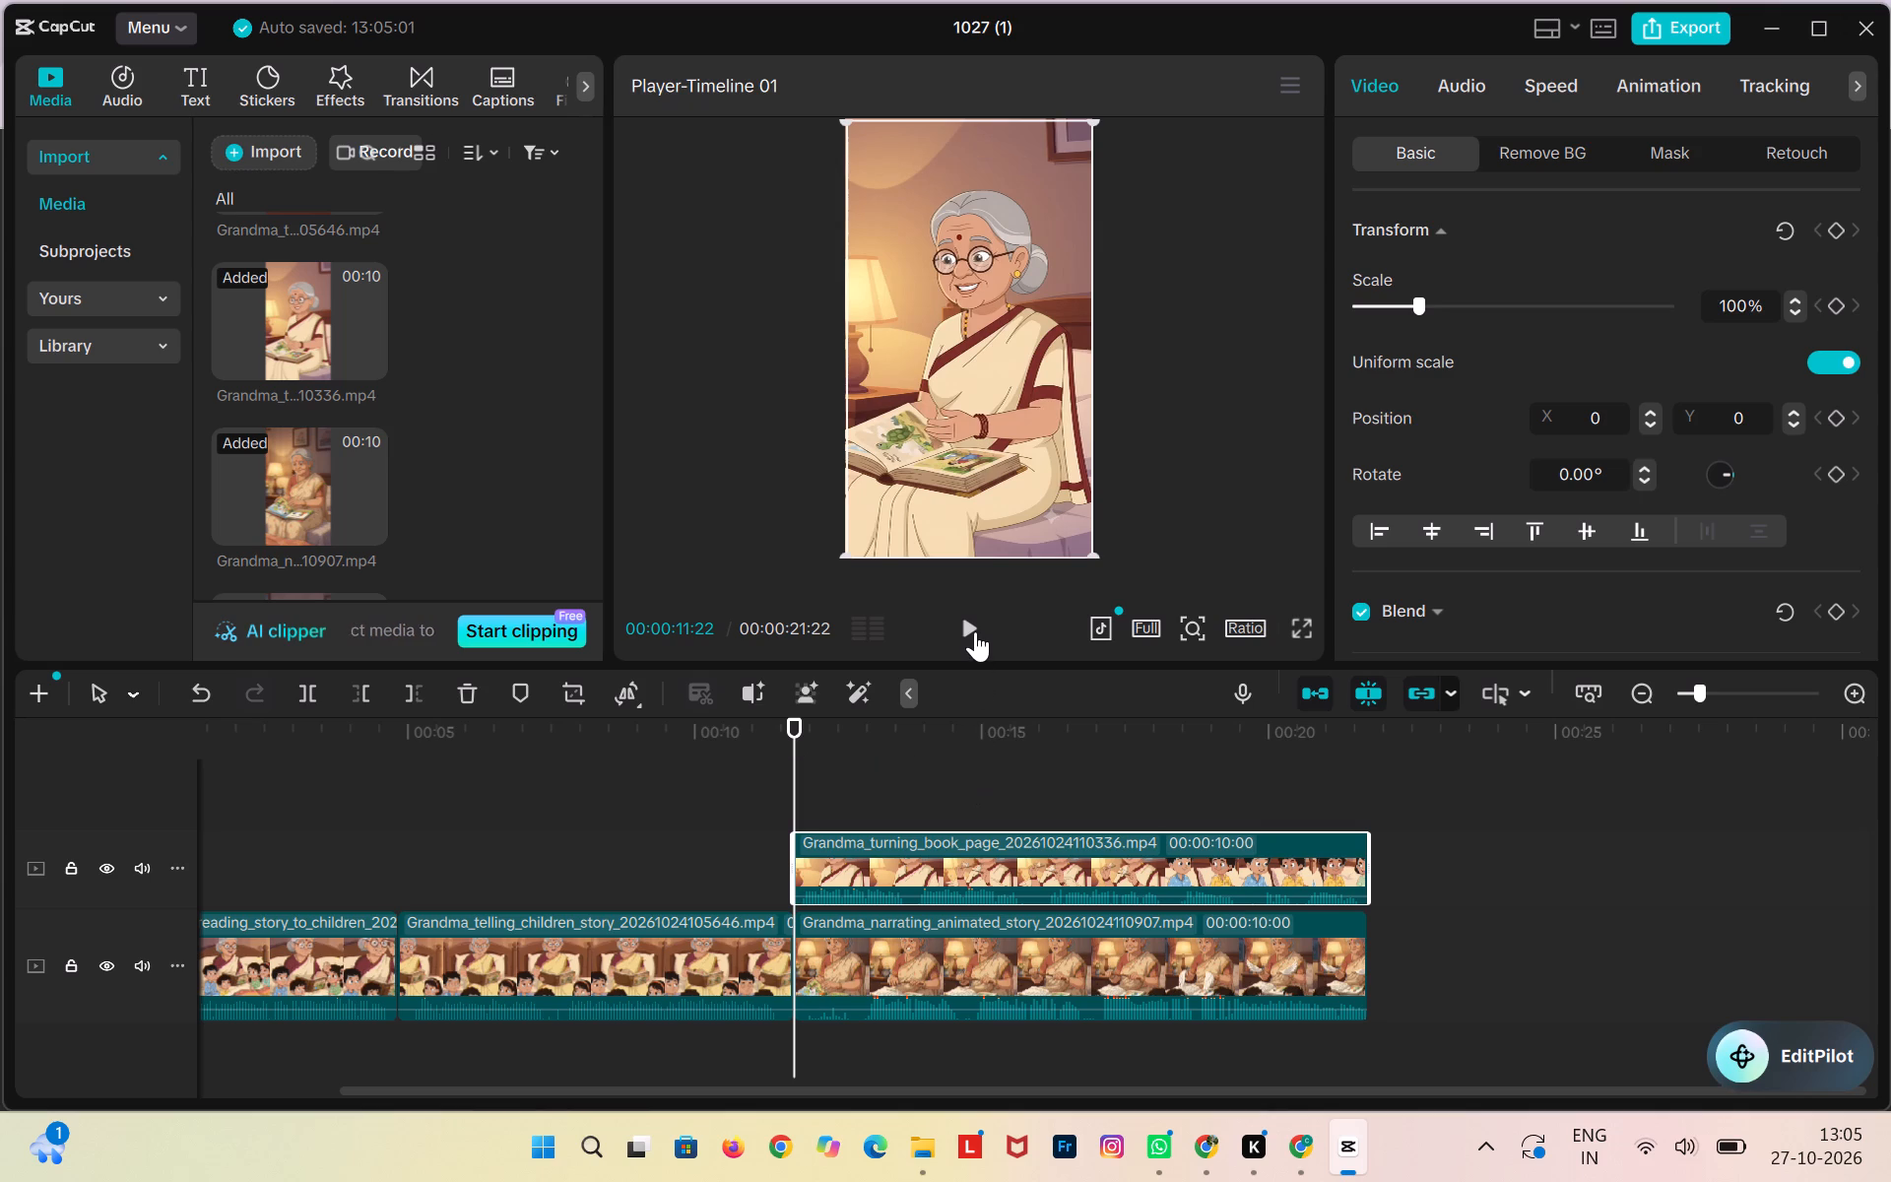
{"action": "left_click", "coordinate": [975, 631]}
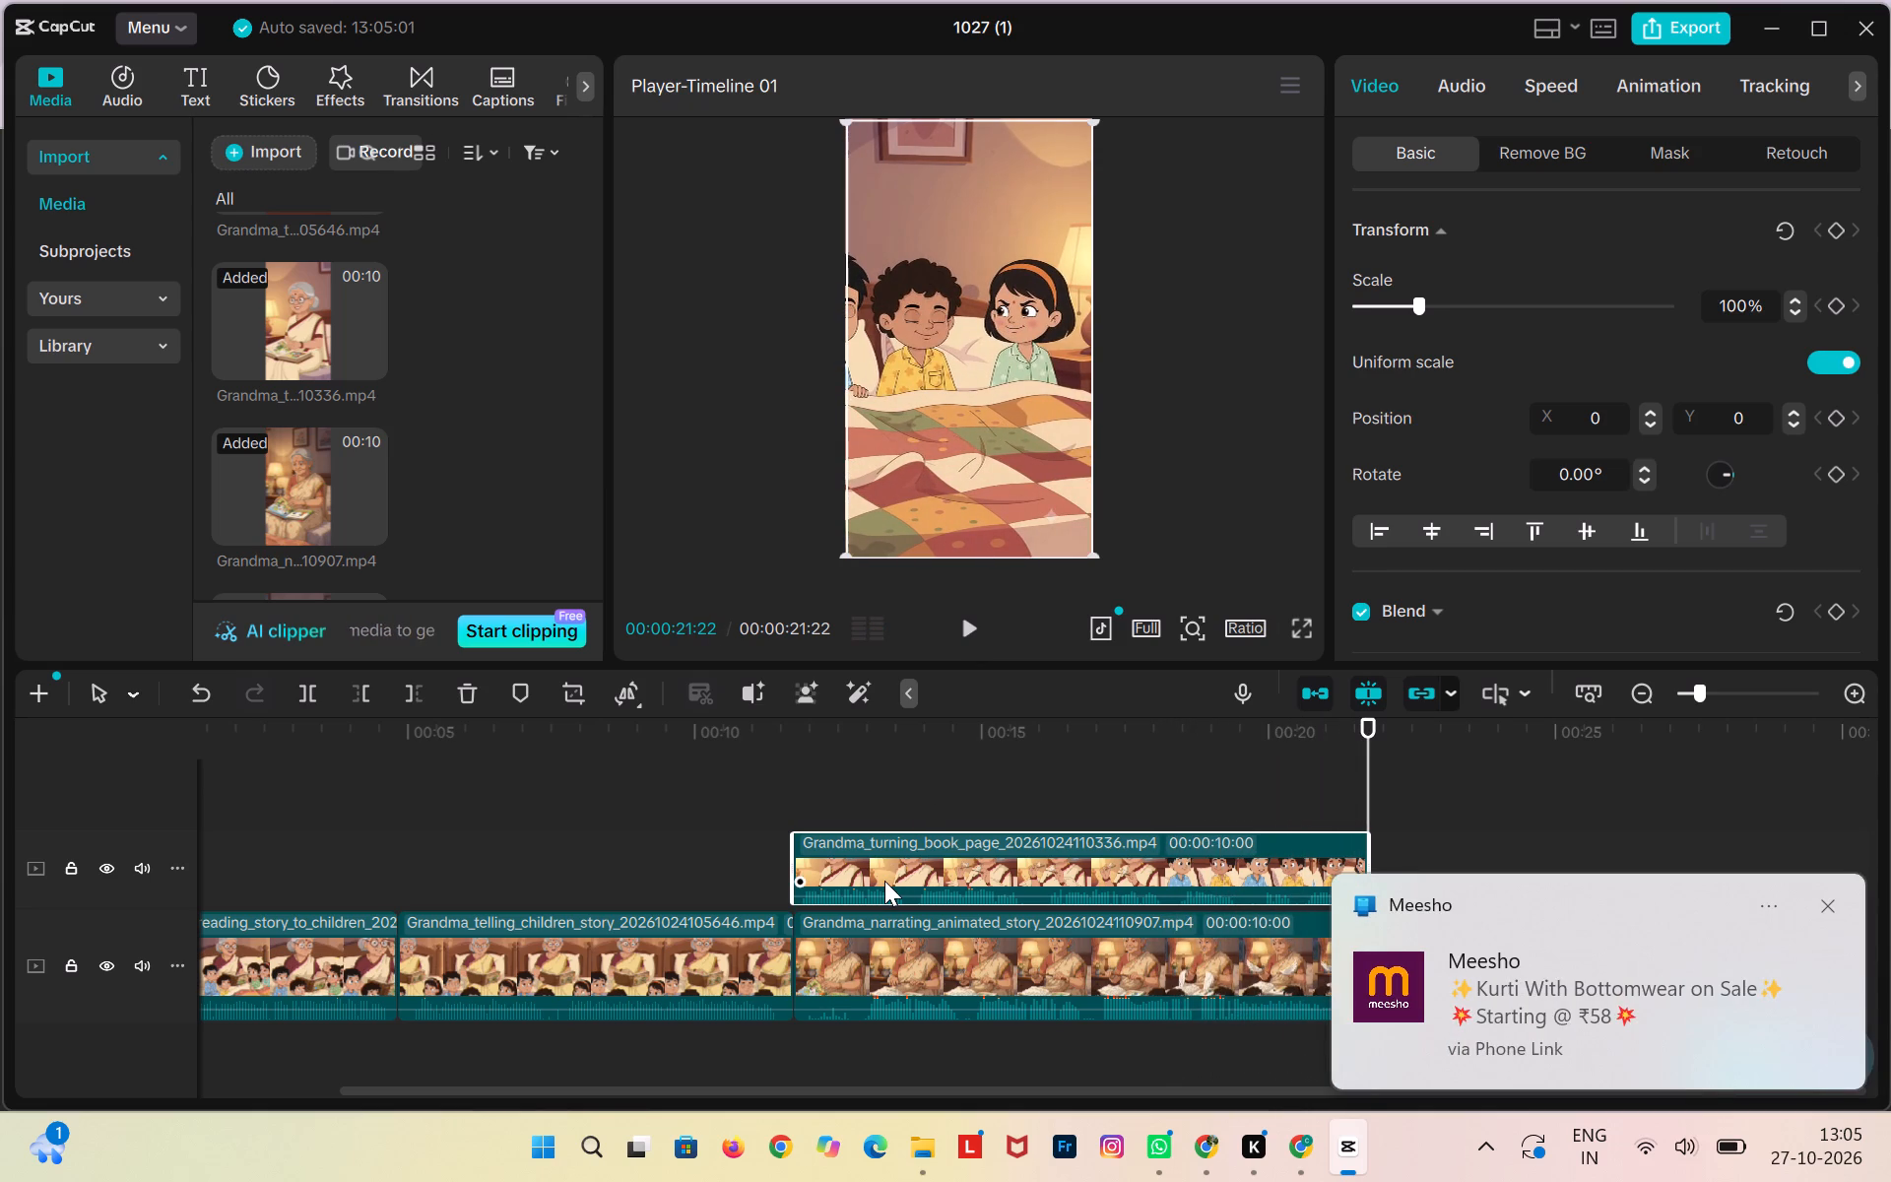
{"action": "left_click", "coordinate": [136, 867]}
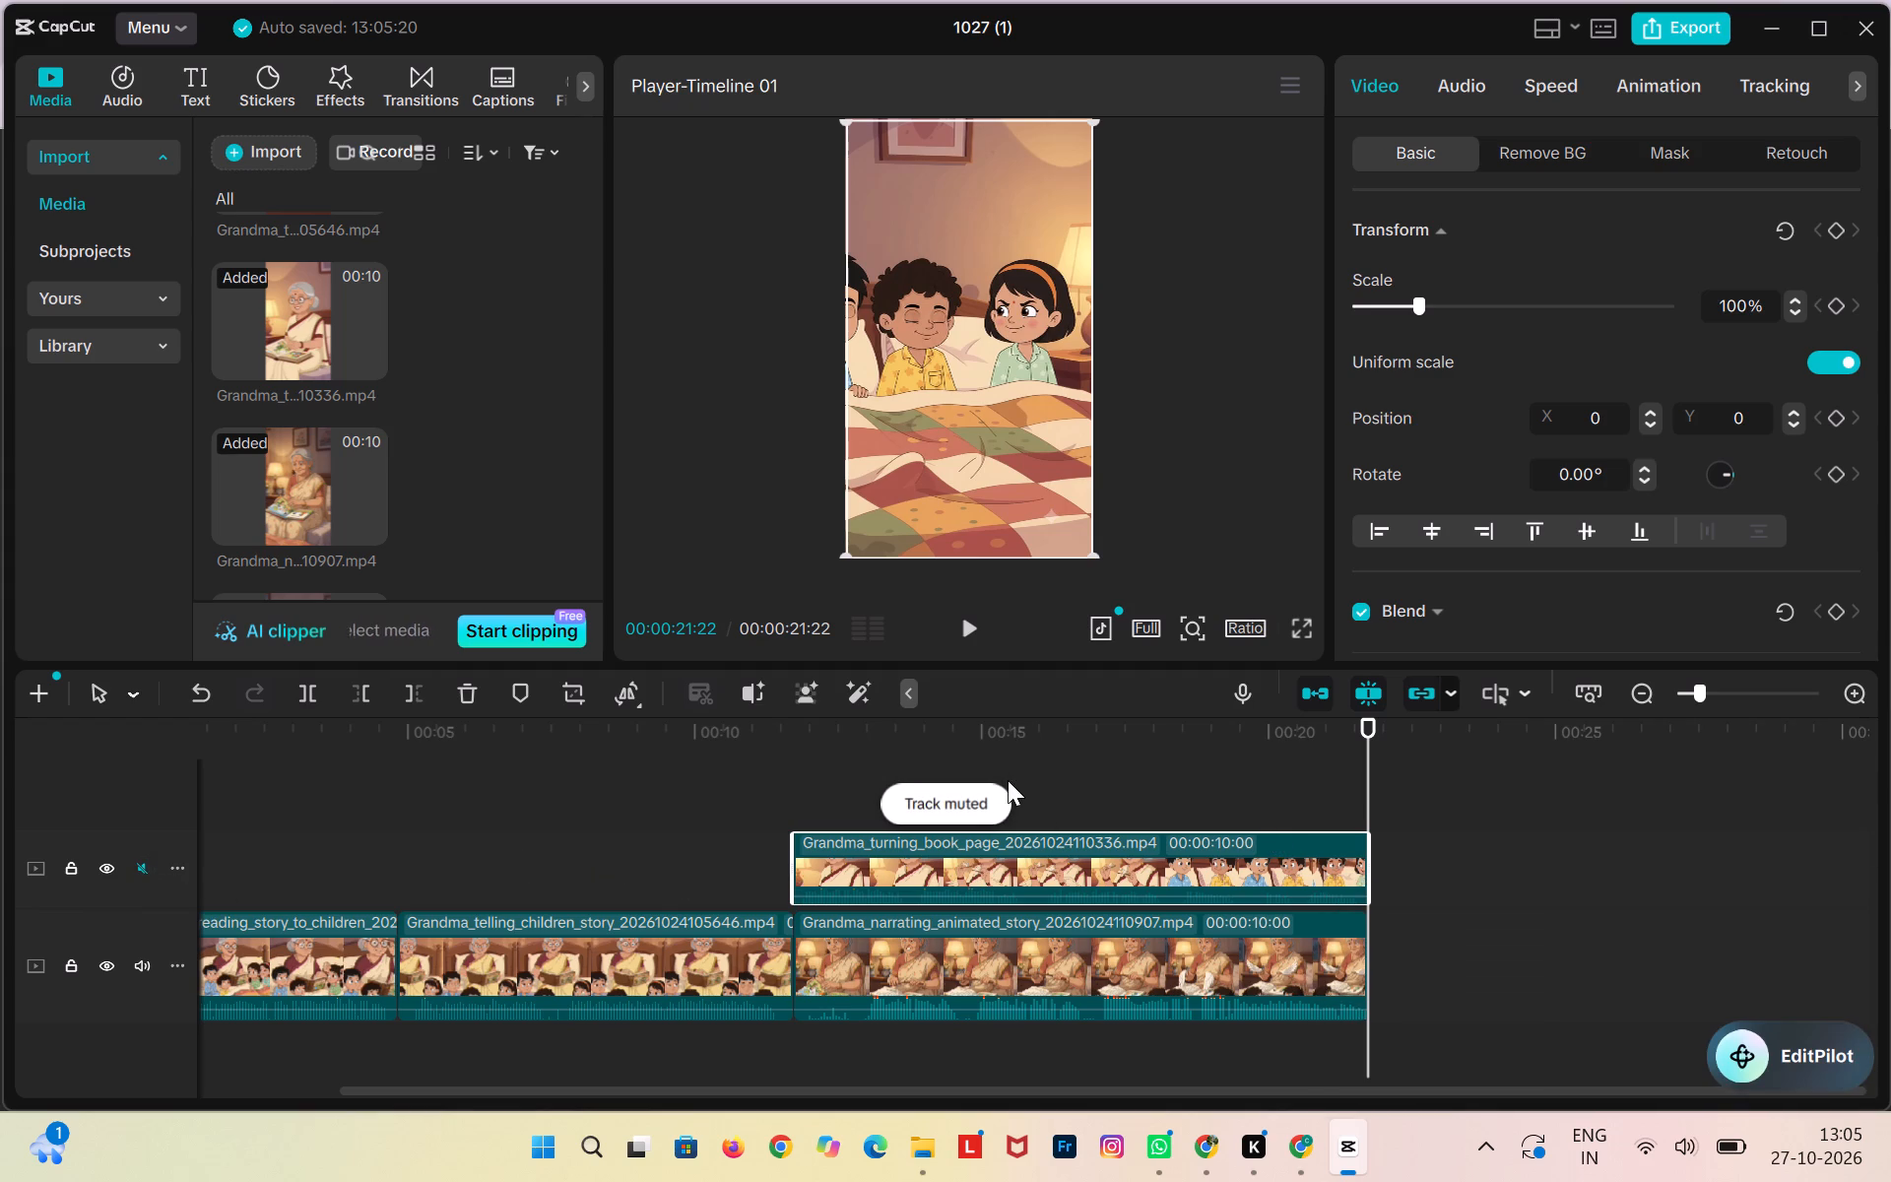
Replay the stacked section from shortly before it starts, with the overlay track muted, to check its sound.
{"action": "left_click_drag", "start_coordinate": [1372, 729], "coordinate": [1350, 724]}
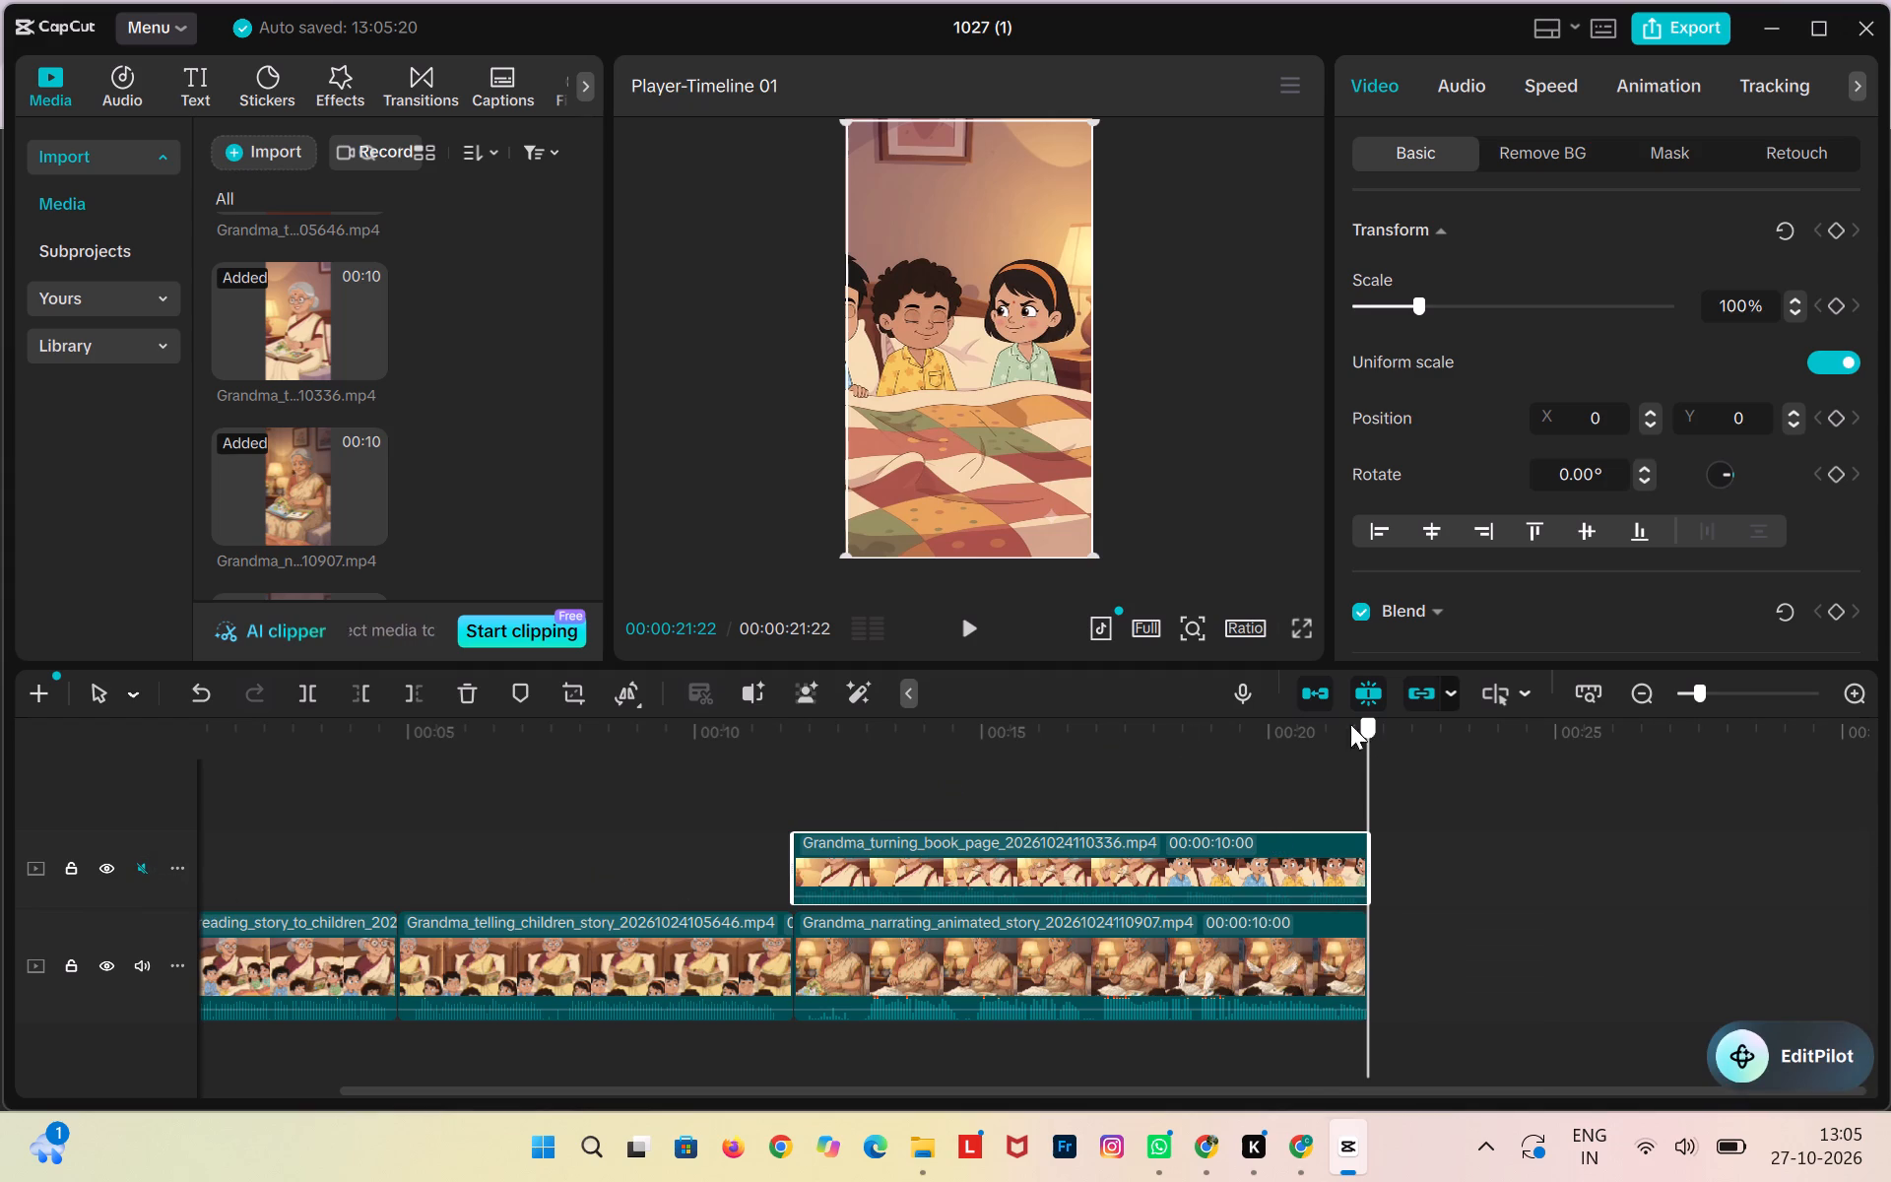
{"action": "left_click_drag", "start_coordinate": [1350, 724], "coordinate": [700, 776]}
{"action": "left_click", "coordinate": [975, 619]}
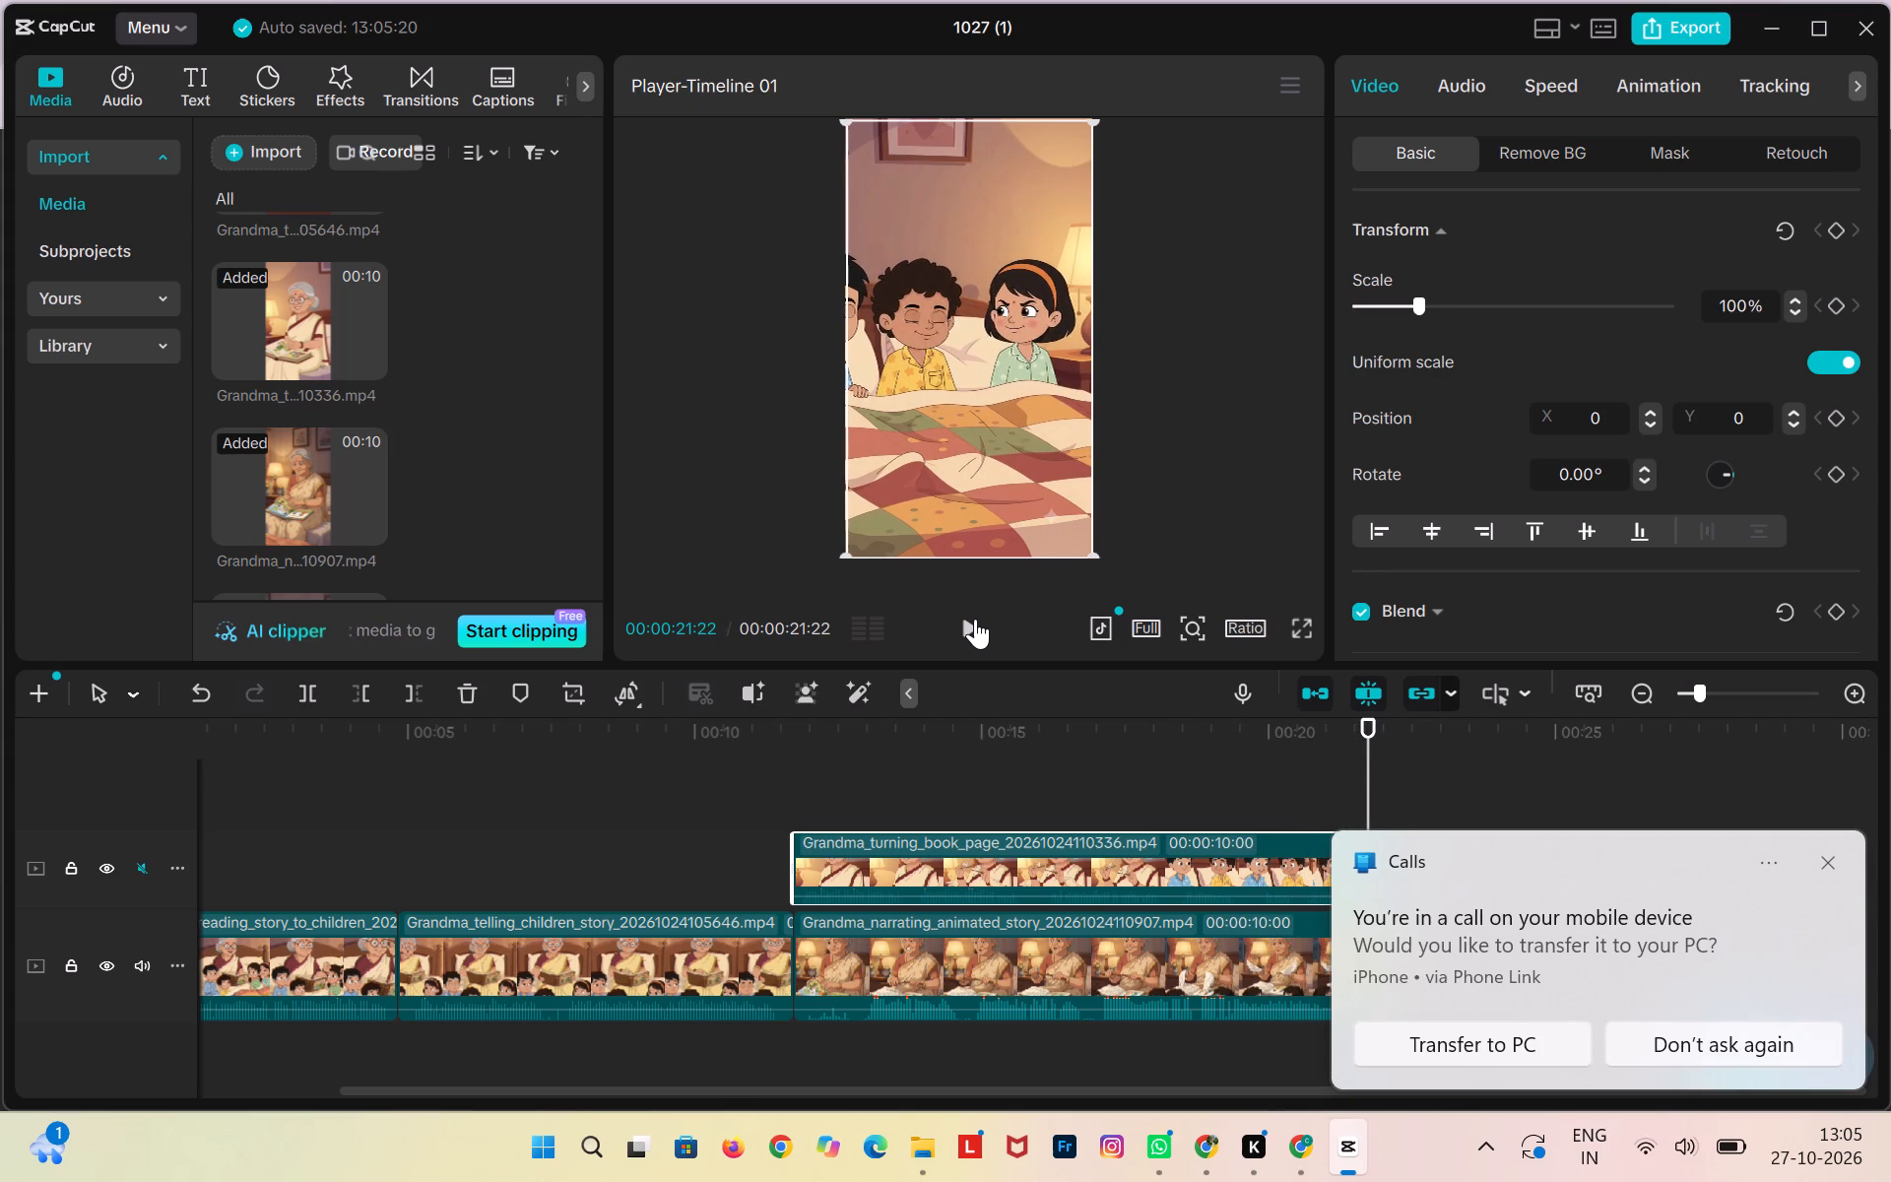
{"action": "left_click_drag", "start_coordinate": [1371, 724], "coordinate": [731, 1013]}
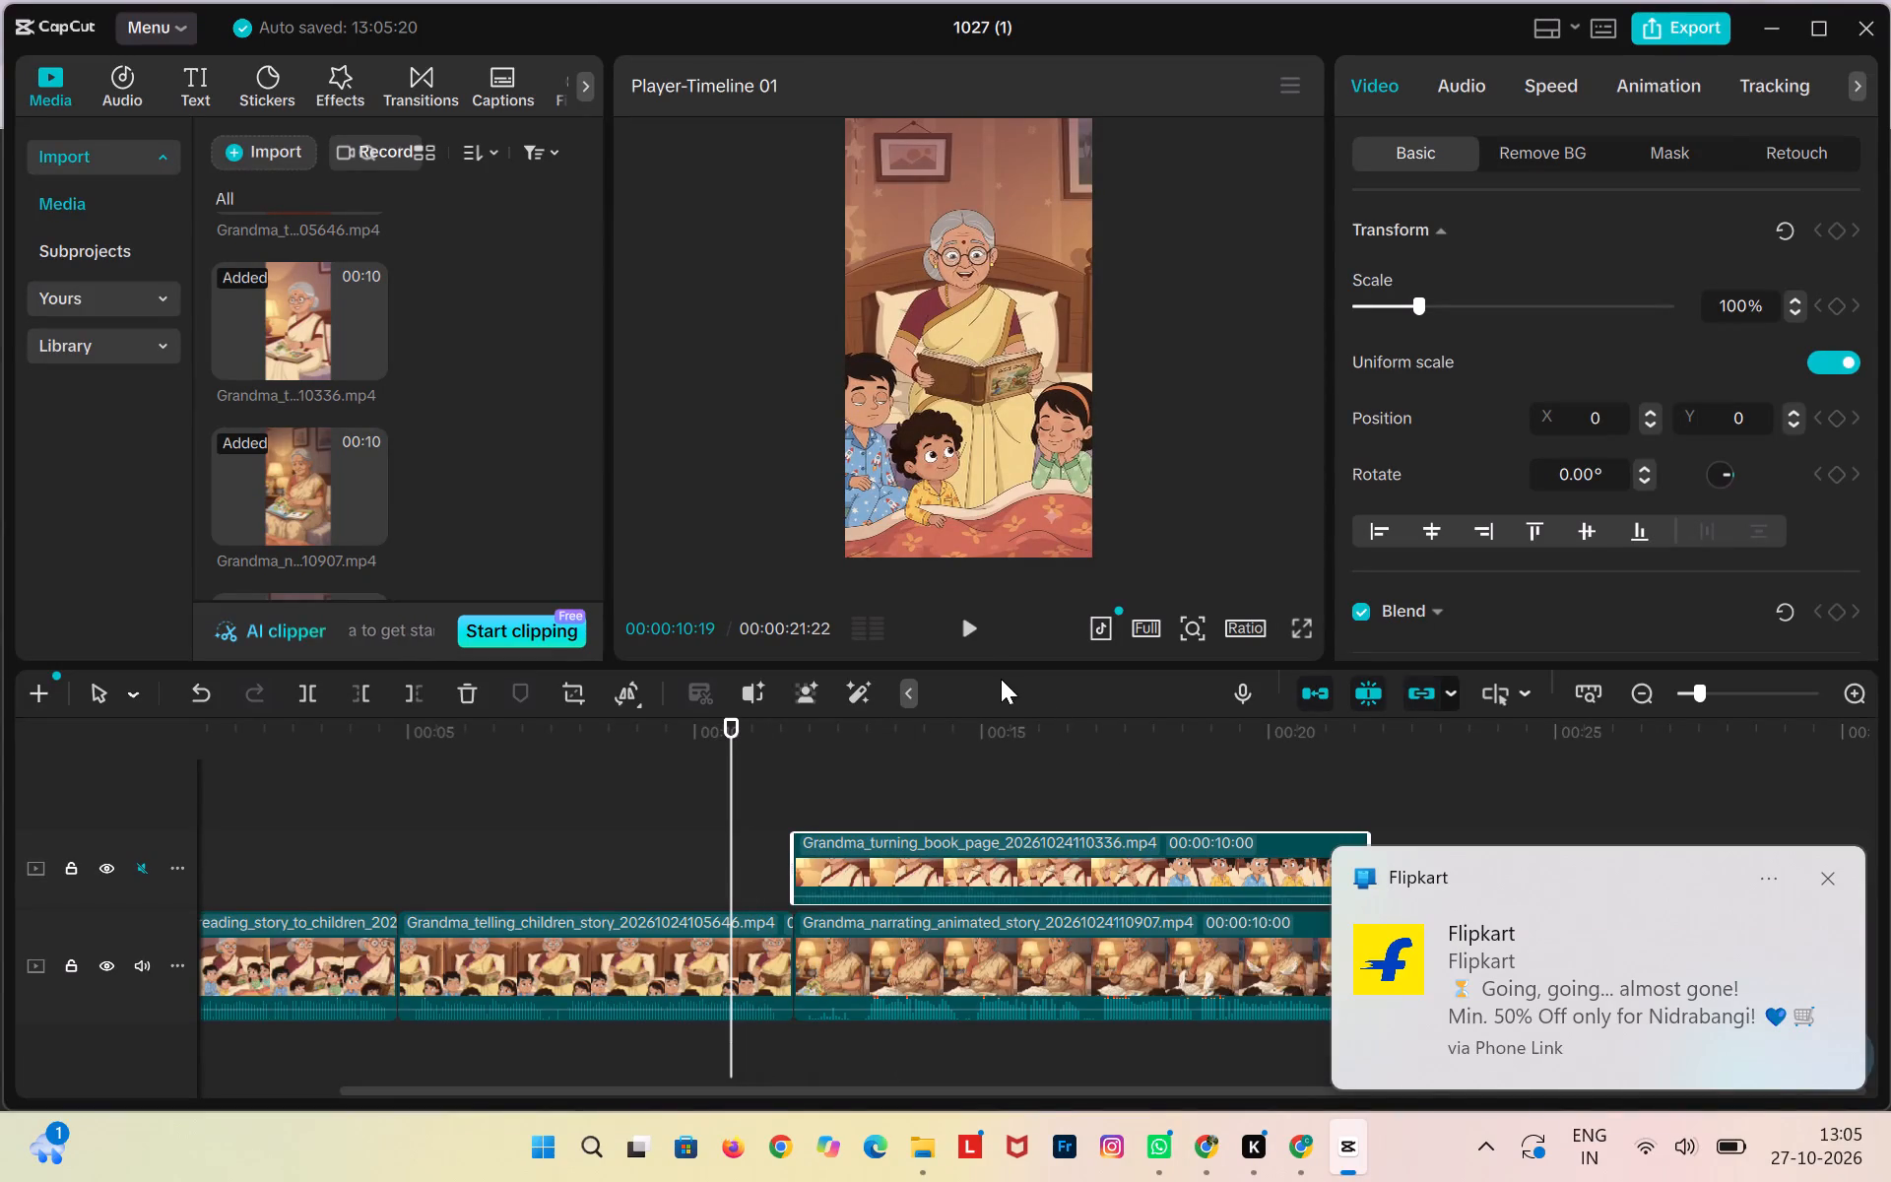
{"action": "left_click", "coordinate": [964, 627]}
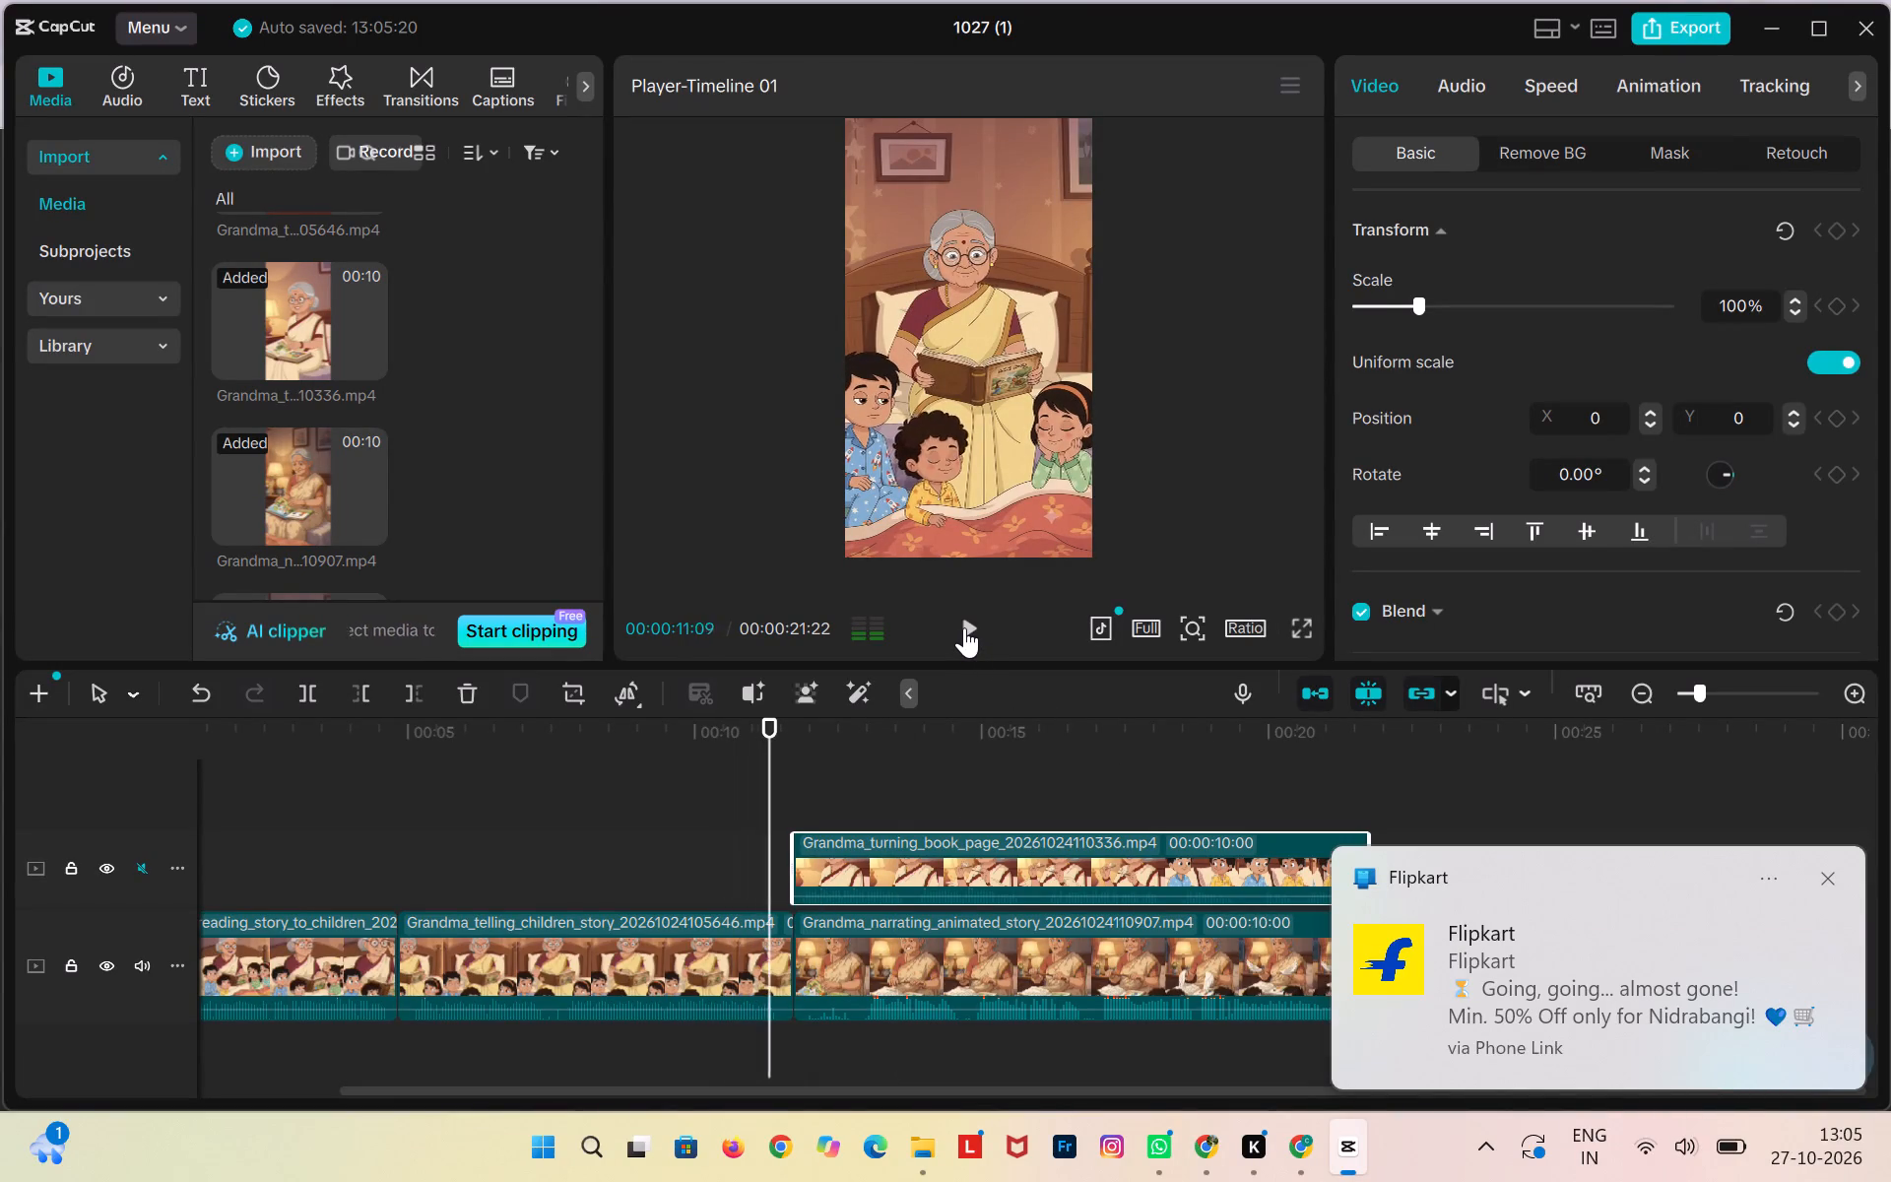
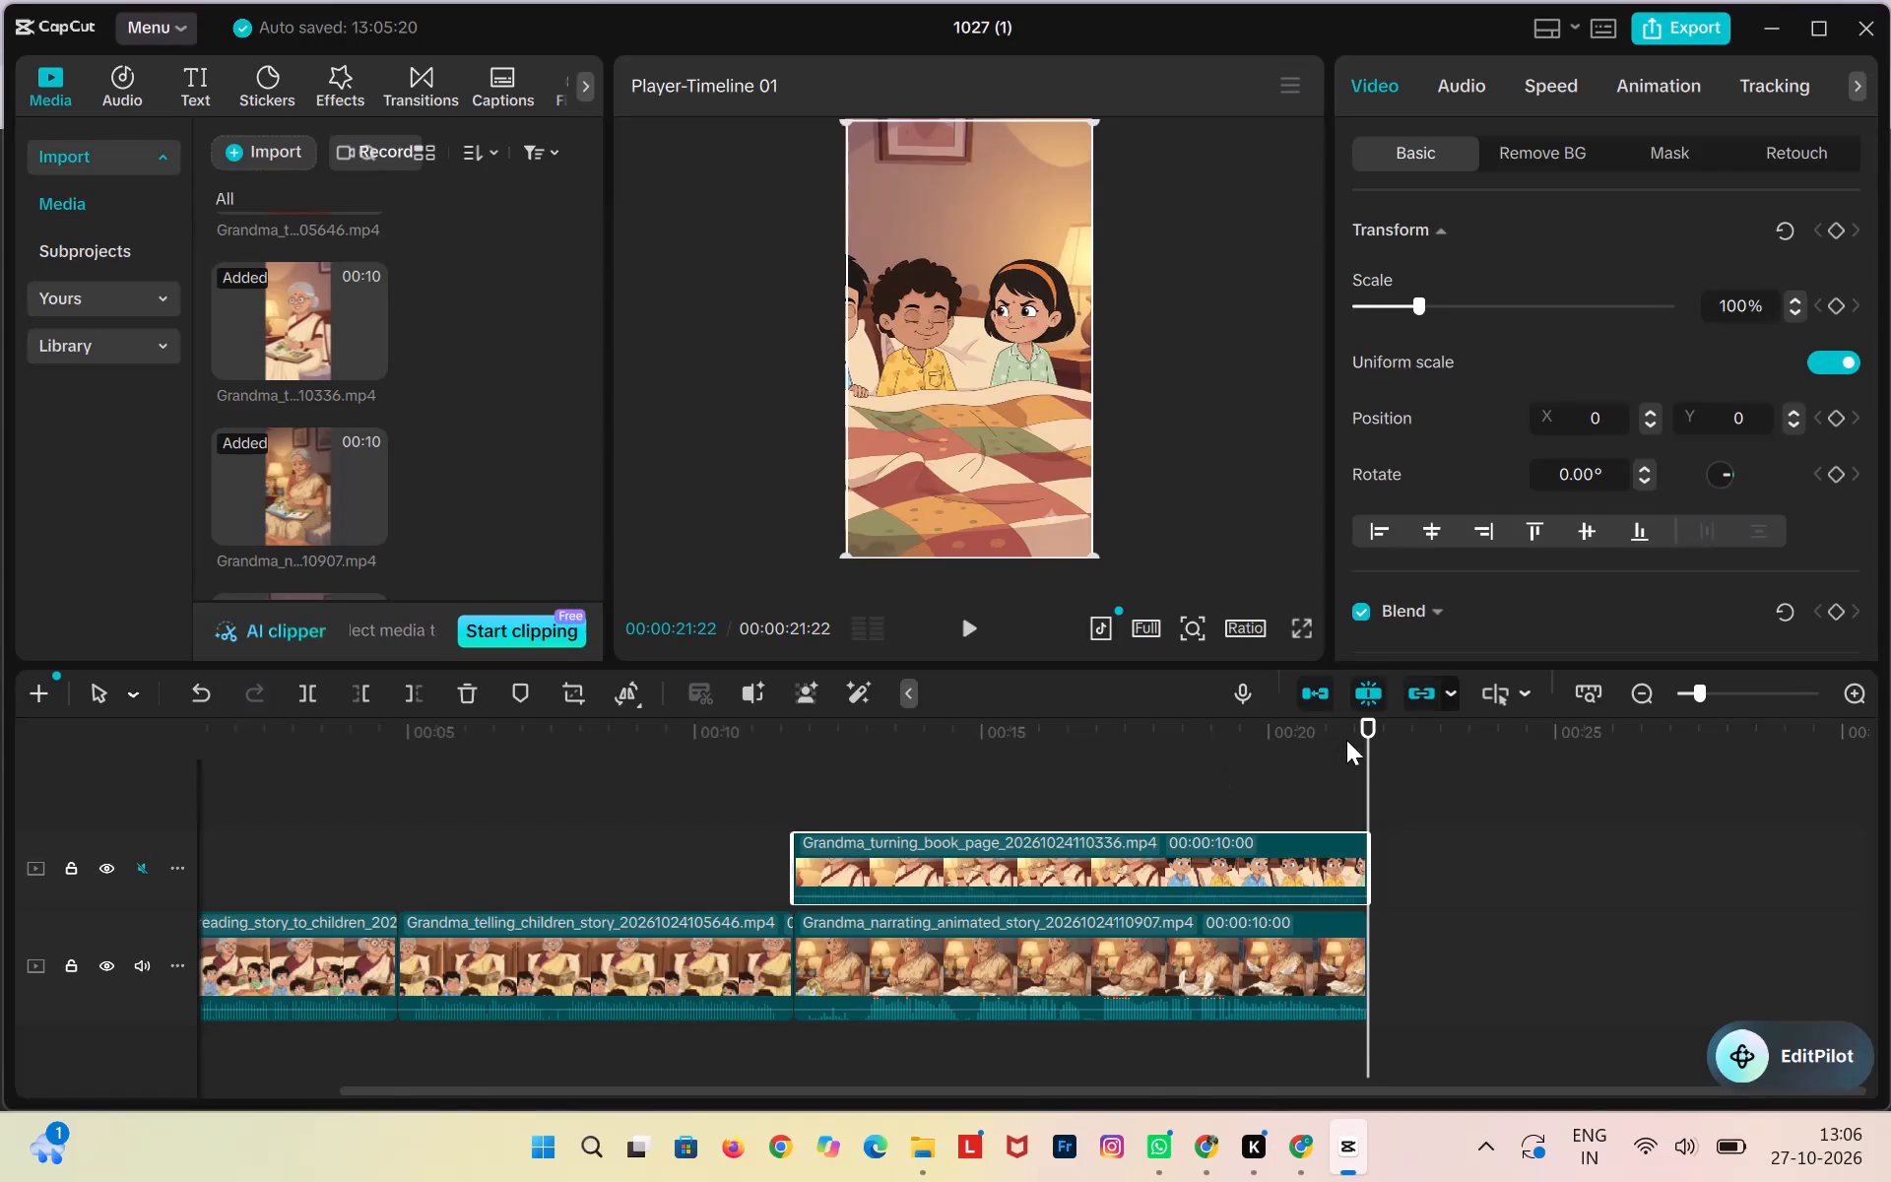
Enlarge the Grandma_turning_book_page overlay clip to about 119% and shift it down to about Y -155, keeping X at 0.
{"action": "left_click_drag", "start_coordinate": [1373, 724], "coordinate": [785, 776]}
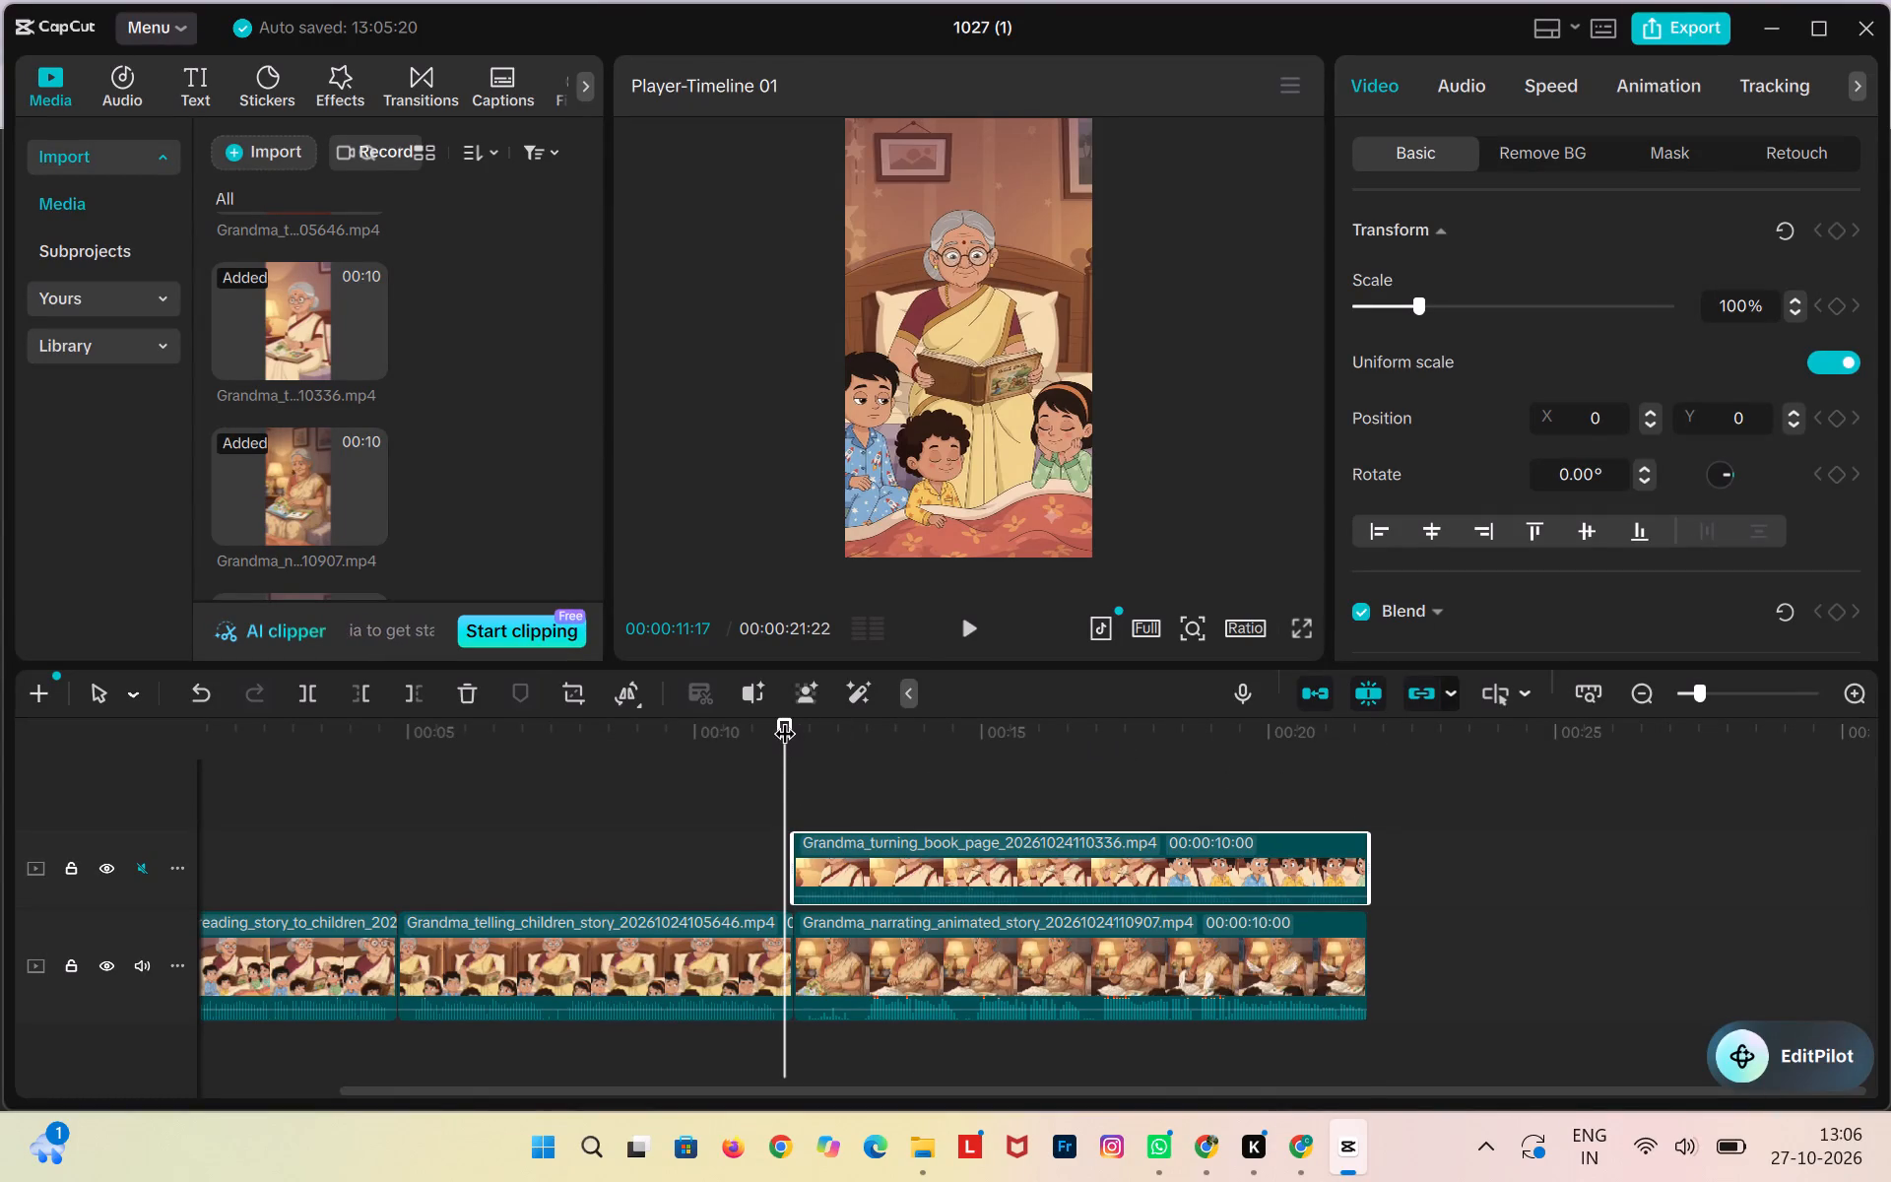
{"action": "left_click_drag", "start_coordinate": [784, 718], "coordinate": [794, 718]}
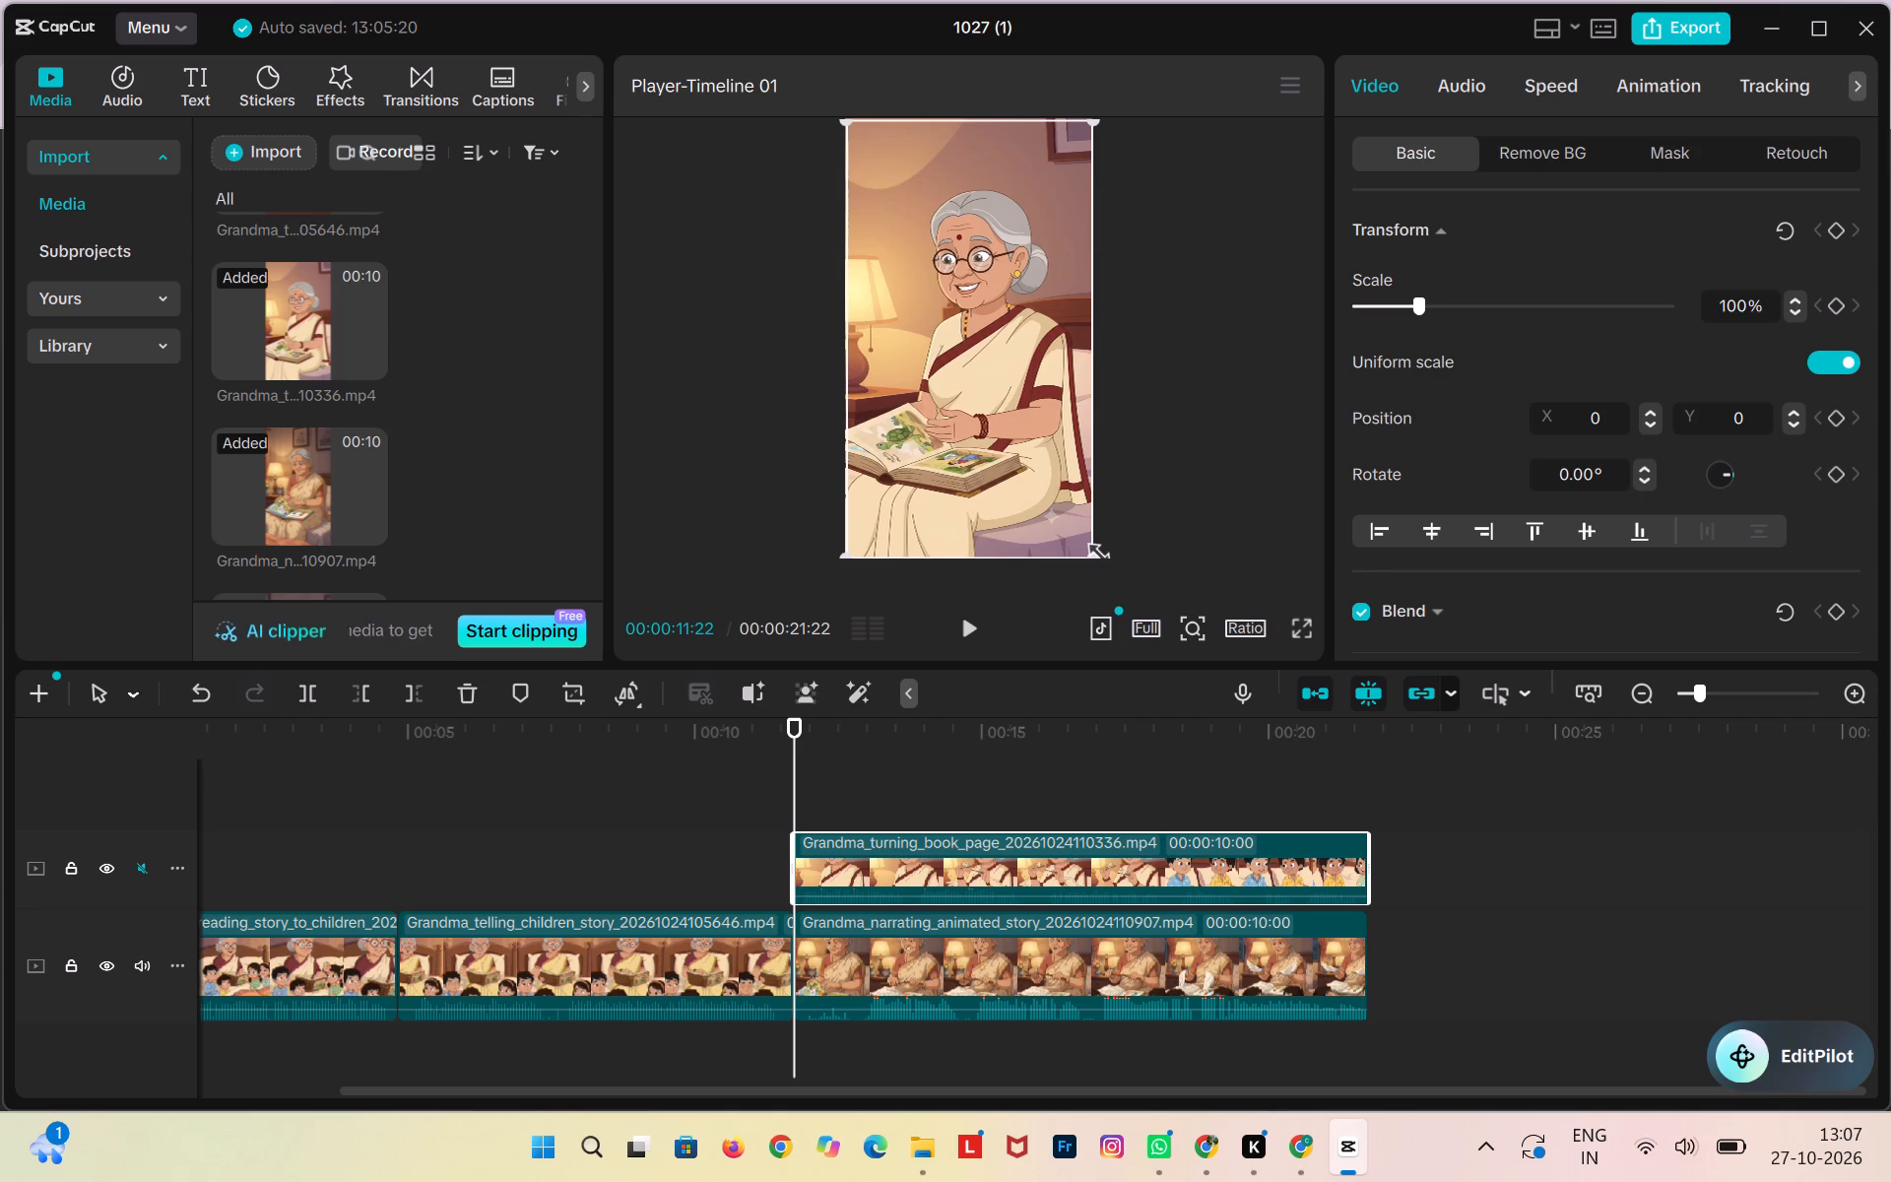
{"action": "left_click_drag", "start_coordinate": [1092, 550], "coordinate": [1133, 599]}
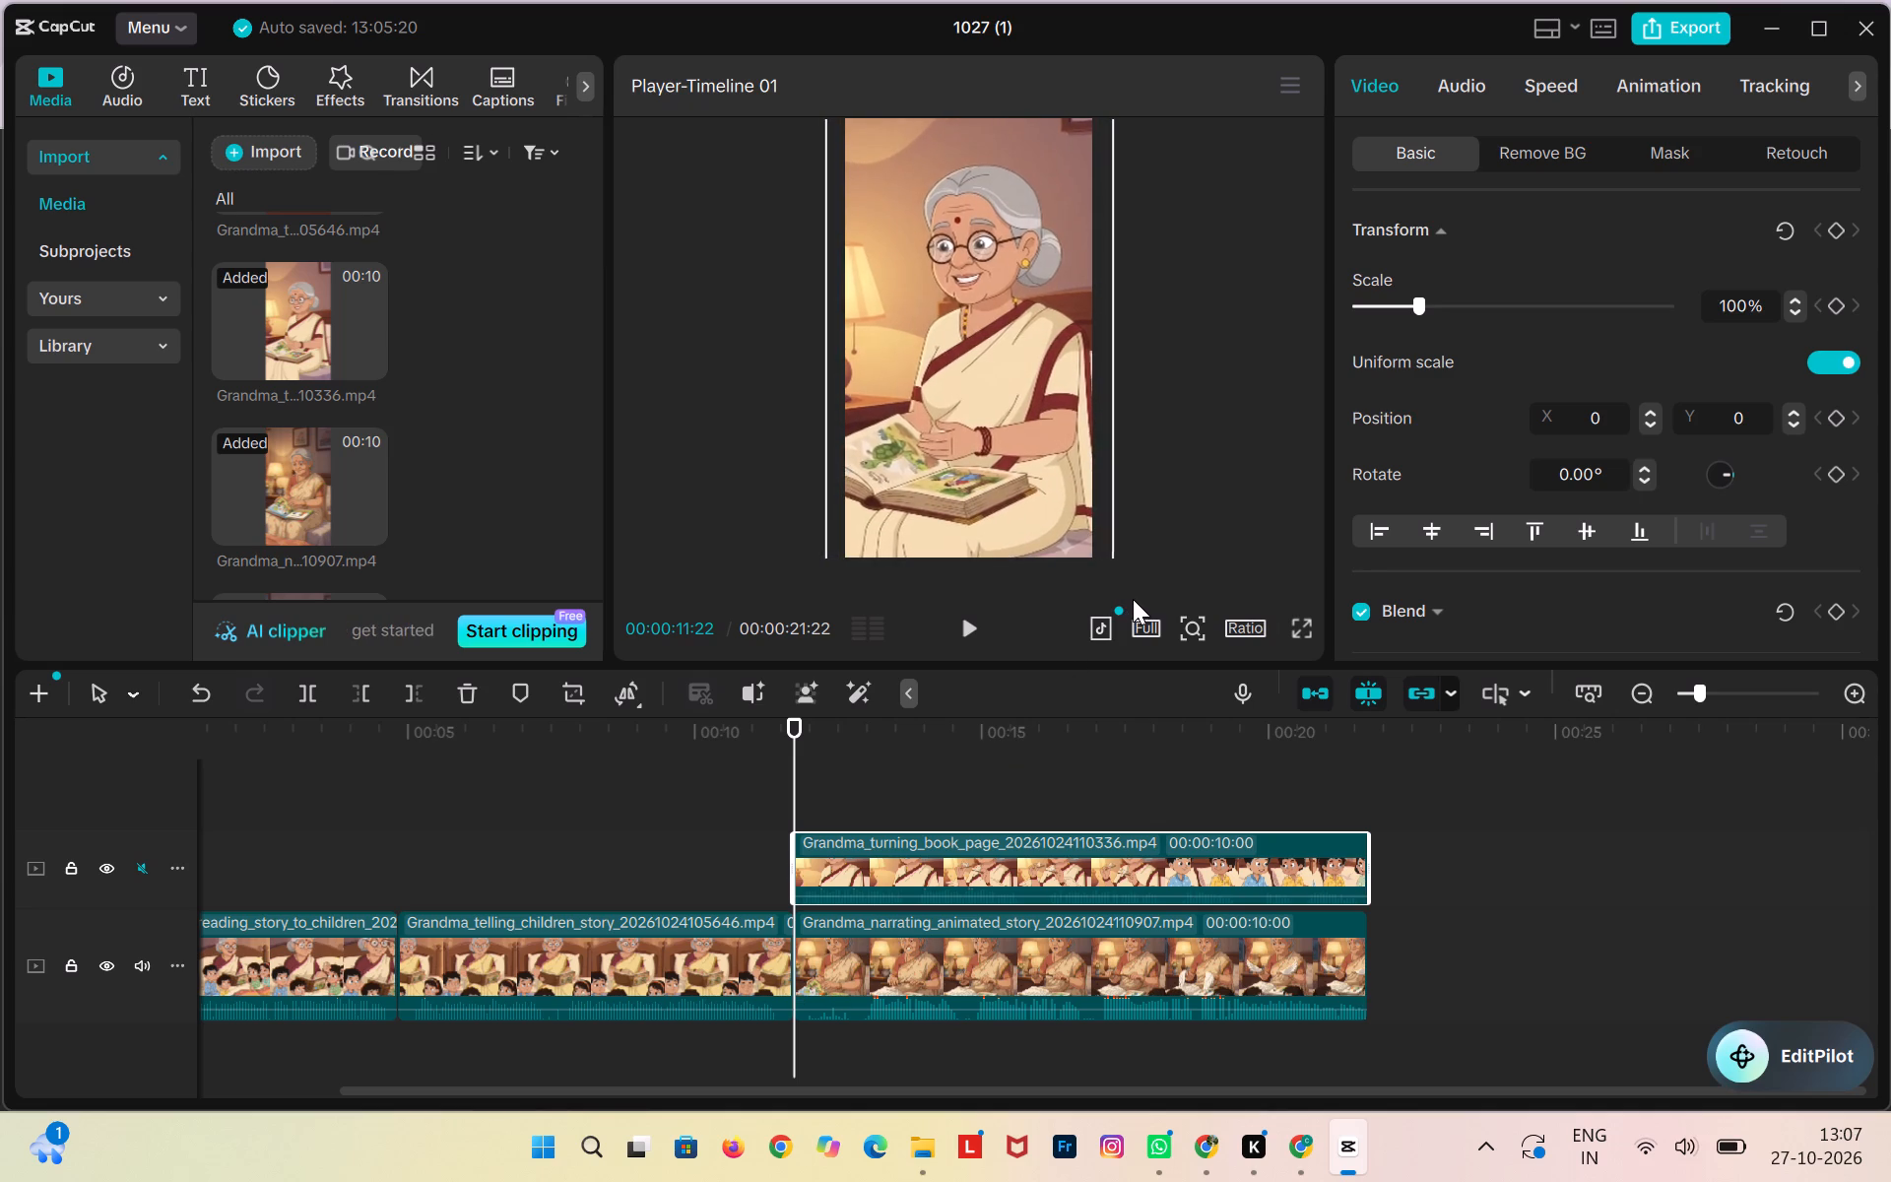
{"action": "left_click_drag", "start_coordinate": [1133, 599], "coordinate": [1139, 604]}
{"action": "left_click", "coordinate": [1037, 431]}
{"action": "left_click_drag", "start_coordinate": [1037, 431], "coordinate": [1042, 427]}
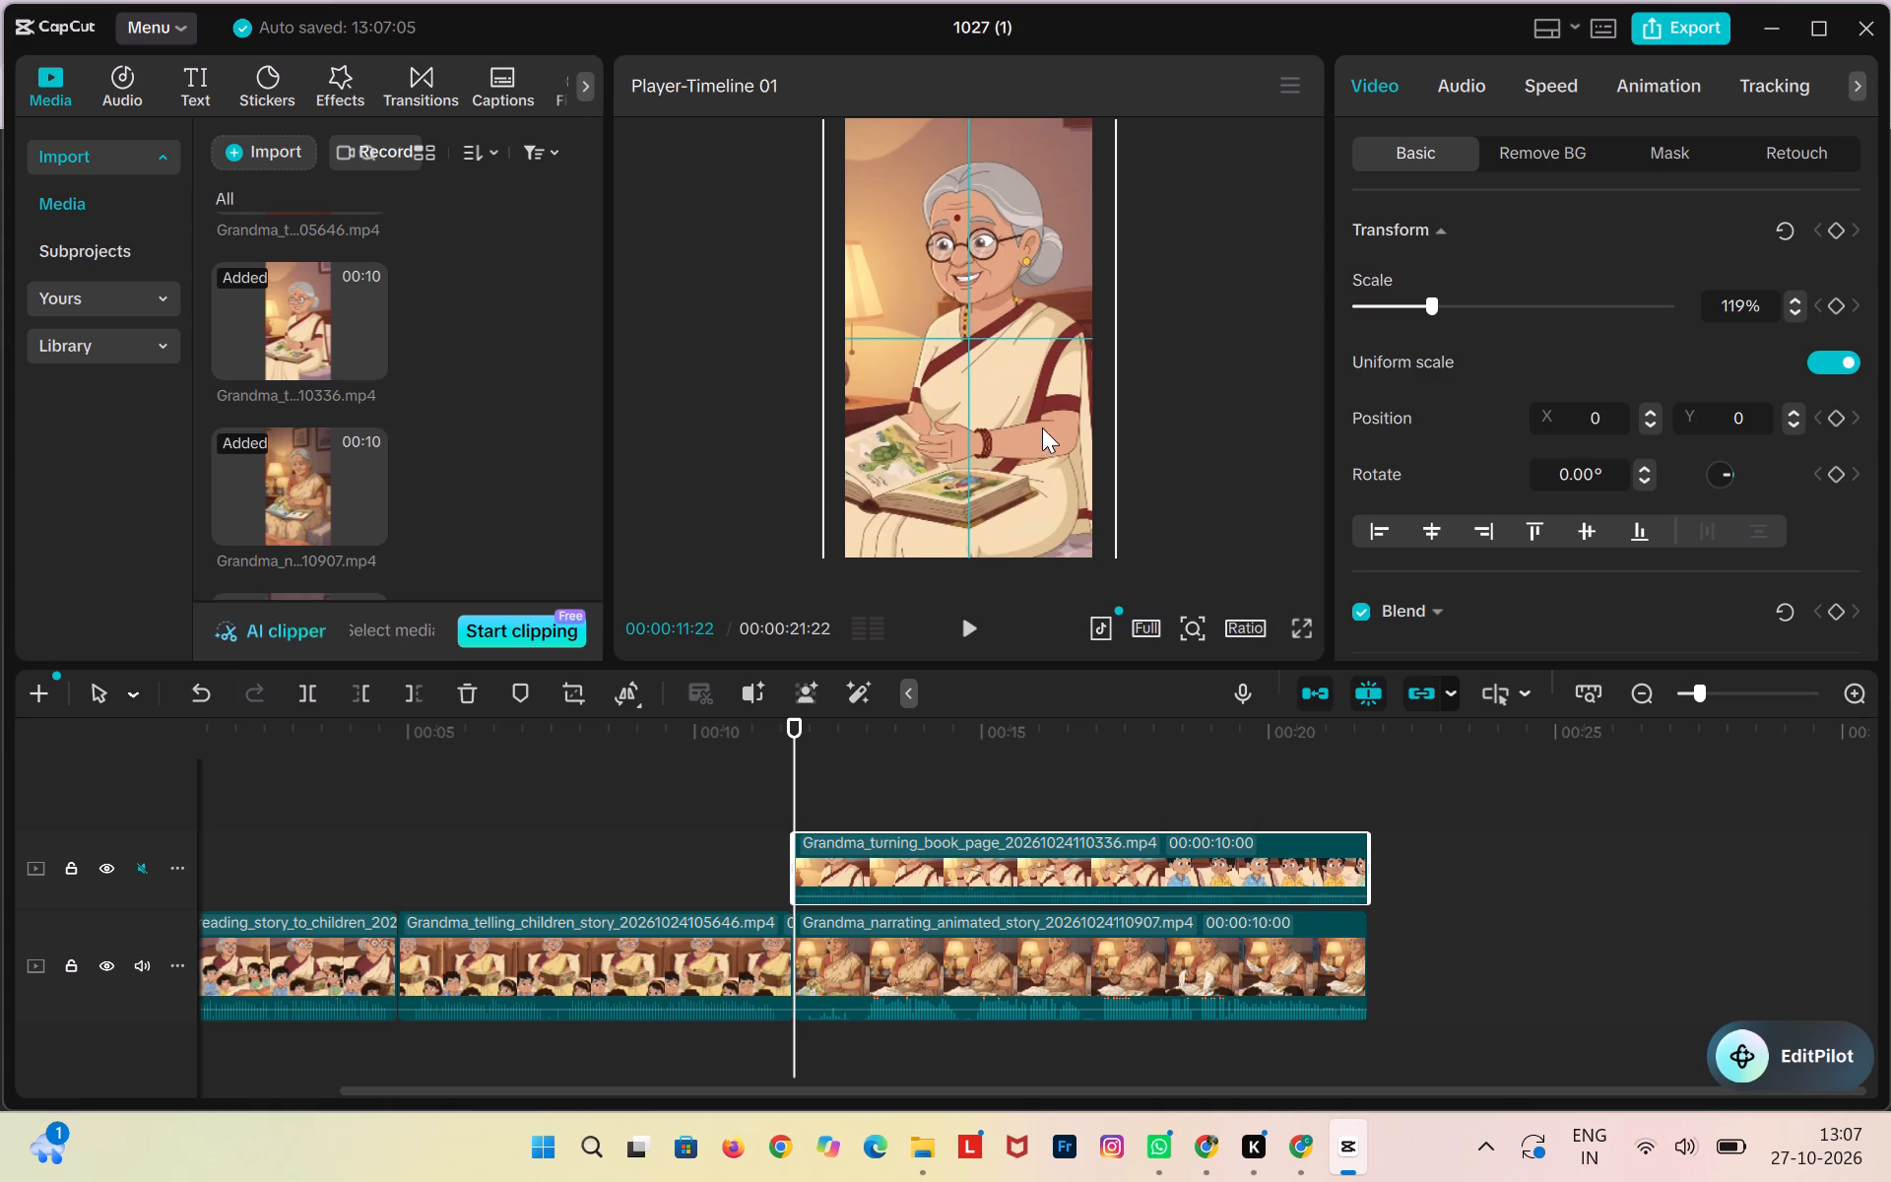
{"action": "left_click_drag", "start_coordinate": [1042, 427], "coordinate": [1044, 448]}
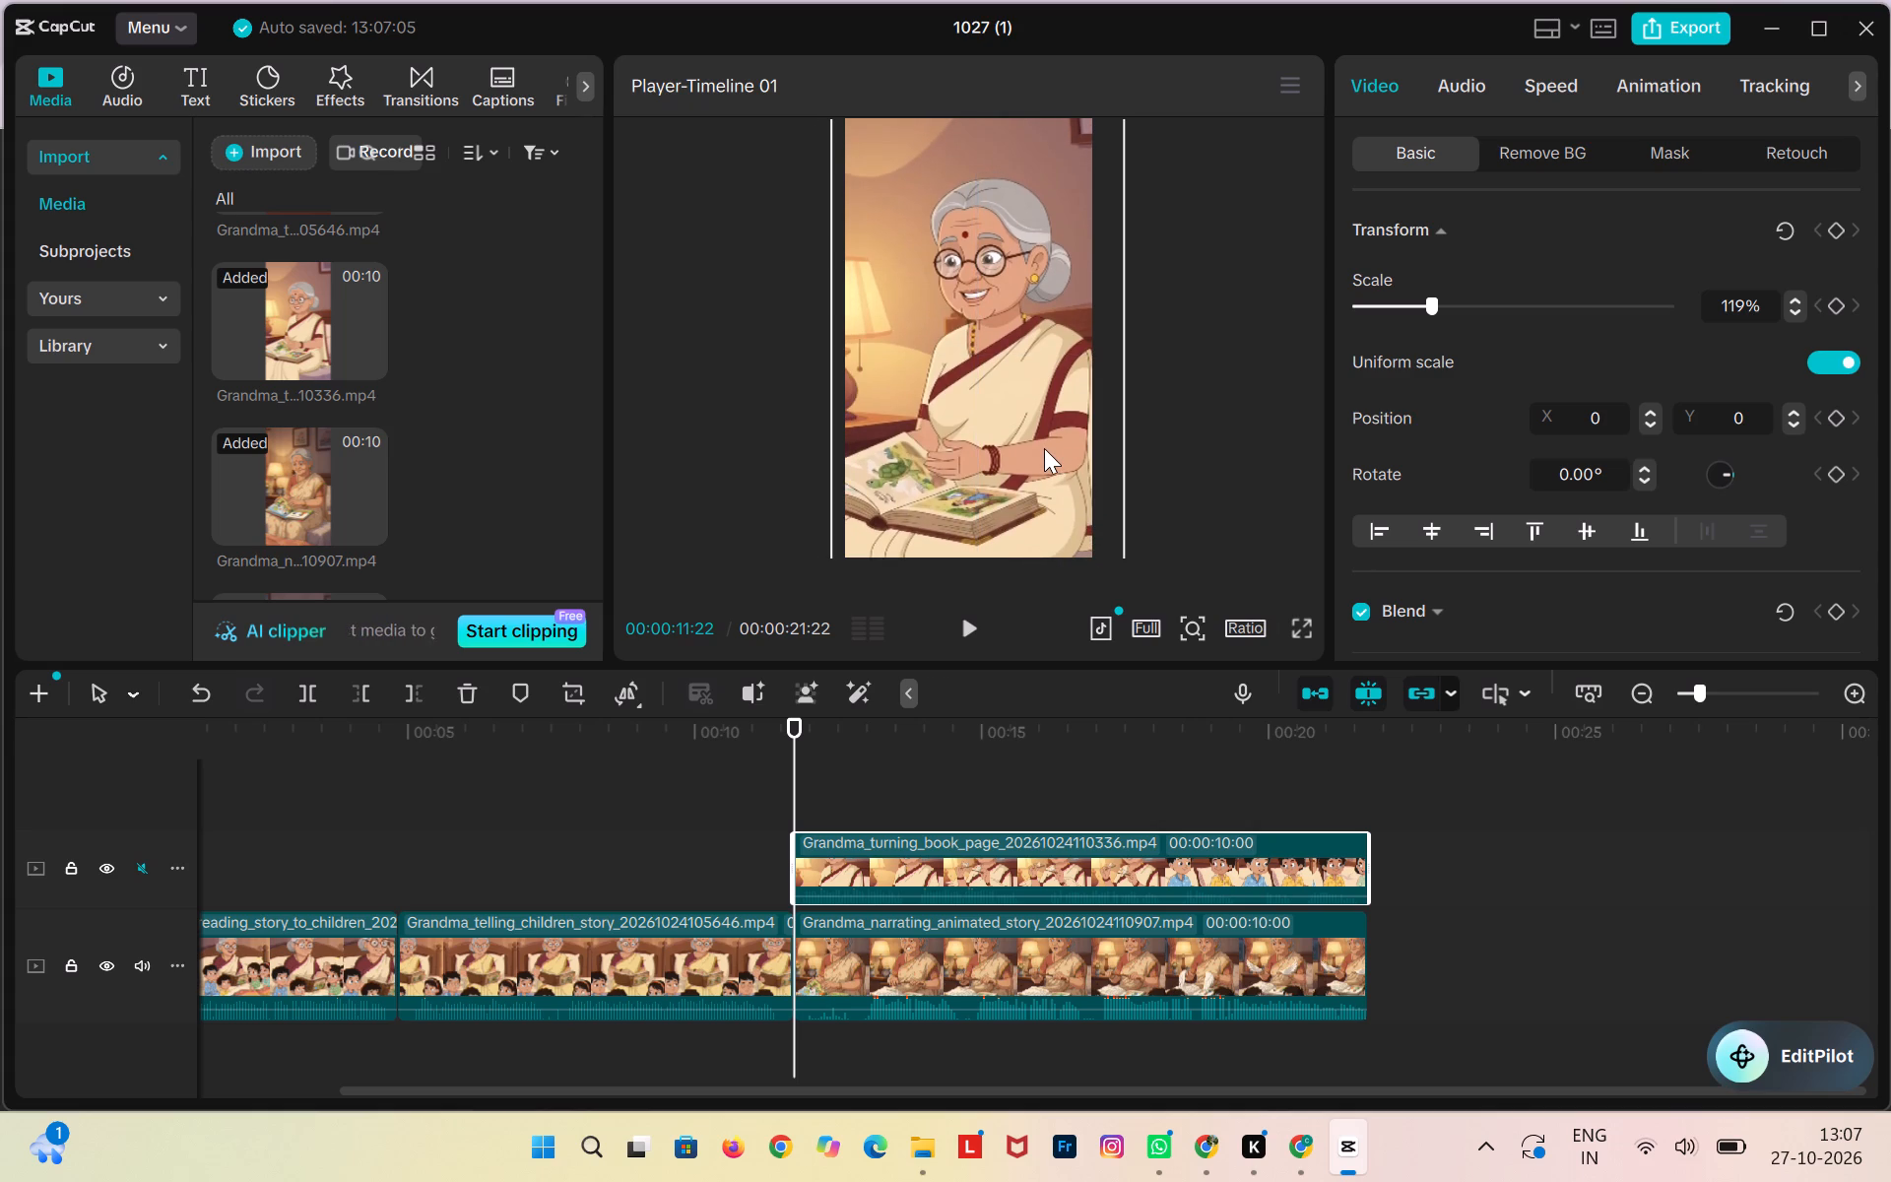
{"action": "left_click_drag", "start_coordinate": [1044, 448], "coordinate": [1042, 449]}
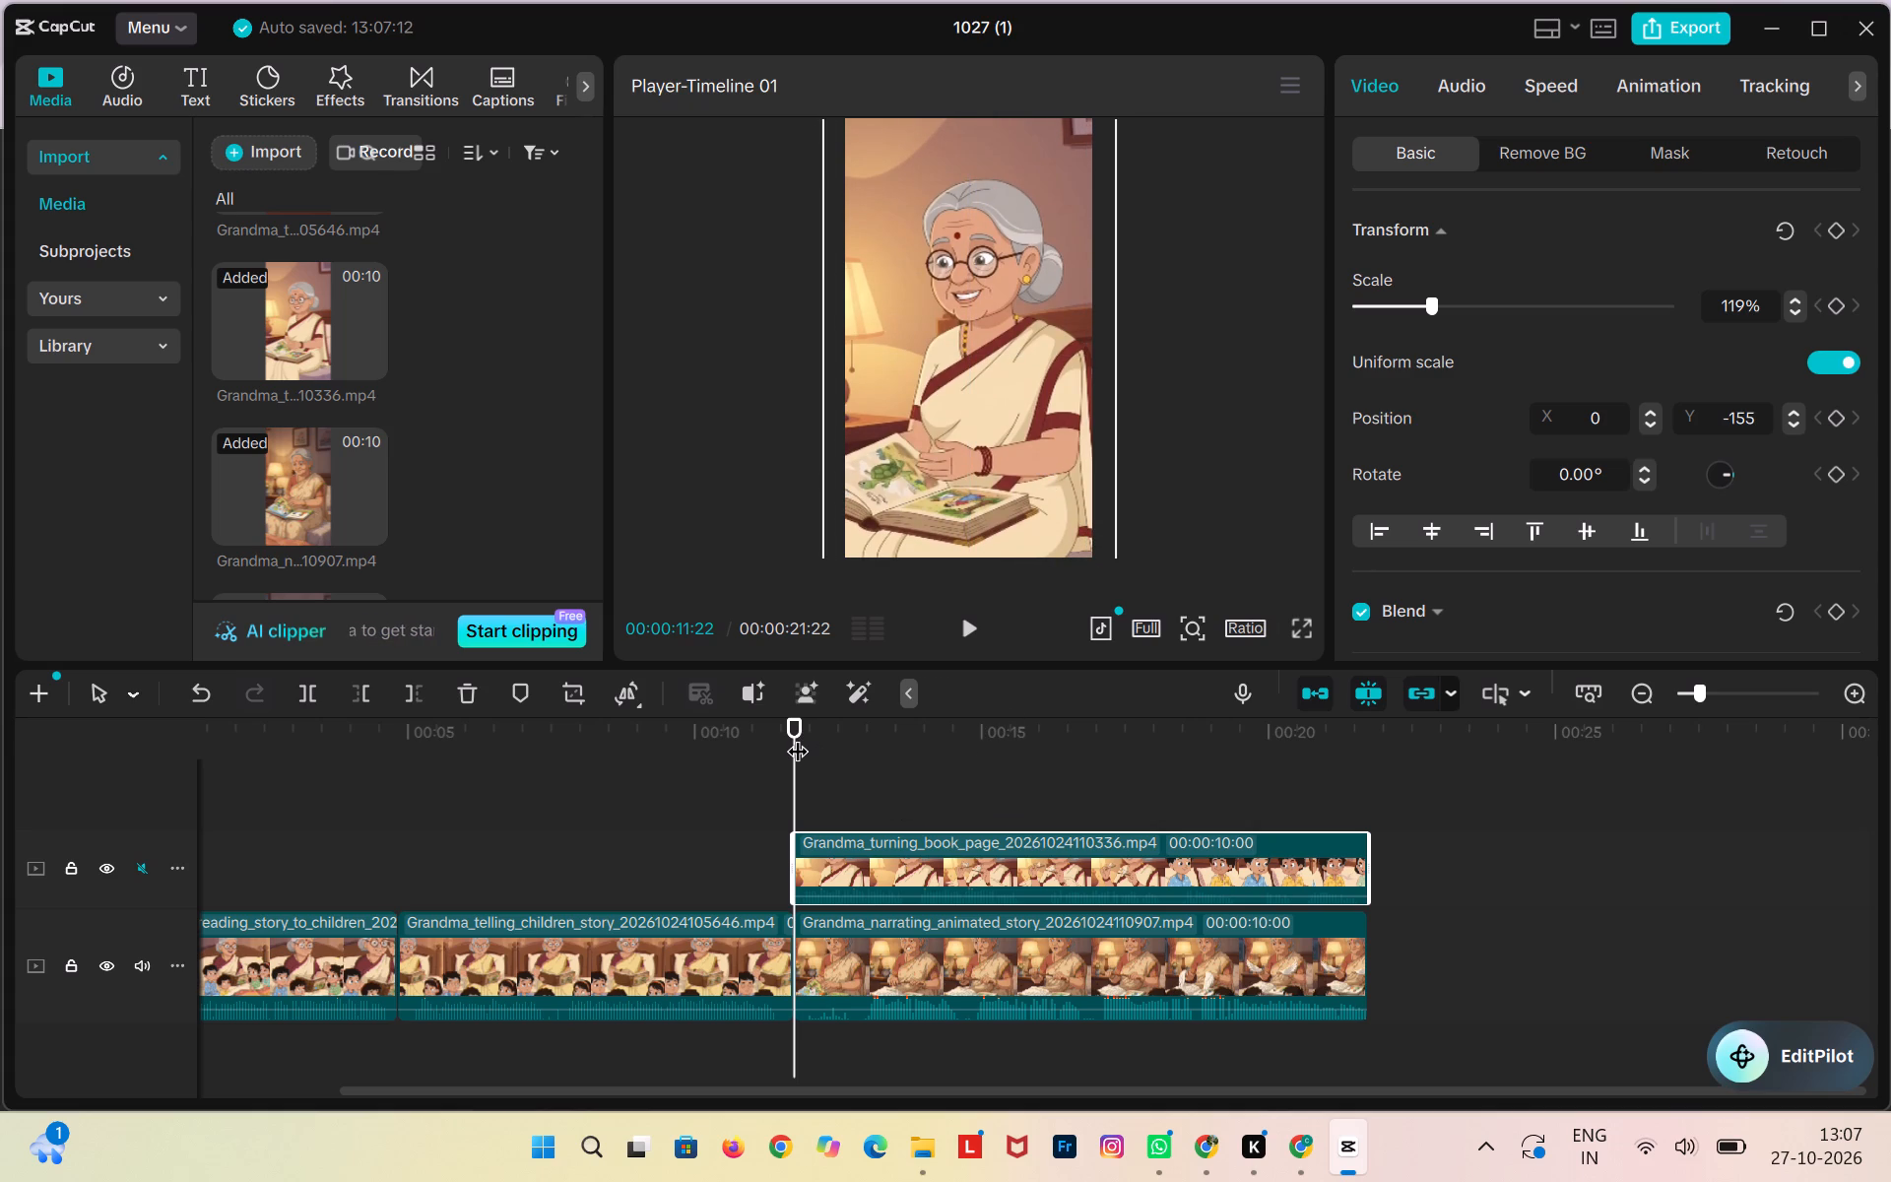
Enlarge the Grandma_telling_children_story clip to about 123% and shift it down to about Y -142, keeping X at 0.
{"action": "scroll", "coordinate": [870, 780], "scroll_direction": "right", "scroll_amount": 1}
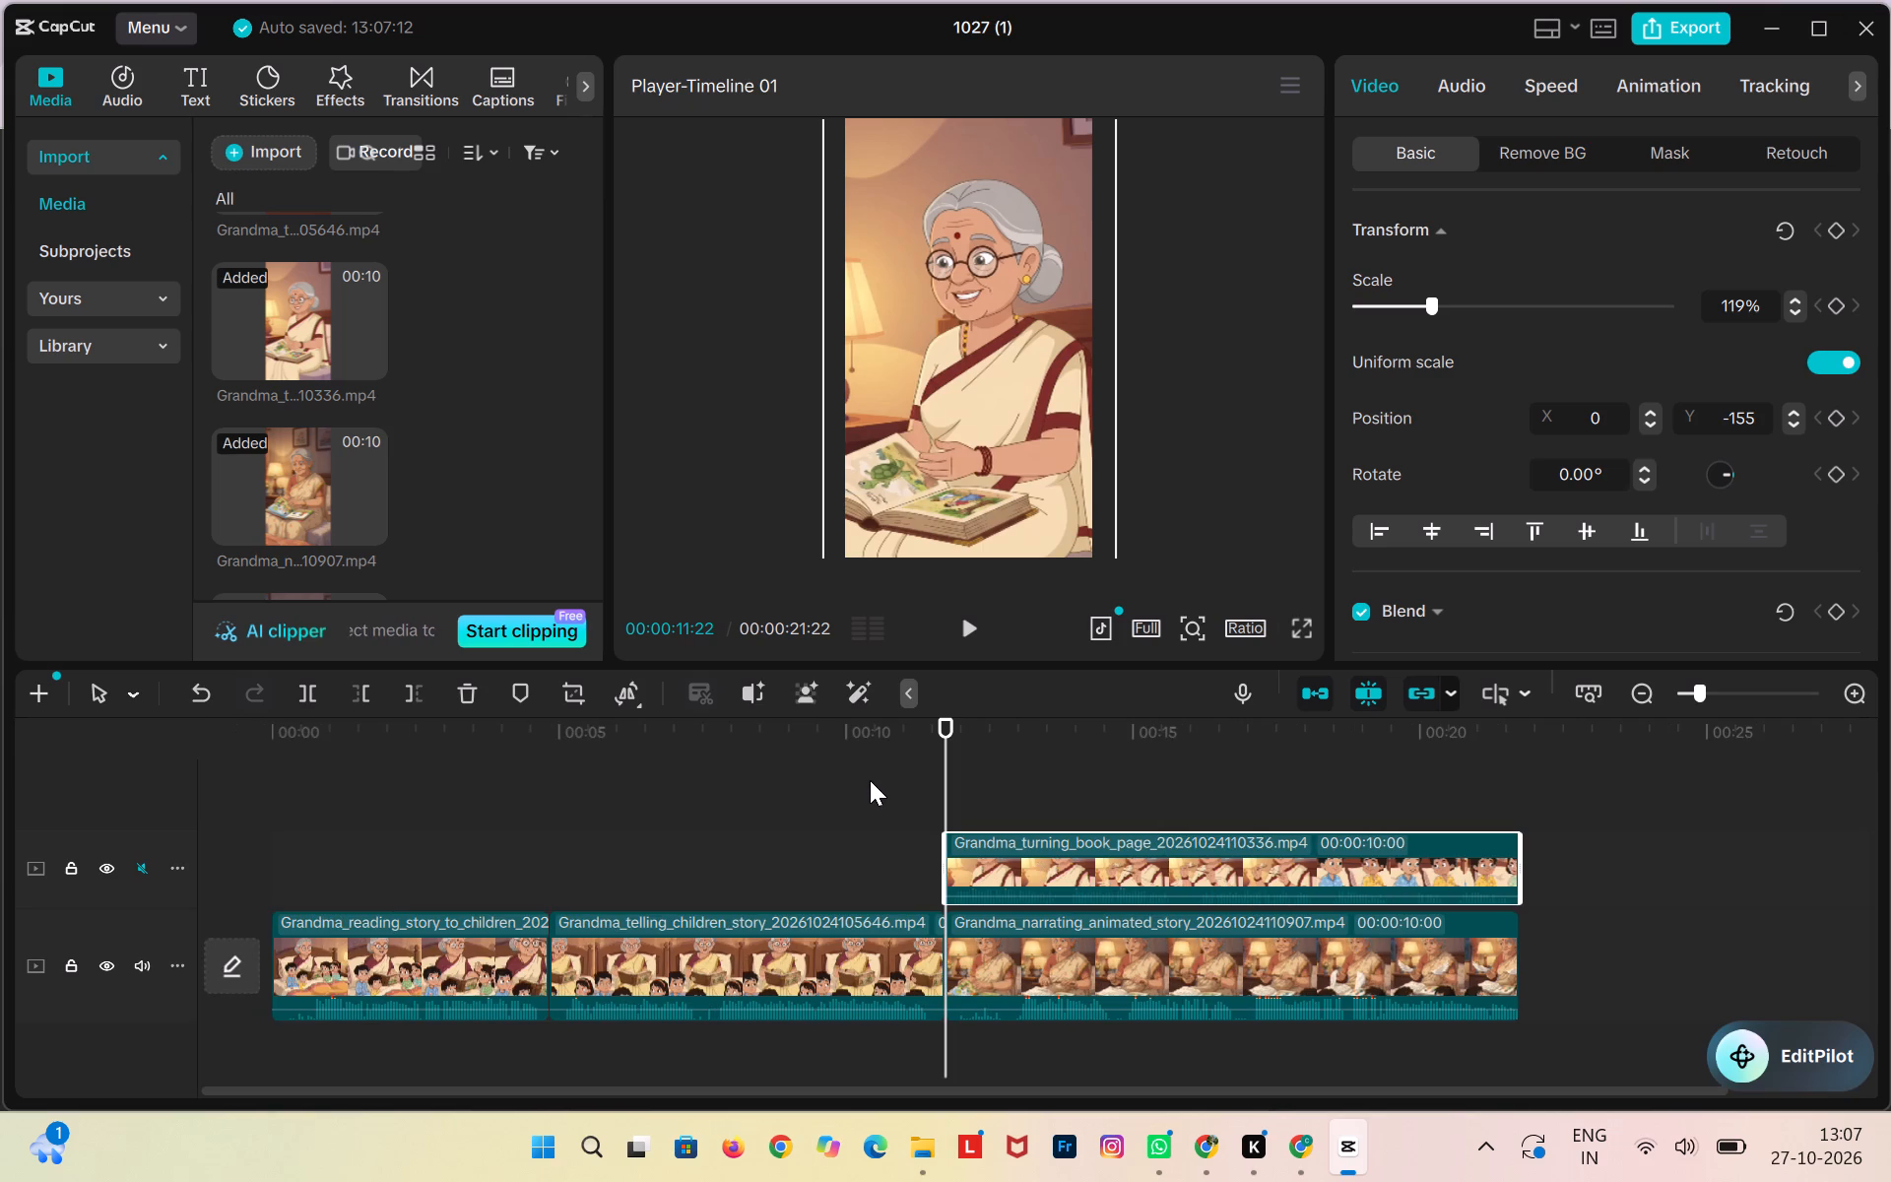
{"action": "scroll", "coordinate": [870, 780], "scroll_direction": "right", "scroll_amount": 1}
{"action": "left_click_drag", "start_coordinate": [945, 723], "coordinate": [792, 745]}
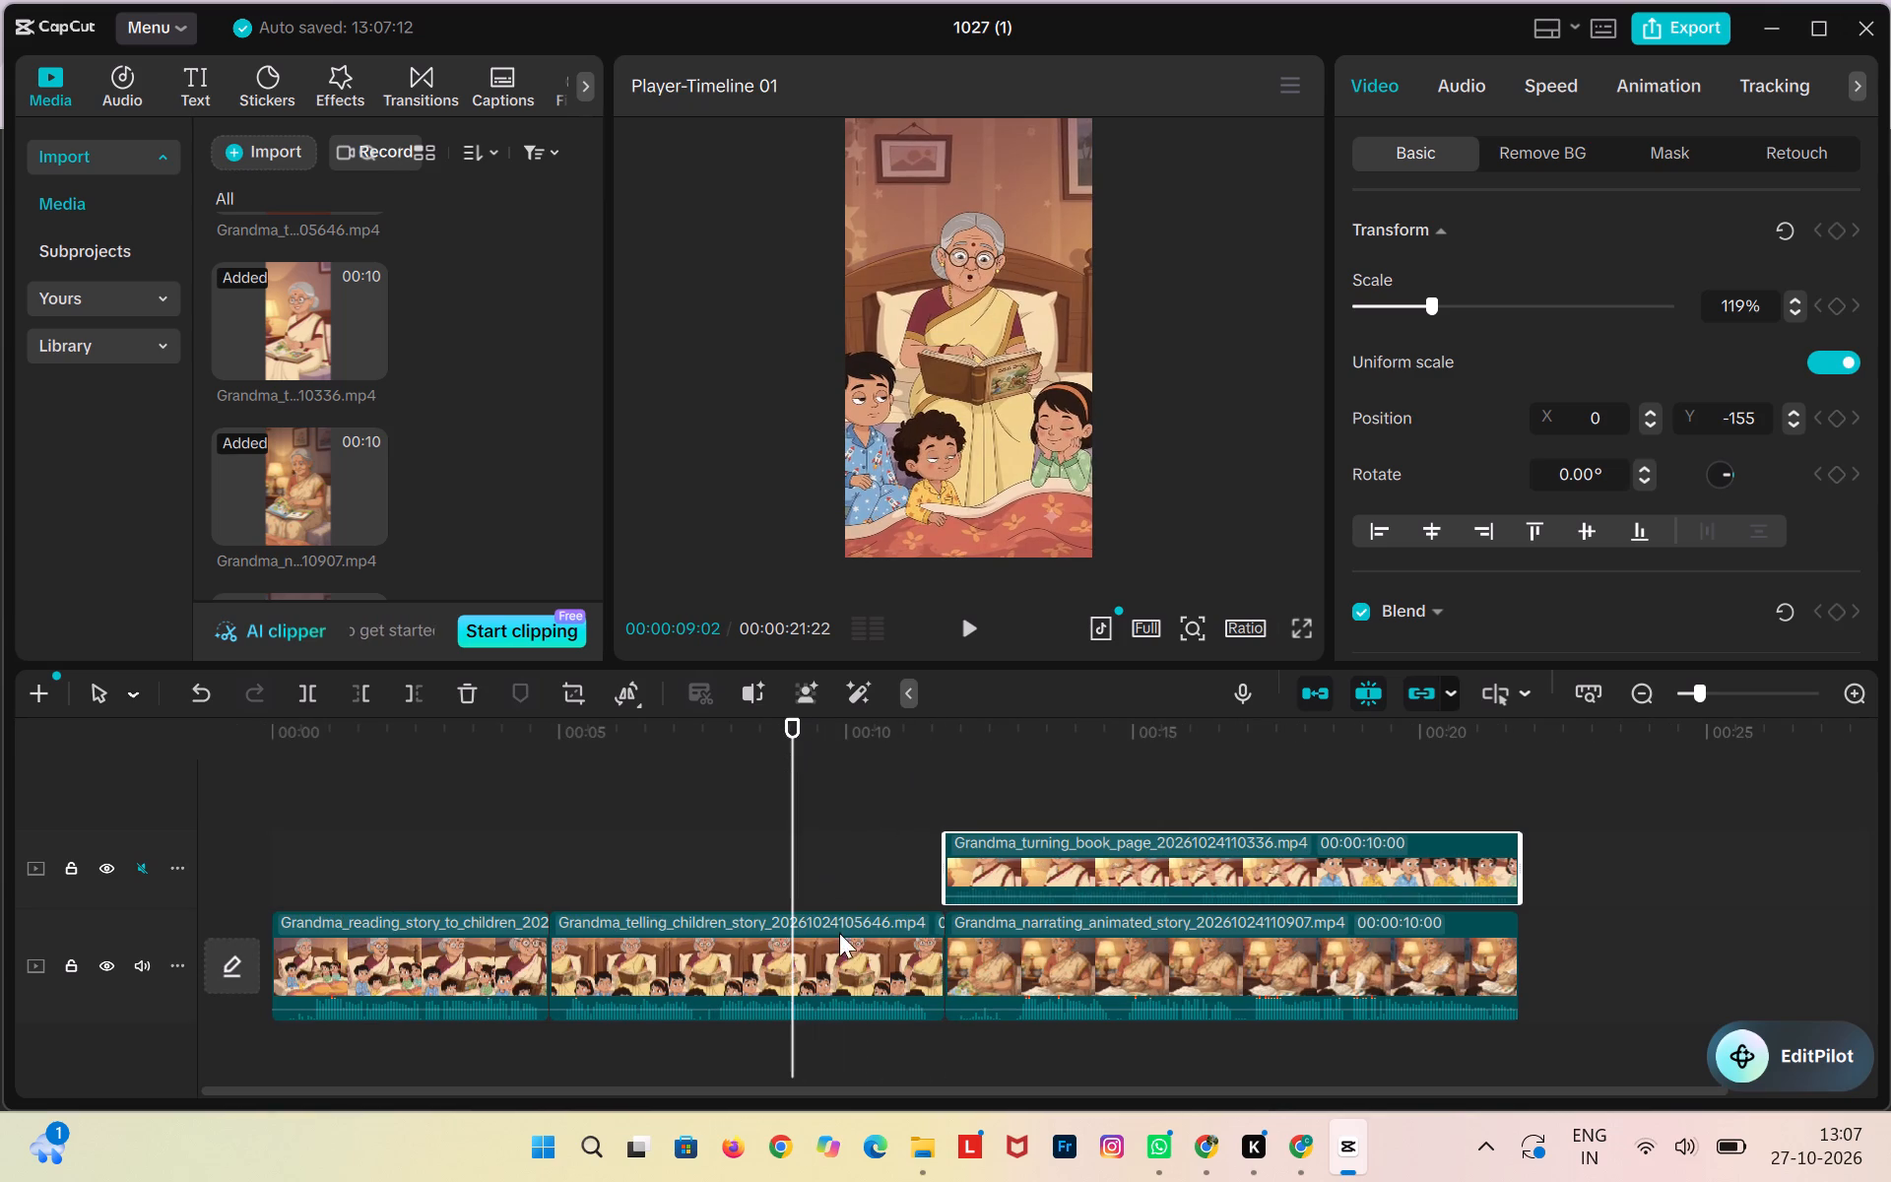
{"action": "left_click", "coordinate": [843, 950]}
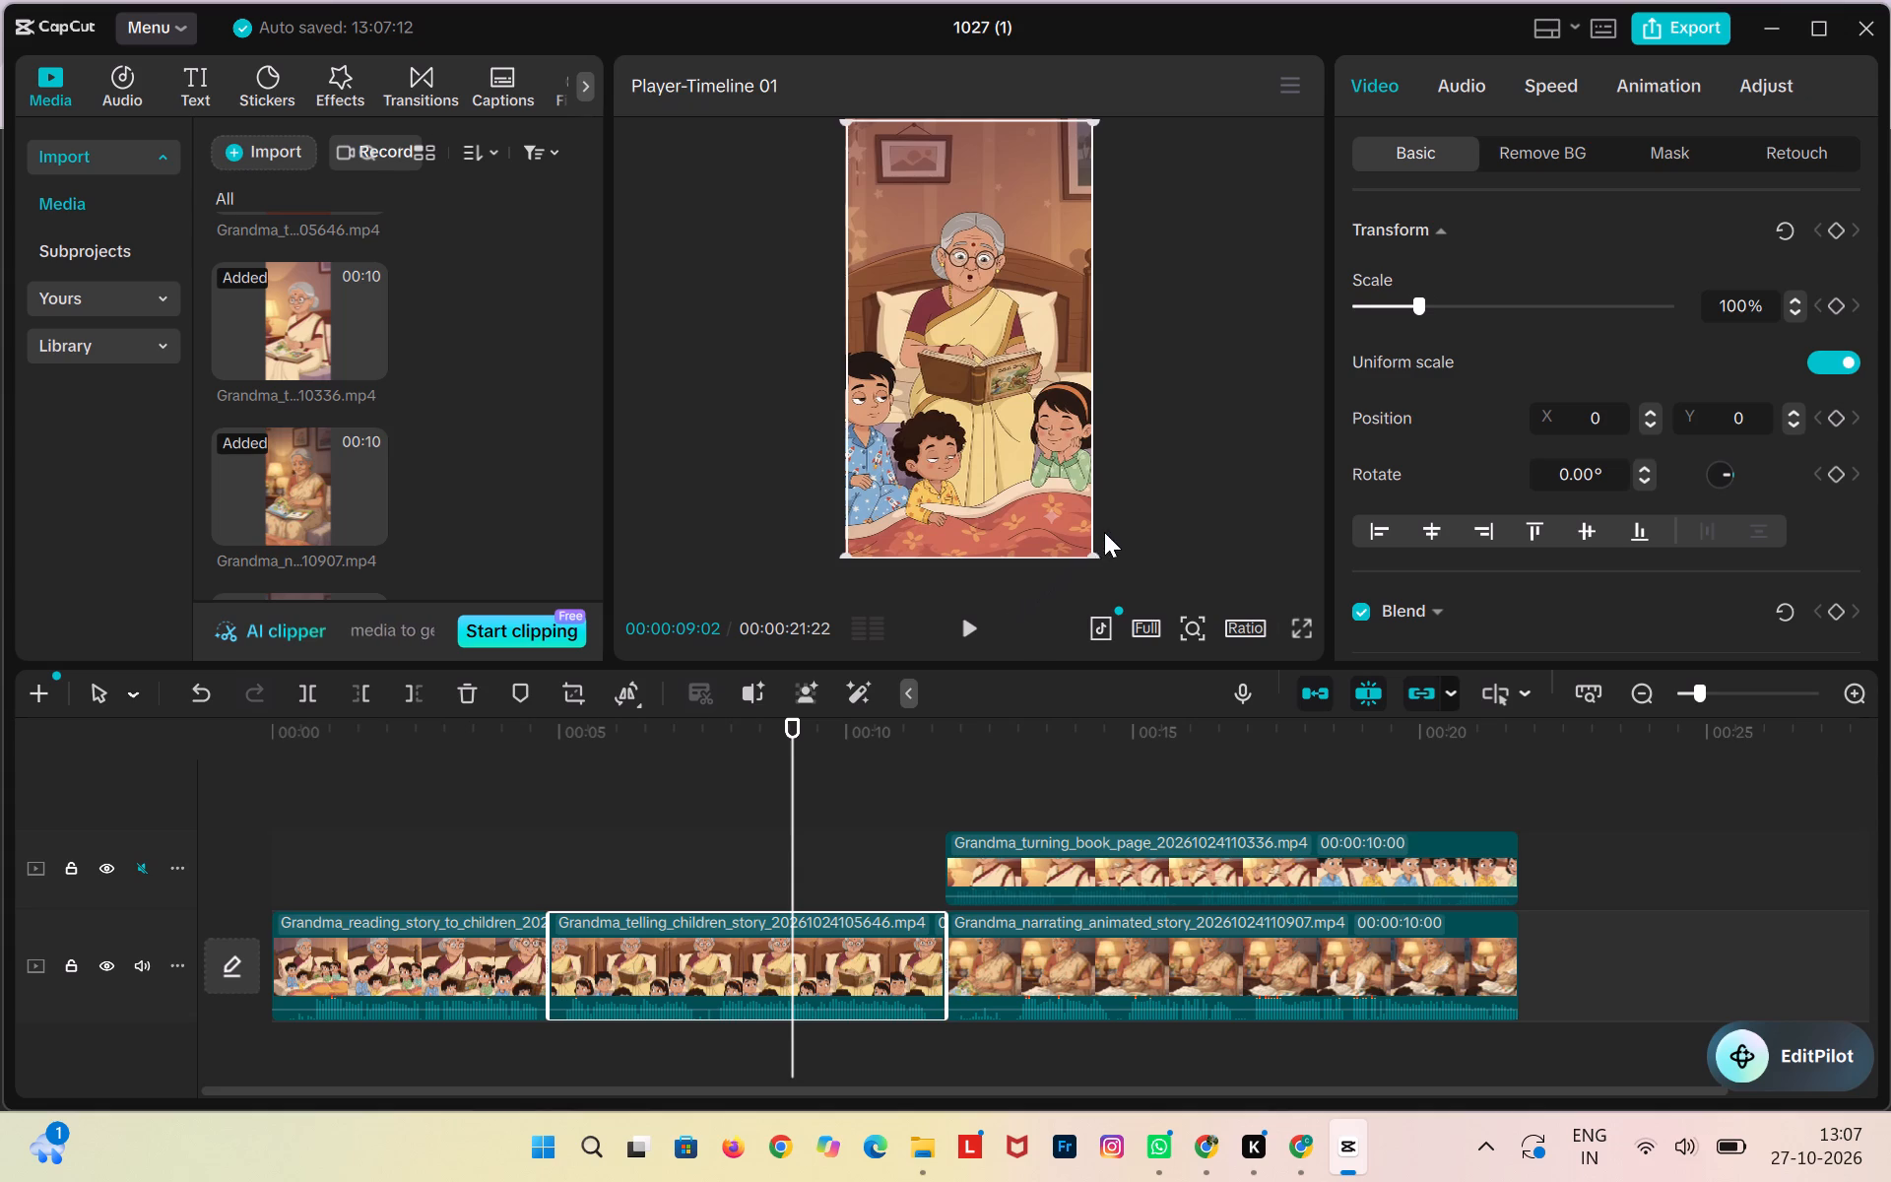
{"action": "left_click_drag", "start_coordinate": [1084, 552], "coordinate": [1115, 573]}
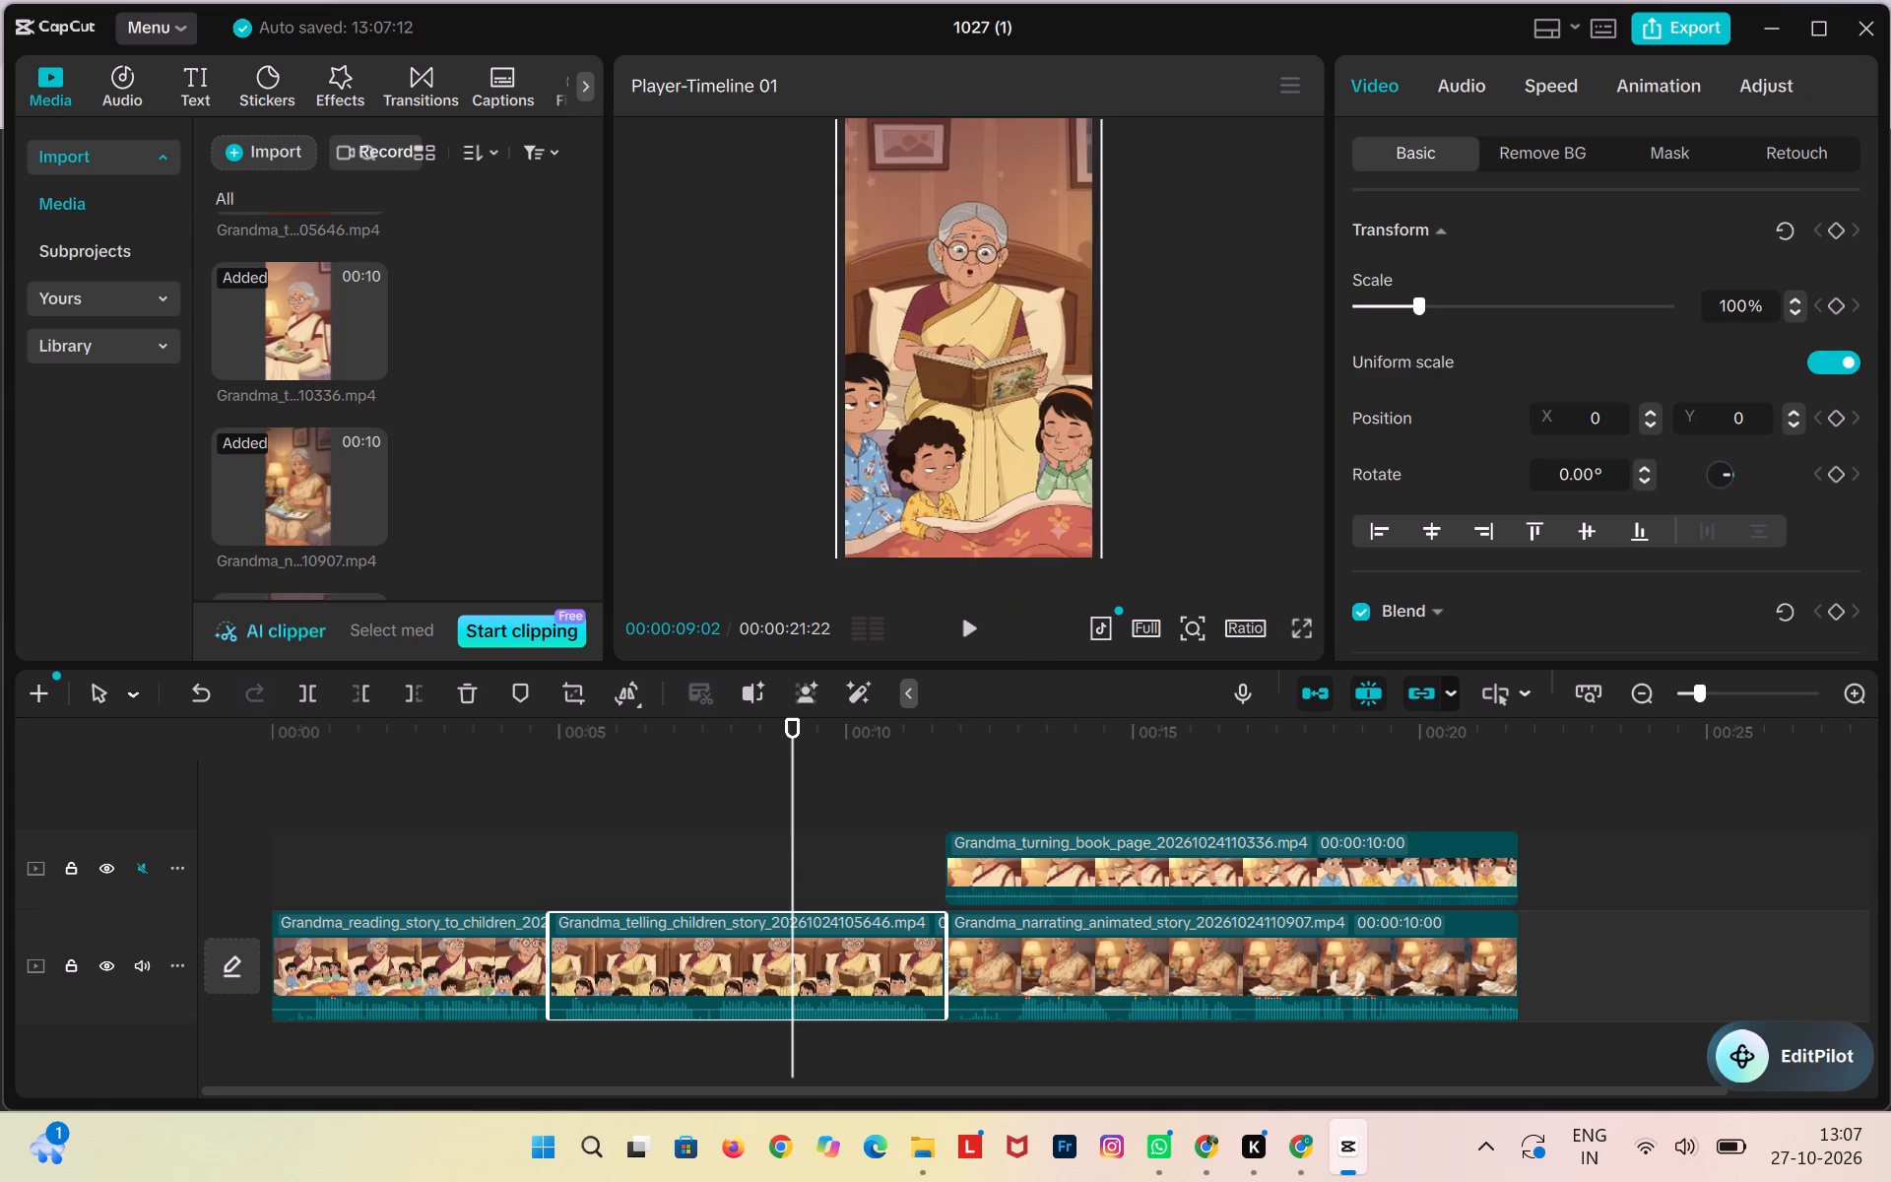
{"action": "left_click_drag", "start_coordinate": [1115, 573], "coordinate": [1155, 607]}
{"action": "left_click_drag", "start_coordinate": [1005, 443], "coordinate": [1009, 455]}
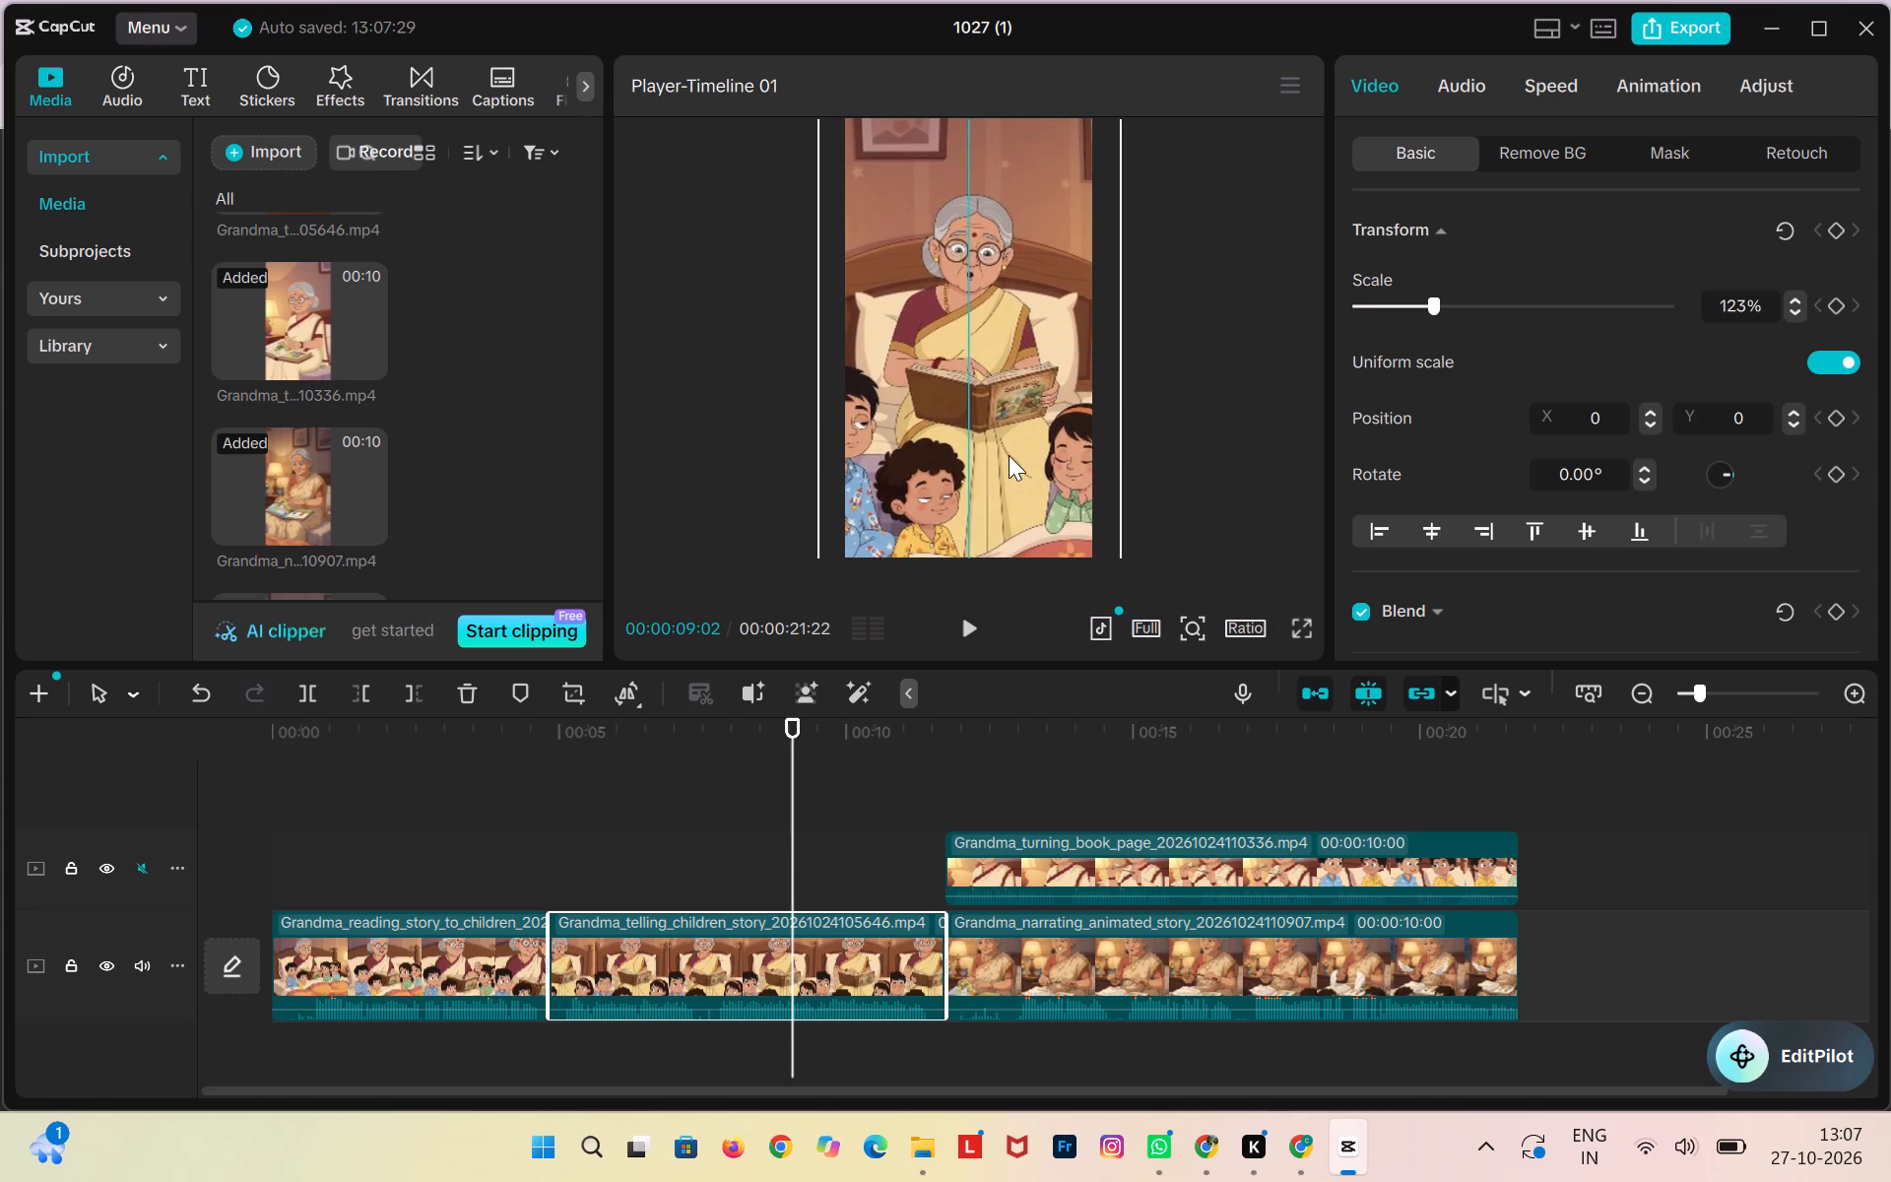
{"action": "left_click_drag", "start_coordinate": [1009, 455], "coordinate": [1010, 459]}
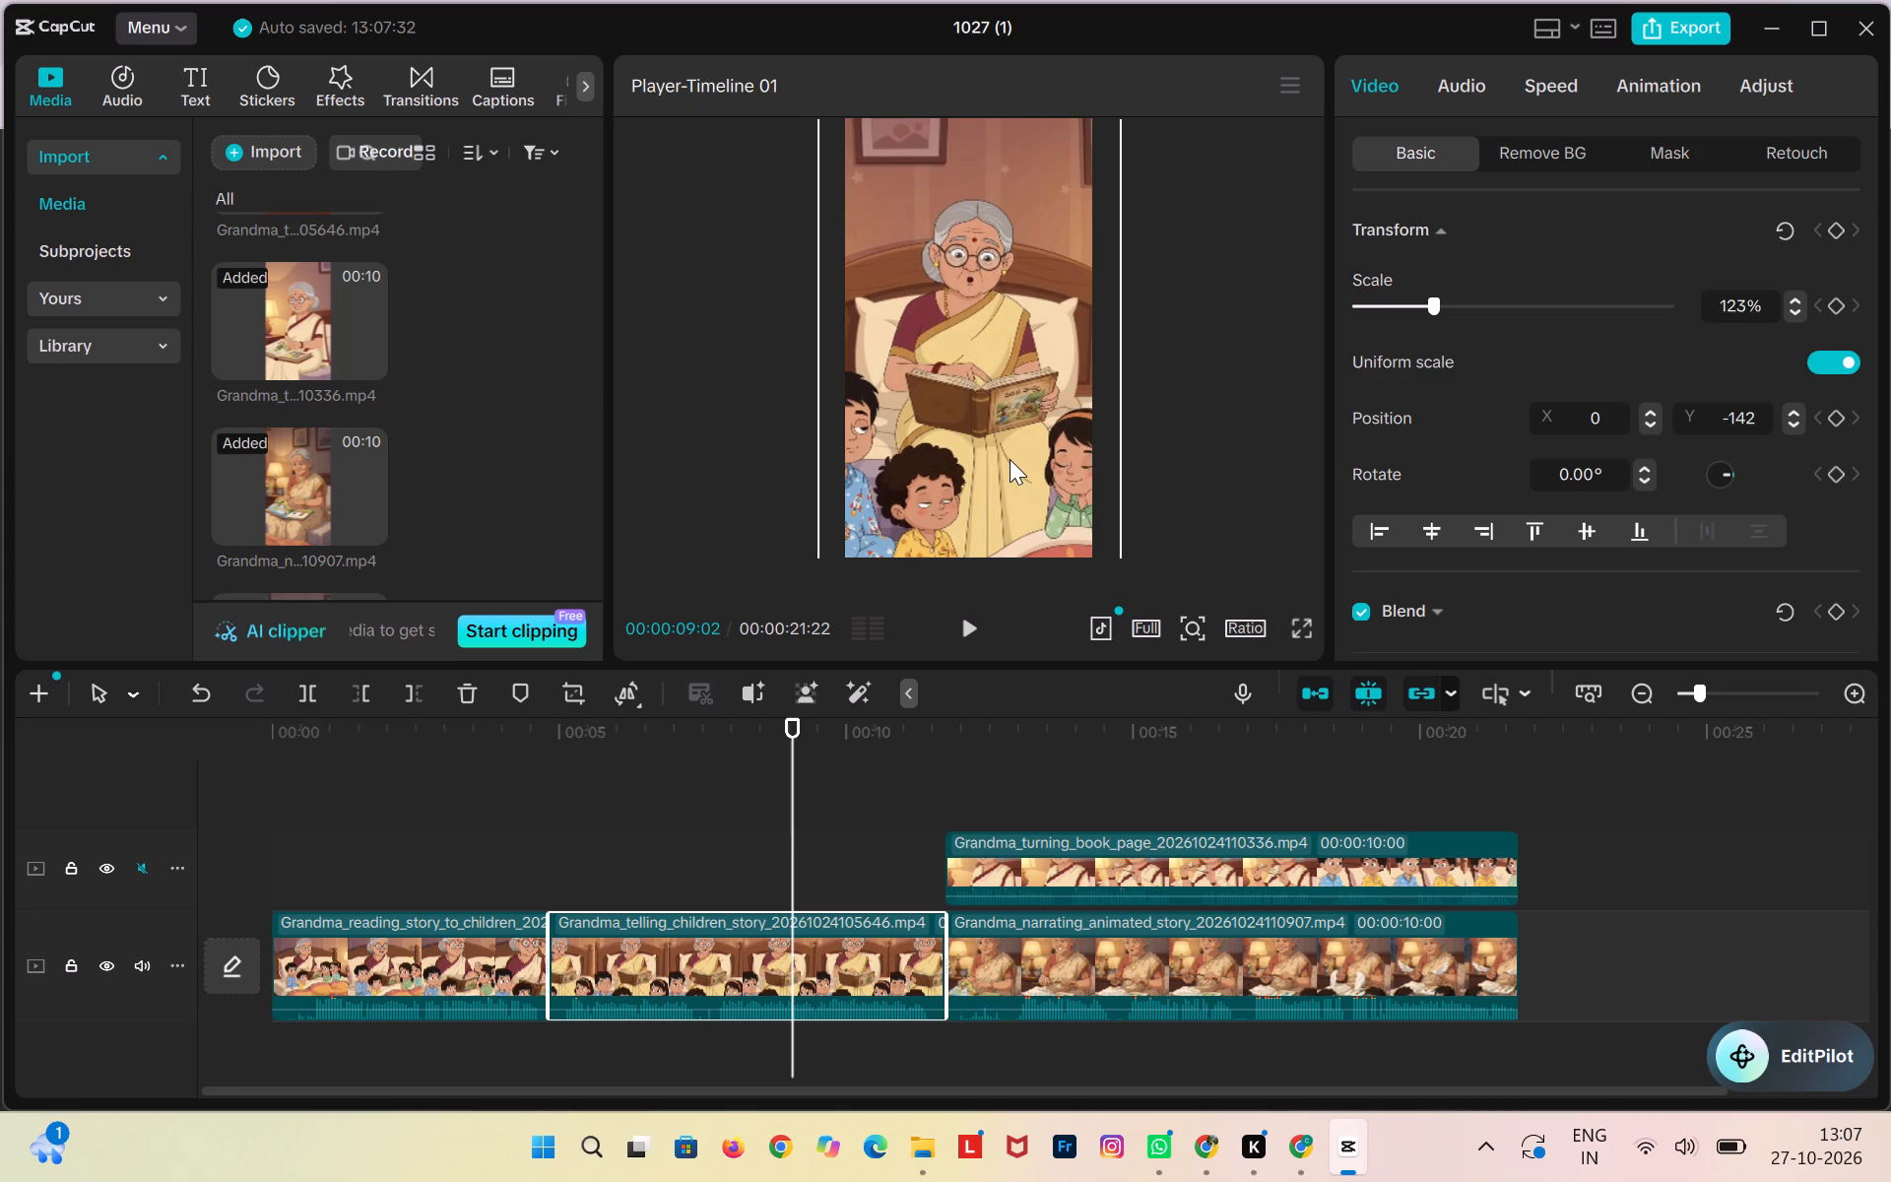
Scrub through the timeline from the first clip to the end to check the framing of all clips.
{"action": "left_click", "coordinate": [852, 774]}
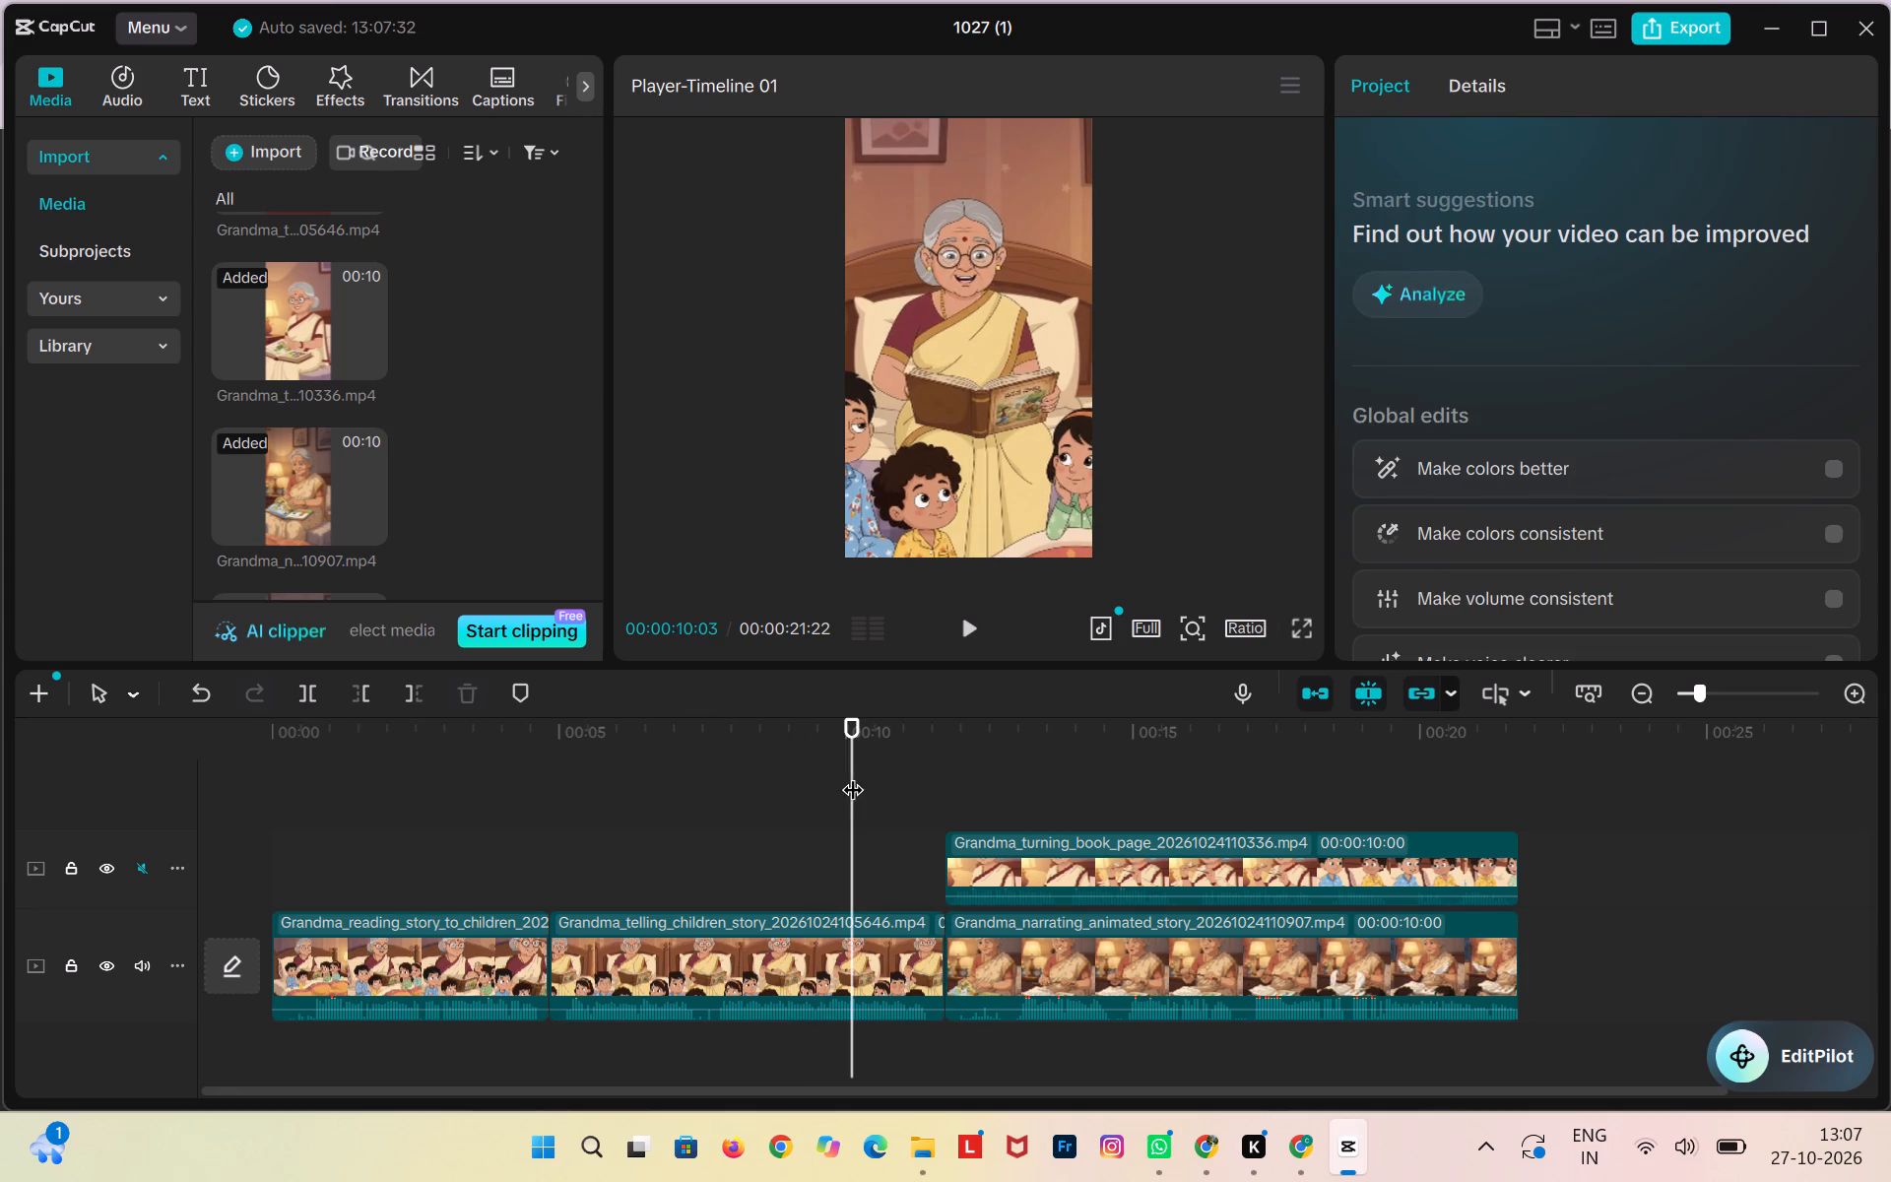
{"action": "left_click_drag", "start_coordinate": [853, 721], "coordinate": [381, 862]}
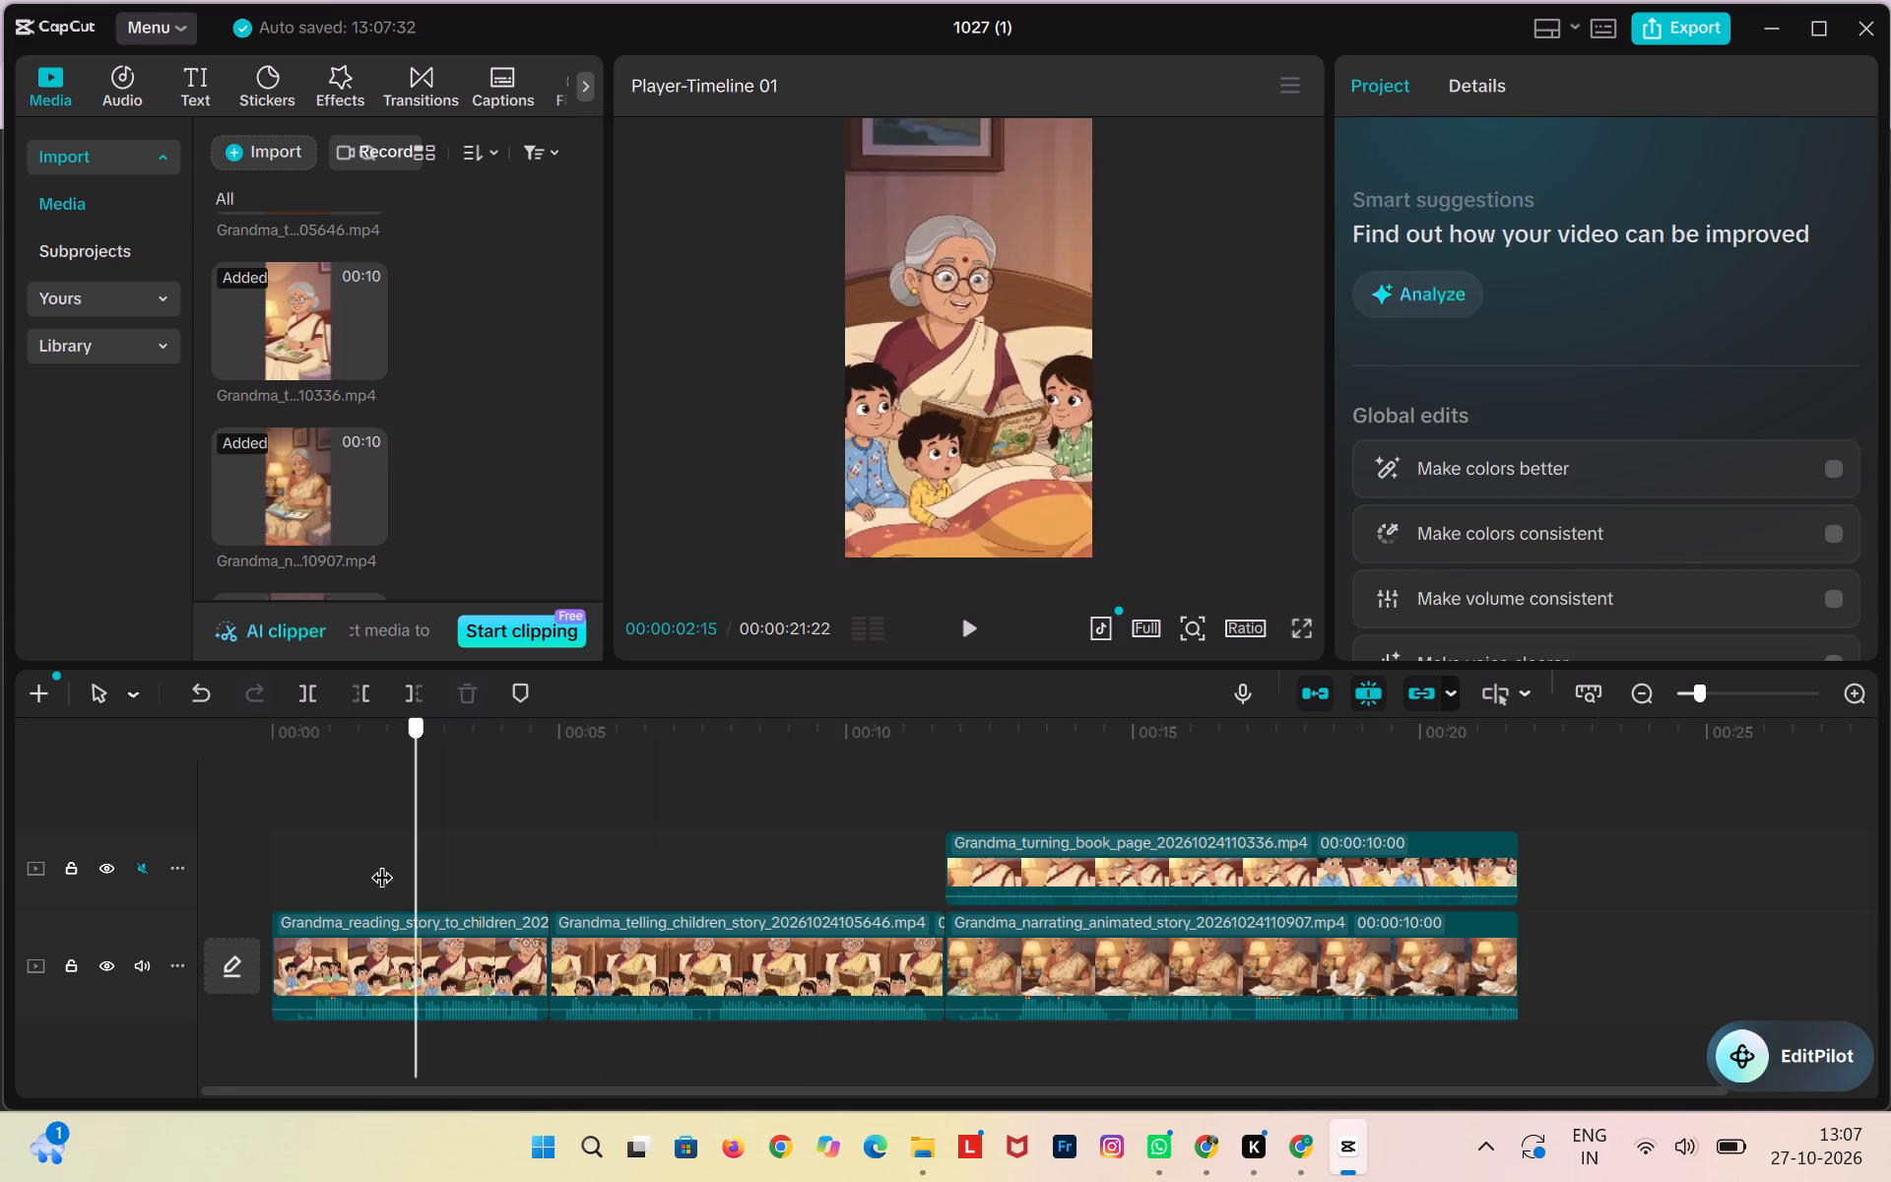
{"action": "left_click_drag", "start_coordinate": [381, 862], "coordinate": [506, 934]}
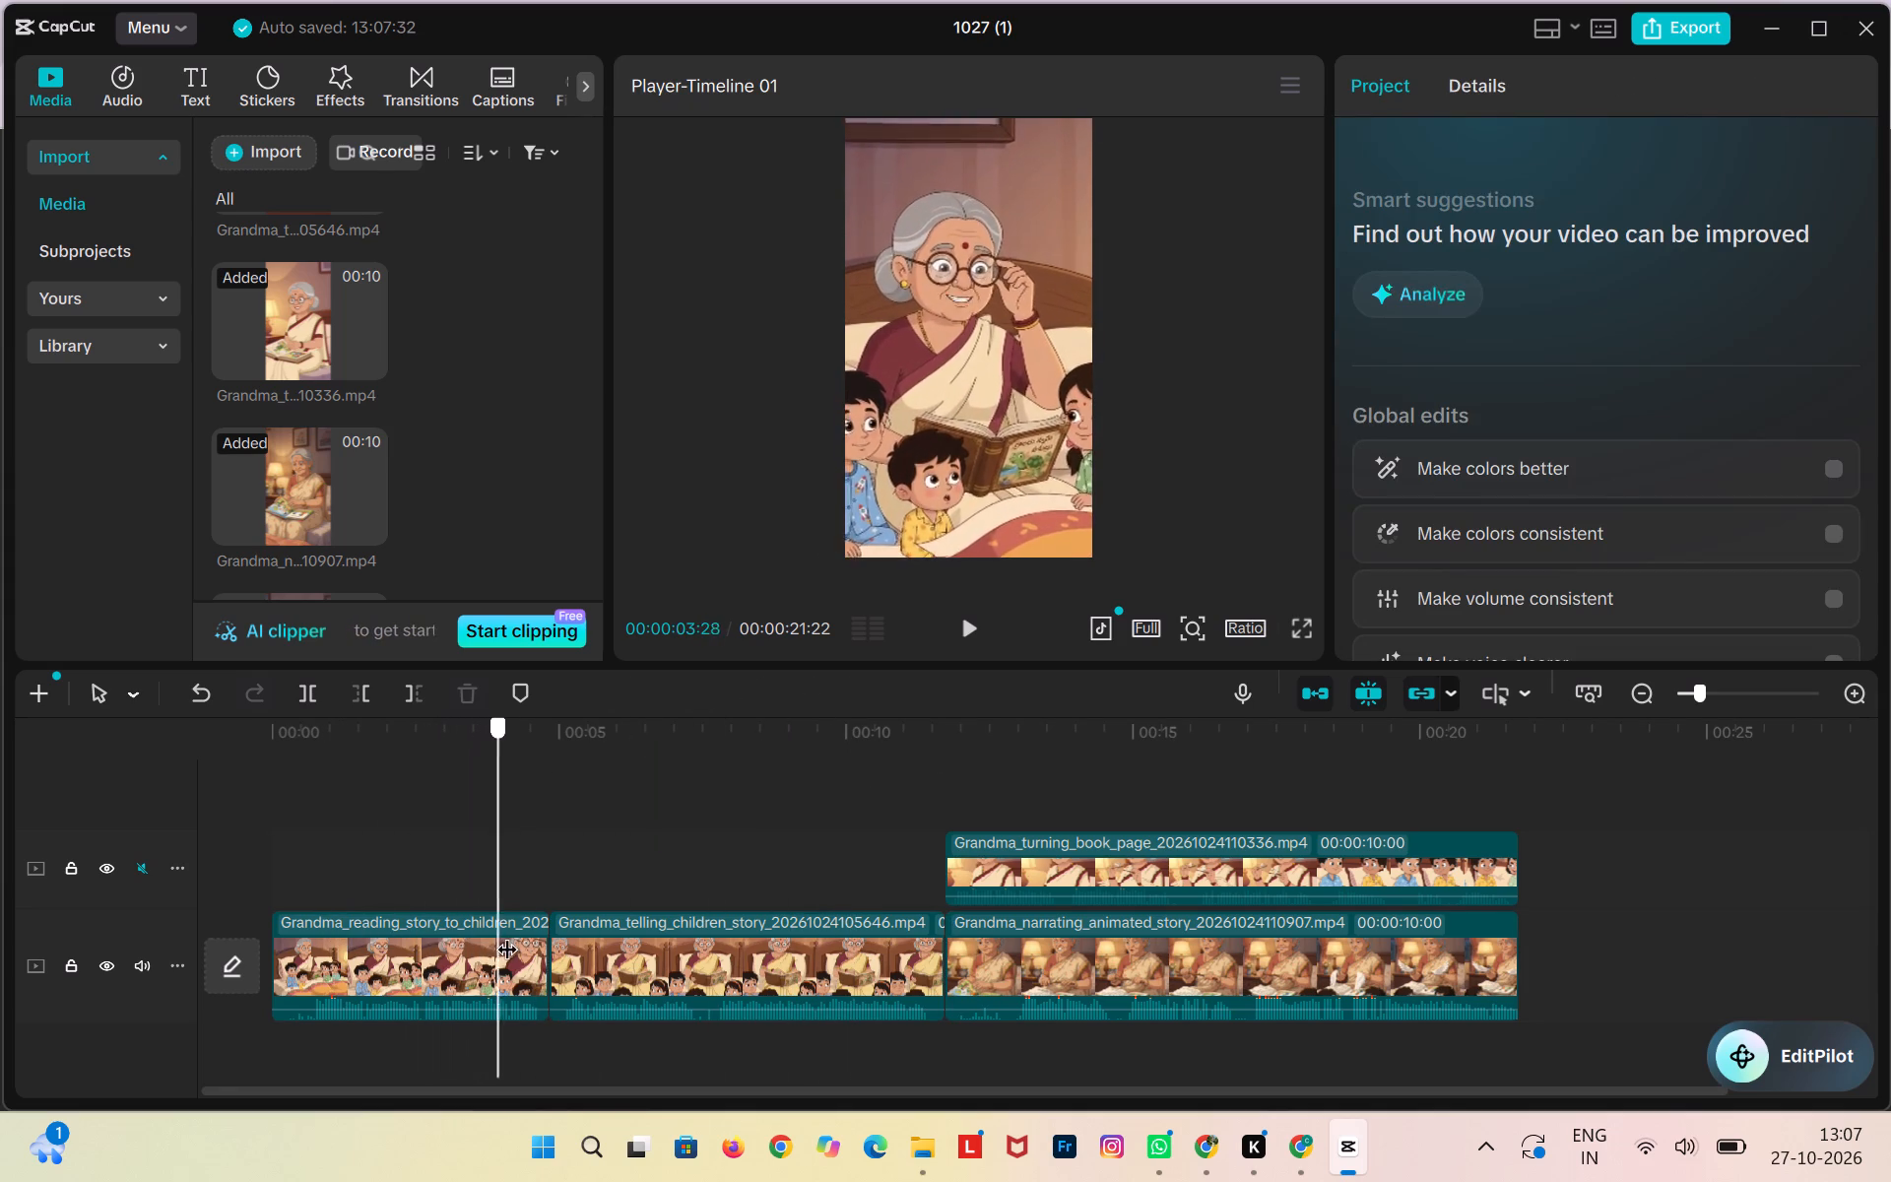
{"action": "left_click_drag", "start_coordinate": [506, 934], "coordinate": [773, 908]}
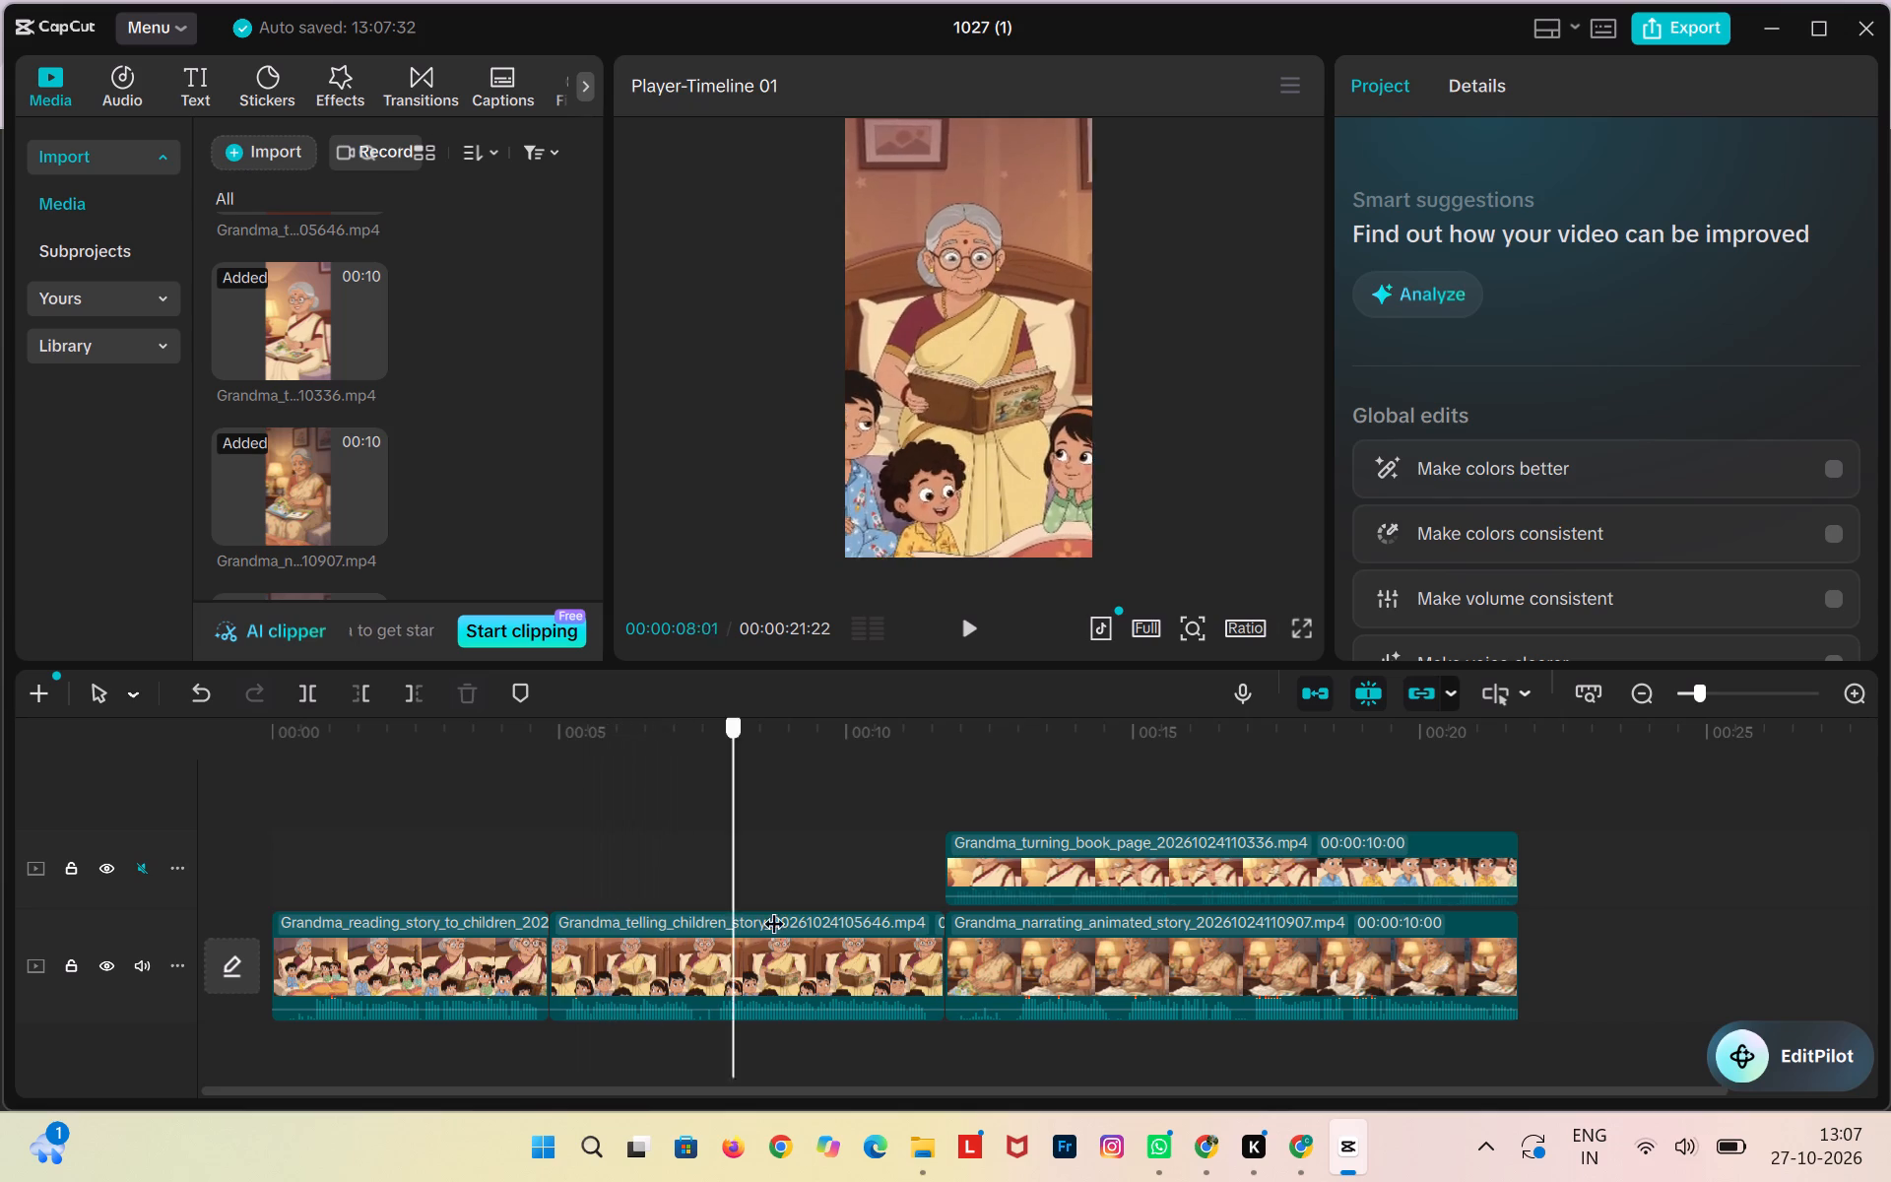
{"action": "left_click_drag", "start_coordinate": [773, 908], "coordinate": [1032, 877]}
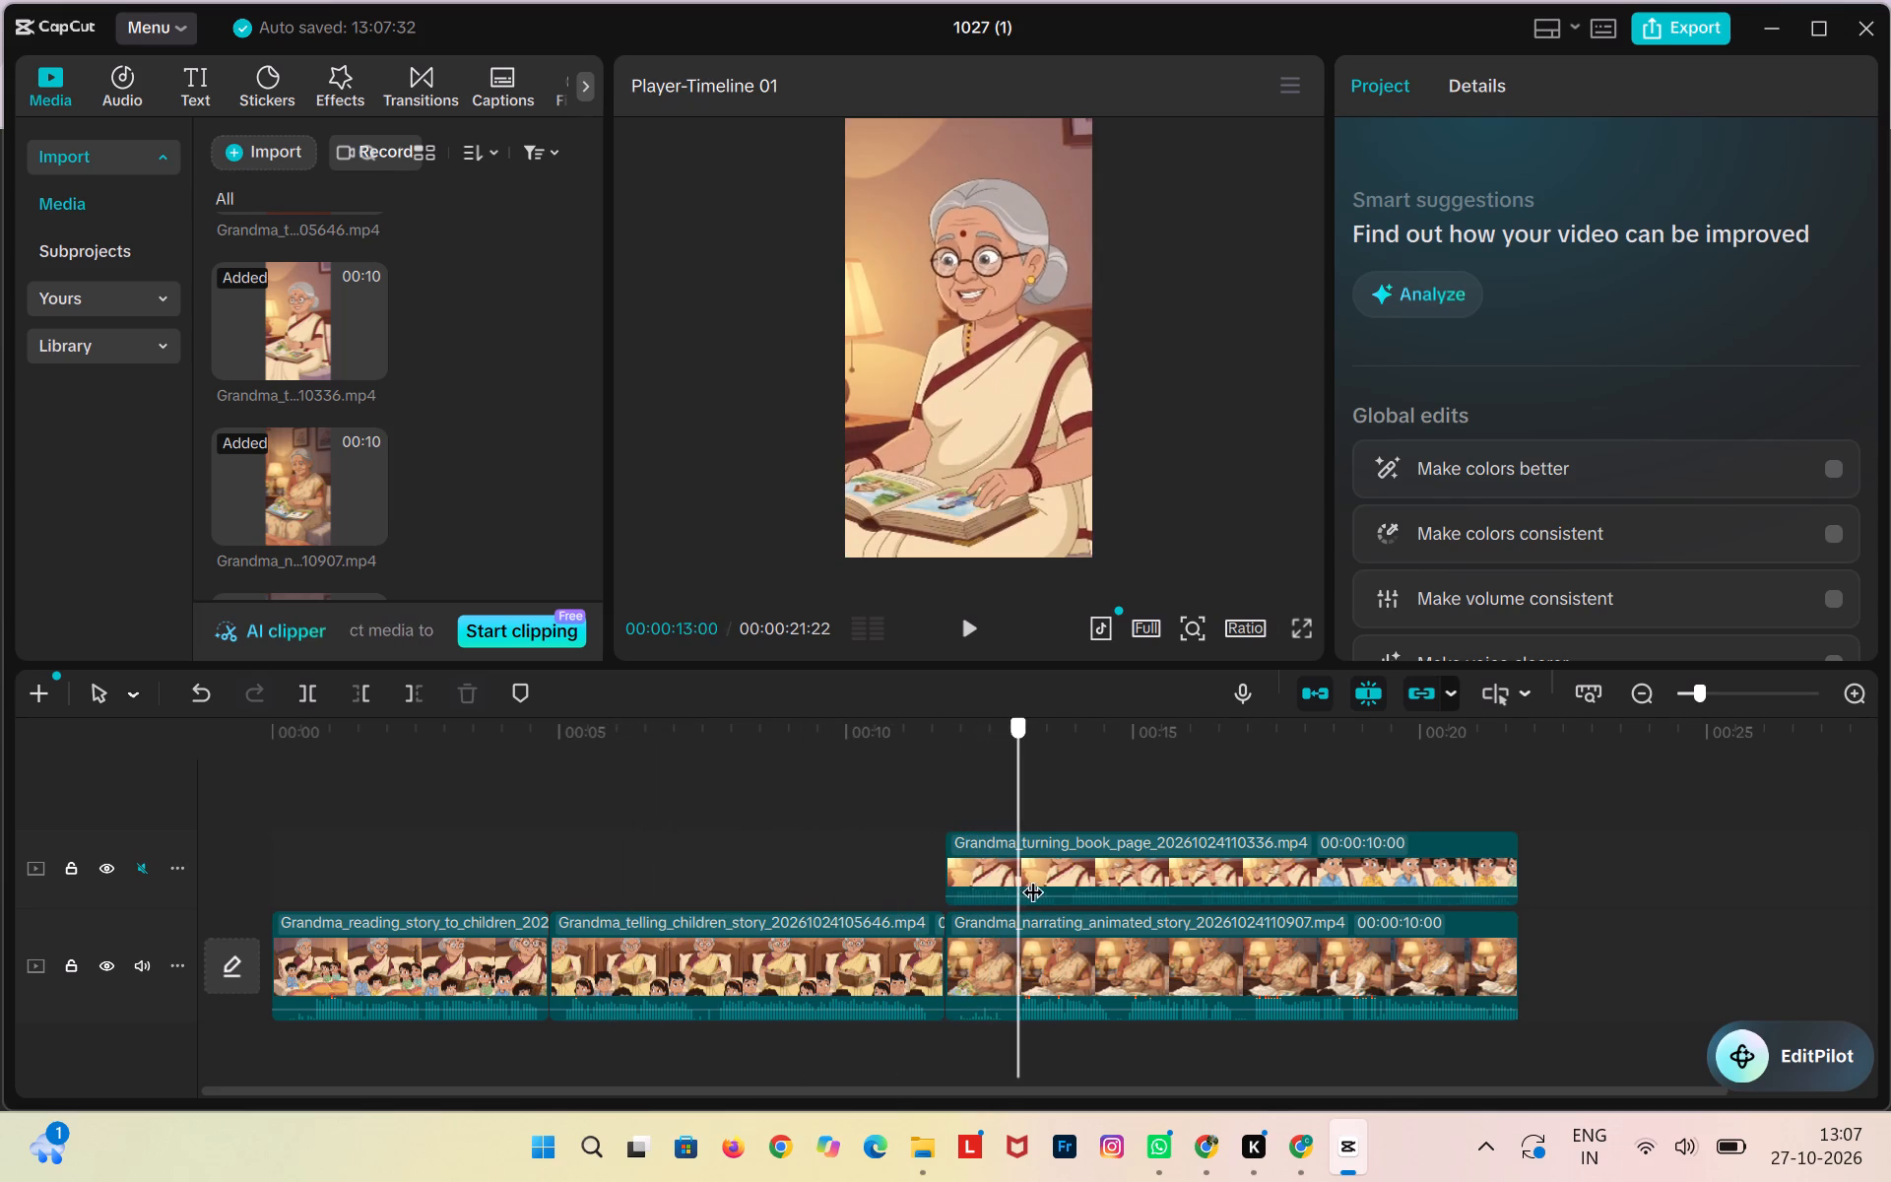
{"action": "left_click_drag", "start_coordinate": [1032, 877], "coordinate": [1499, 816]}
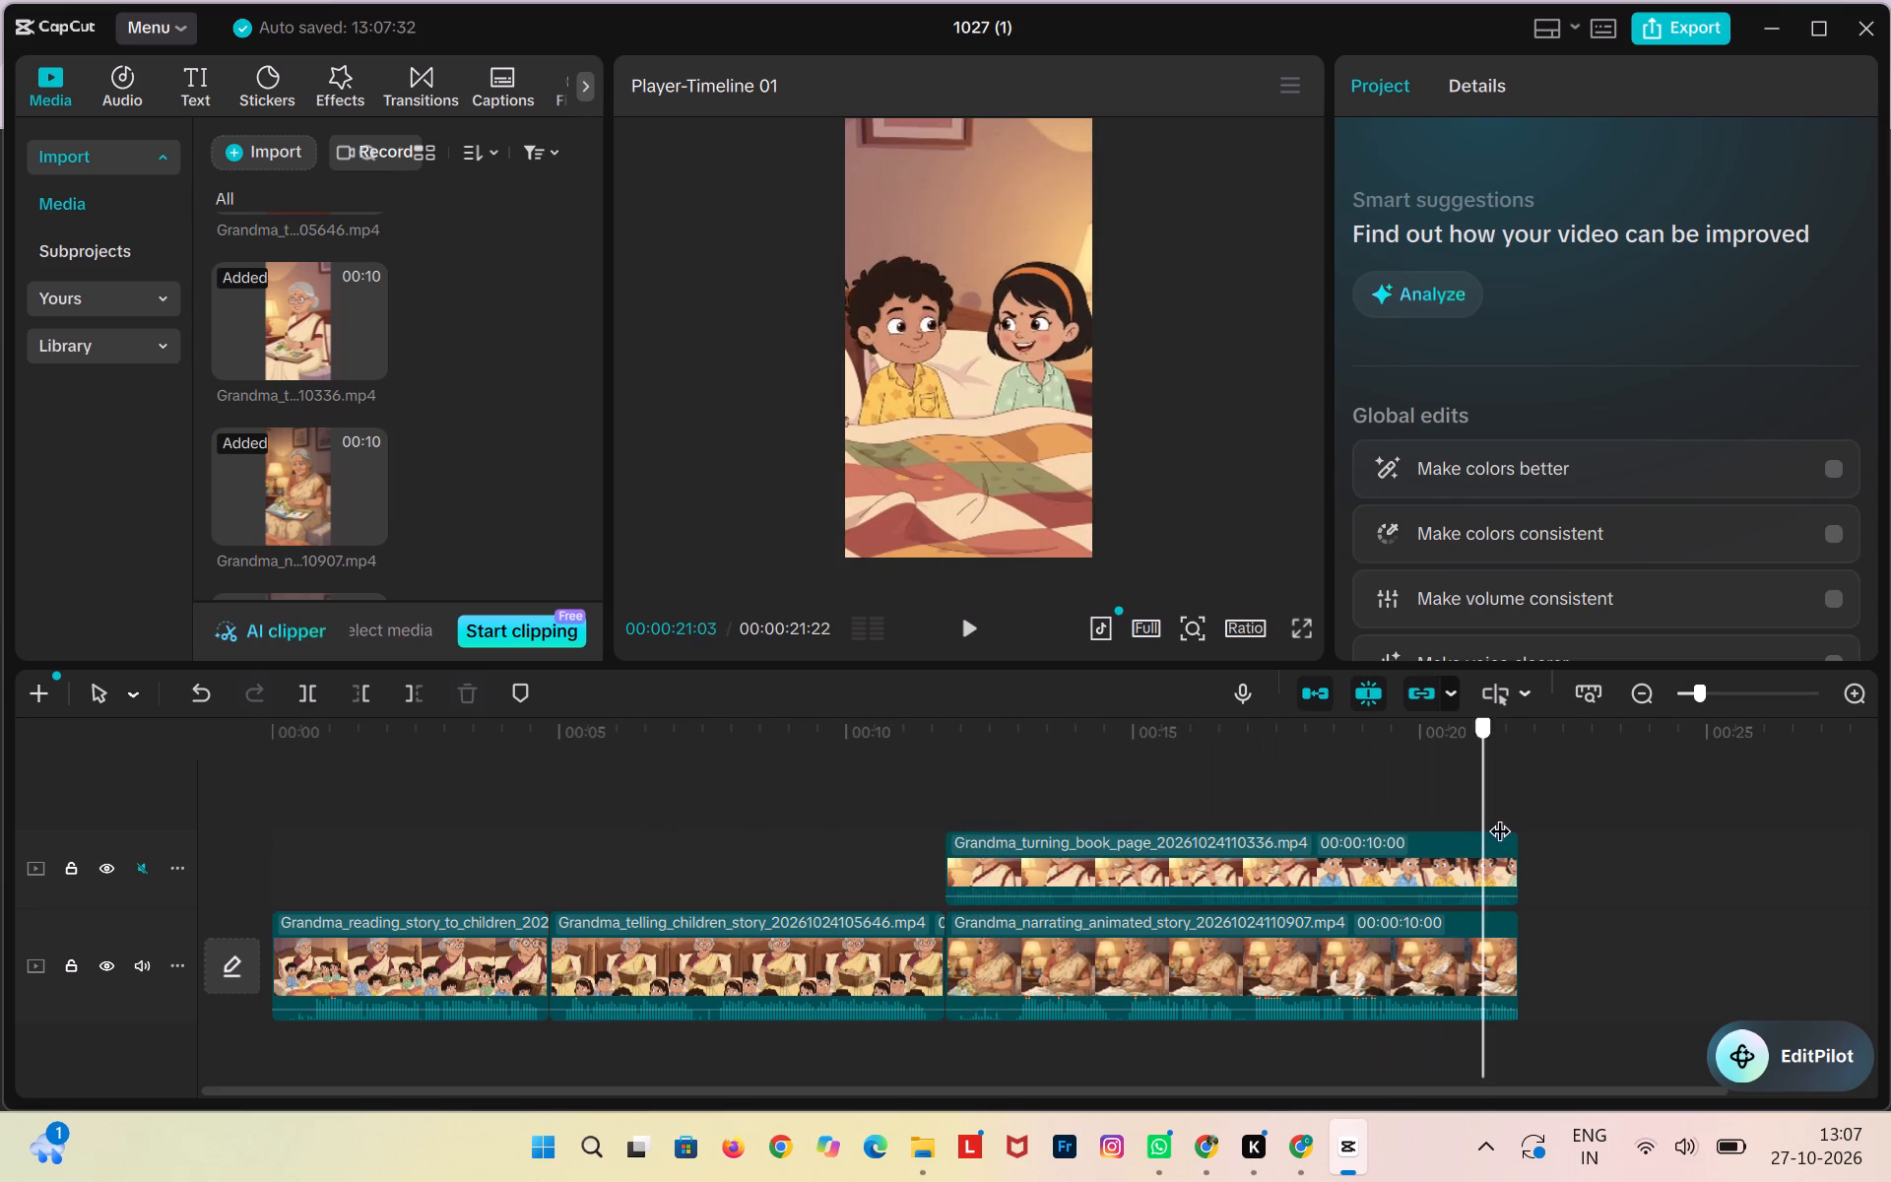
{"action": "left_click_drag", "start_coordinate": [1499, 816], "coordinate": [1647, 816]}
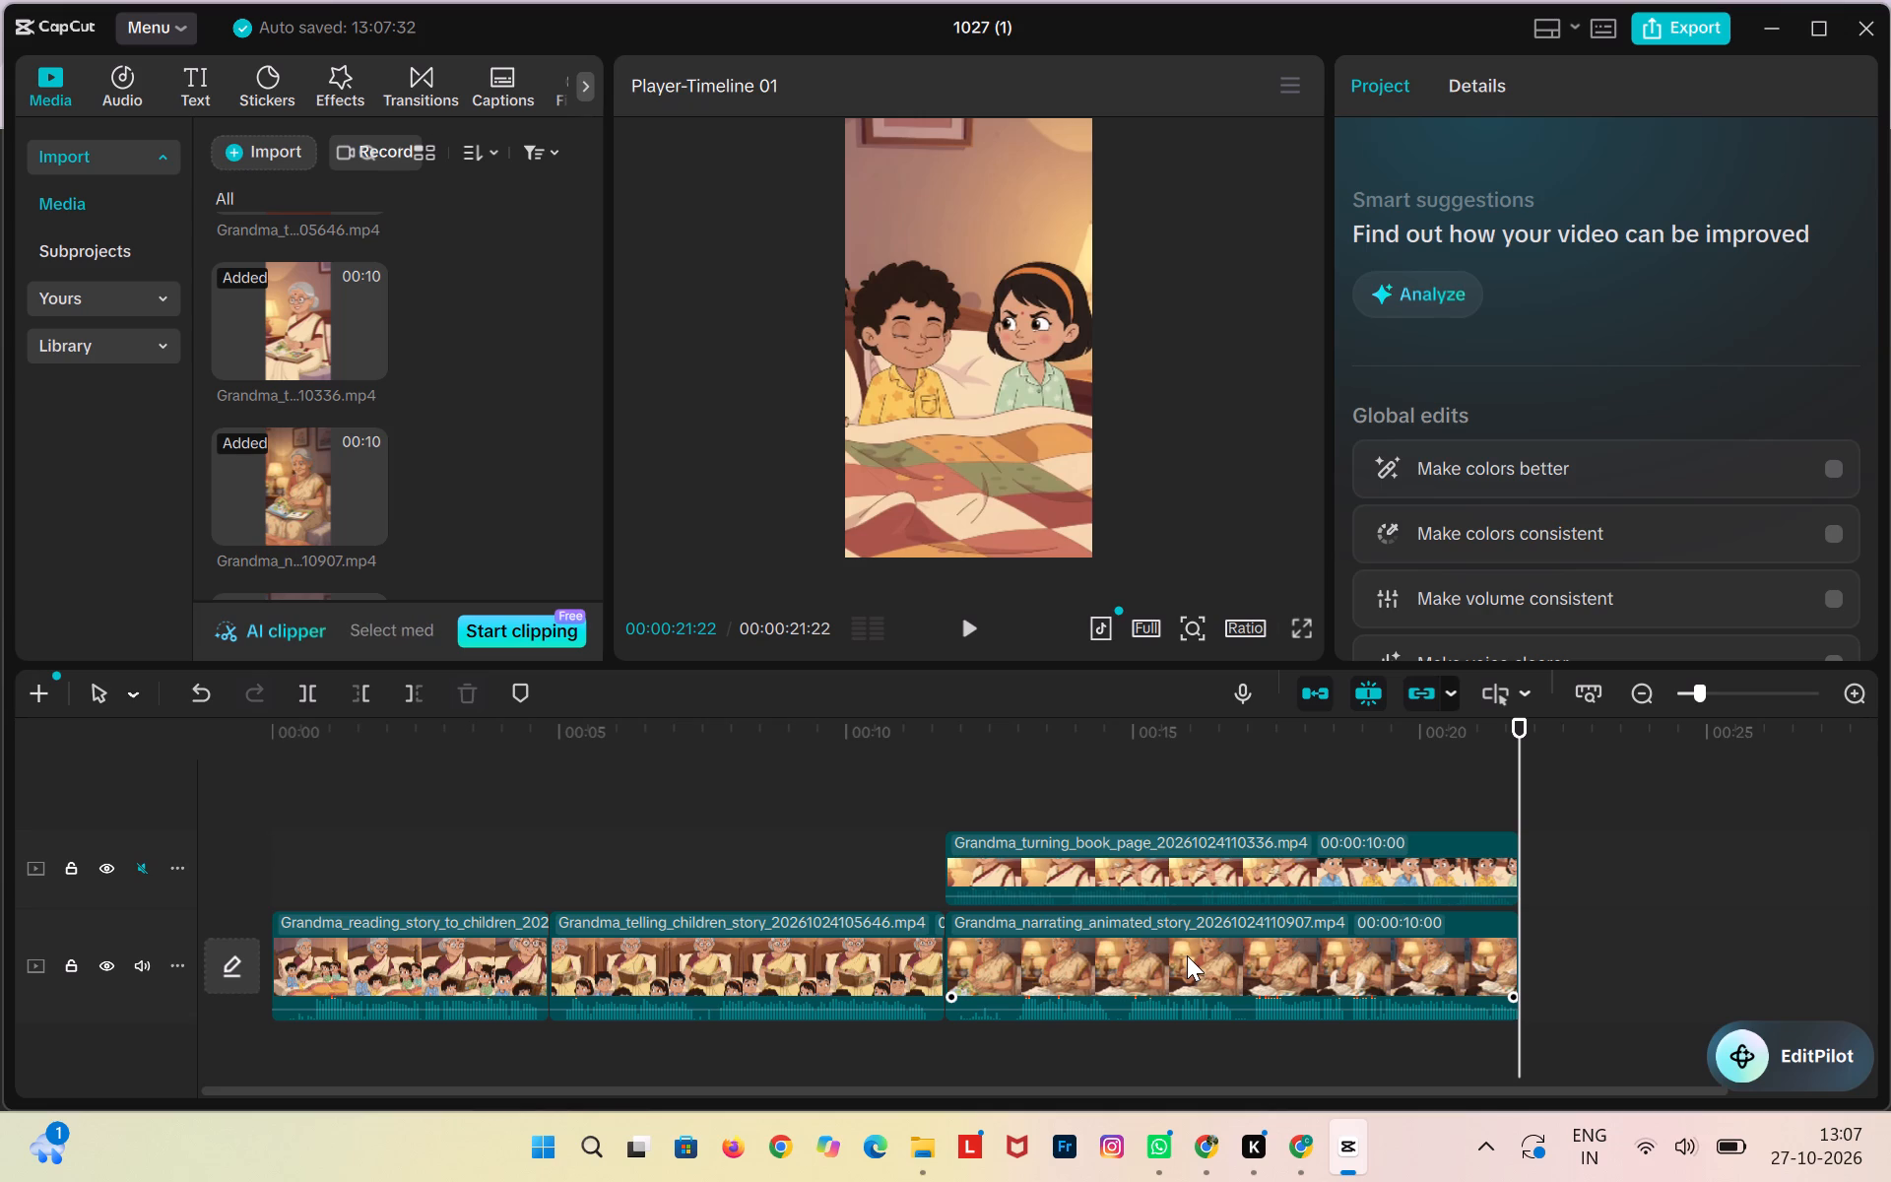
Hide the overlay track and play the Grandma_narrating_animated_story clip from 00:00:11:22 to review it on its own.
{"action": "left_click", "coordinate": [102, 864]}
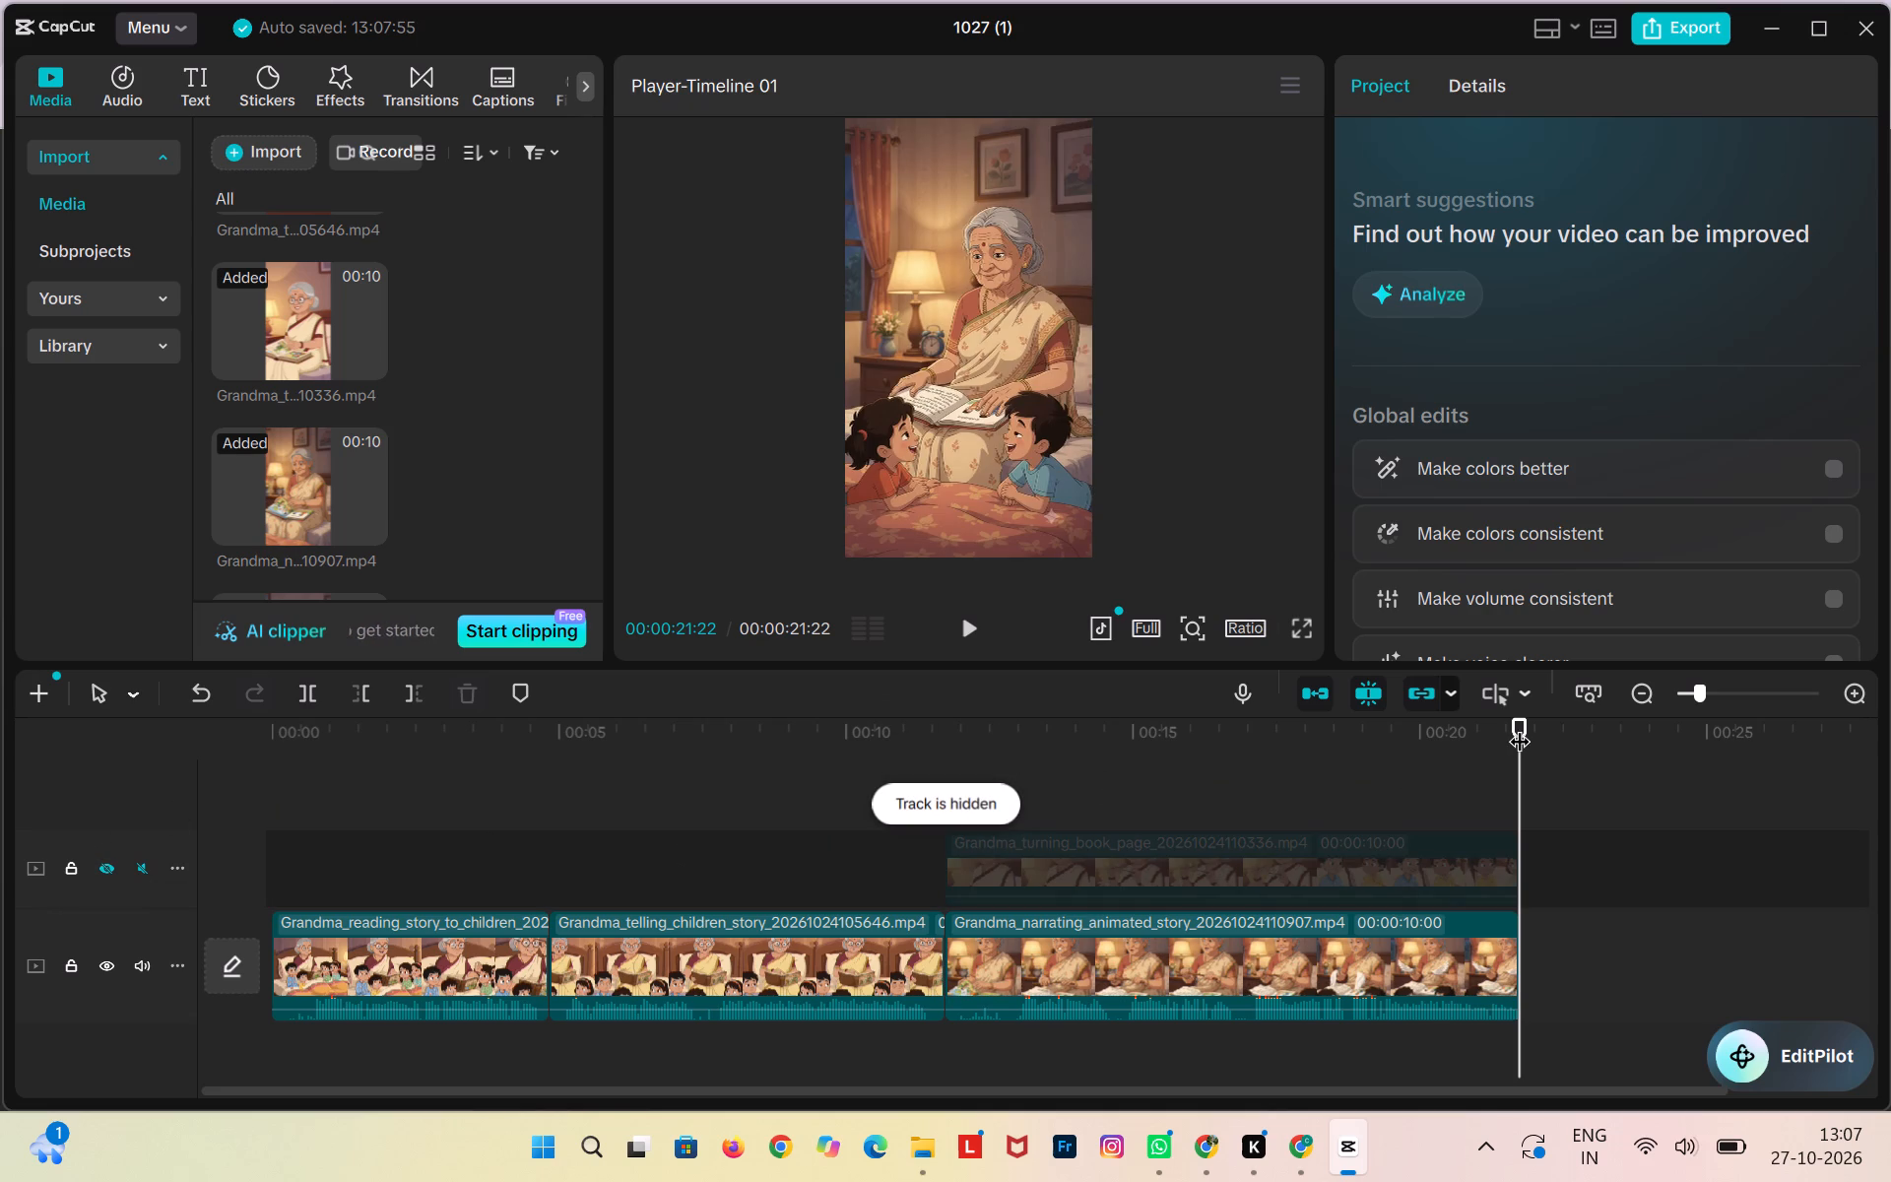
{"action": "left_click_drag", "start_coordinate": [1521, 726], "coordinate": [947, 798]}
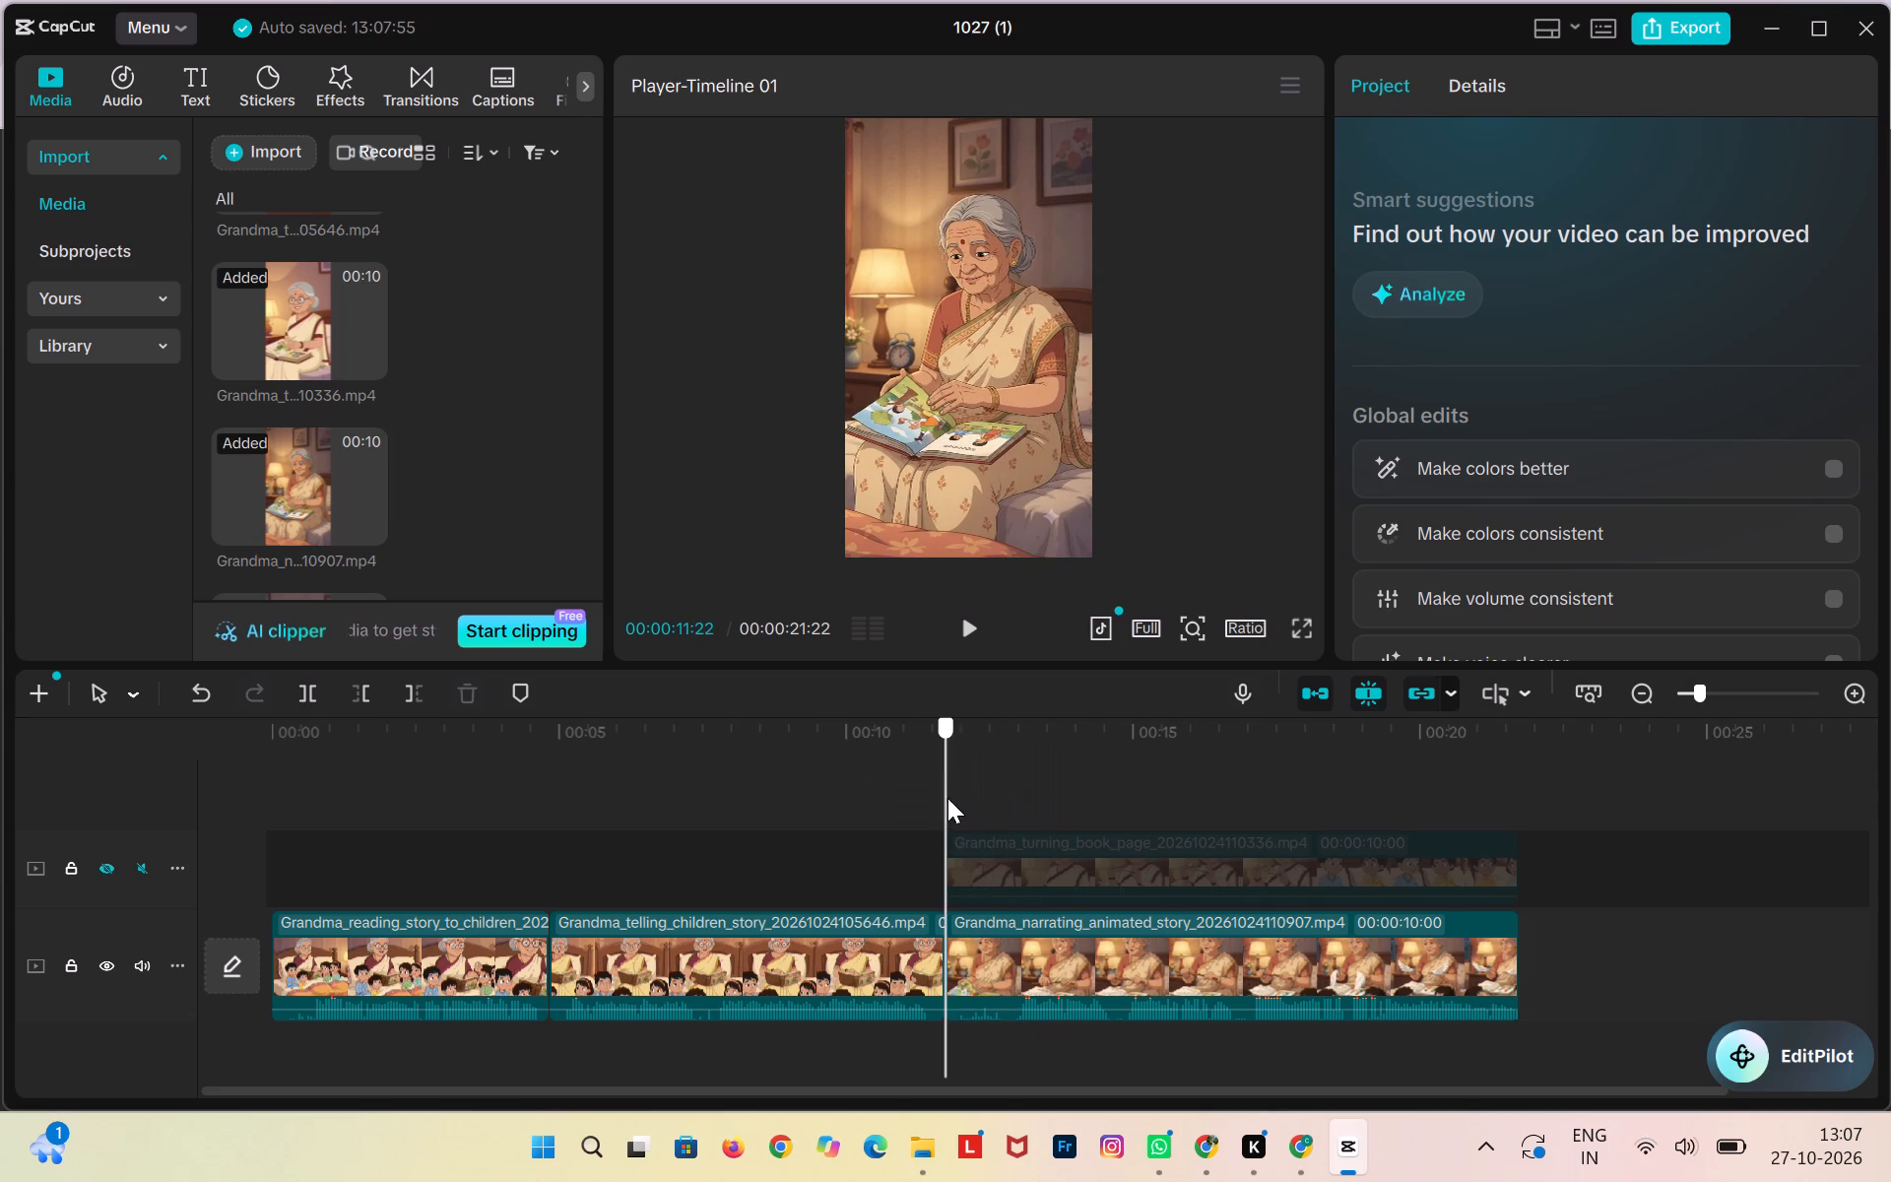
{"action": "left_click_drag", "start_coordinate": [947, 798], "coordinate": [942, 798]}
{"action": "left_click", "coordinate": [962, 621]}
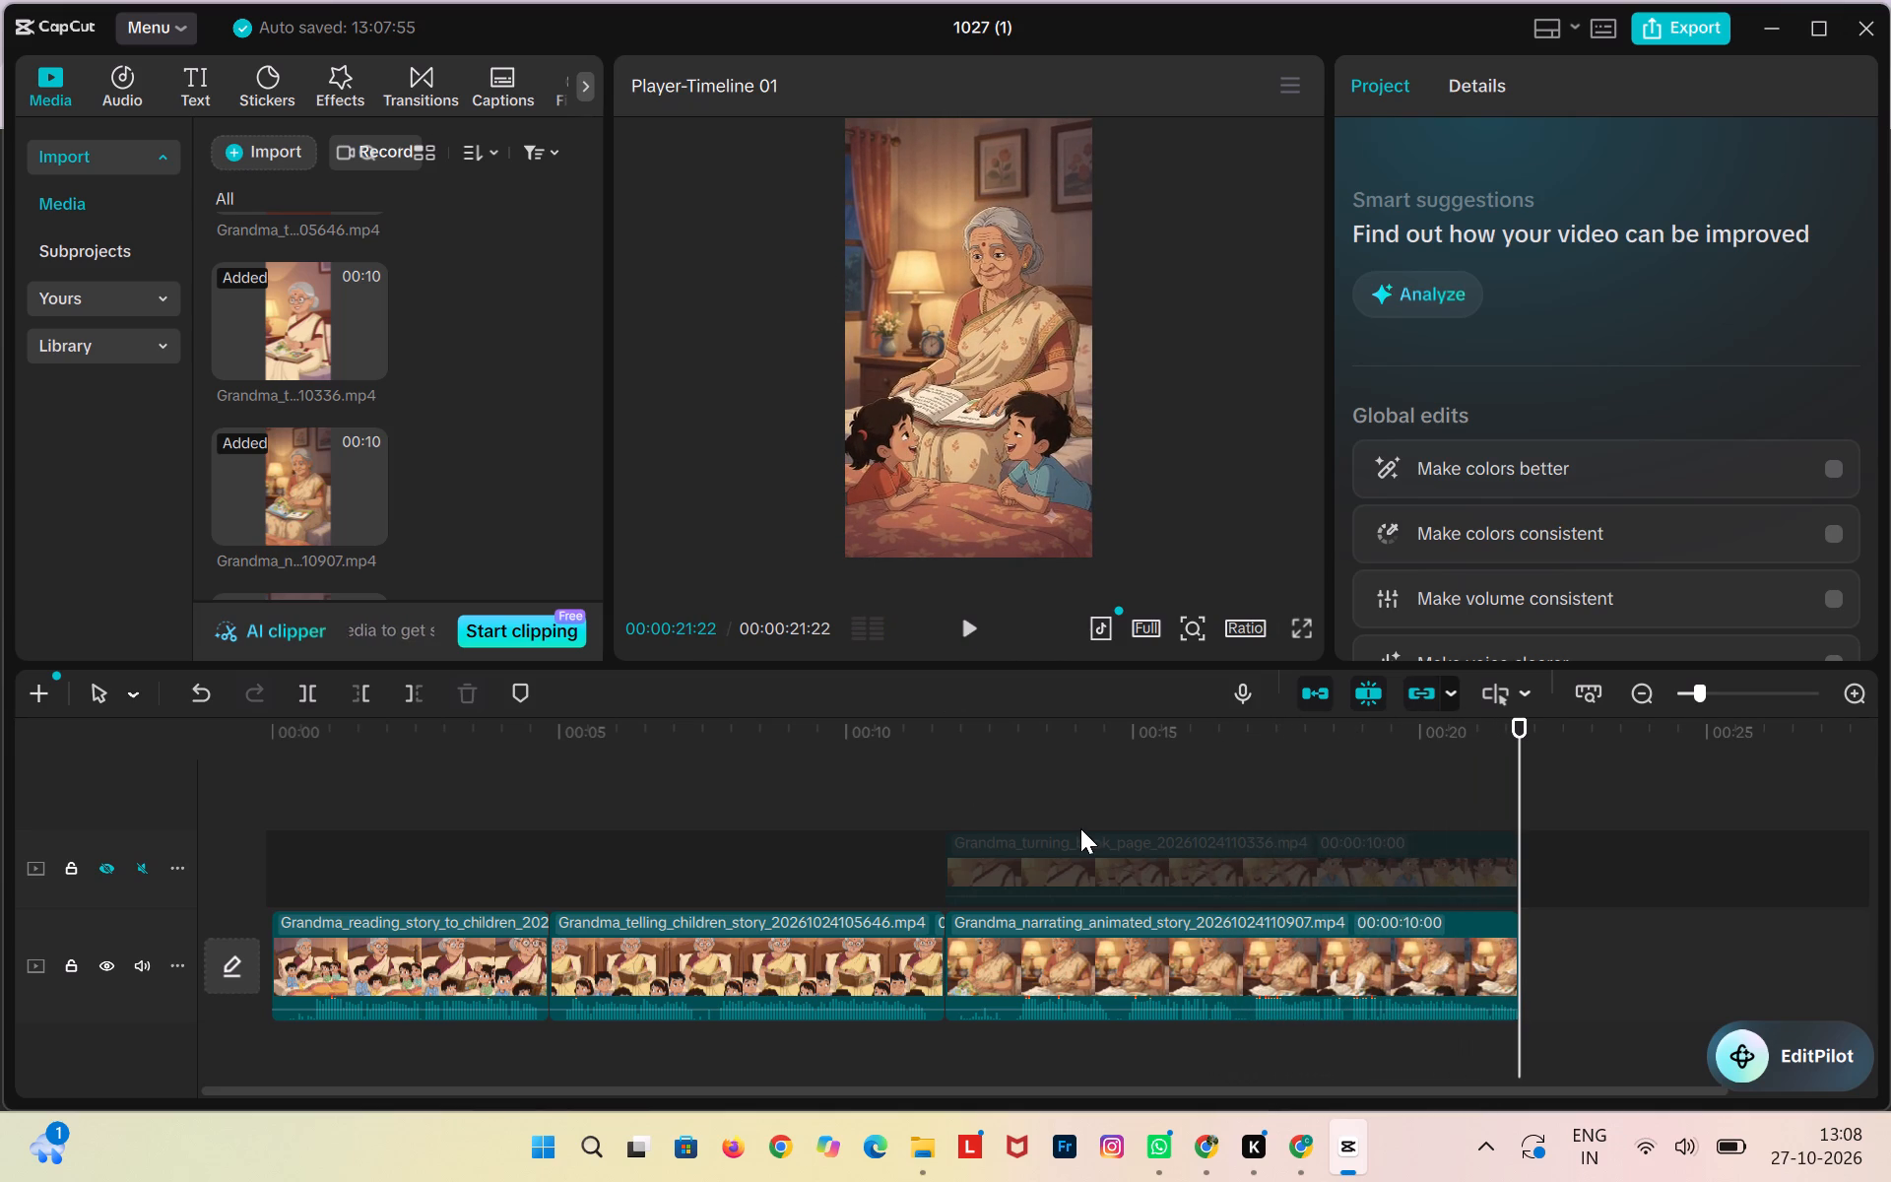
Unhide the overlay track and replay the stacked section from shortly before it starts to compare picture and sound.
{"action": "left_click", "coordinate": [104, 862]}
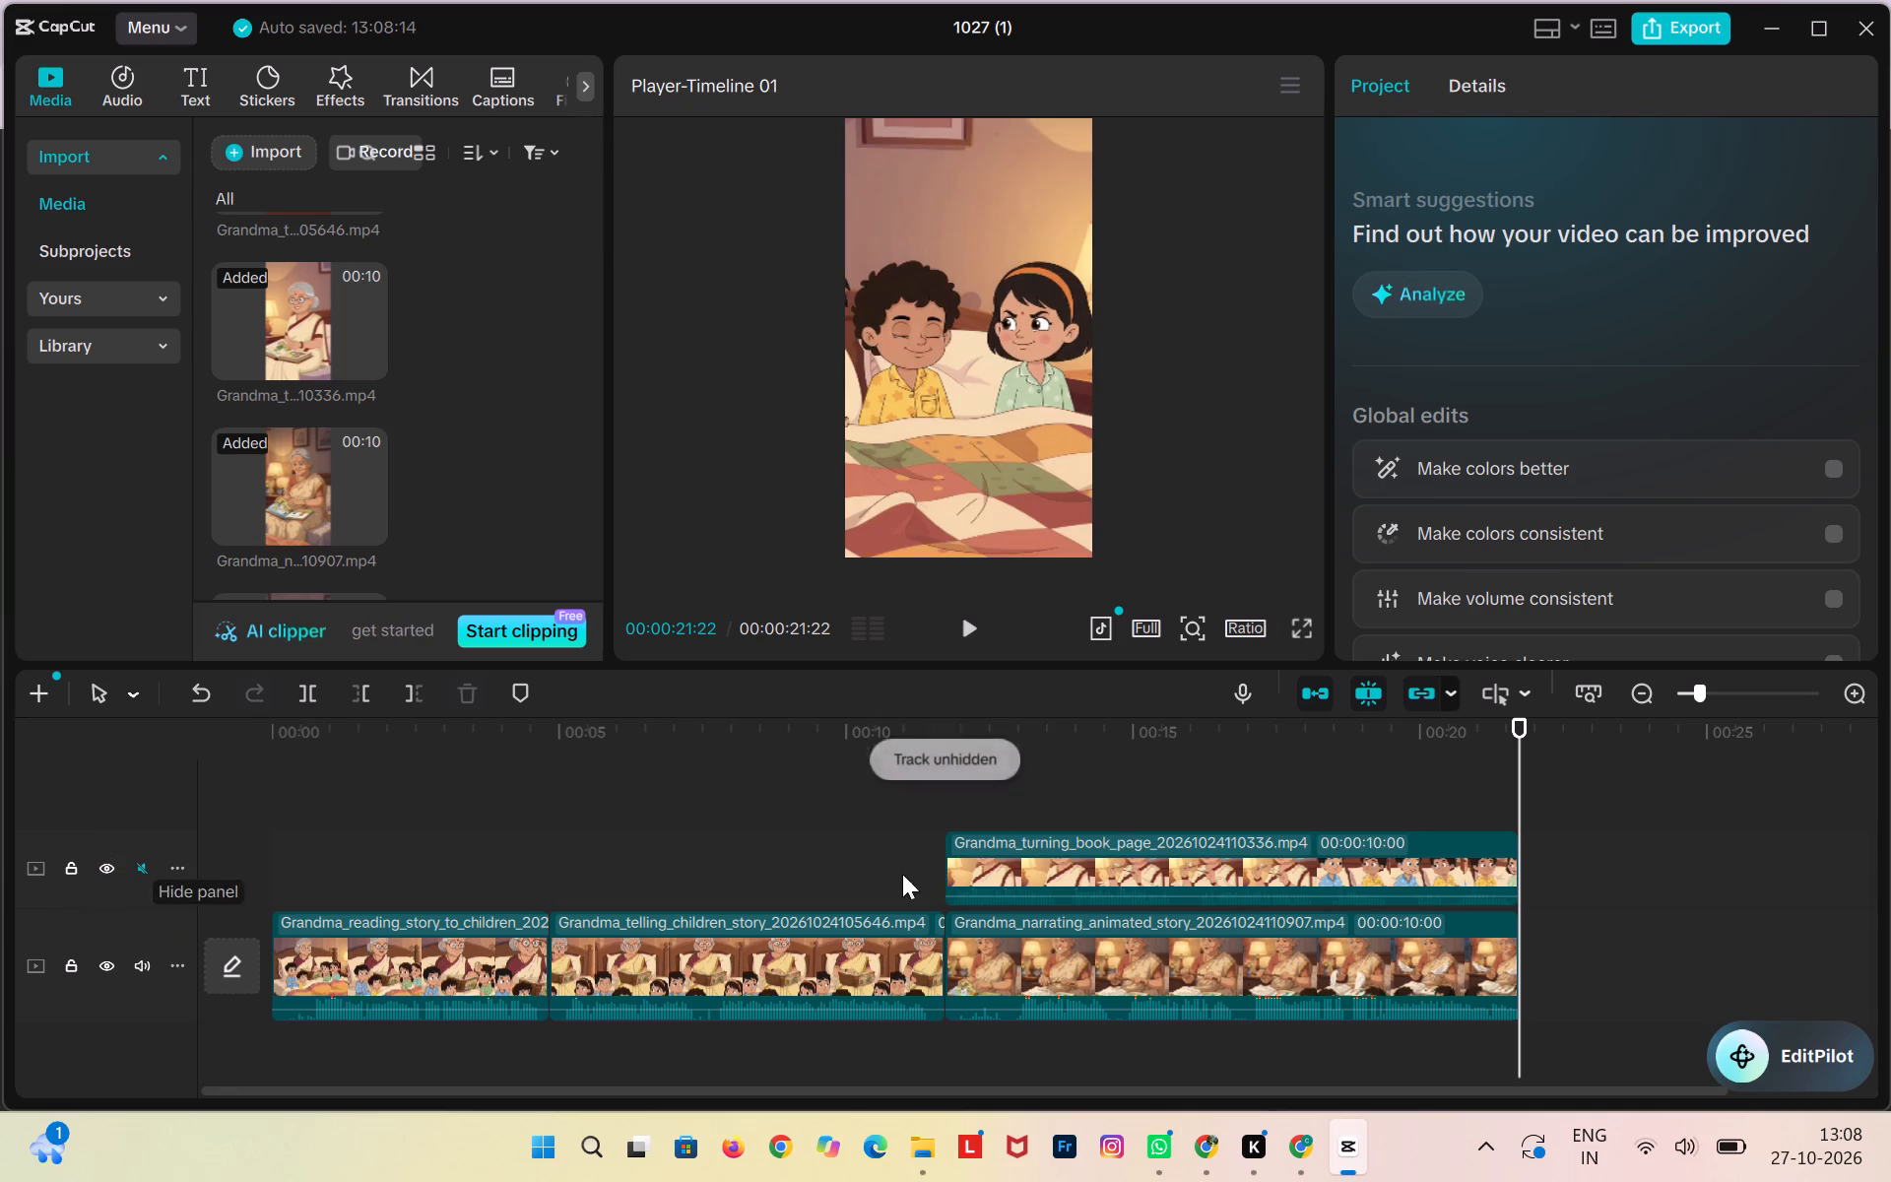
{"action": "left_click_drag", "start_coordinate": [1521, 728], "coordinate": [948, 810]}
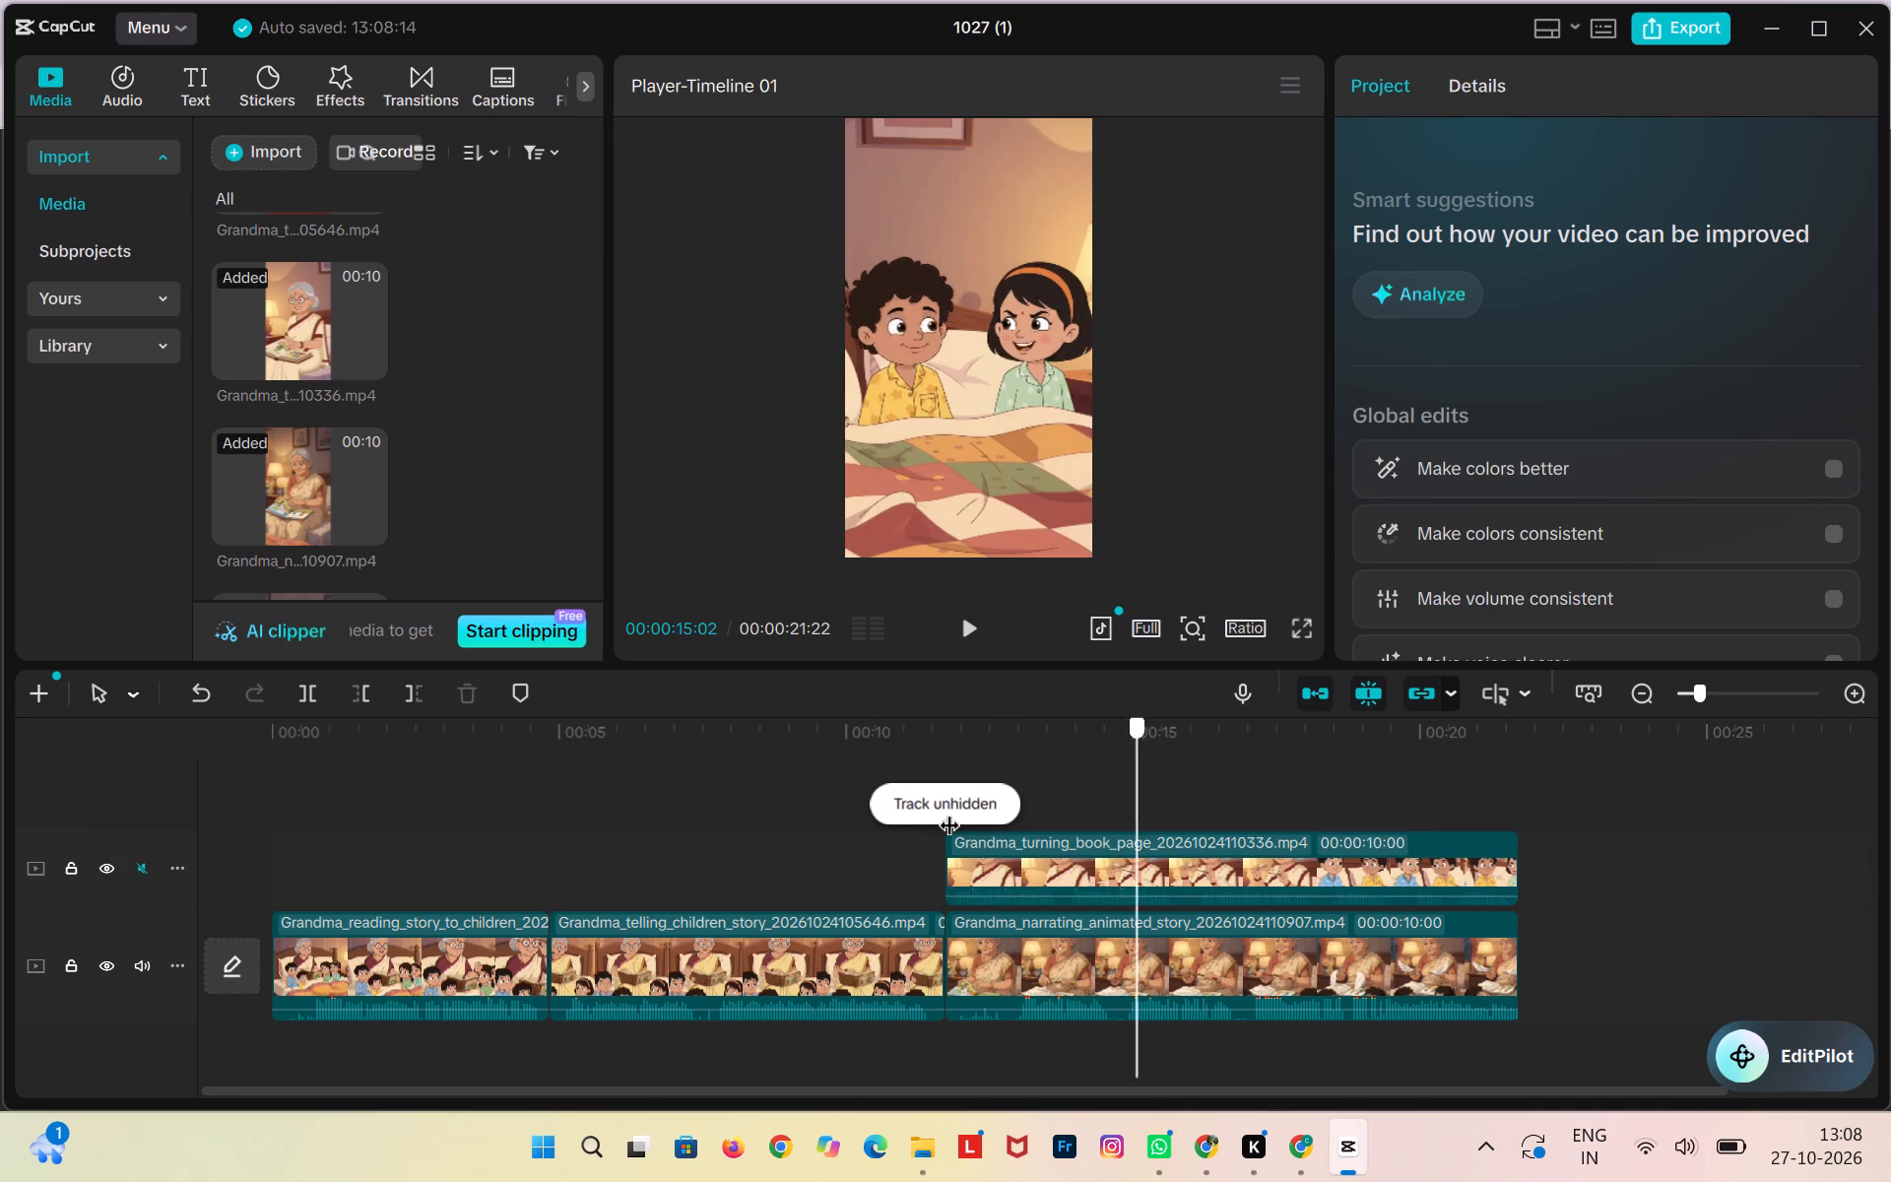
{"action": "left_click_drag", "start_coordinate": [948, 810], "coordinate": [880, 816]}
{"action": "left_click", "coordinate": [962, 628]}
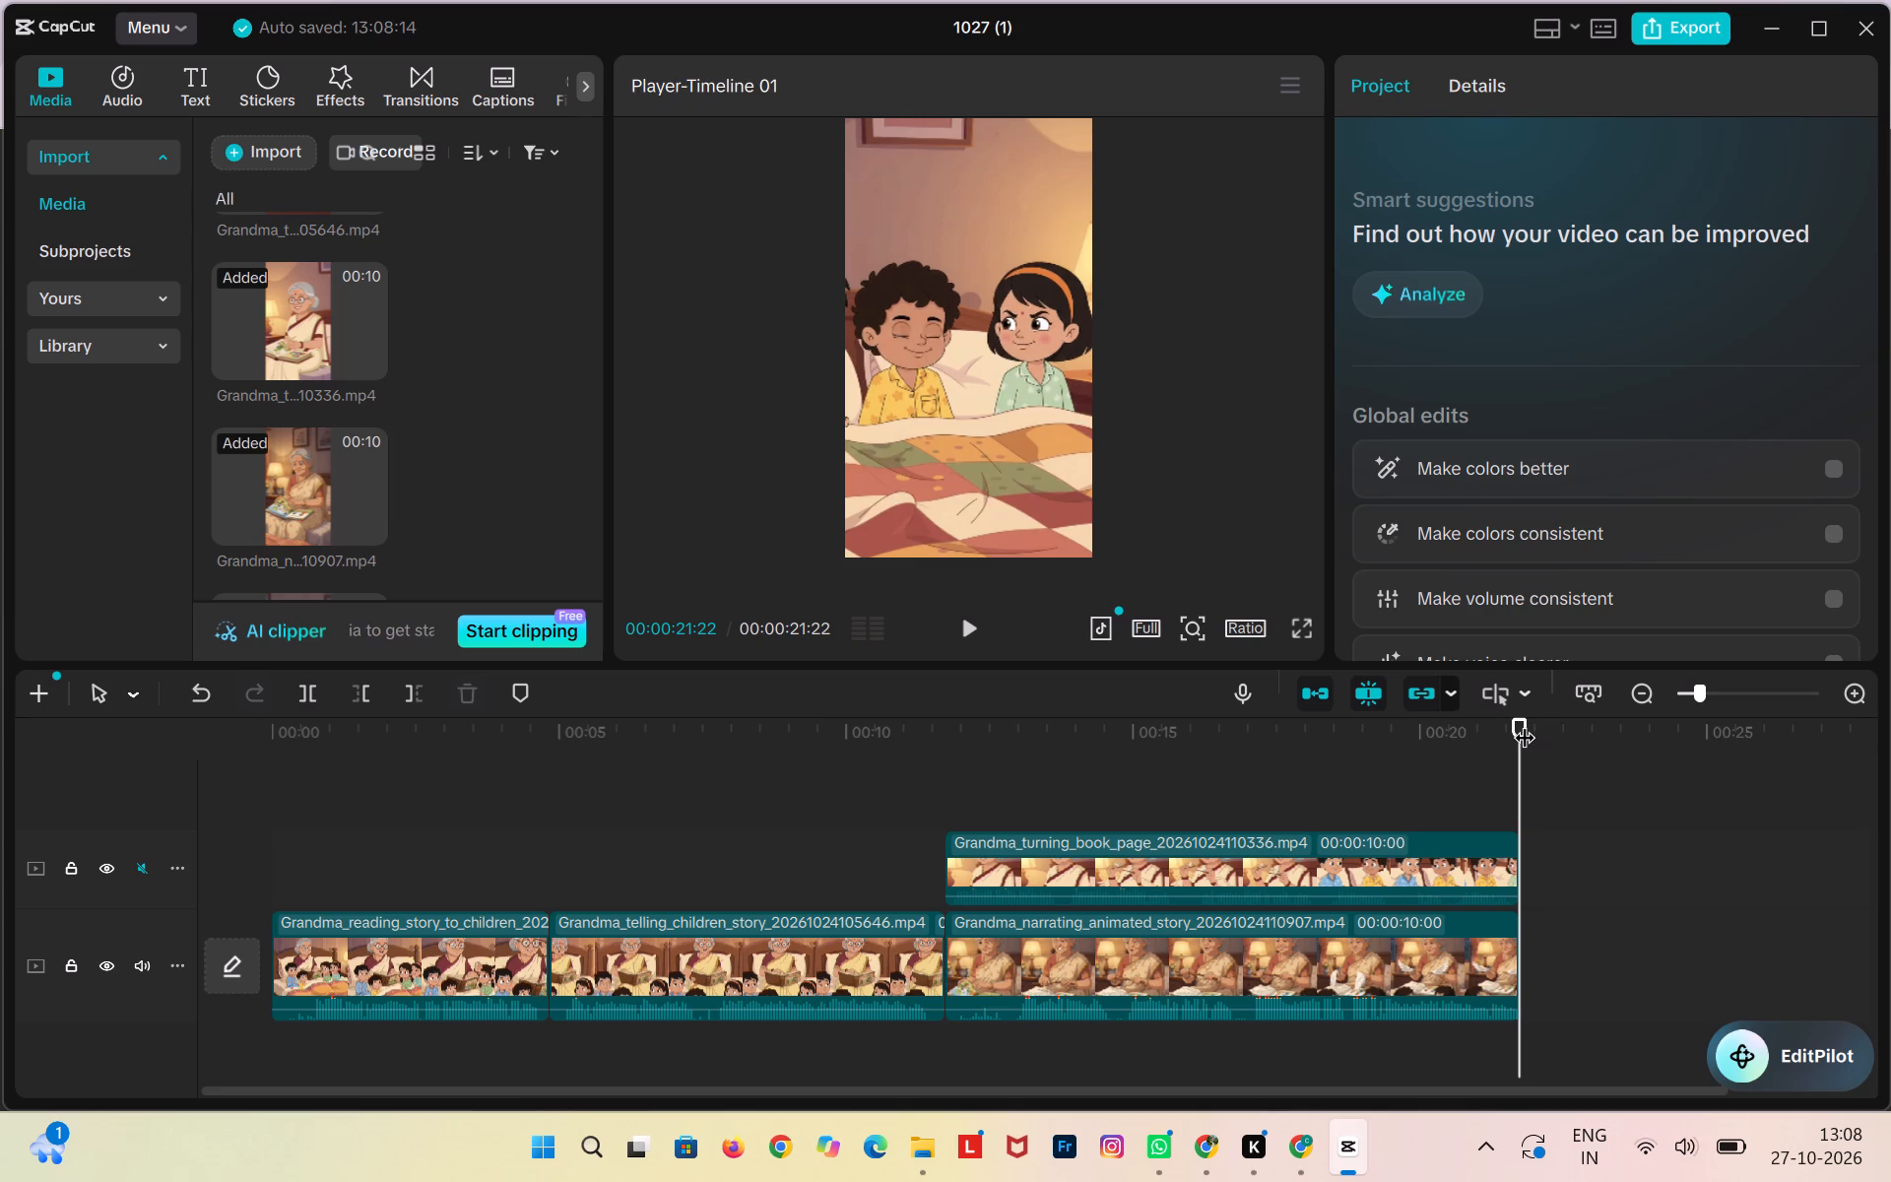
Split the overlay Grandma_turning_book_page clip at 00:00:12:27, after scrubbing its opening seconds to find the cut point.
{"action": "left_click_drag", "start_coordinate": [1524, 722], "coordinate": [950, 770]}
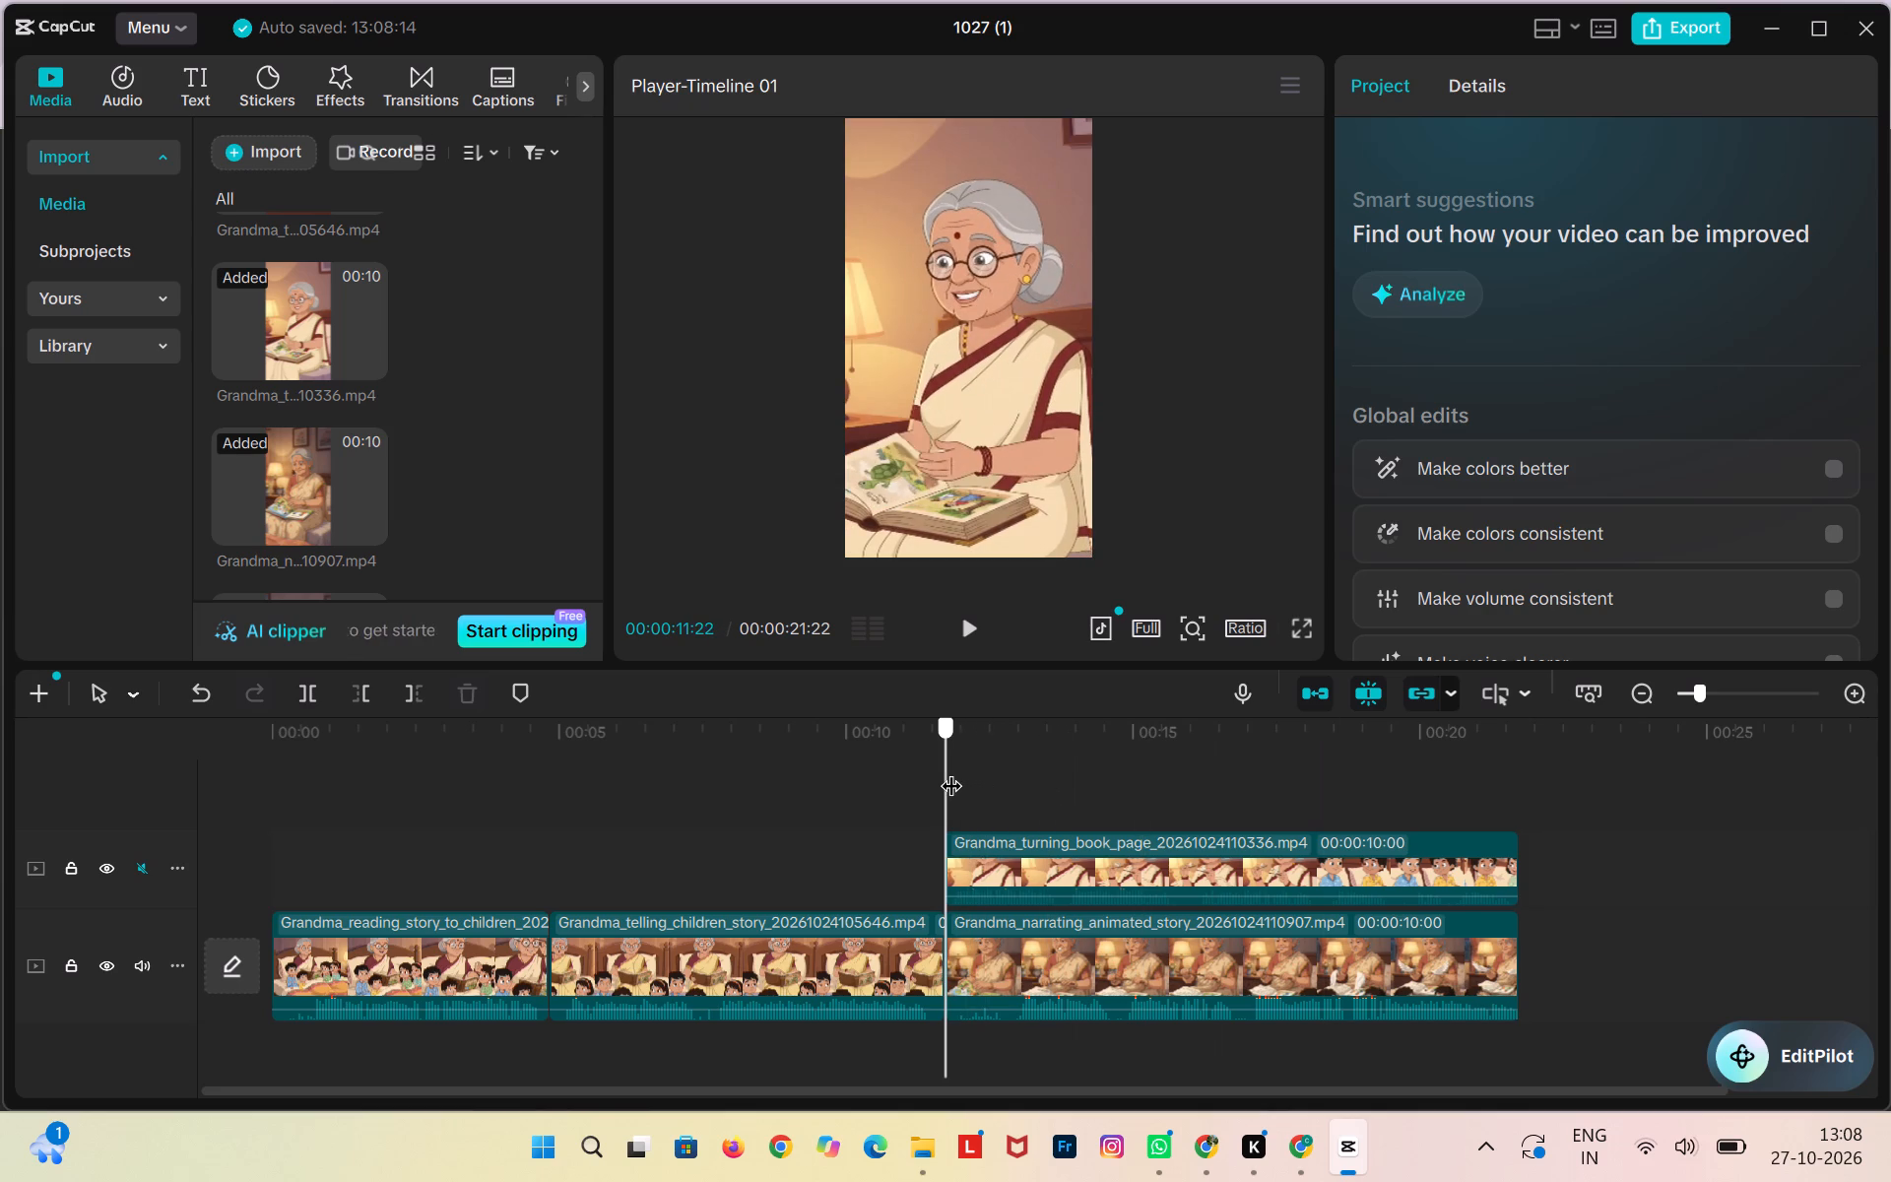
{"action": "left_click_drag", "start_coordinate": [950, 770], "coordinate": [1007, 768]}
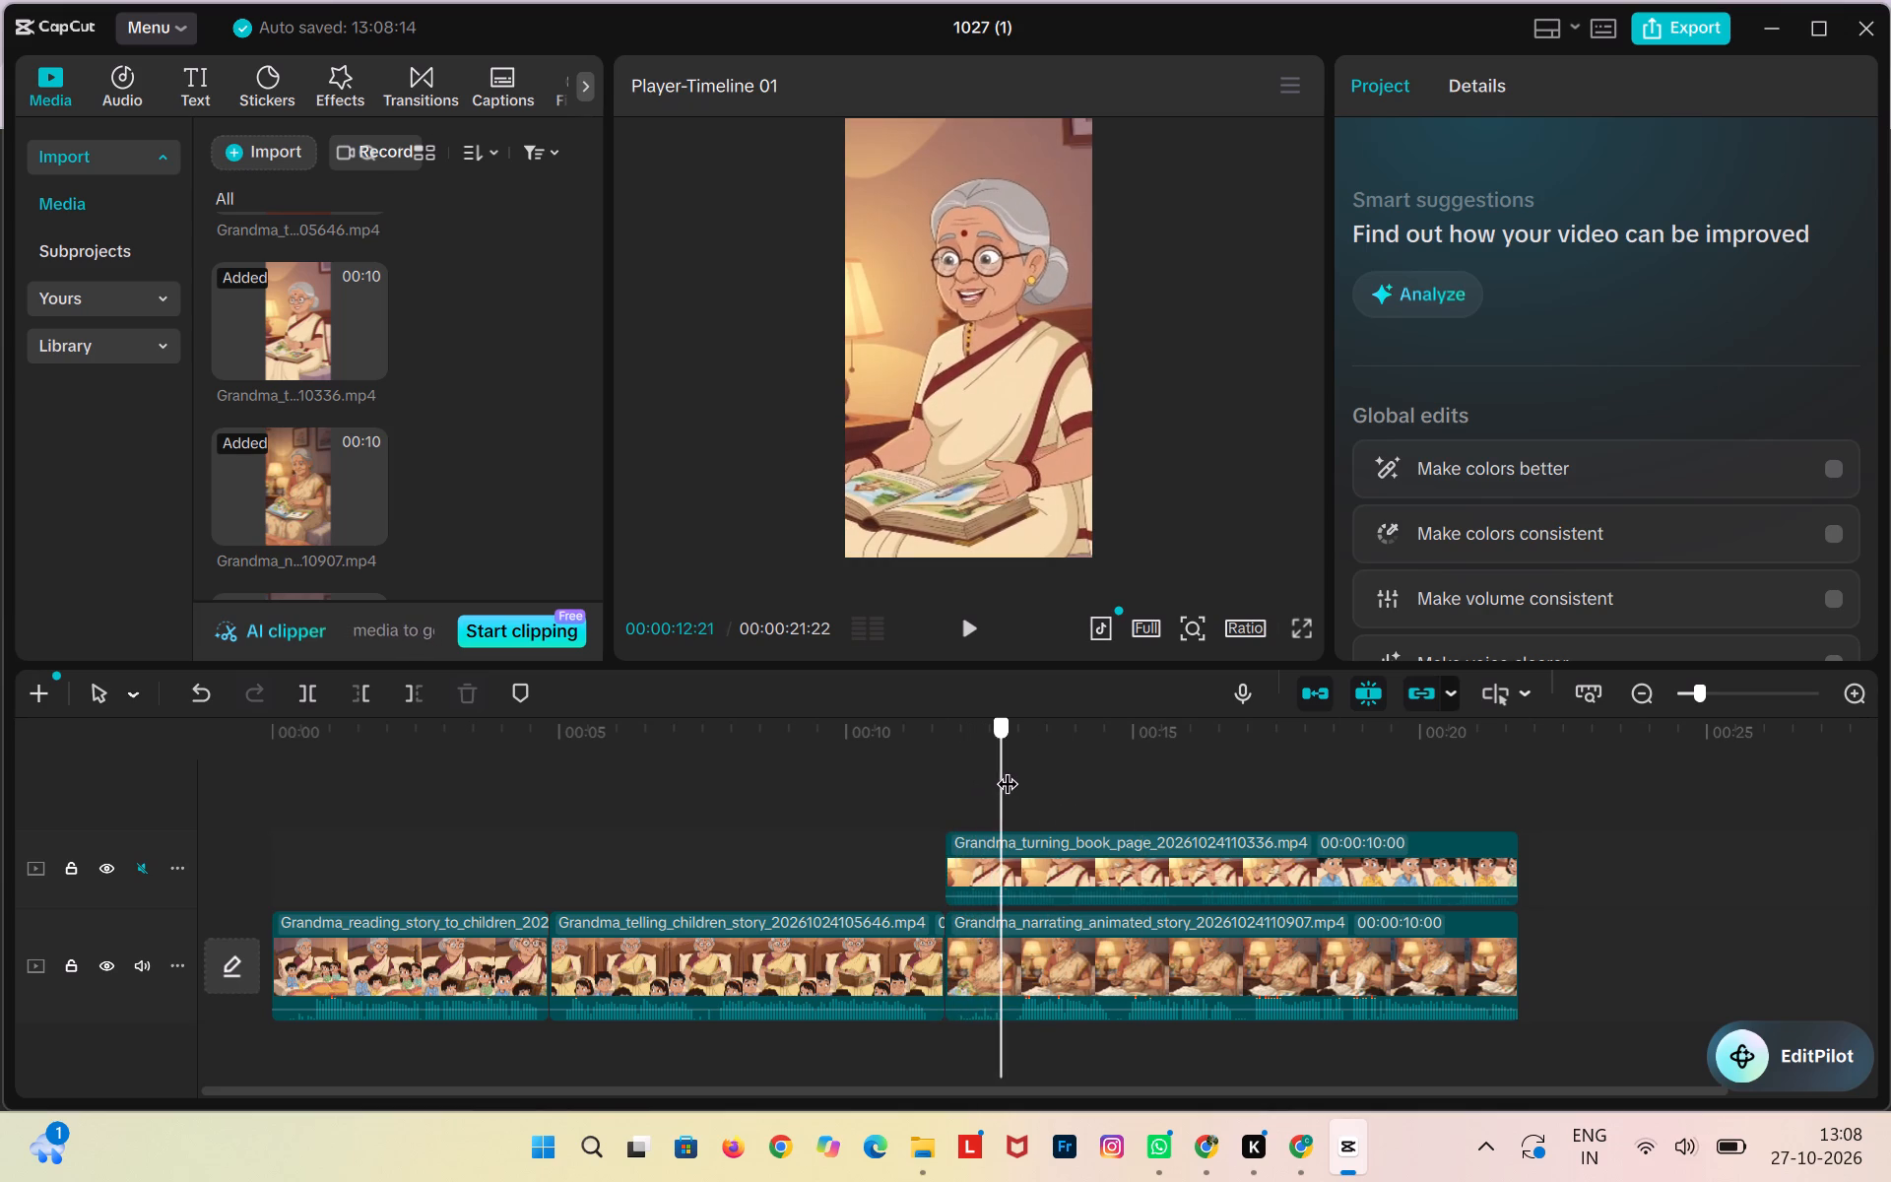
{"action": "left_click_drag", "start_coordinate": [1007, 768], "coordinate": [1083, 772]}
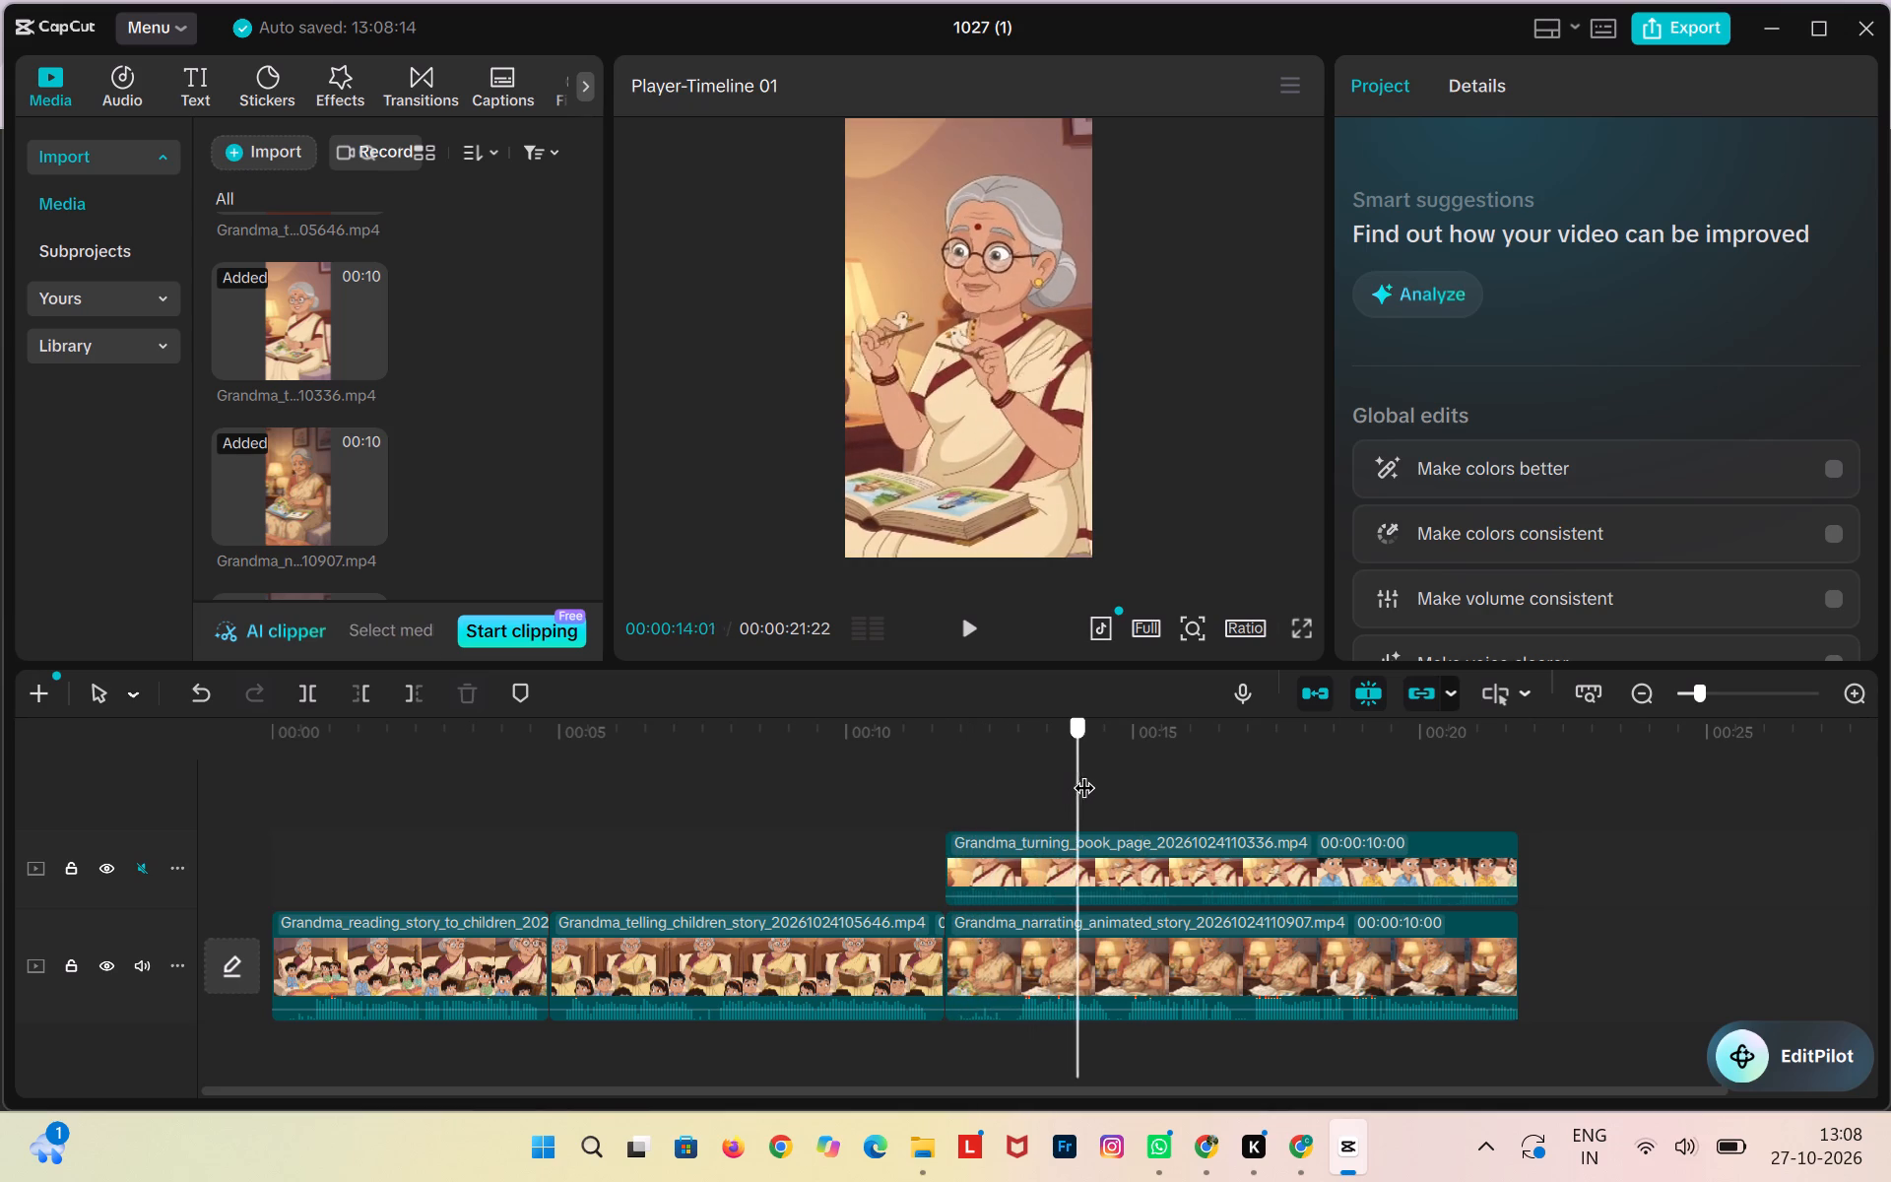
{"action": "left_click_drag", "start_coordinate": [1083, 772], "coordinate": [1157, 770]}
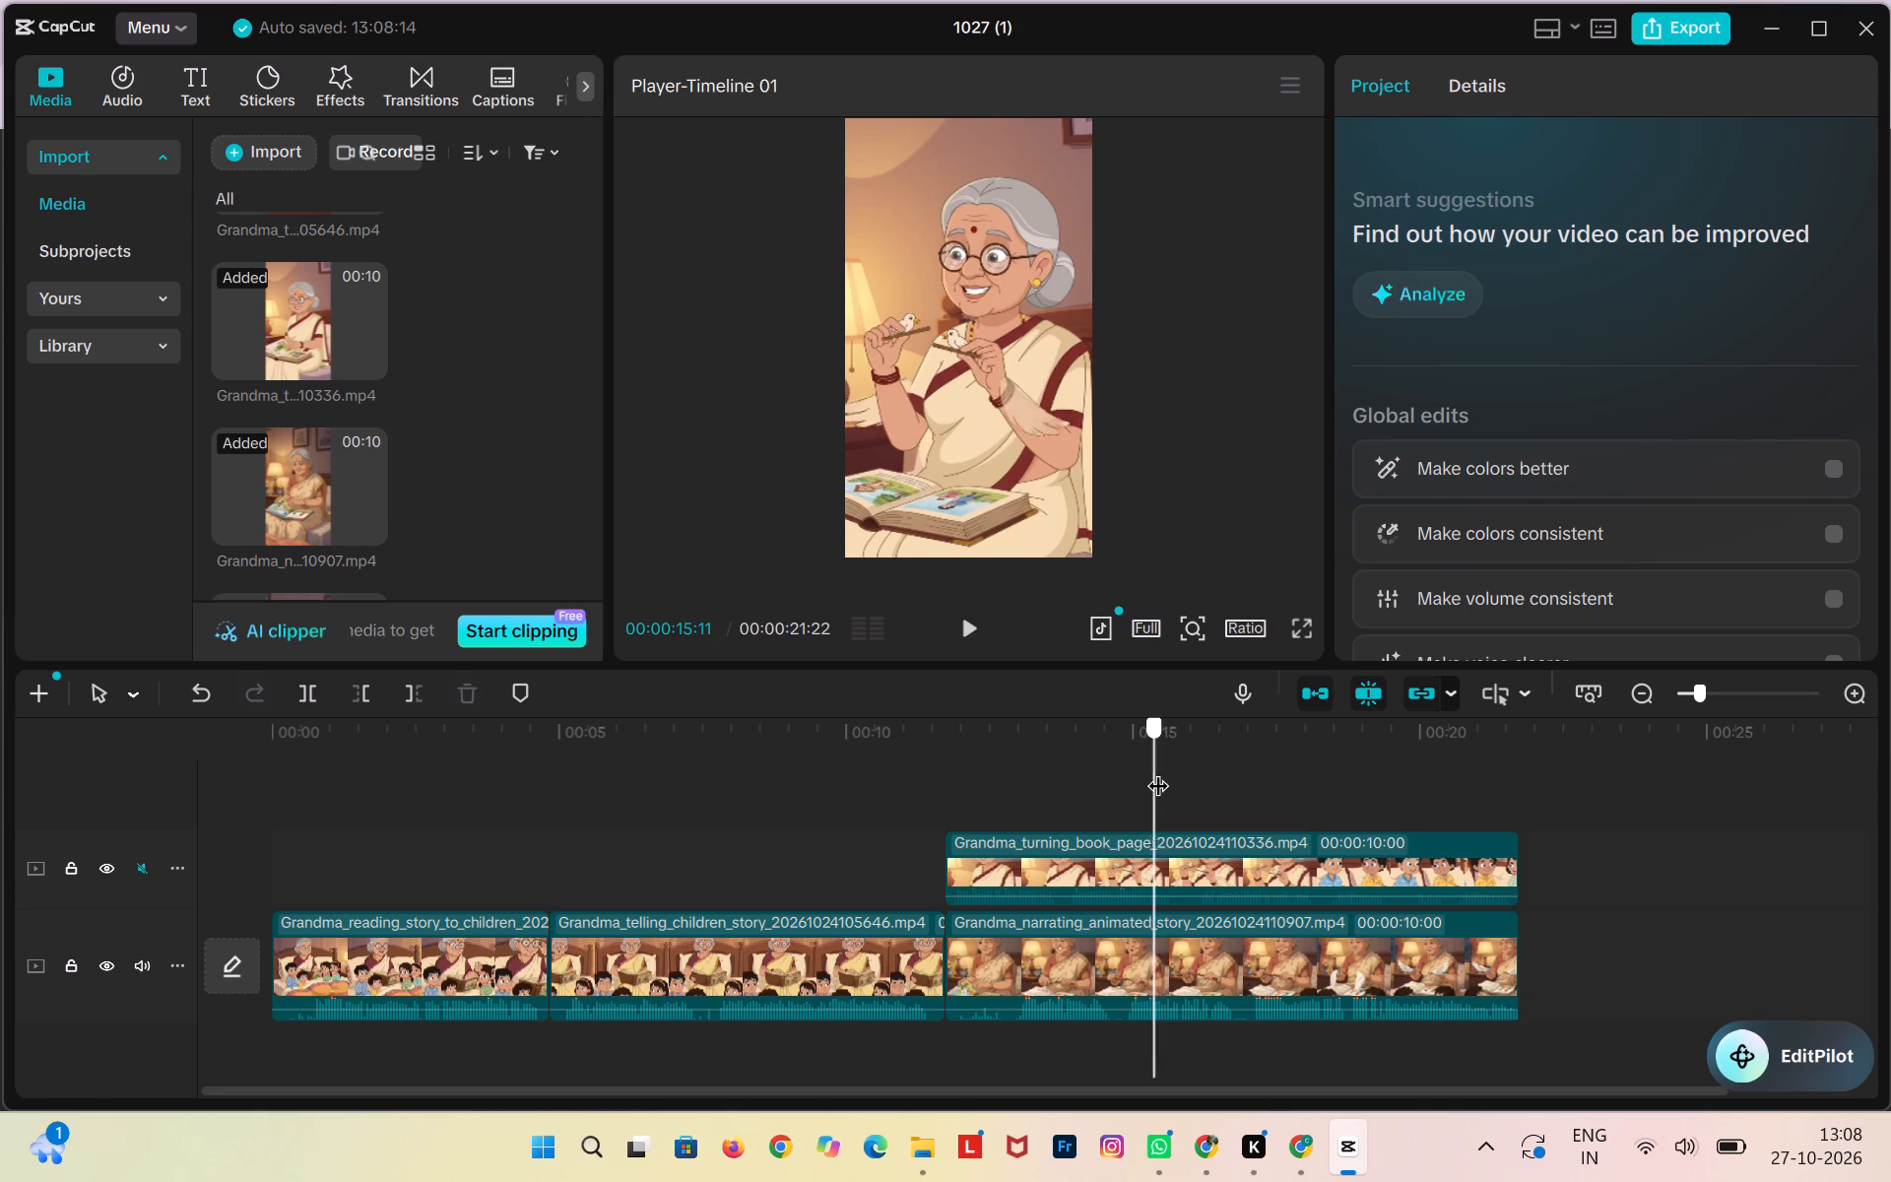
{"action": "left_click_drag", "start_coordinate": [1157, 770], "coordinate": [1290, 765]}
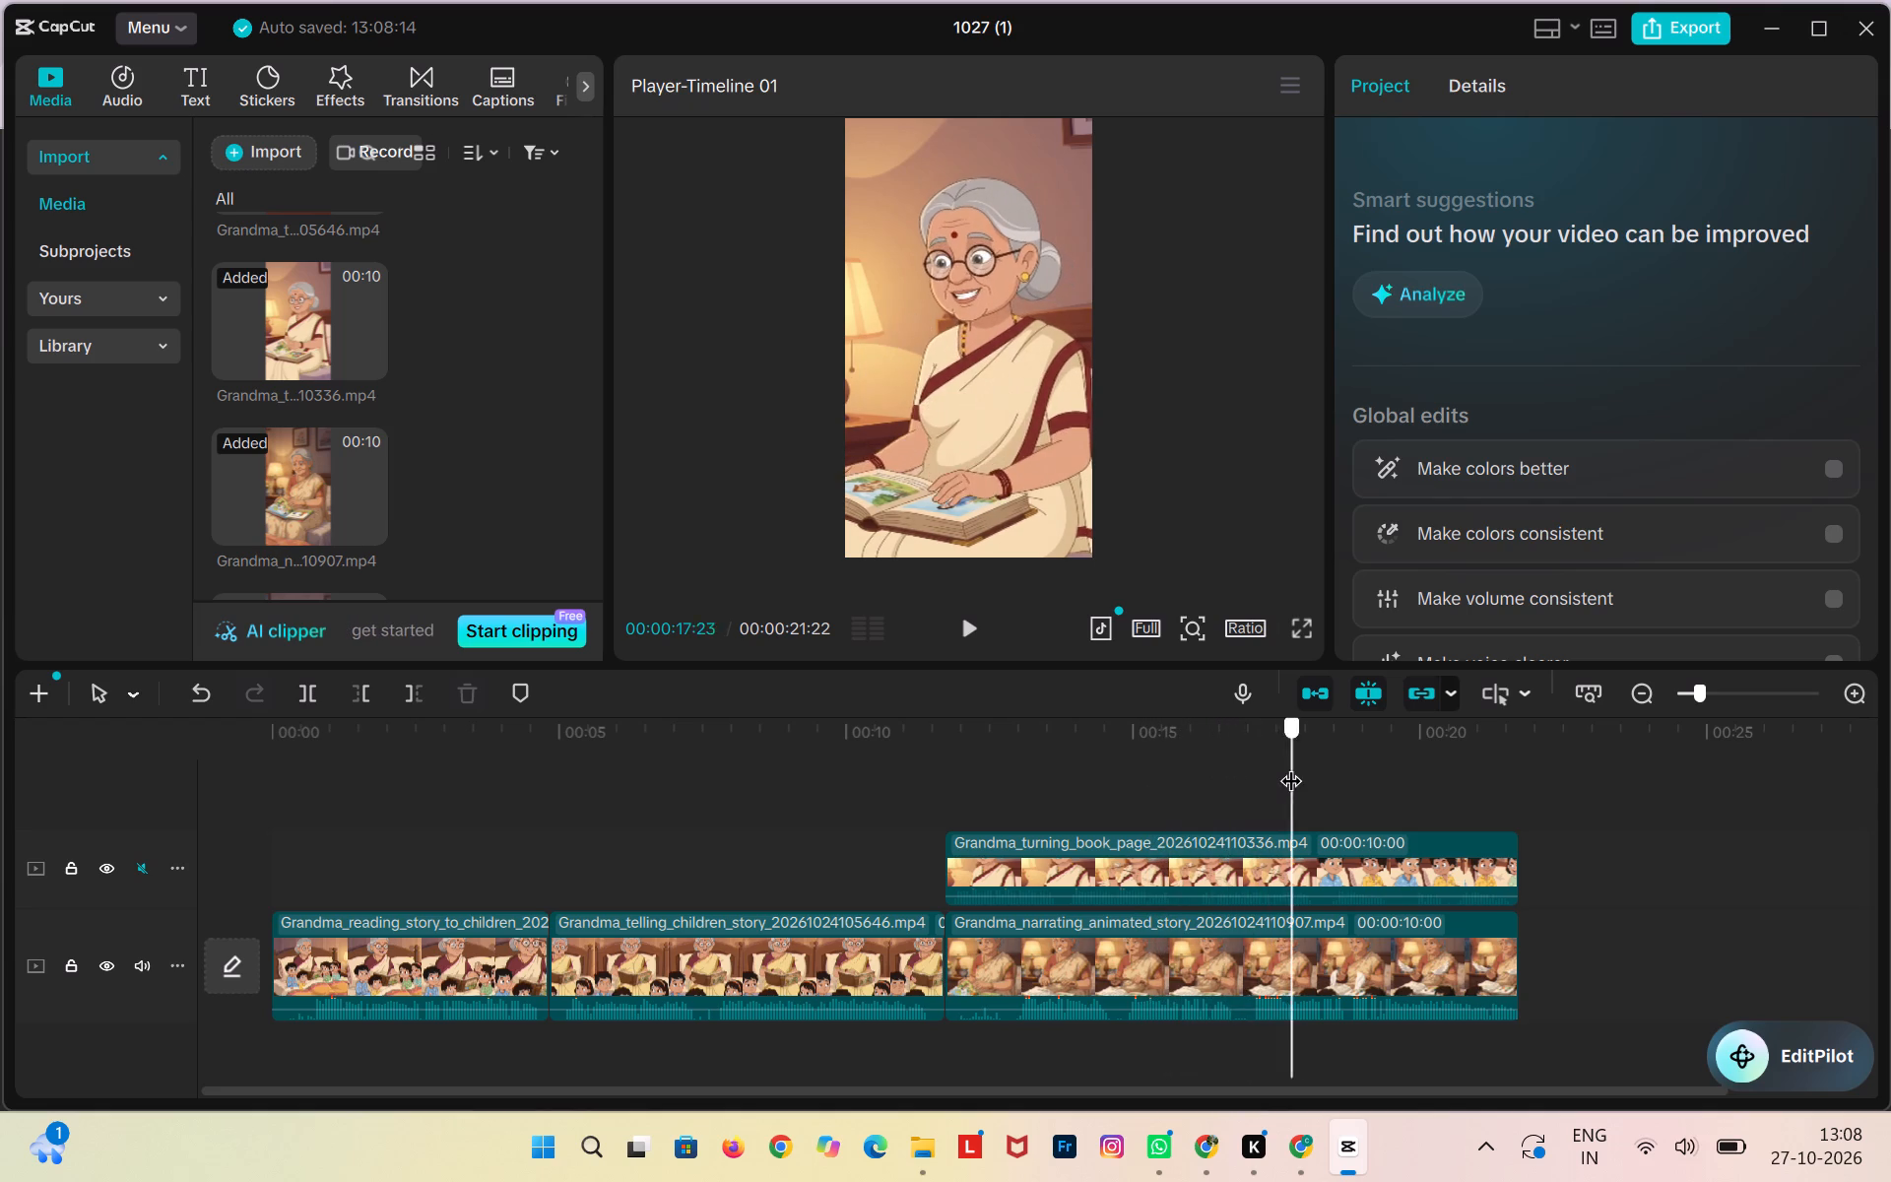
{"action": "left_click_drag", "start_coordinate": [1290, 765], "coordinate": [1021, 789]}
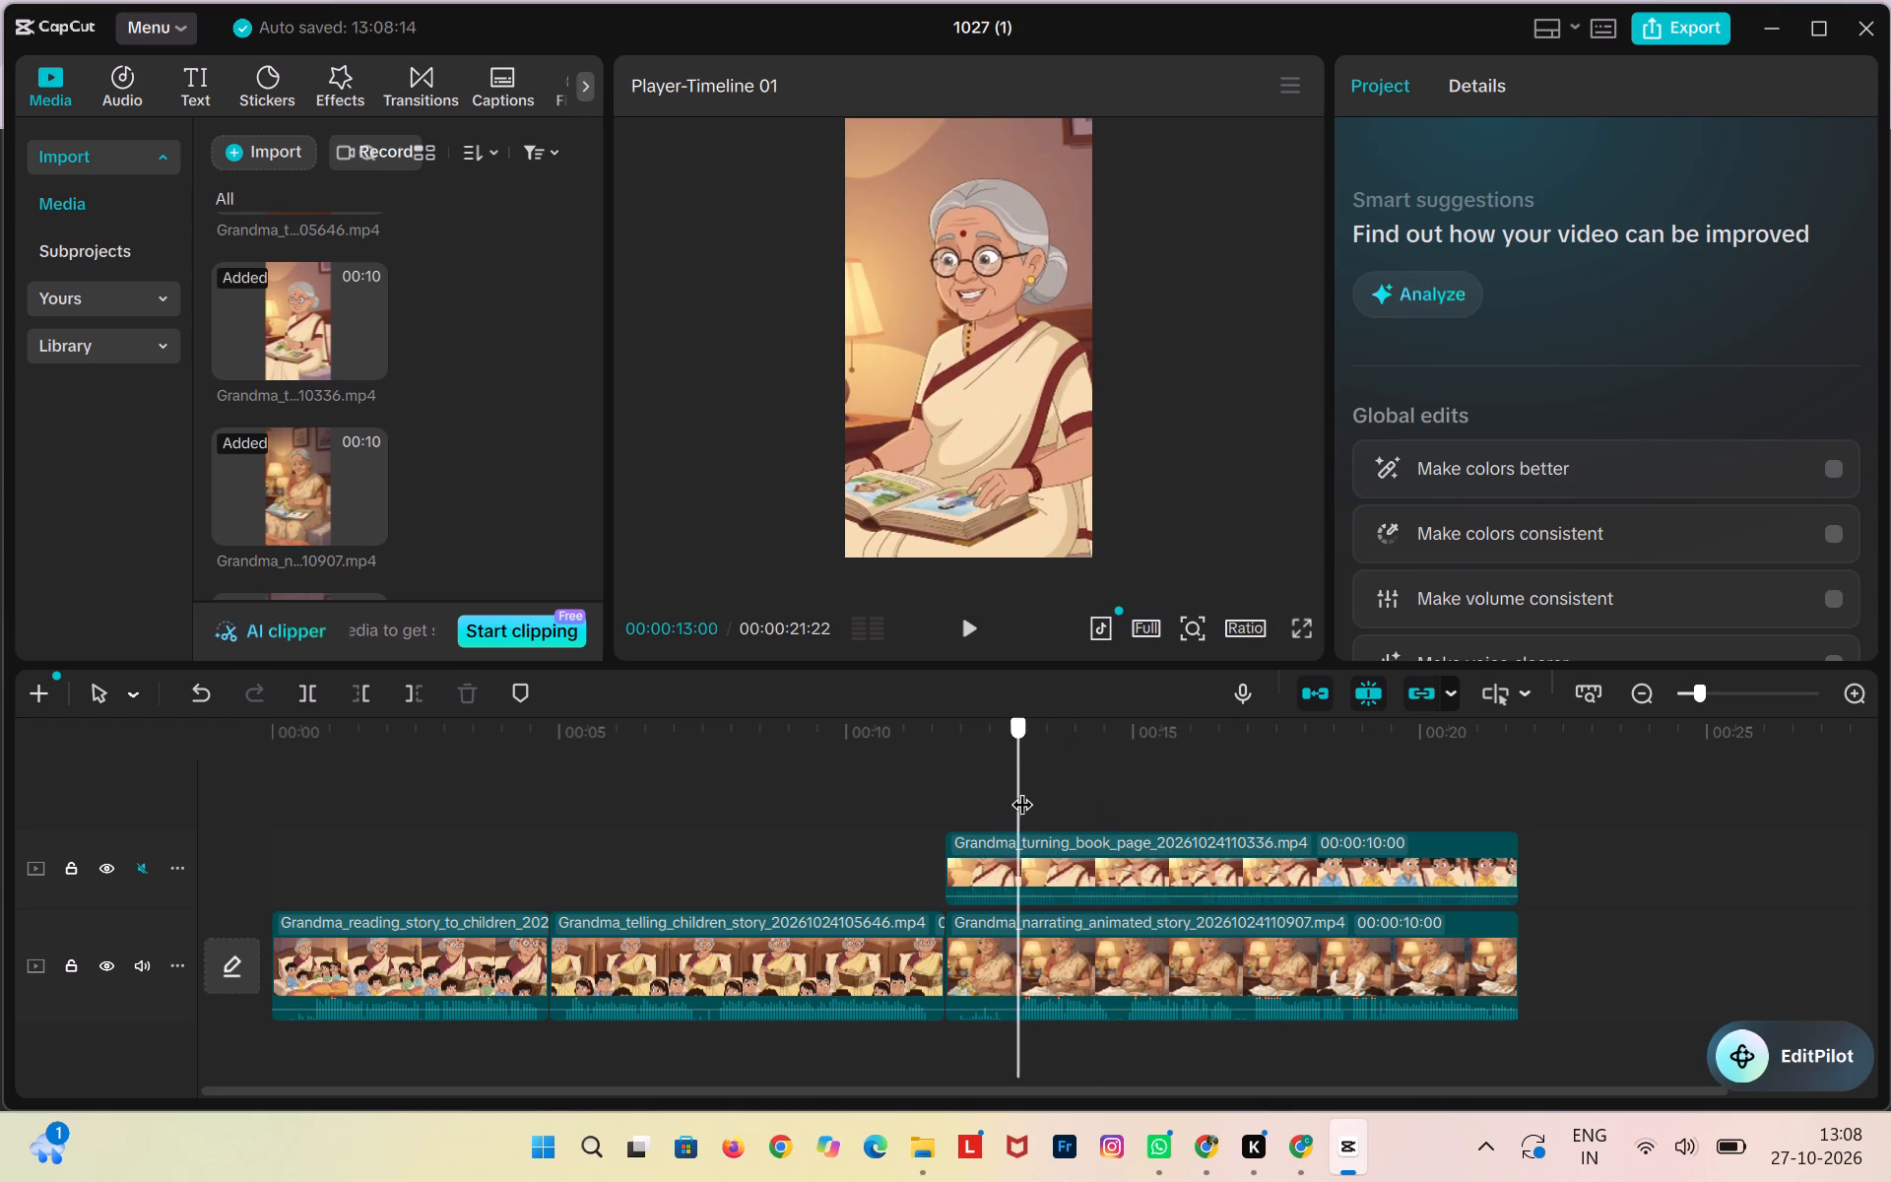
{"action": "left_click_drag", "start_coordinate": [1021, 789], "coordinate": [959, 795]}
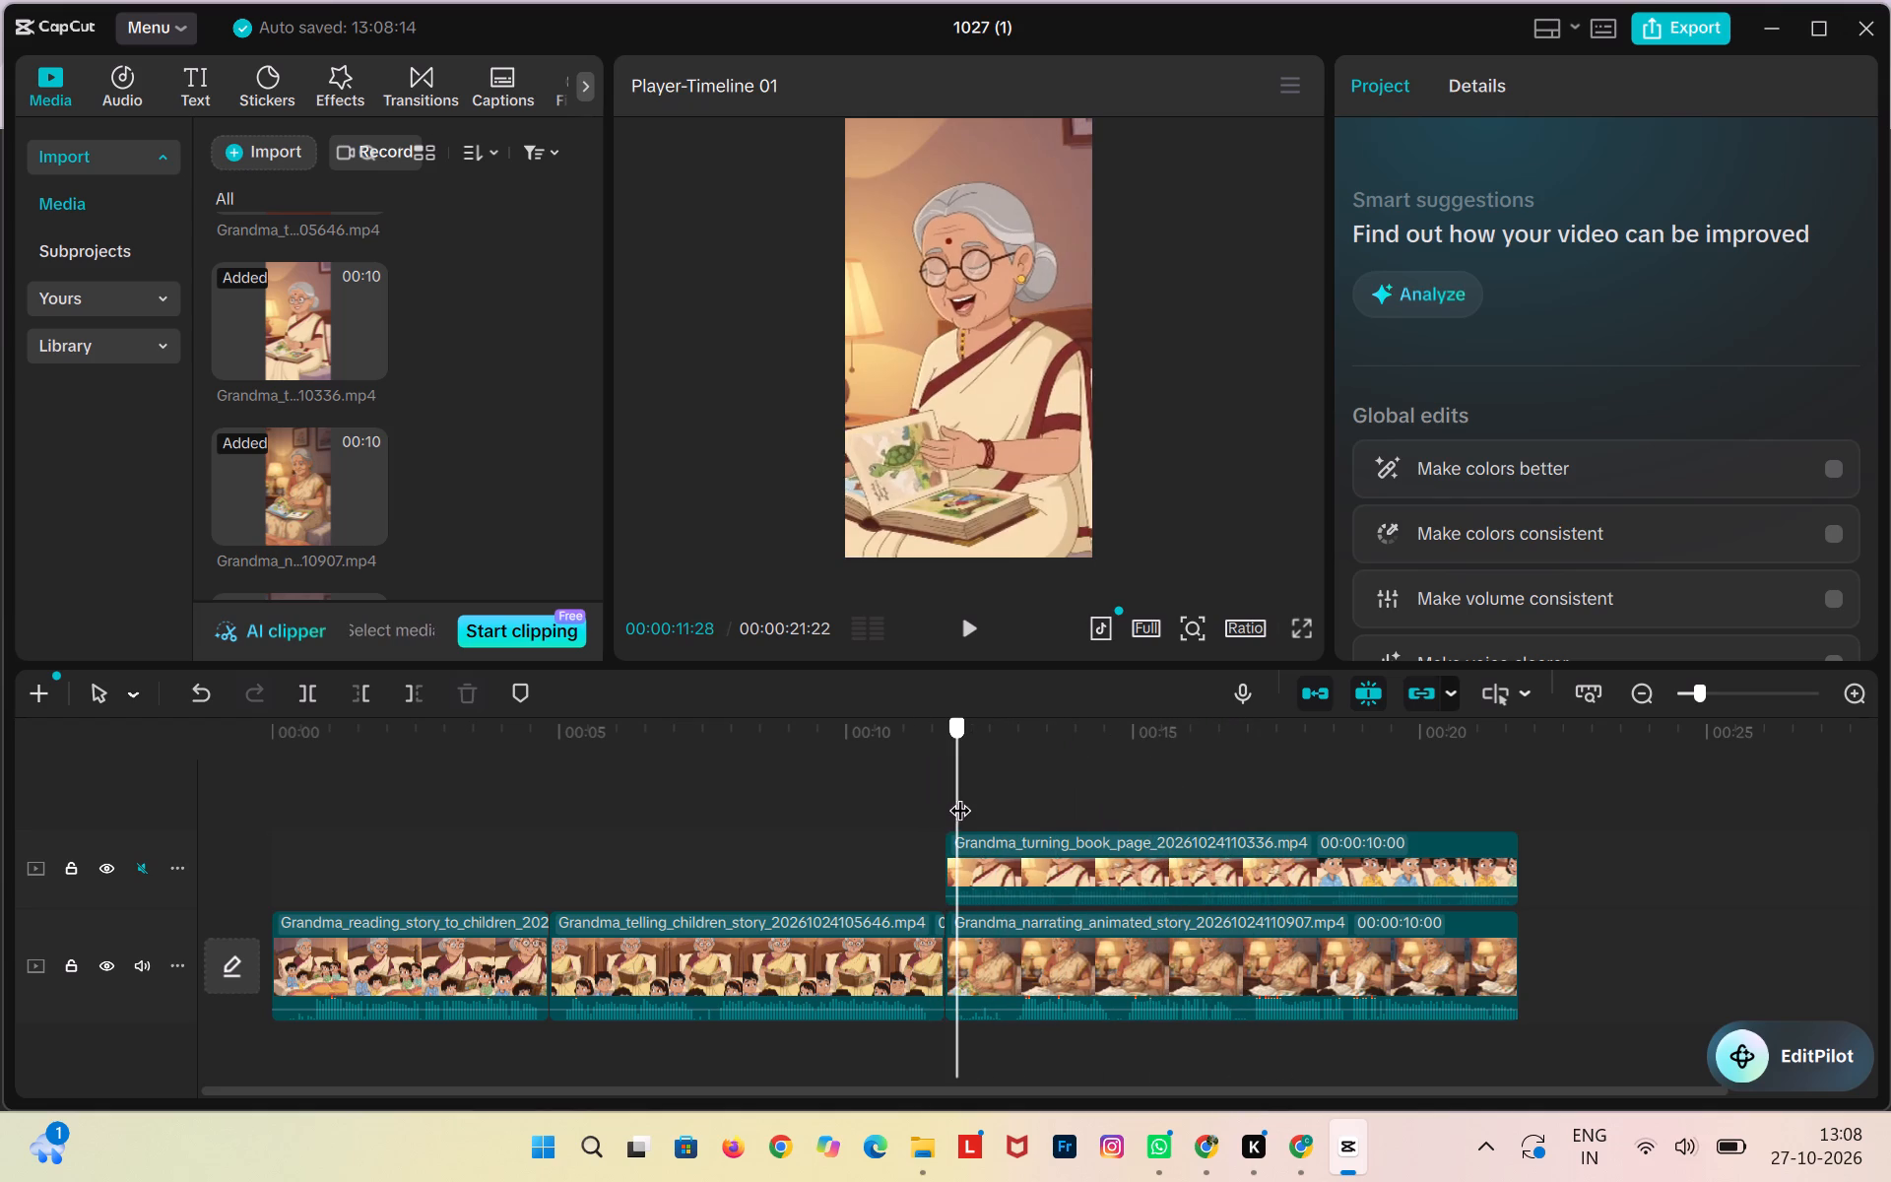
{"action": "left_click_drag", "start_coordinate": [959, 795], "coordinate": [1013, 792]}
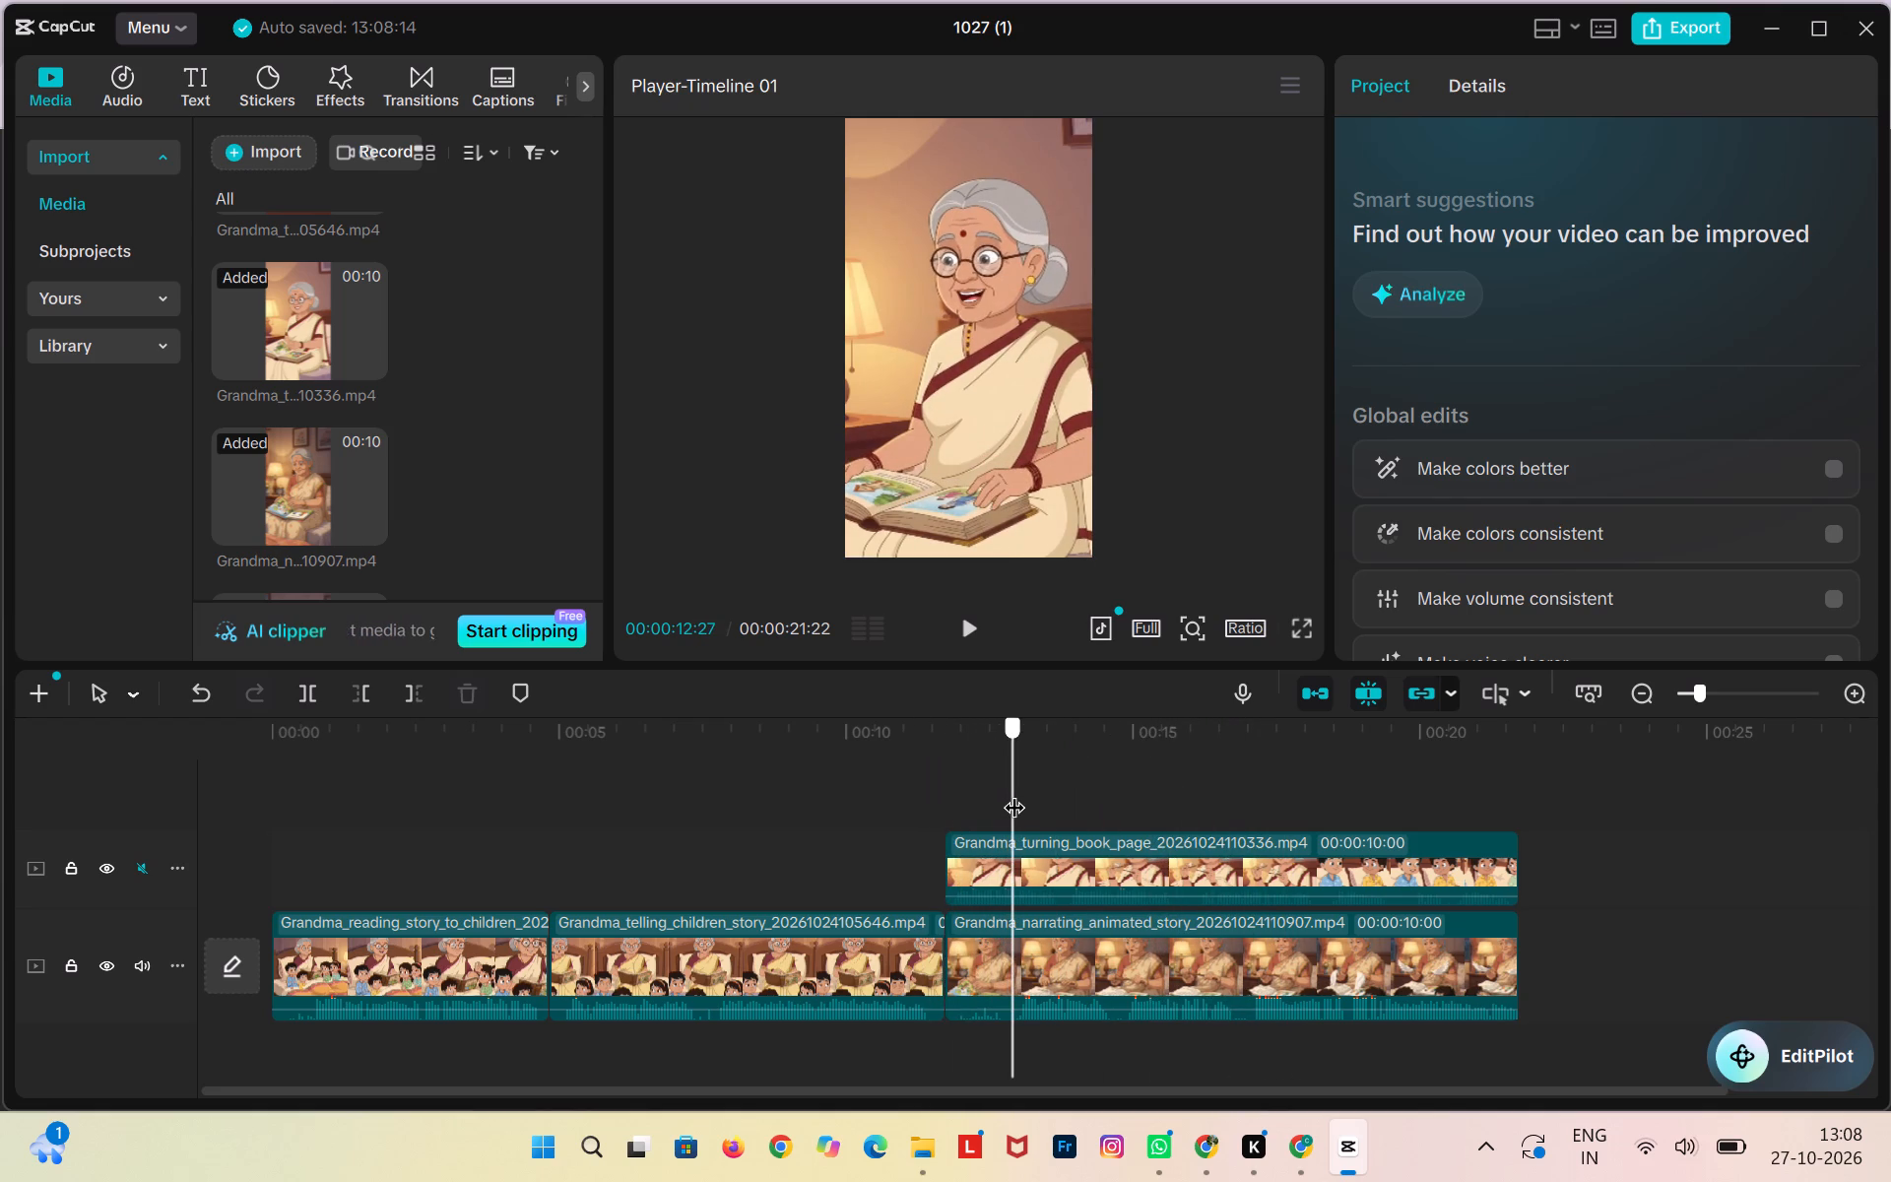
{"action": "left_click", "coordinate": [1077, 862]}
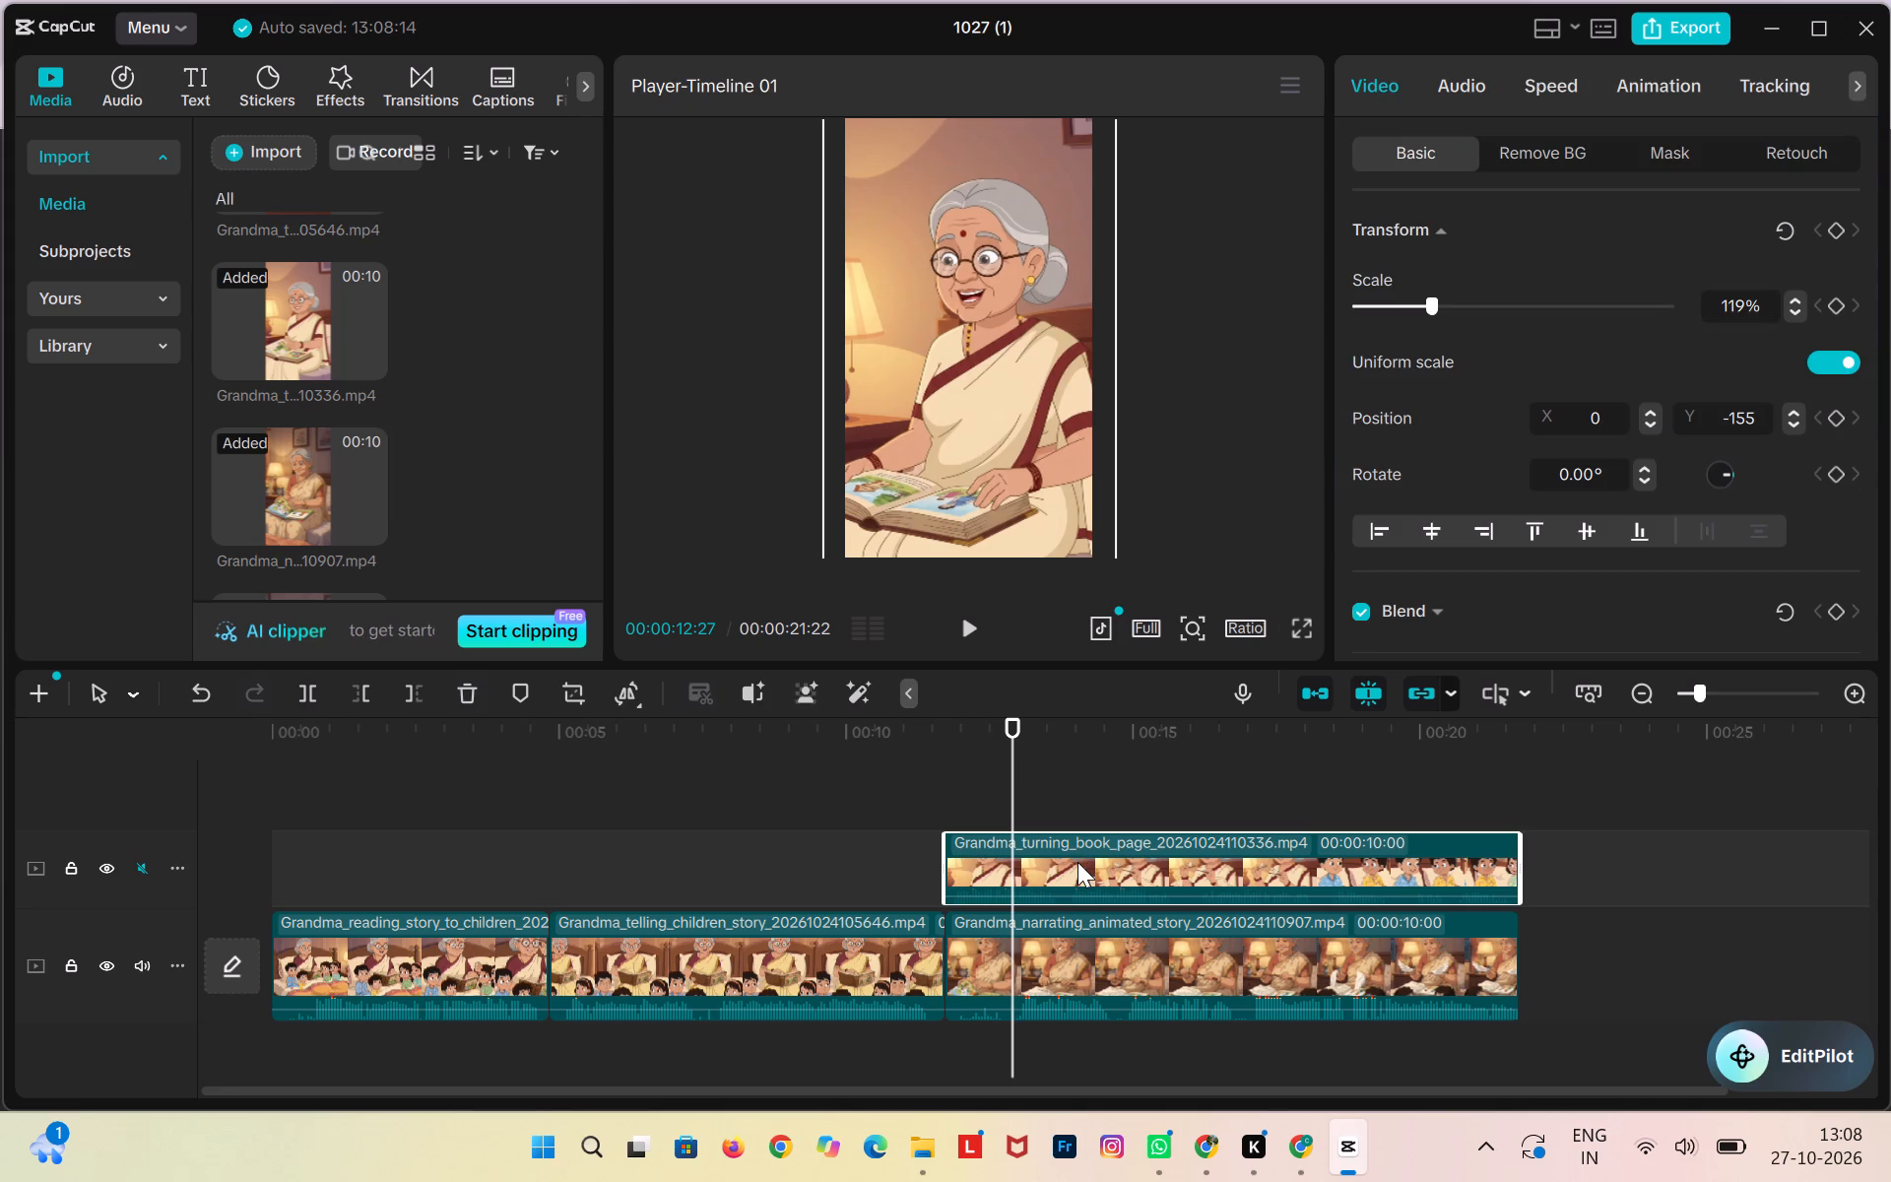
{"action": "left_click", "coordinate": [312, 697]}
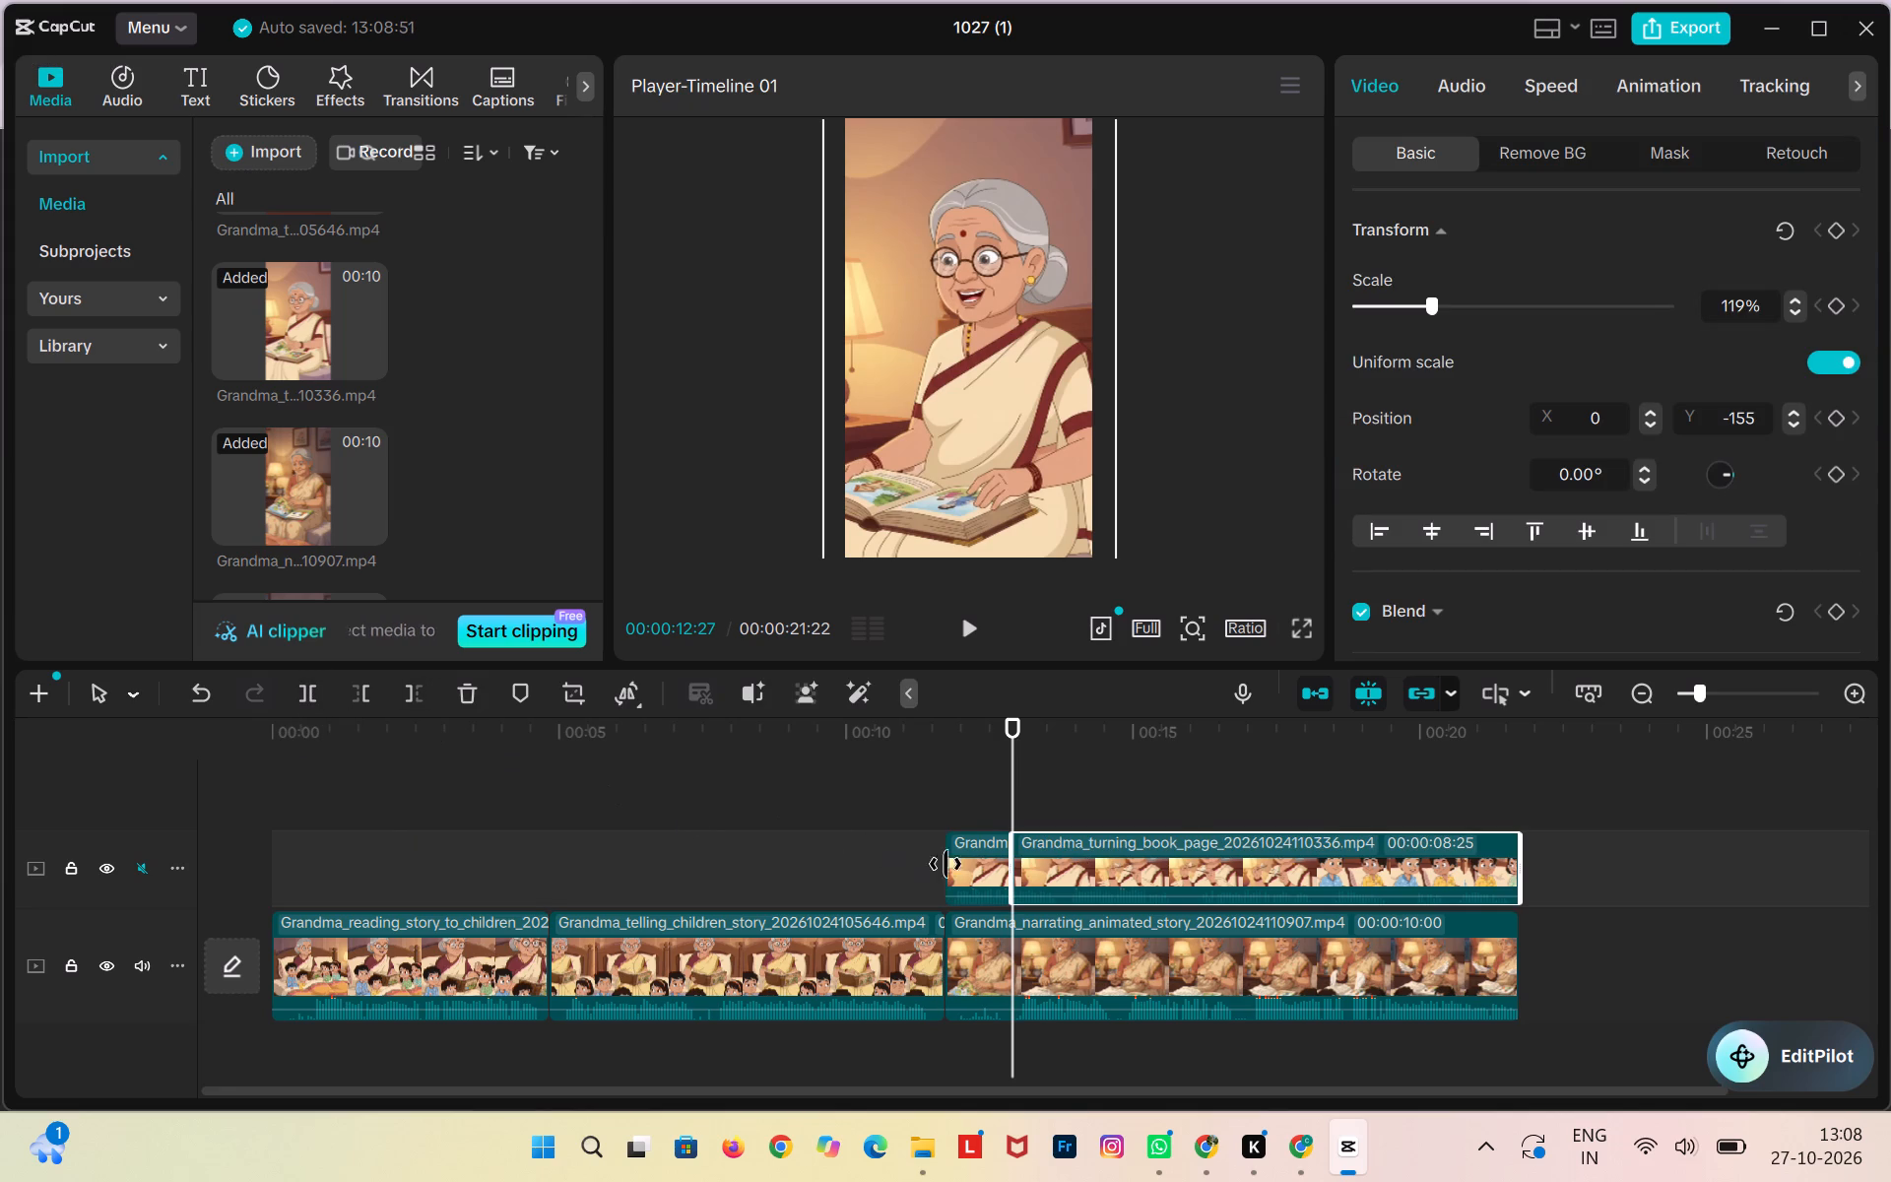
Look through the basic video adjustments available for the short opening piece of the split overlay clip.
{"action": "left_click", "coordinate": [968, 866]}
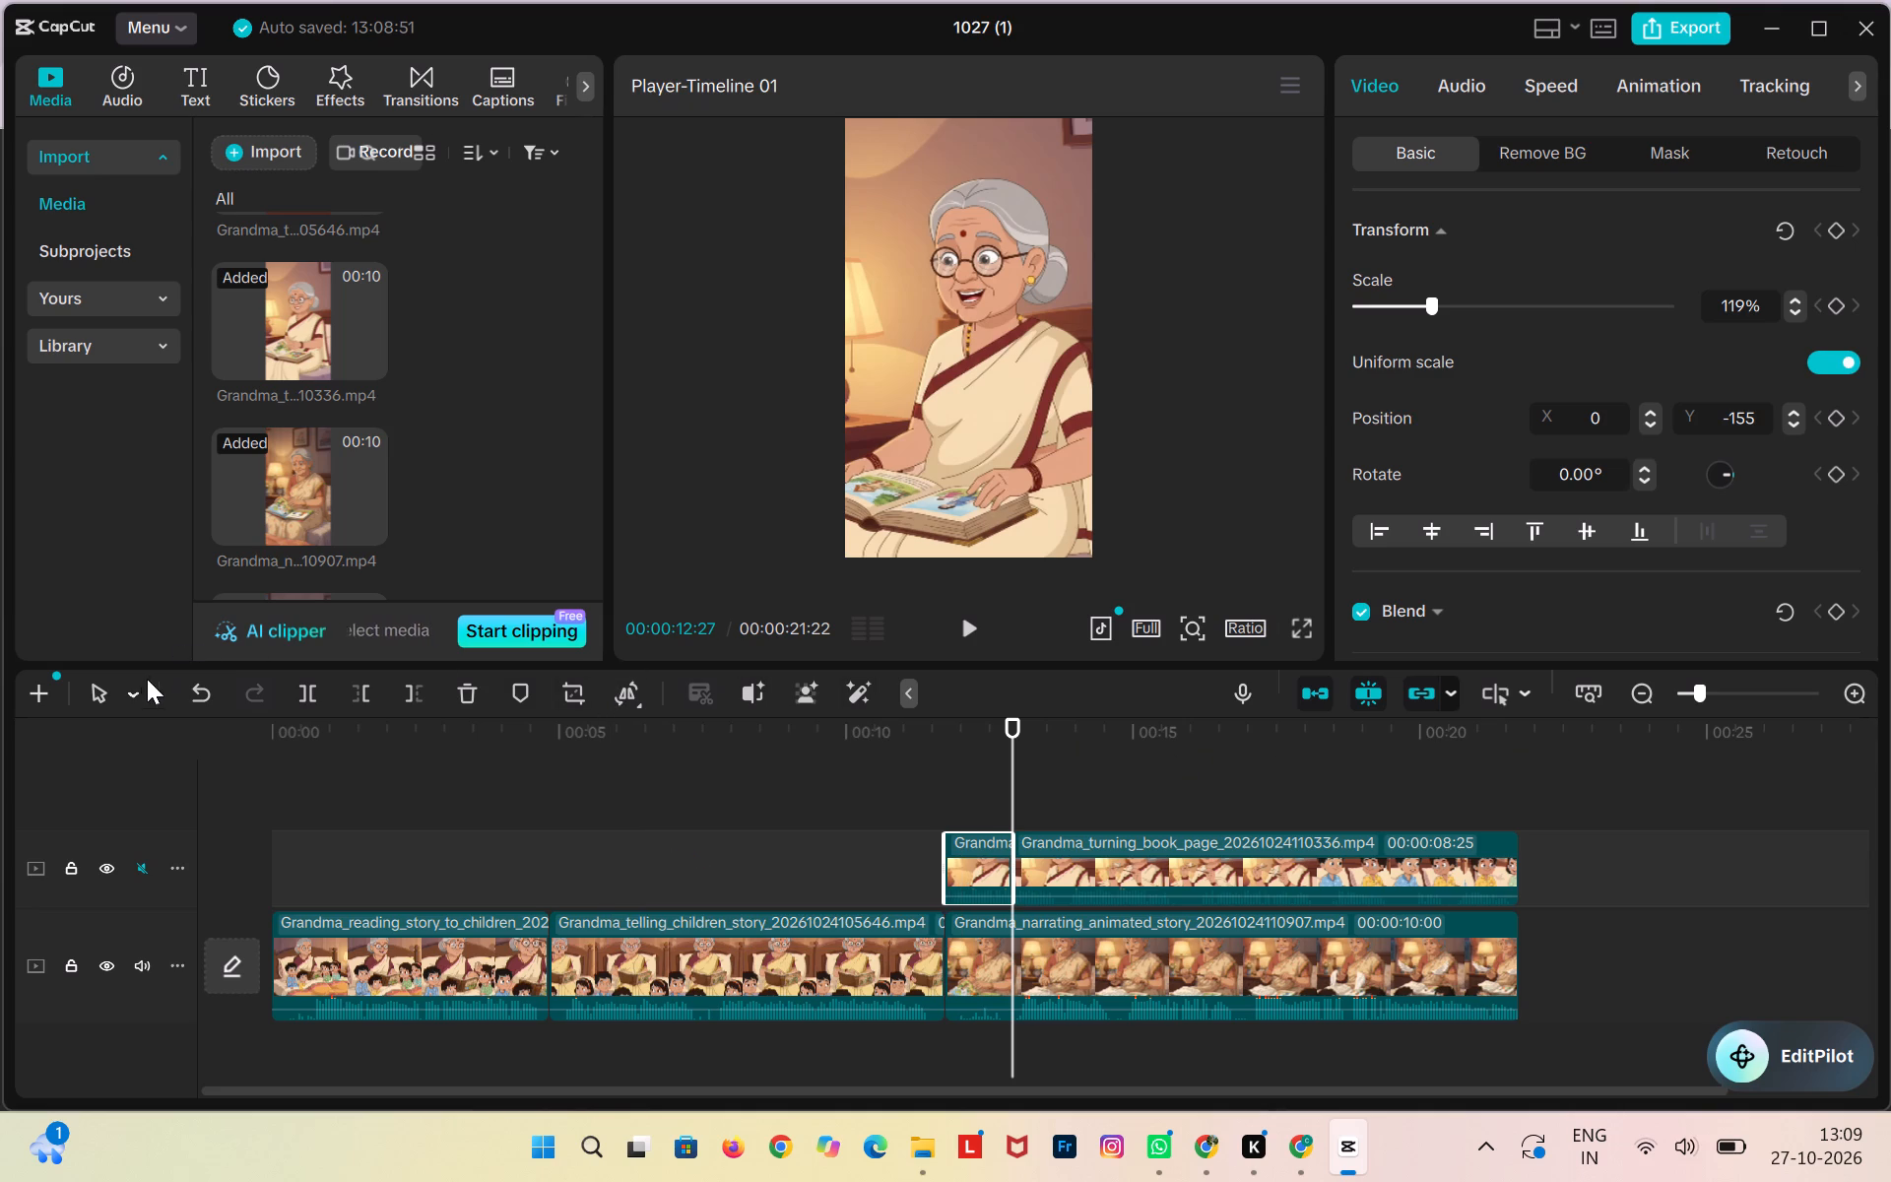
{"action": "left_click", "coordinate": [740, 691]}
{"action": "scroll", "coordinate": [1707, 444], "scroll_direction": "down", "scroll_amount": 4}
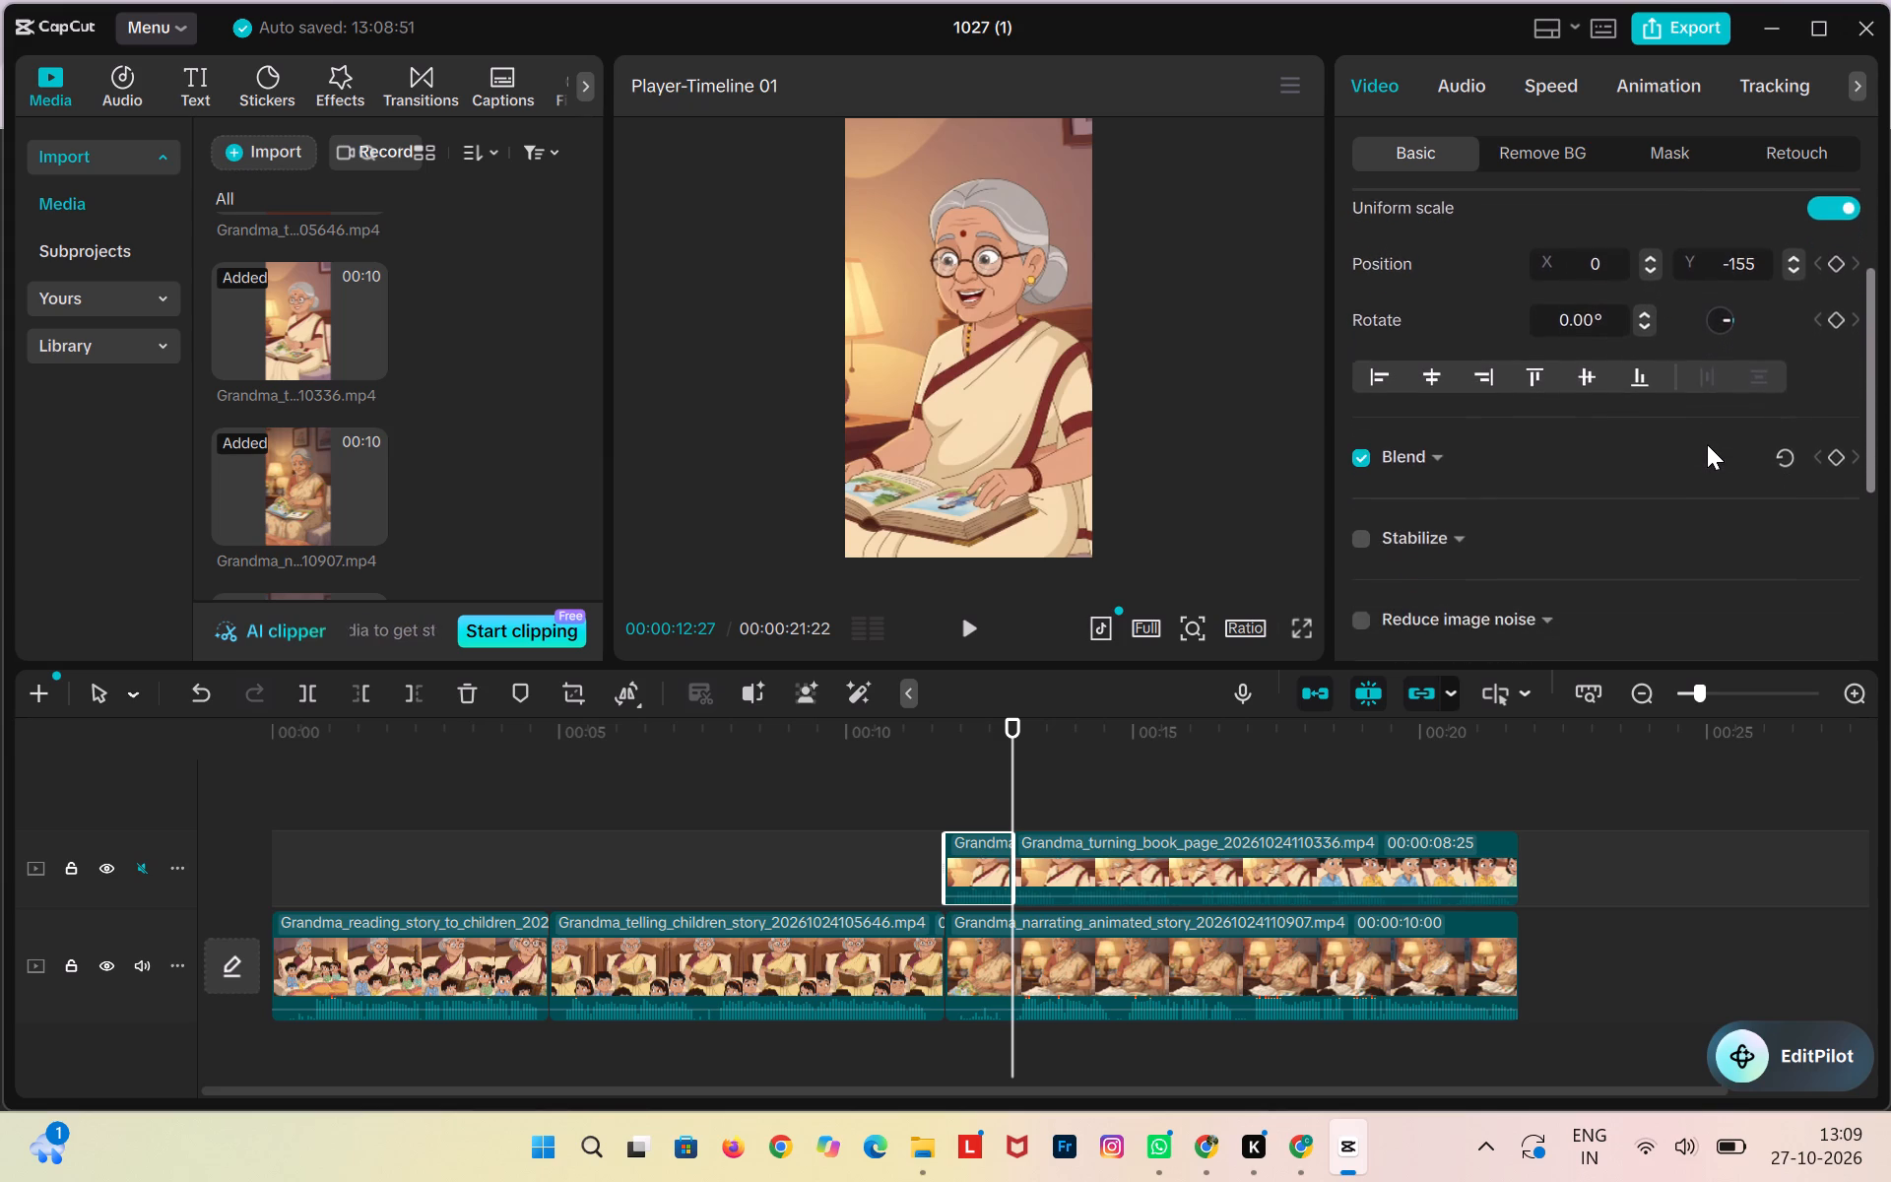
{"action": "scroll", "coordinate": [1707, 444], "scroll_direction": "down", "scroll_amount": 5}
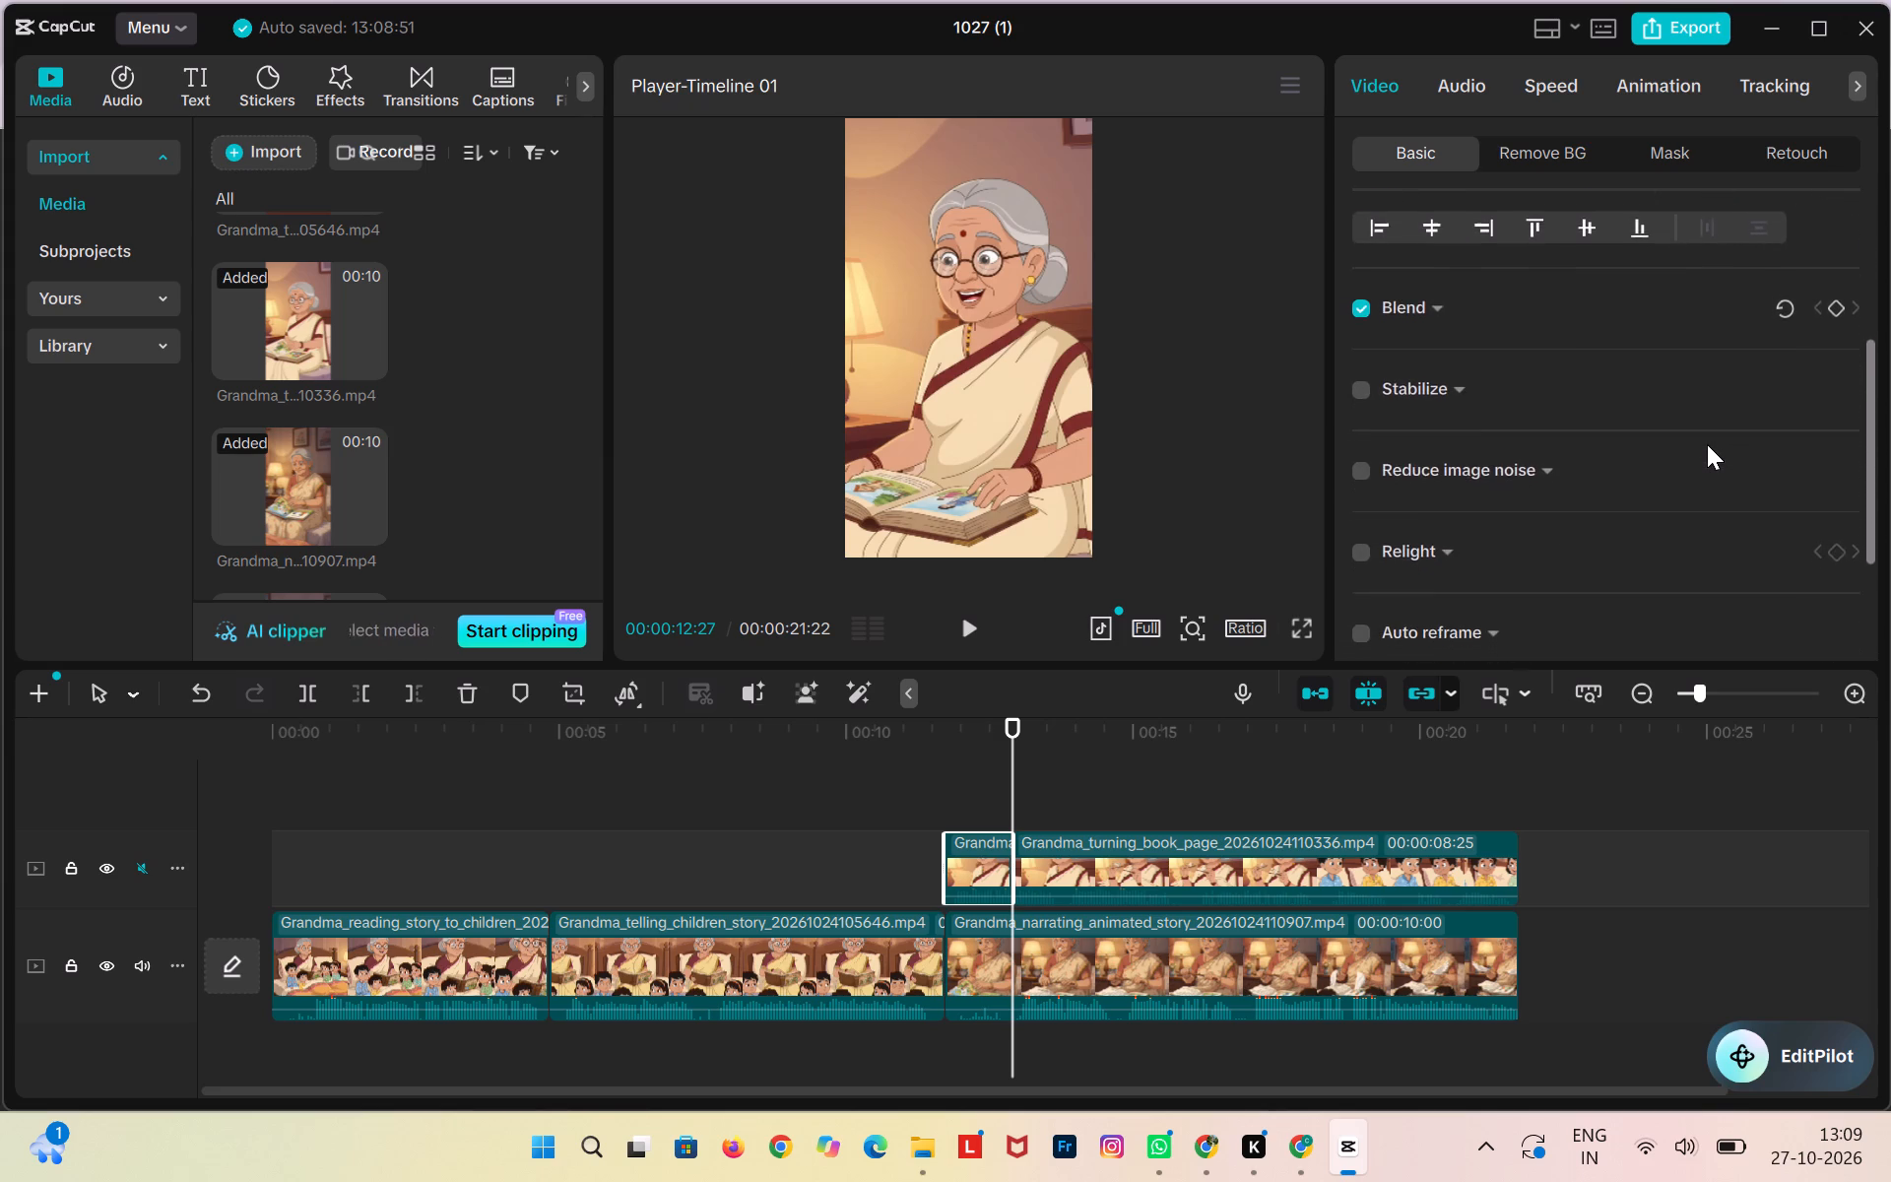
{"action": "scroll", "coordinate": [1707, 444], "scroll_direction": "down", "scroll_amount": 6}
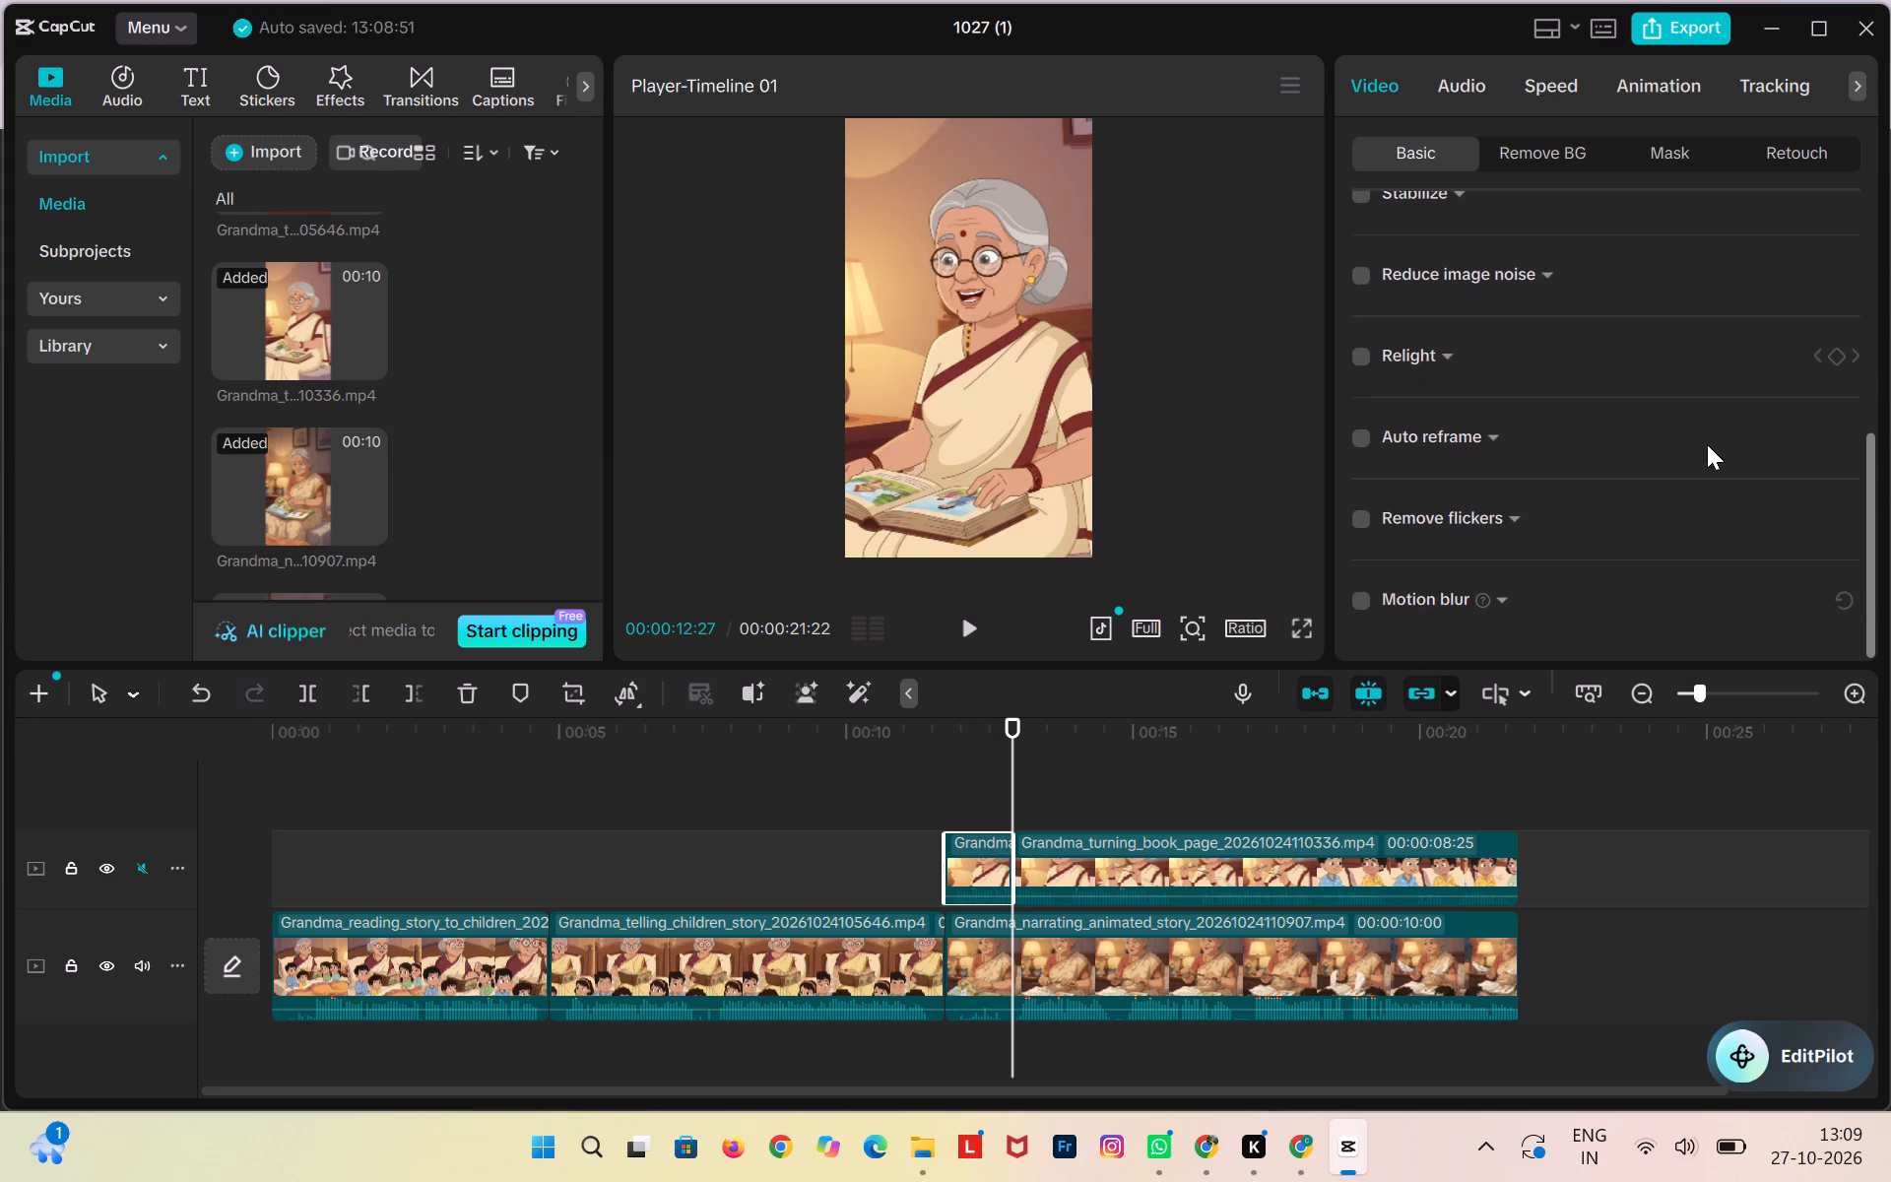
{"action": "scroll", "coordinate": [1707, 444], "scroll_direction": "down", "scroll_amount": 3}
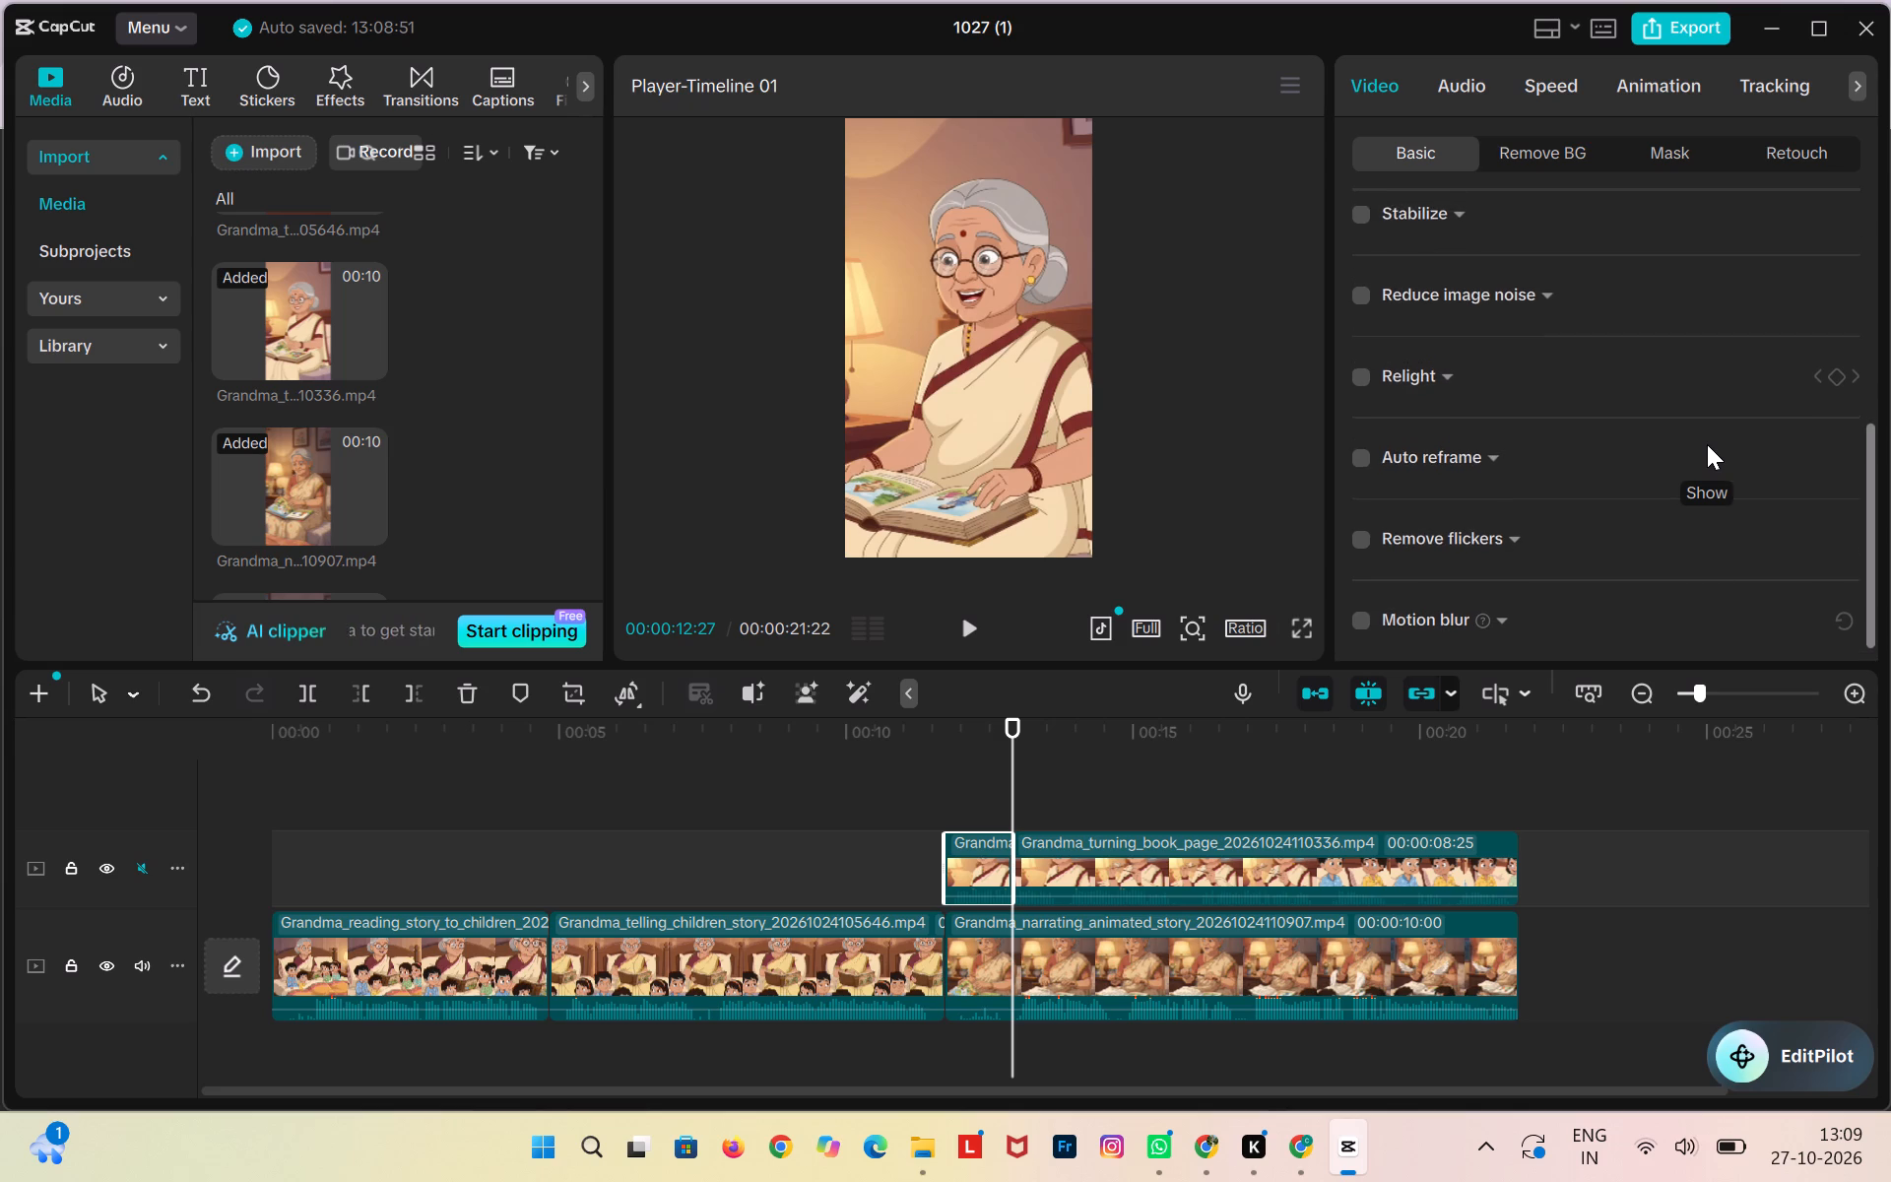
{"action": "scroll", "coordinate": [1707, 444], "scroll_direction": "down", "scroll_amount": 1}
{"action": "scroll", "coordinate": [1707, 444], "scroll_direction": "up", "scroll_amount": 1}
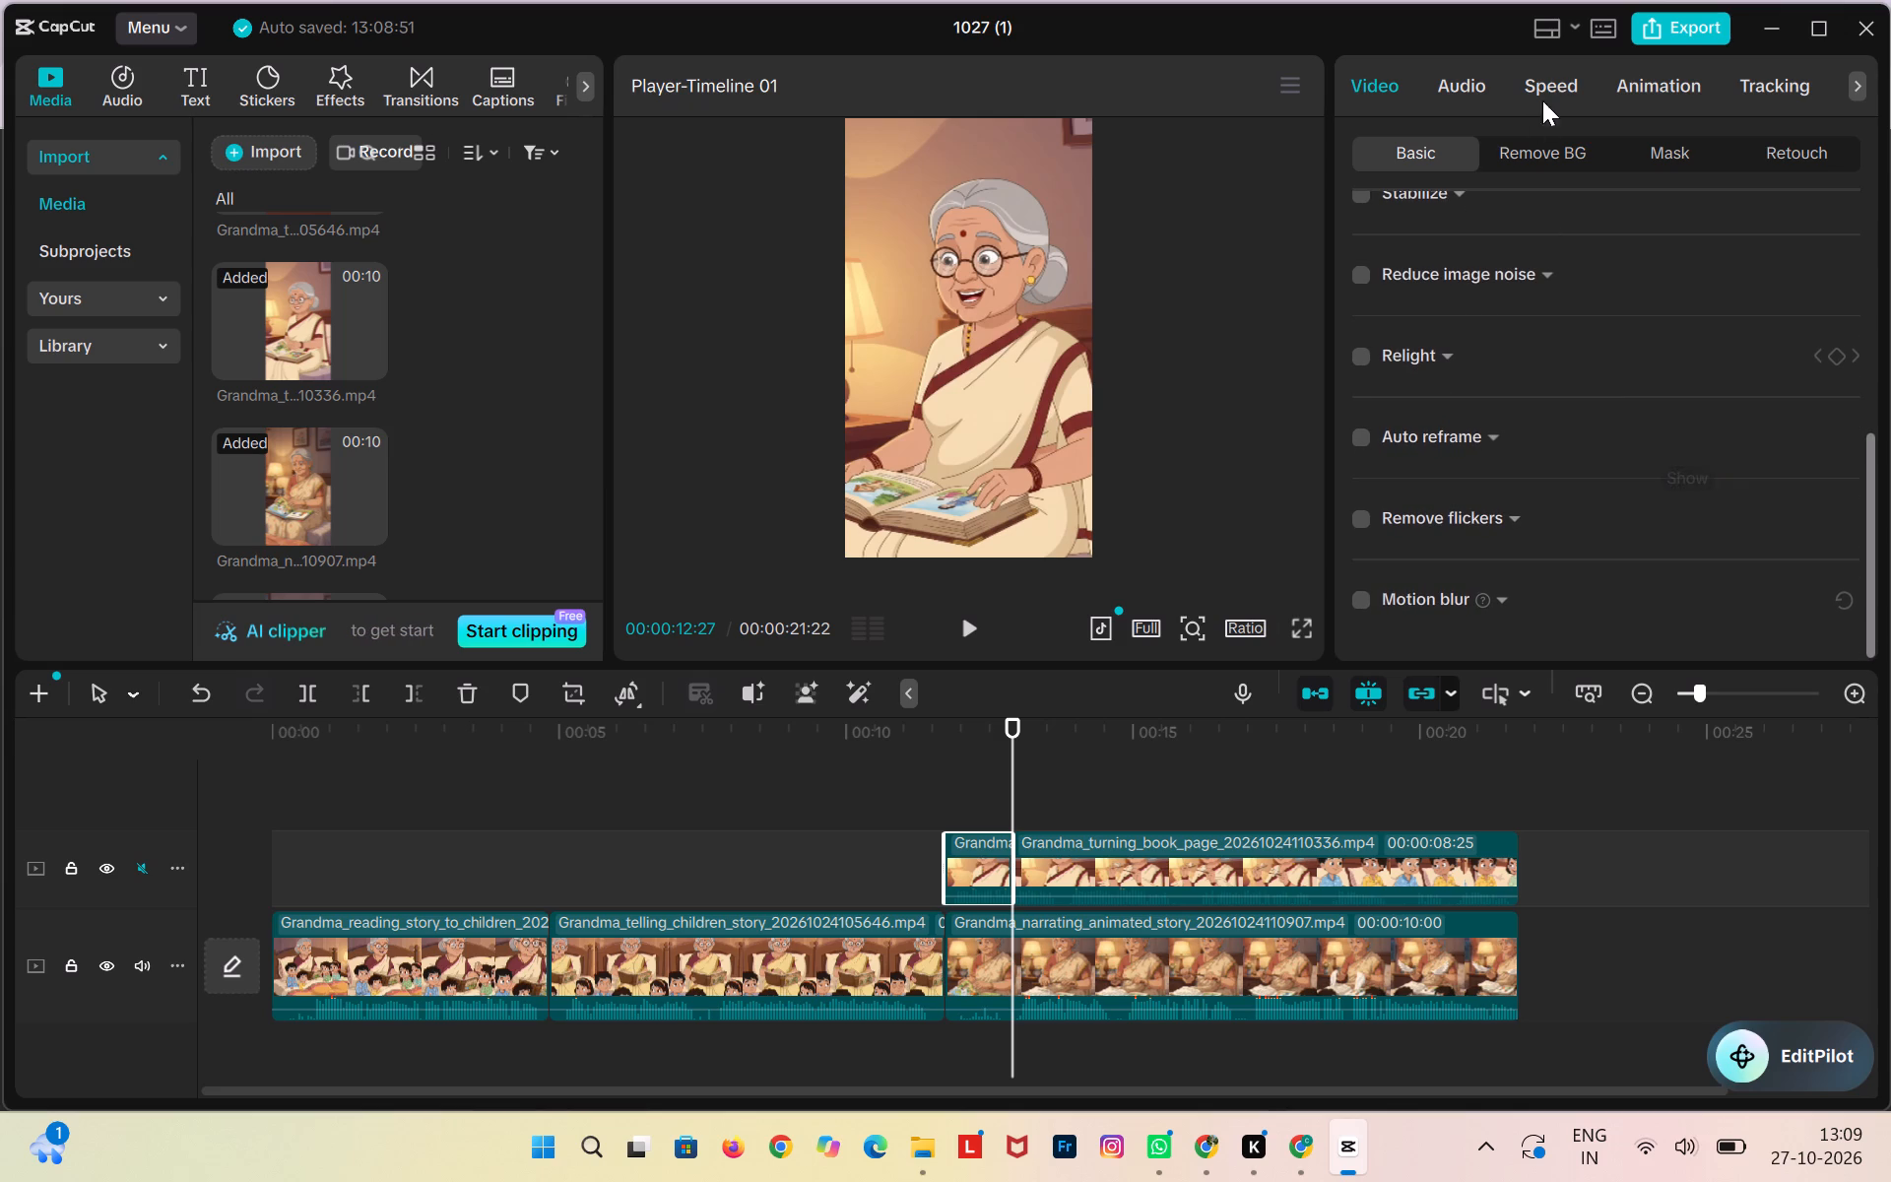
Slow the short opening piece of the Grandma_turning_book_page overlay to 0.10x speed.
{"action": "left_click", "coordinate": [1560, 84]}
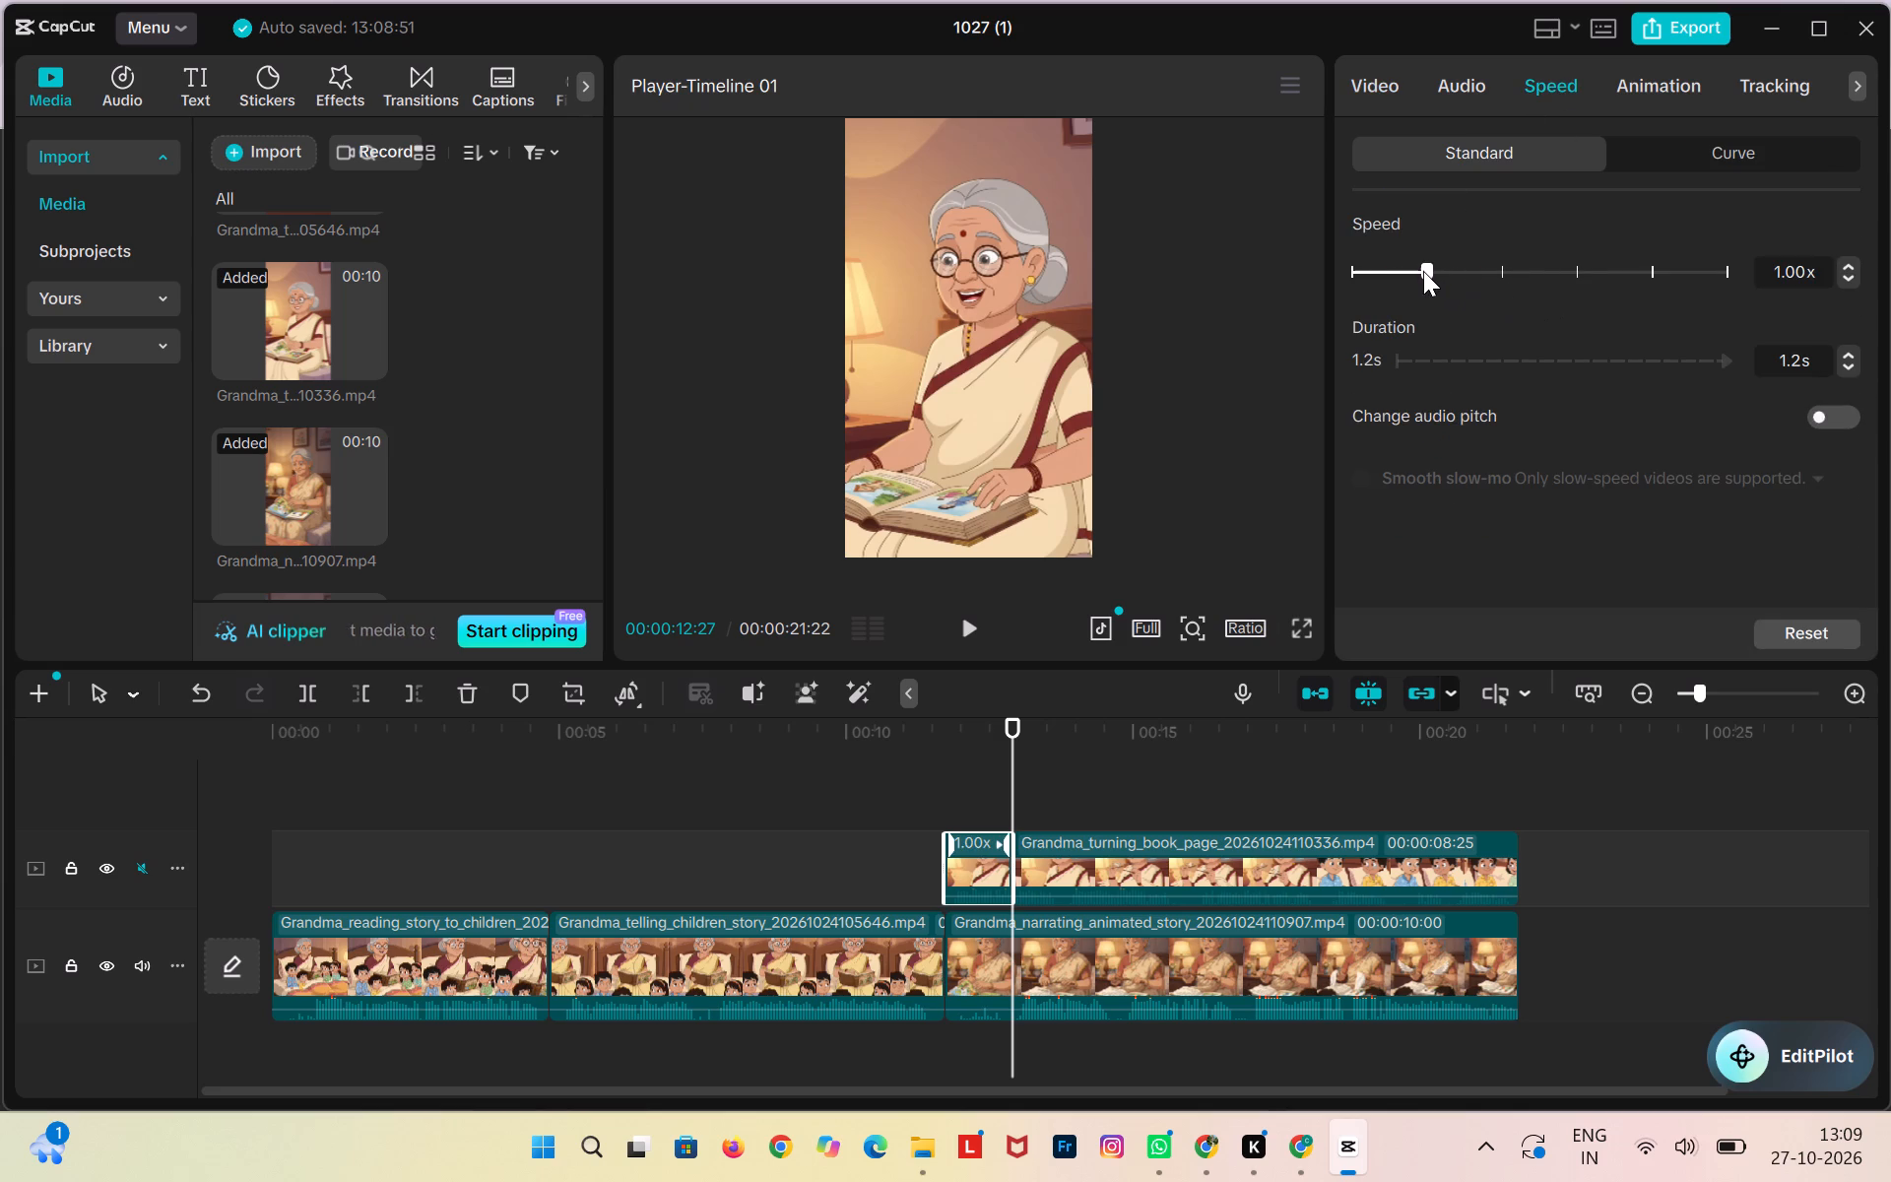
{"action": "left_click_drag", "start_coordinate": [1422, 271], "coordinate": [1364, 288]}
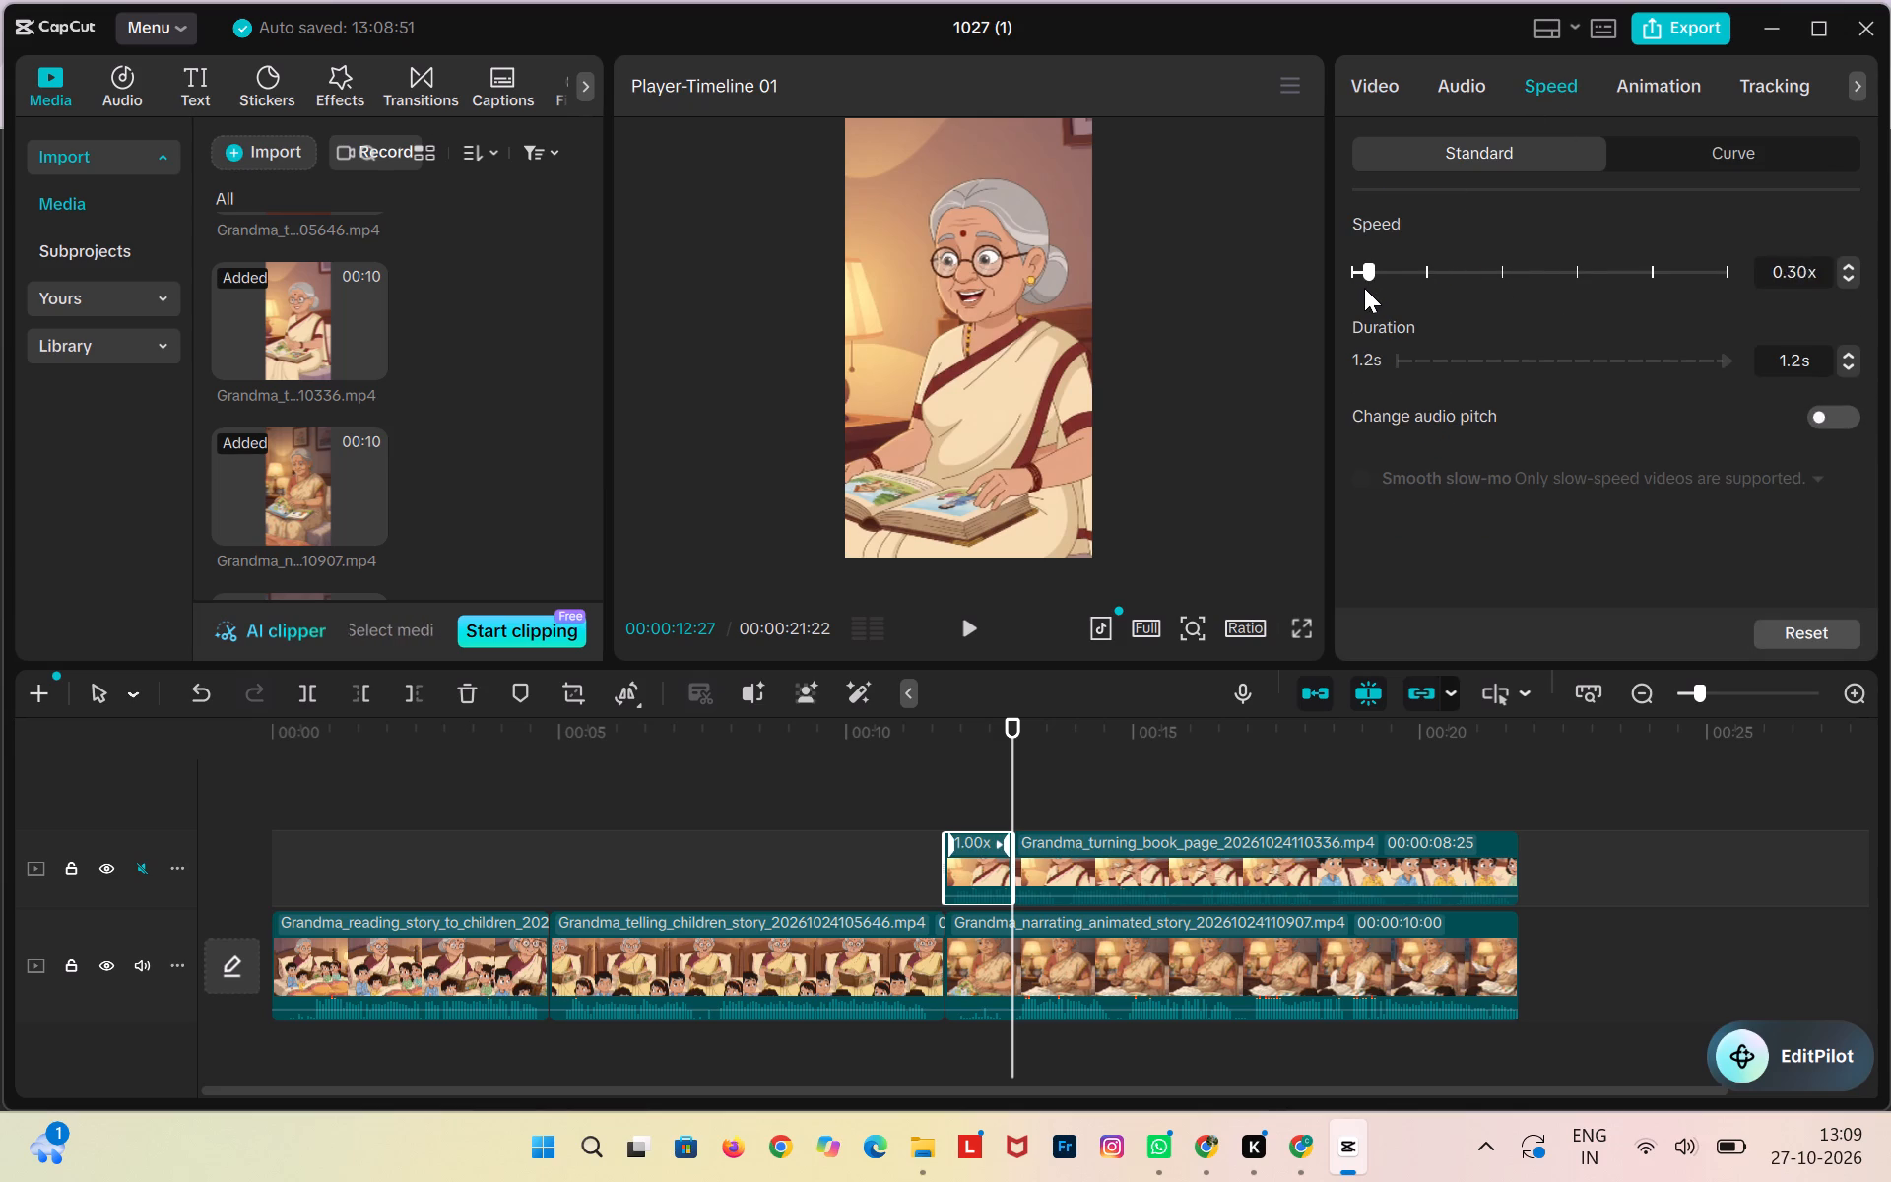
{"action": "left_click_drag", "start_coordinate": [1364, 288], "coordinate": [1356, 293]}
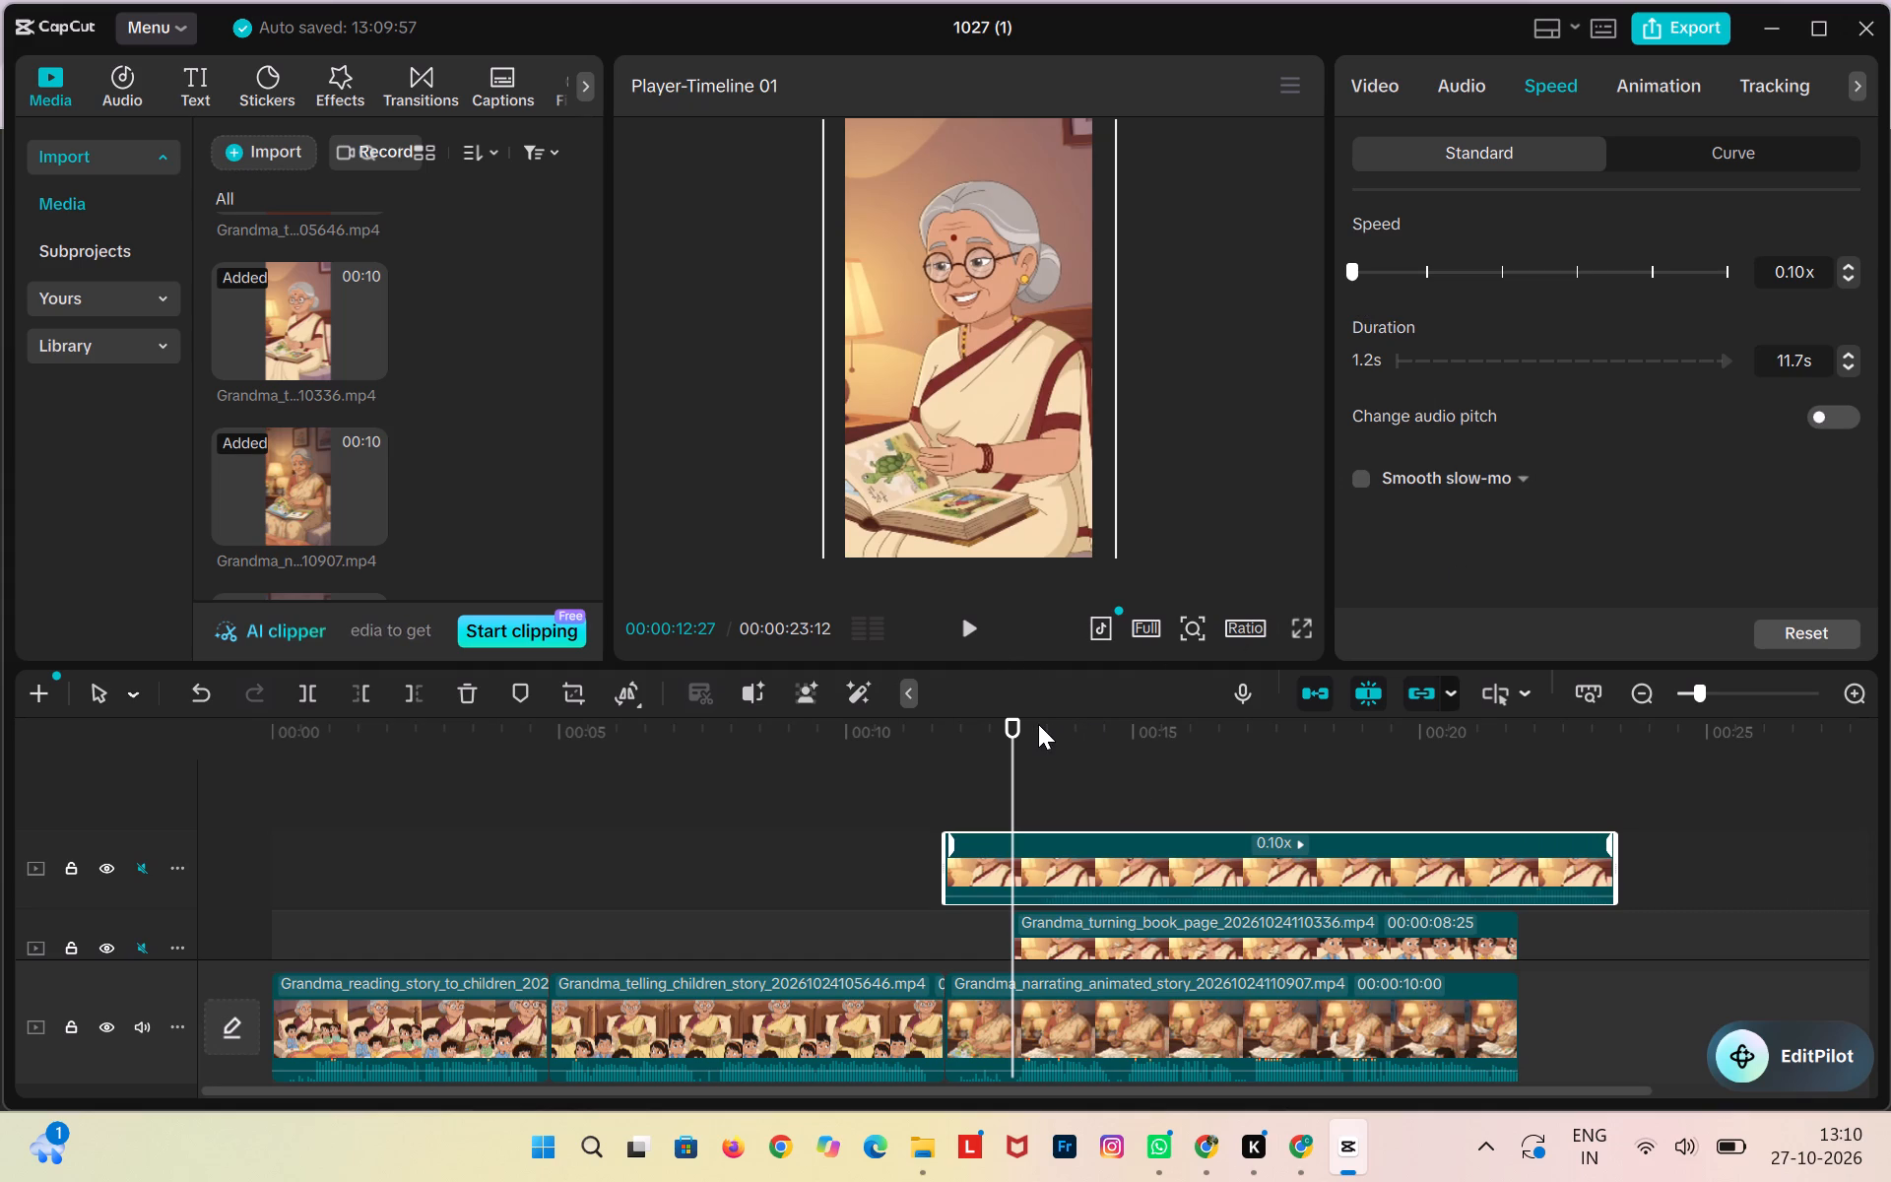
Trim the slowed overlay piece to 1.2 s and fit it on the overlay track directly before the remaining Grandma_turning_book_page clip.
{"action": "left_click_drag", "start_coordinate": [1005, 727], "coordinate": [910, 728]}
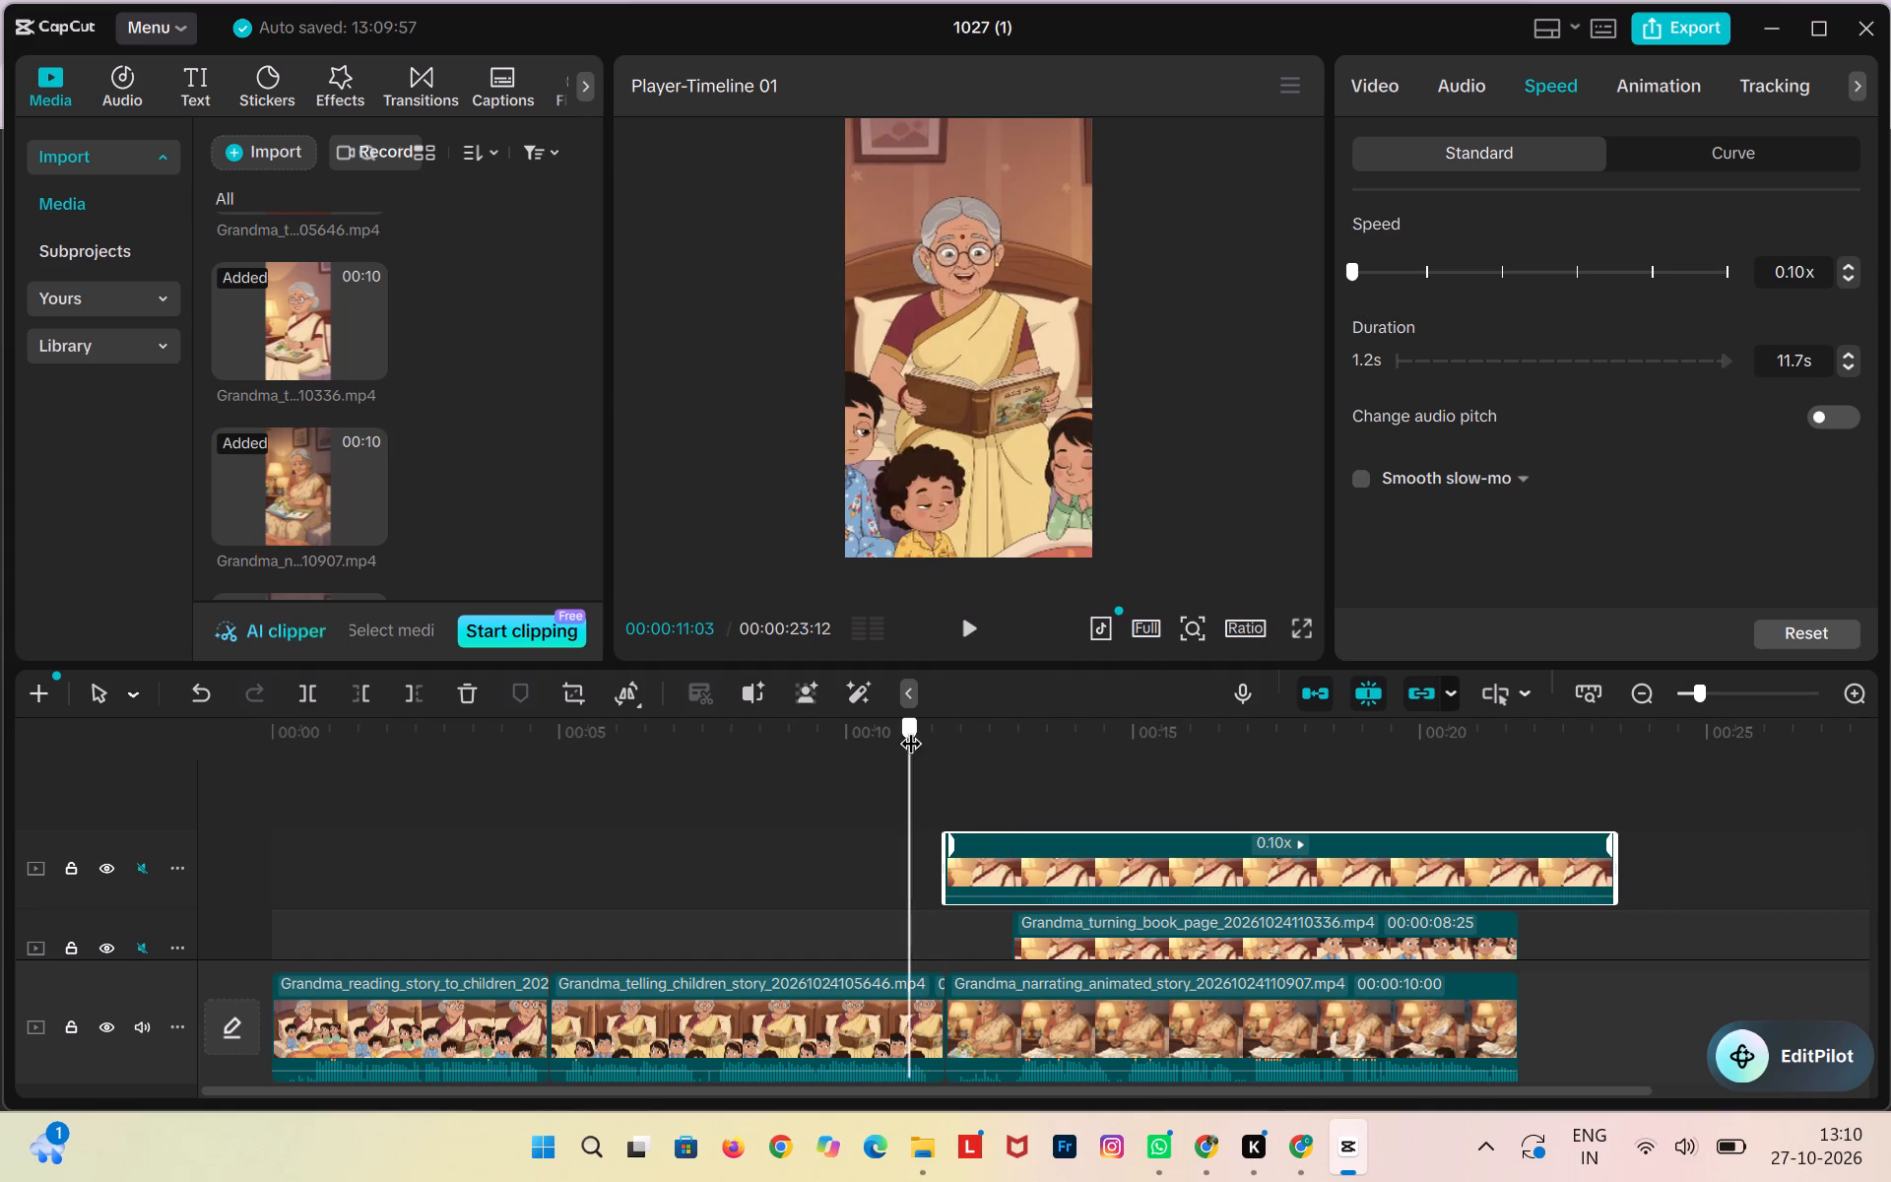
{"action": "left_click_drag", "start_coordinate": [910, 728], "coordinate": [950, 727]}
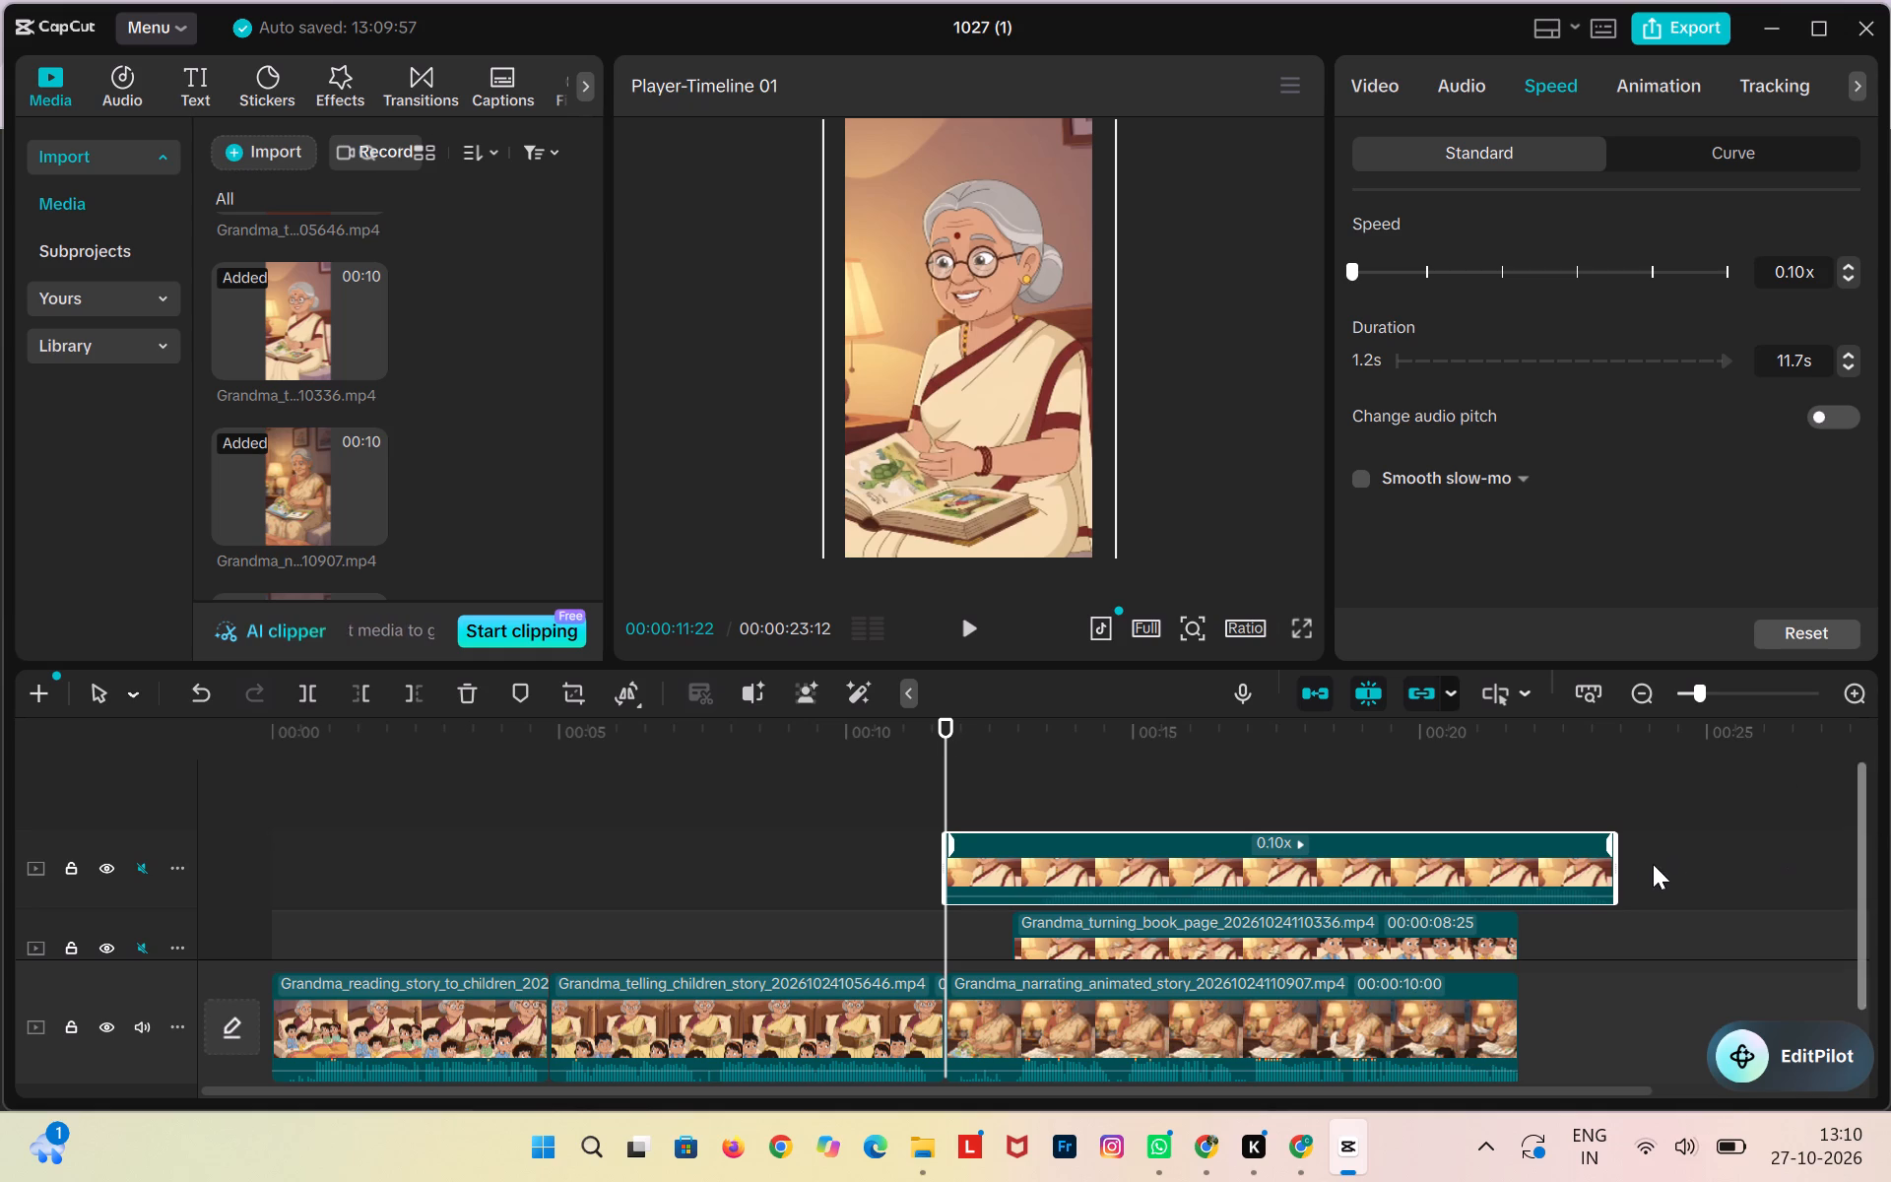
{"action": "left_click_drag", "start_coordinate": [1616, 864], "coordinate": [1210, 867]}
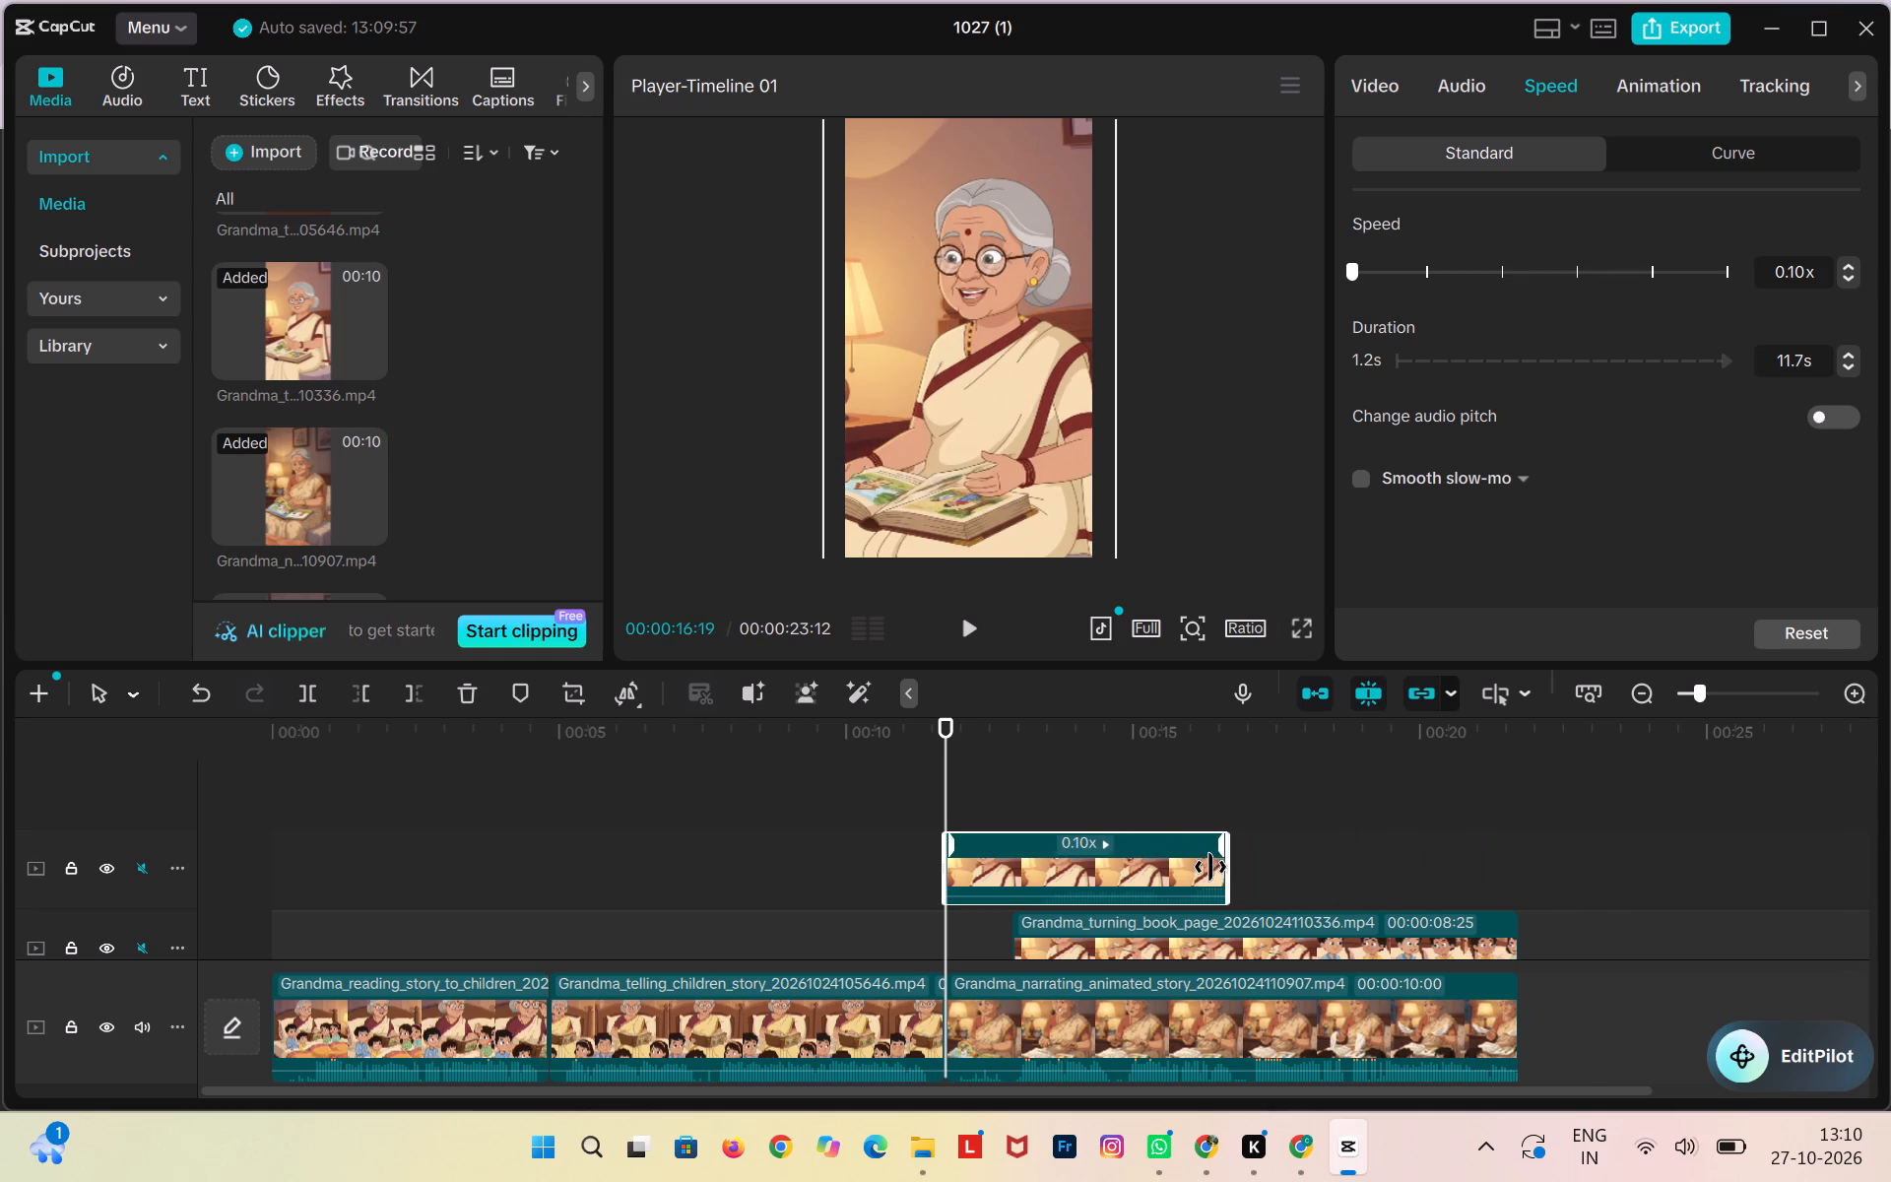
{"action": "left_click_drag", "start_coordinate": [1210, 867], "coordinate": [1043, 931]}
{"action": "left_click", "coordinate": [1043, 931]}
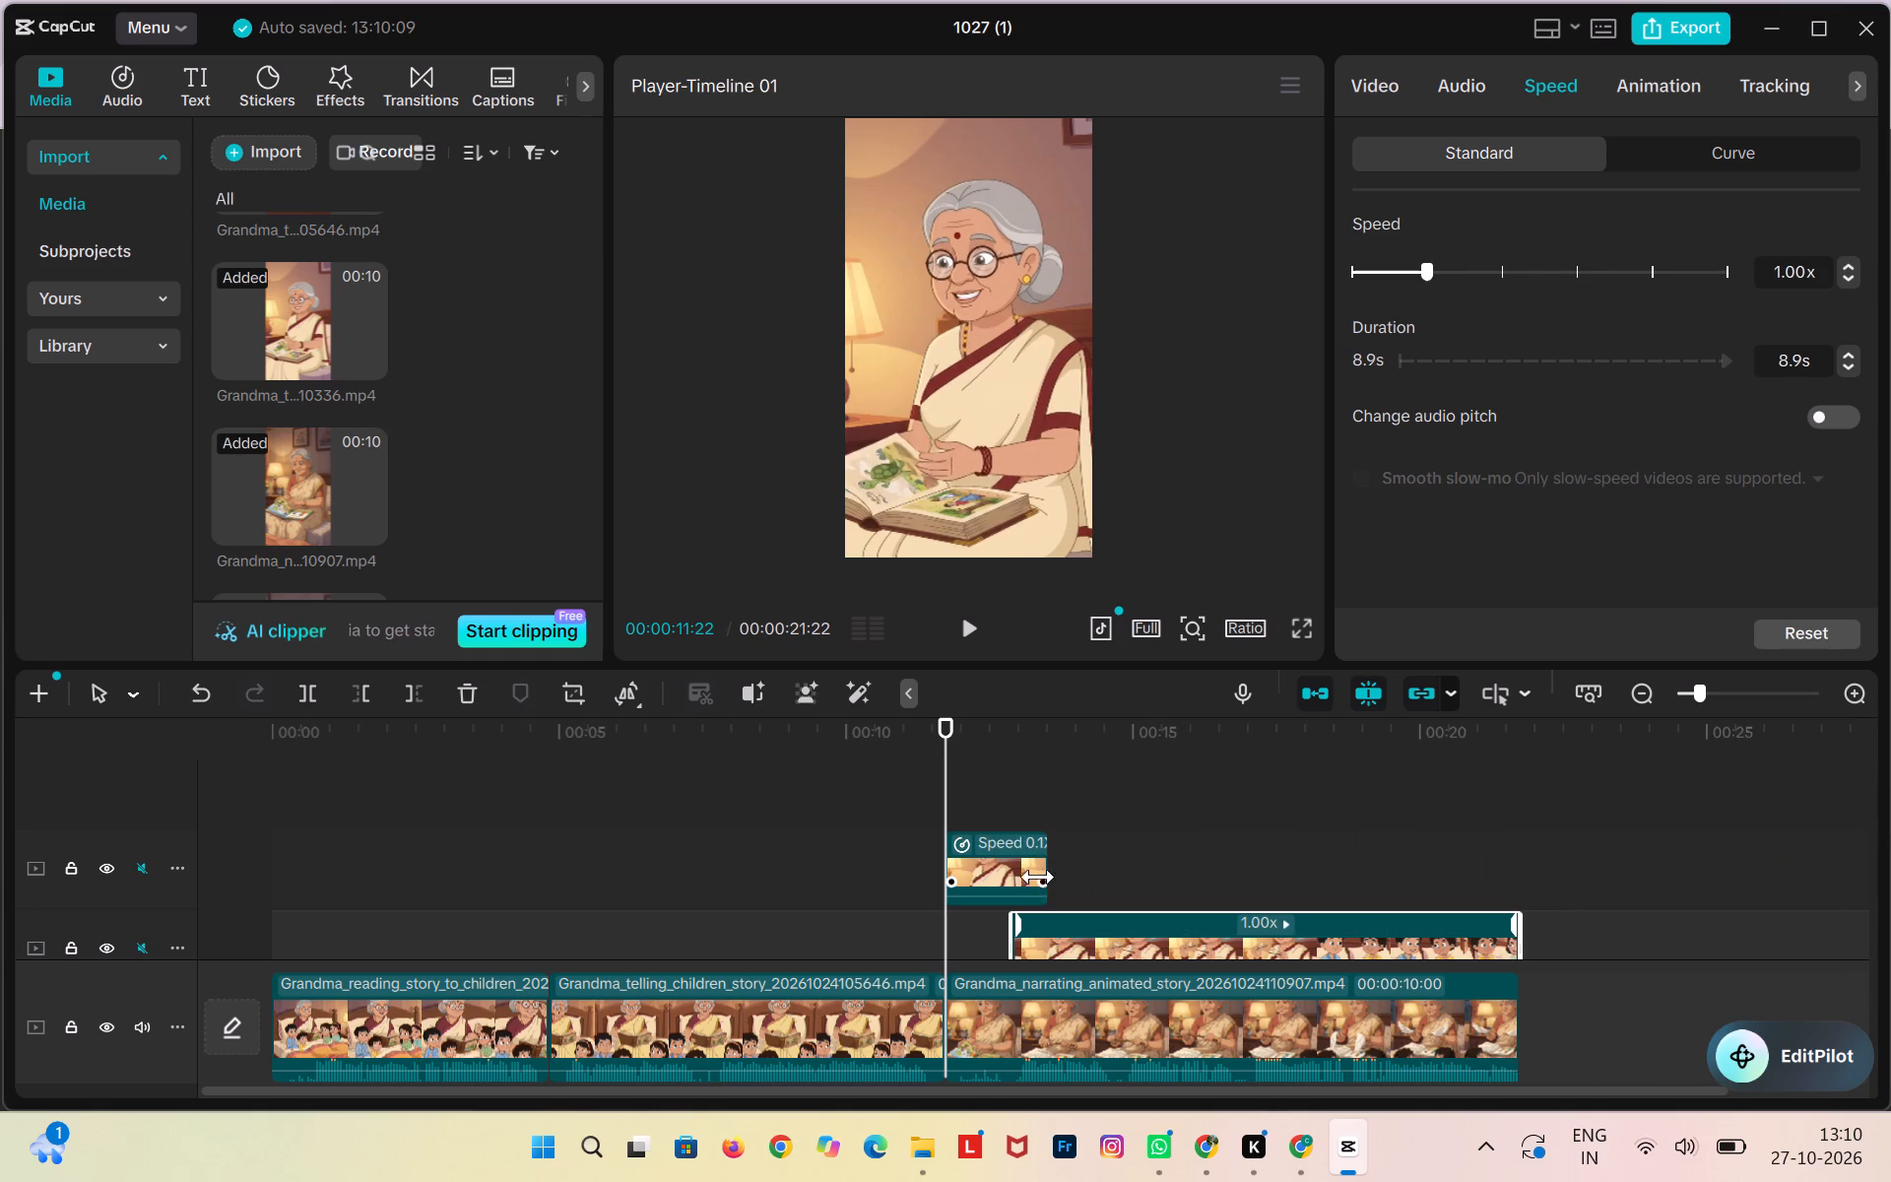
{"action": "left_click_drag", "start_coordinate": [1033, 868], "coordinate": [1061, 866]}
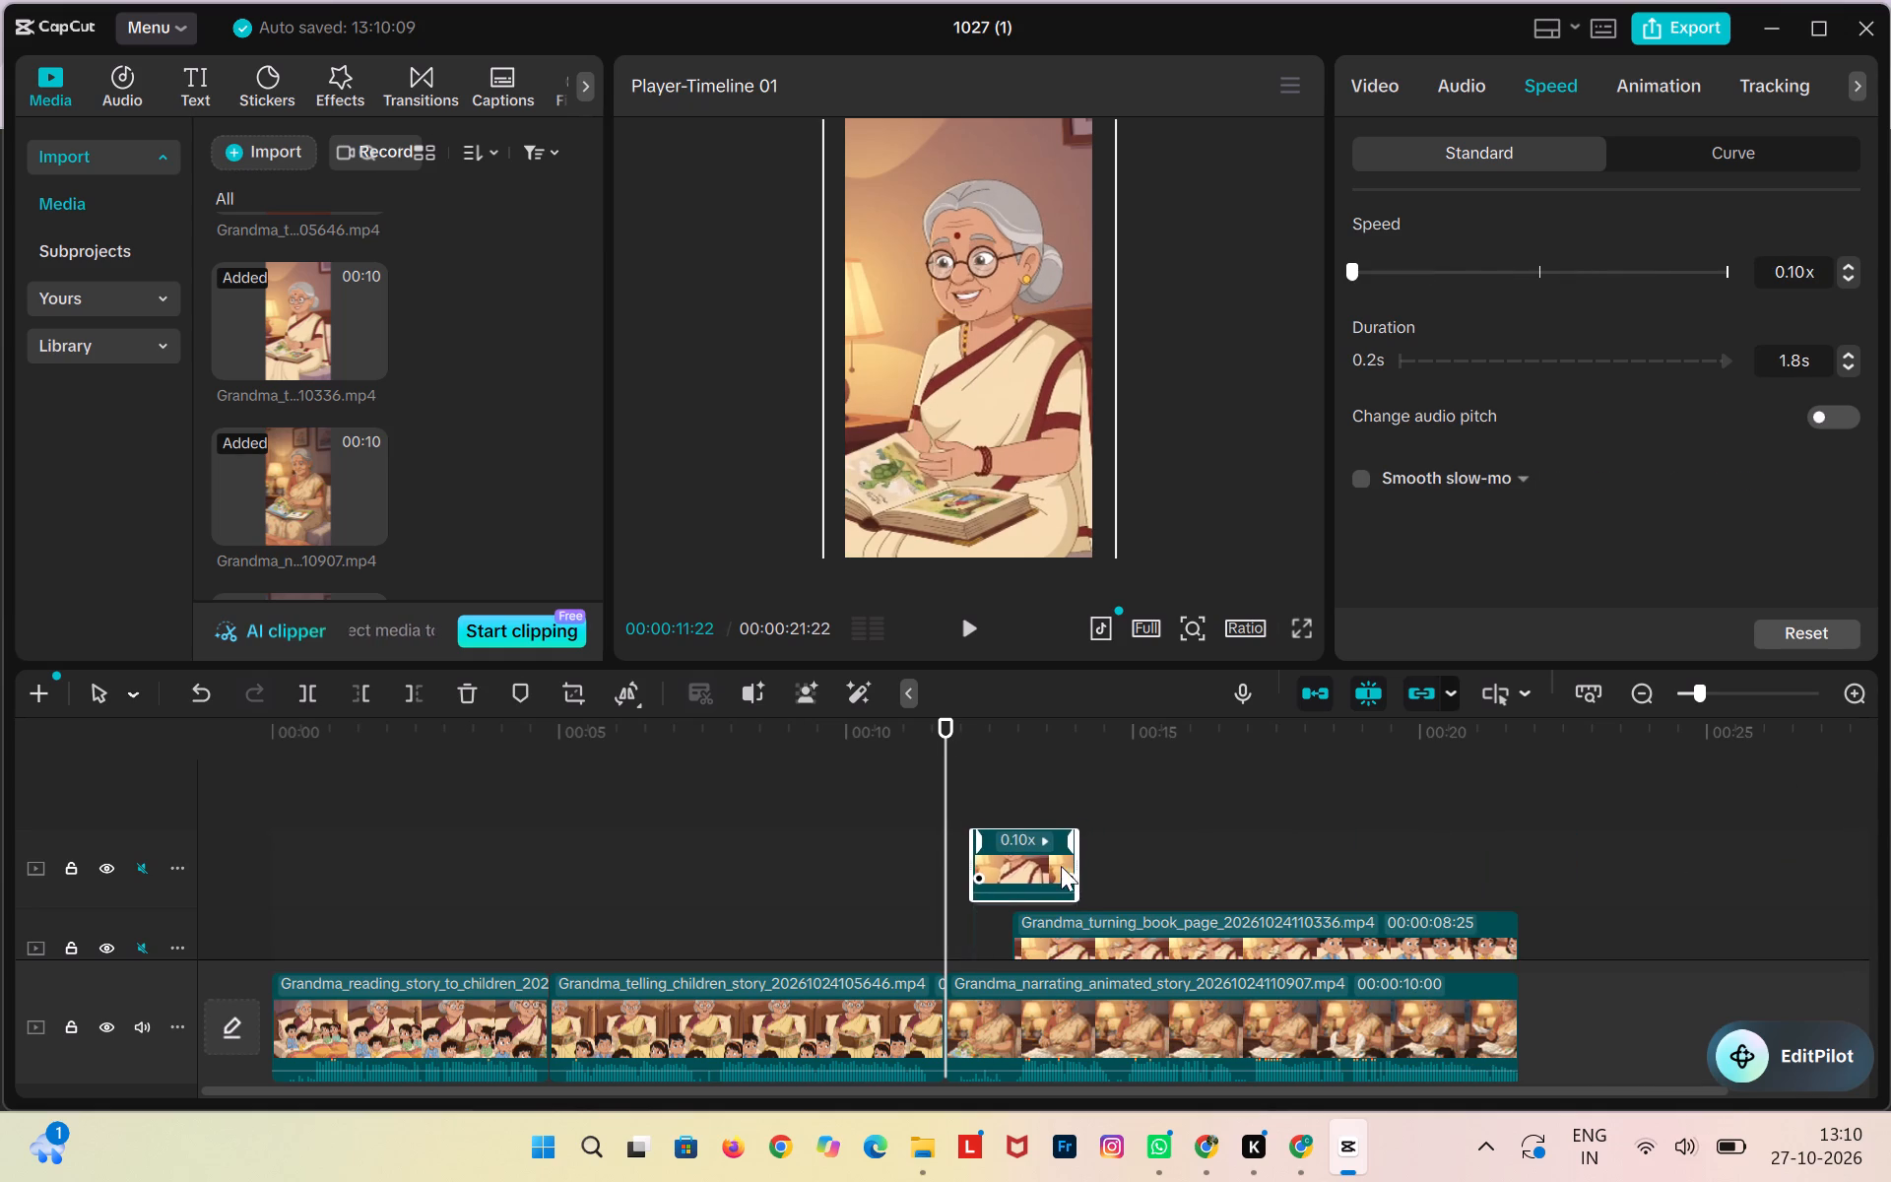
{"action": "left_click_drag", "start_coordinate": [1061, 866], "coordinate": [1004, 923]}
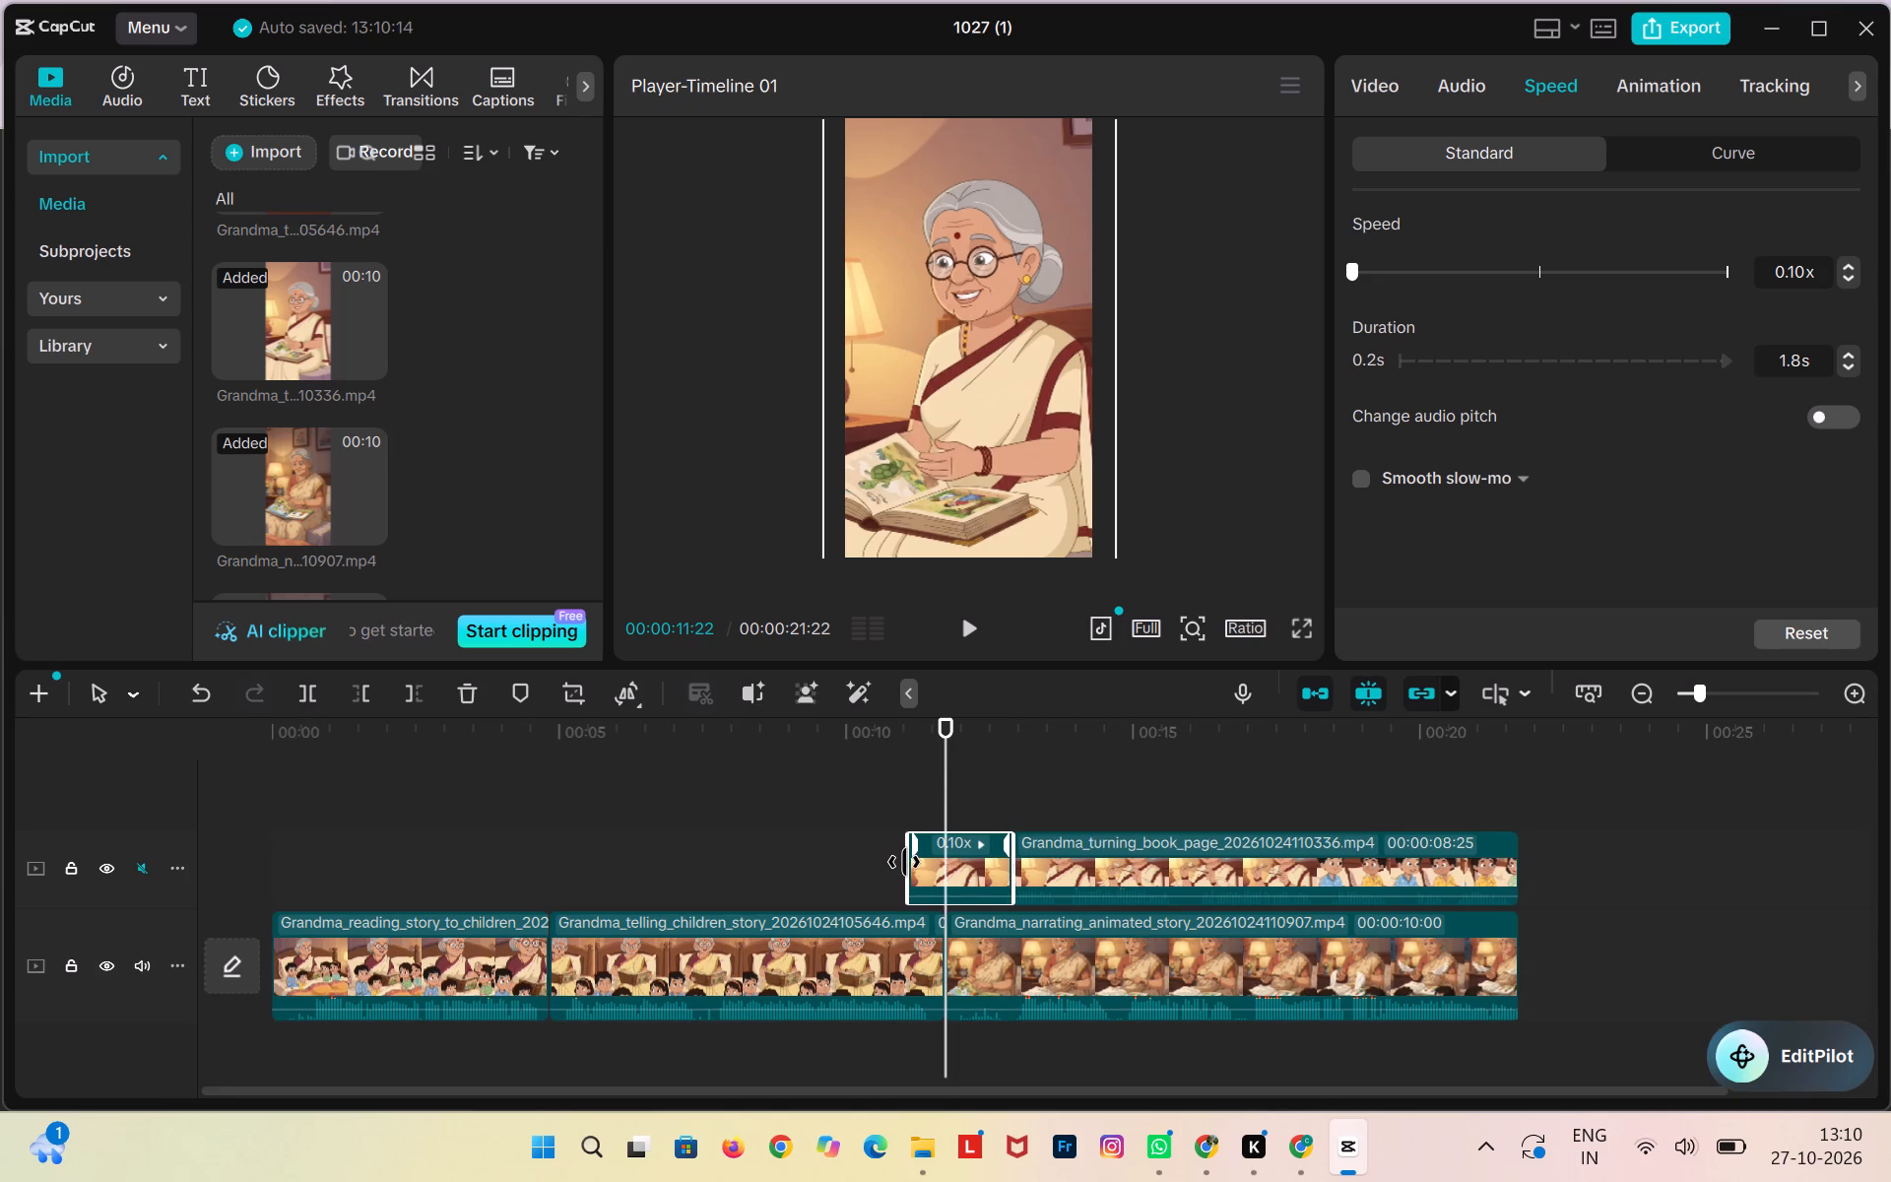
Trim the start of the slowed Grandma_turning_book_page overlay piece to 00:00:11:22, making it 1.2 s long.
{"action": "left_click_drag", "start_coordinate": [904, 862], "coordinate": [945, 864]}
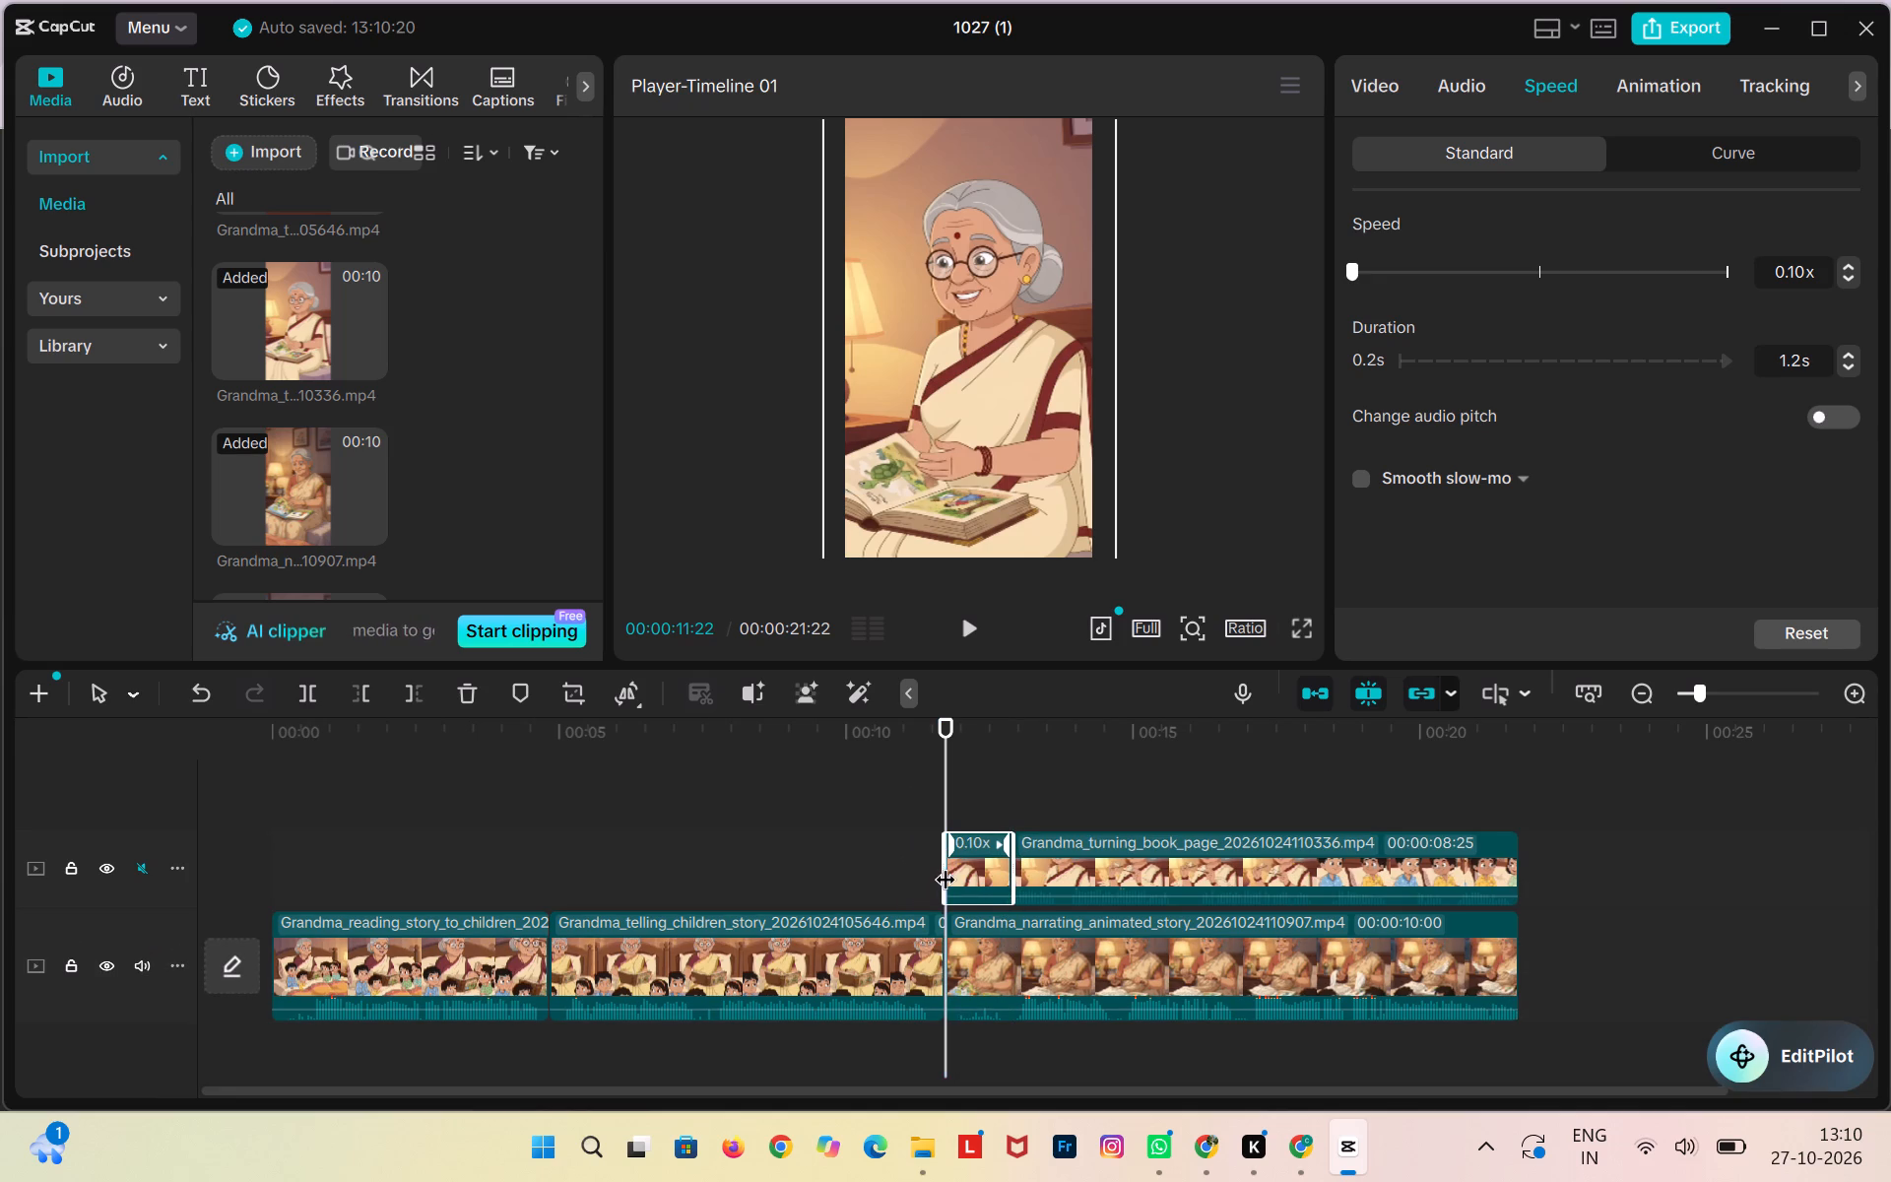
Set the short overlay piece's speed to 0.48x after playing back the sequence from before the overlay through to the end.
{"action": "left_click", "coordinate": [972, 631]}
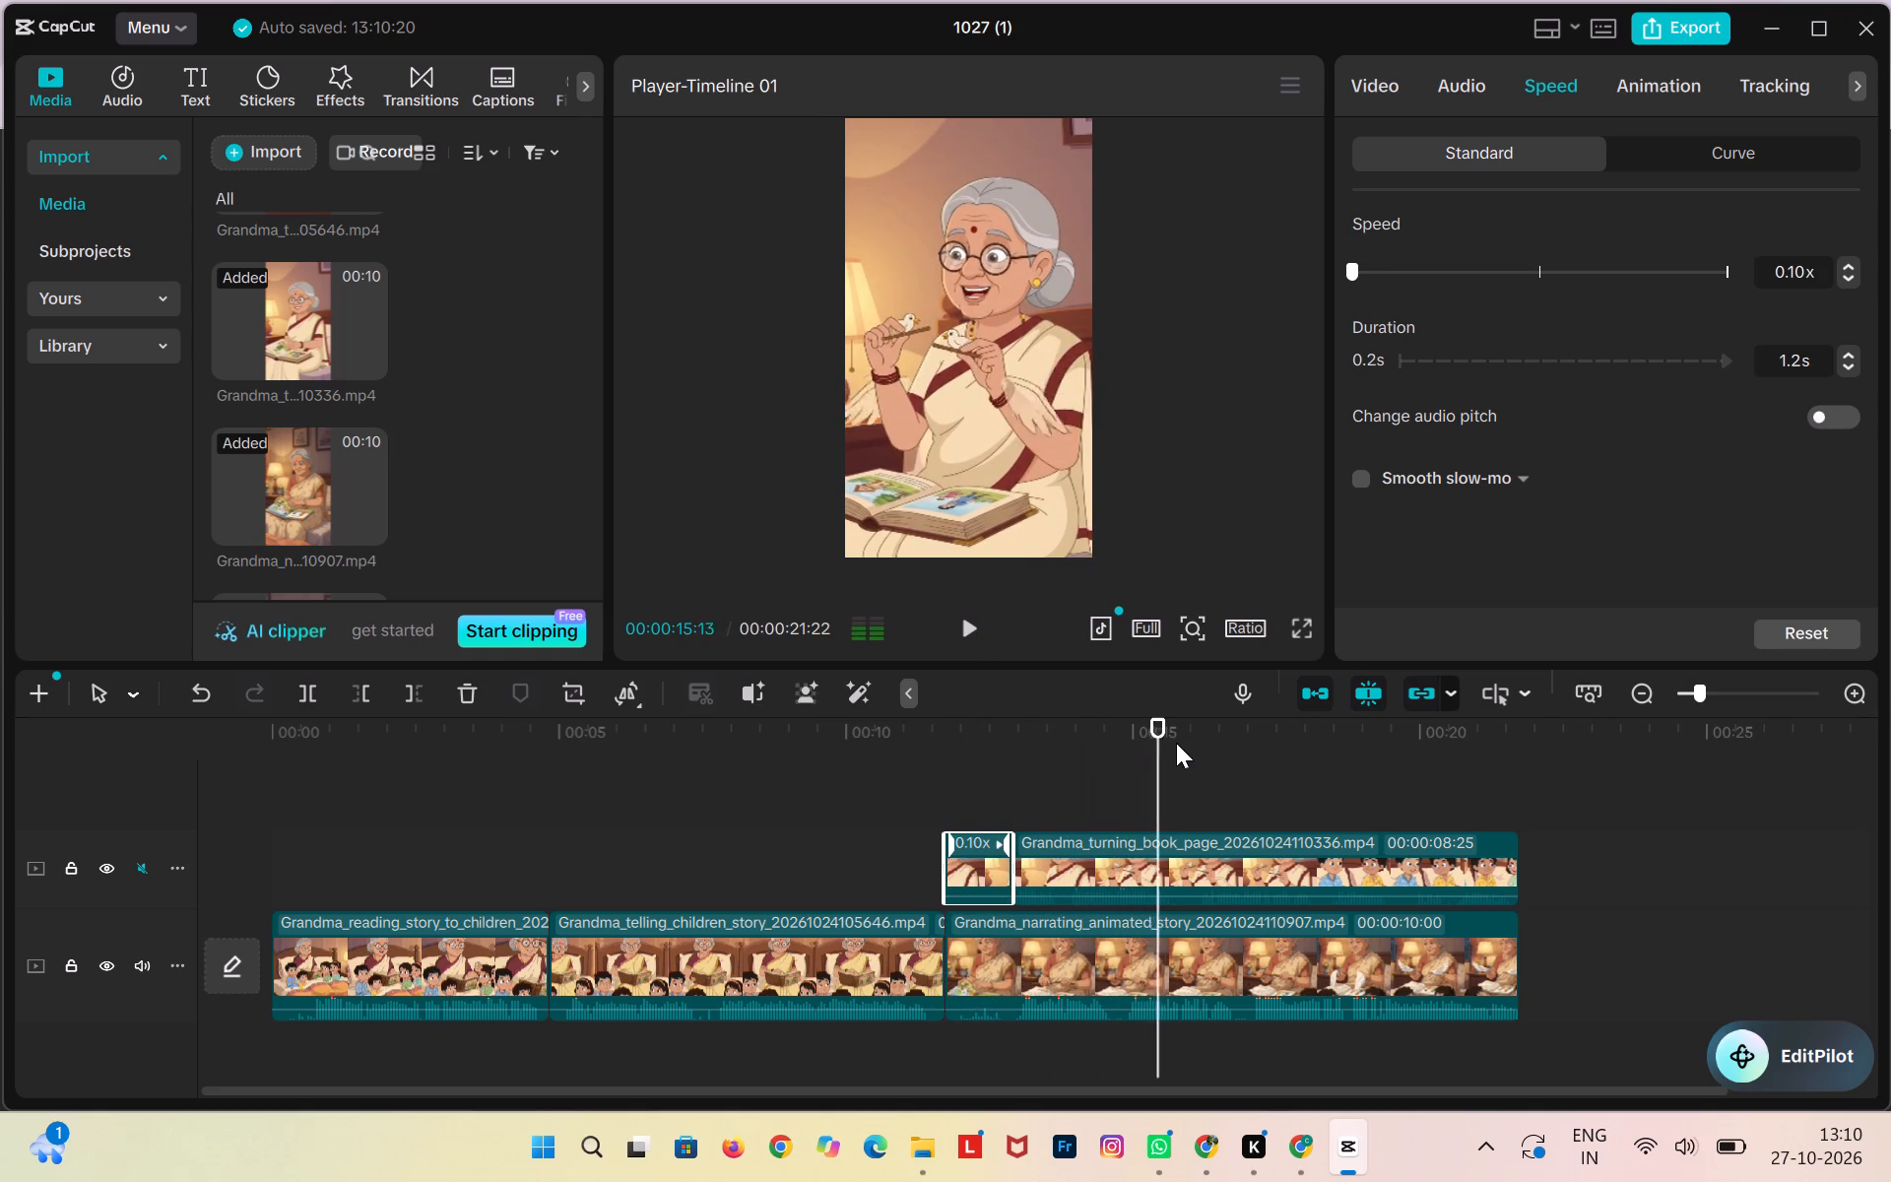
{"action": "left_click", "coordinate": [1176, 743]}
{"action": "left_click_drag", "start_coordinate": [1176, 737], "coordinate": [717, 780]}
{"action": "left_click", "coordinate": [966, 628]}
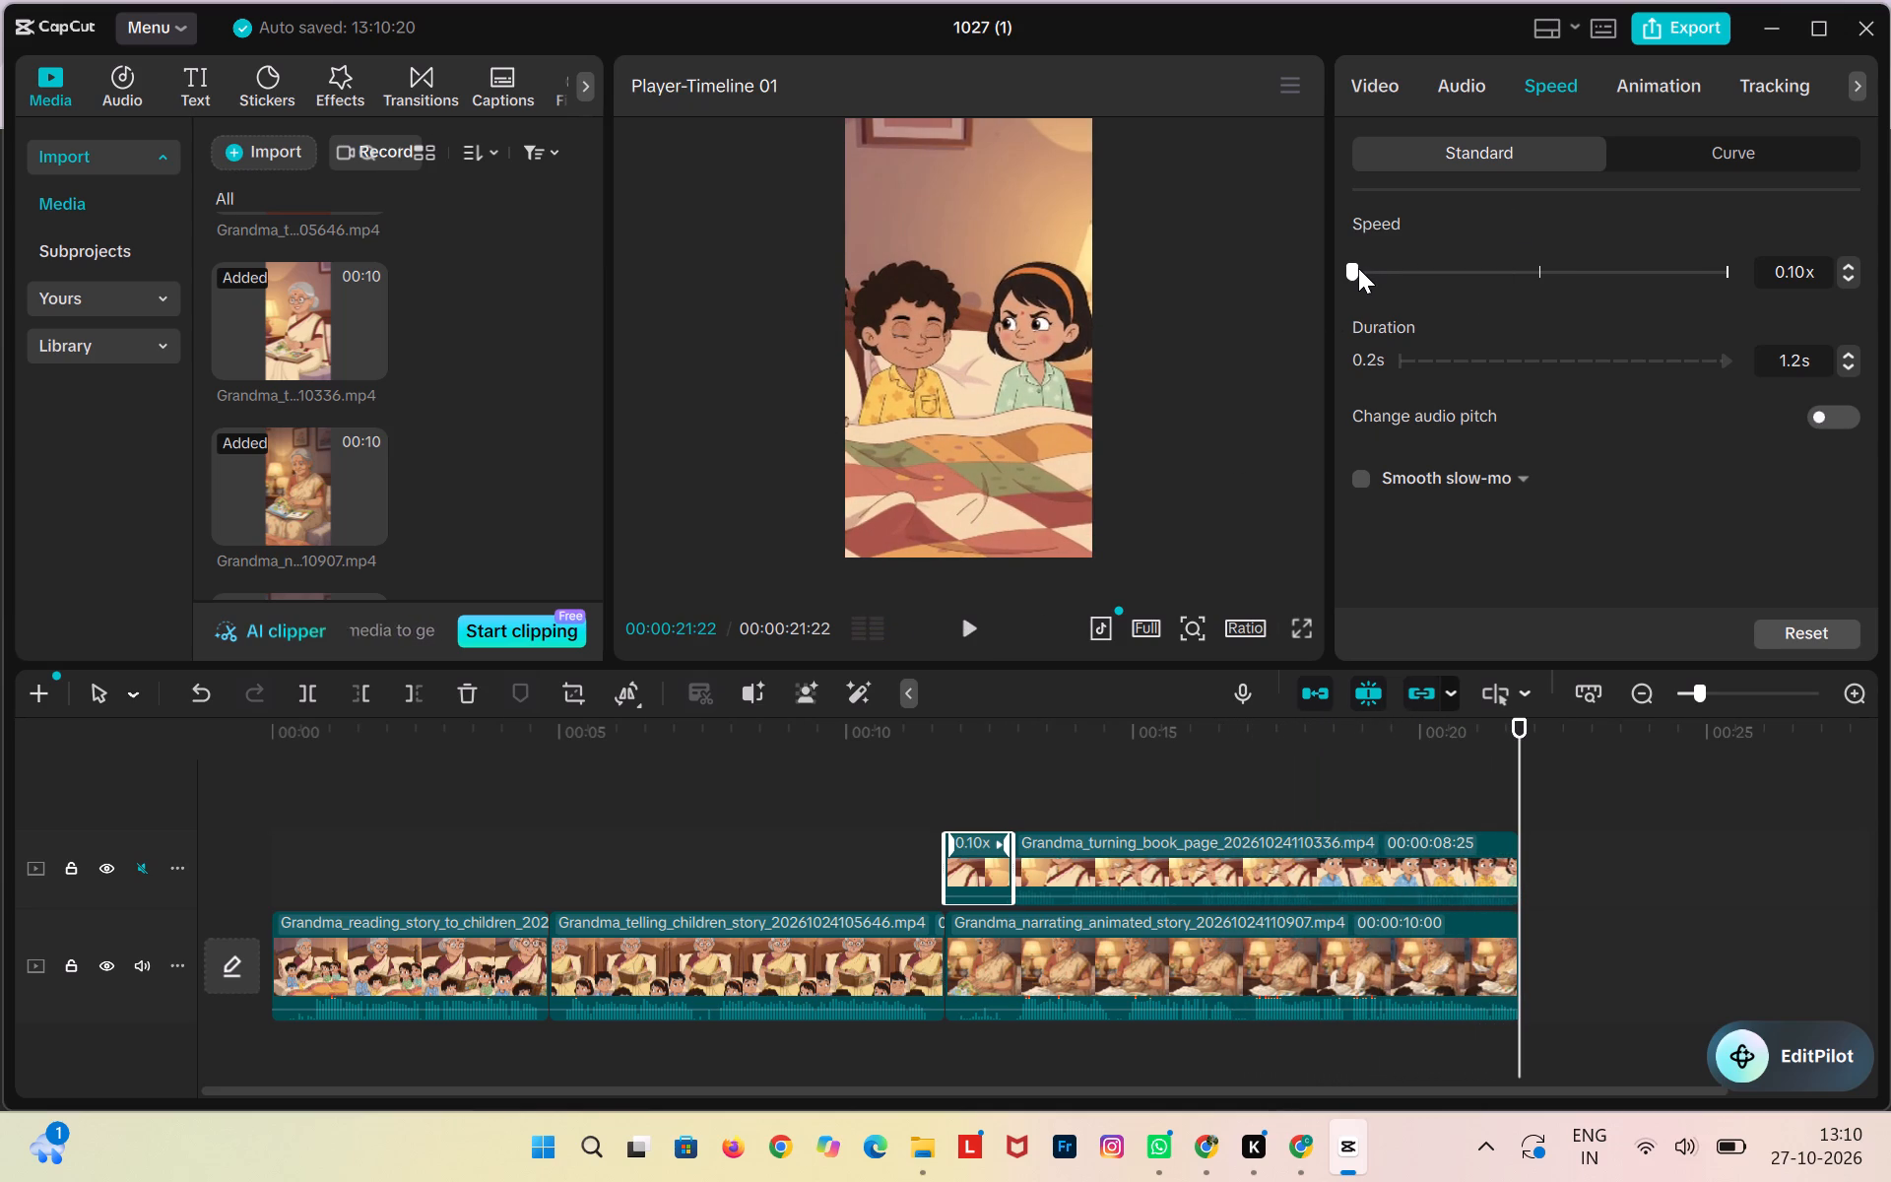
{"action": "left_click_drag", "start_coordinate": [1355, 268], "coordinate": [1416, 279]}
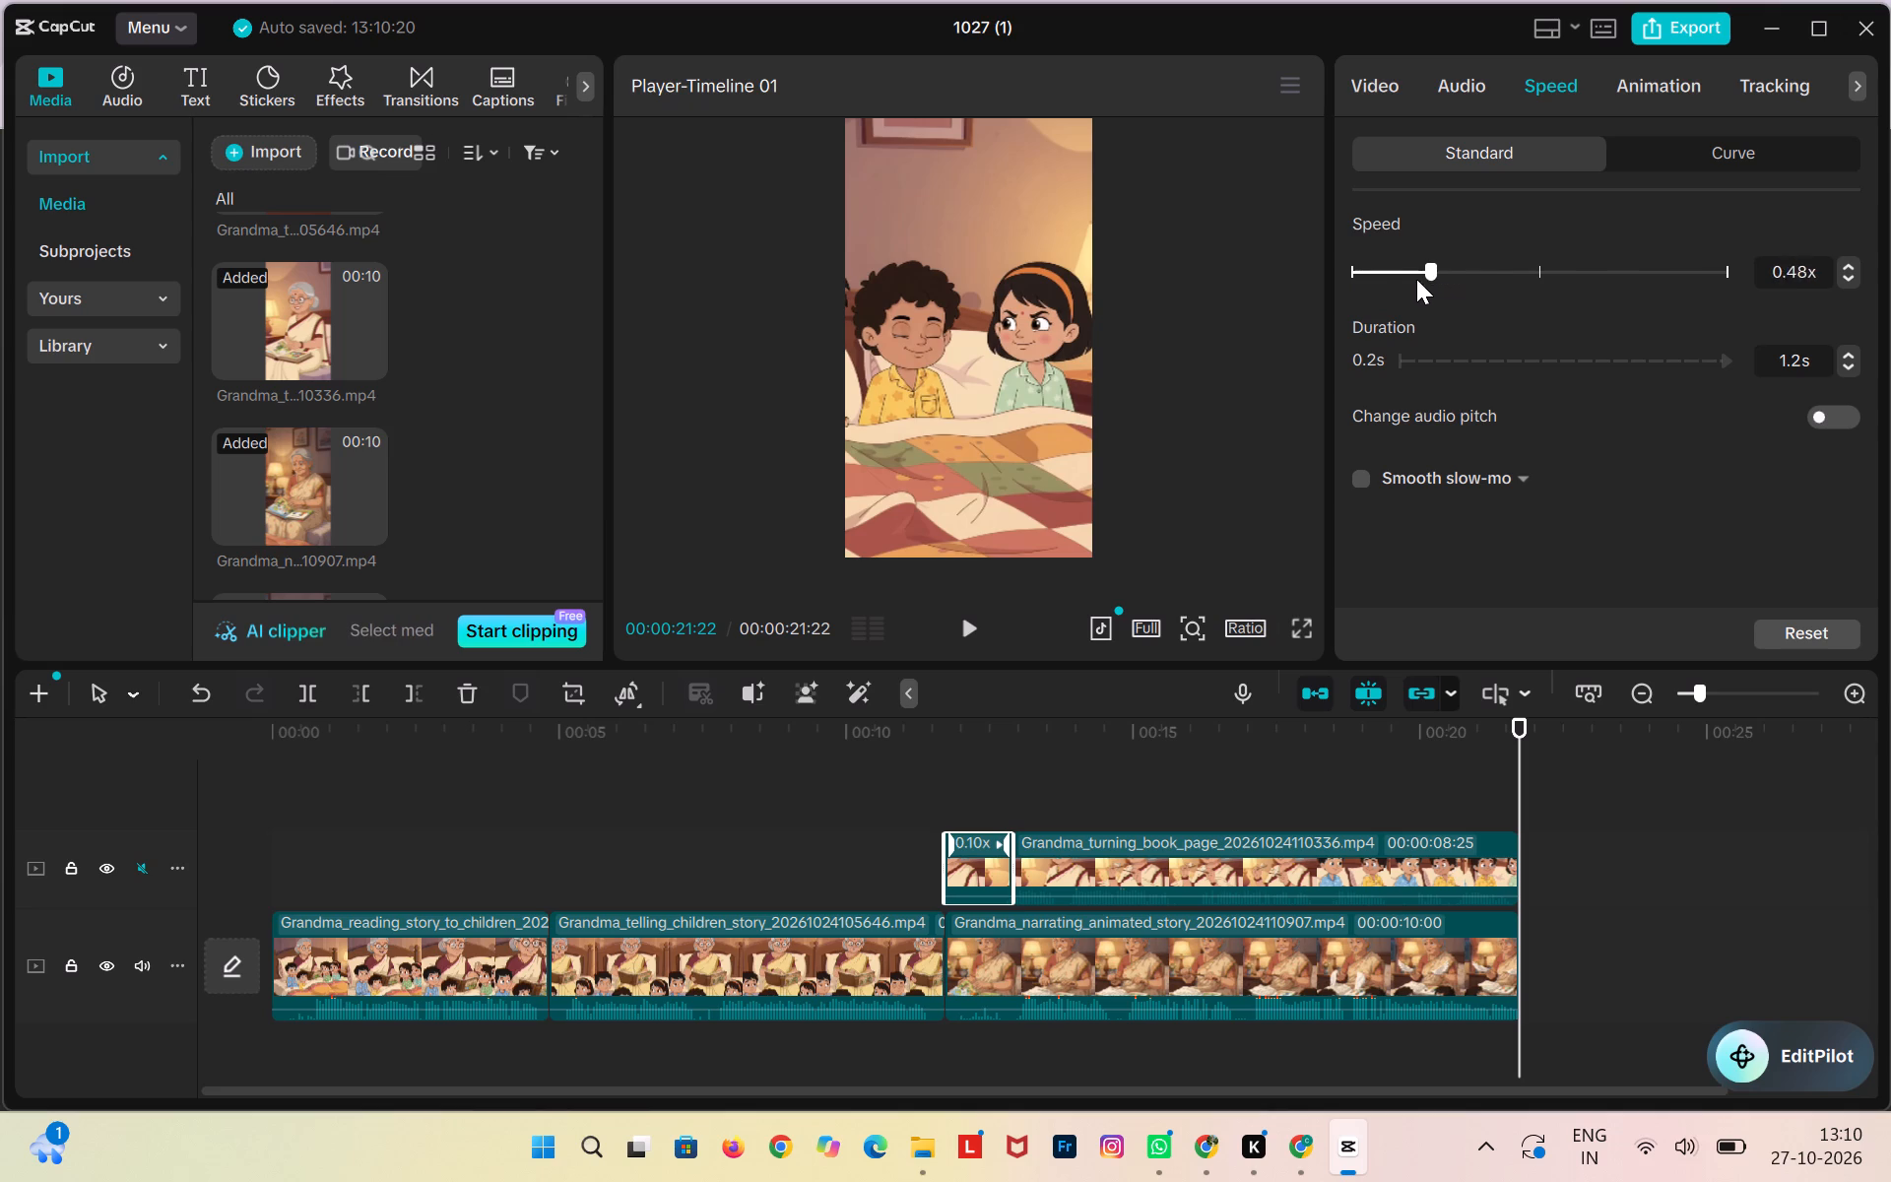
Set the short overlay piece's speed to 0.20x and extend its end to meet the following clip, for a 1.2 s duration.
{"action": "left_click_drag", "start_coordinate": [1416, 279], "coordinate": [1379, 281]}
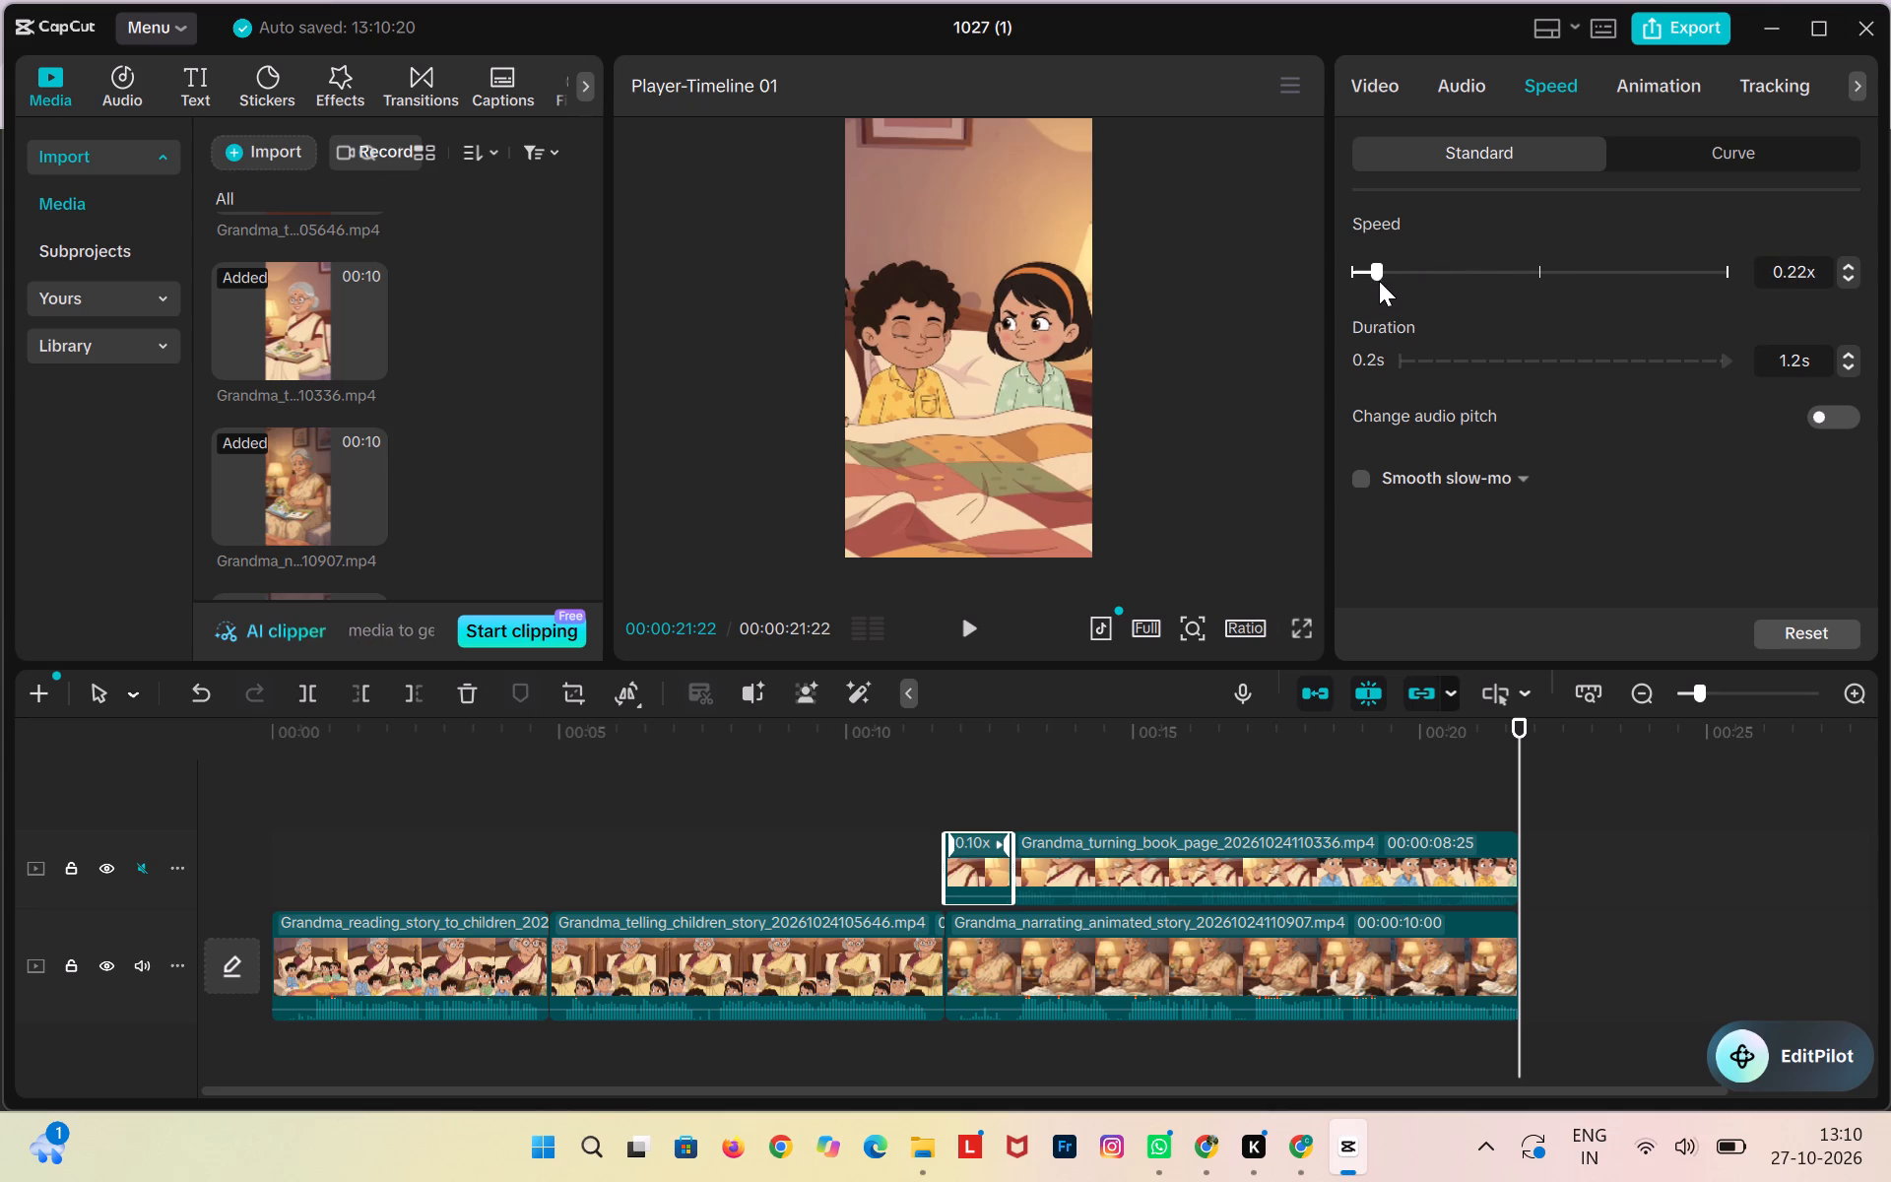
{"action": "left_click_drag", "start_coordinate": [1379, 281], "coordinate": [1386, 281]}
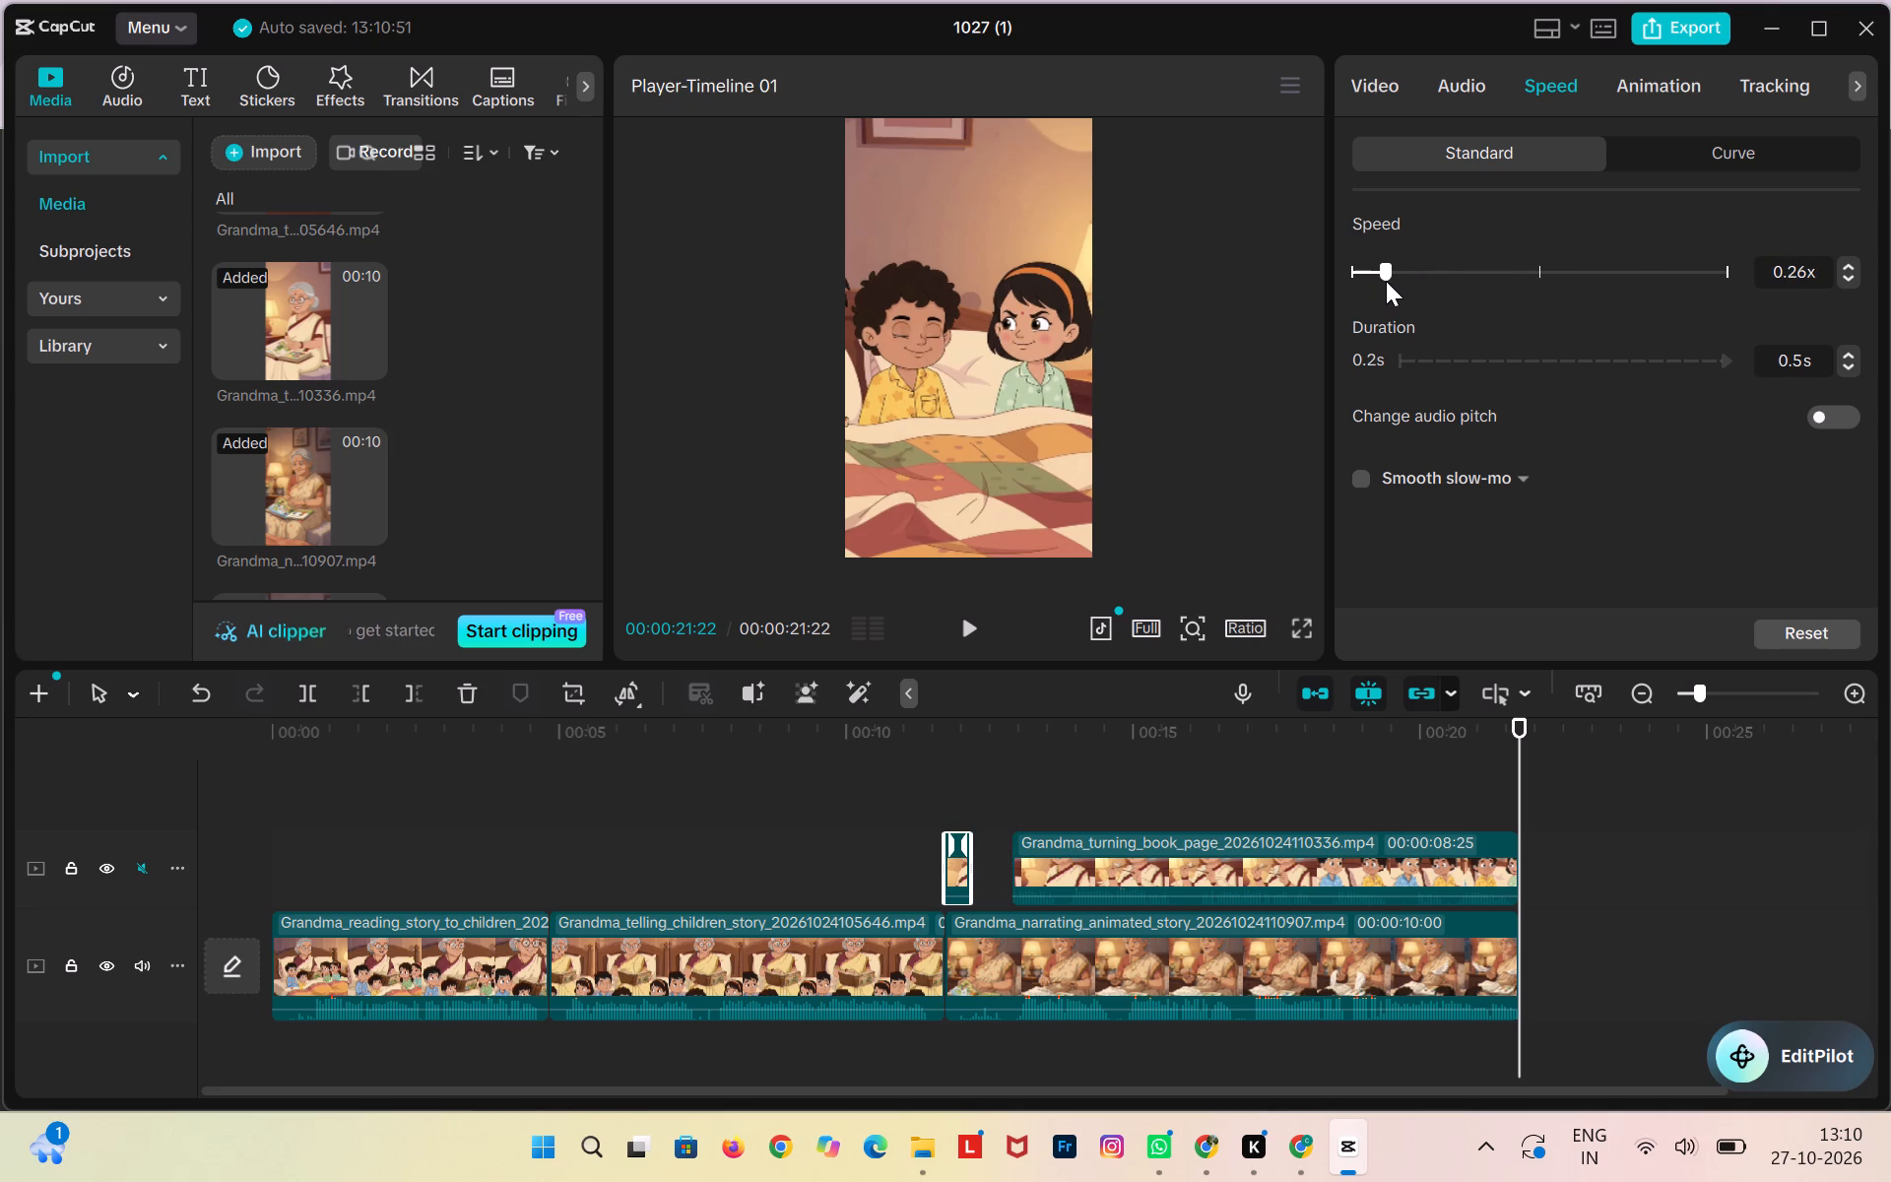
{"action": "left_click_drag", "start_coordinate": [1386, 281], "coordinate": [1379, 393]}
{"action": "left_click_drag", "start_coordinate": [1379, 393], "coordinate": [1374, 393]}
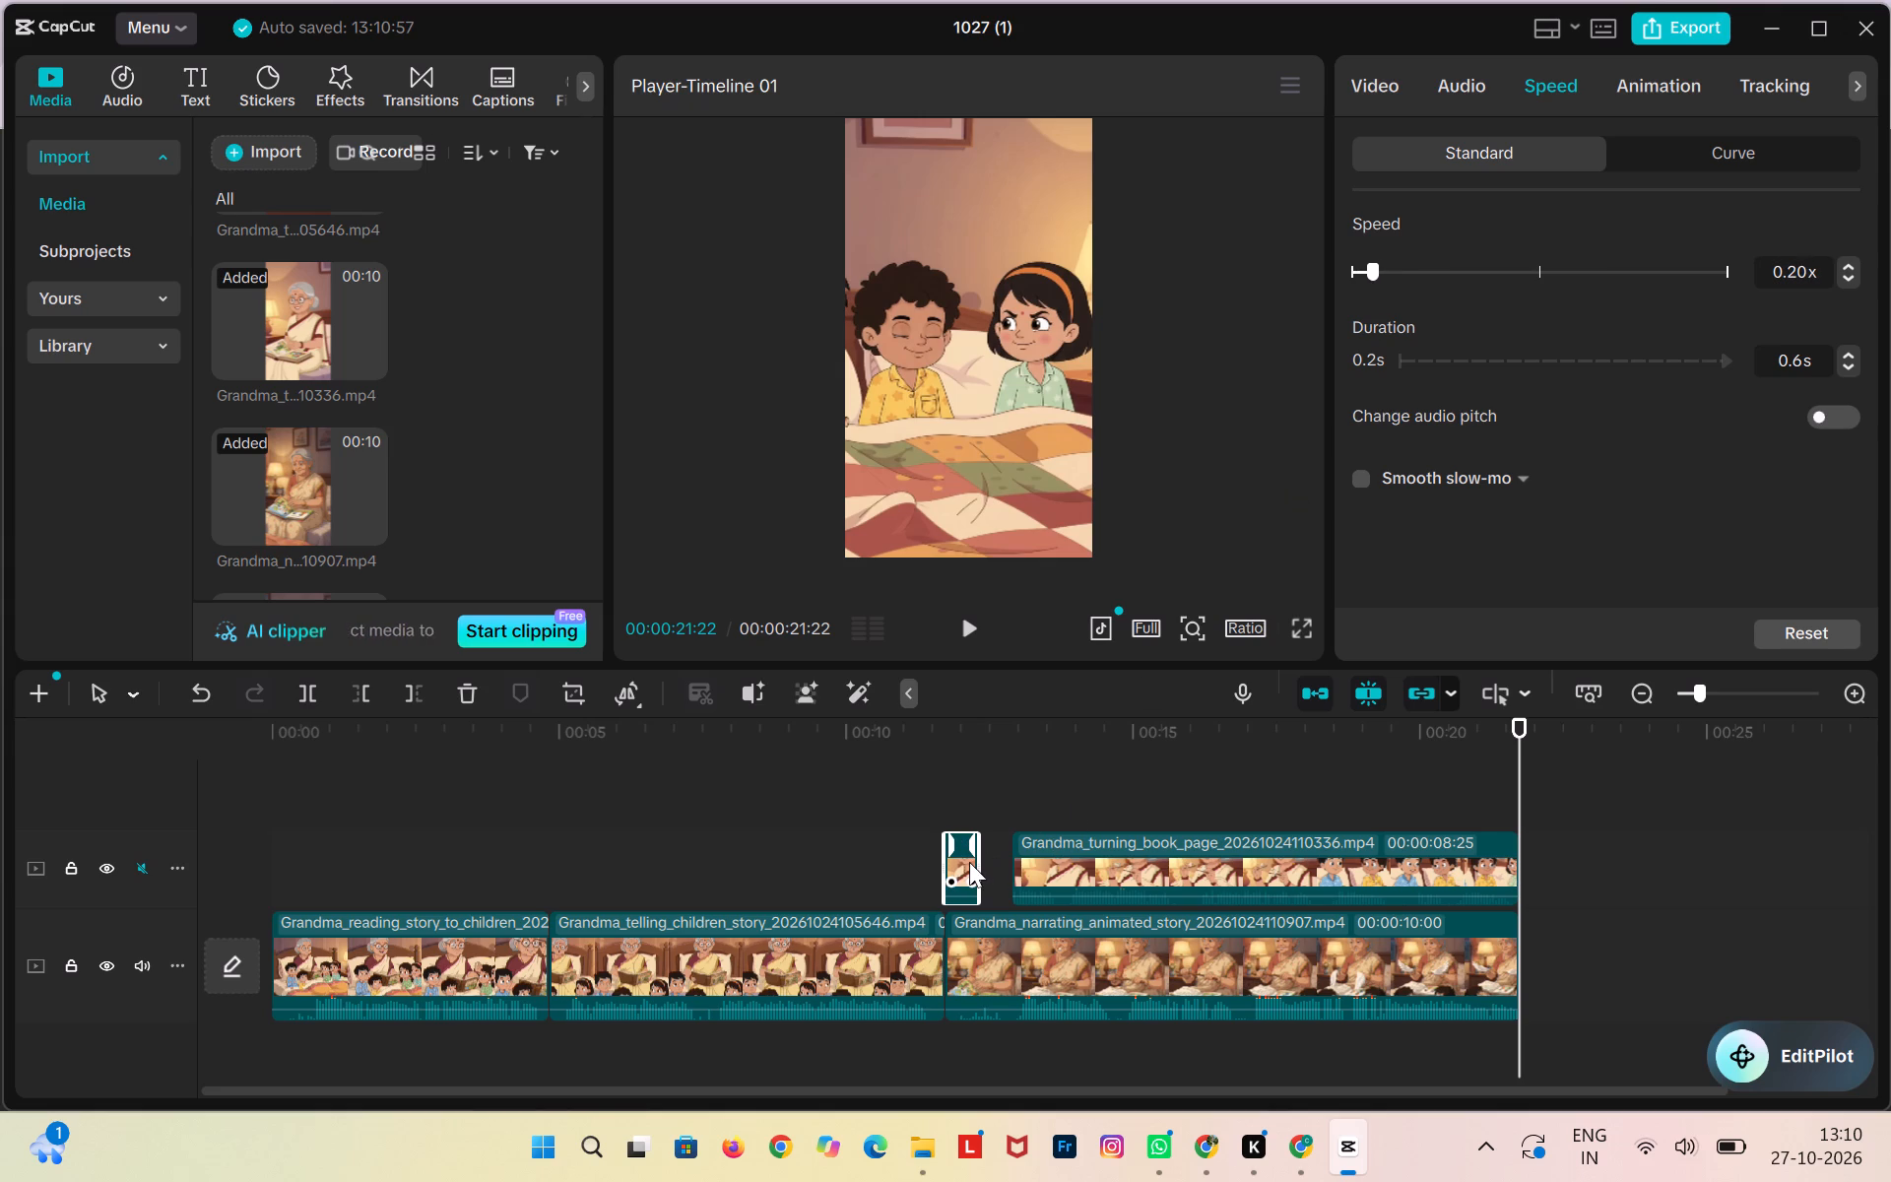
{"action": "left_click_drag", "start_coordinate": [976, 862], "coordinate": [1013, 862]}
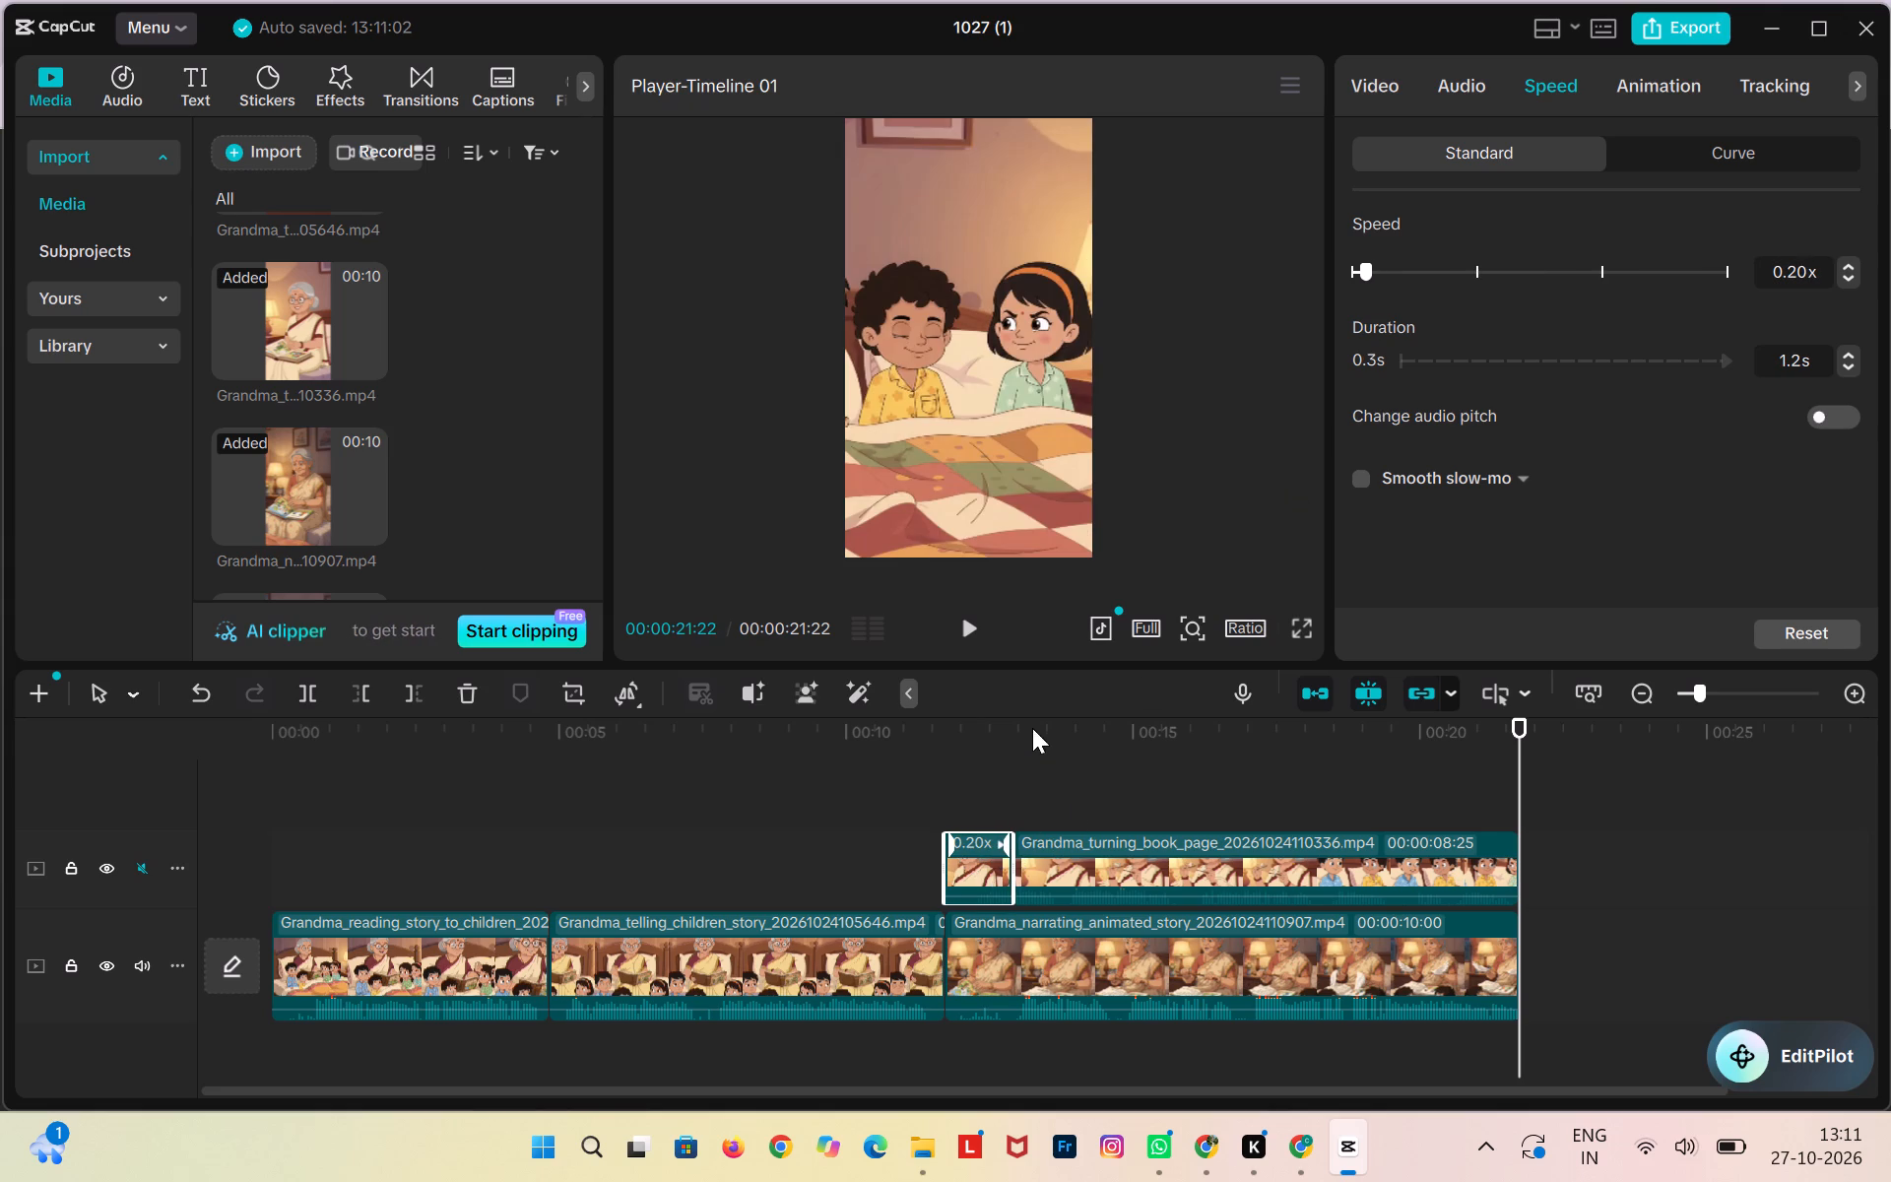
Play back the timeline around the slowed Grandma_turning_book_page overlay piece through to the end, and scrub back over the earlier clips.
{"action": "left_click_drag", "start_coordinate": [1521, 725], "coordinate": [867, 807]}
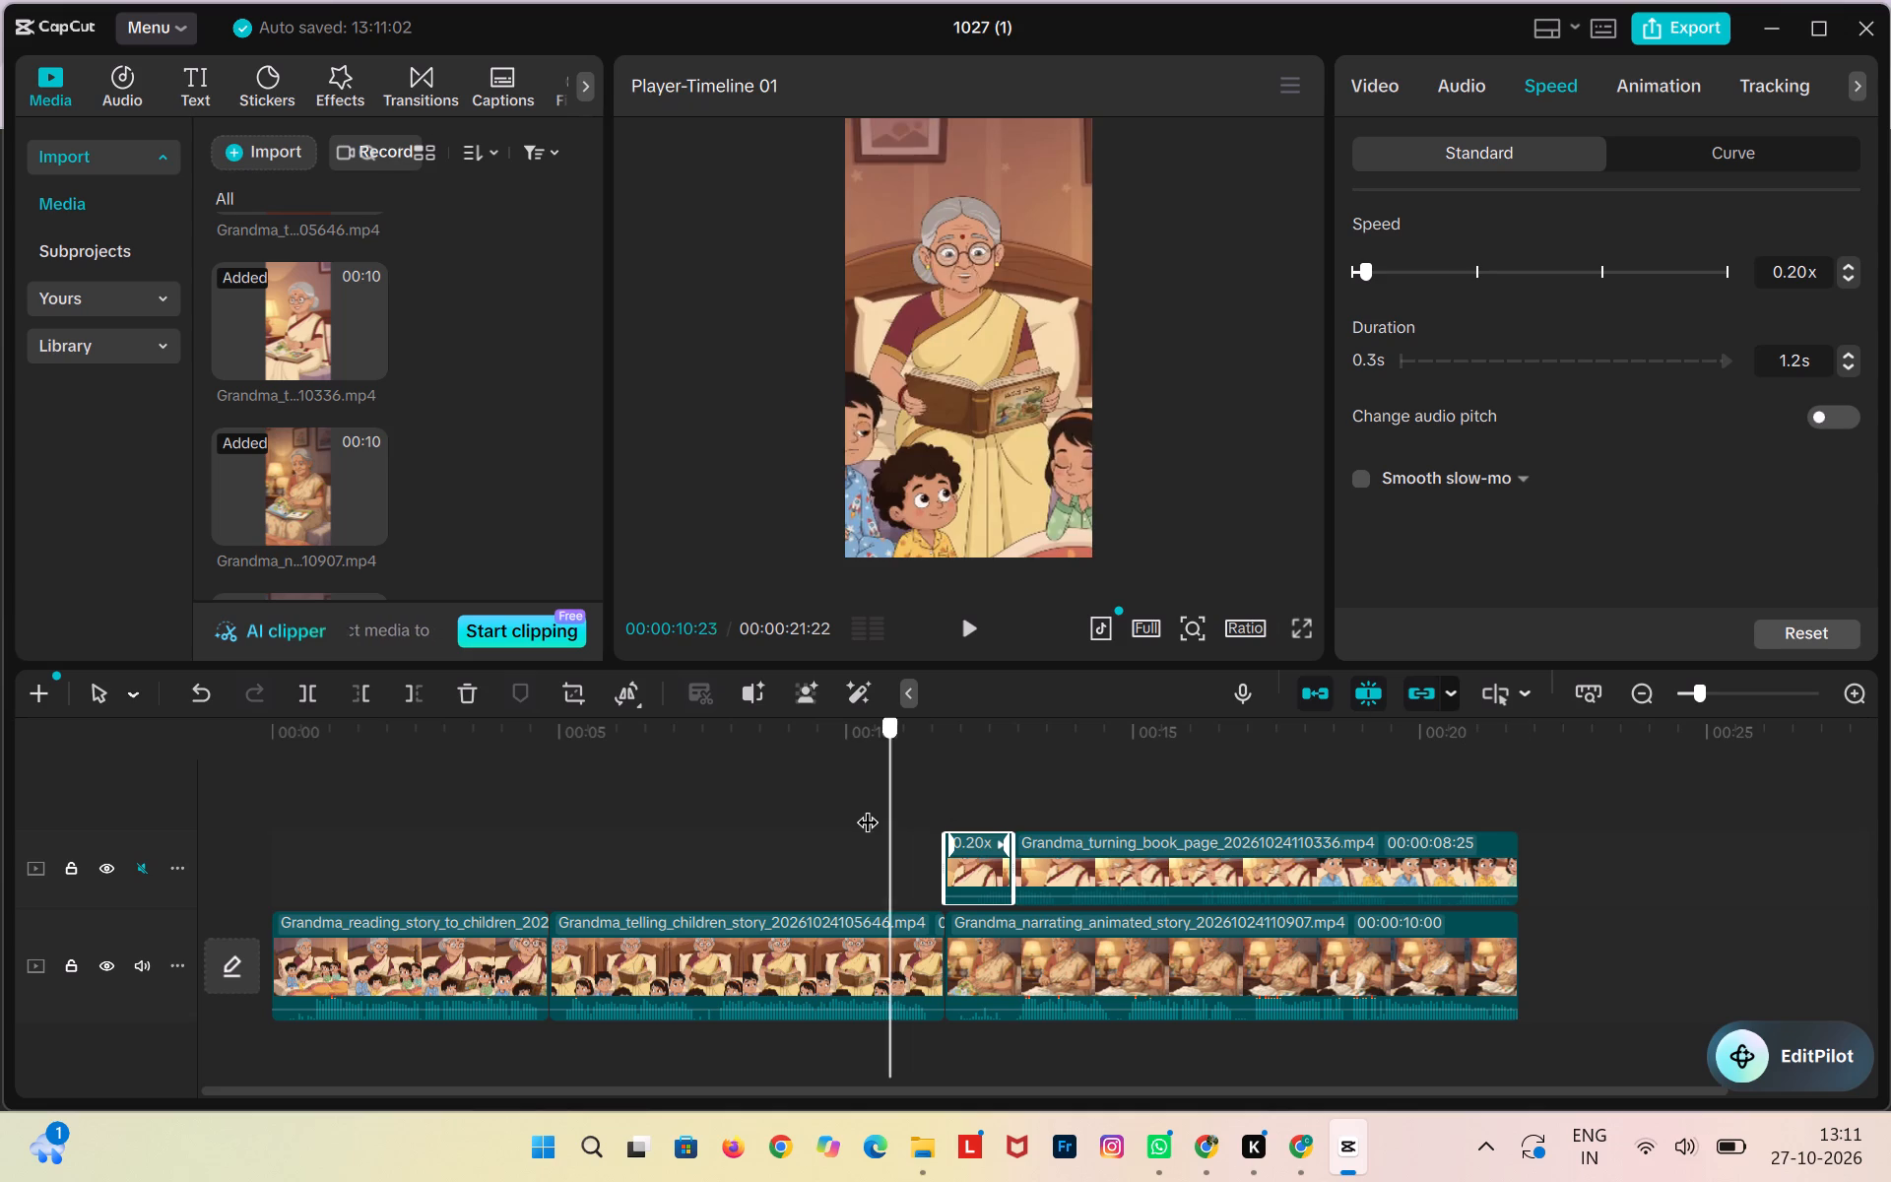
{"action": "left_click_drag", "start_coordinate": [867, 807], "coordinate": [865, 809]}
{"action": "left_click", "coordinate": [966, 636]}
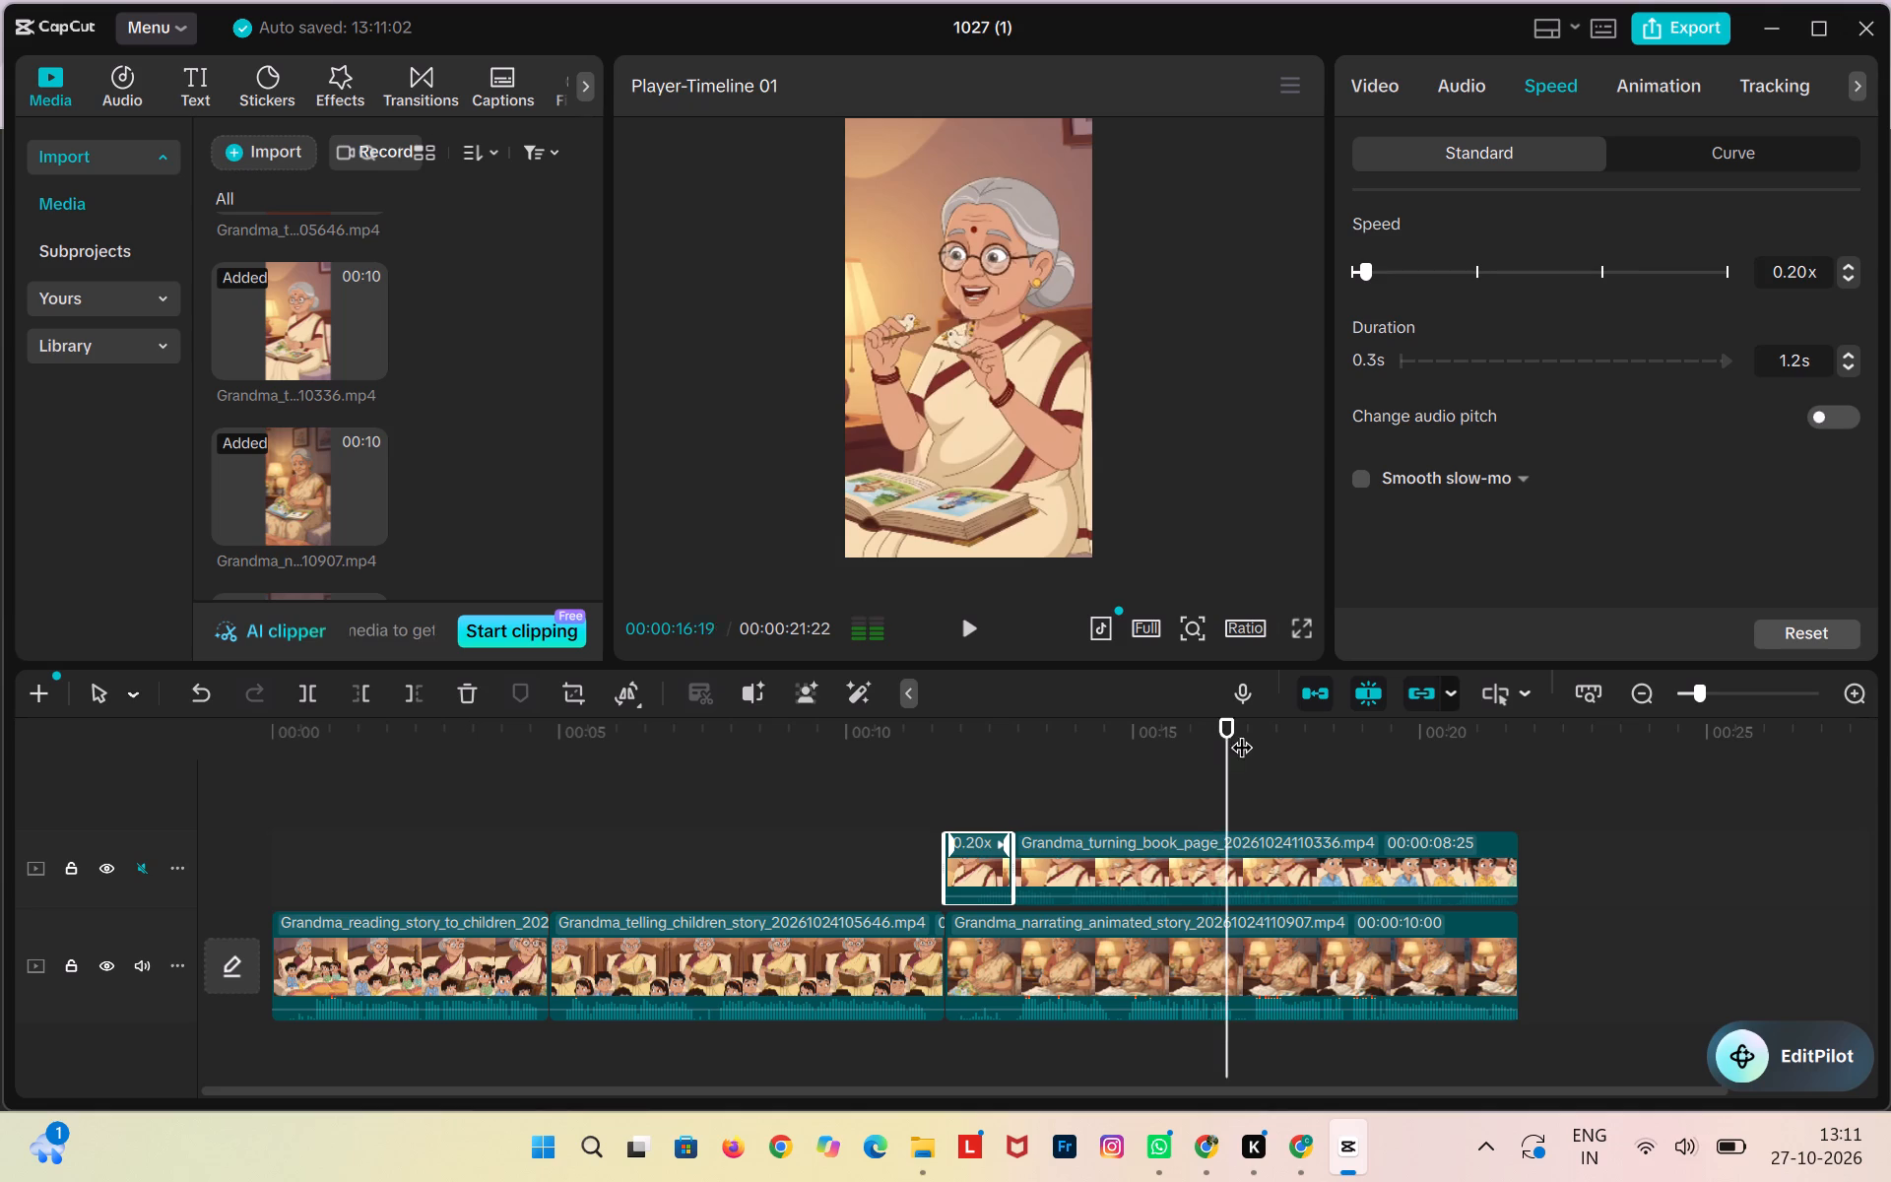
{"action": "left_click_drag", "start_coordinate": [1244, 719], "coordinate": [1055, 819]}
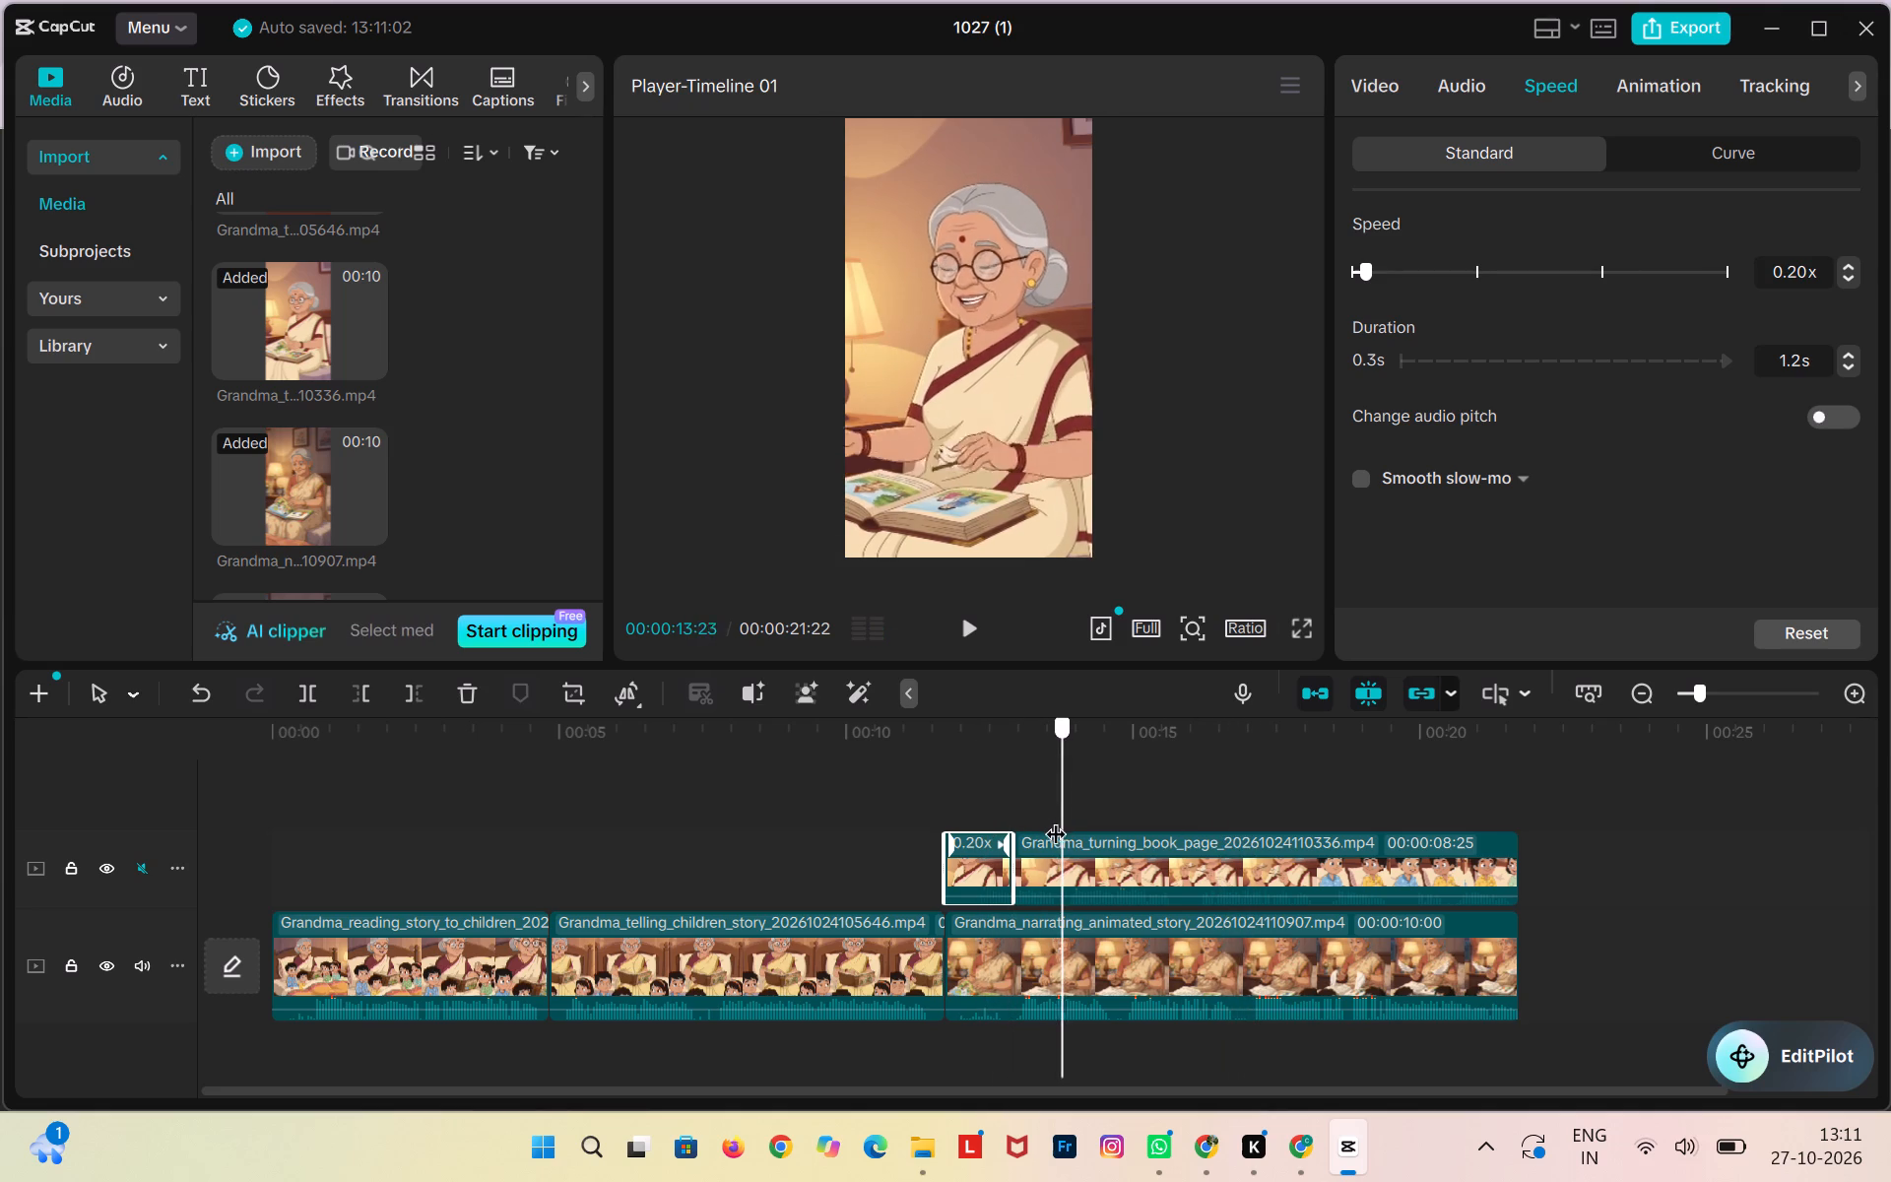
{"action": "left_click_drag", "start_coordinate": [1055, 819], "coordinate": [1000, 825]}
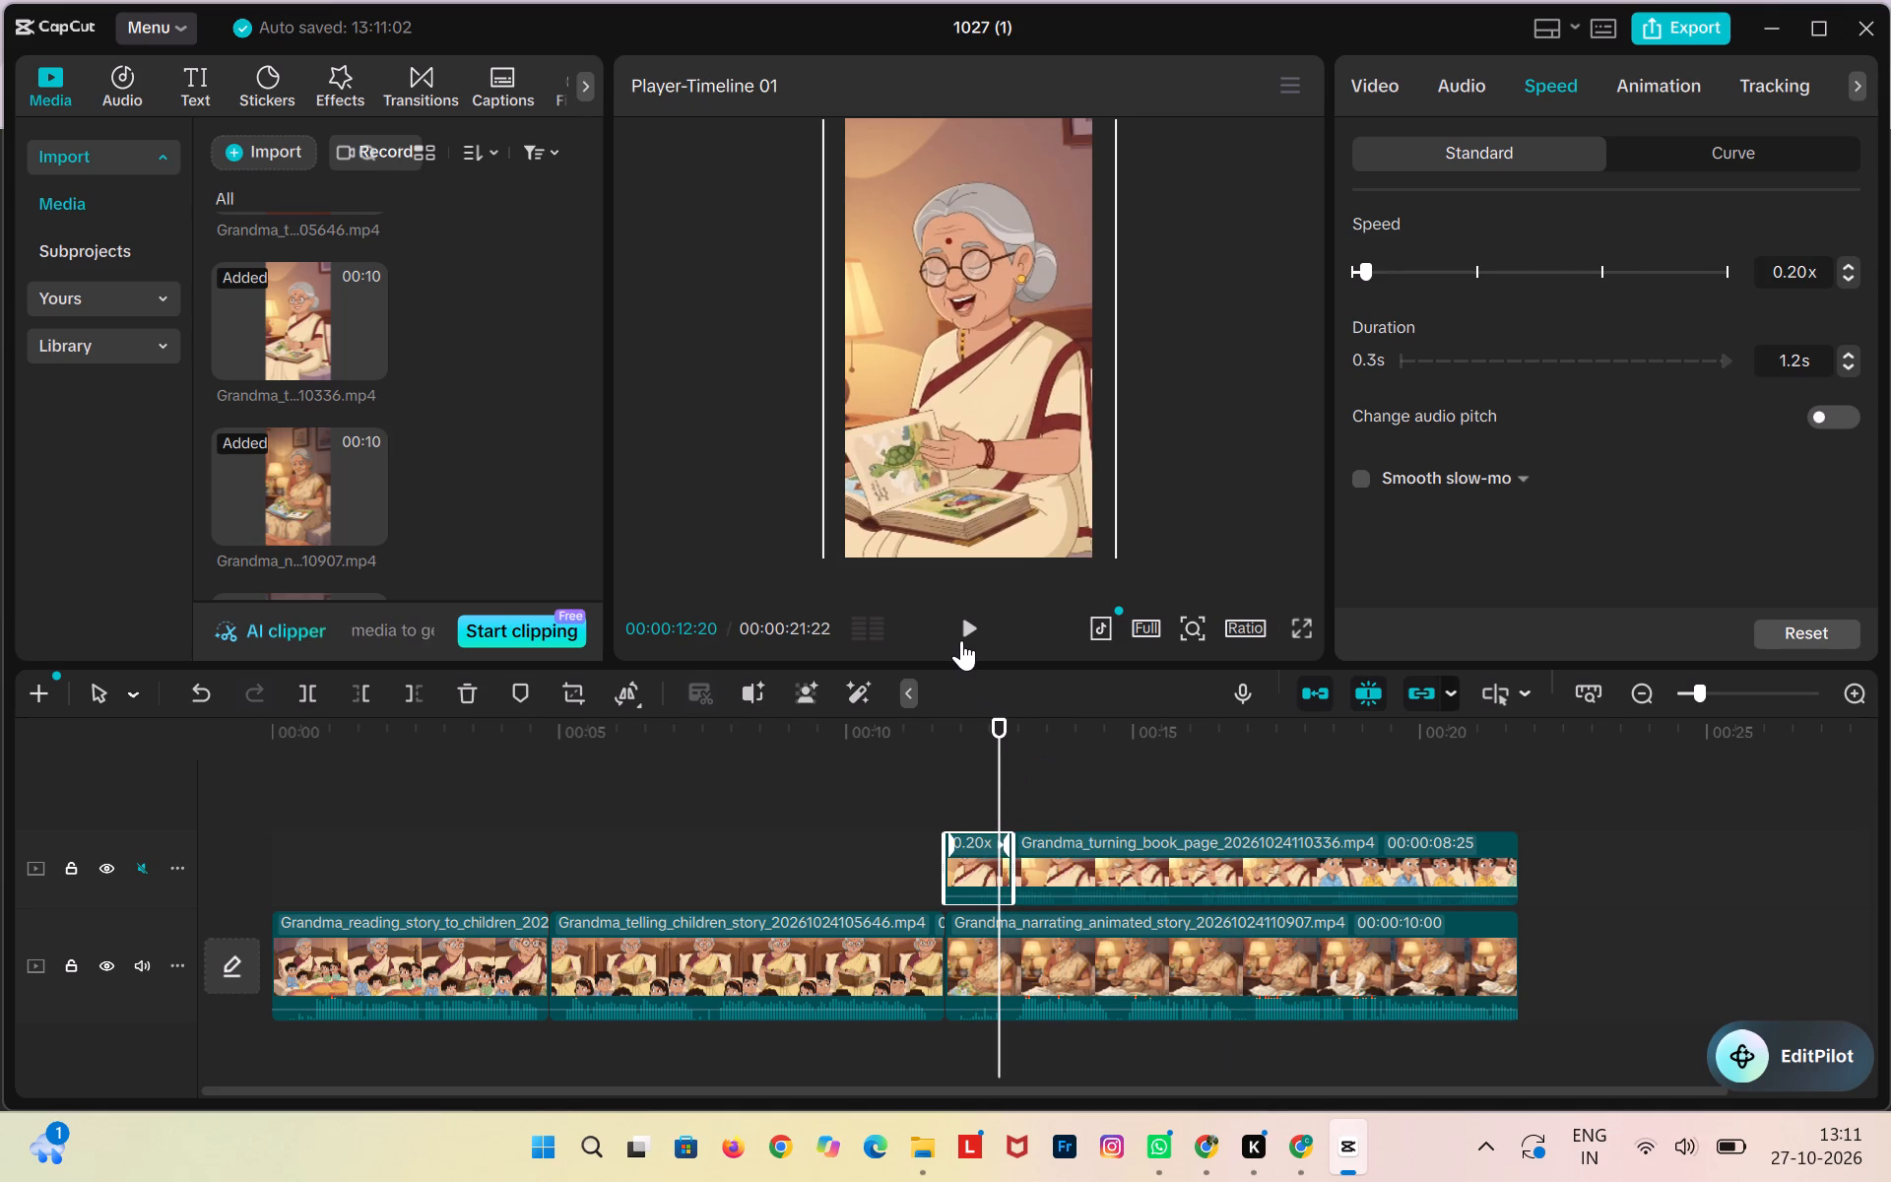
{"action": "left_click", "coordinate": [961, 638]}
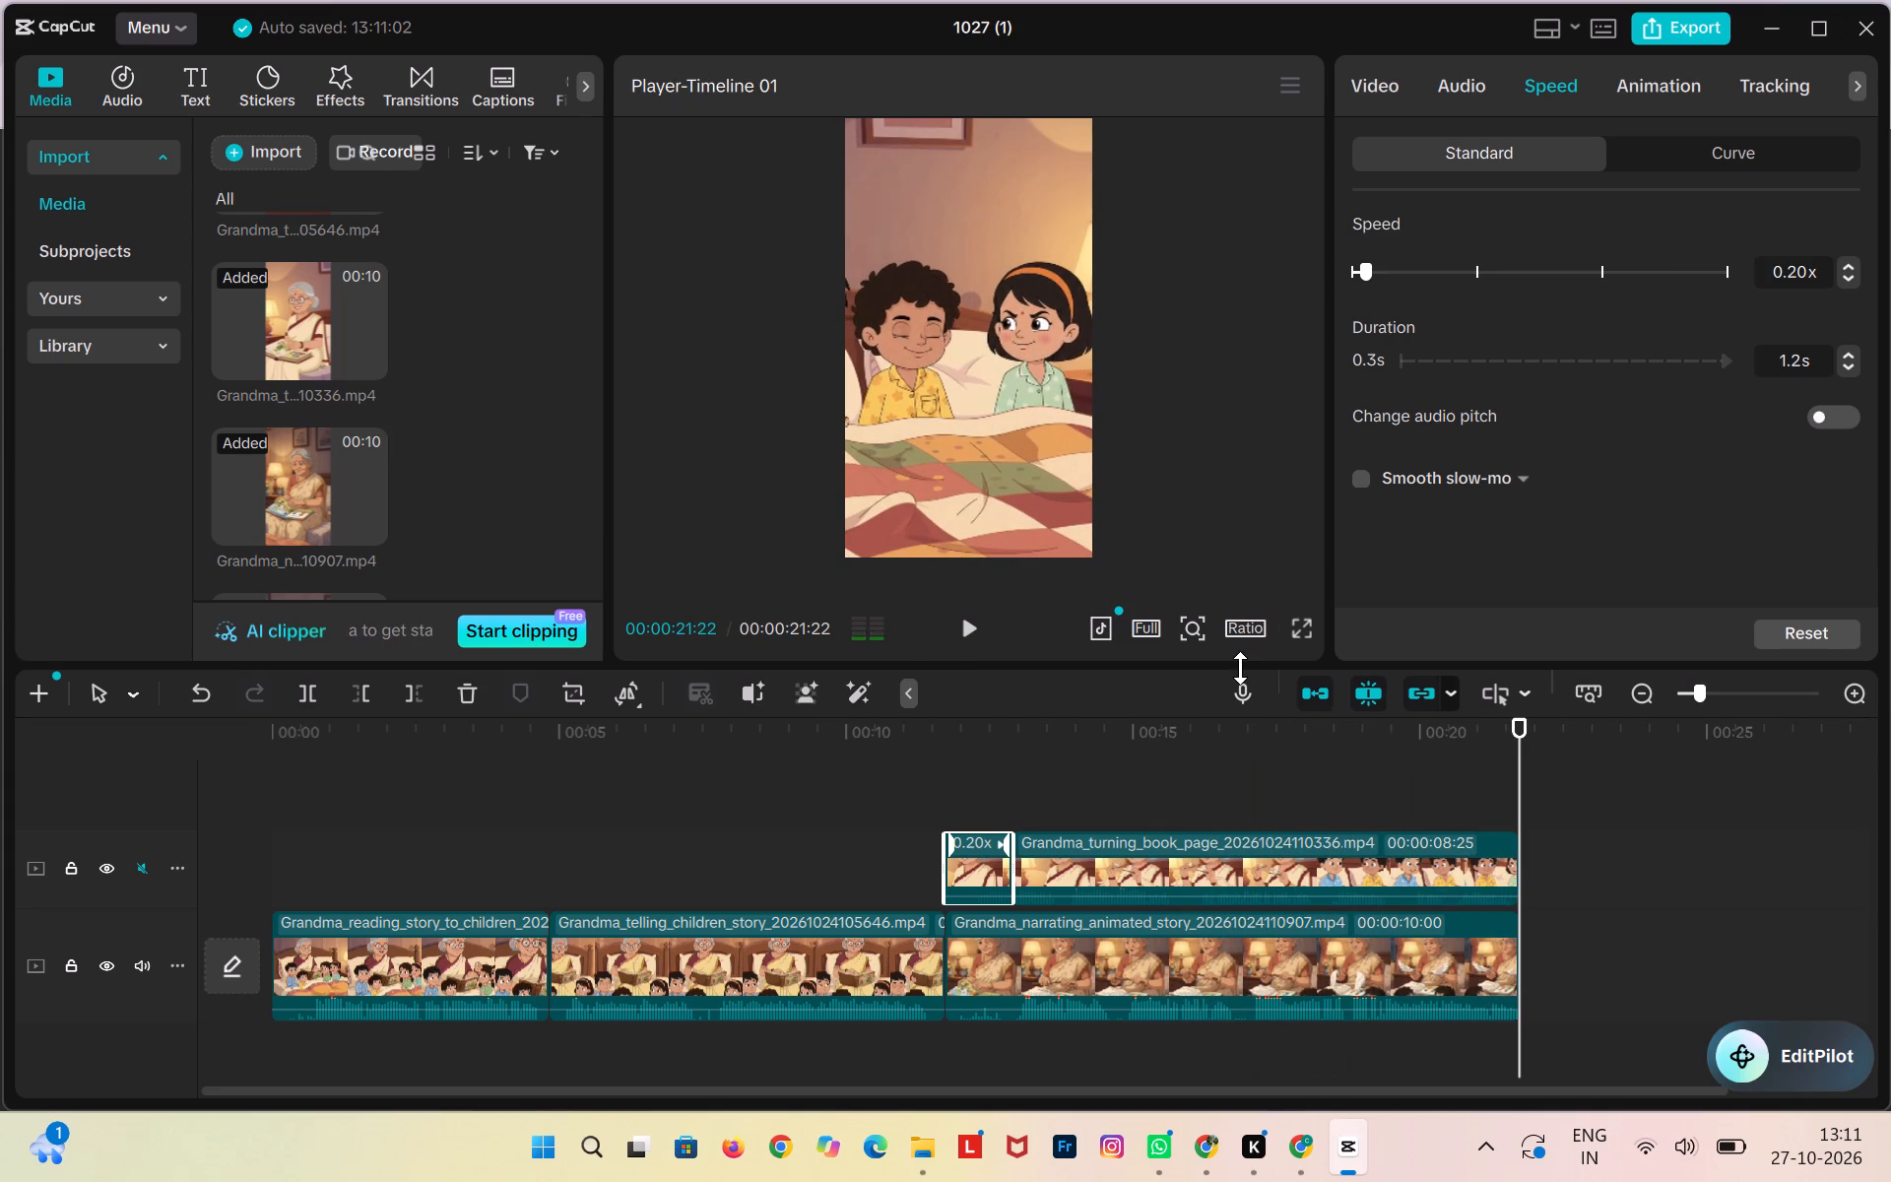
{"action": "left_click_drag", "start_coordinate": [1516, 728], "coordinate": [1071, 726]}
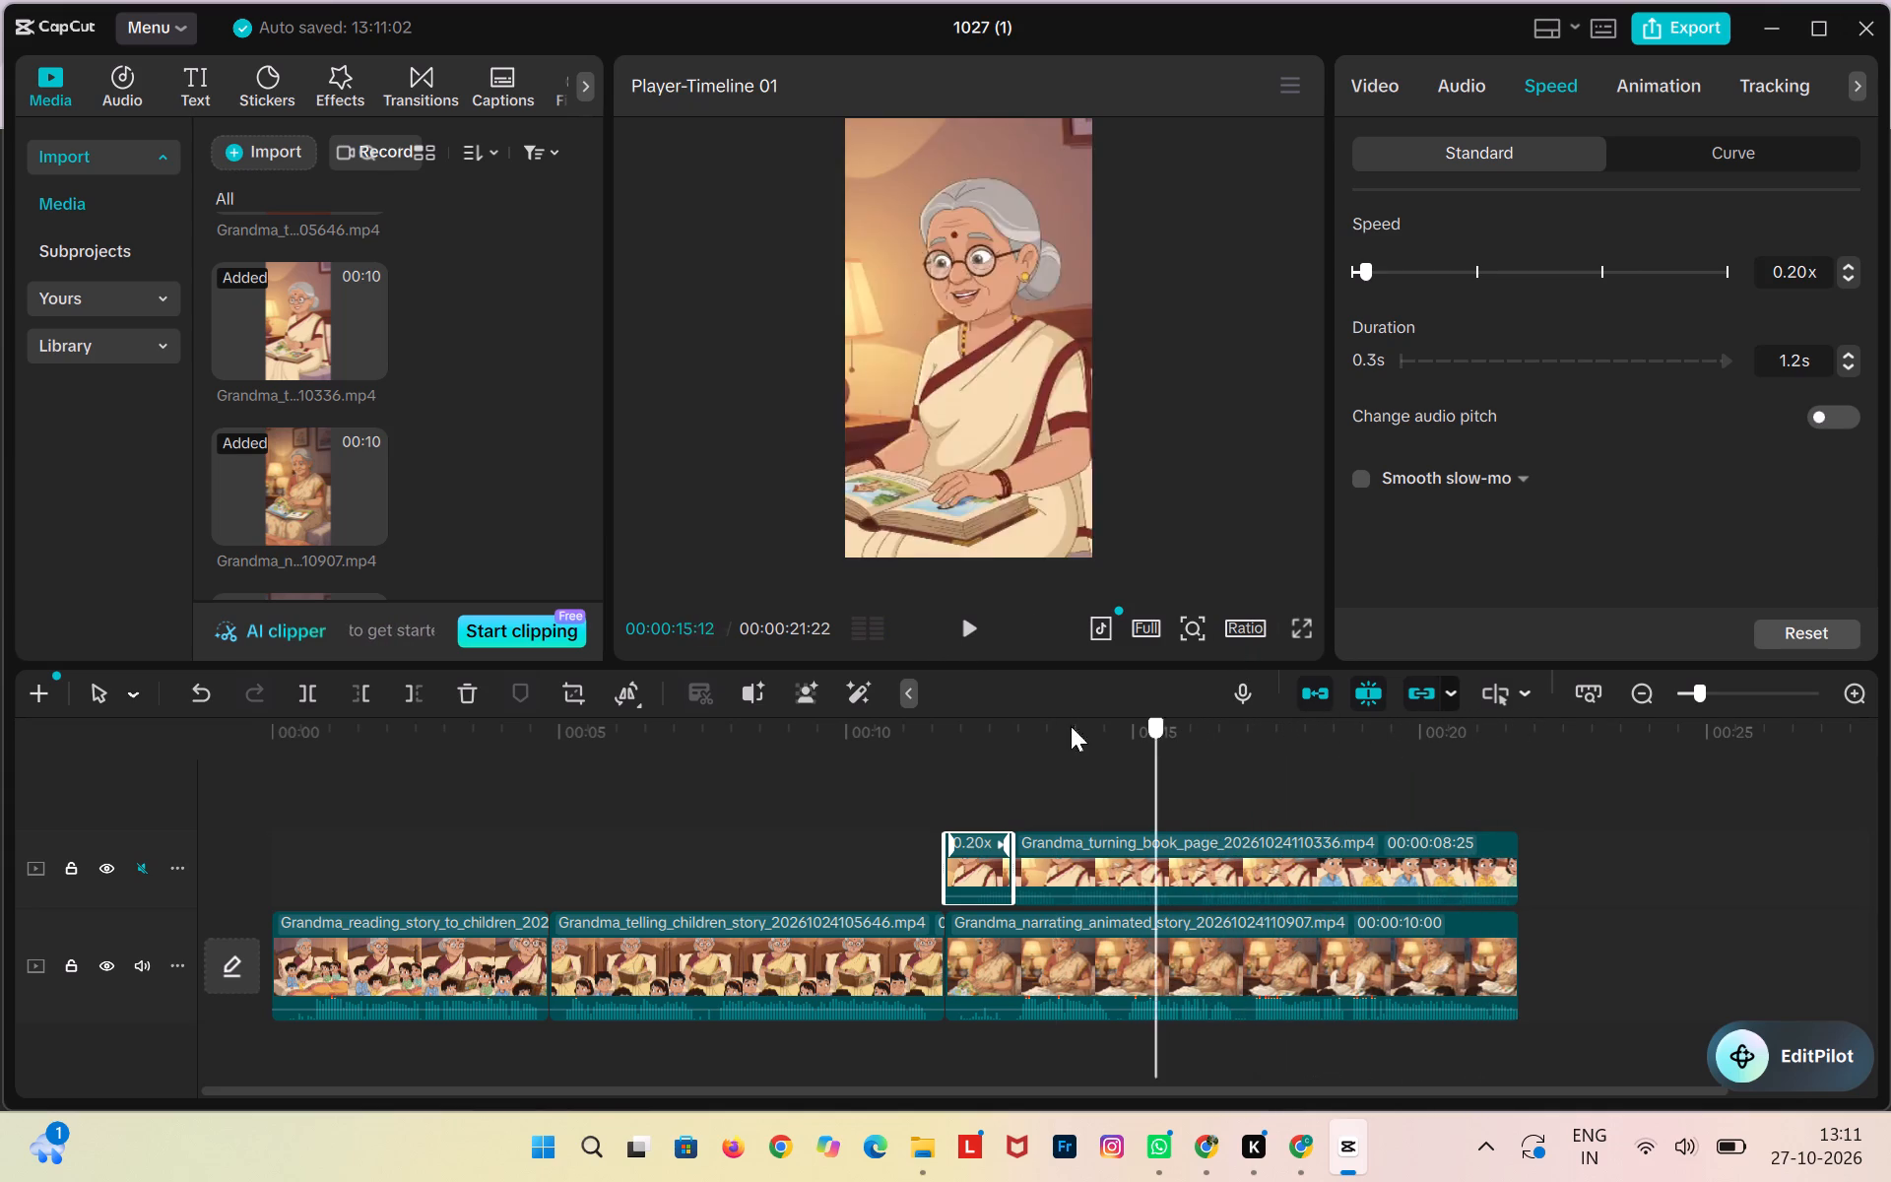
{"action": "left_click_drag", "start_coordinate": [1071, 726], "coordinate": [653, 775]}
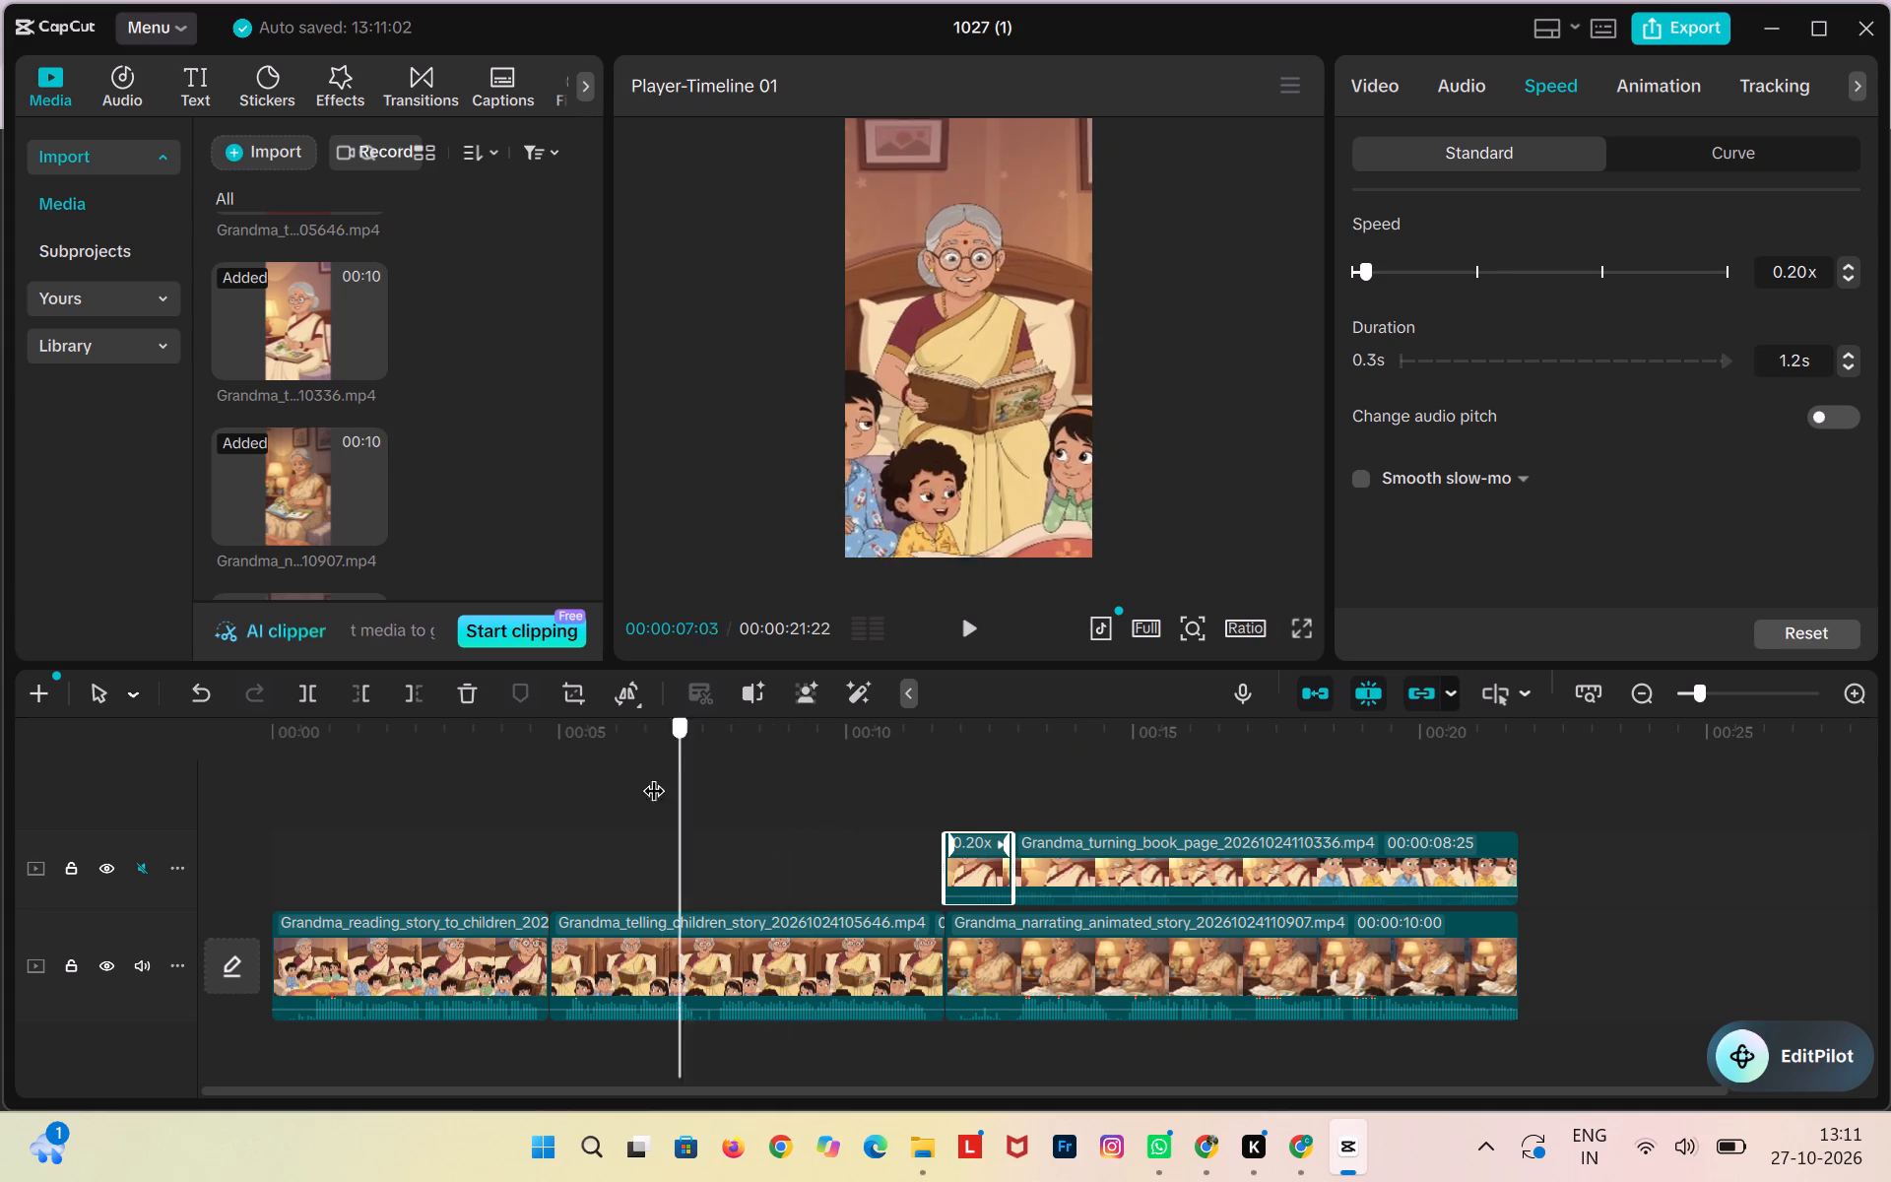
{"action": "left_click_drag", "start_coordinate": [653, 775], "coordinate": [602, 795]}
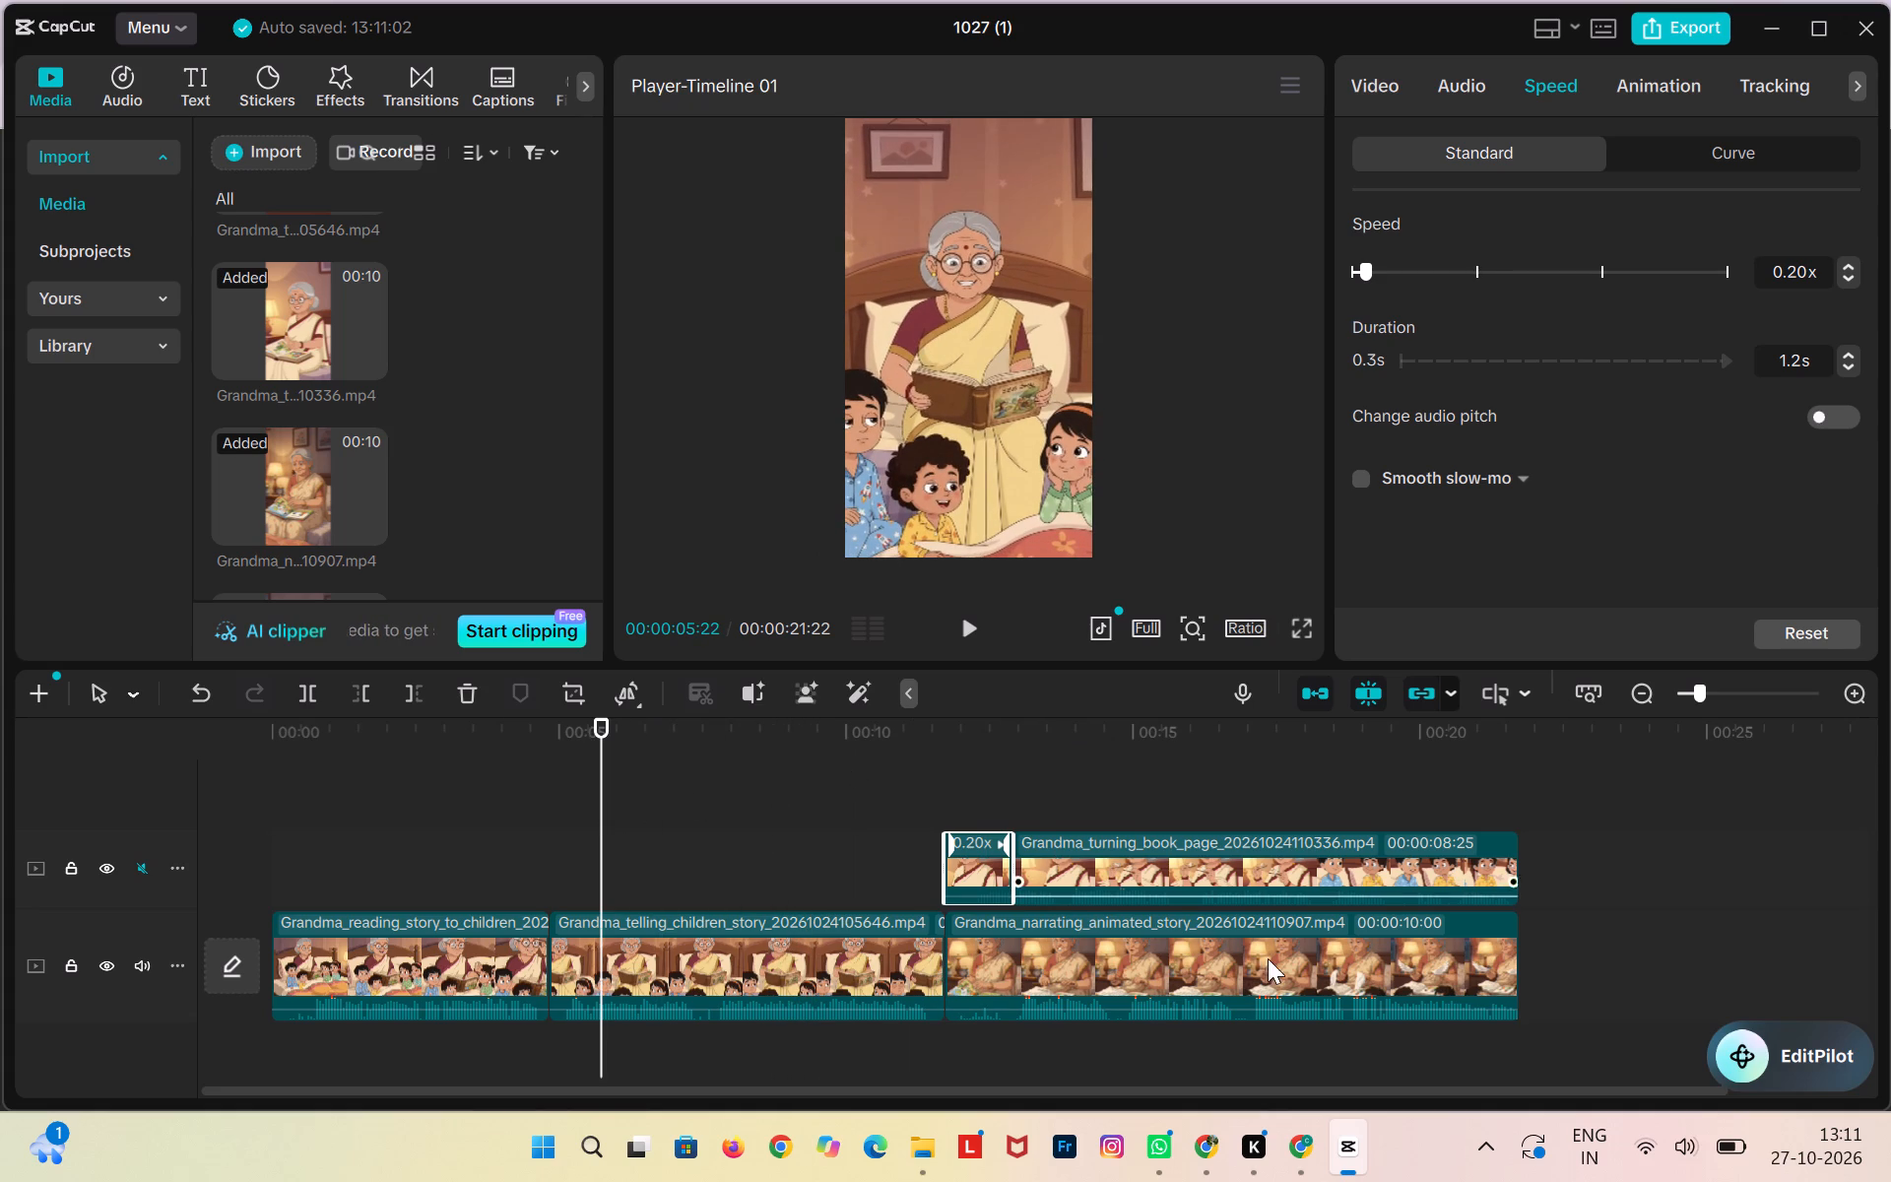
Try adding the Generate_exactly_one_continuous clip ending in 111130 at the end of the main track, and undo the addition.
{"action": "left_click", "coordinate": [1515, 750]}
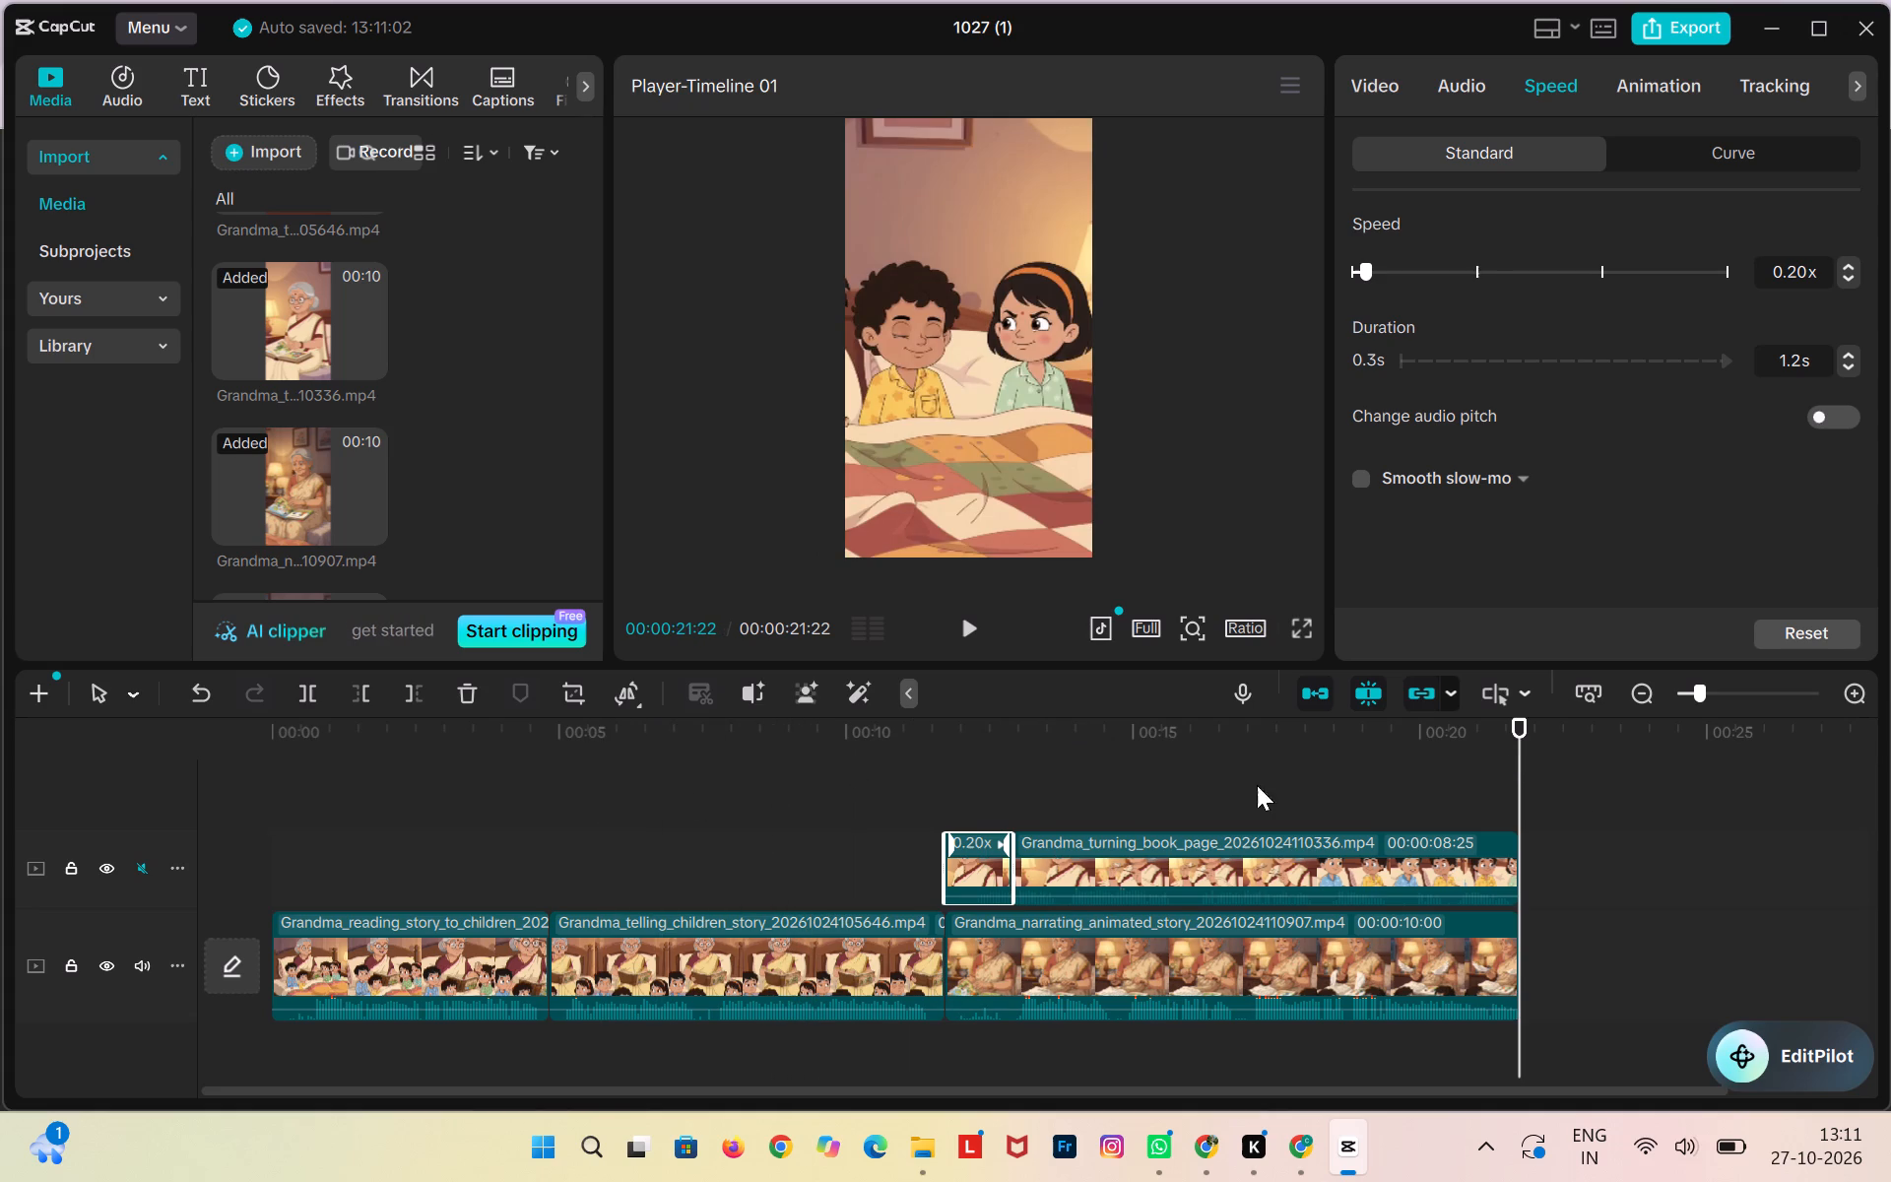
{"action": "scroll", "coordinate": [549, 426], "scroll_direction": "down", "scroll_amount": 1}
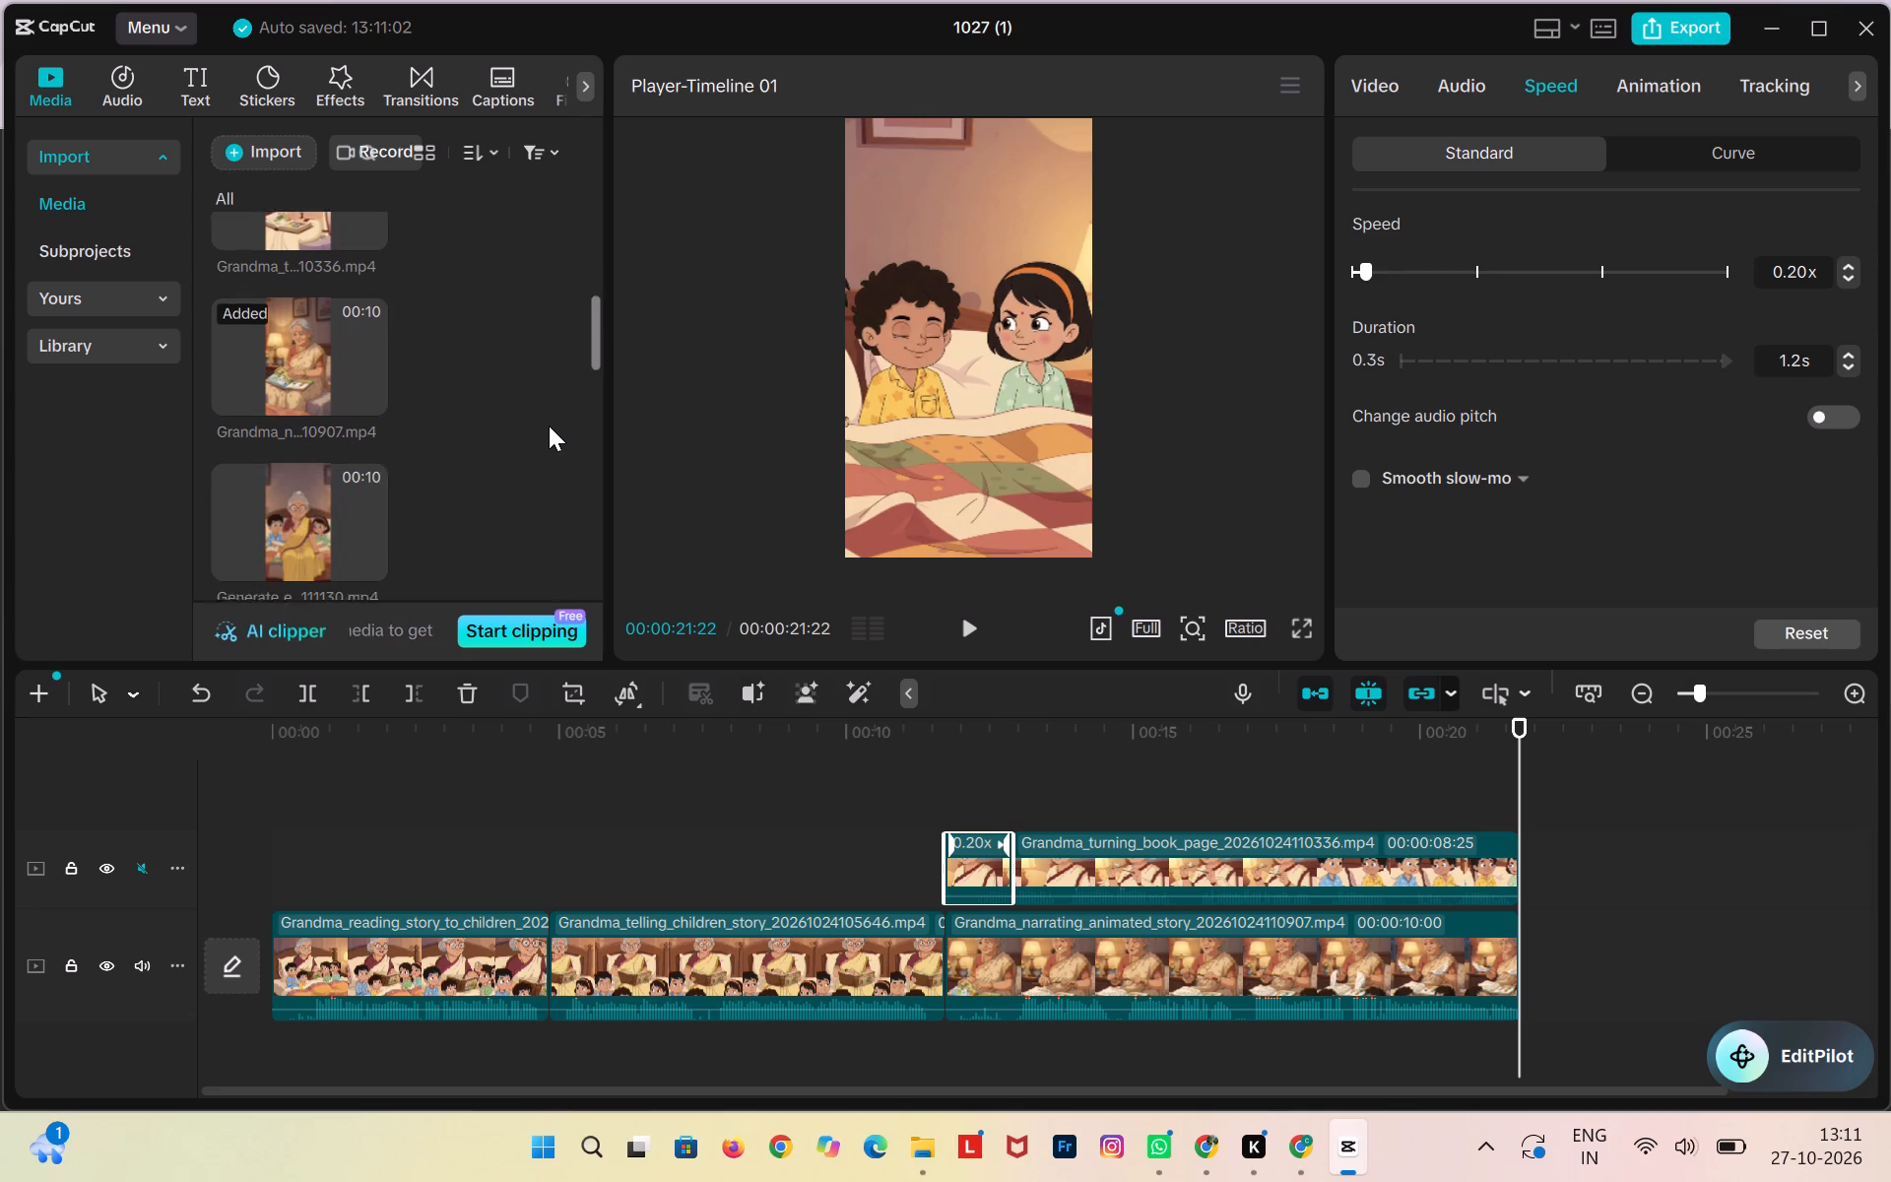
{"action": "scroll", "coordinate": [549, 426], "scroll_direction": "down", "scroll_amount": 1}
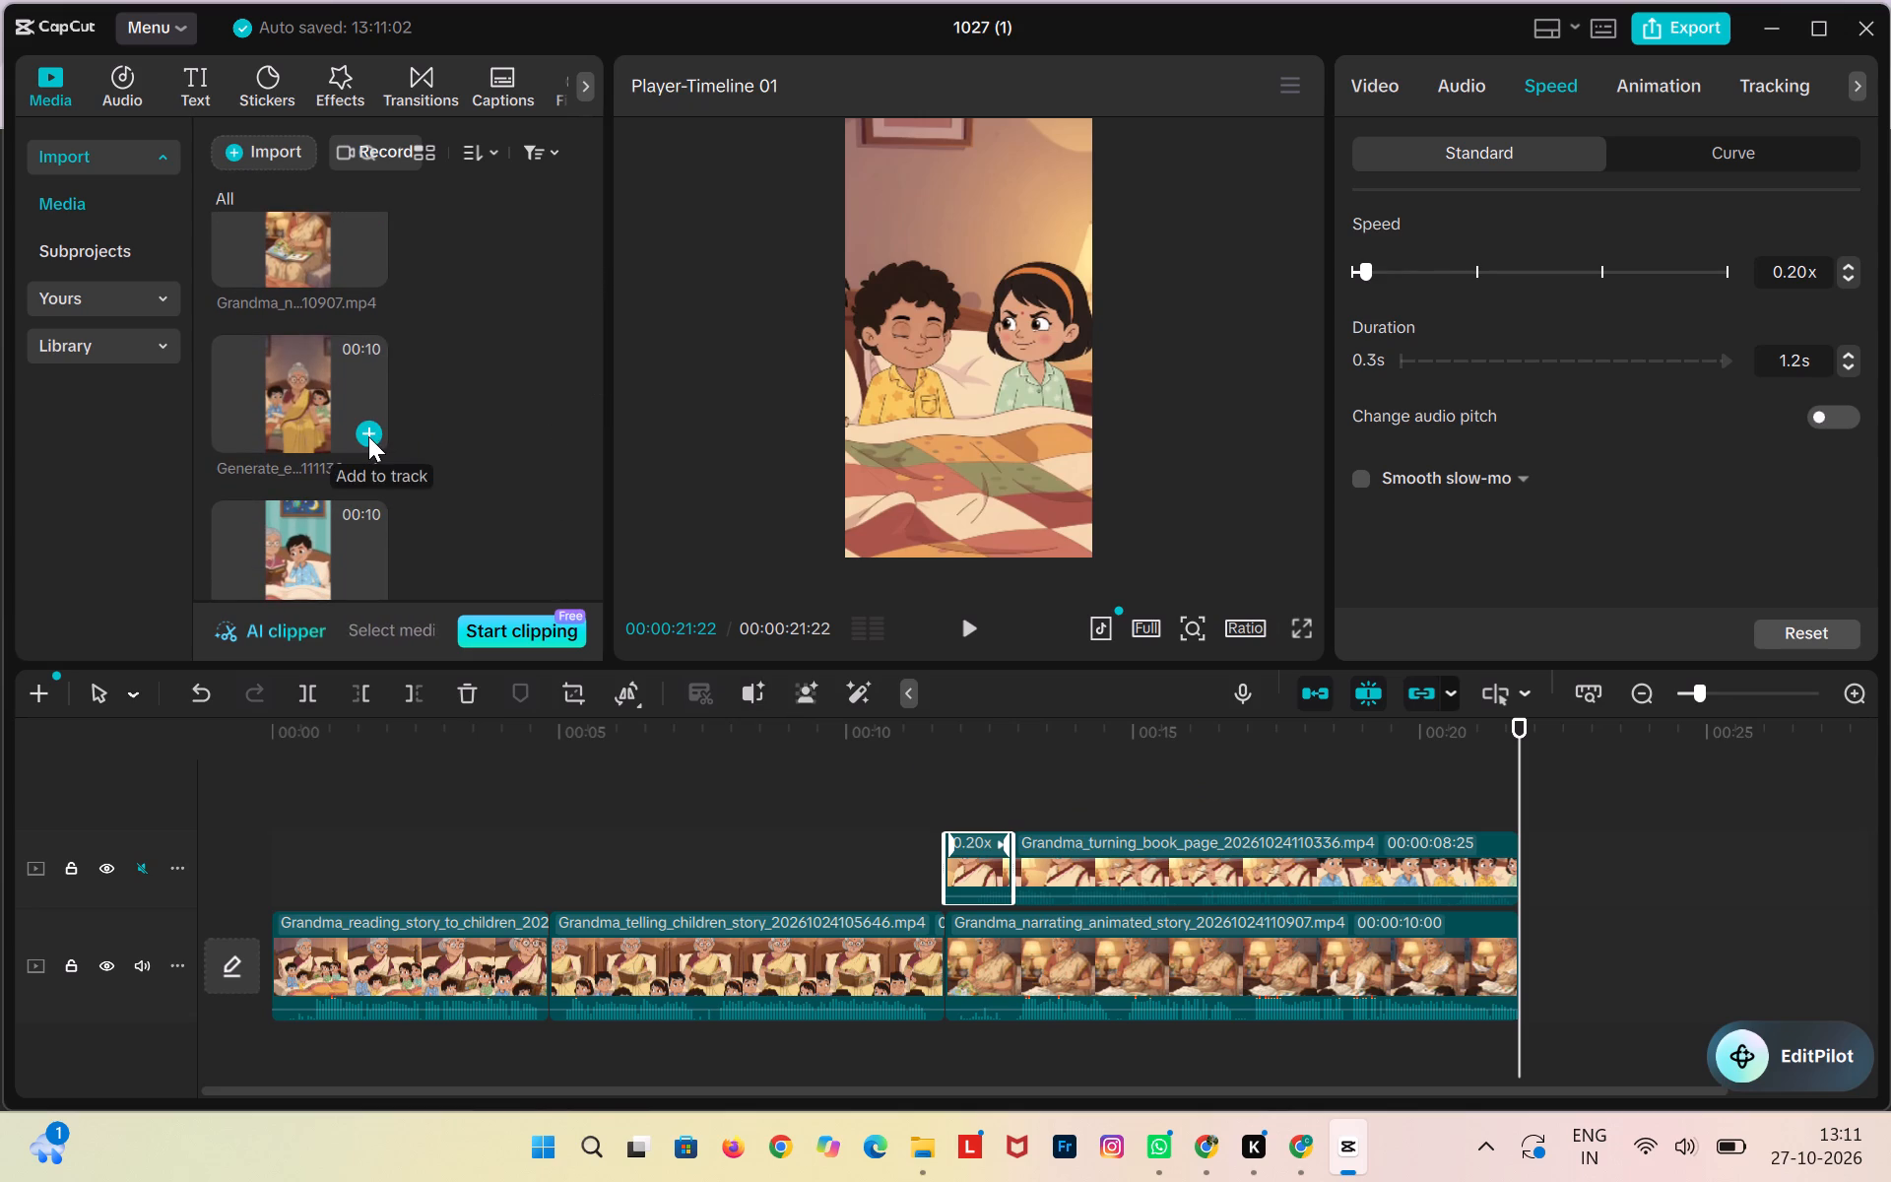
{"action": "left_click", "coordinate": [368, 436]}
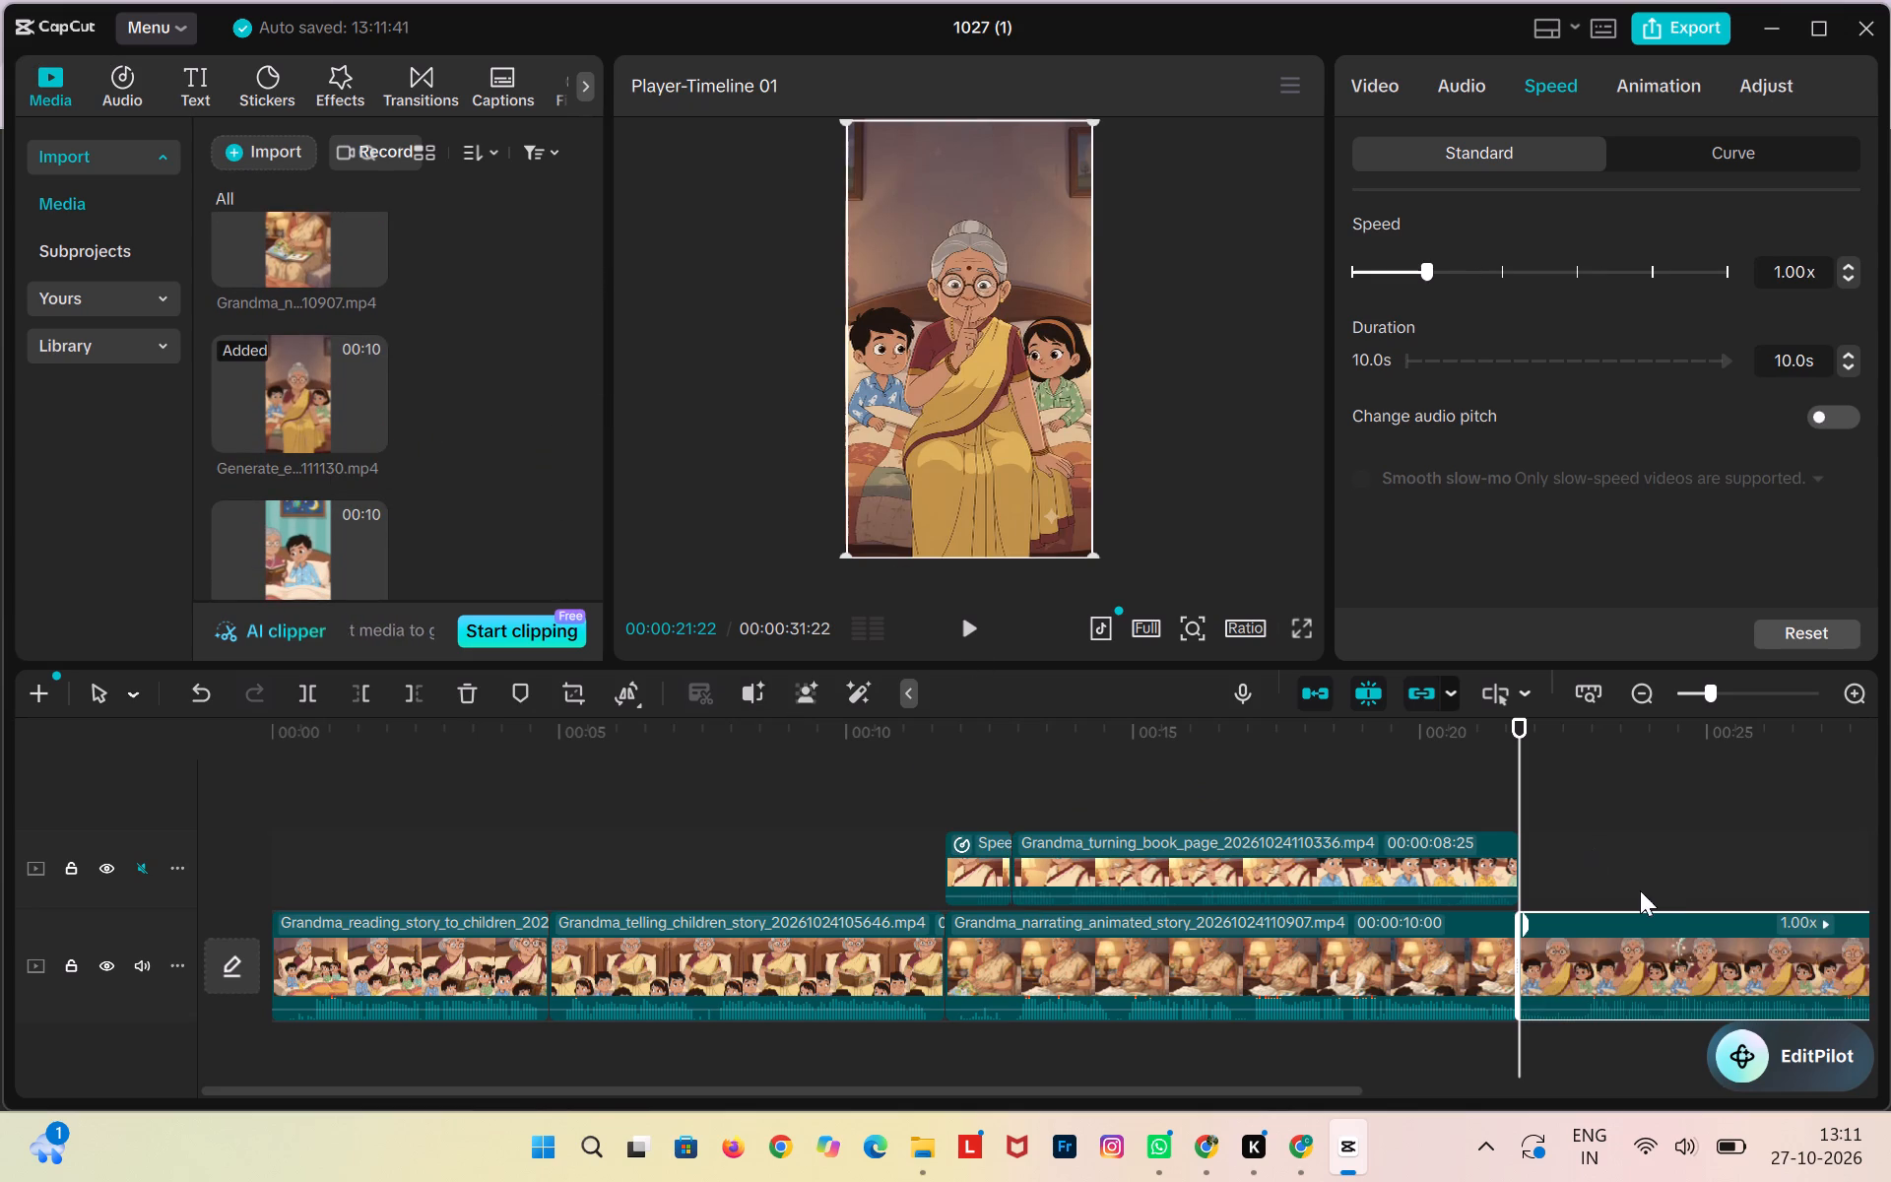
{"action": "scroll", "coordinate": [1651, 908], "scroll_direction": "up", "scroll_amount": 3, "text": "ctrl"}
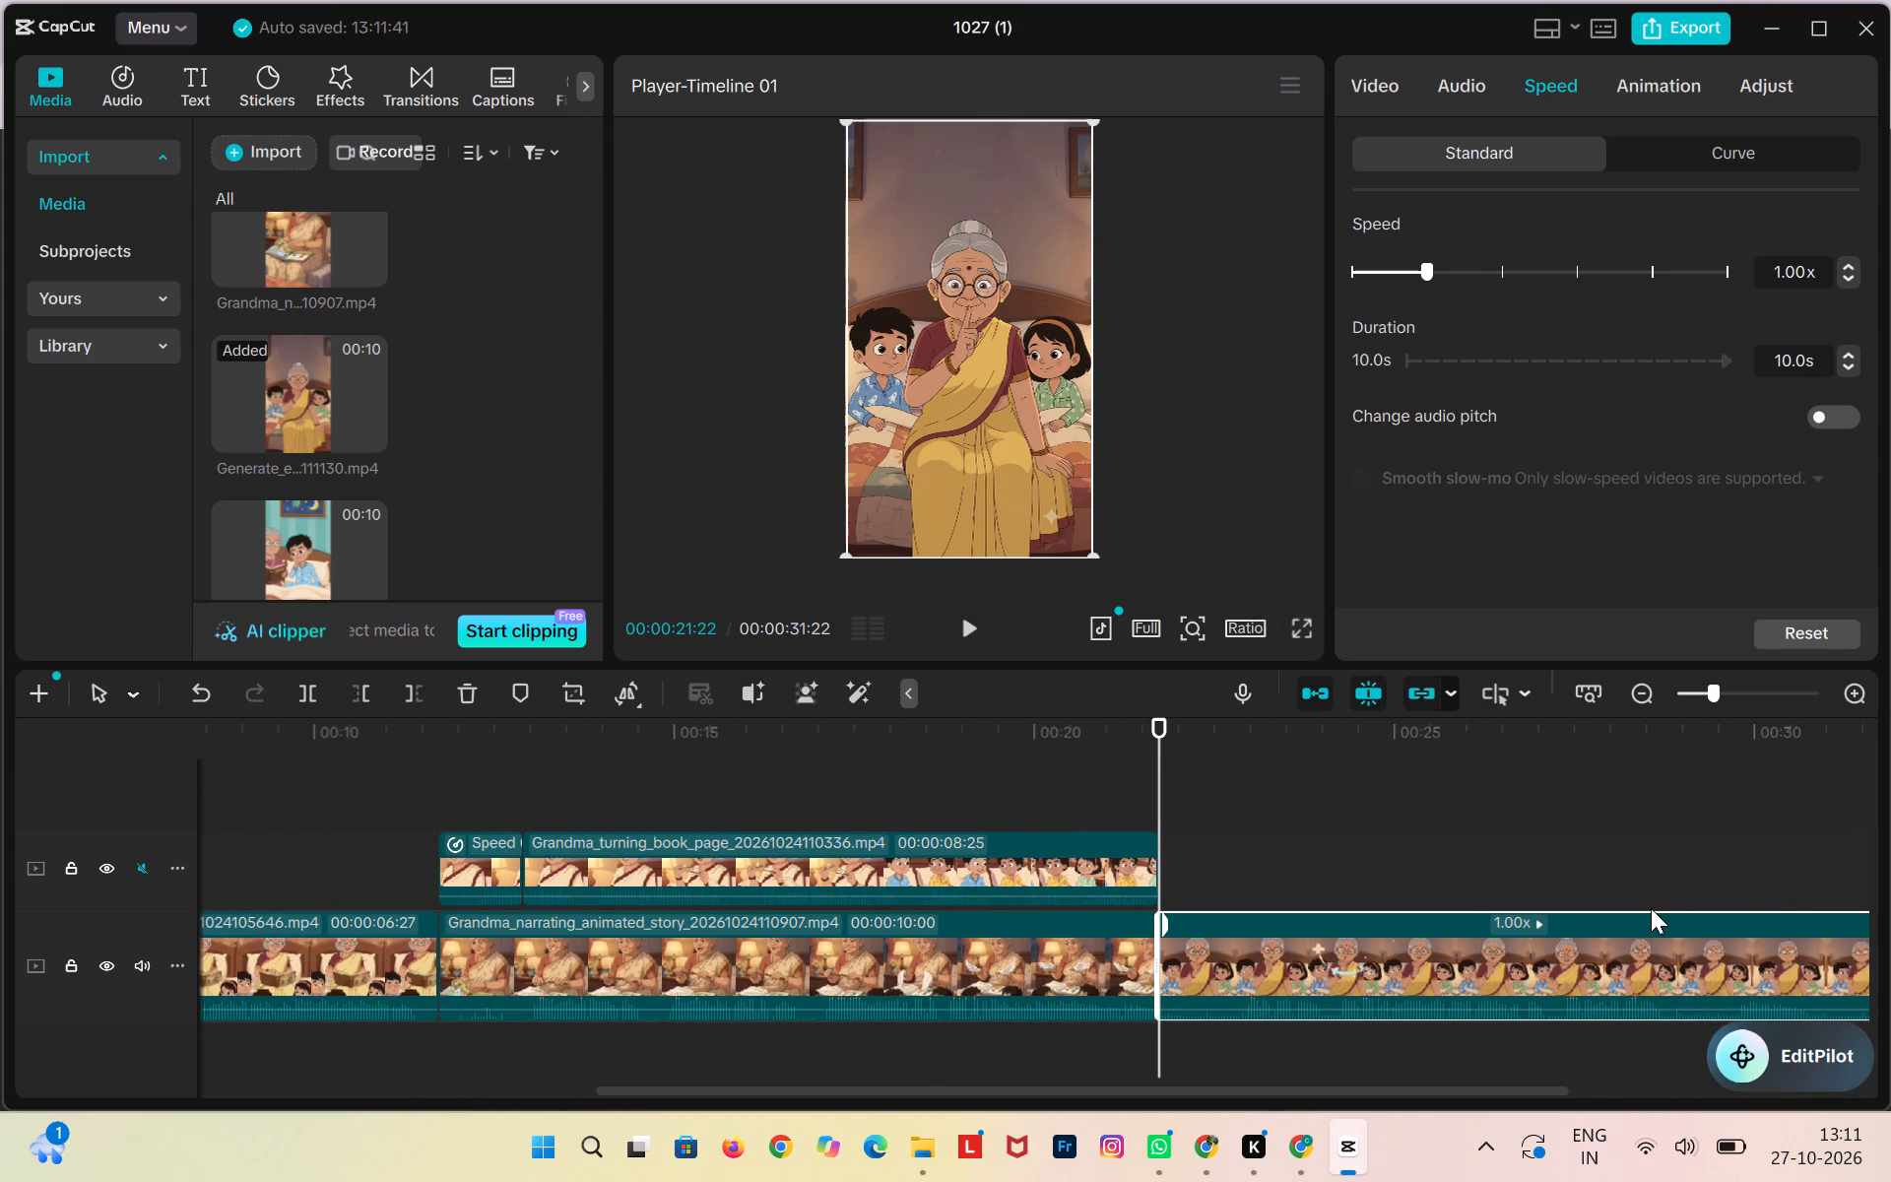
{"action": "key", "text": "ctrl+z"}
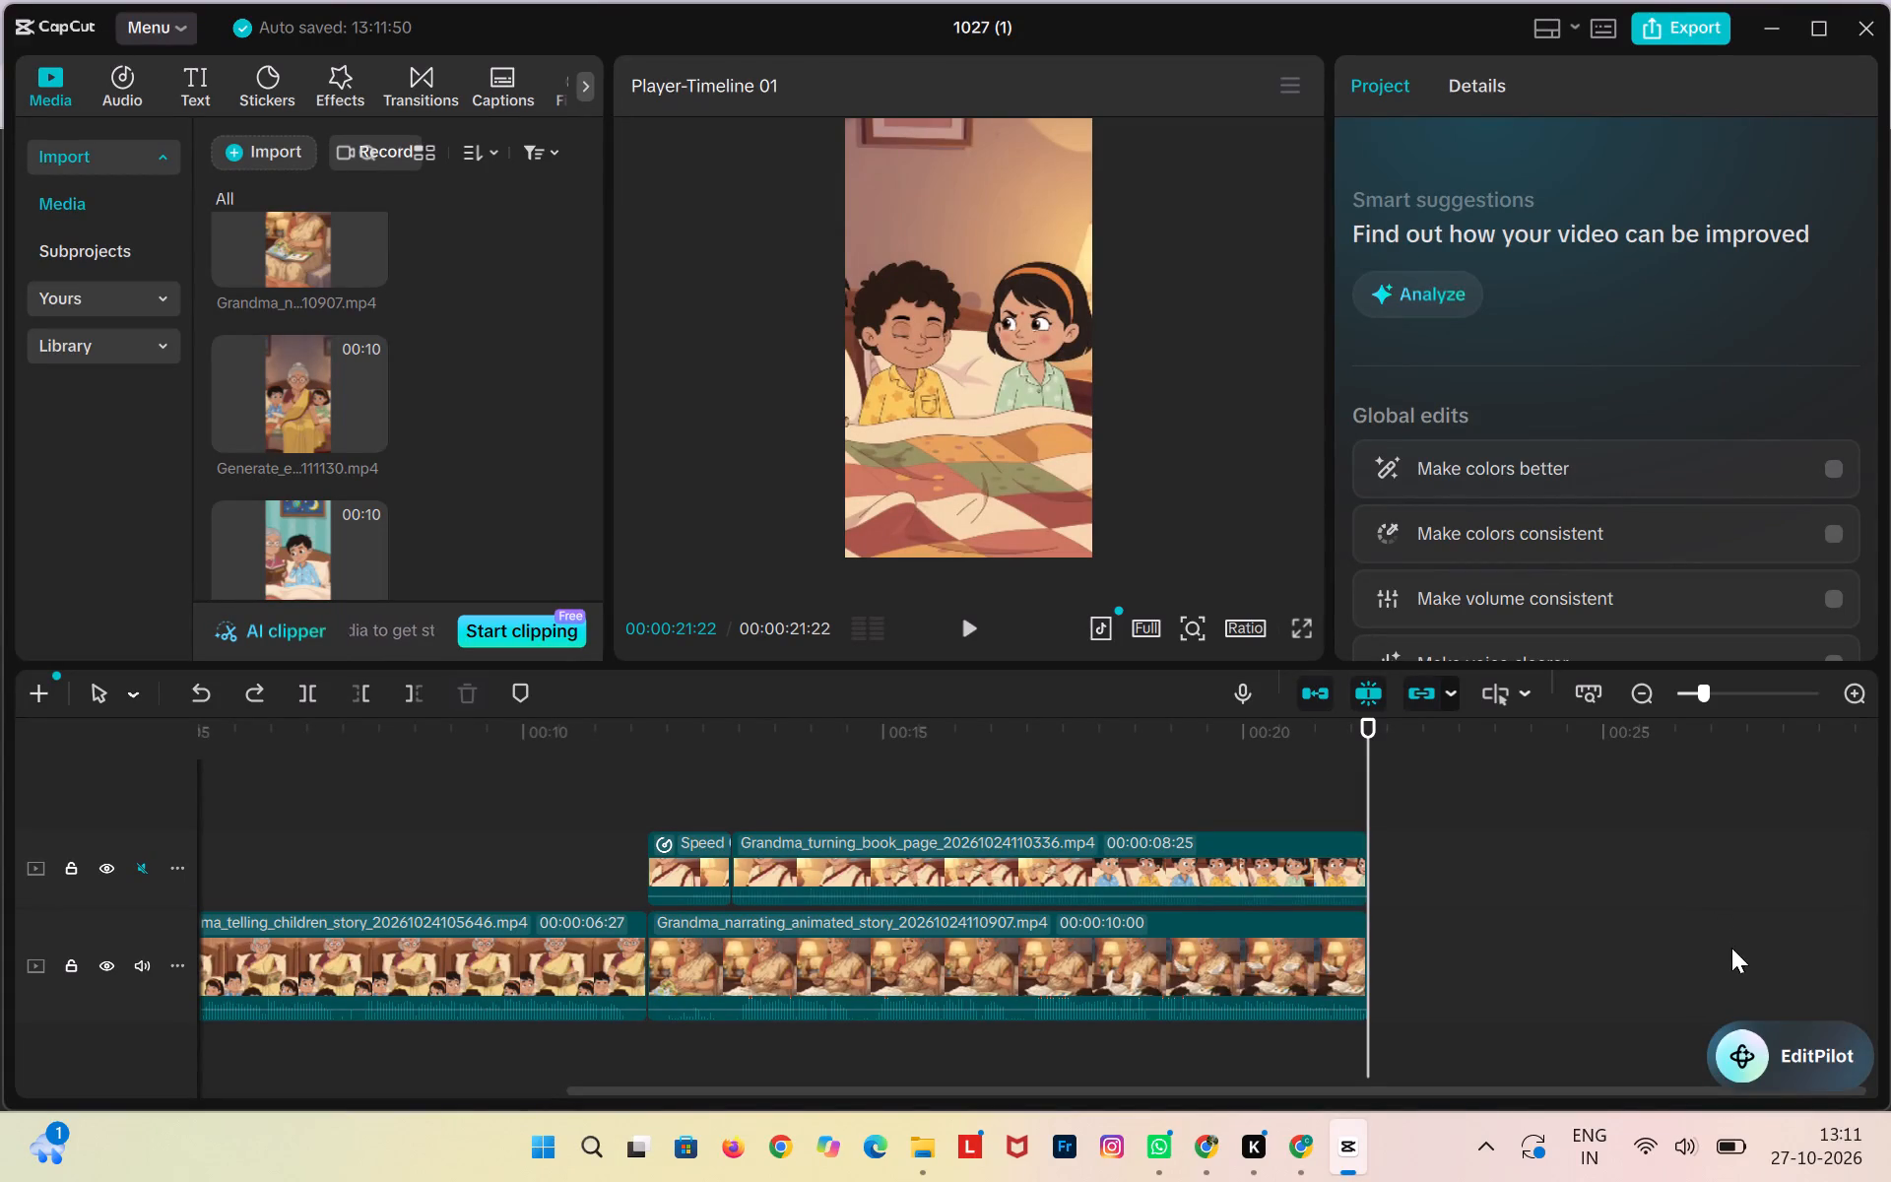
Add the Generate_exactly_one_continuous clip ending in 111130 to the main track after the Grandma_narrating_animated_story clip.
{"action": "scroll", "coordinate": [1650, 945], "scroll_direction": "down", "scroll_amount": 1}
{"action": "scroll", "coordinate": [1650, 945], "scroll_direction": "up", "scroll_amount": 1, "text": "ctrl"}
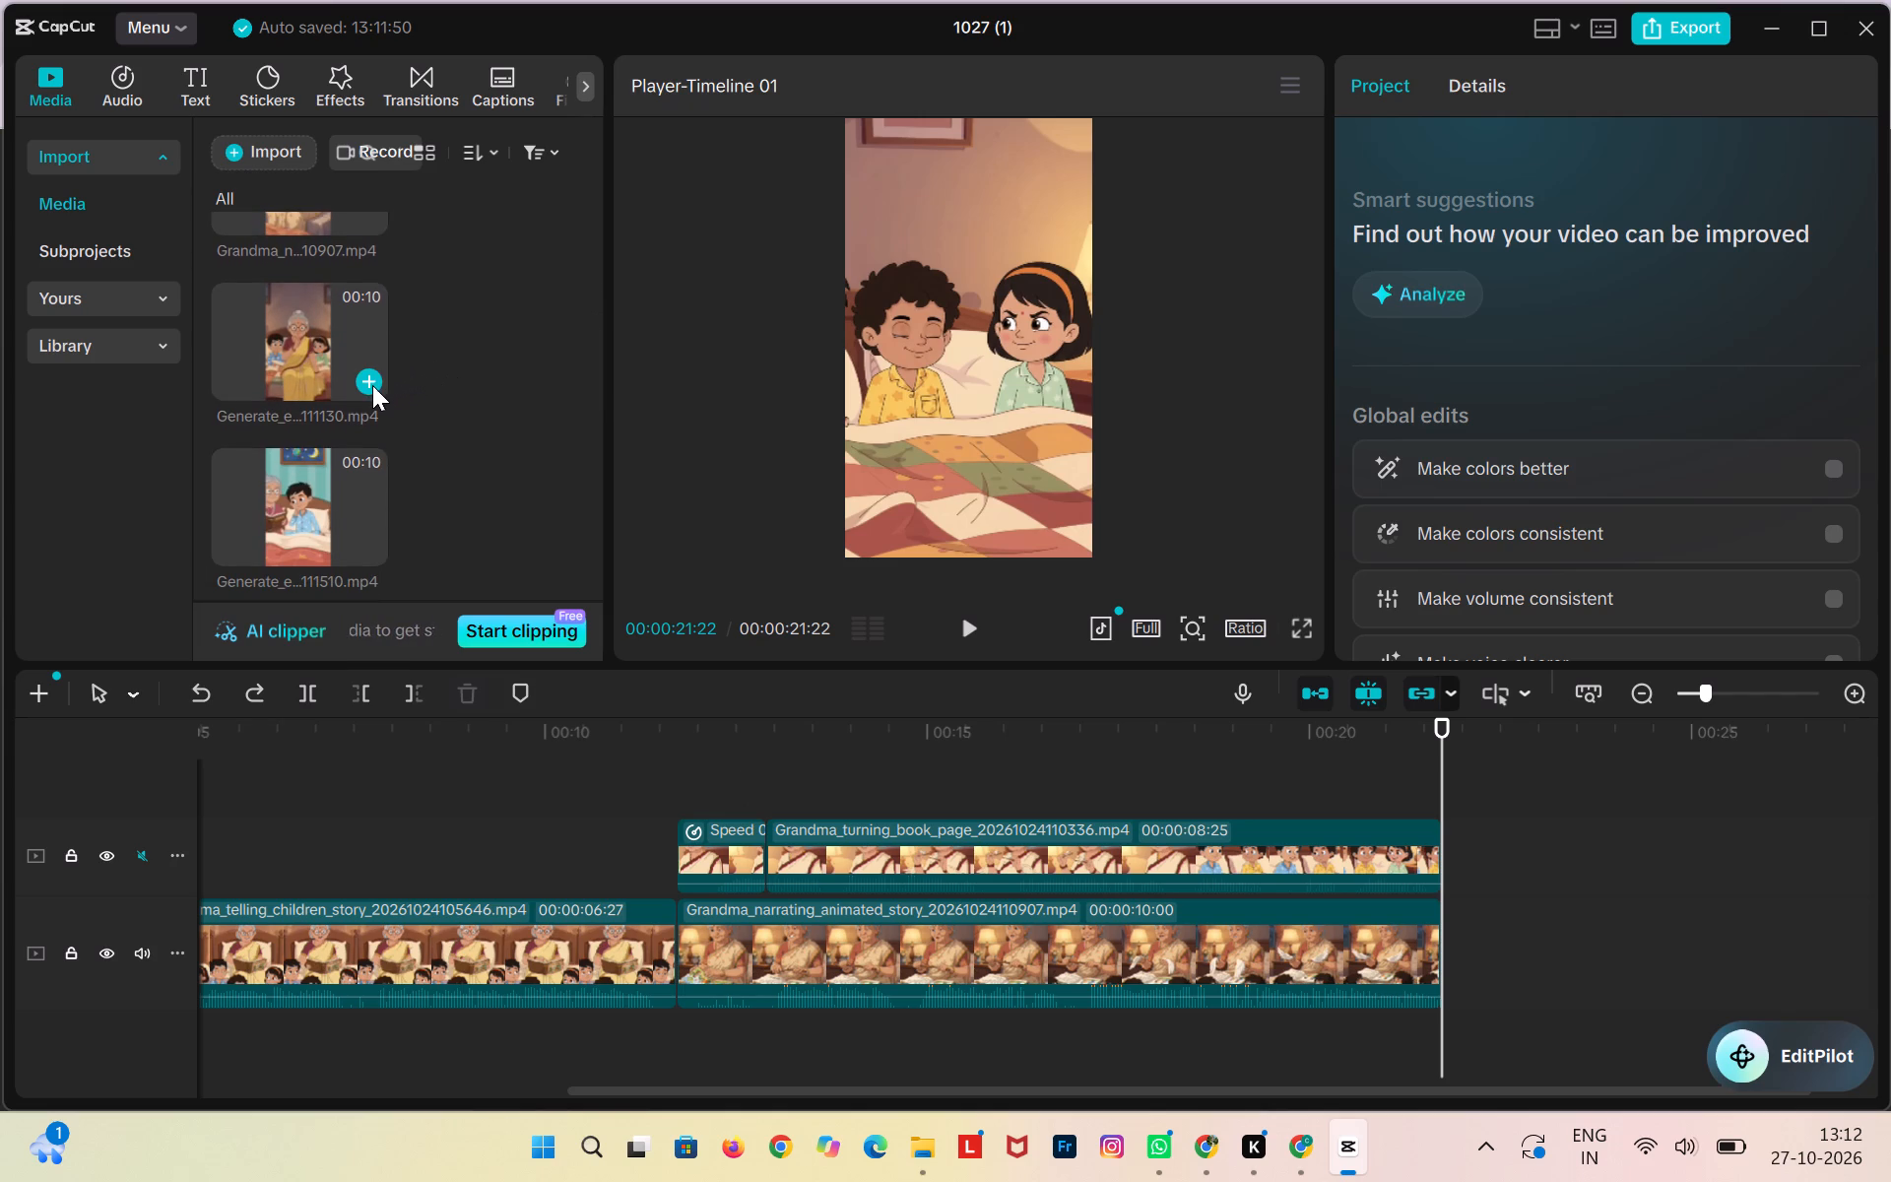
{"action": "left_click", "coordinate": [370, 385]}
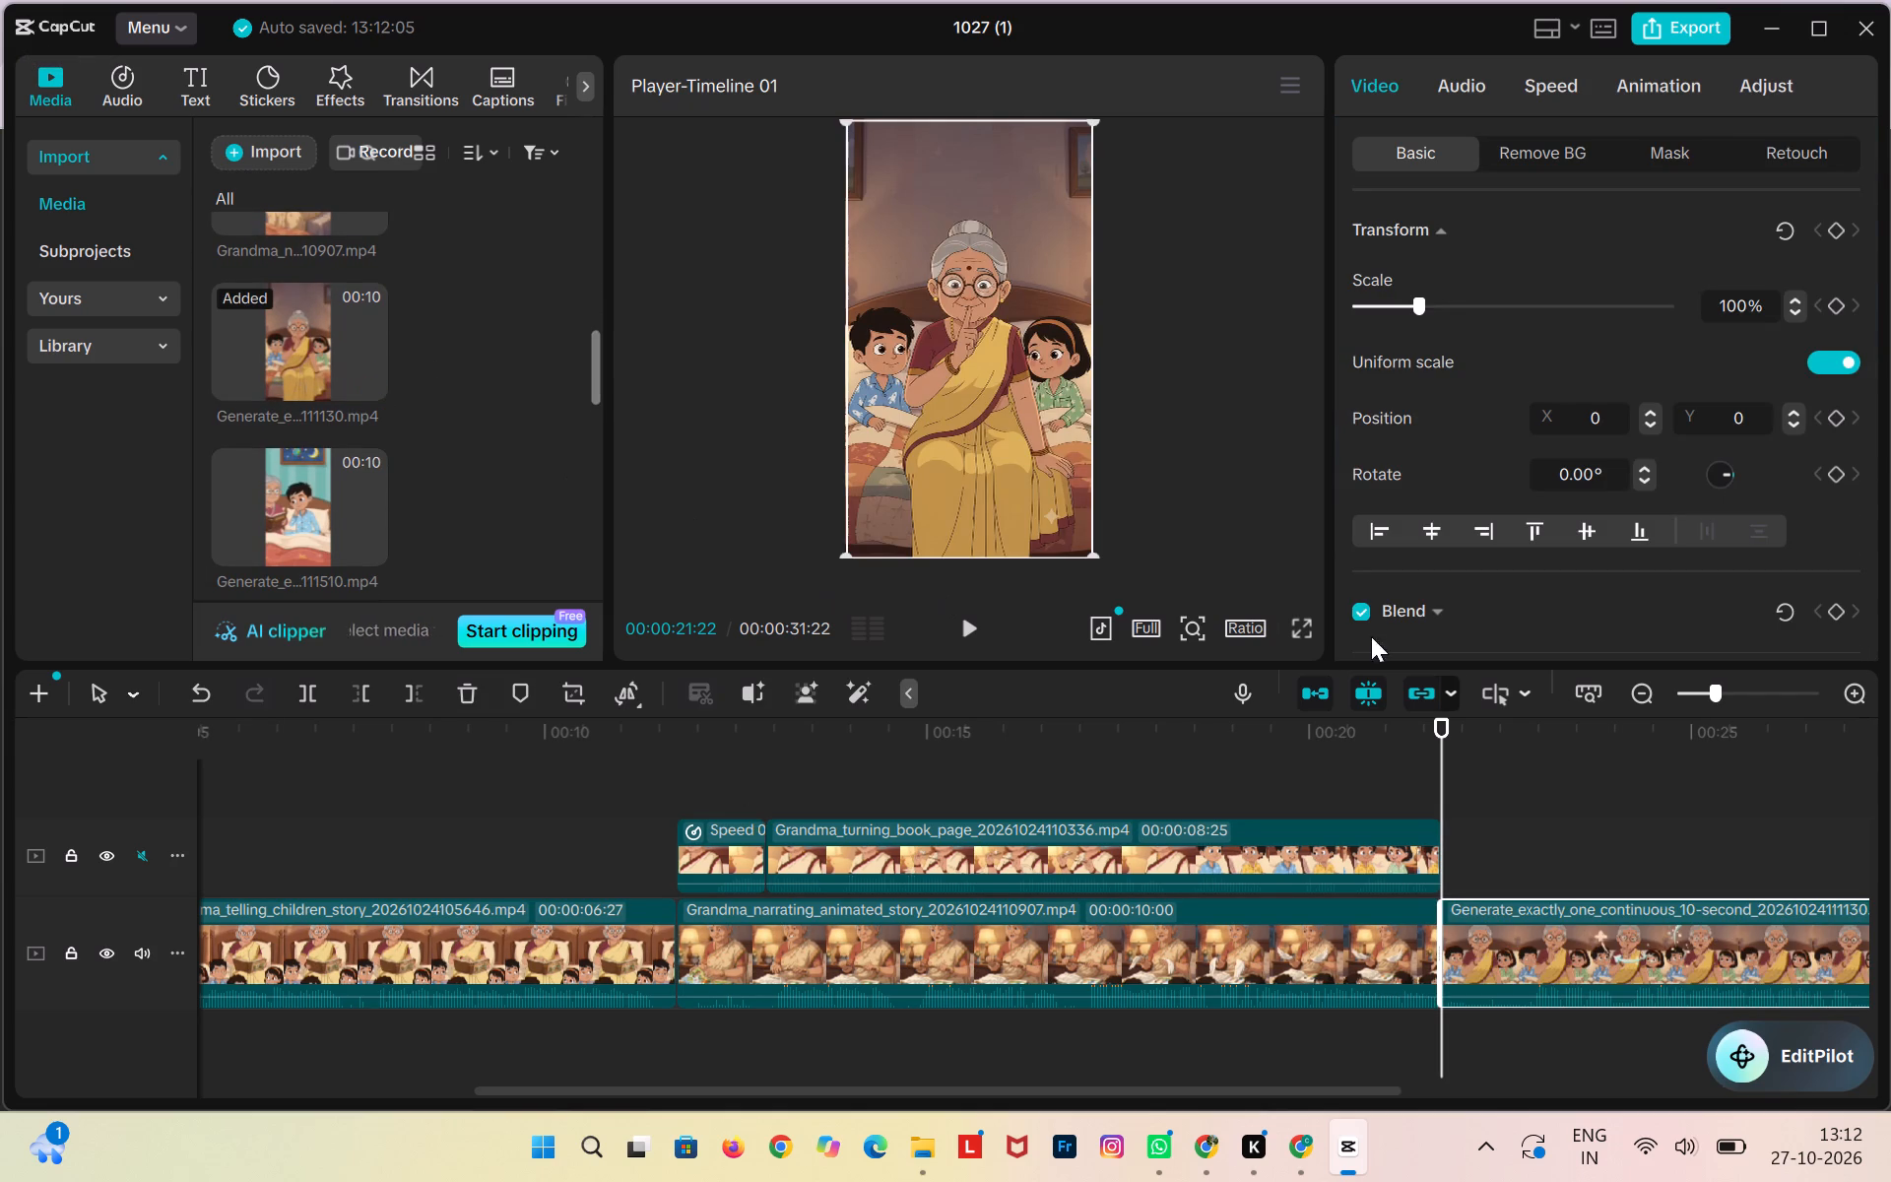
Scale the newly added 111130 clip to 121% and shift its picture down to position Y -187.
{"action": "scroll", "coordinate": [1585, 794], "scroll_direction": "left", "scroll_amount": 1}
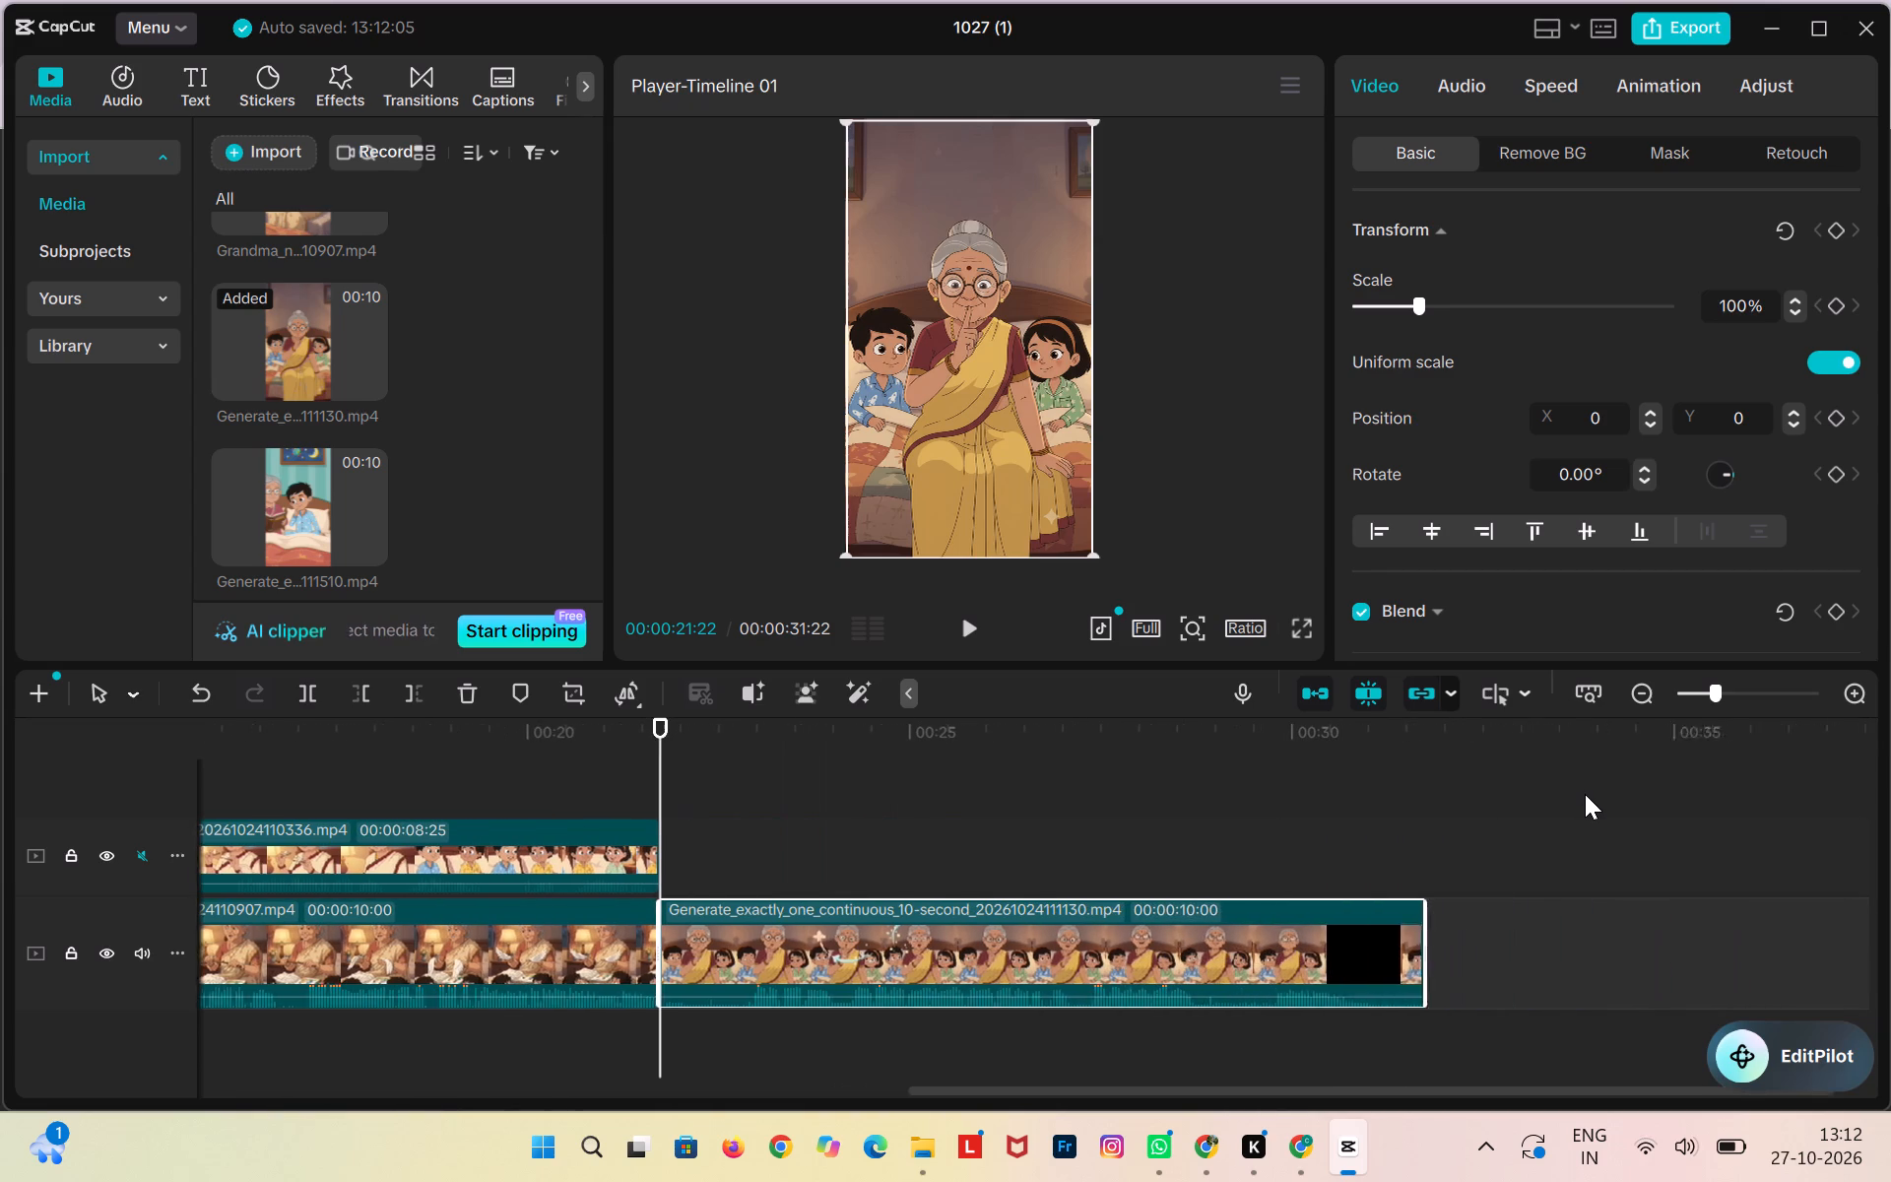
{"action": "scroll", "coordinate": [1585, 794], "scroll_direction": "left", "scroll_amount": 1}
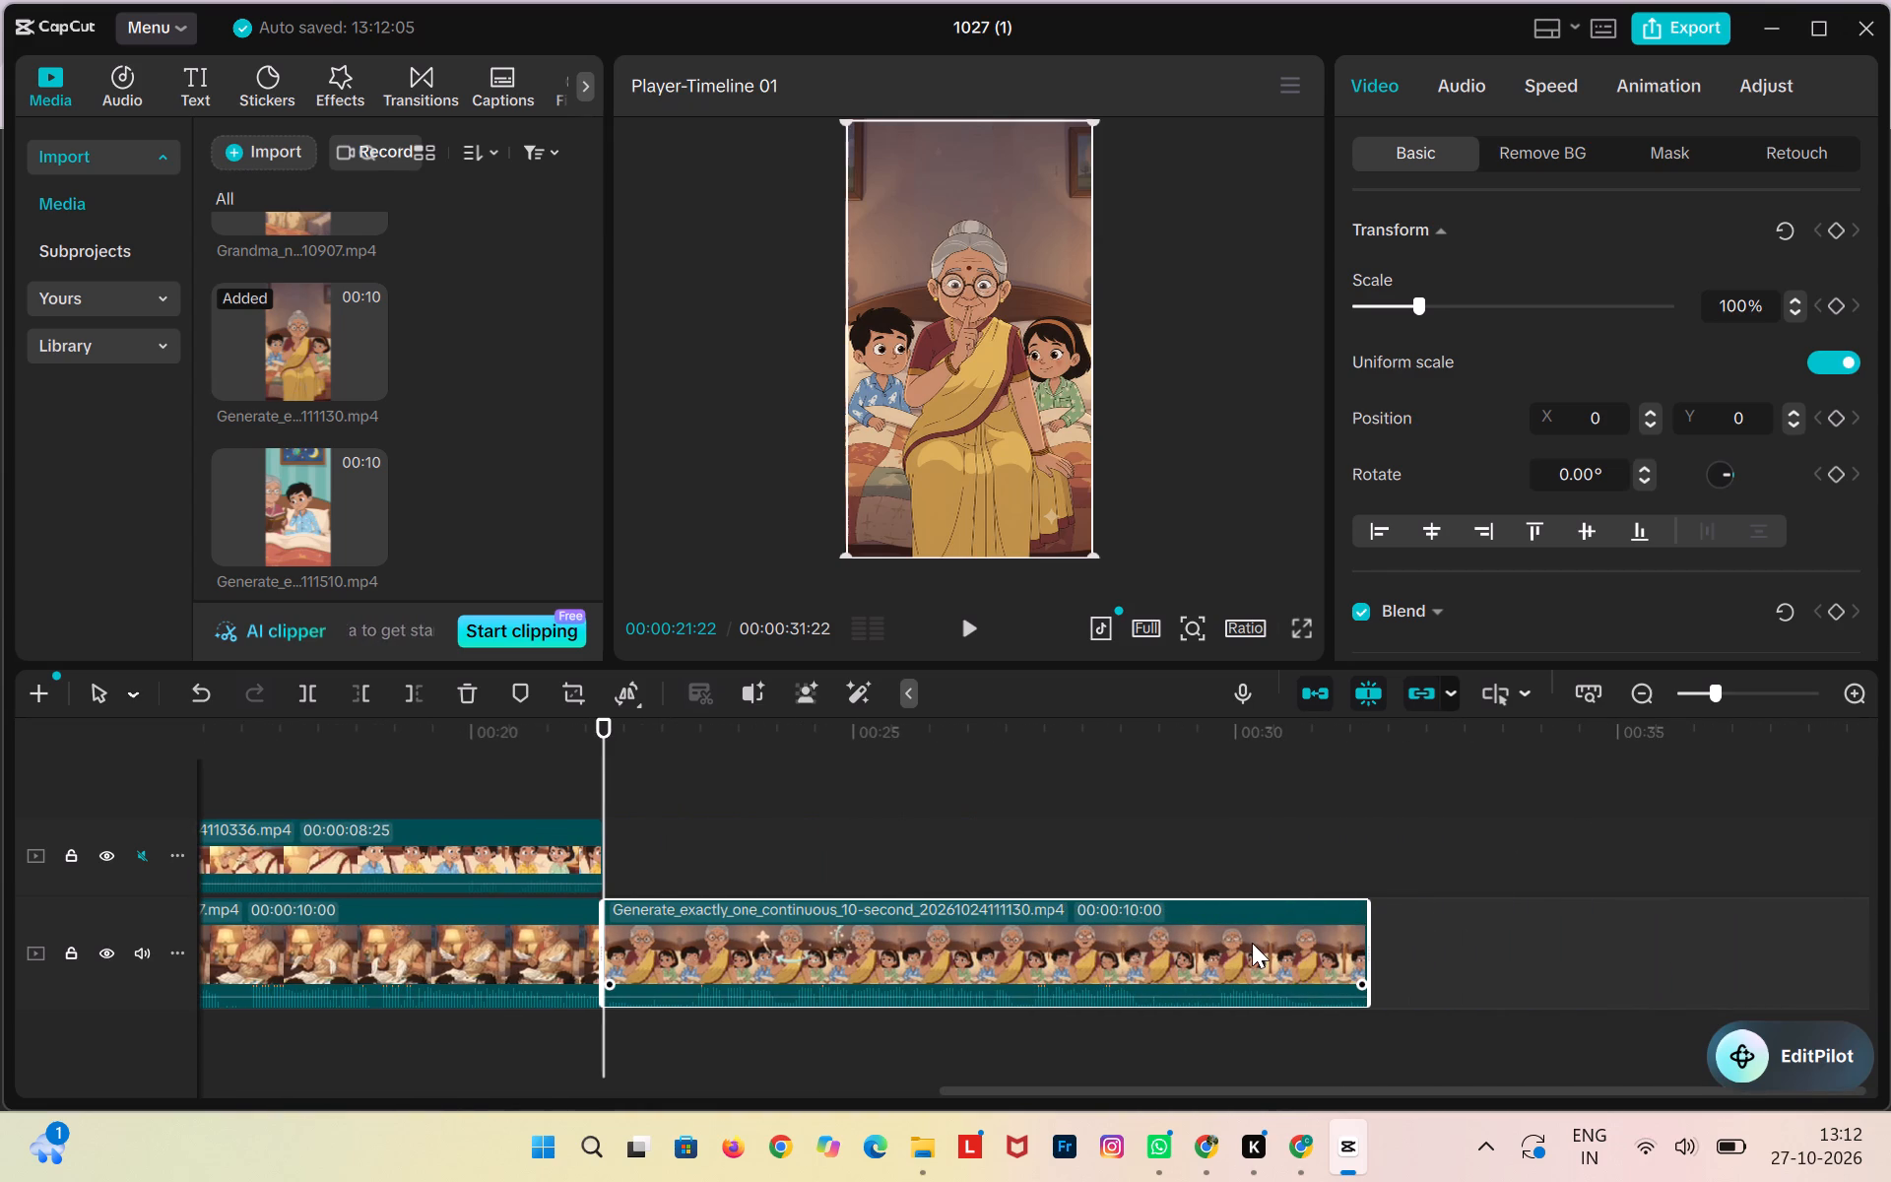
{"action": "left_click", "coordinate": [1567, 94]}
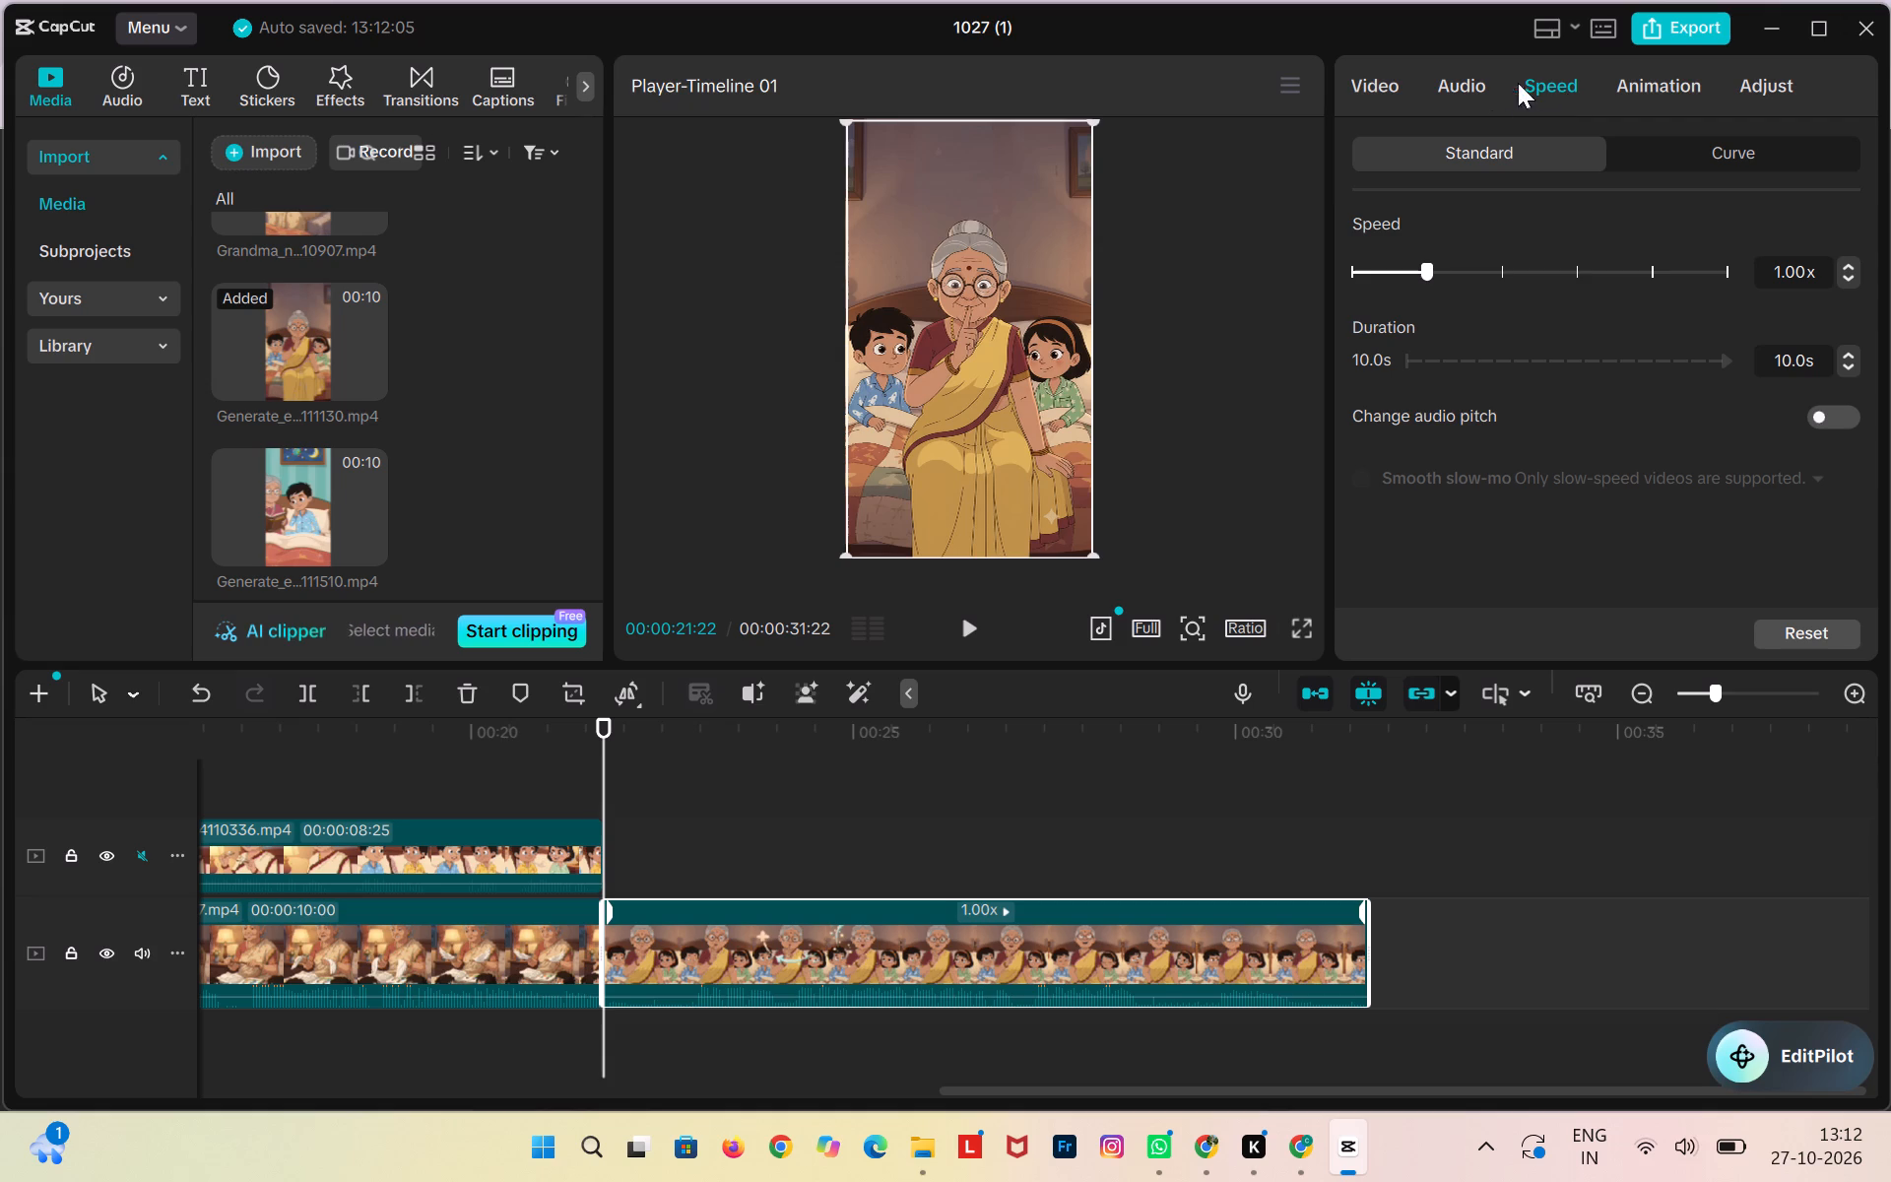
{"action": "left_click", "coordinate": [1391, 97]}
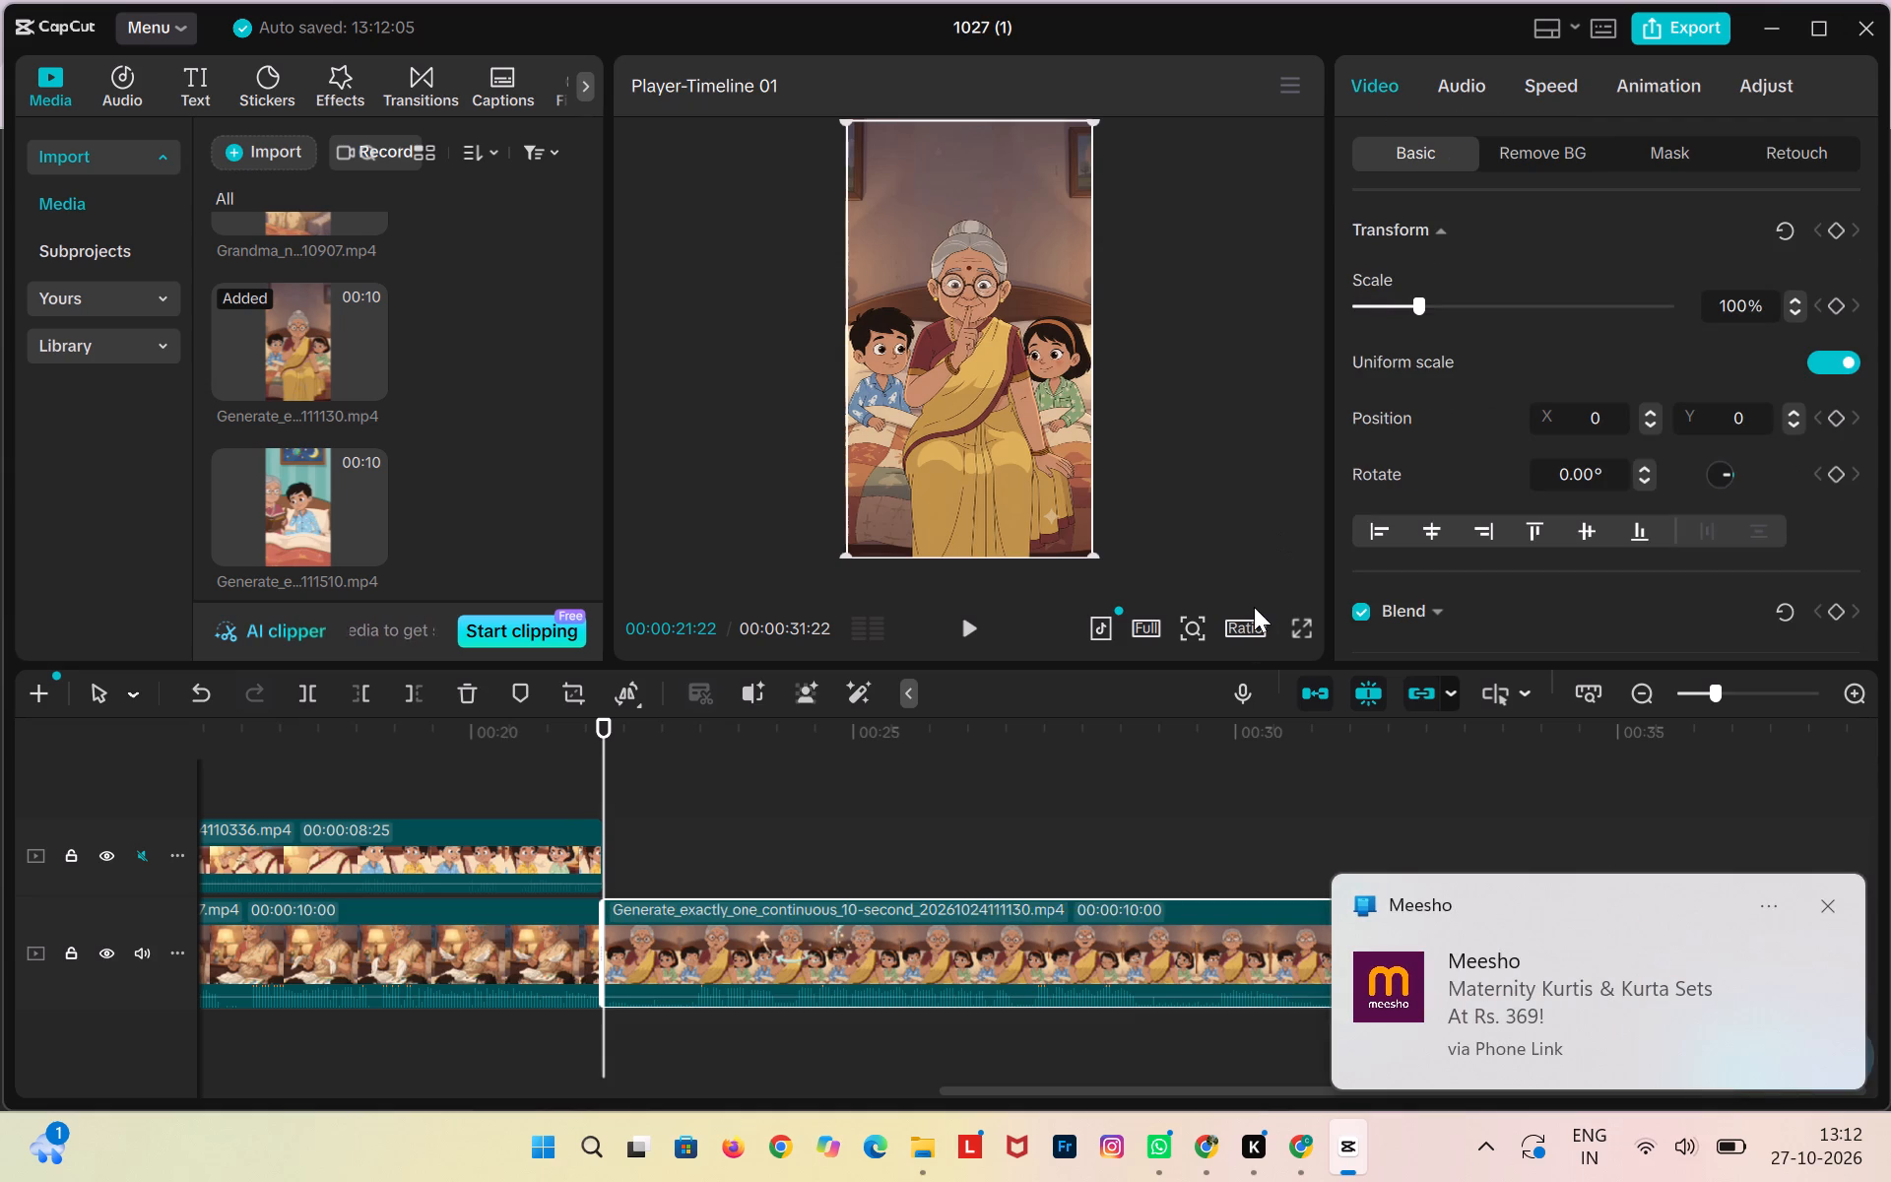
{"action": "left_click", "coordinate": [1840, 902]}
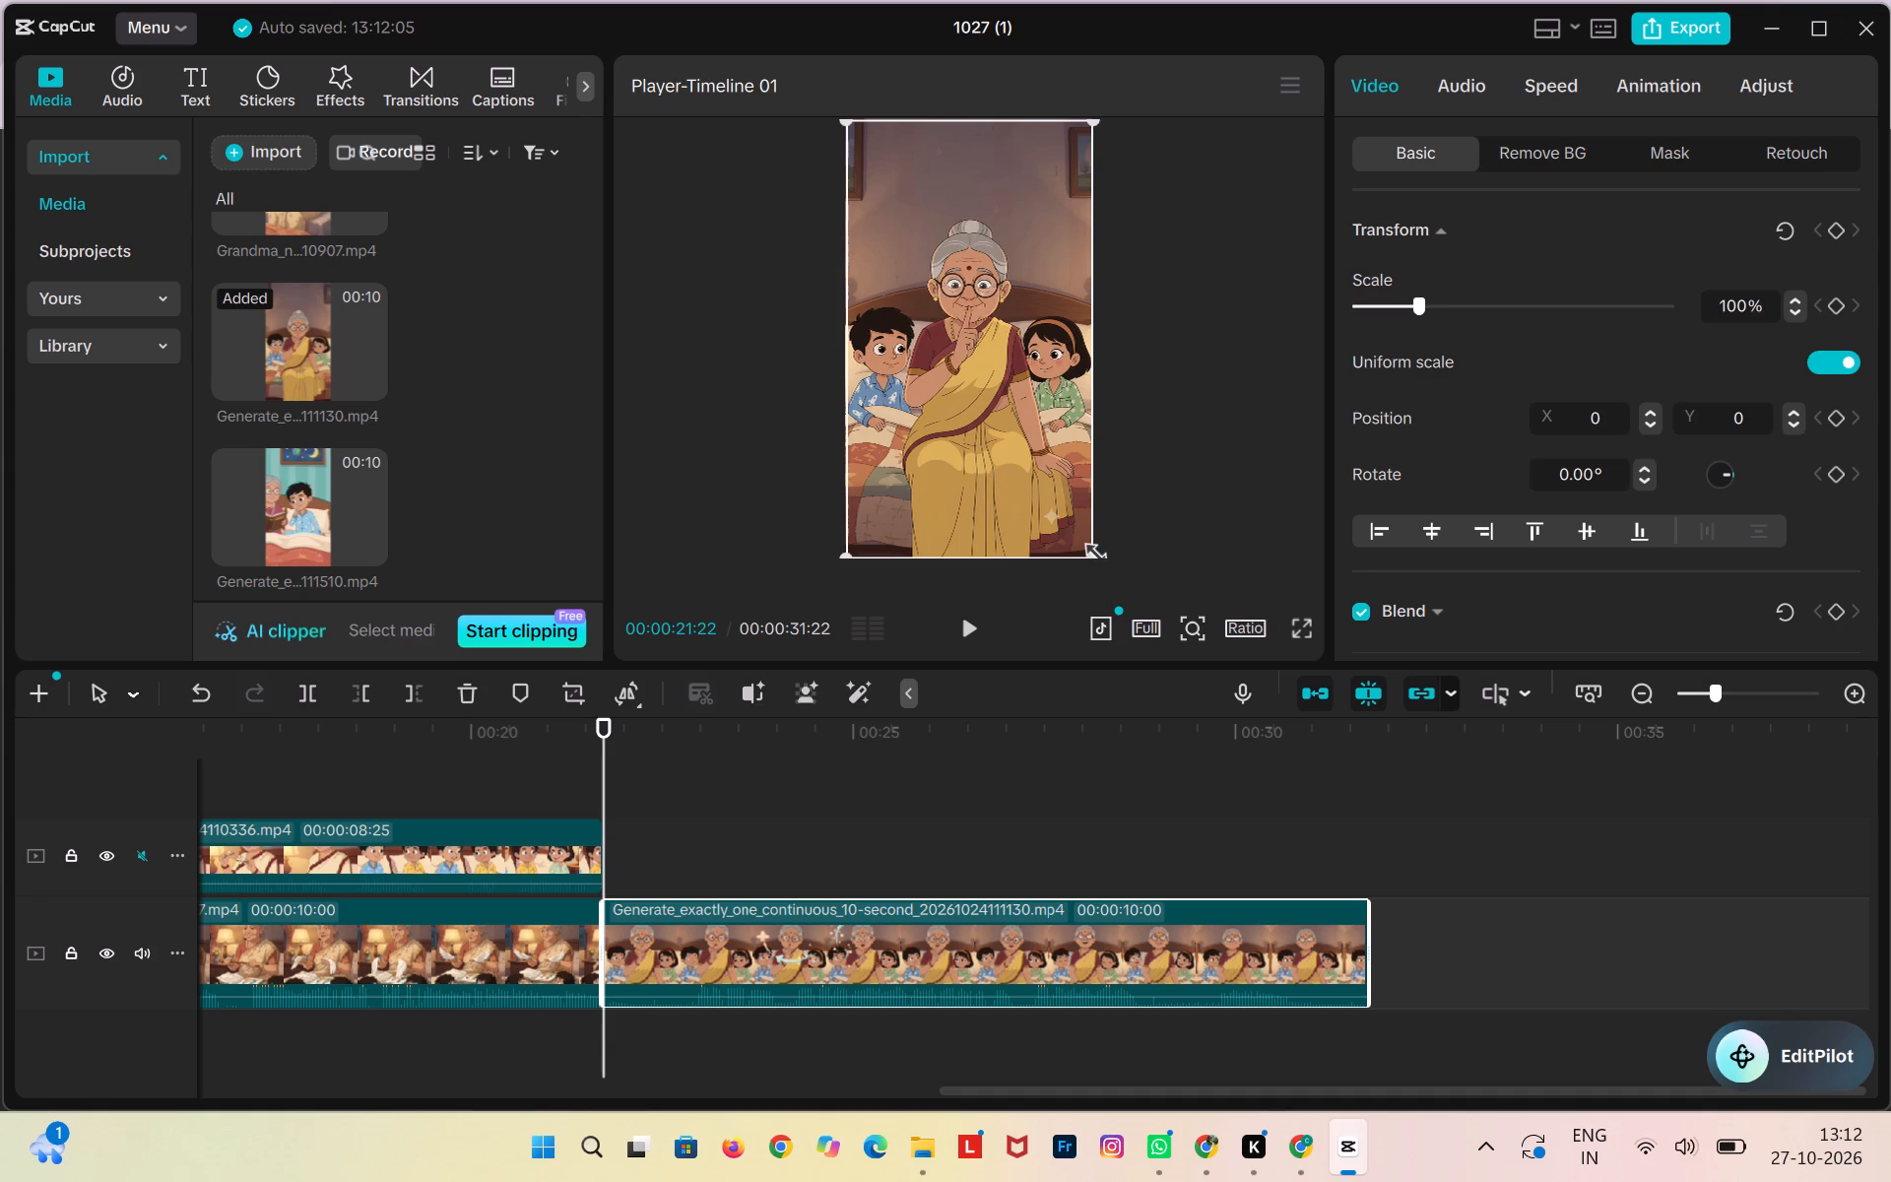
{"action": "left_click_drag", "start_coordinate": [1089, 550], "coordinate": [1139, 580]}
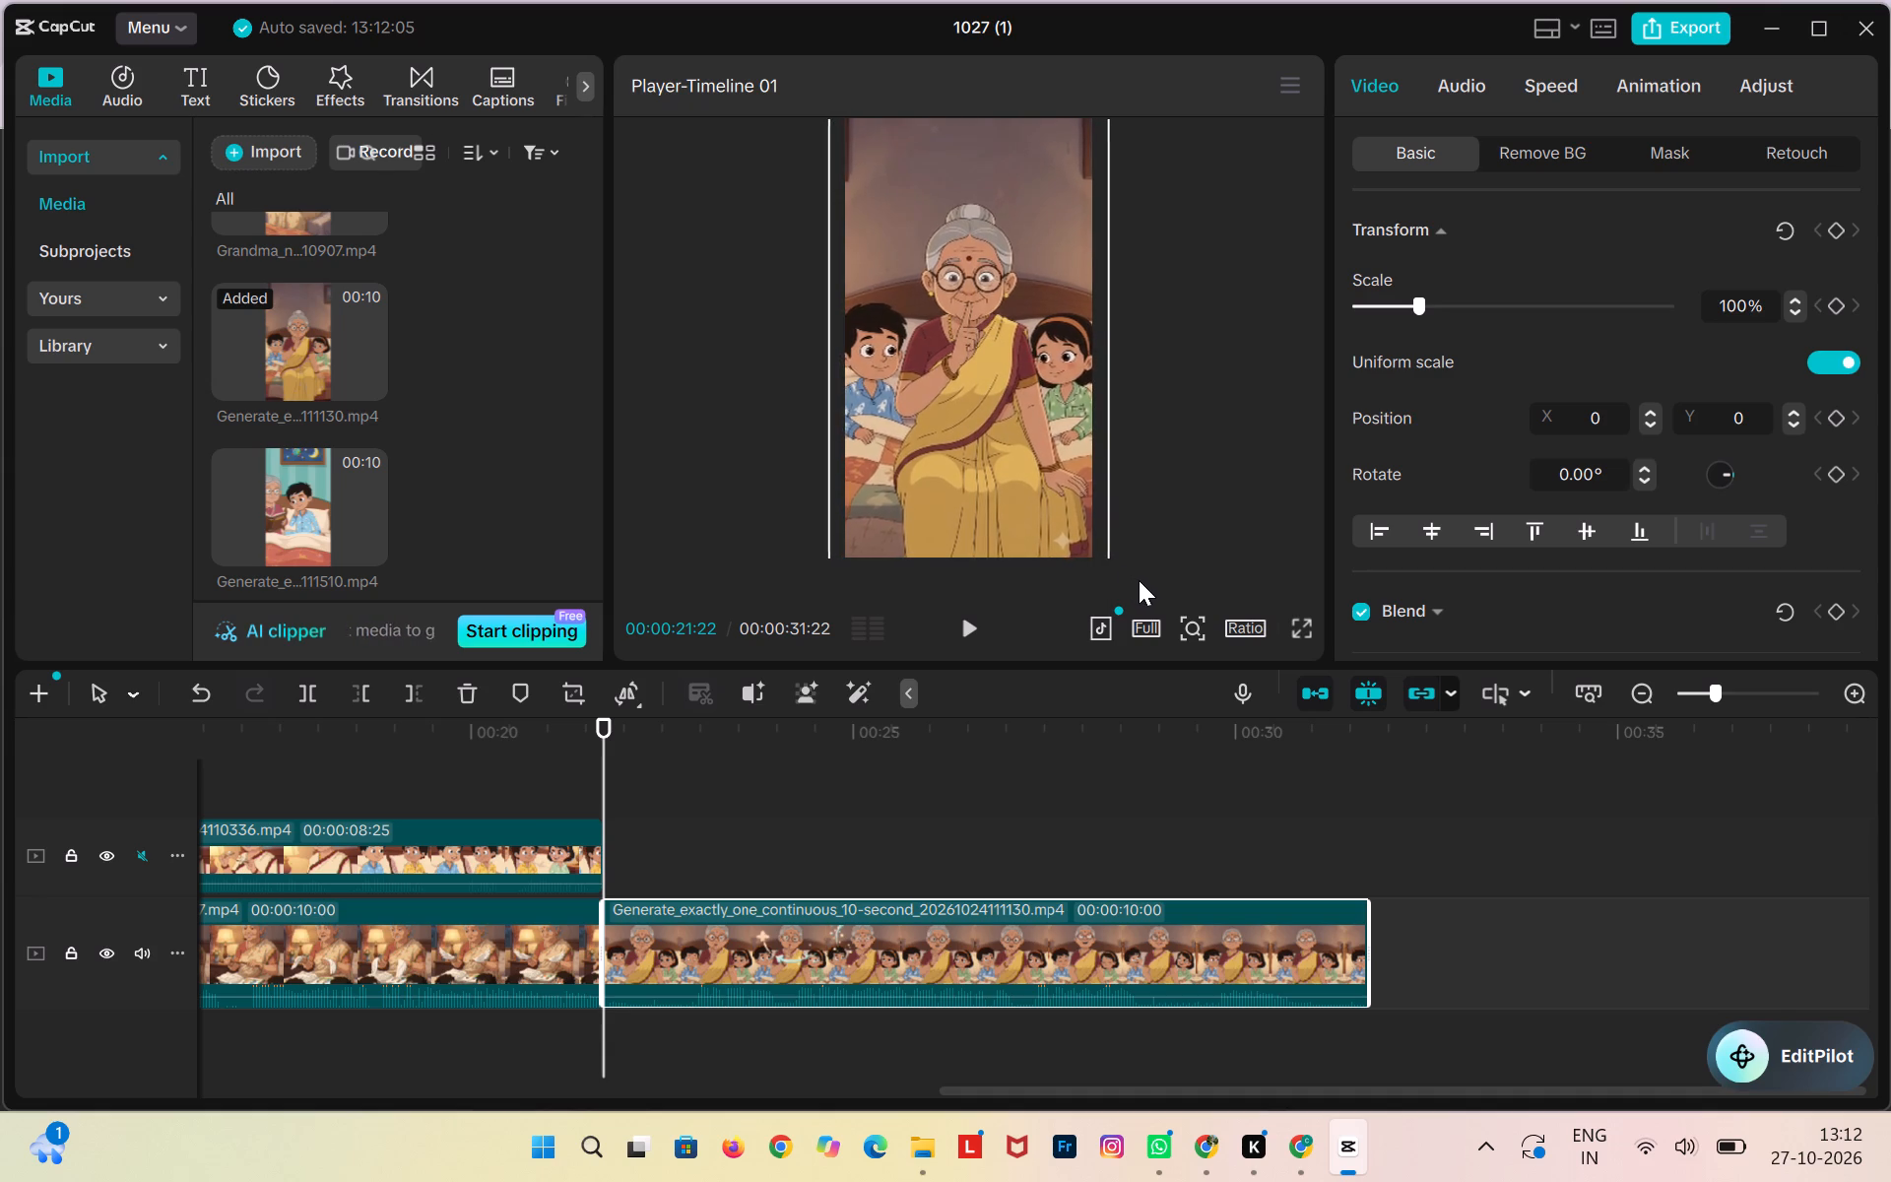
{"action": "left_click_drag", "start_coordinate": [1139, 580], "coordinate": [1162, 594]}
{"action": "left_click_drag", "start_coordinate": [1032, 477], "coordinate": [1031, 486]}
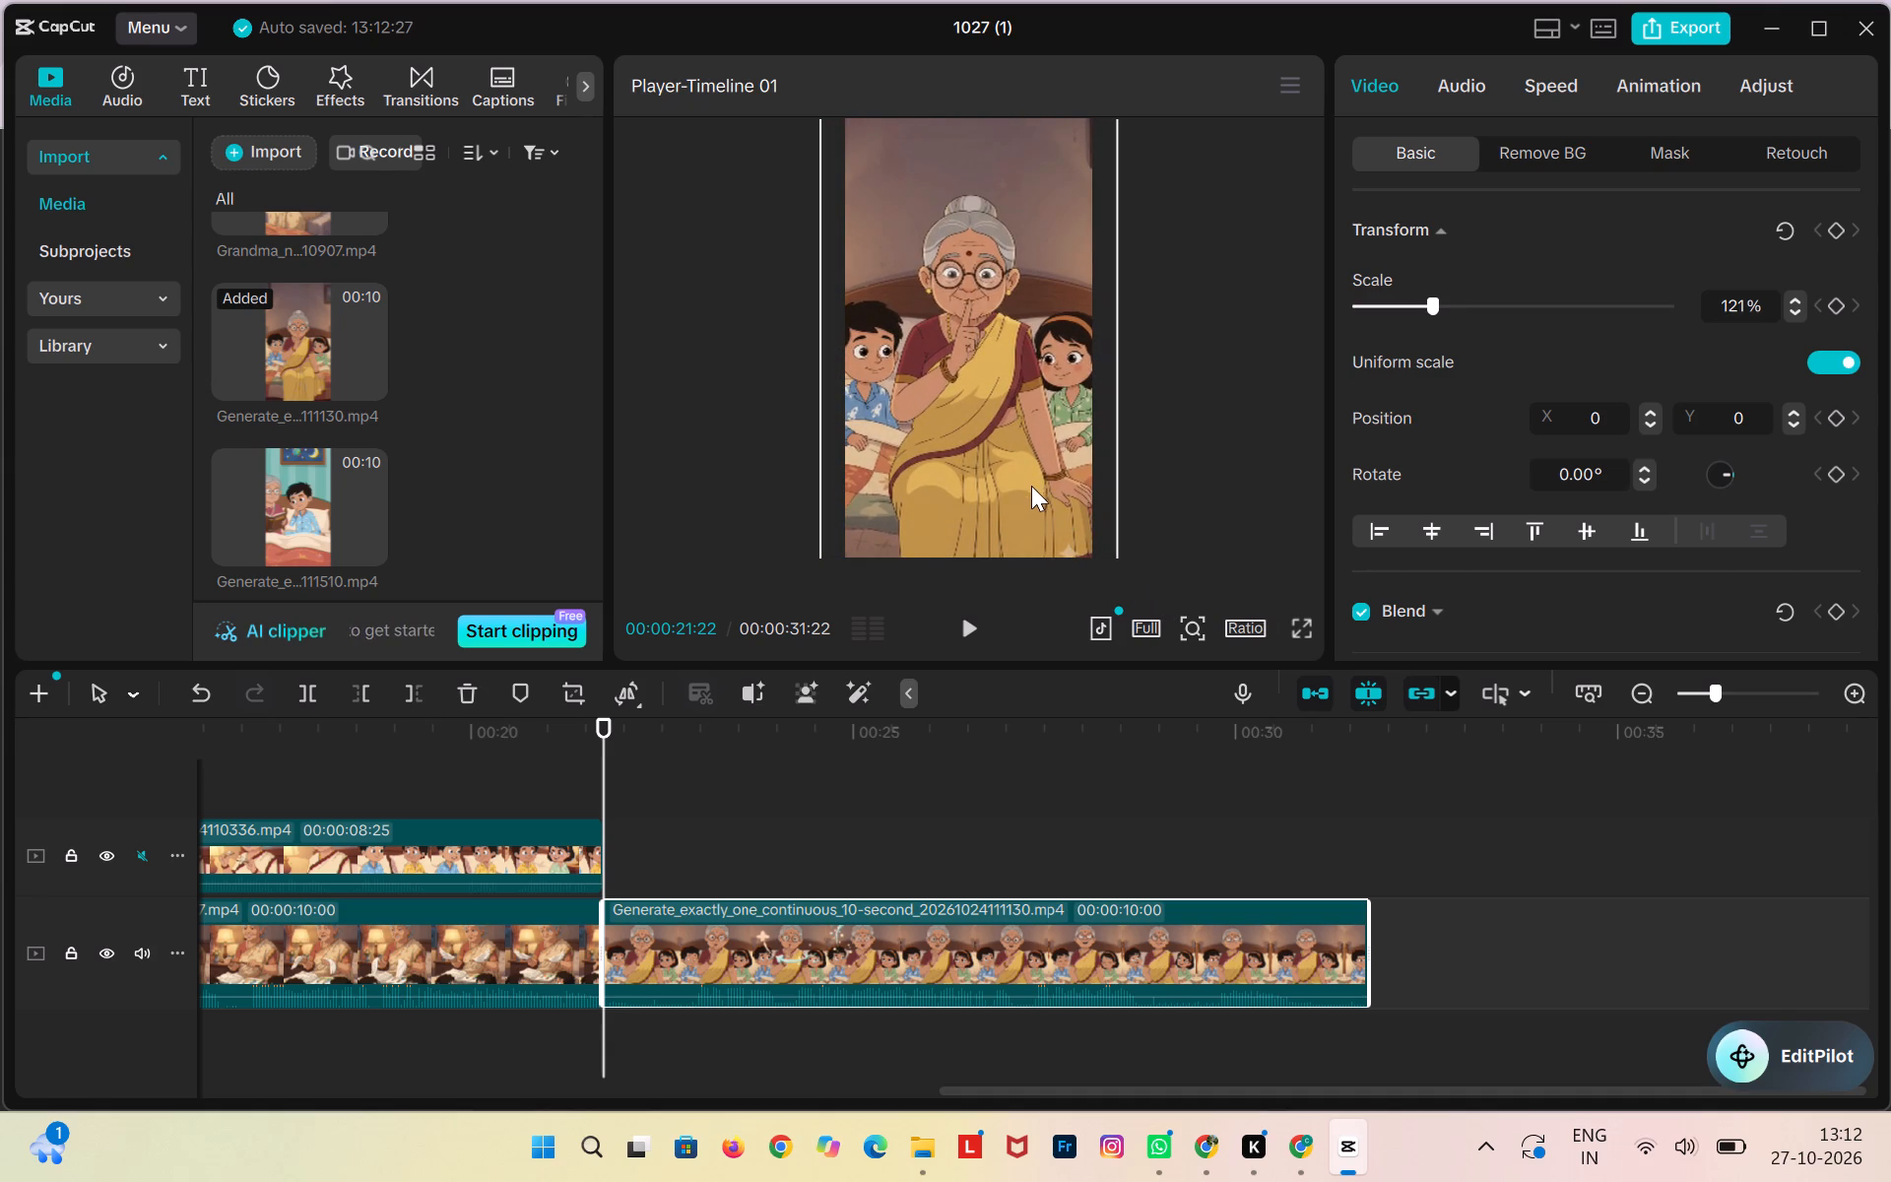
{"action": "left_click_drag", "start_coordinate": [1031, 486], "coordinate": [1035, 497]}
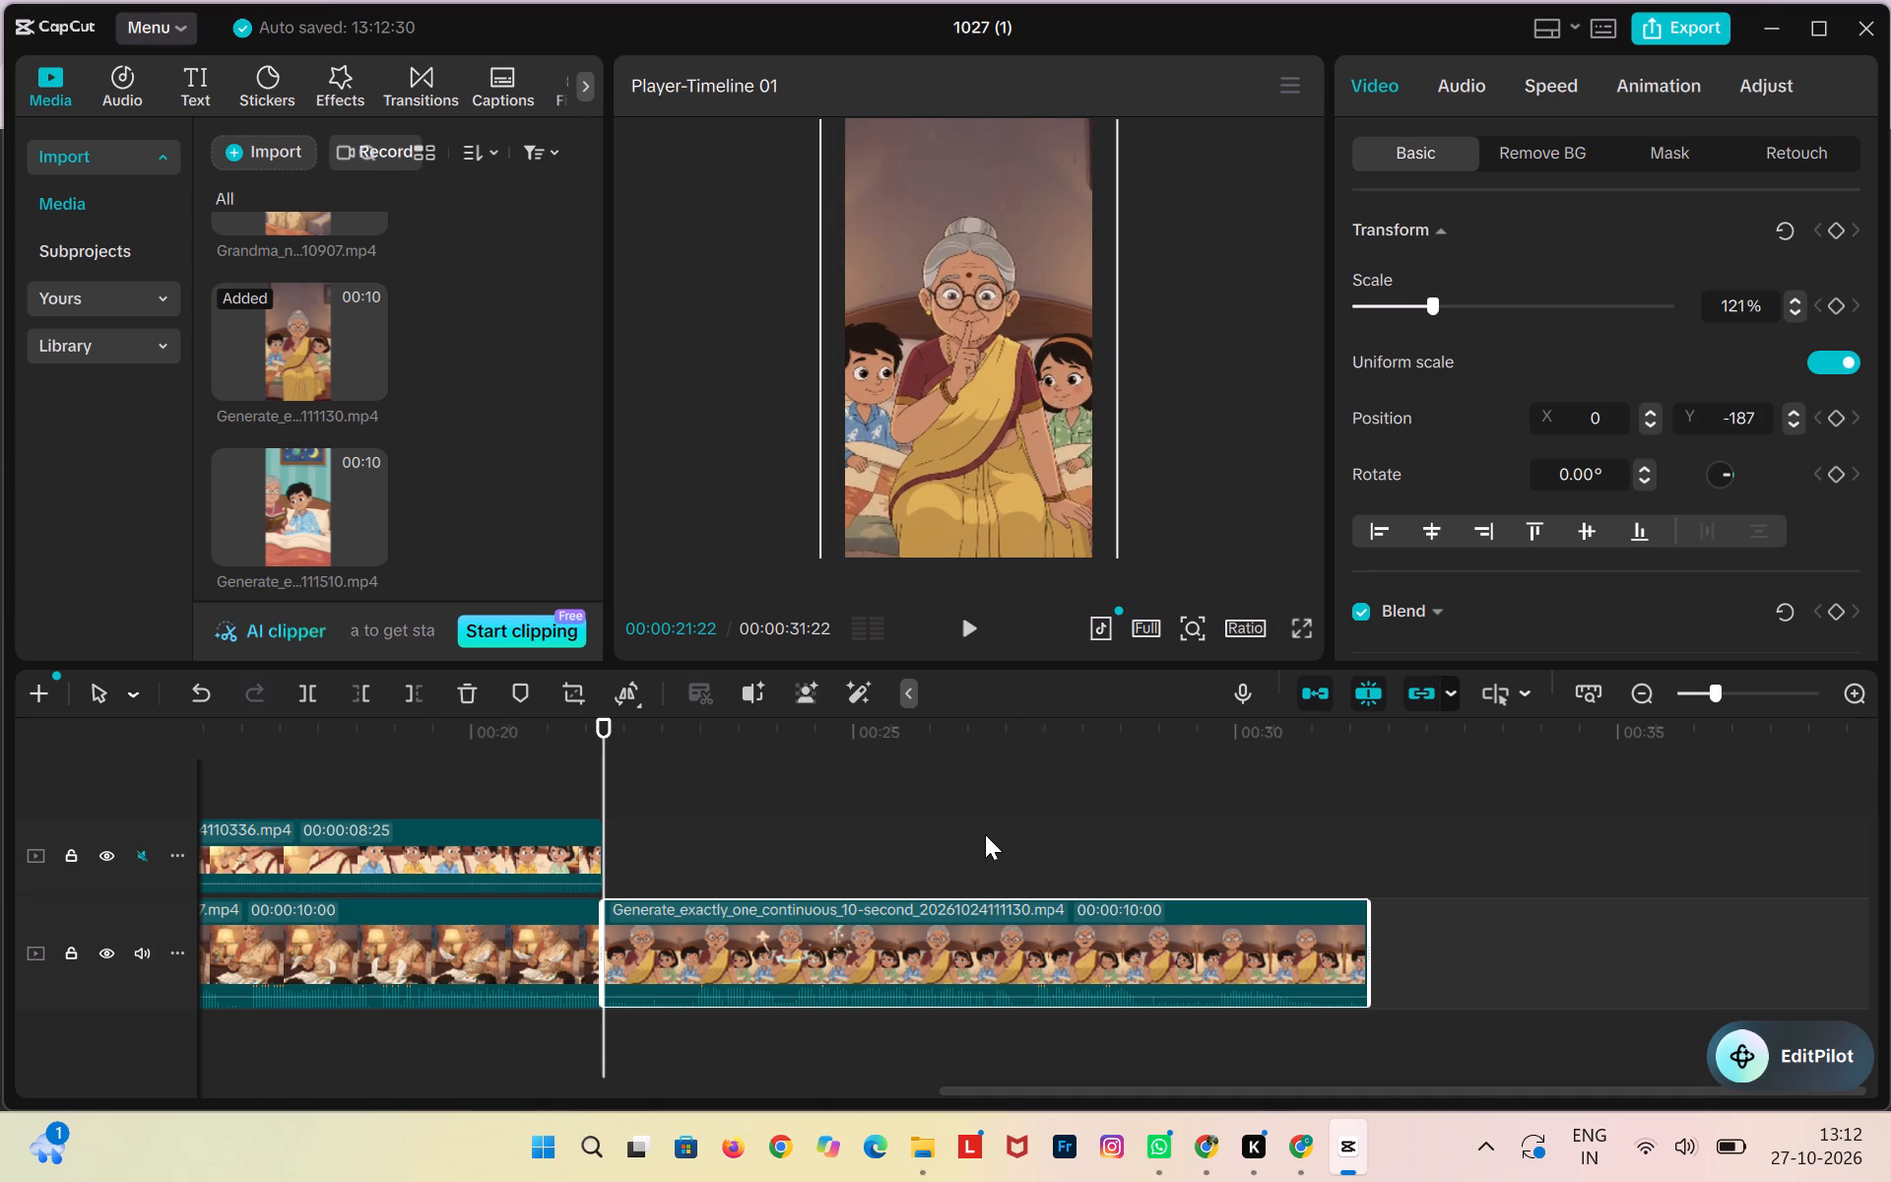
Play back the reframed 111130 clip from just before its start.
{"action": "left_click", "coordinate": [861, 841]}
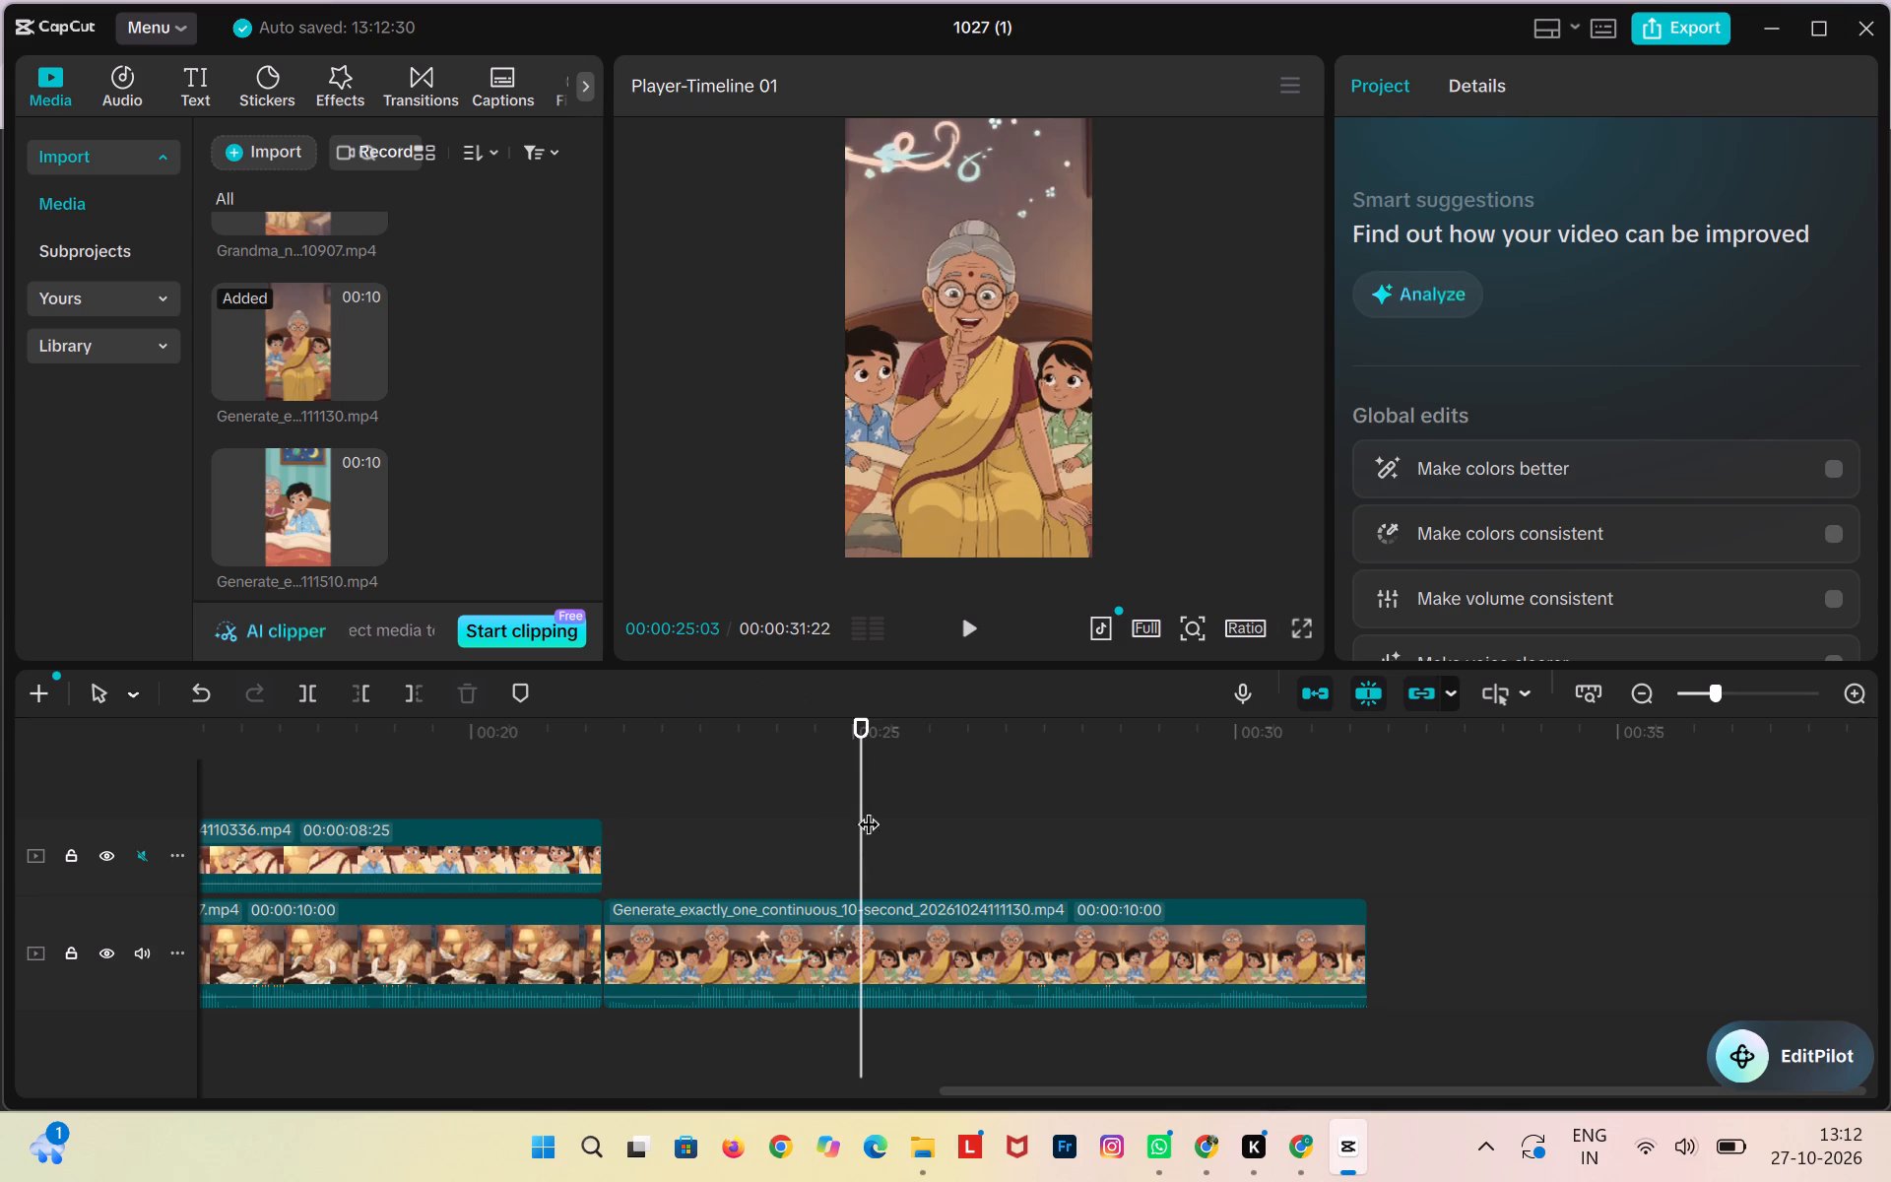
{"action": "left_click_drag", "start_coordinate": [858, 730], "coordinate": [580, 750]}
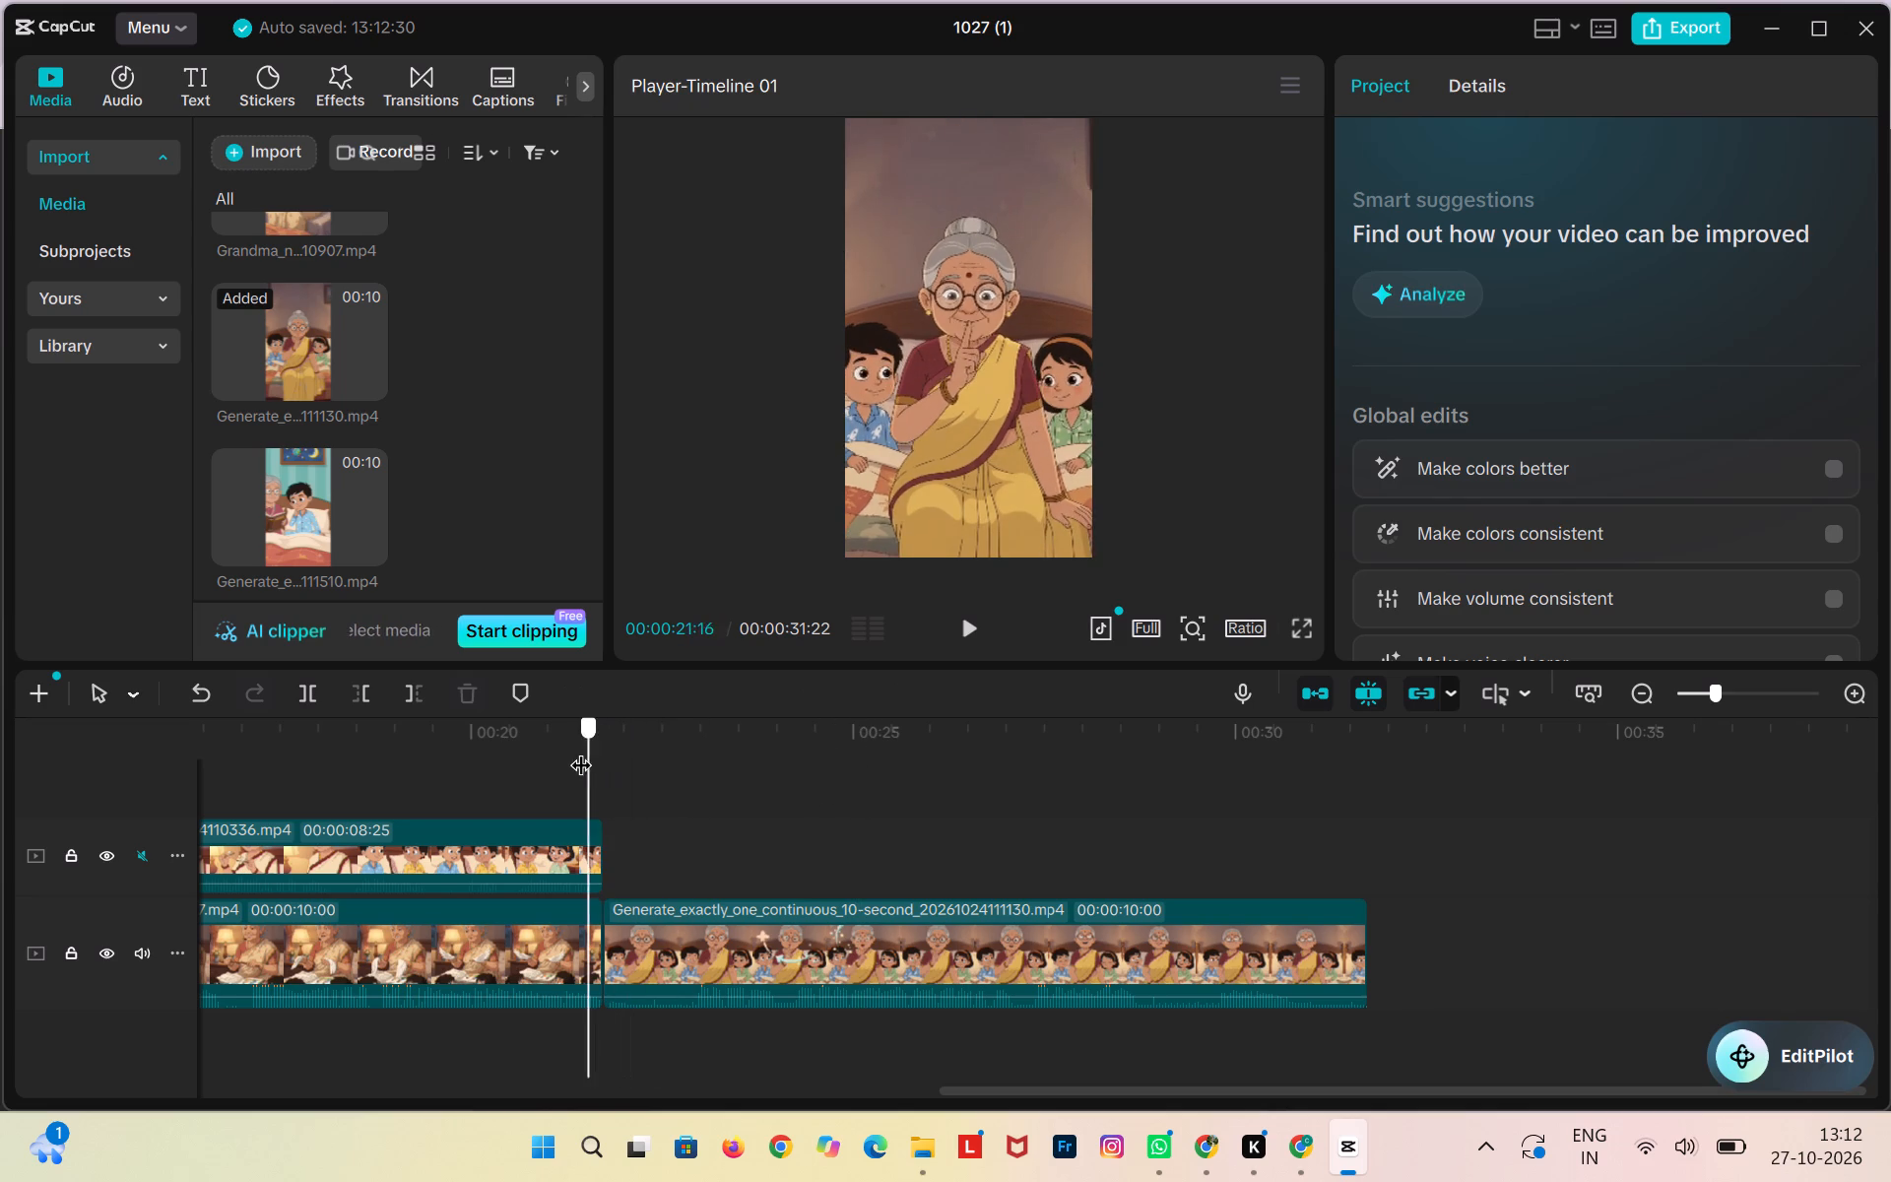
{"action": "left_click_drag", "start_coordinate": [580, 750], "coordinate": [574, 754]}
{"action": "left_click", "coordinate": [964, 631]}
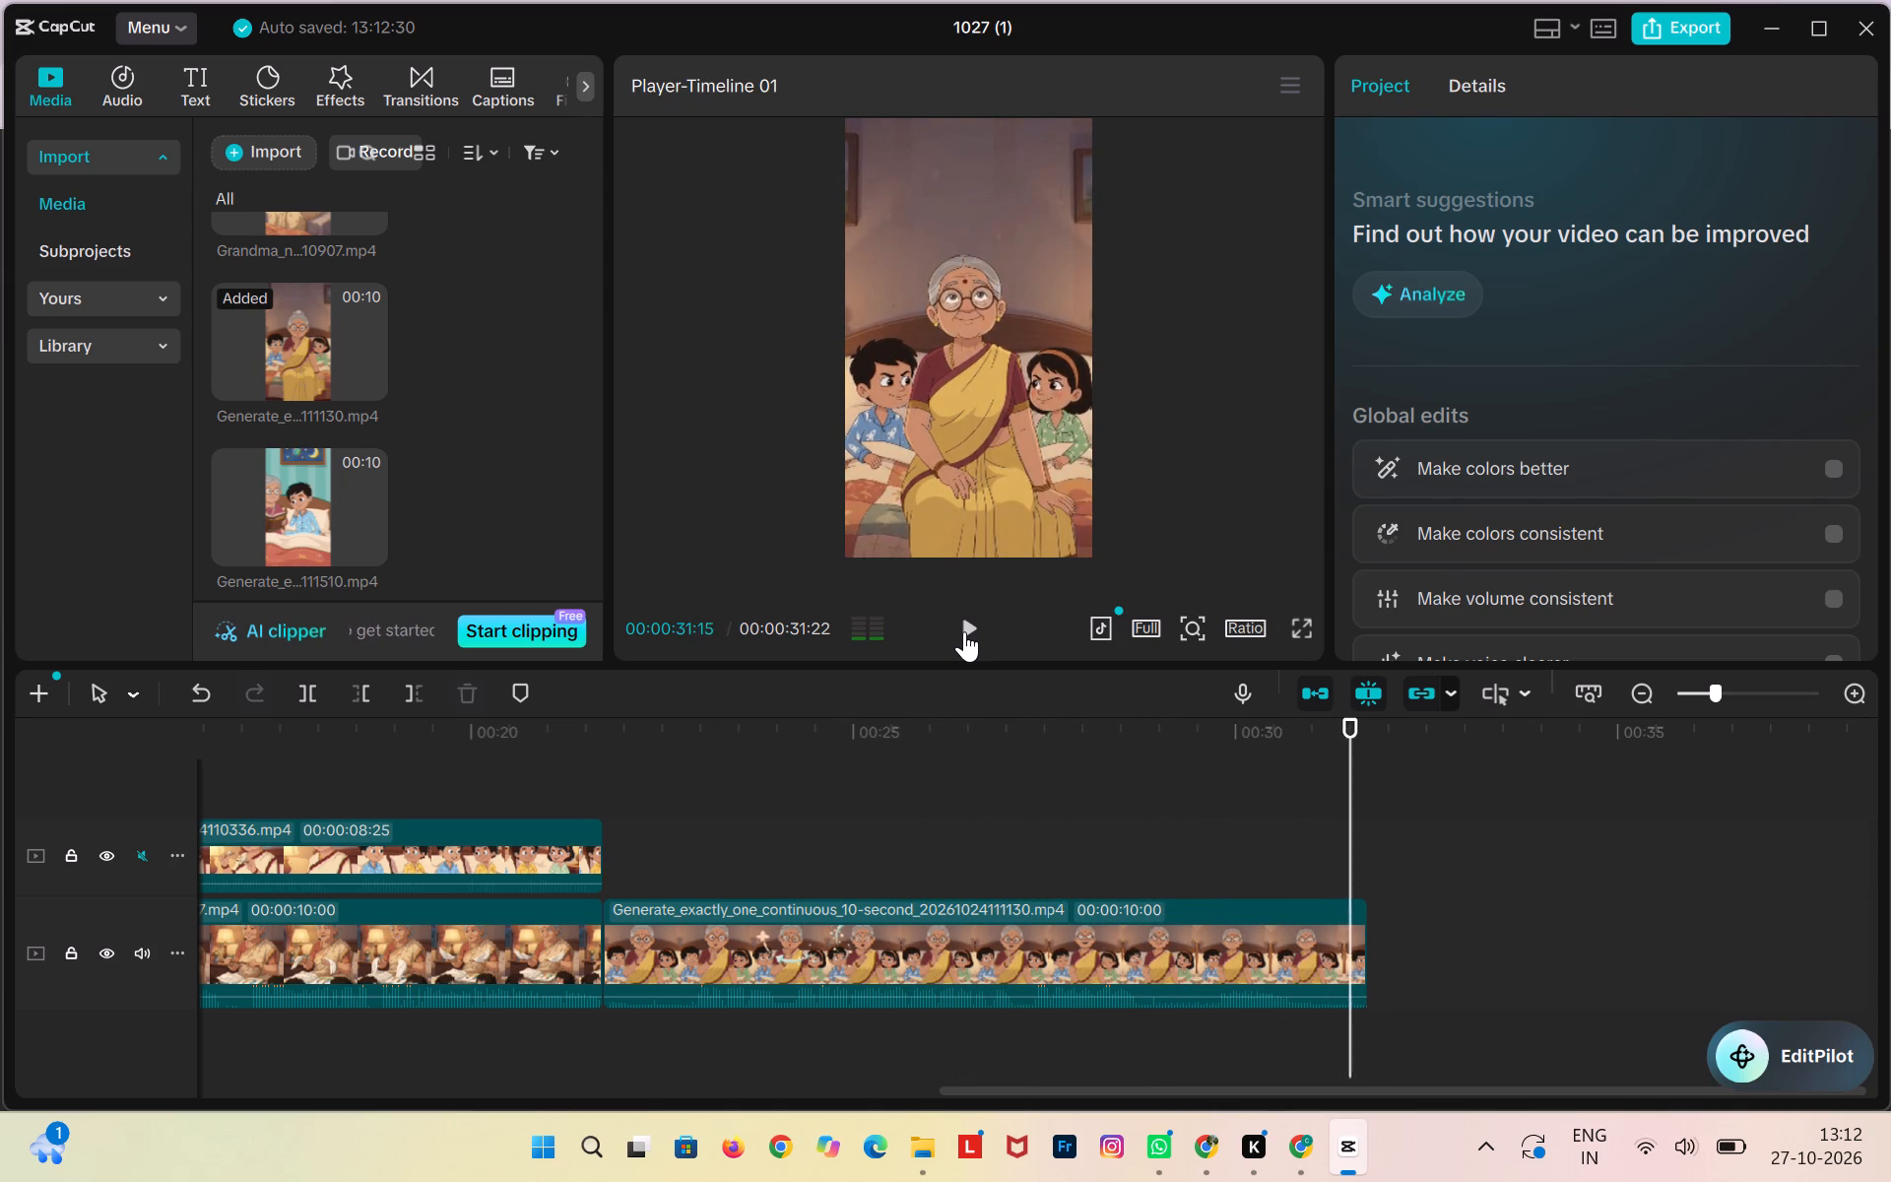
Add the Generate_exactly_one_continuous clip ending in 111510 to the end of the main track.
{"action": "scroll", "coordinate": [459, 504], "scroll_direction": "down", "scroll_amount": 1}
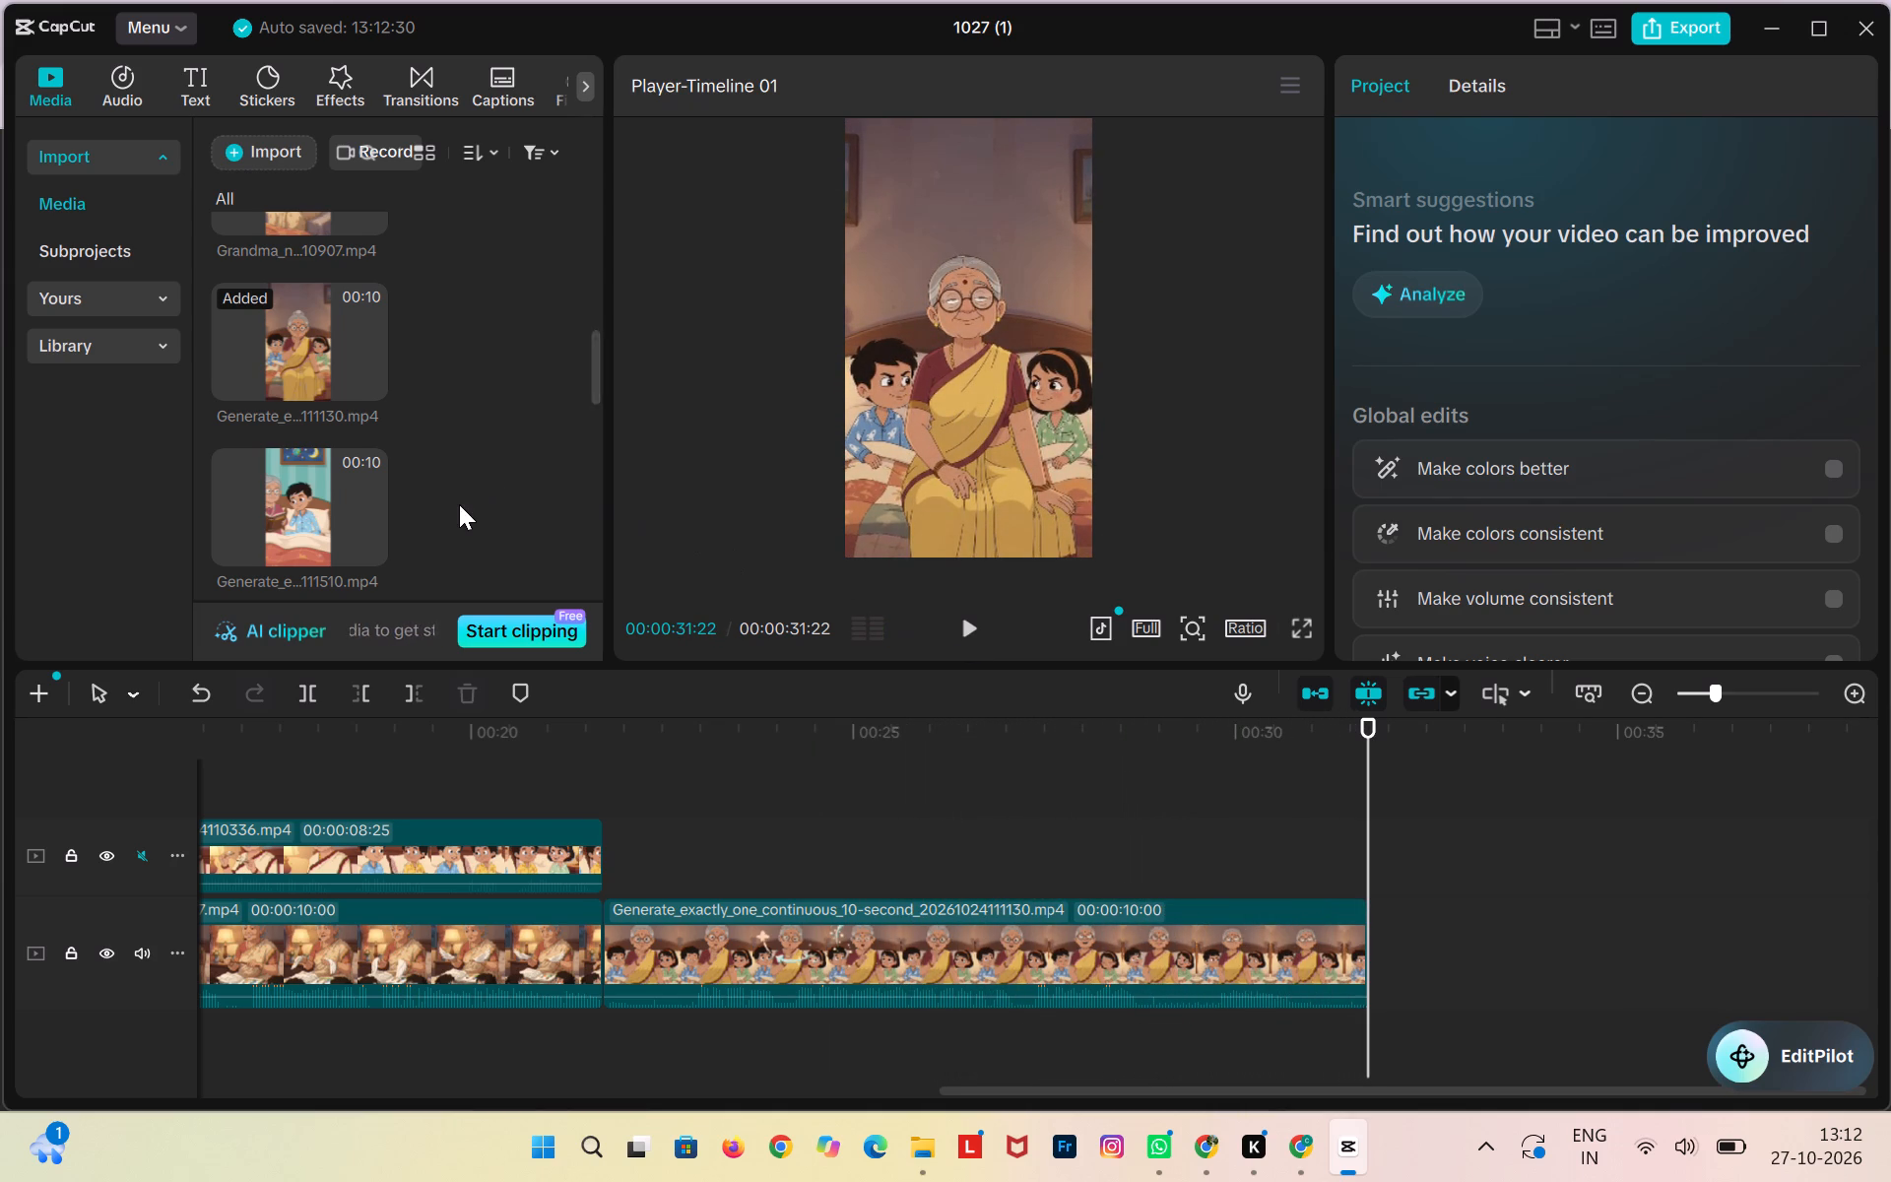
{"action": "scroll", "coordinate": [459, 504], "scroll_direction": "down", "scroll_amount": 1}
{"action": "left_click", "coordinate": [363, 361]}
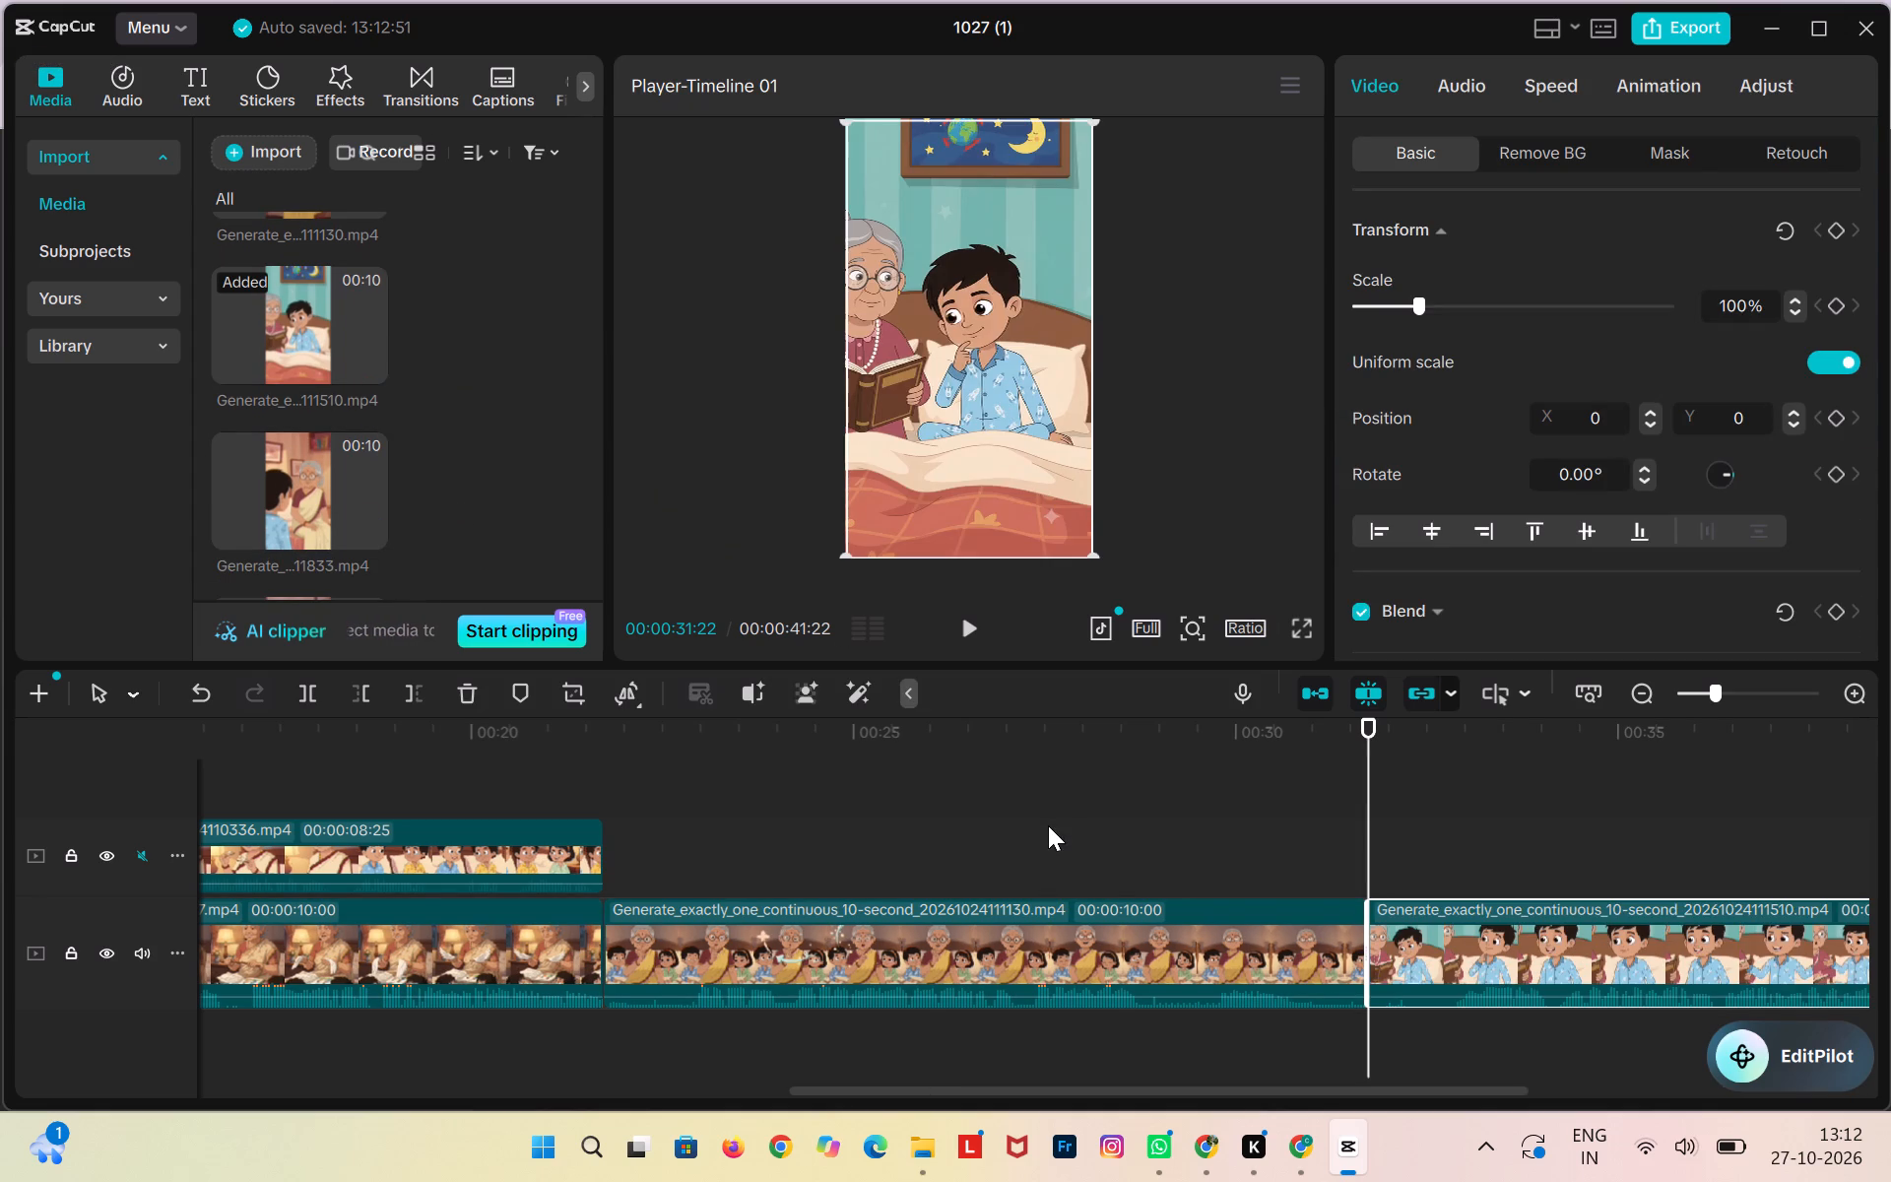
Play back the newly added 111510 clip from its start to its end.
{"action": "scroll", "coordinate": [1048, 825], "scroll_direction": "left", "scroll_amount": 3}
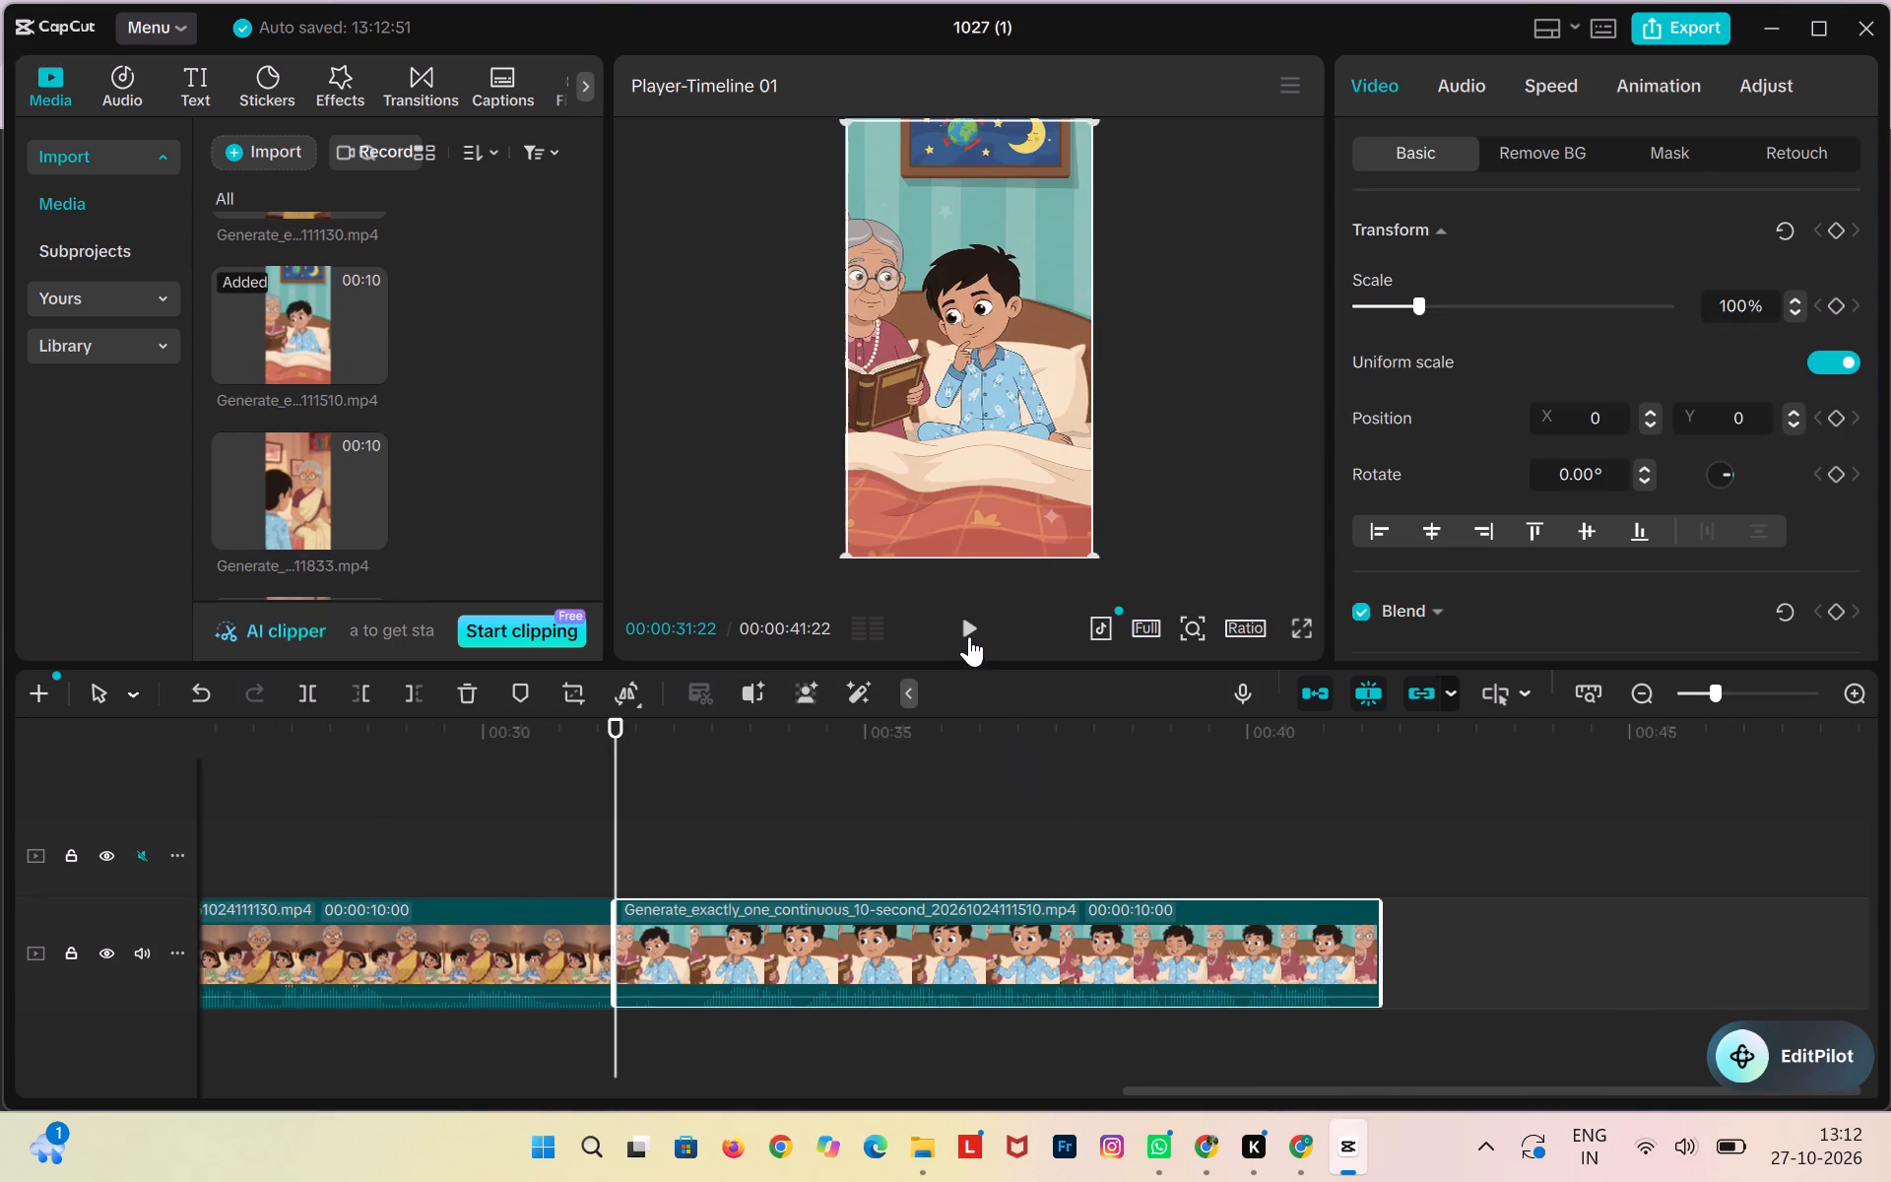
{"action": "left_click", "coordinate": [969, 636]}
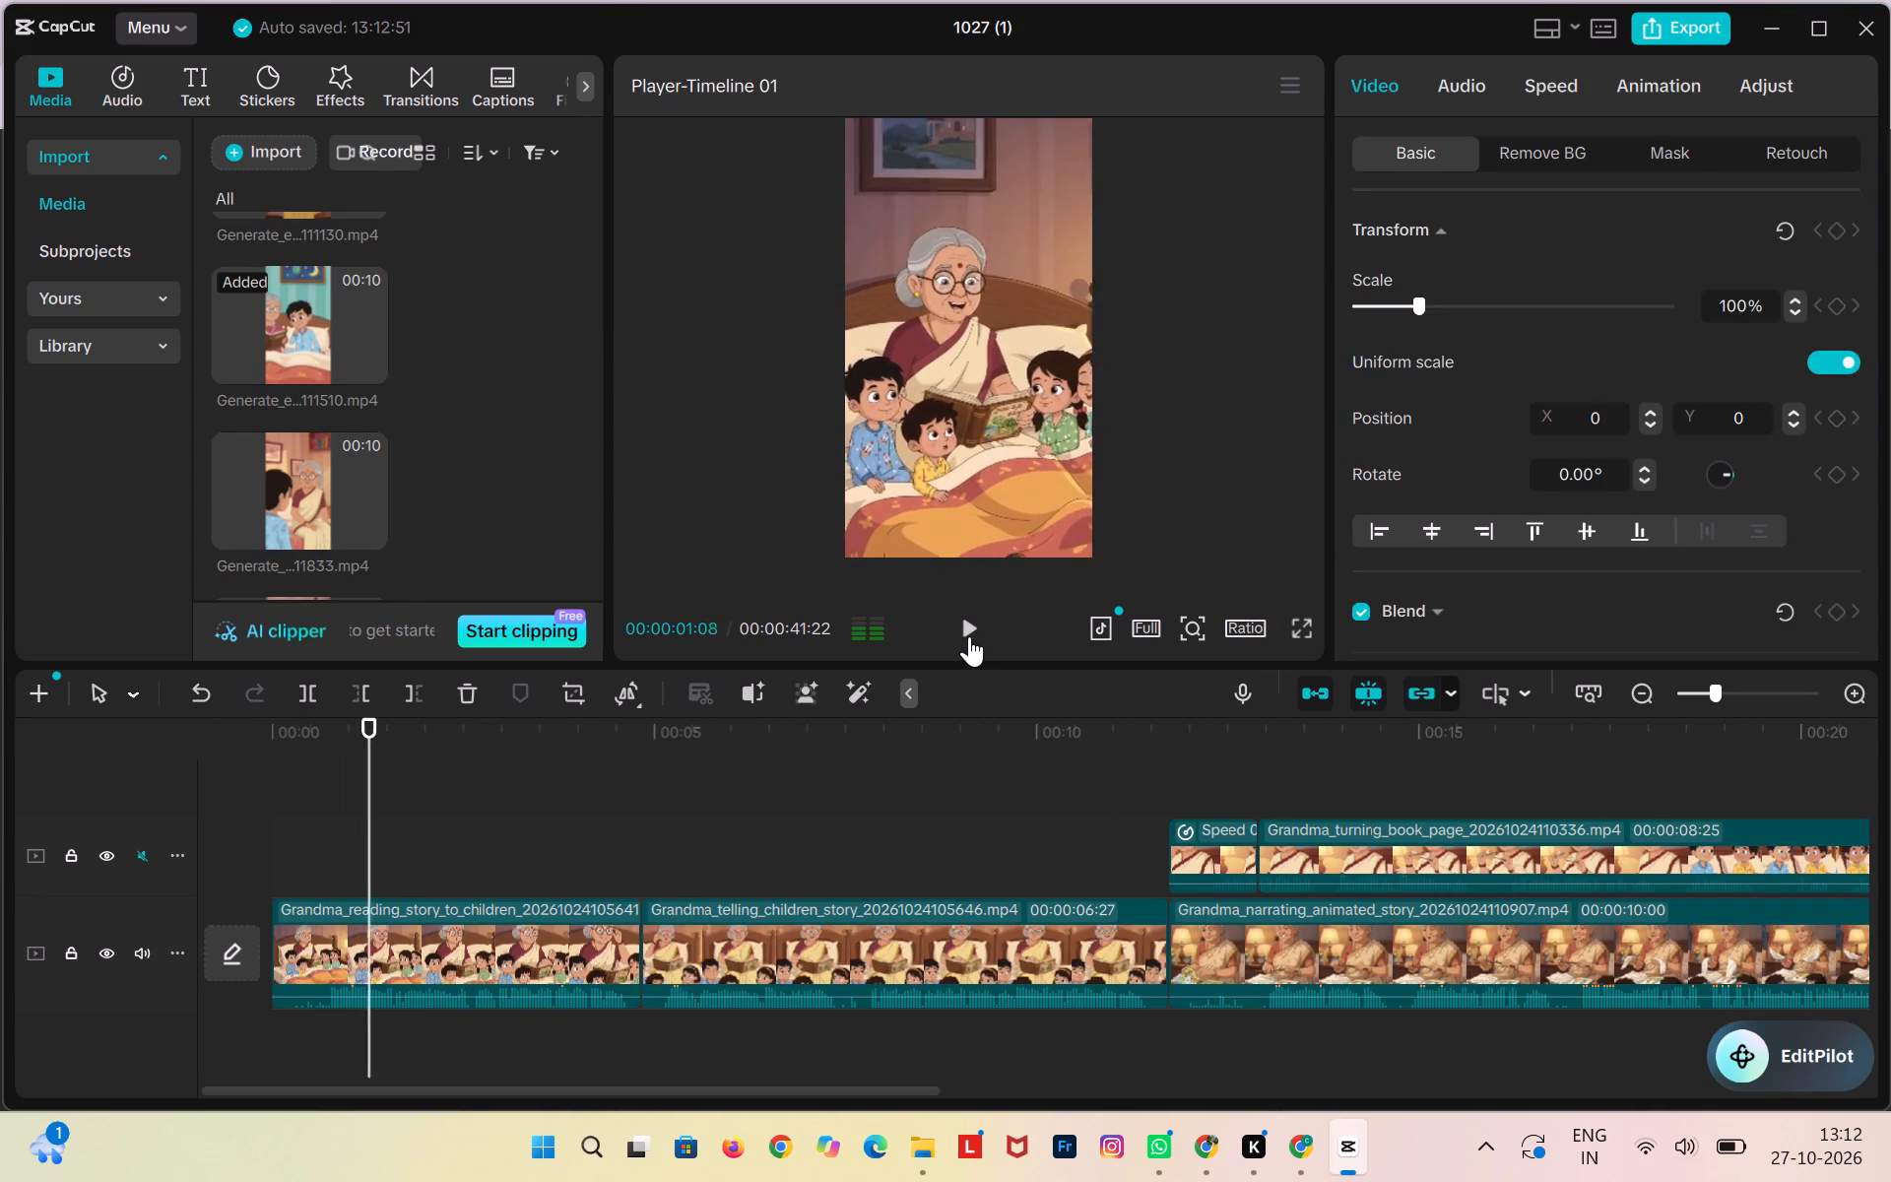
{"action": "left_click", "coordinate": [971, 628]}
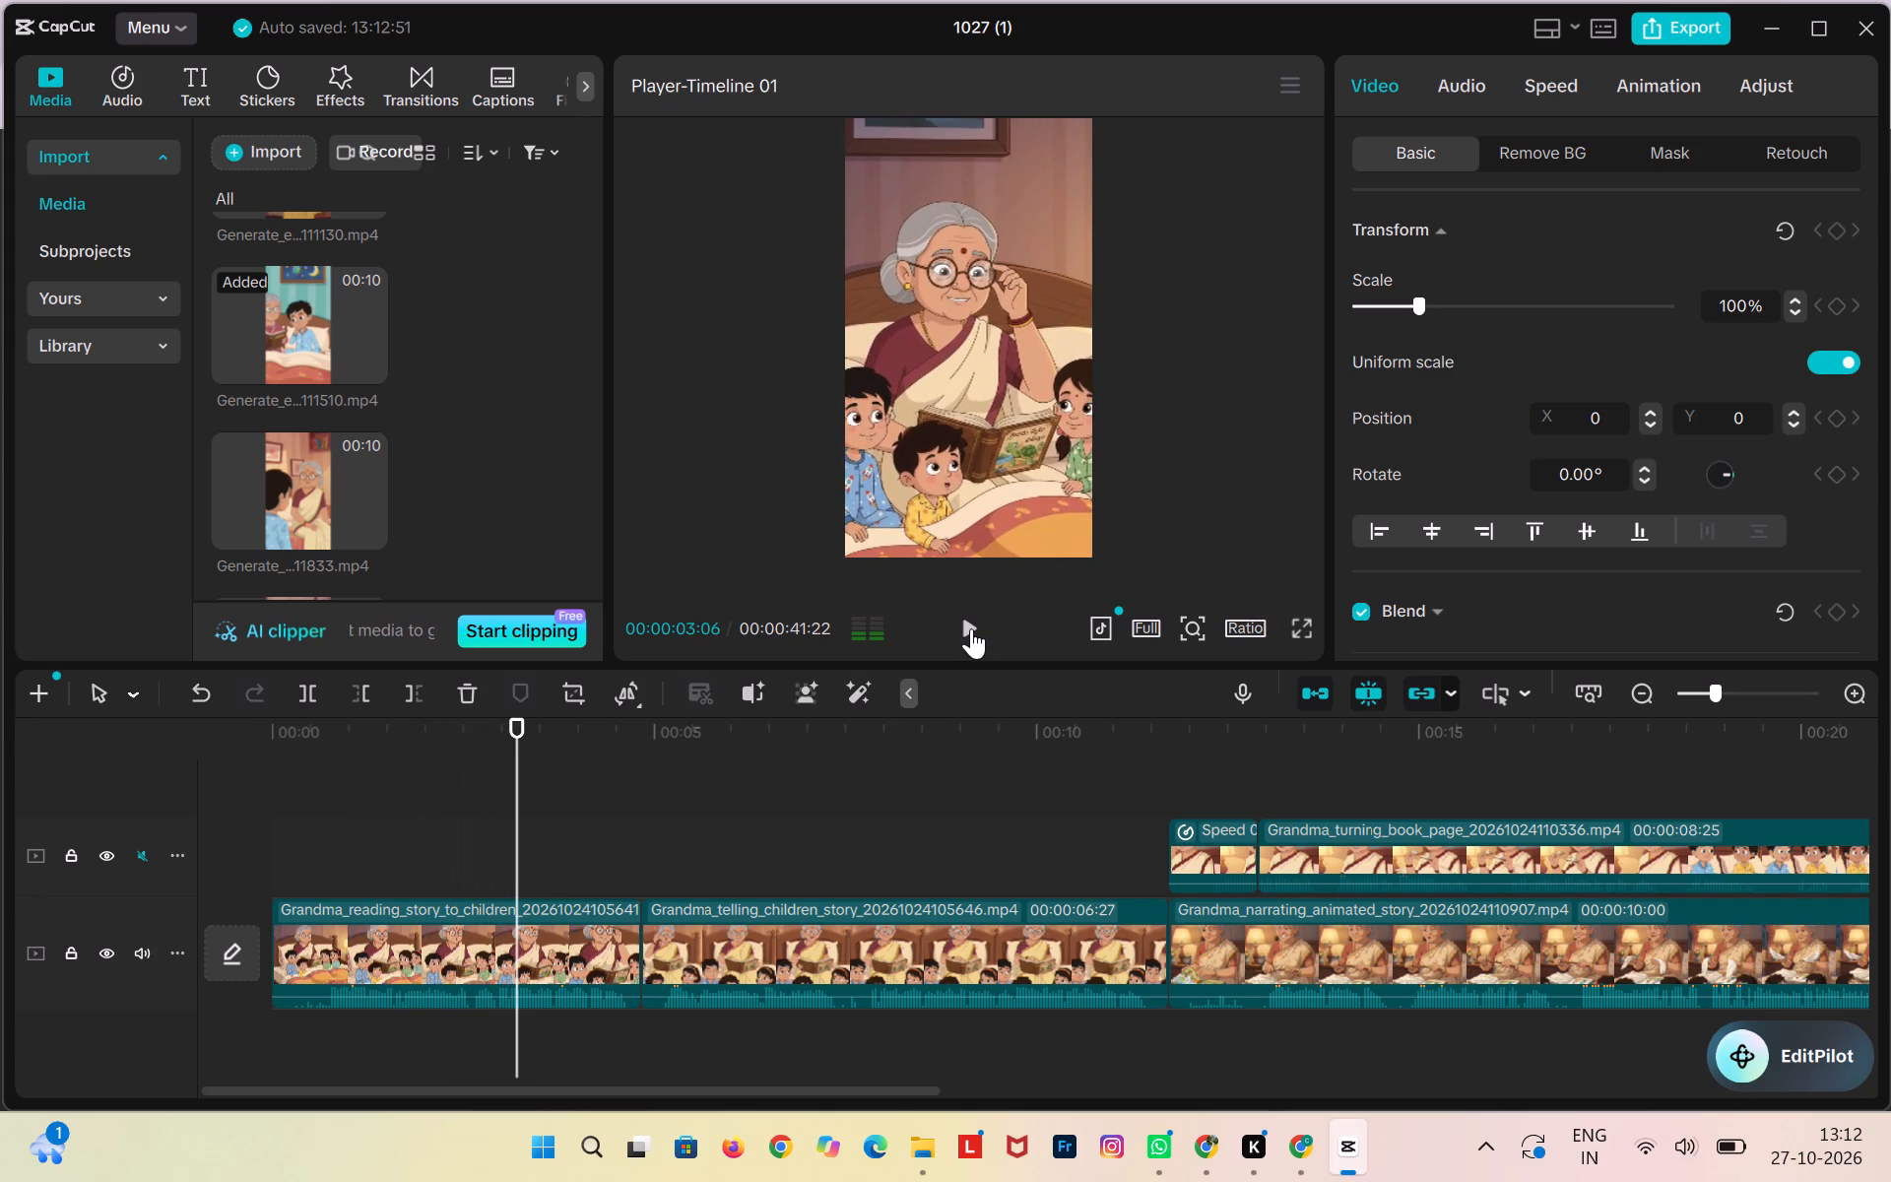
{"action": "scroll", "coordinate": [1167, 839], "scroll_direction": "left", "scroll_amount": 4}
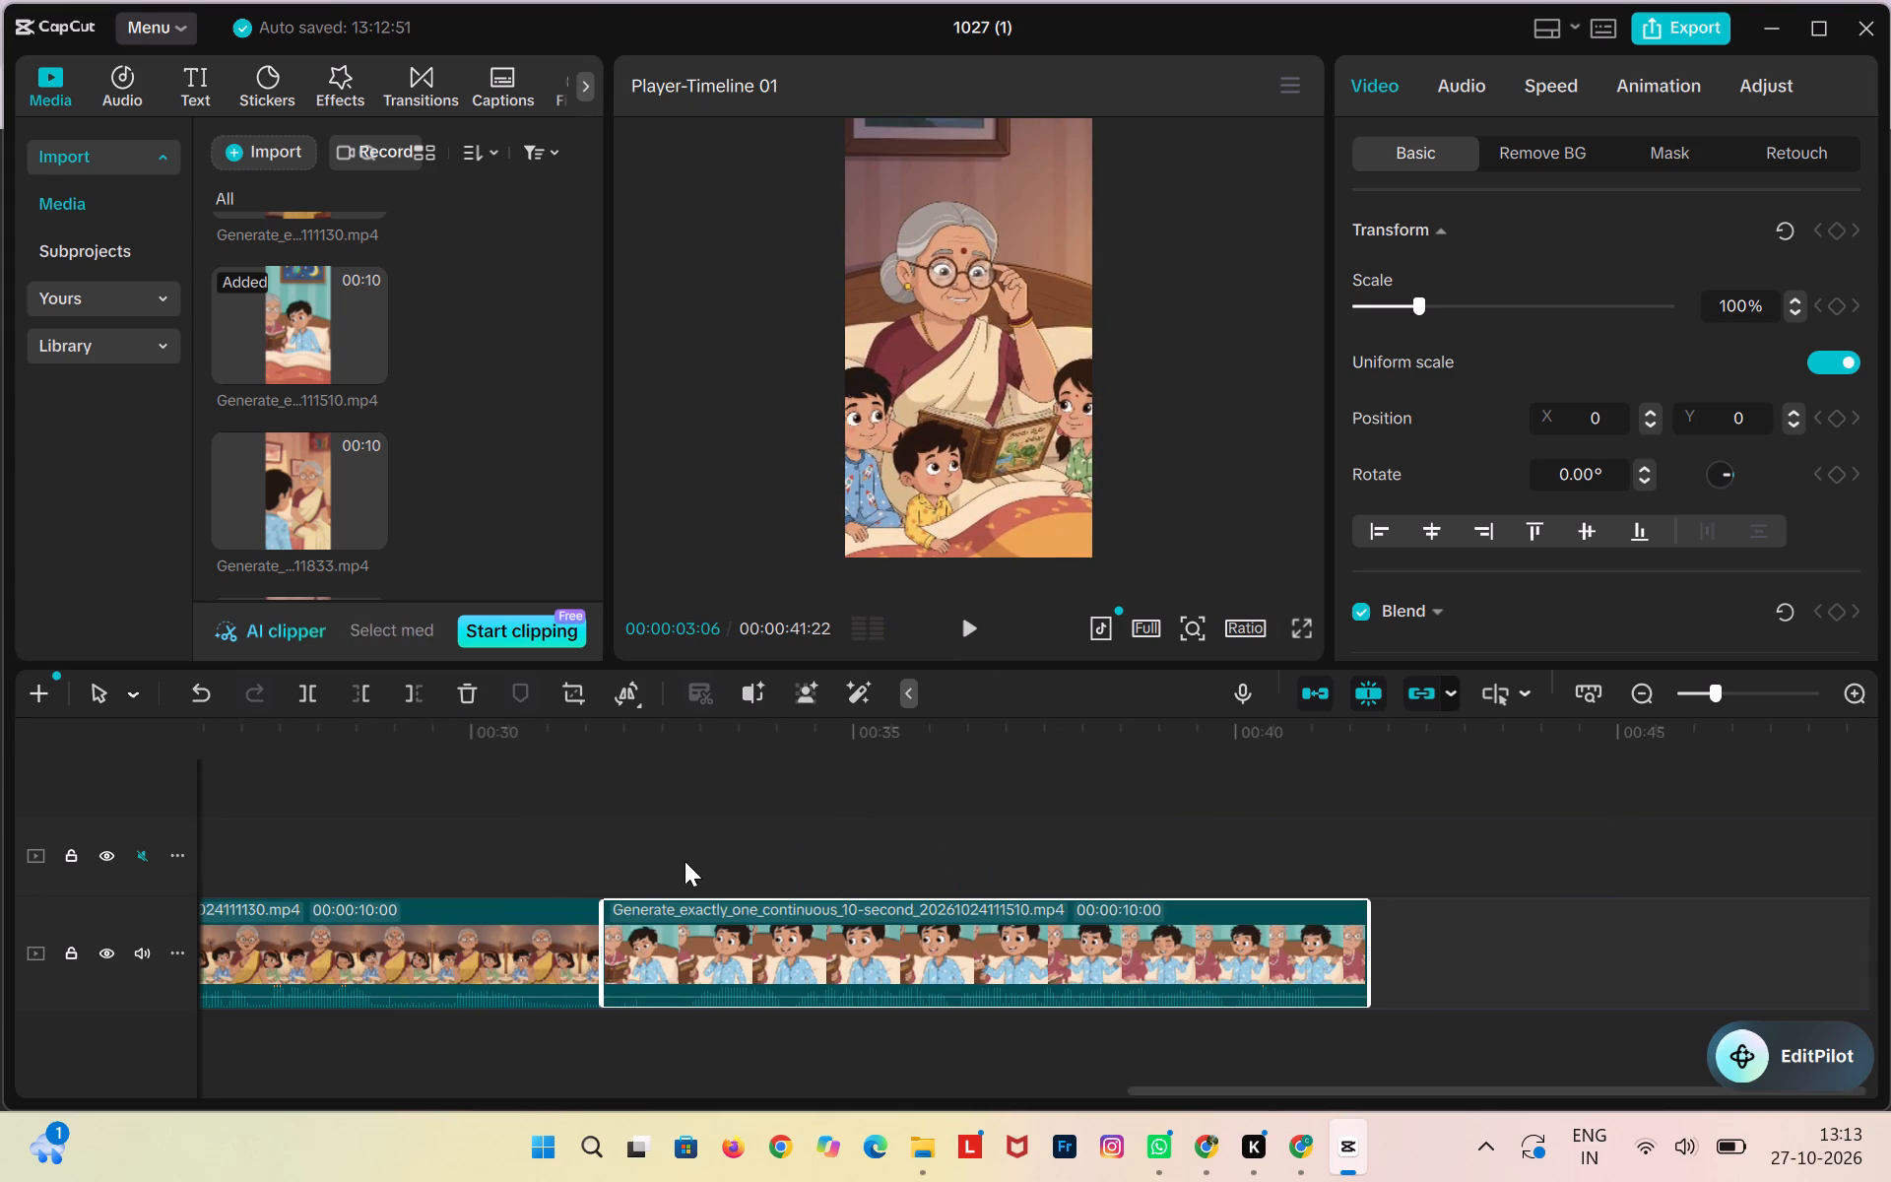
{"action": "left_click", "coordinate": [608, 800]}
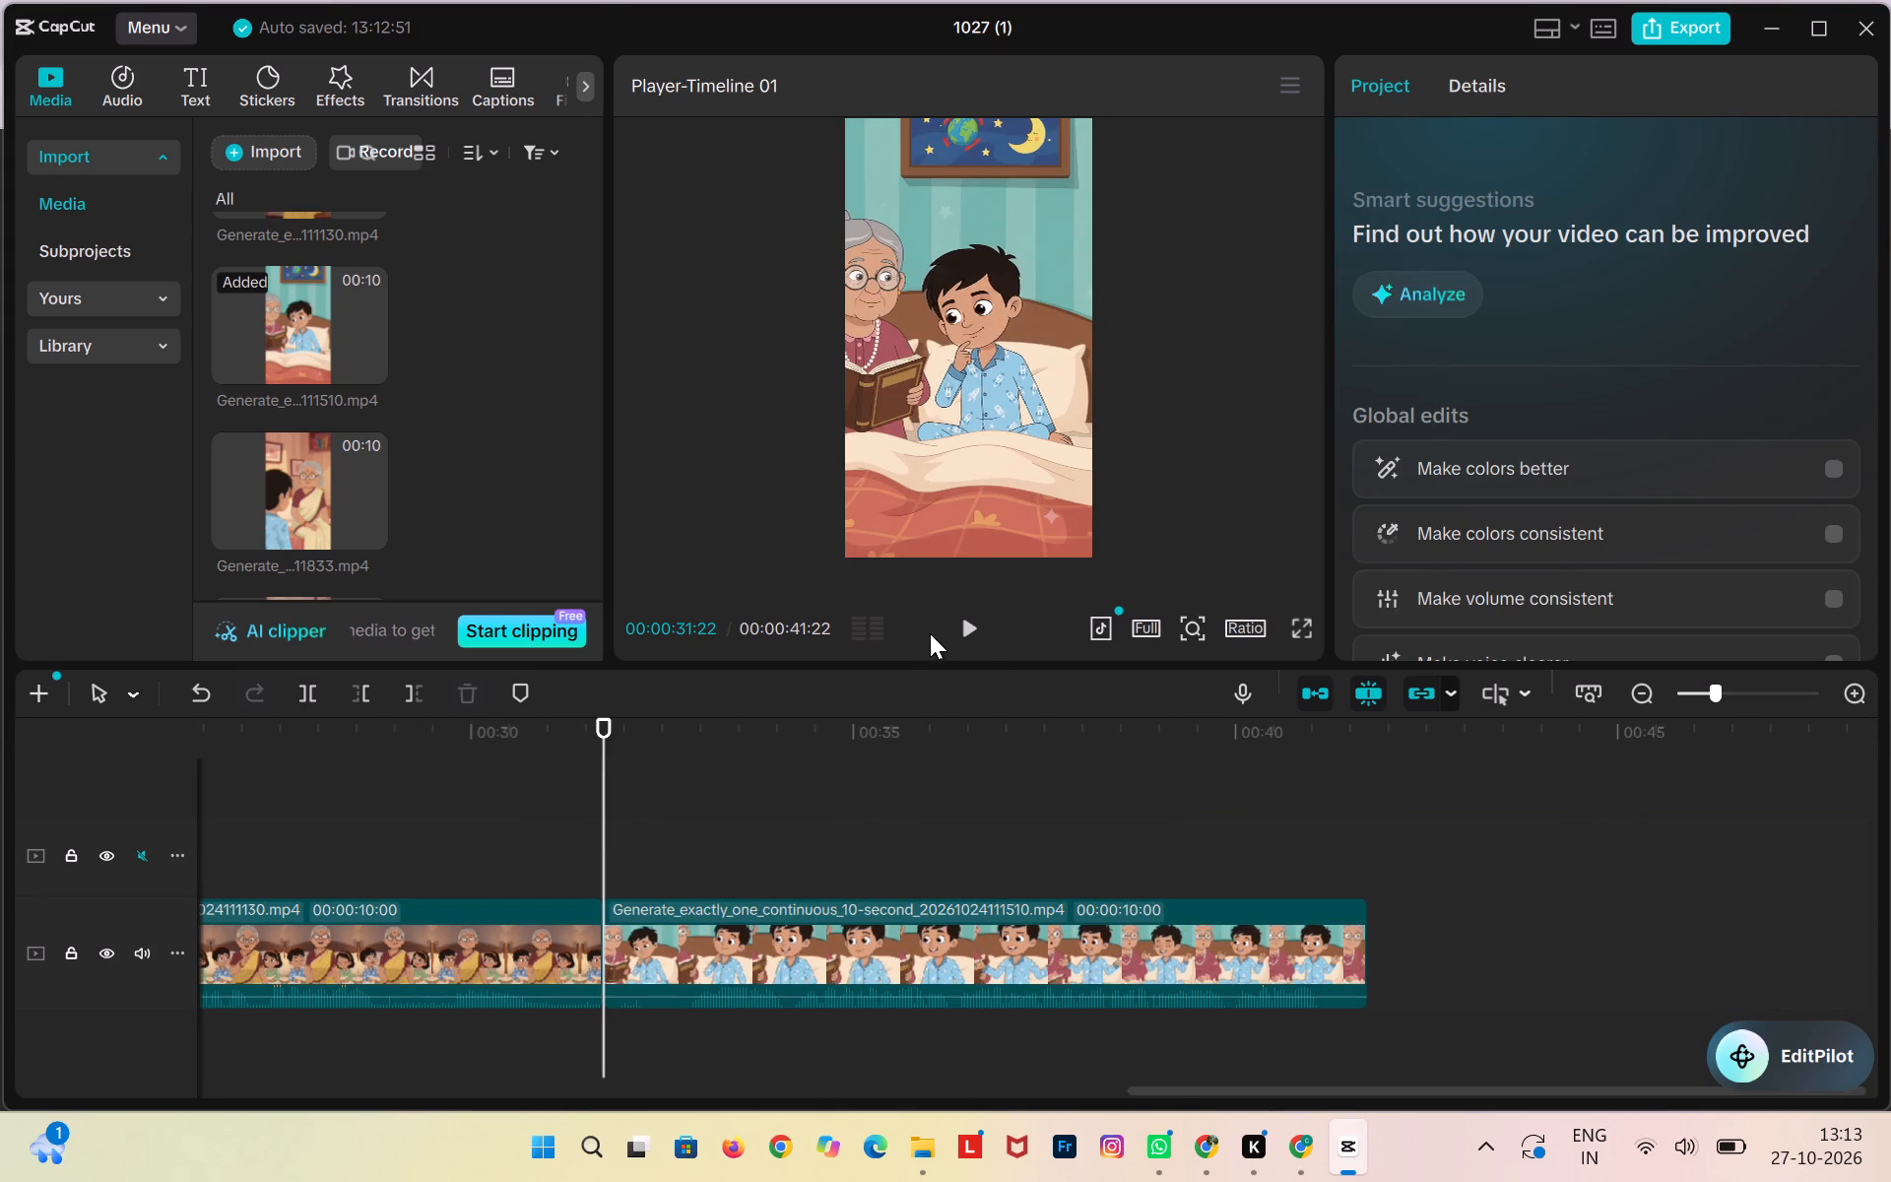
{"action": "left_click", "coordinate": [969, 624]}
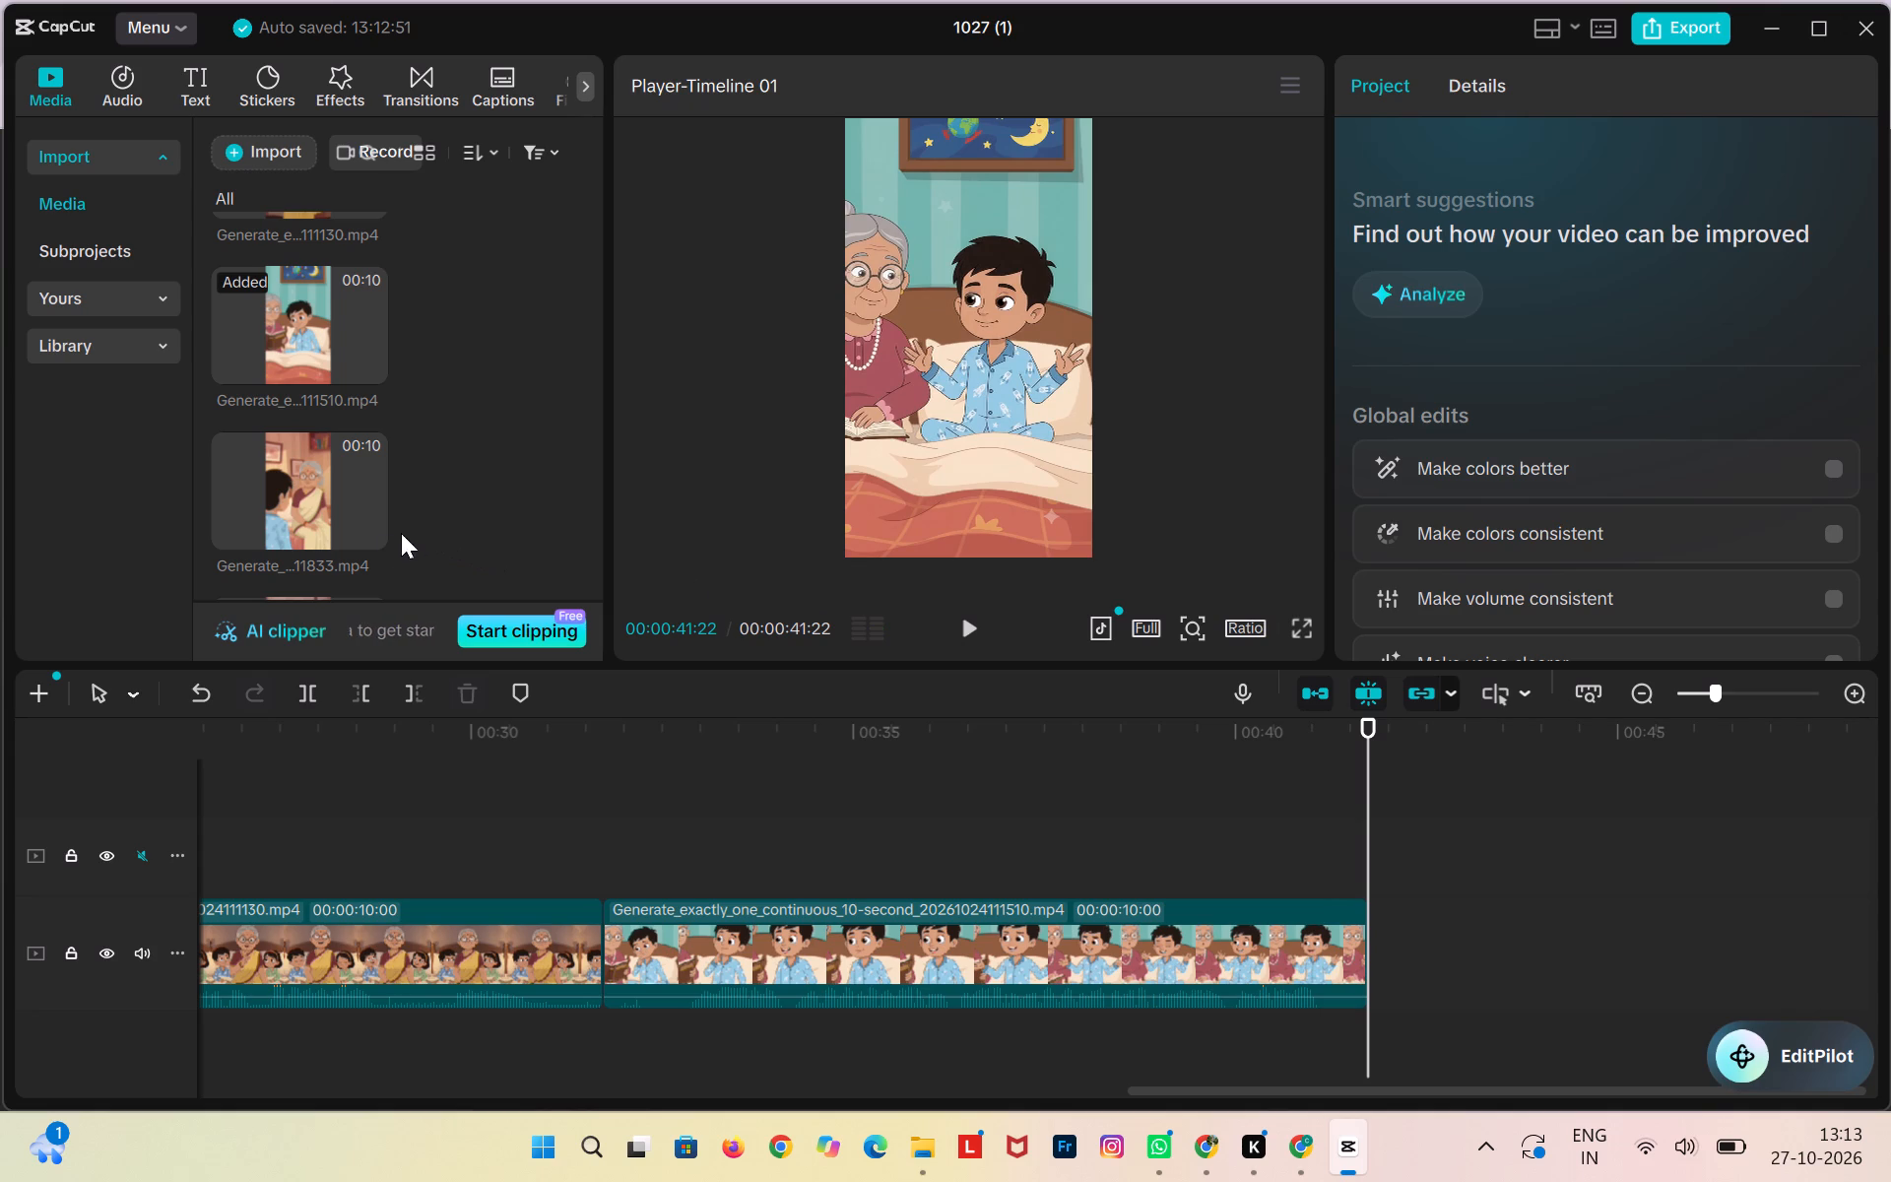
Add the Generate_exactly_one_continuous clip ending in 111833 to the end of the main track.
{"action": "left_click", "coordinate": [369, 535]}
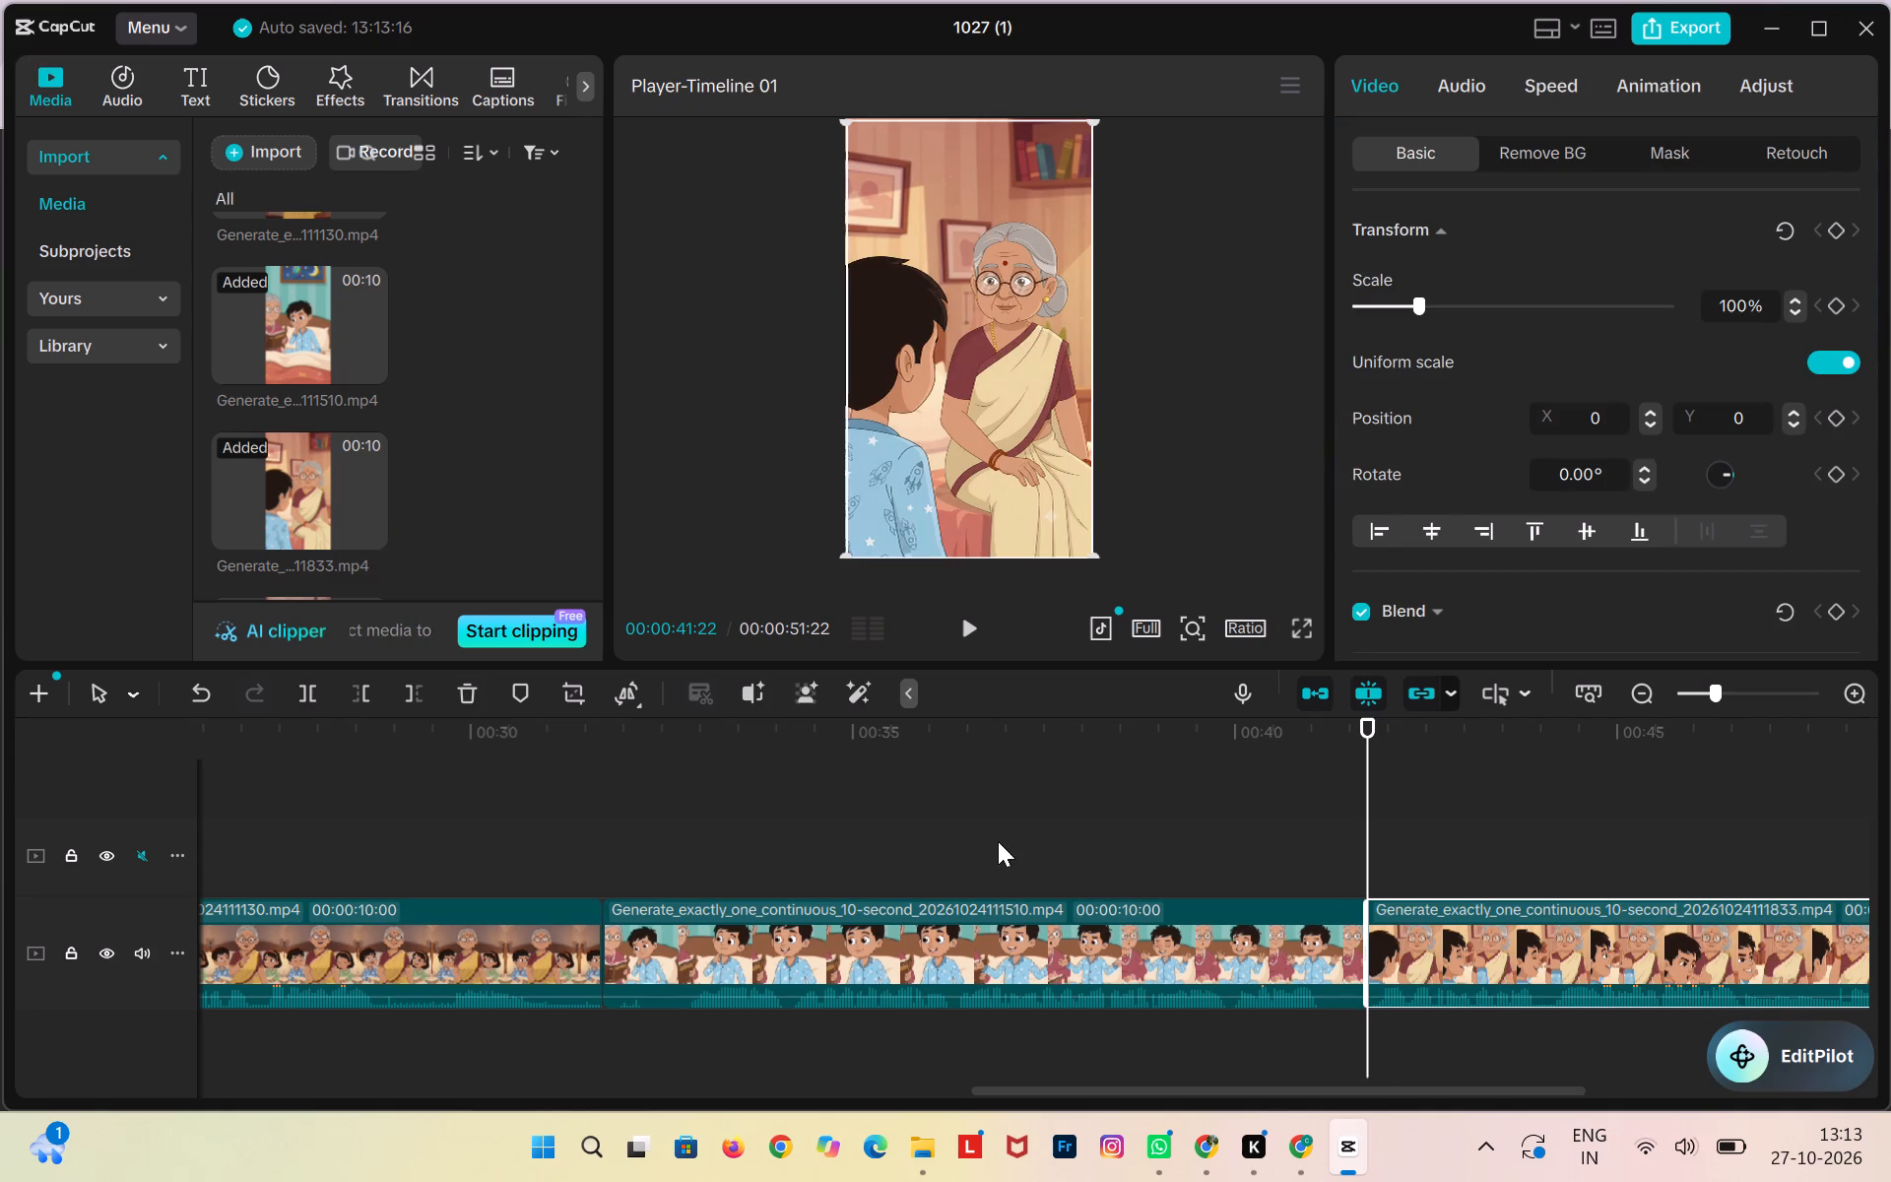
Play back the newly added 111833 clip from just before its start, and replay its closing seconds.
{"action": "left_click", "coordinate": [1209, 789]}
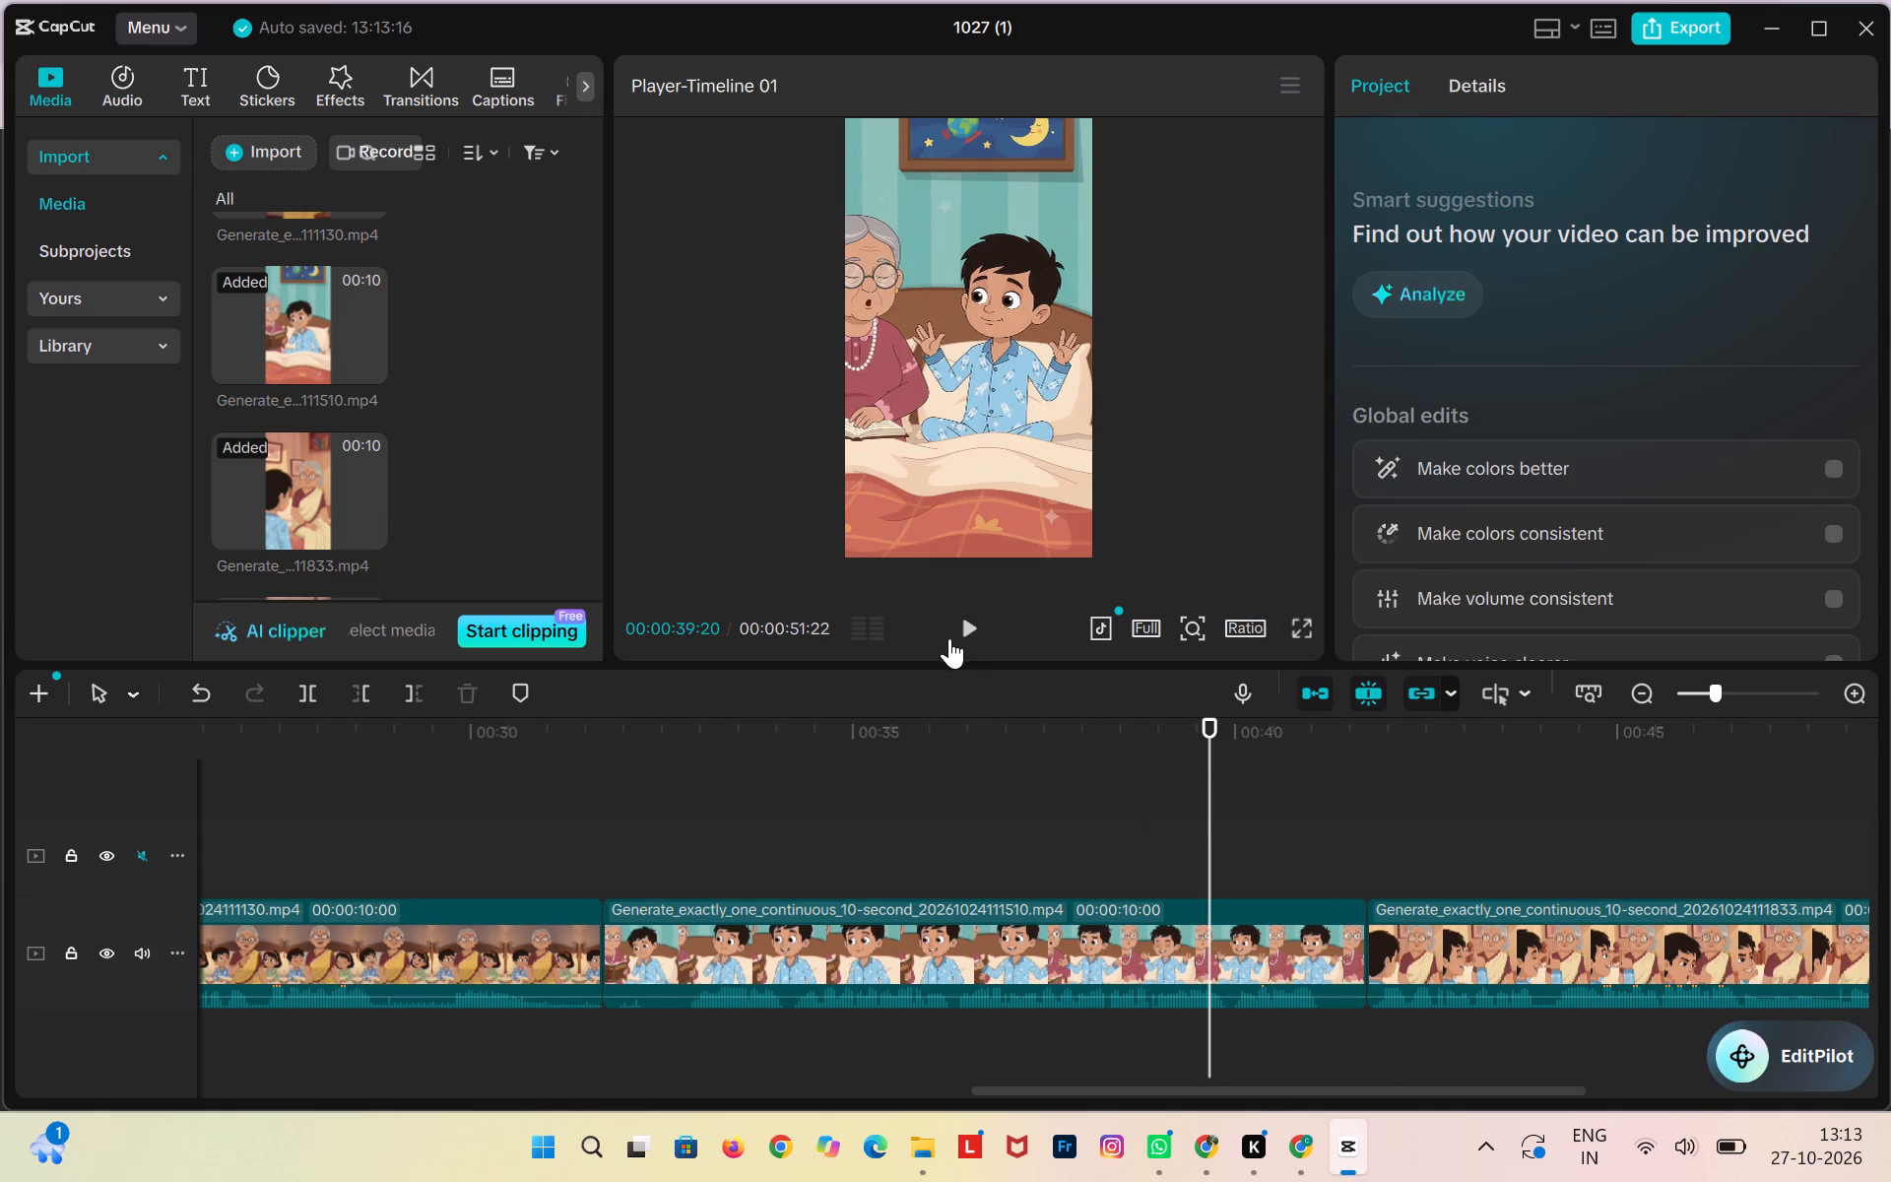
{"action": "left_click", "coordinate": [962, 633]}
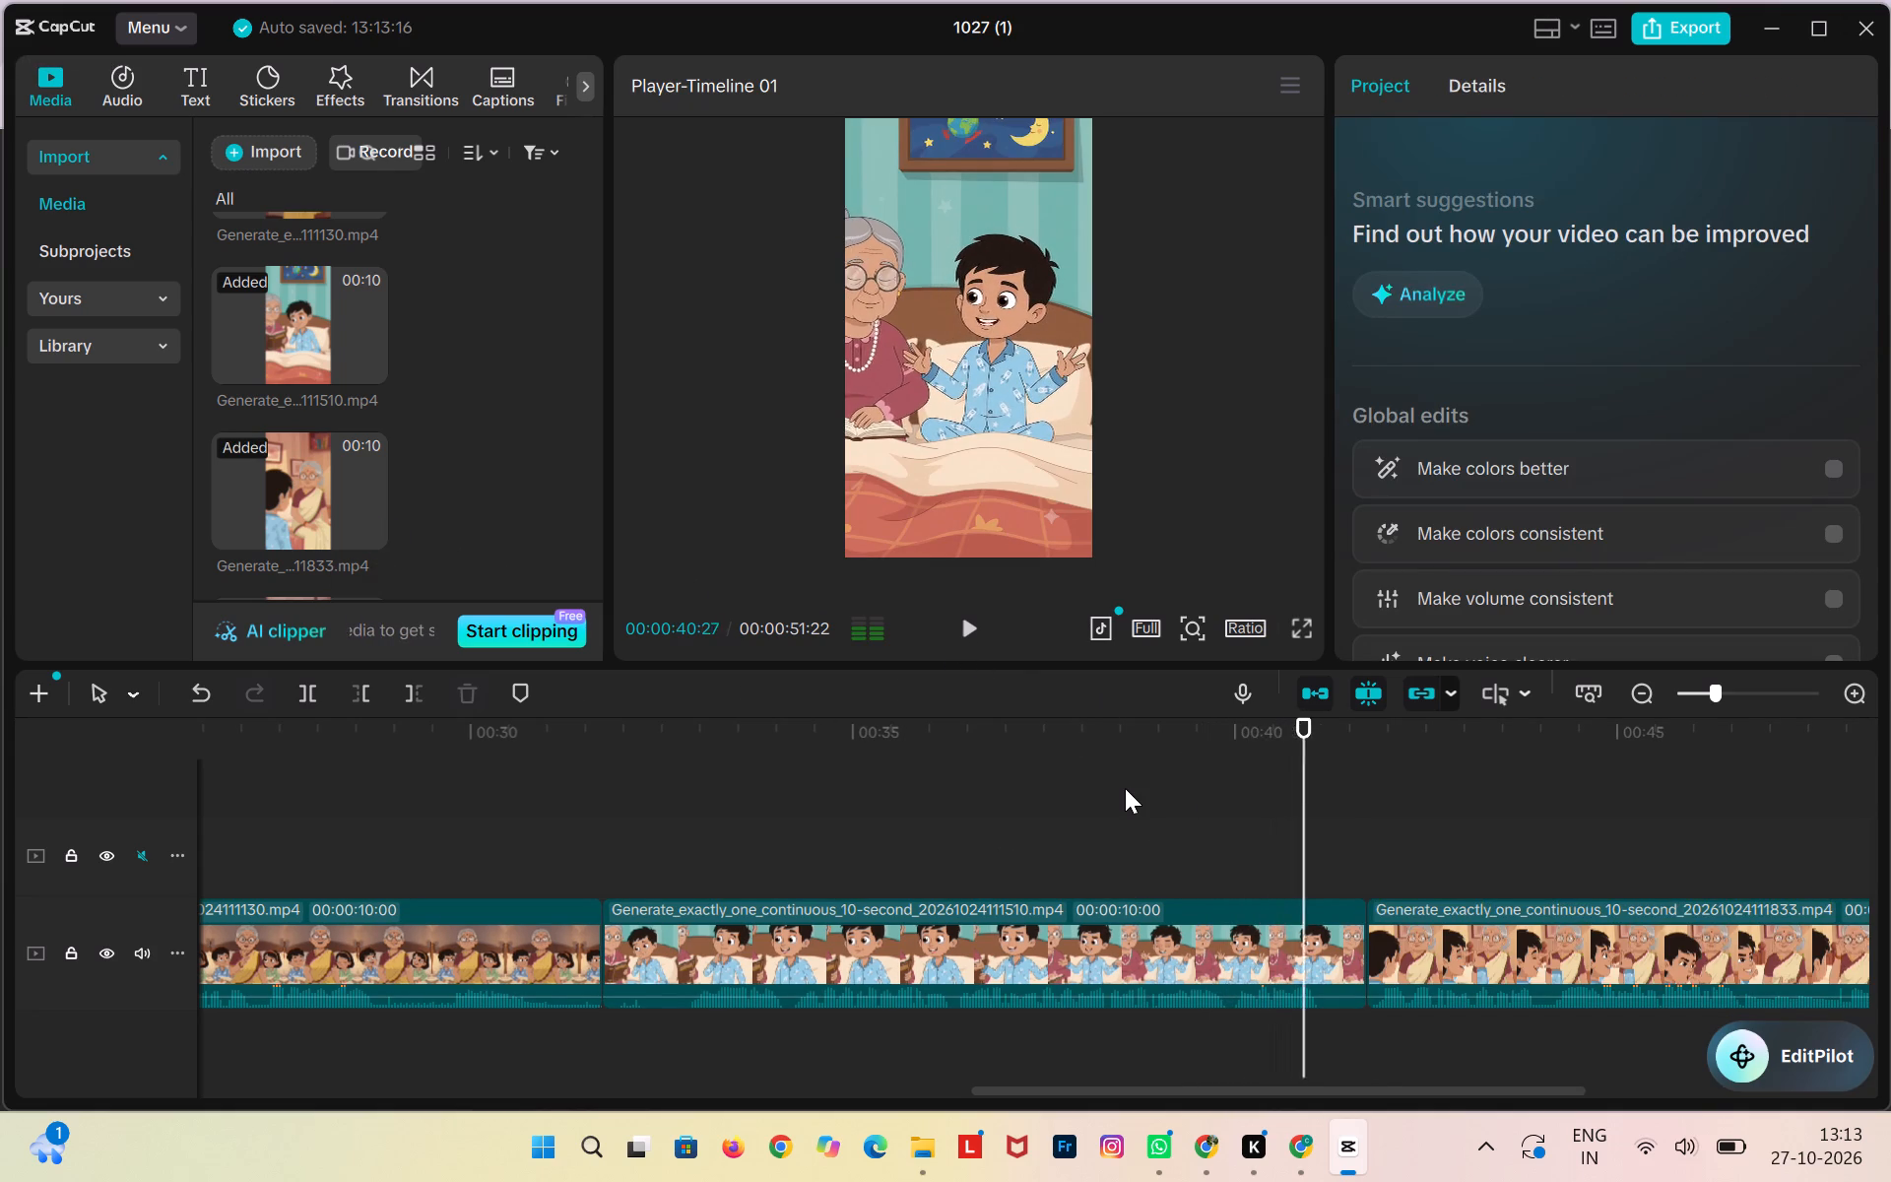
{"action": "scroll", "coordinate": [1125, 788], "scroll_direction": "left", "scroll_amount": 2}
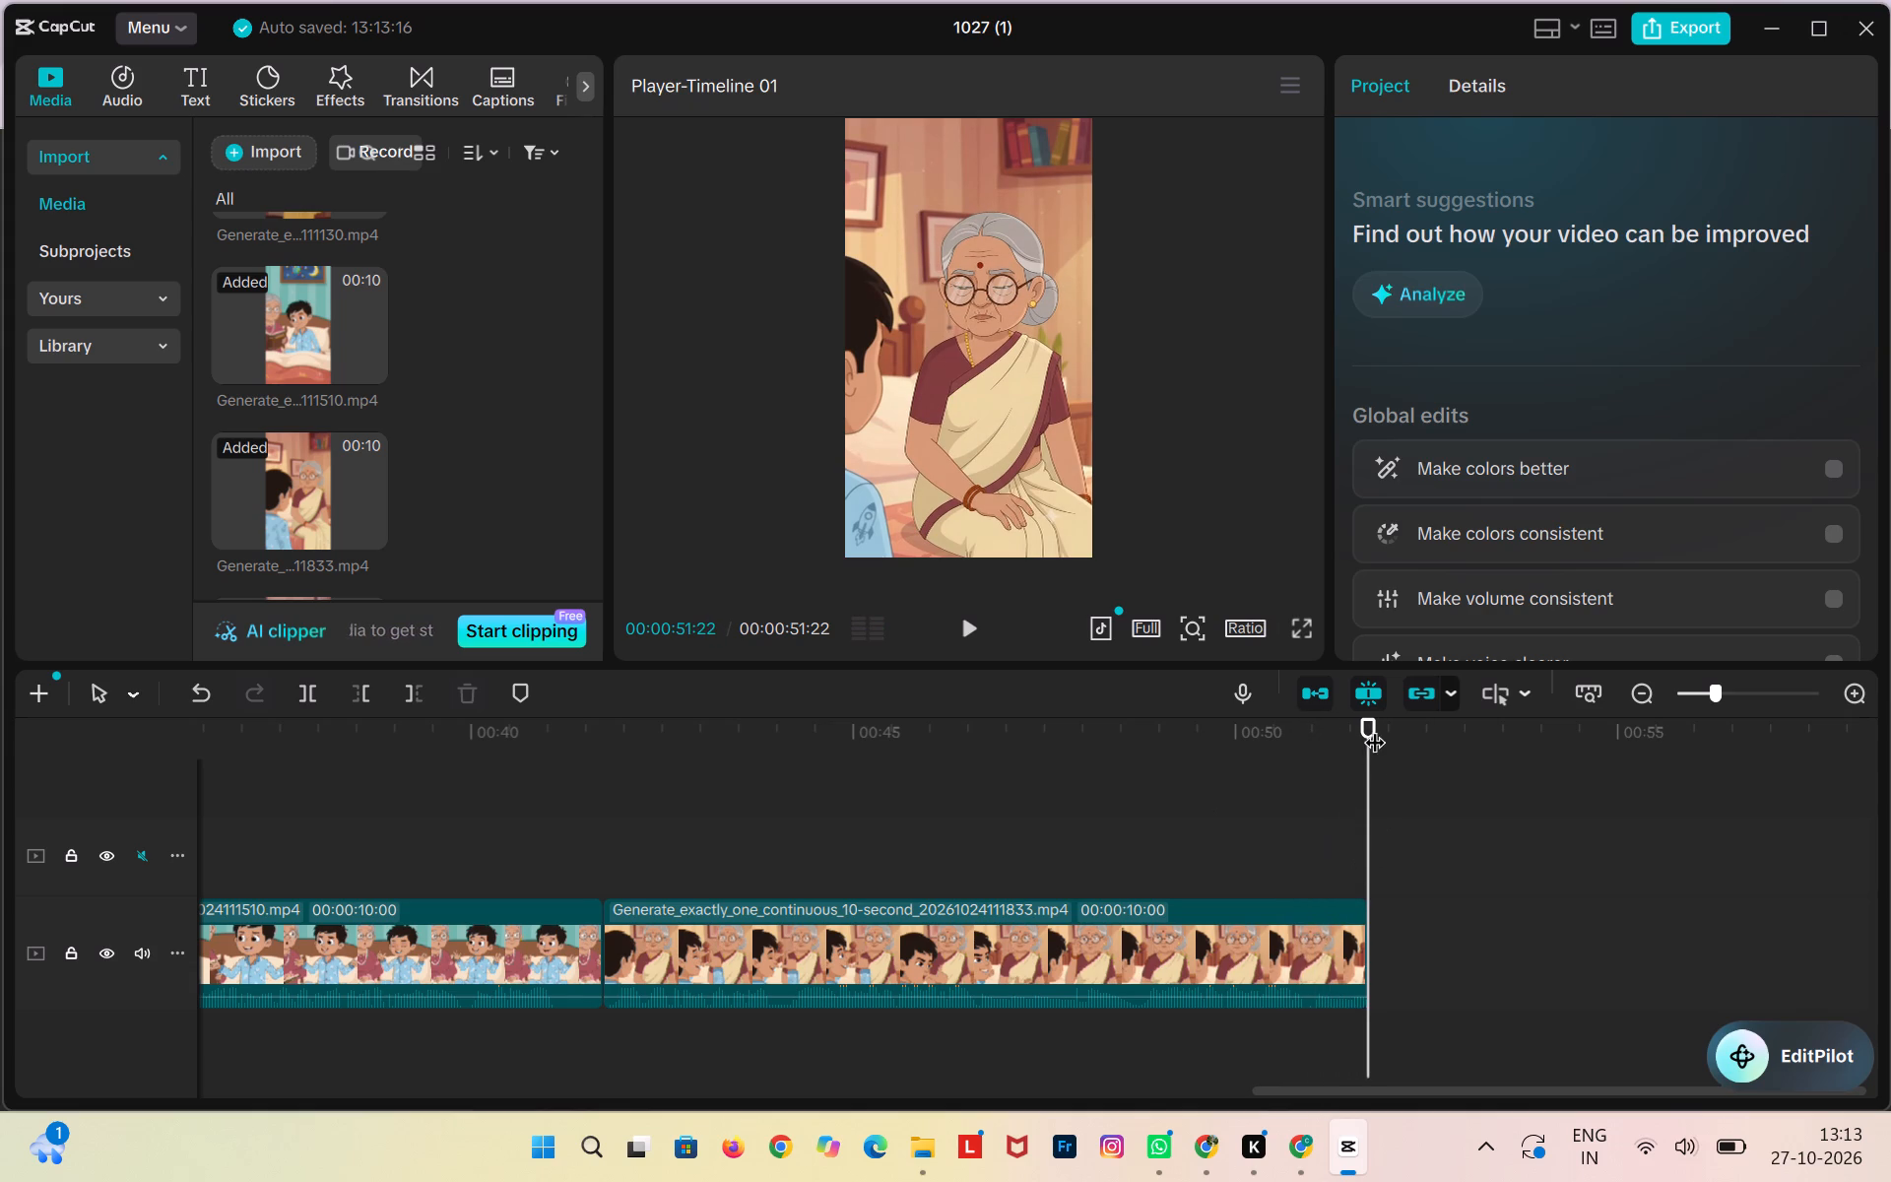
{"action": "left_click_drag", "start_coordinate": [1369, 721], "coordinate": [1169, 778]}
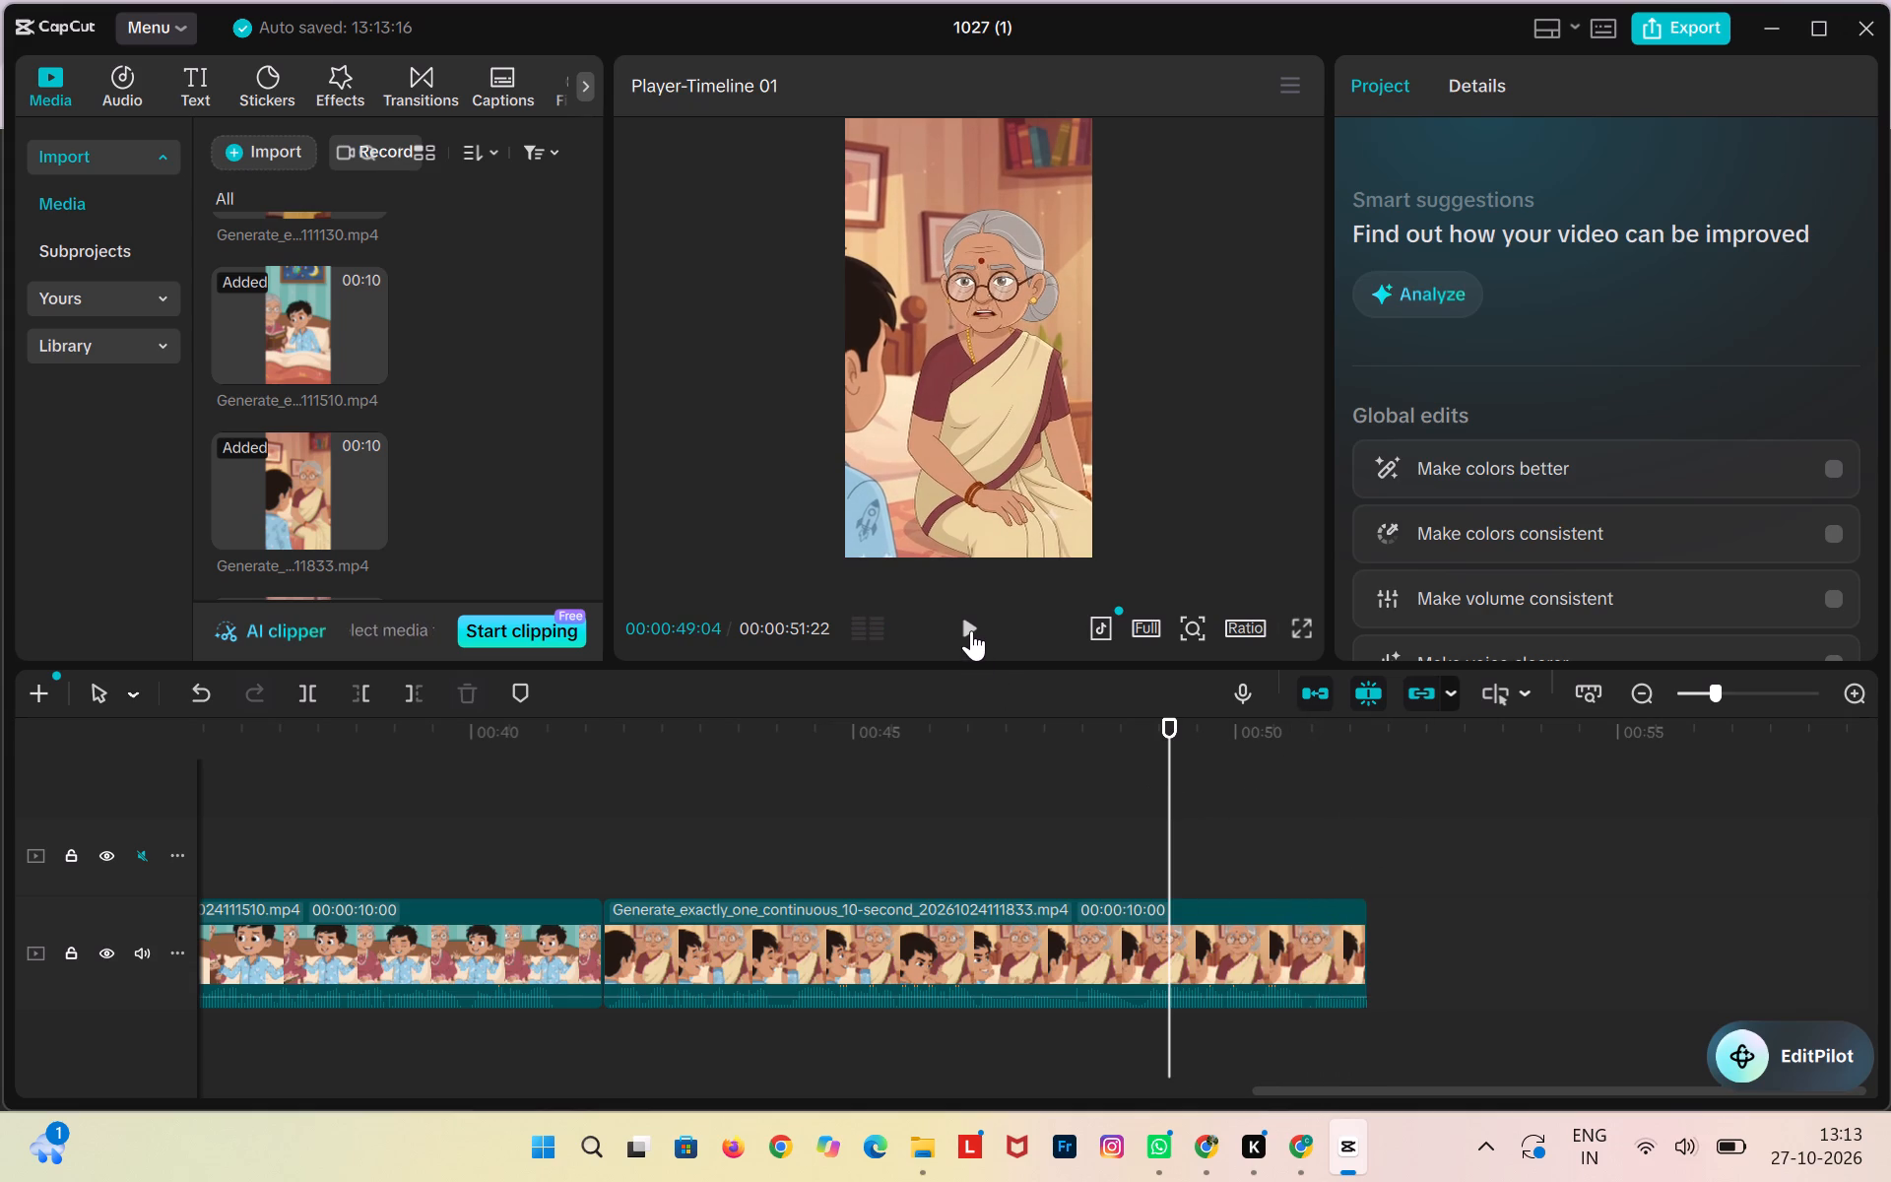
{"action": "left_click", "coordinate": [966, 628]}
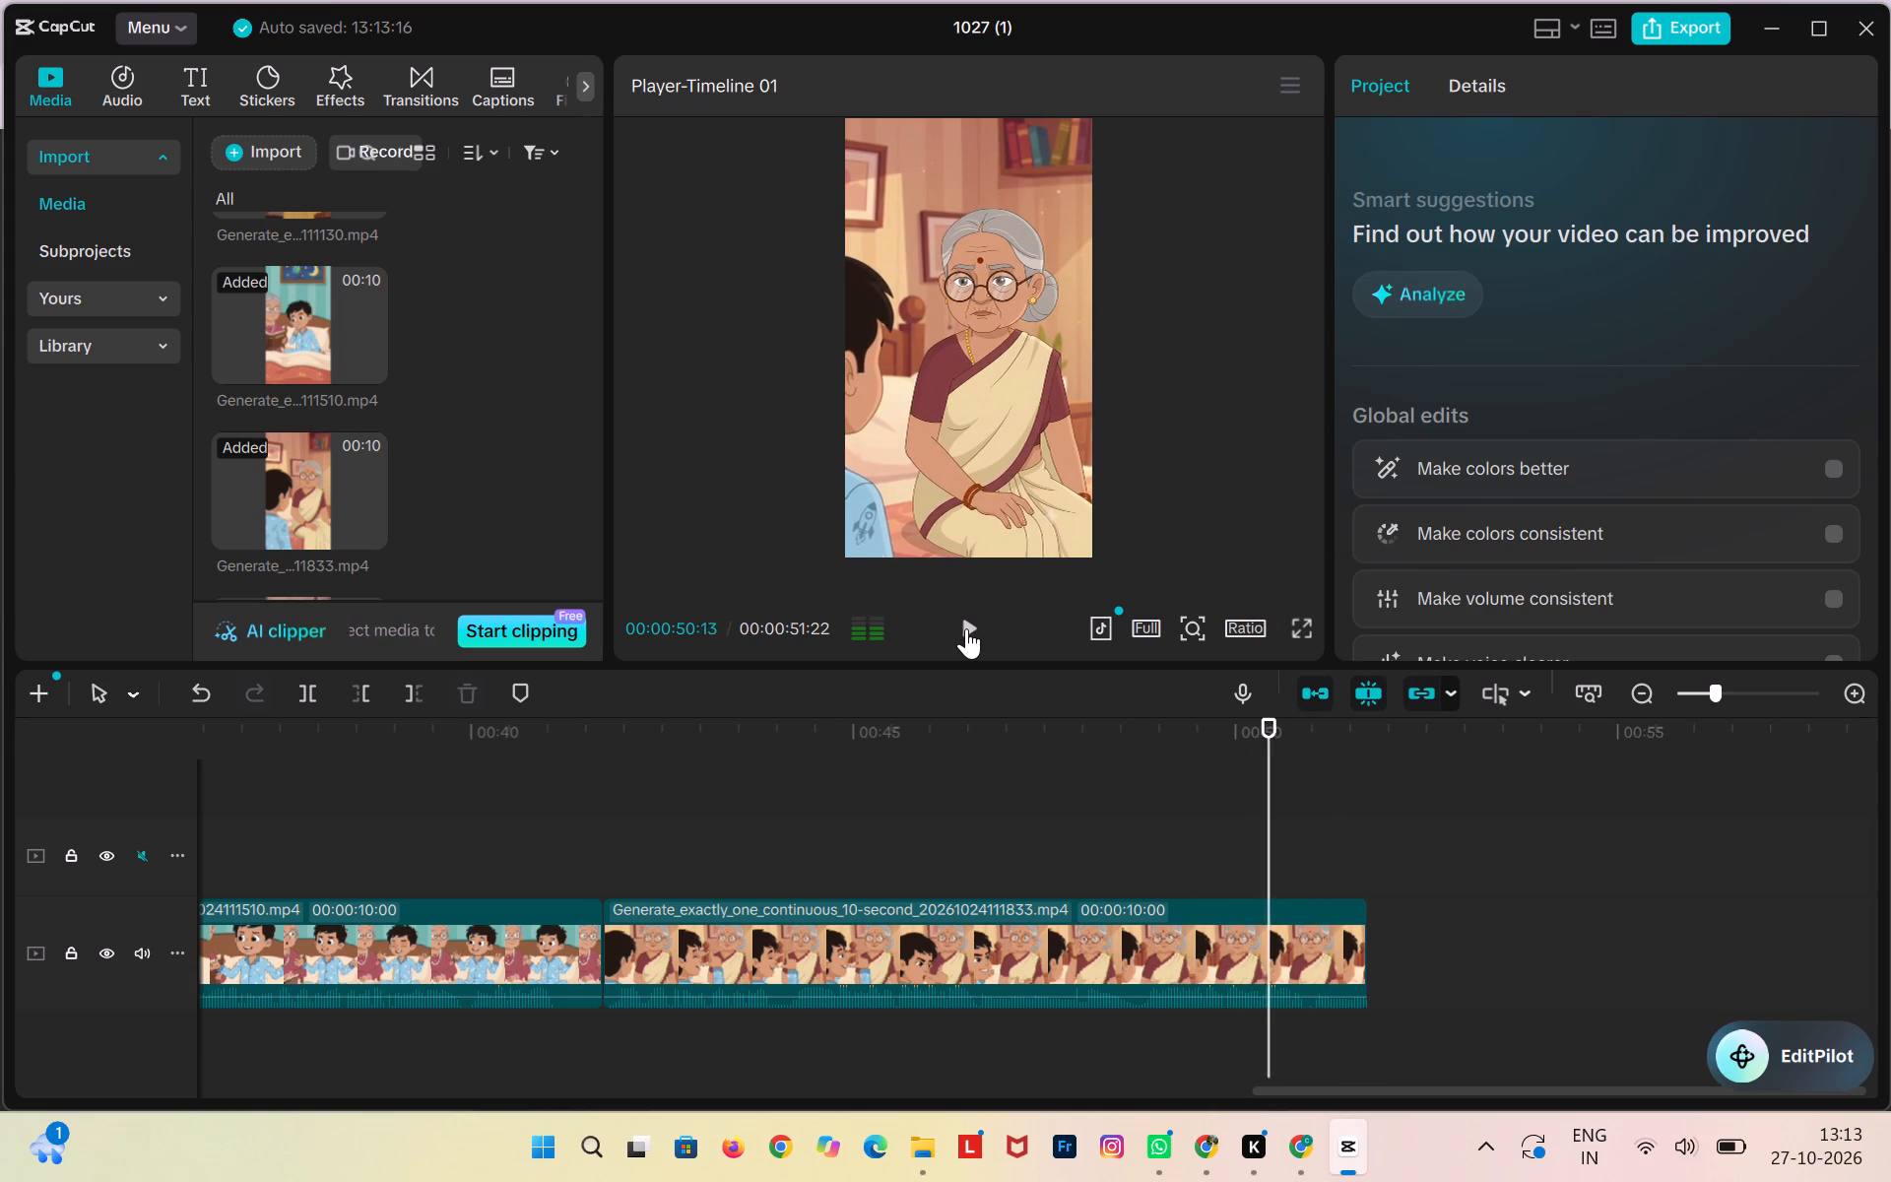
{"action": "left_click_drag", "start_coordinate": [1372, 730], "coordinate": [1007, 767]}
{"action": "left_click", "coordinate": [966, 639]}
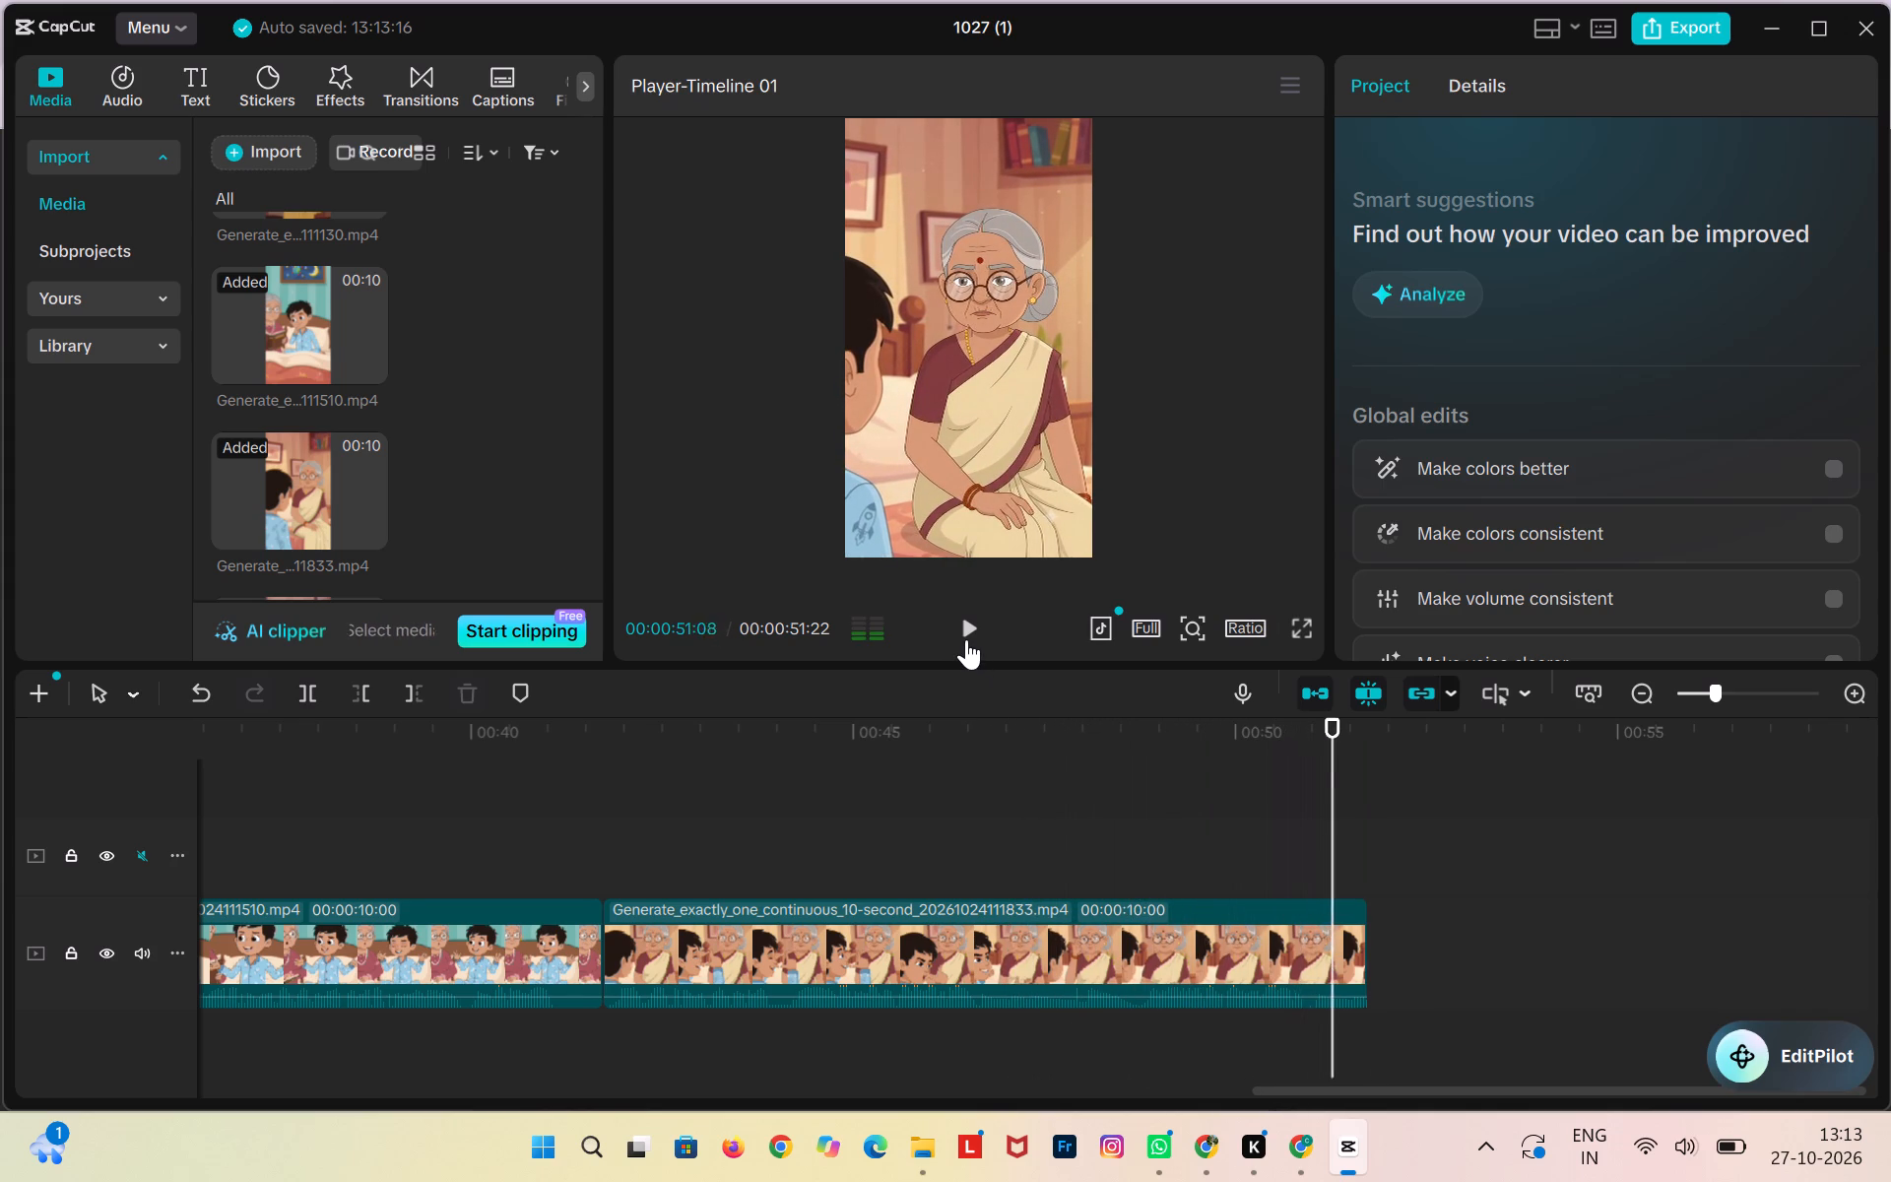
Scale the 111510 clip to 129% and shift its picture to position X -318, Y 0.
{"action": "scroll", "coordinate": [934, 806], "scroll_direction": "right", "scroll_amount": 2}
{"action": "left_click", "coordinate": [934, 806]}
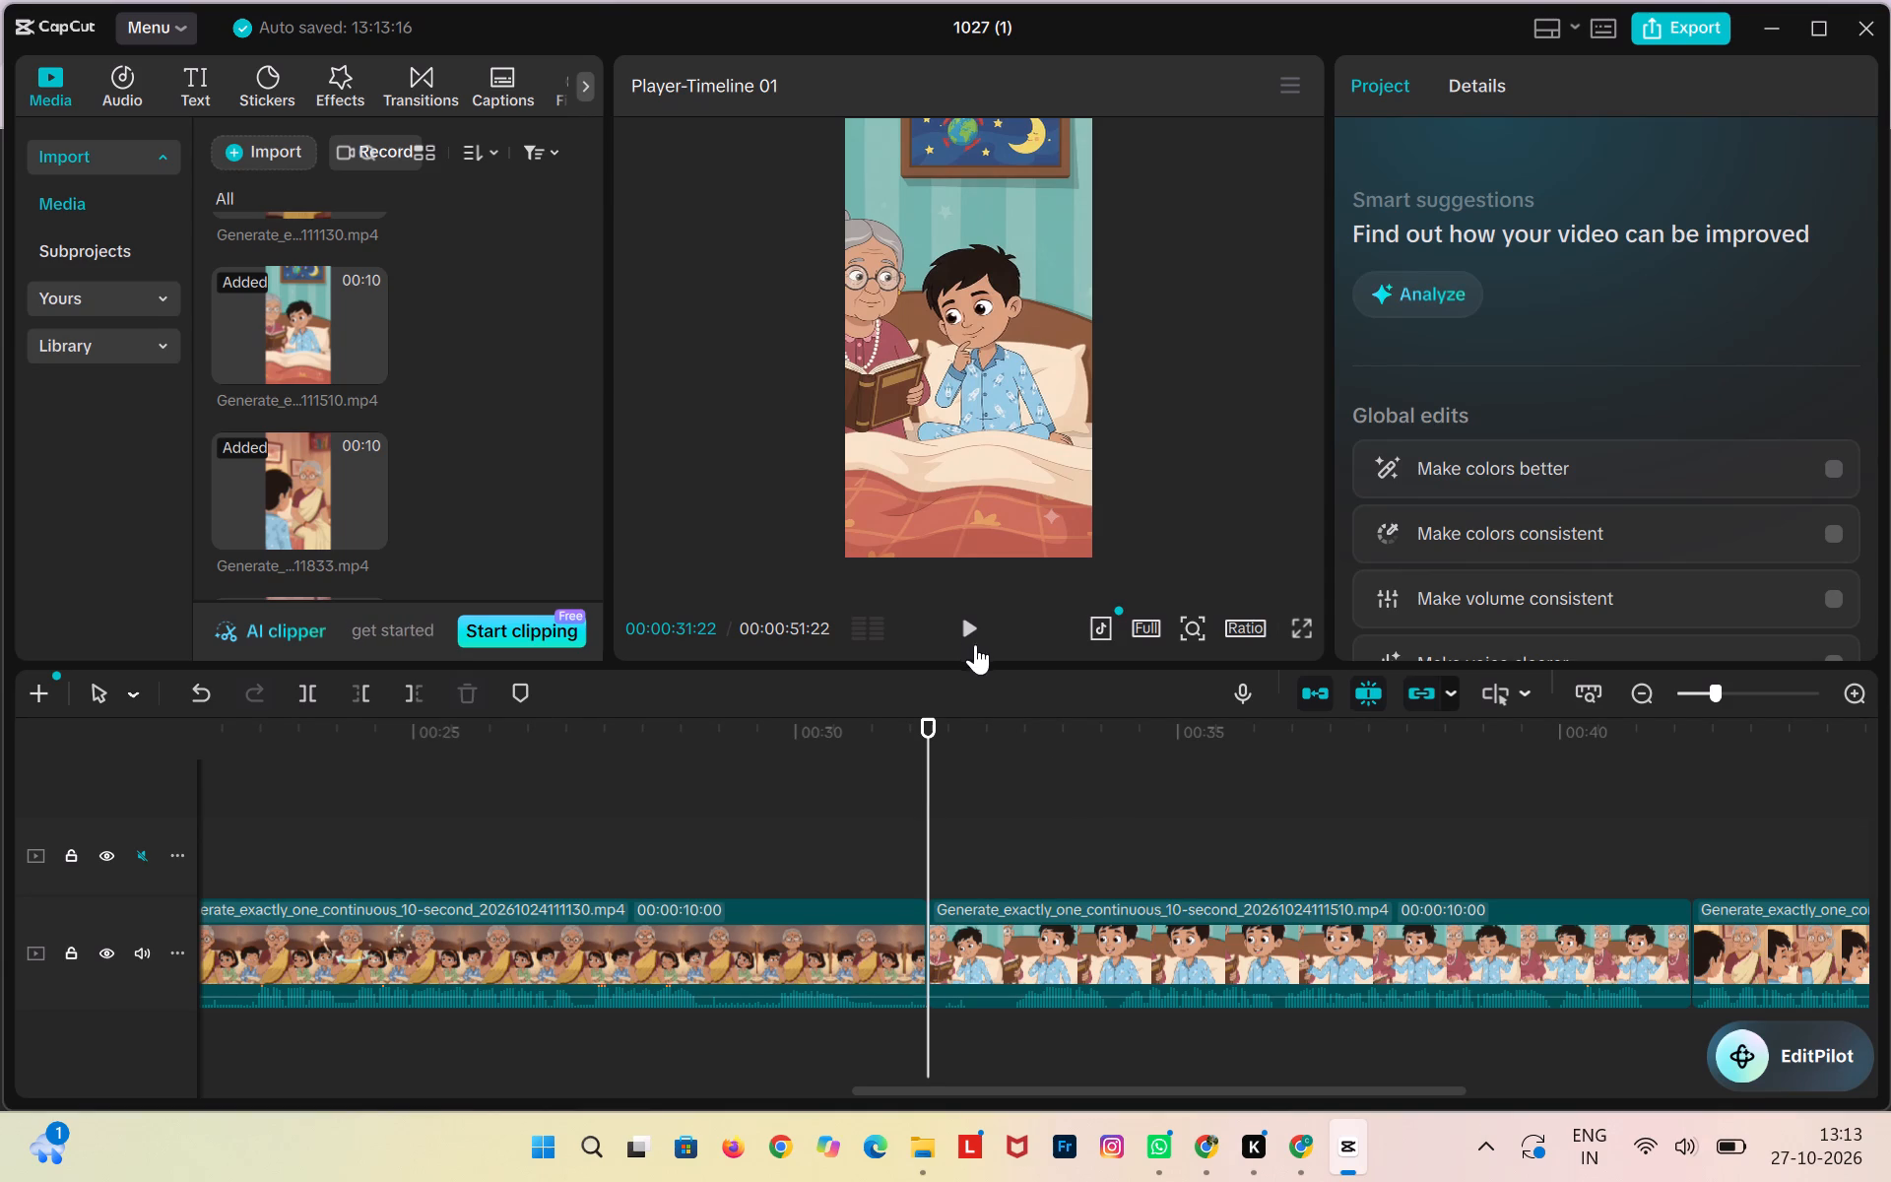
{"action": "left_click", "coordinate": [1044, 933]}
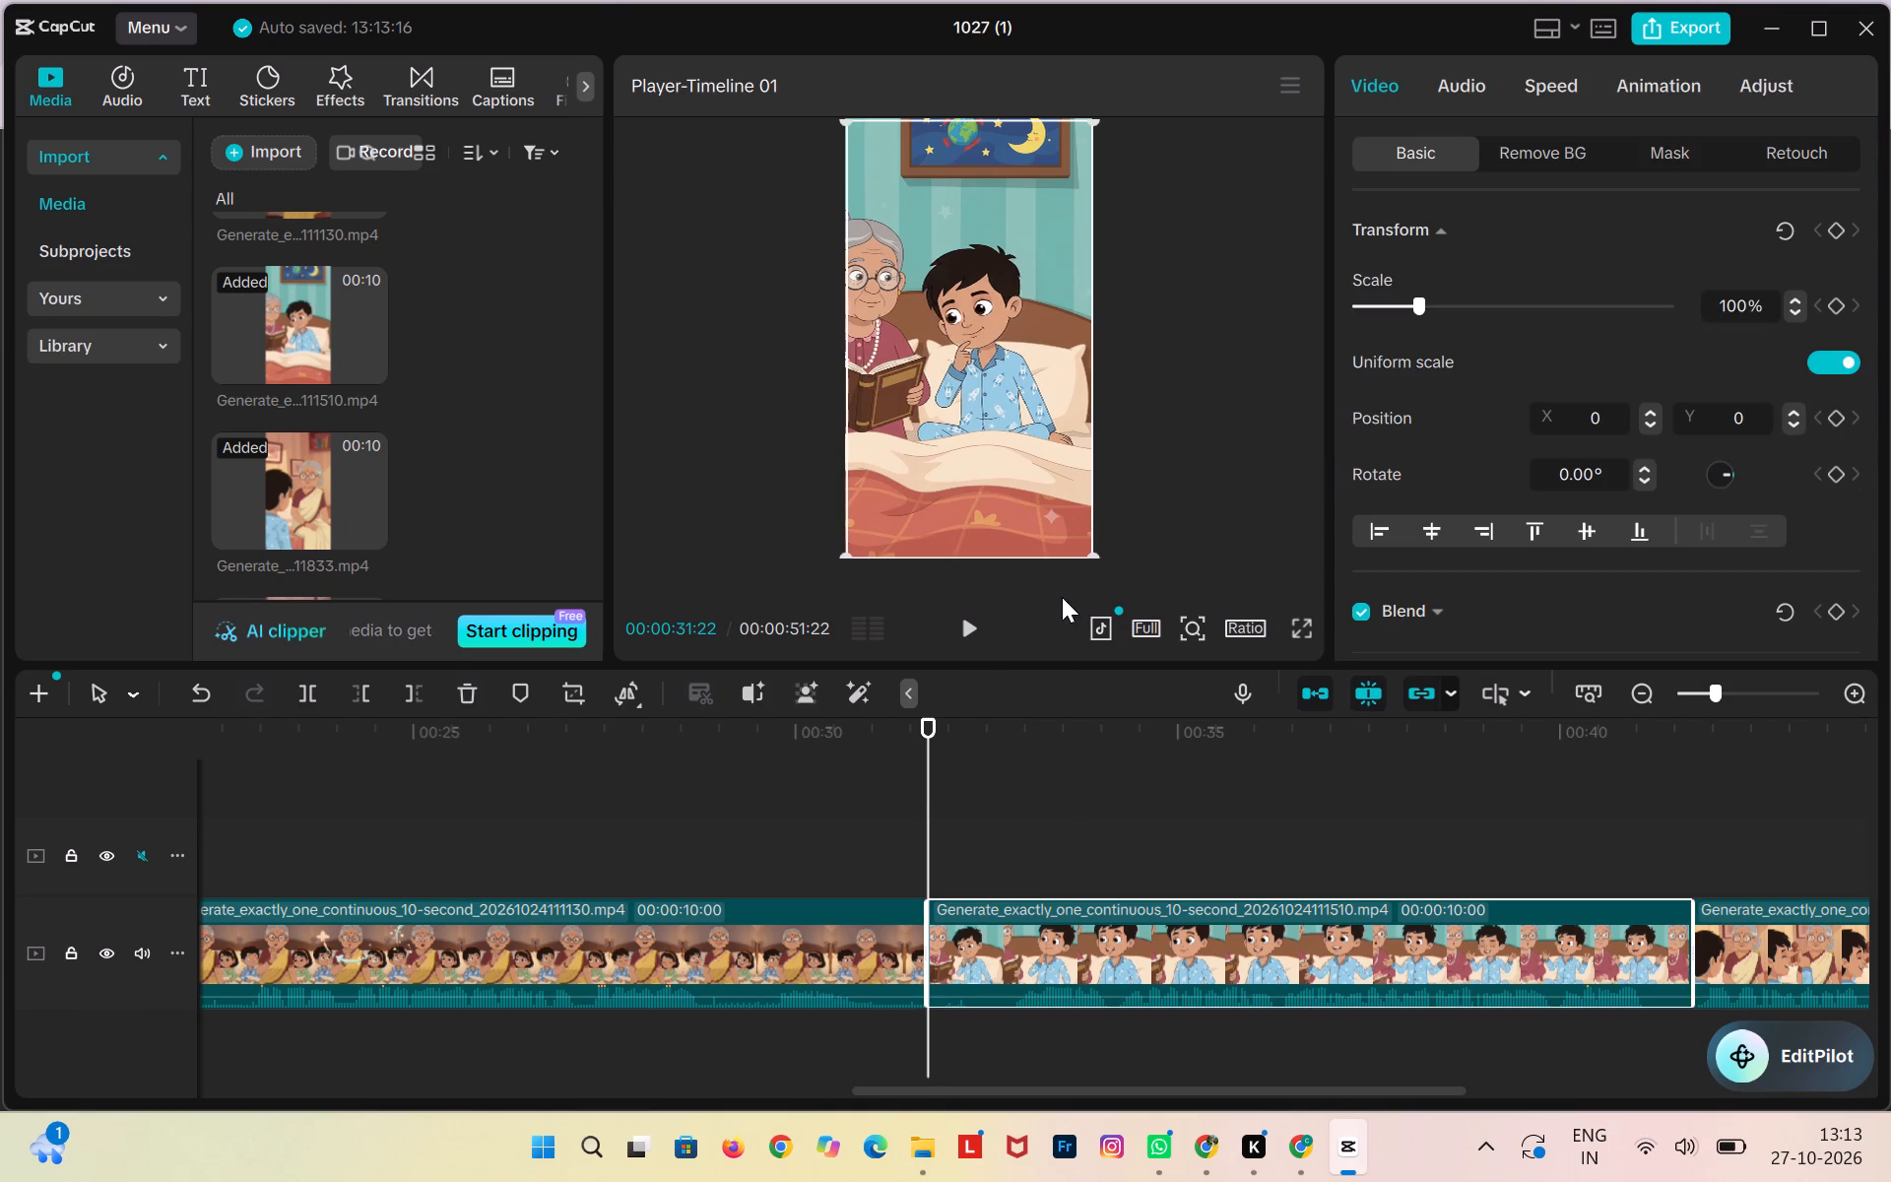
{"action": "left_click_drag", "start_coordinate": [1090, 550], "coordinate": [1144, 584]}
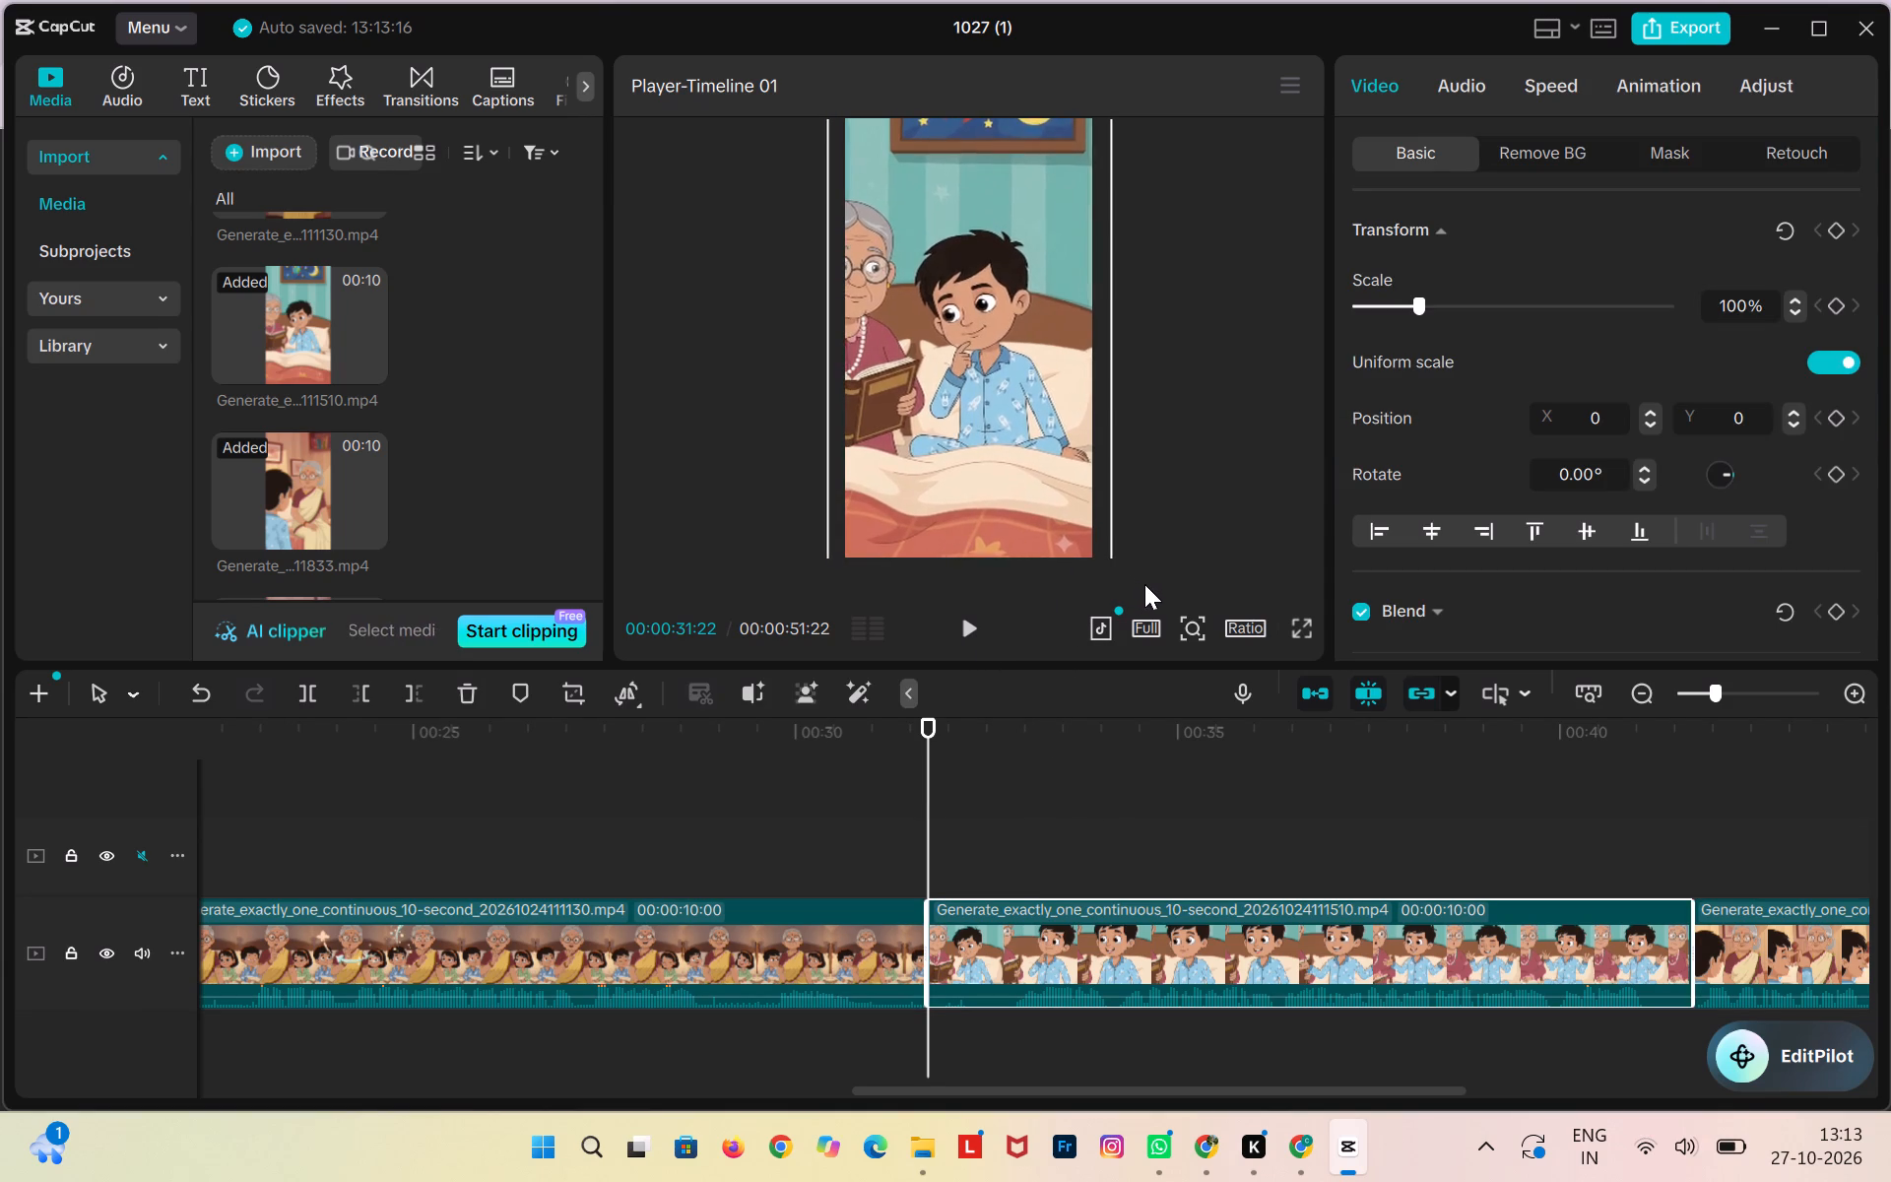
{"action": "left_click_drag", "start_coordinate": [1144, 584], "coordinate": [1152, 595]}
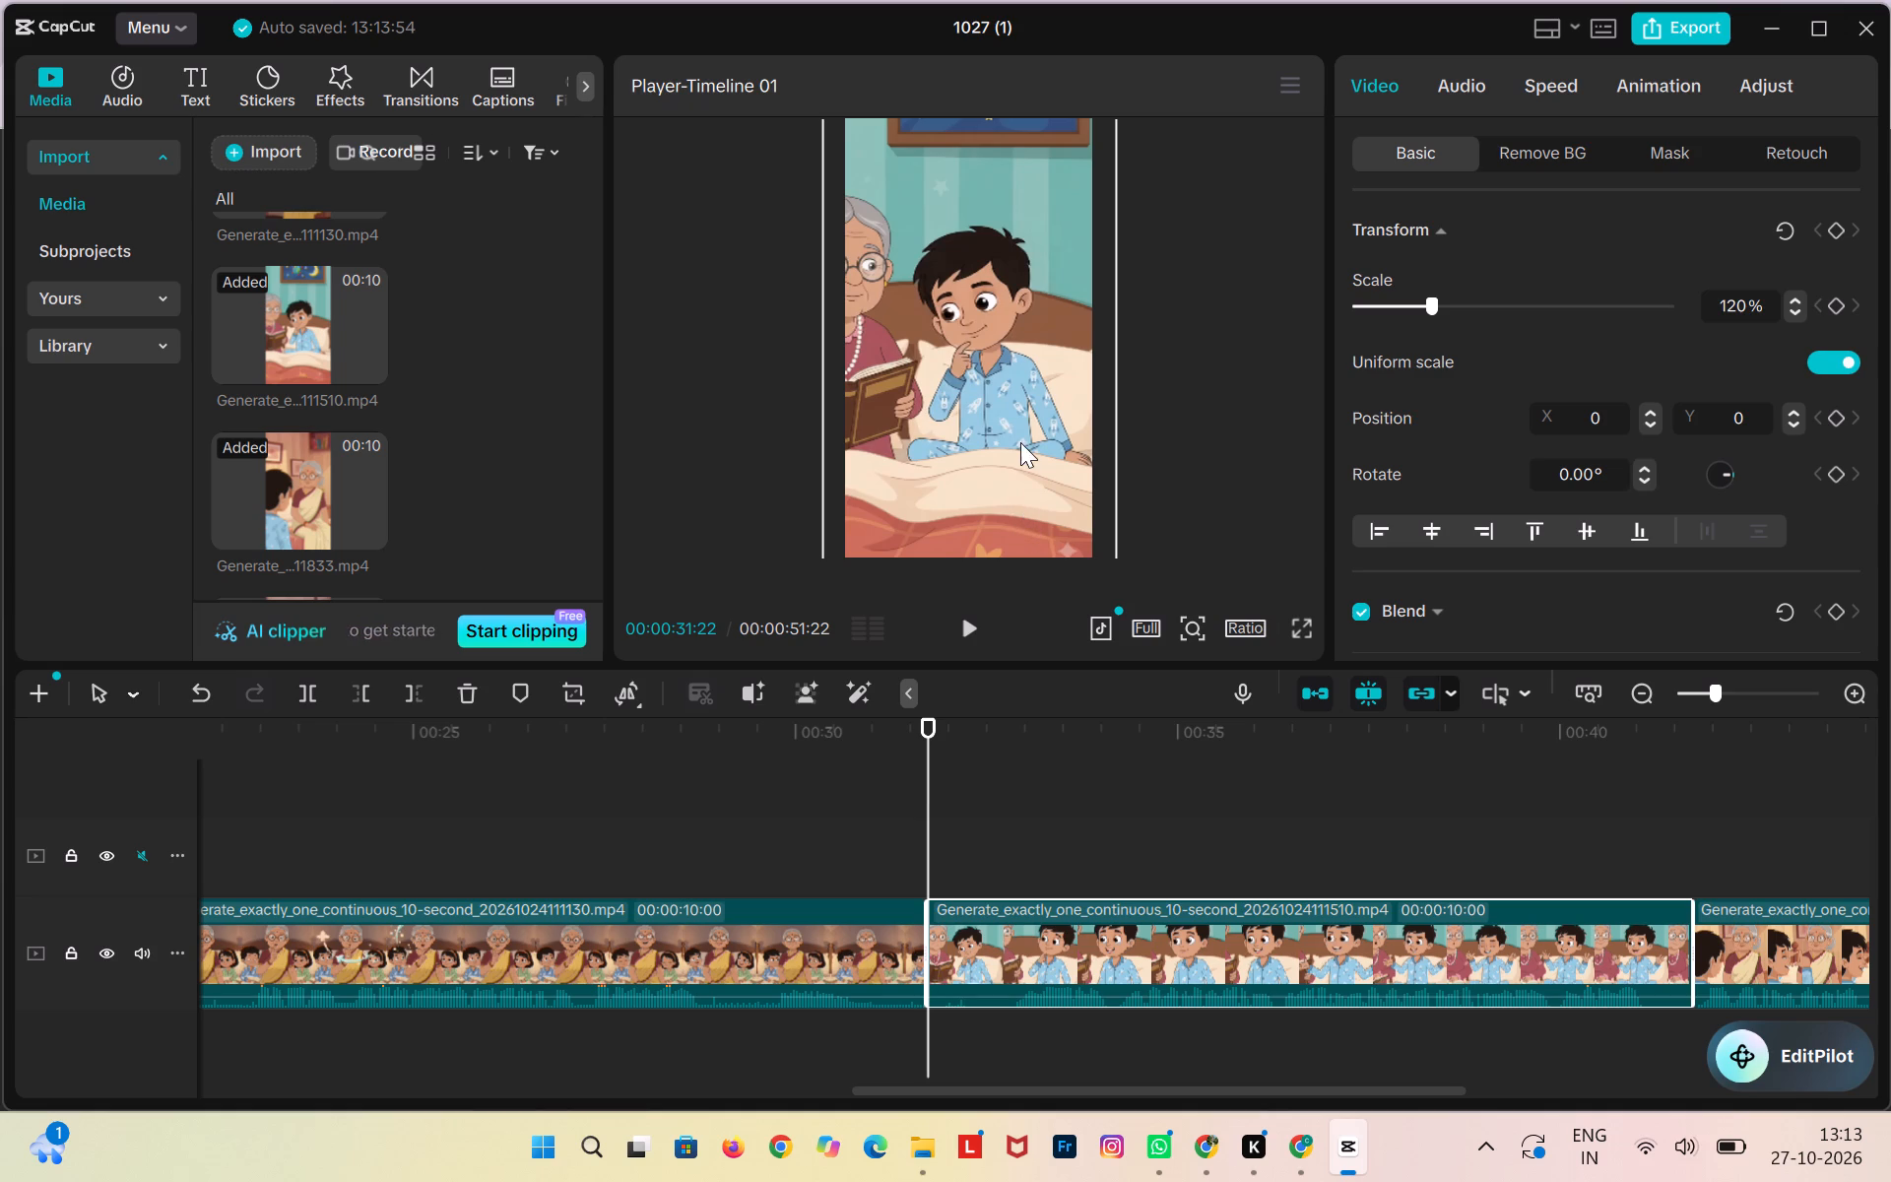
{"action": "left_click_drag", "start_coordinate": [1020, 442], "coordinate": [994, 468]}
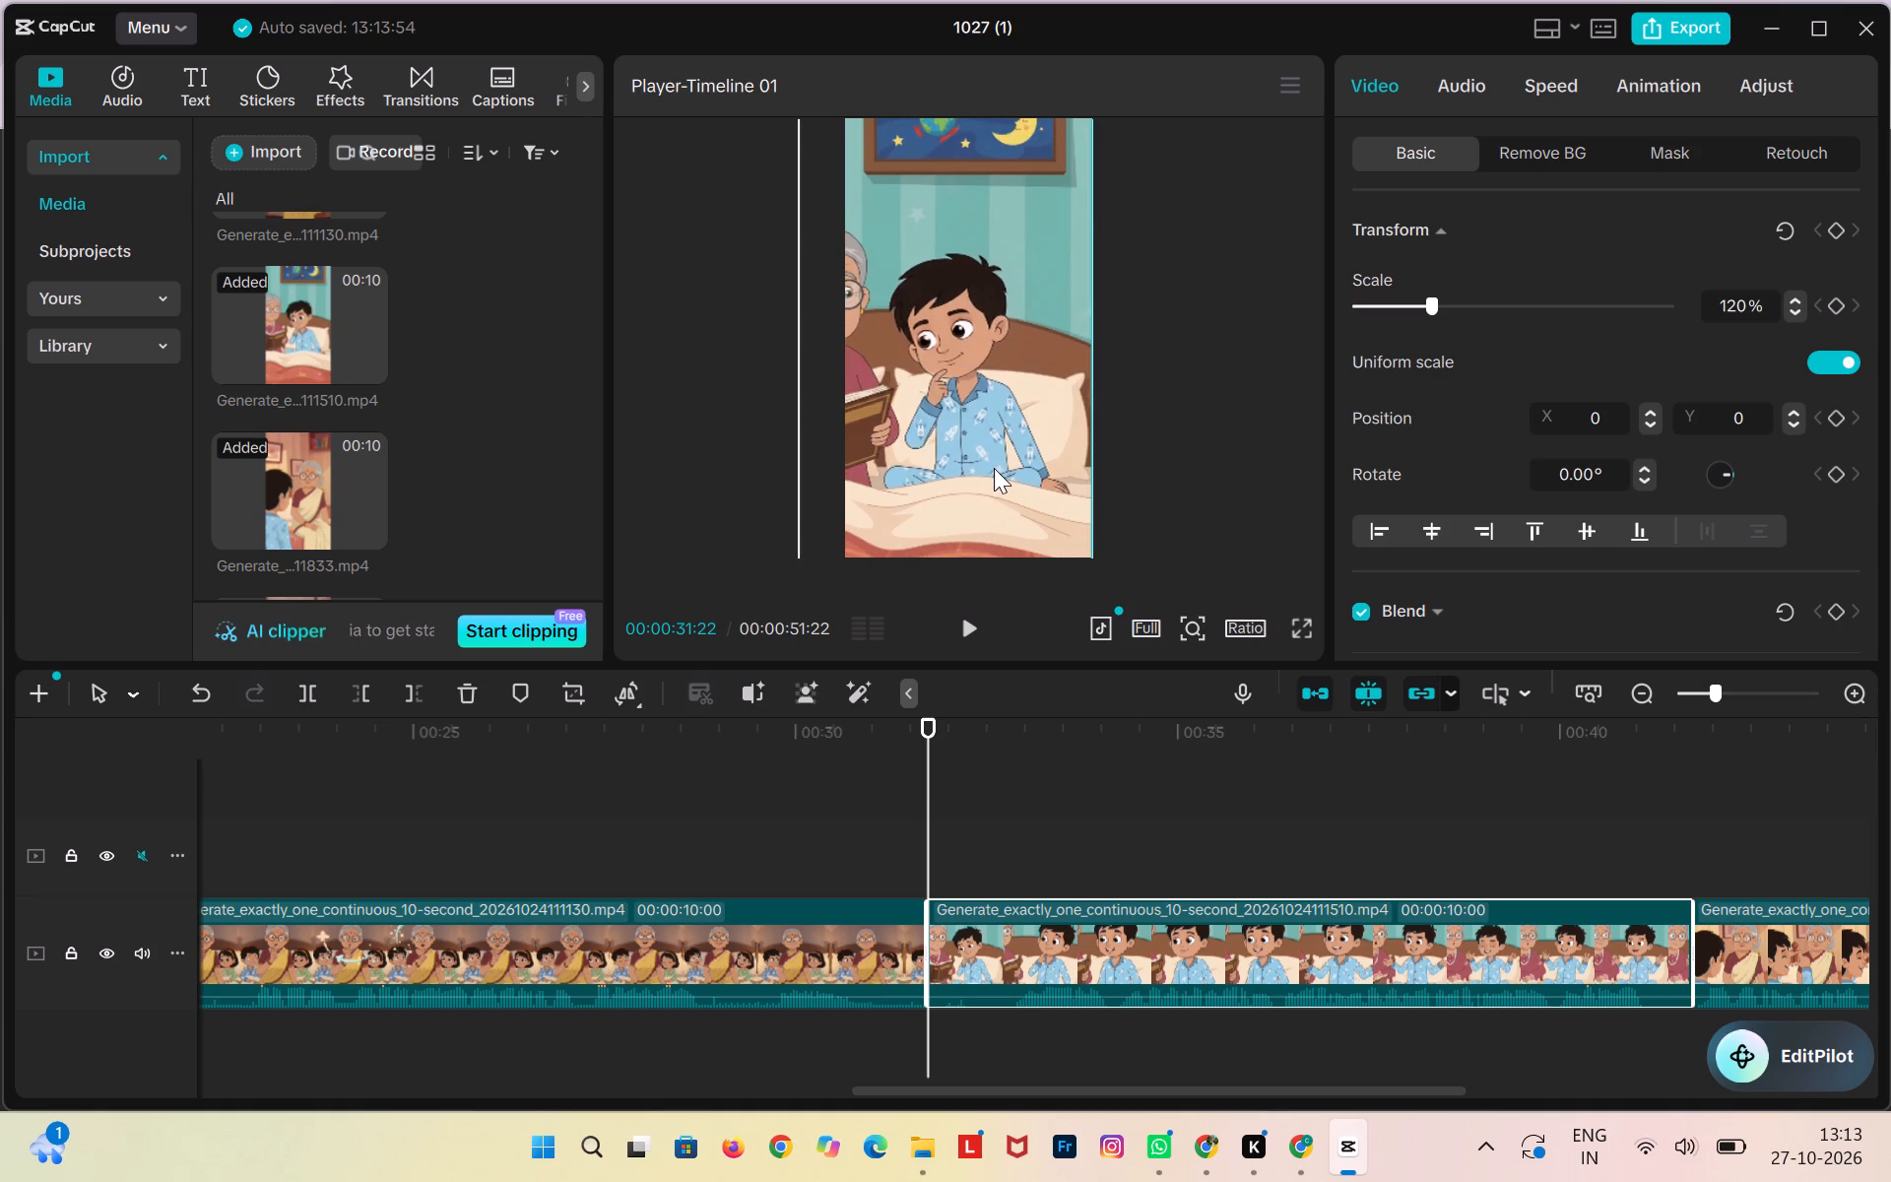
{"action": "left_click_drag", "start_coordinate": [994, 468], "coordinate": [988, 467]}
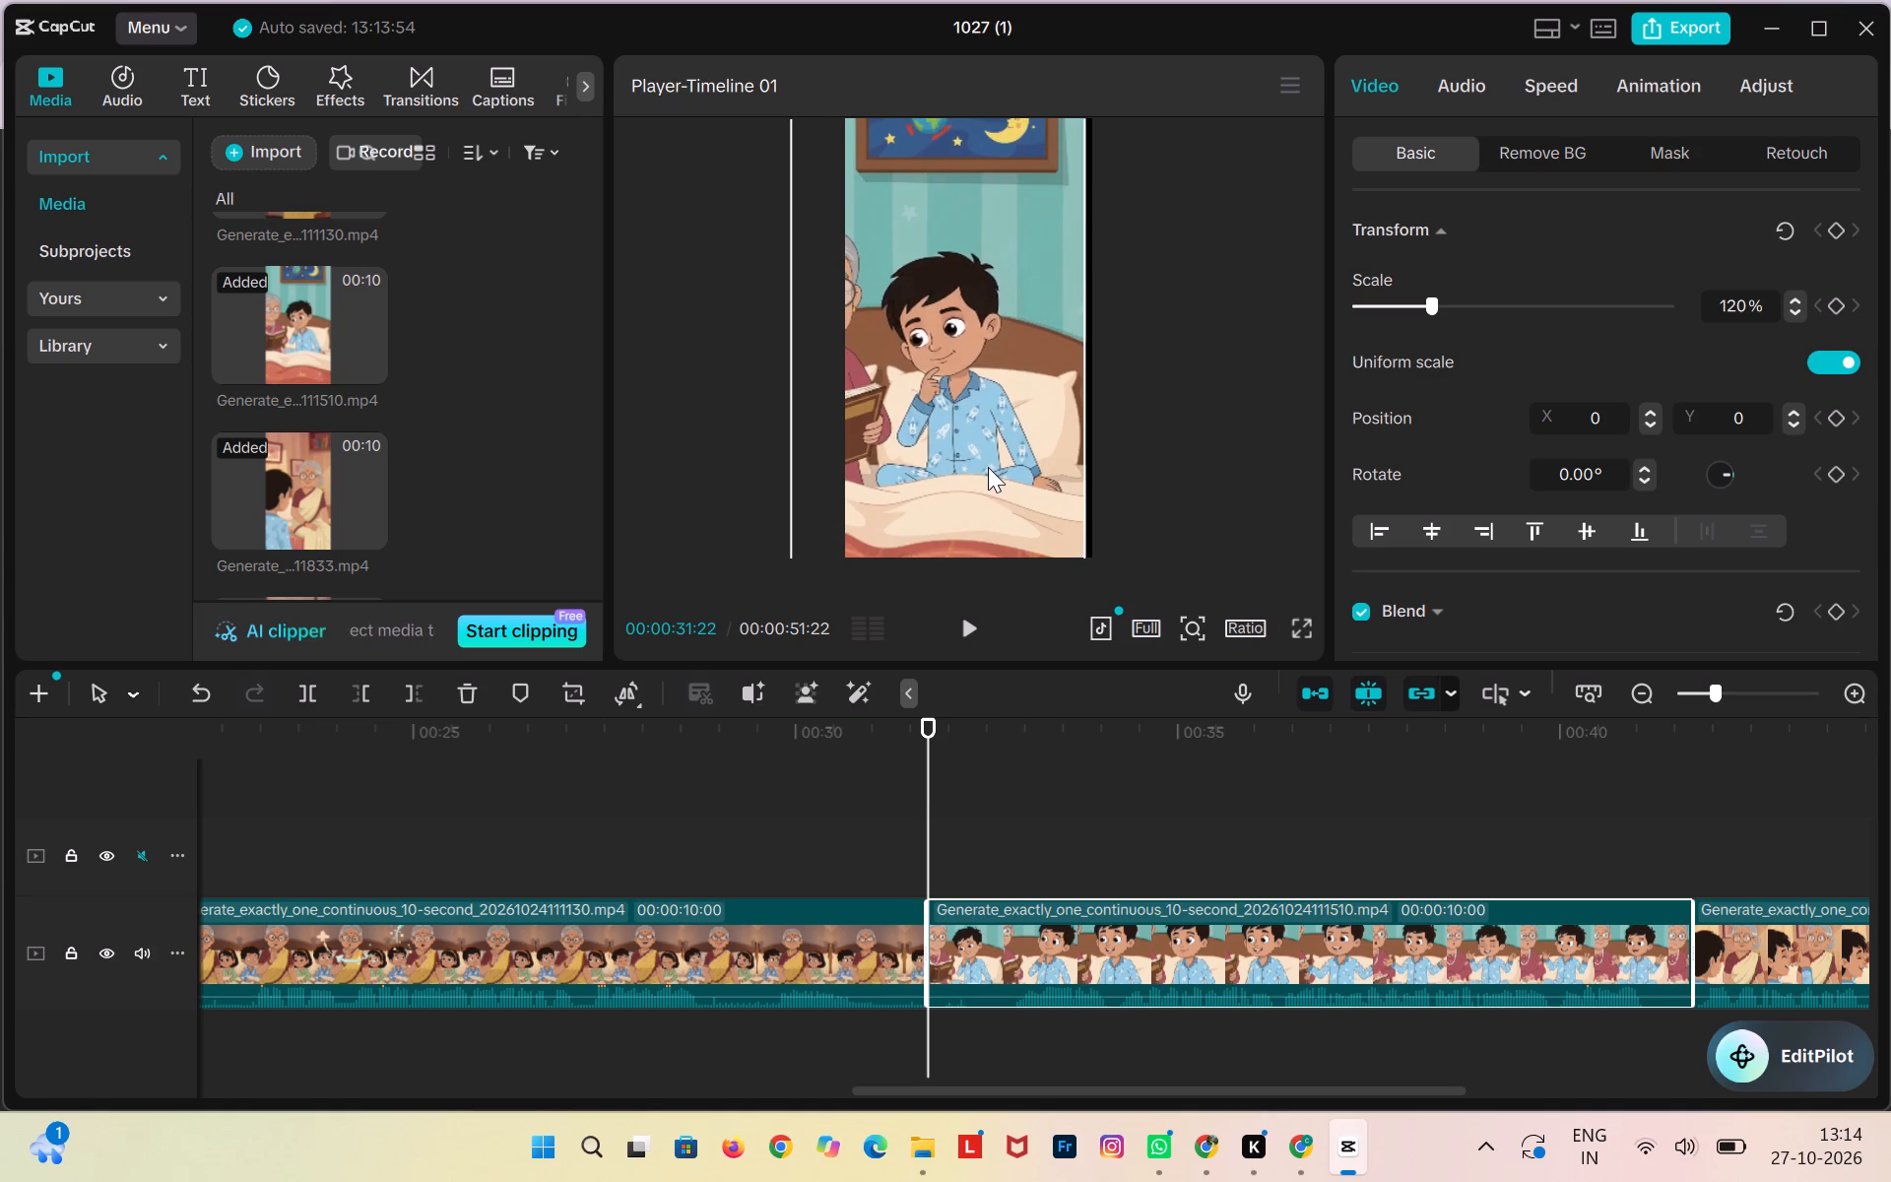
{"action": "left_click_drag", "start_coordinate": [988, 467], "coordinate": [990, 463]}
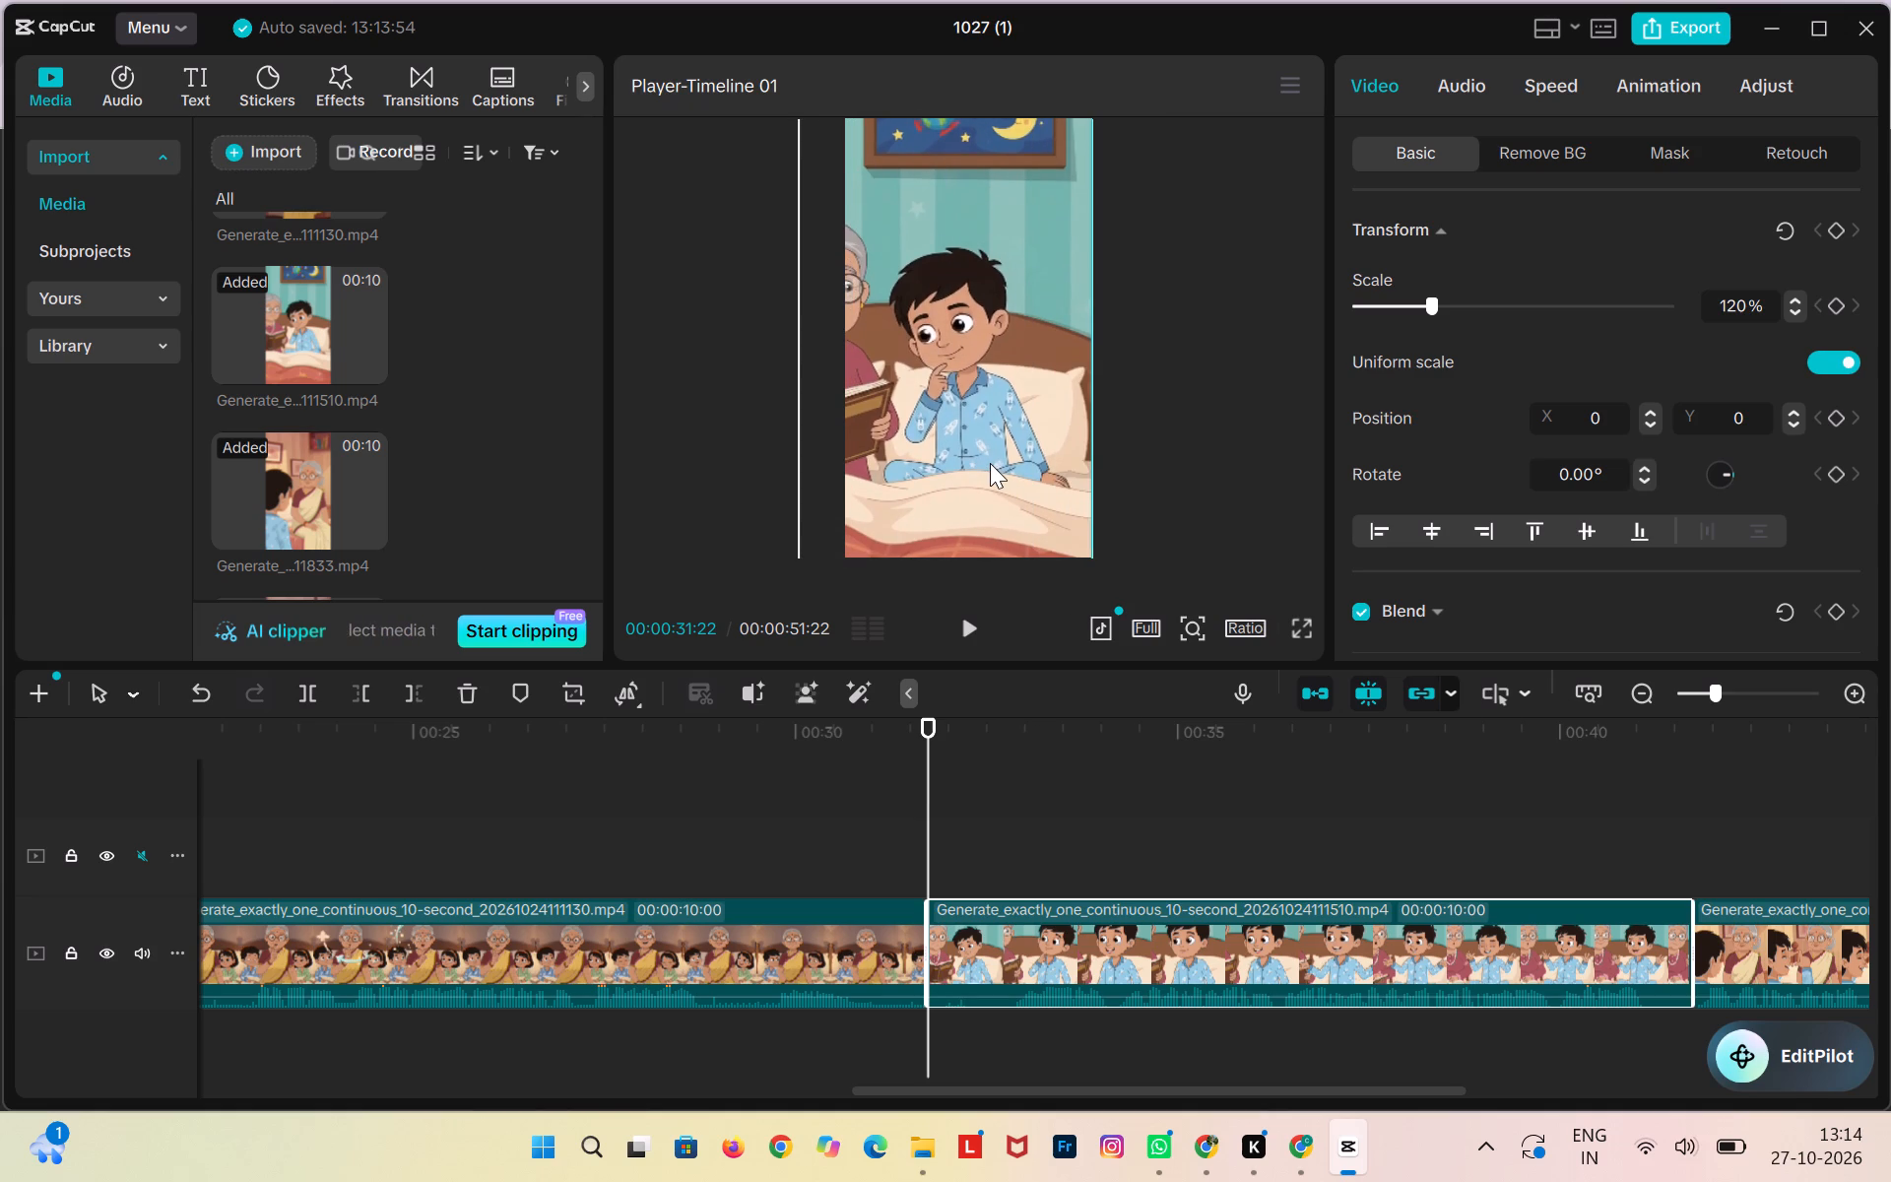
{"action": "left_click_drag", "start_coordinate": [990, 463], "coordinate": [993, 454]}
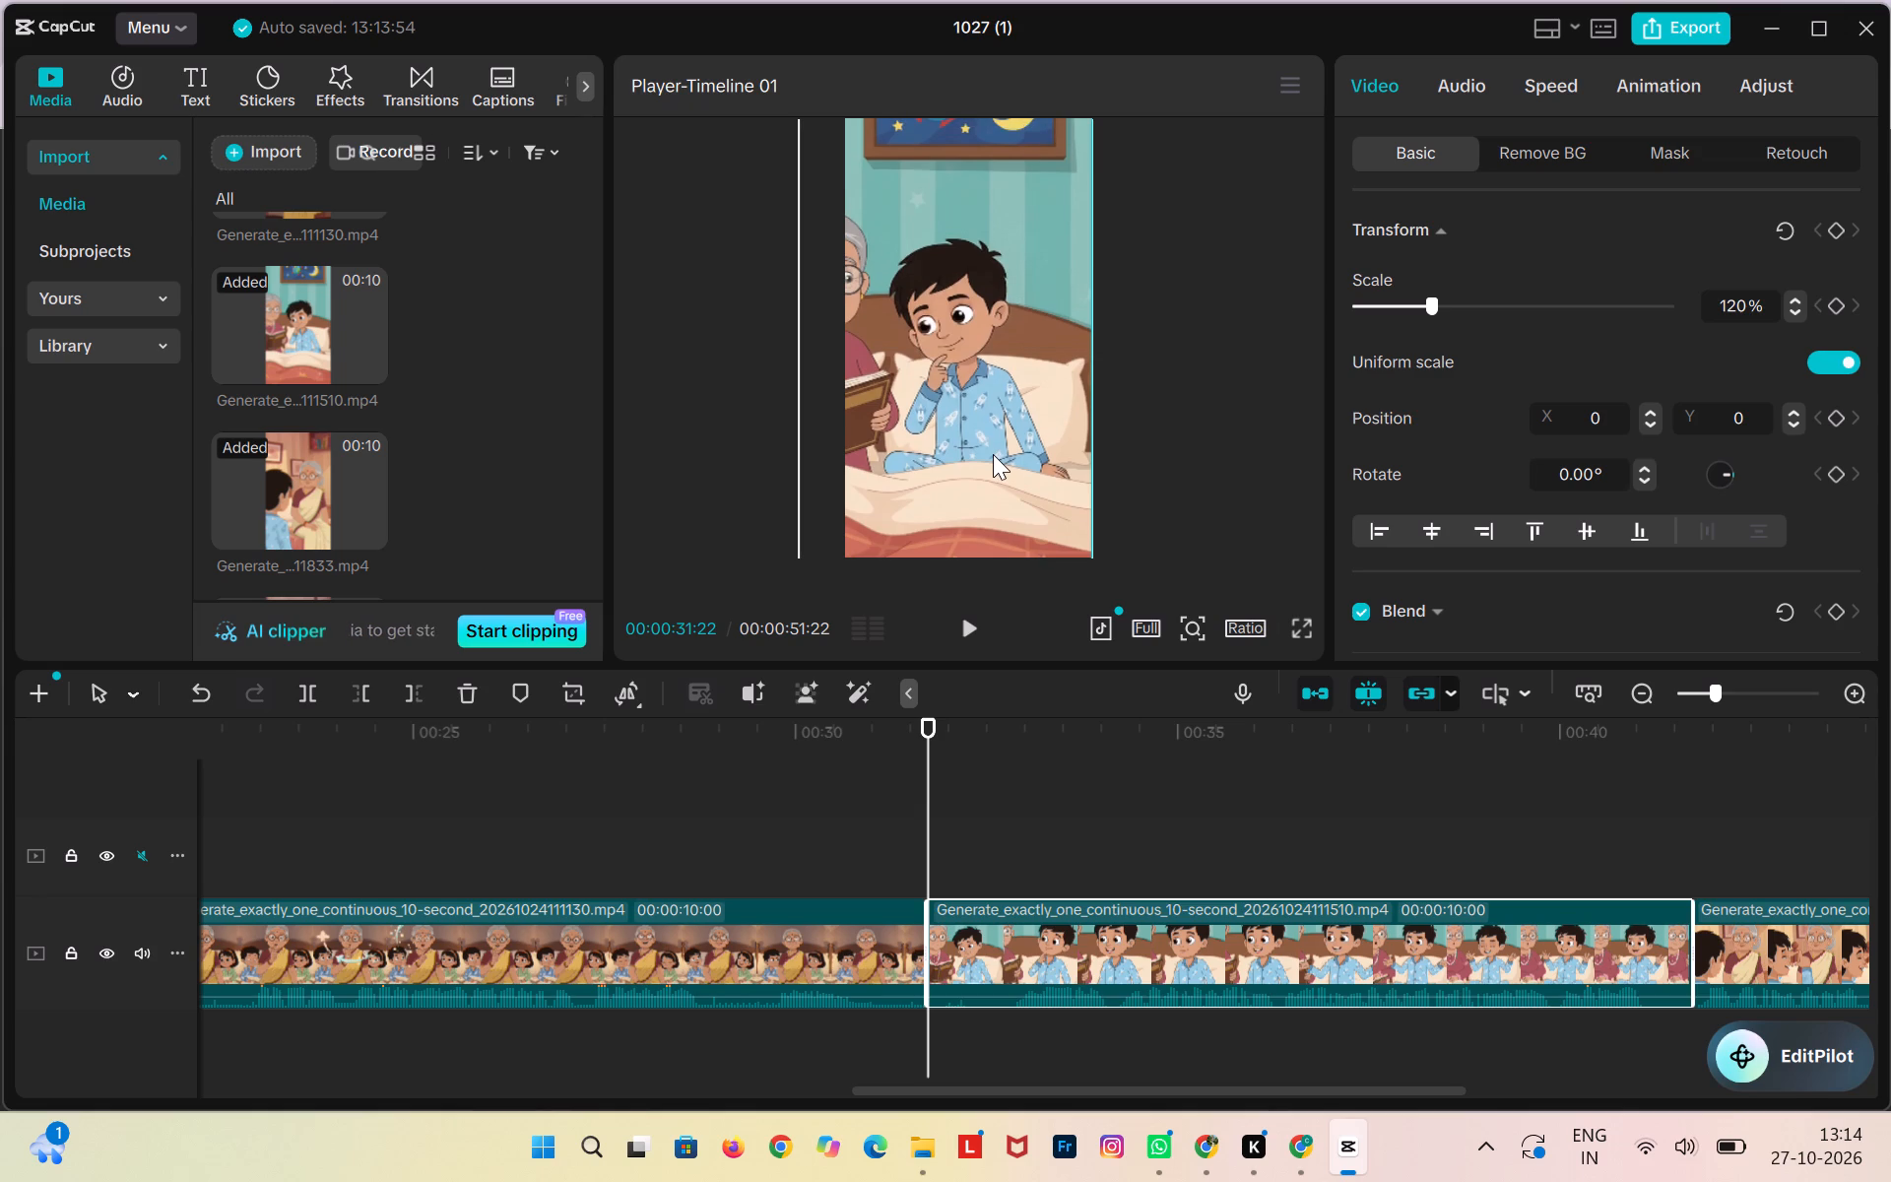
{"action": "left_click_drag", "start_coordinate": [993, 454], "coordinate": [975, 354]}
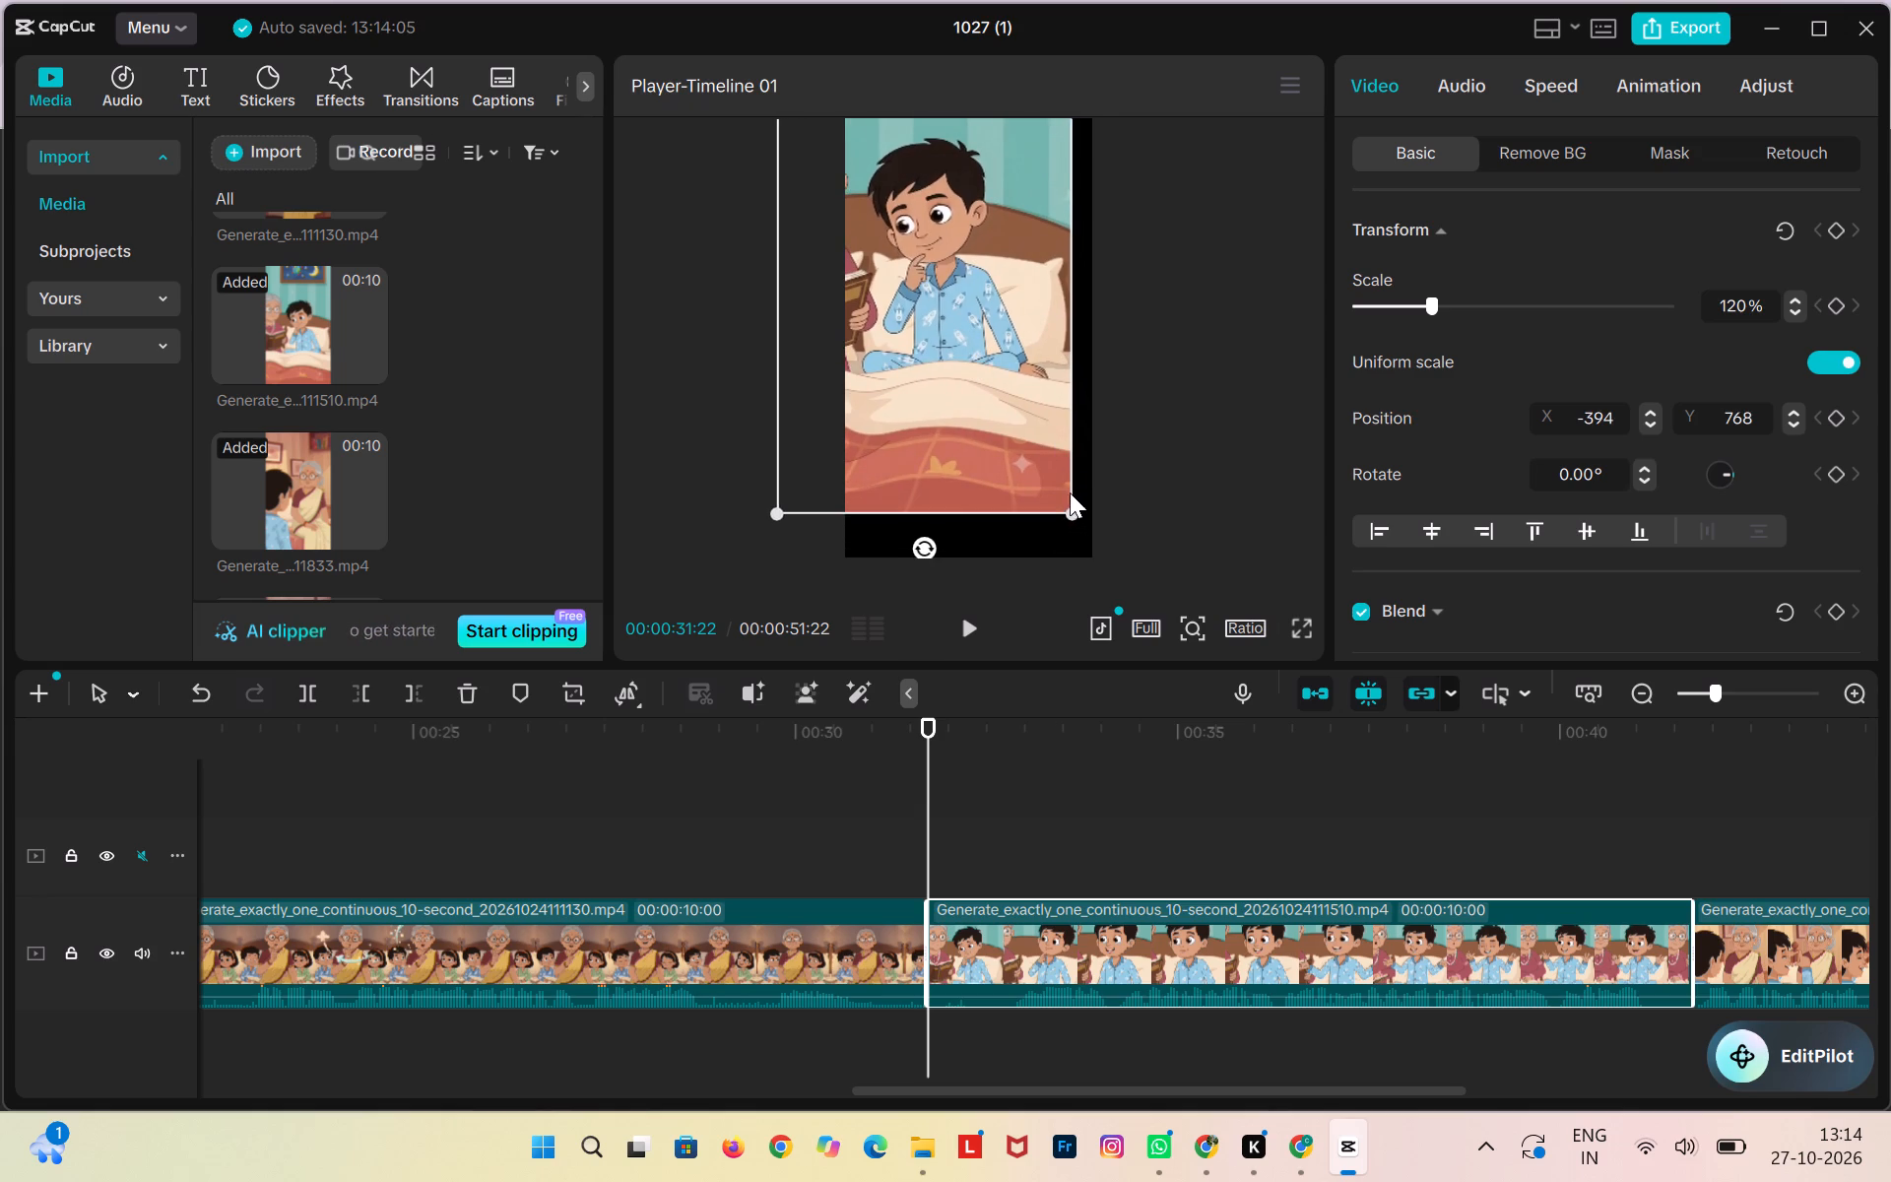
{"action": "left_click_drag", "start_coordinate": [1069, 507], "coordinate": [1098, 526]}
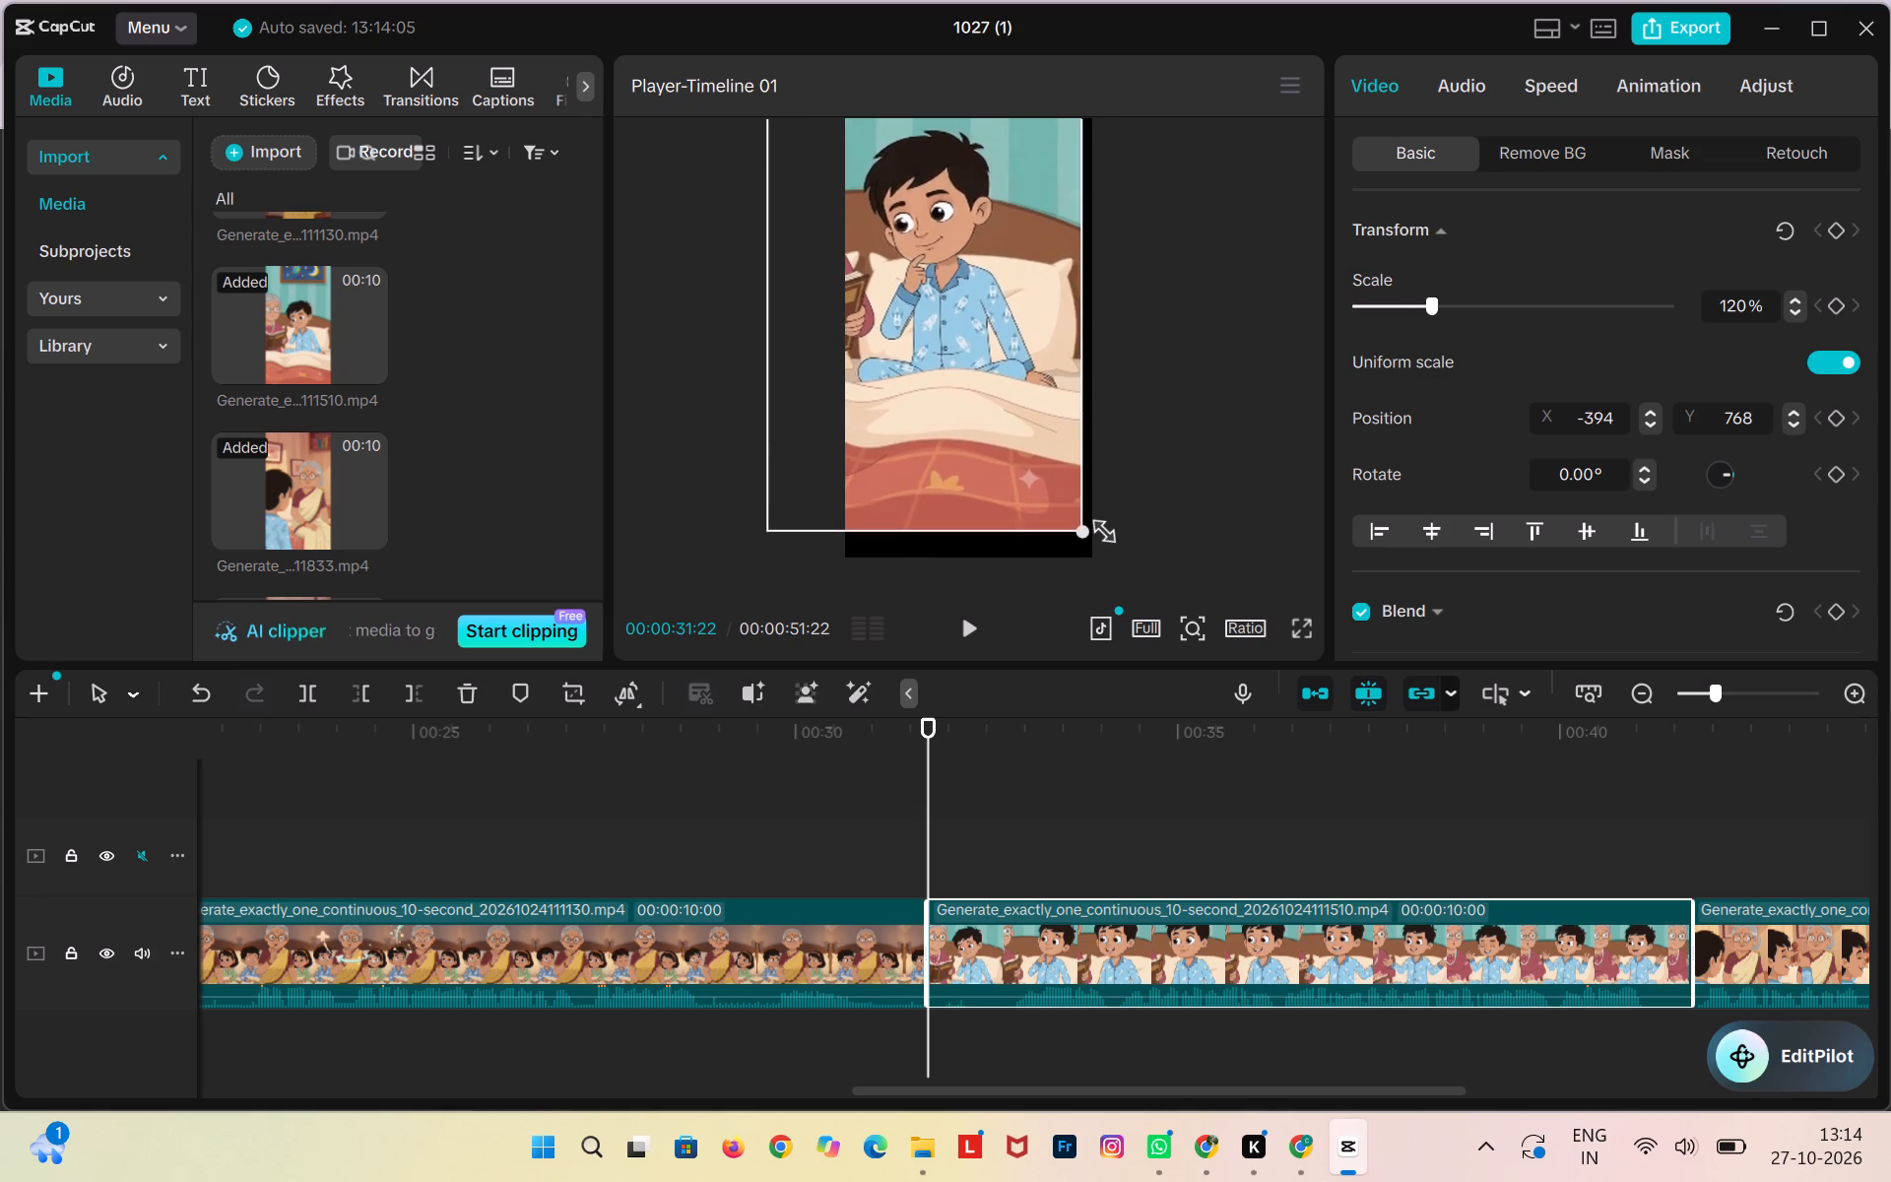
{"action": "left_click_drag", "start_coordinate": [1098, 526], "coordinate": [1103, 529]}
{"action": "left_click_drag", "start_coordinate": [966, 363], "coordinate": [980, 434]}
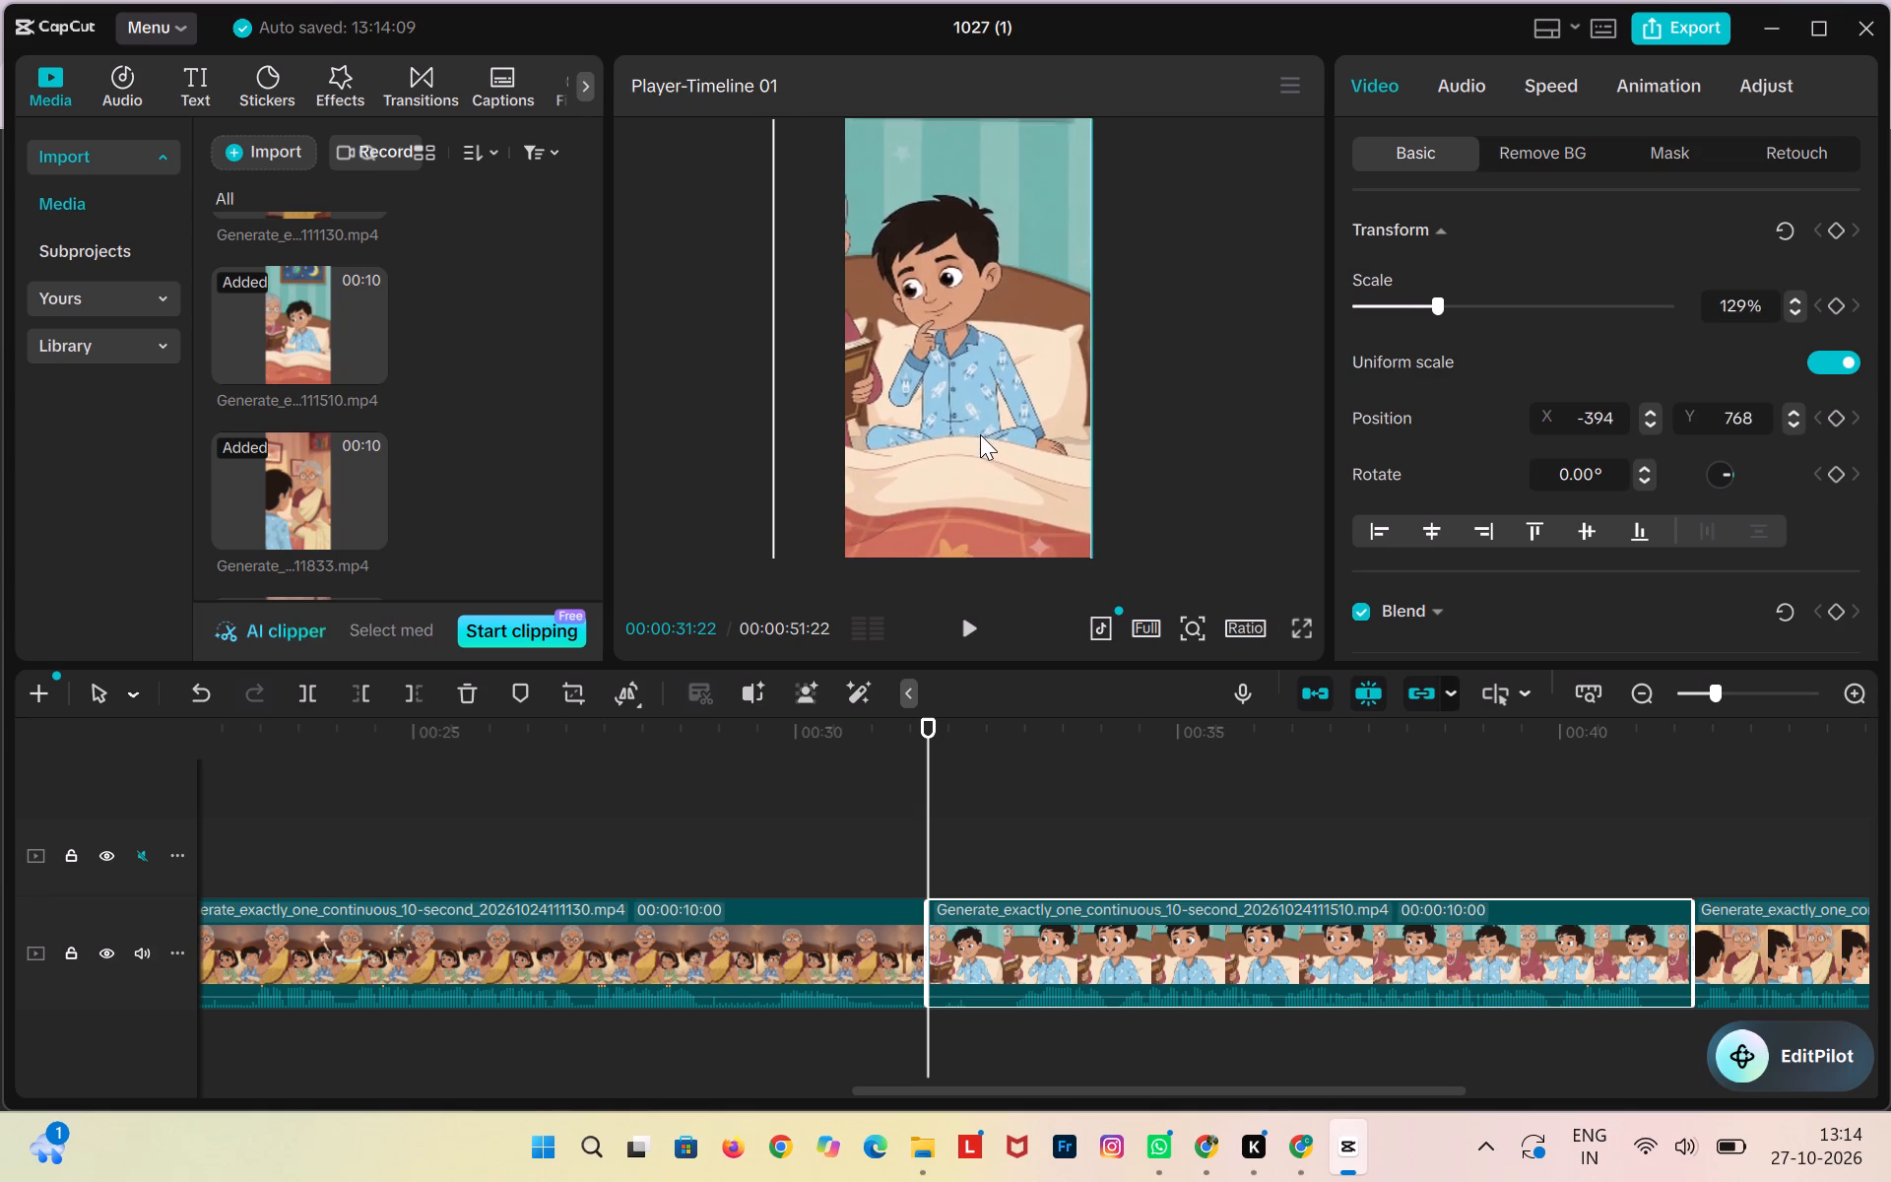
{"action": "left_click_drag", "start_coordinate": [980, 434], "coordinate": [974, 441]}
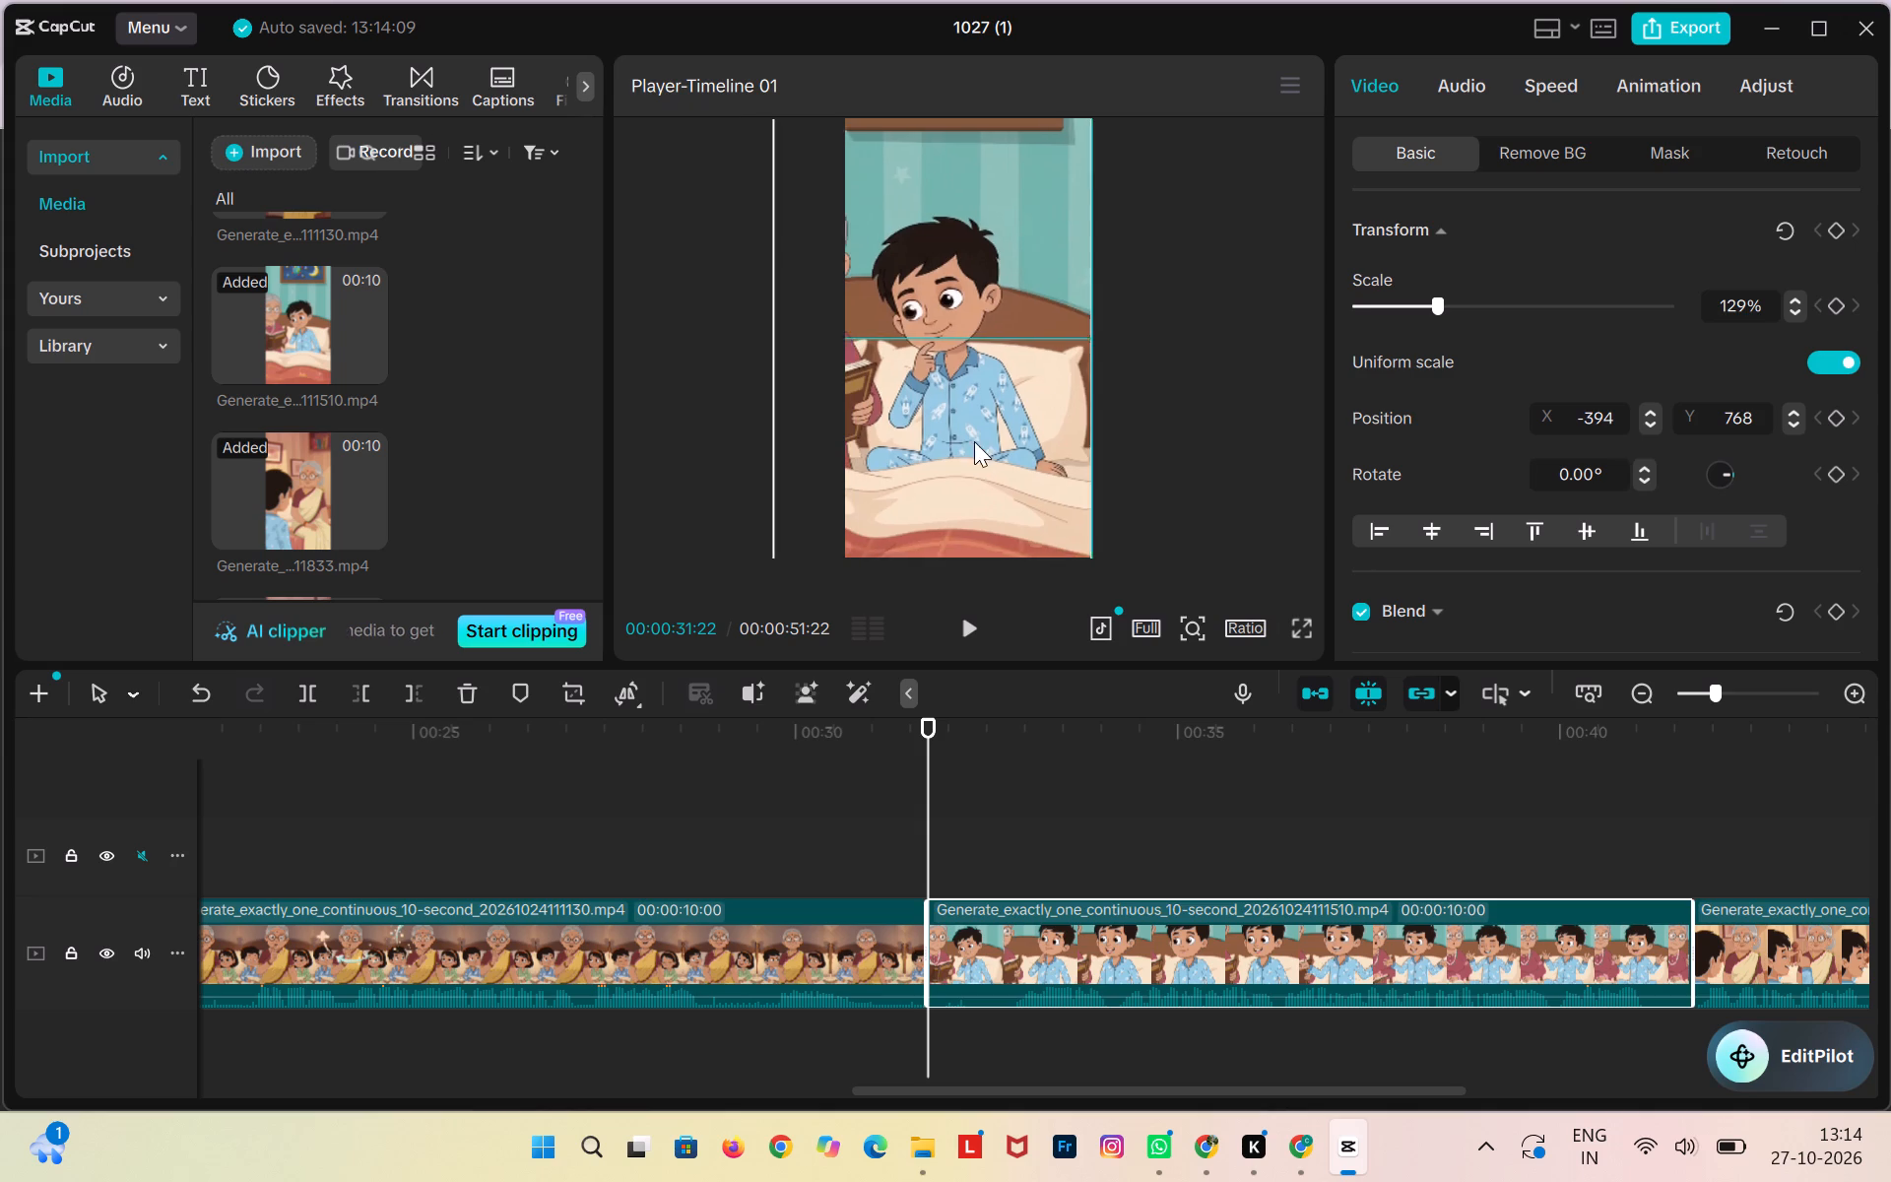
{"action": "left_click_drag", "start_coordinate": [974, 441], "coordinate": [972, 447]}
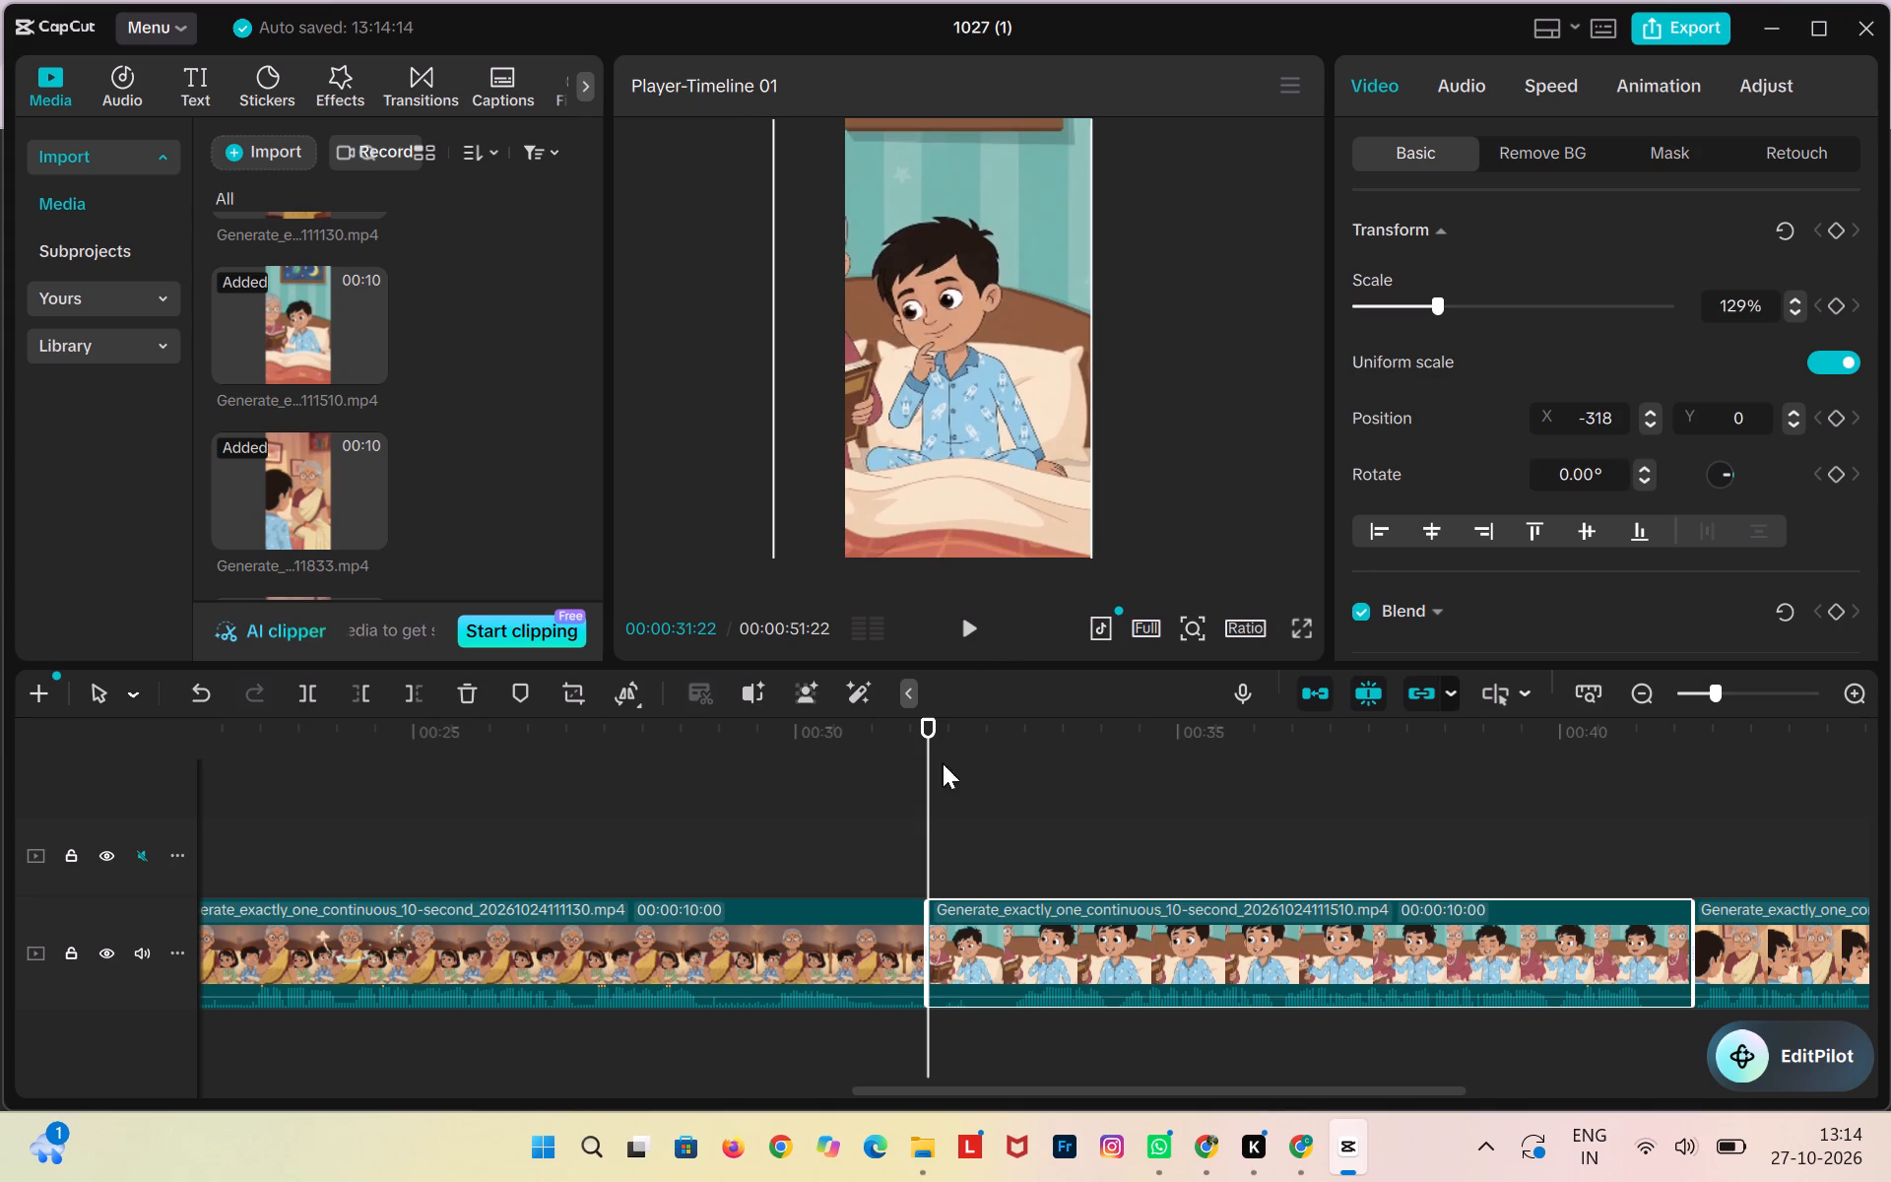
Play back the reframed 111510 clip from just before its start, and replay it from 00:00:32:25.
{"action": "left_click", "coordinate": [883, 785]}
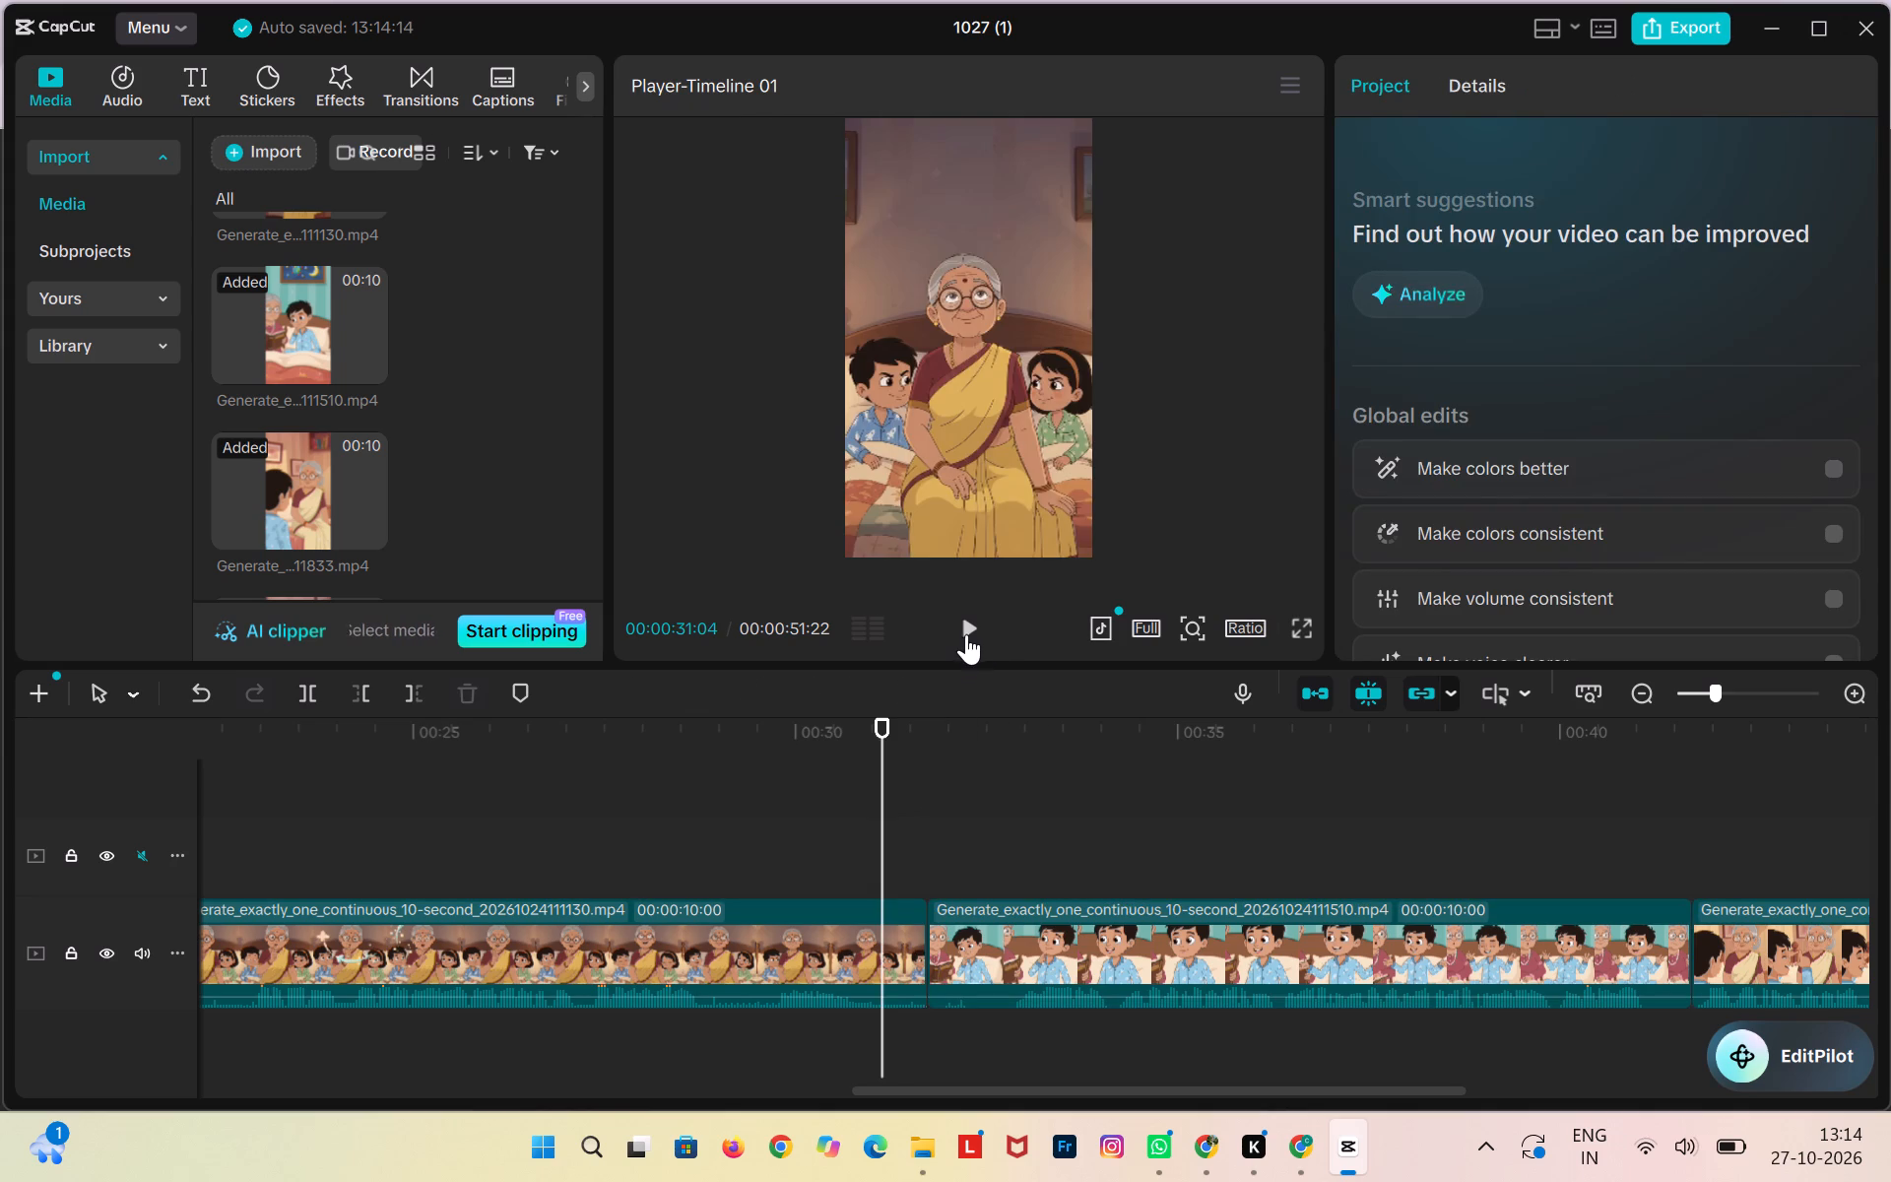
{"action": "left_click", "coordinate": [966, 633]}
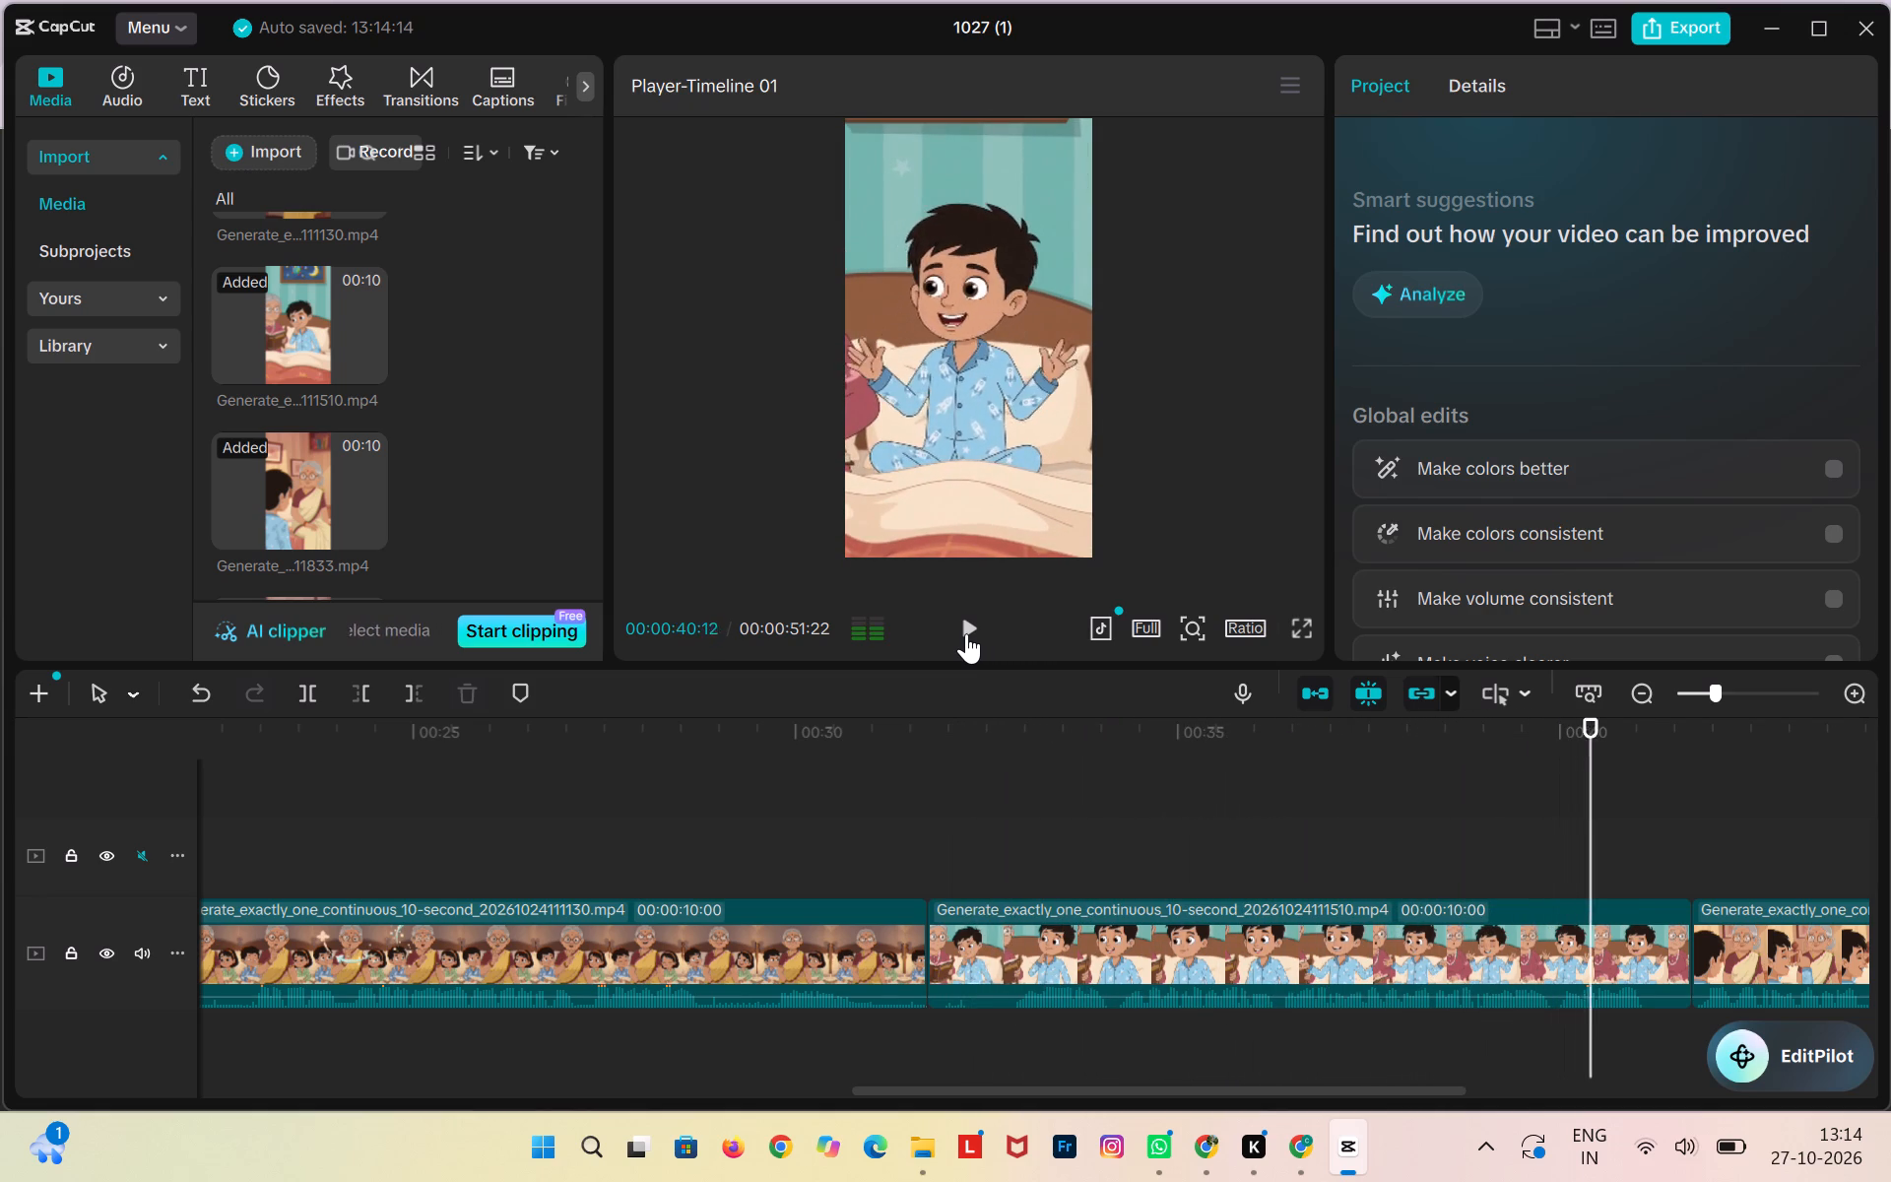
{"action": "left_click", "coordinate": [966, 633]}
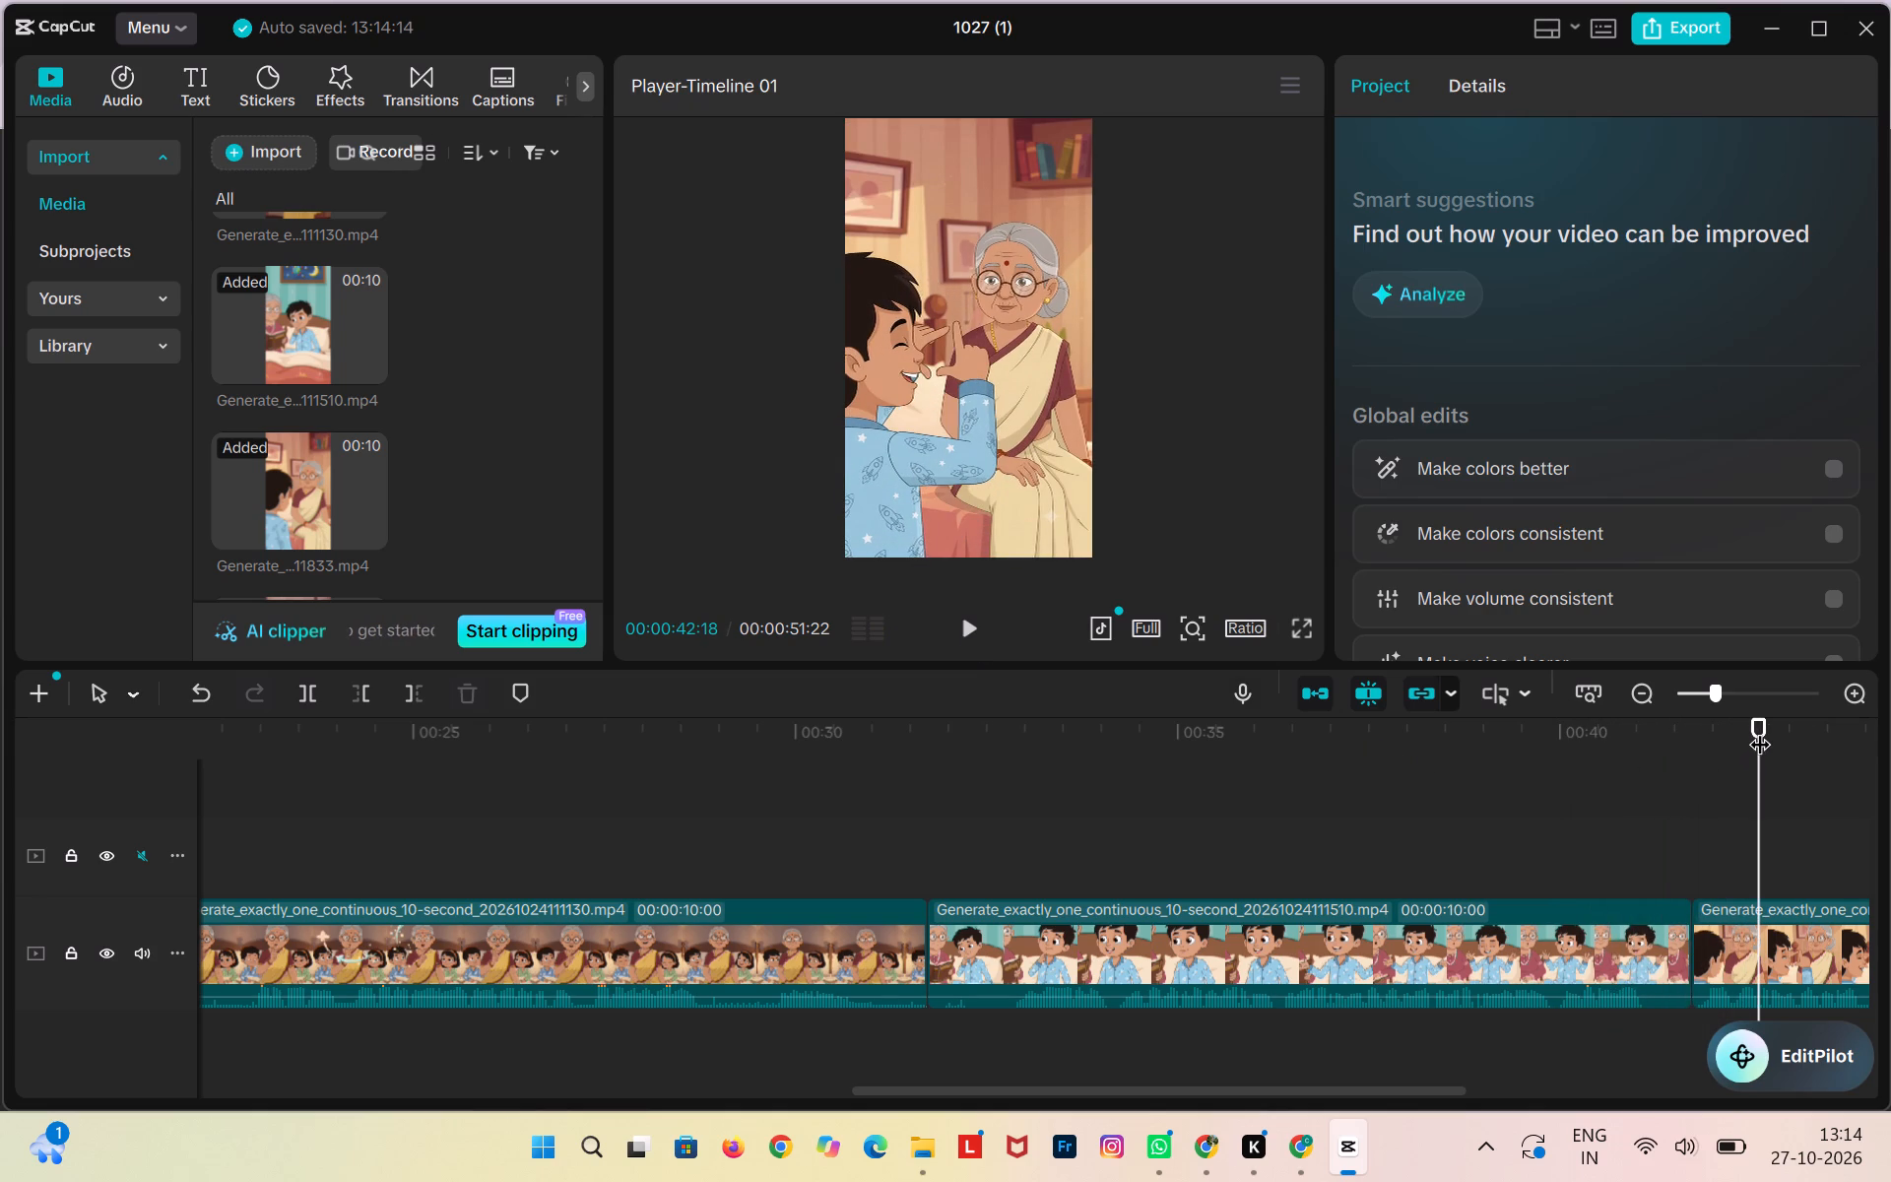
{"action": "left_click_drag", "start_coordinate": [1759, 729], "coordinate": [991, 965]}
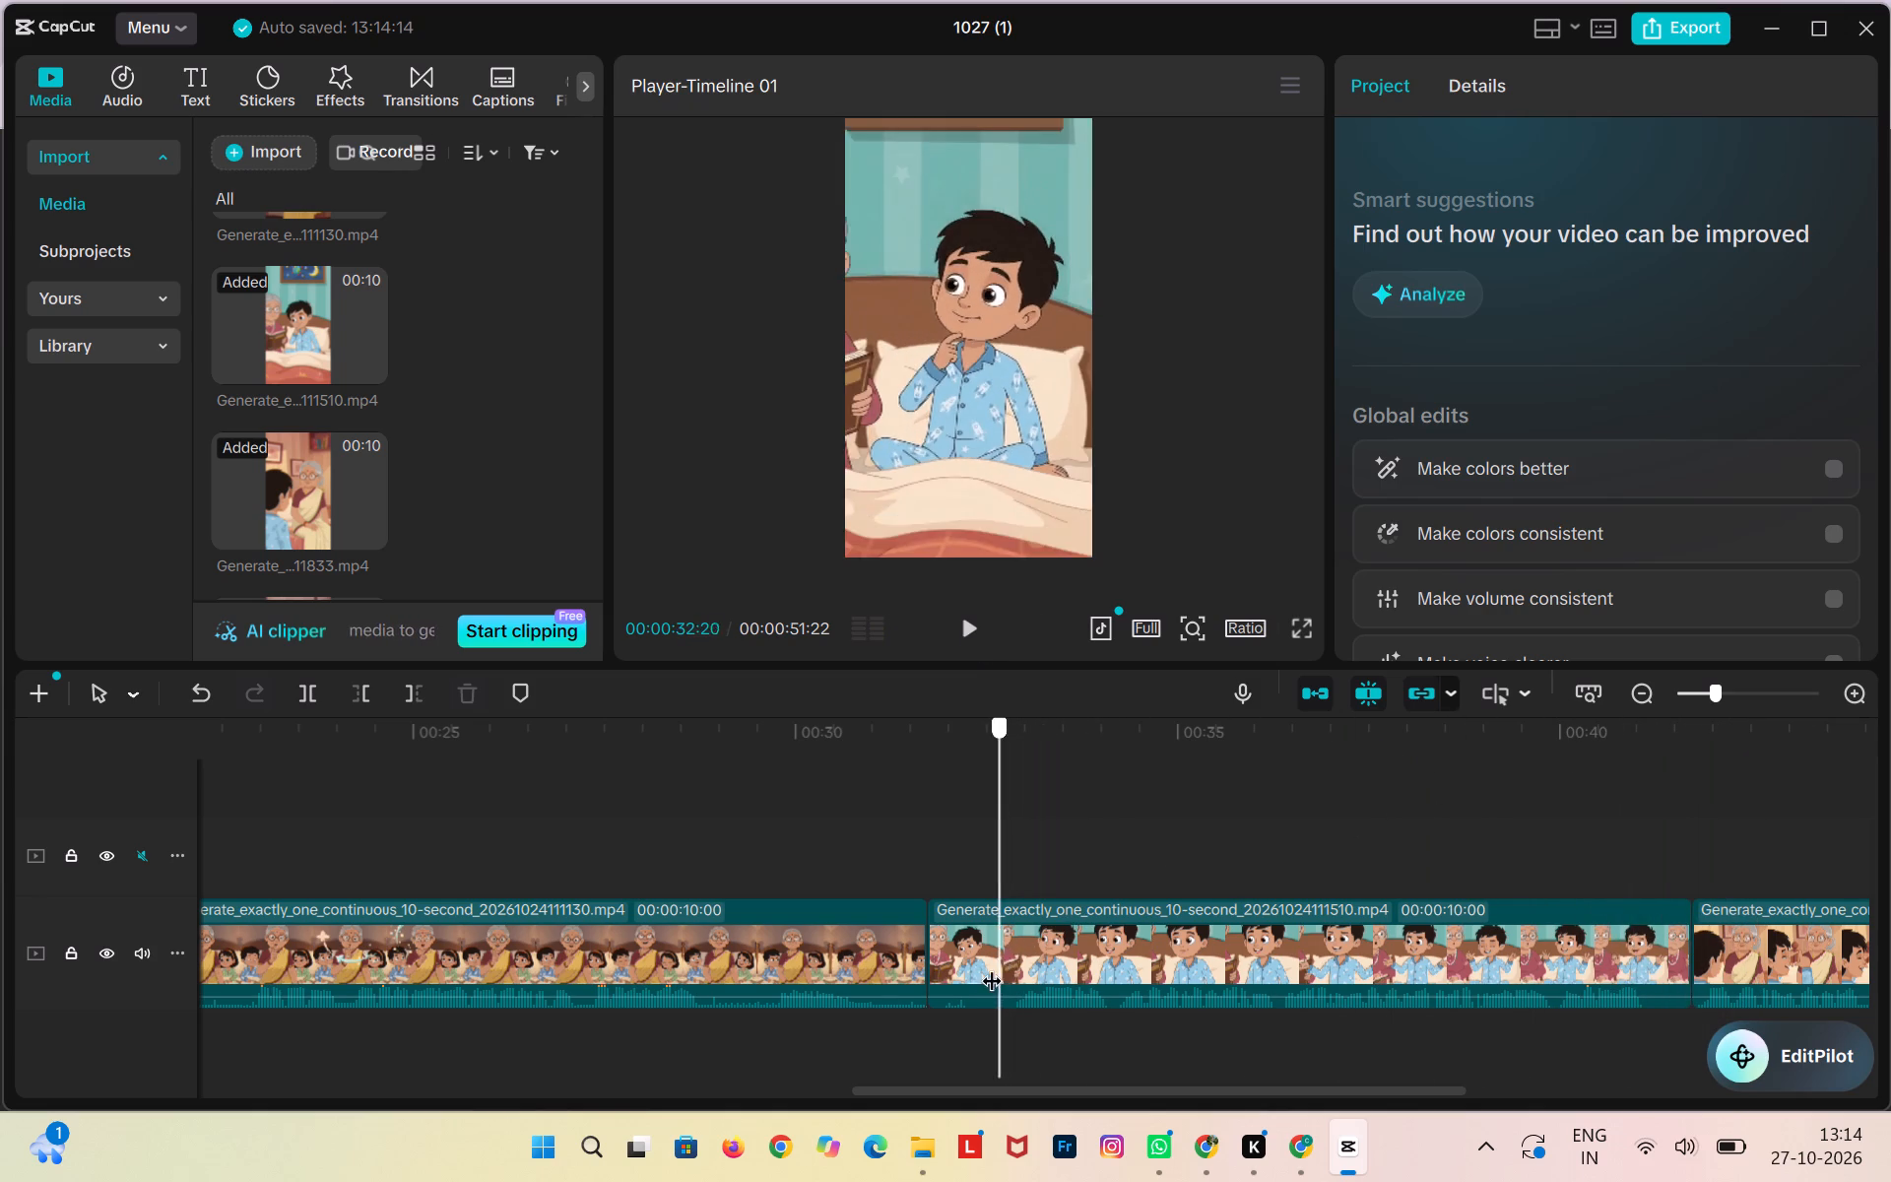
{"action": "left_click_drag", "start_coordinate": [991, 965], "coordinate": [1072, 959]}
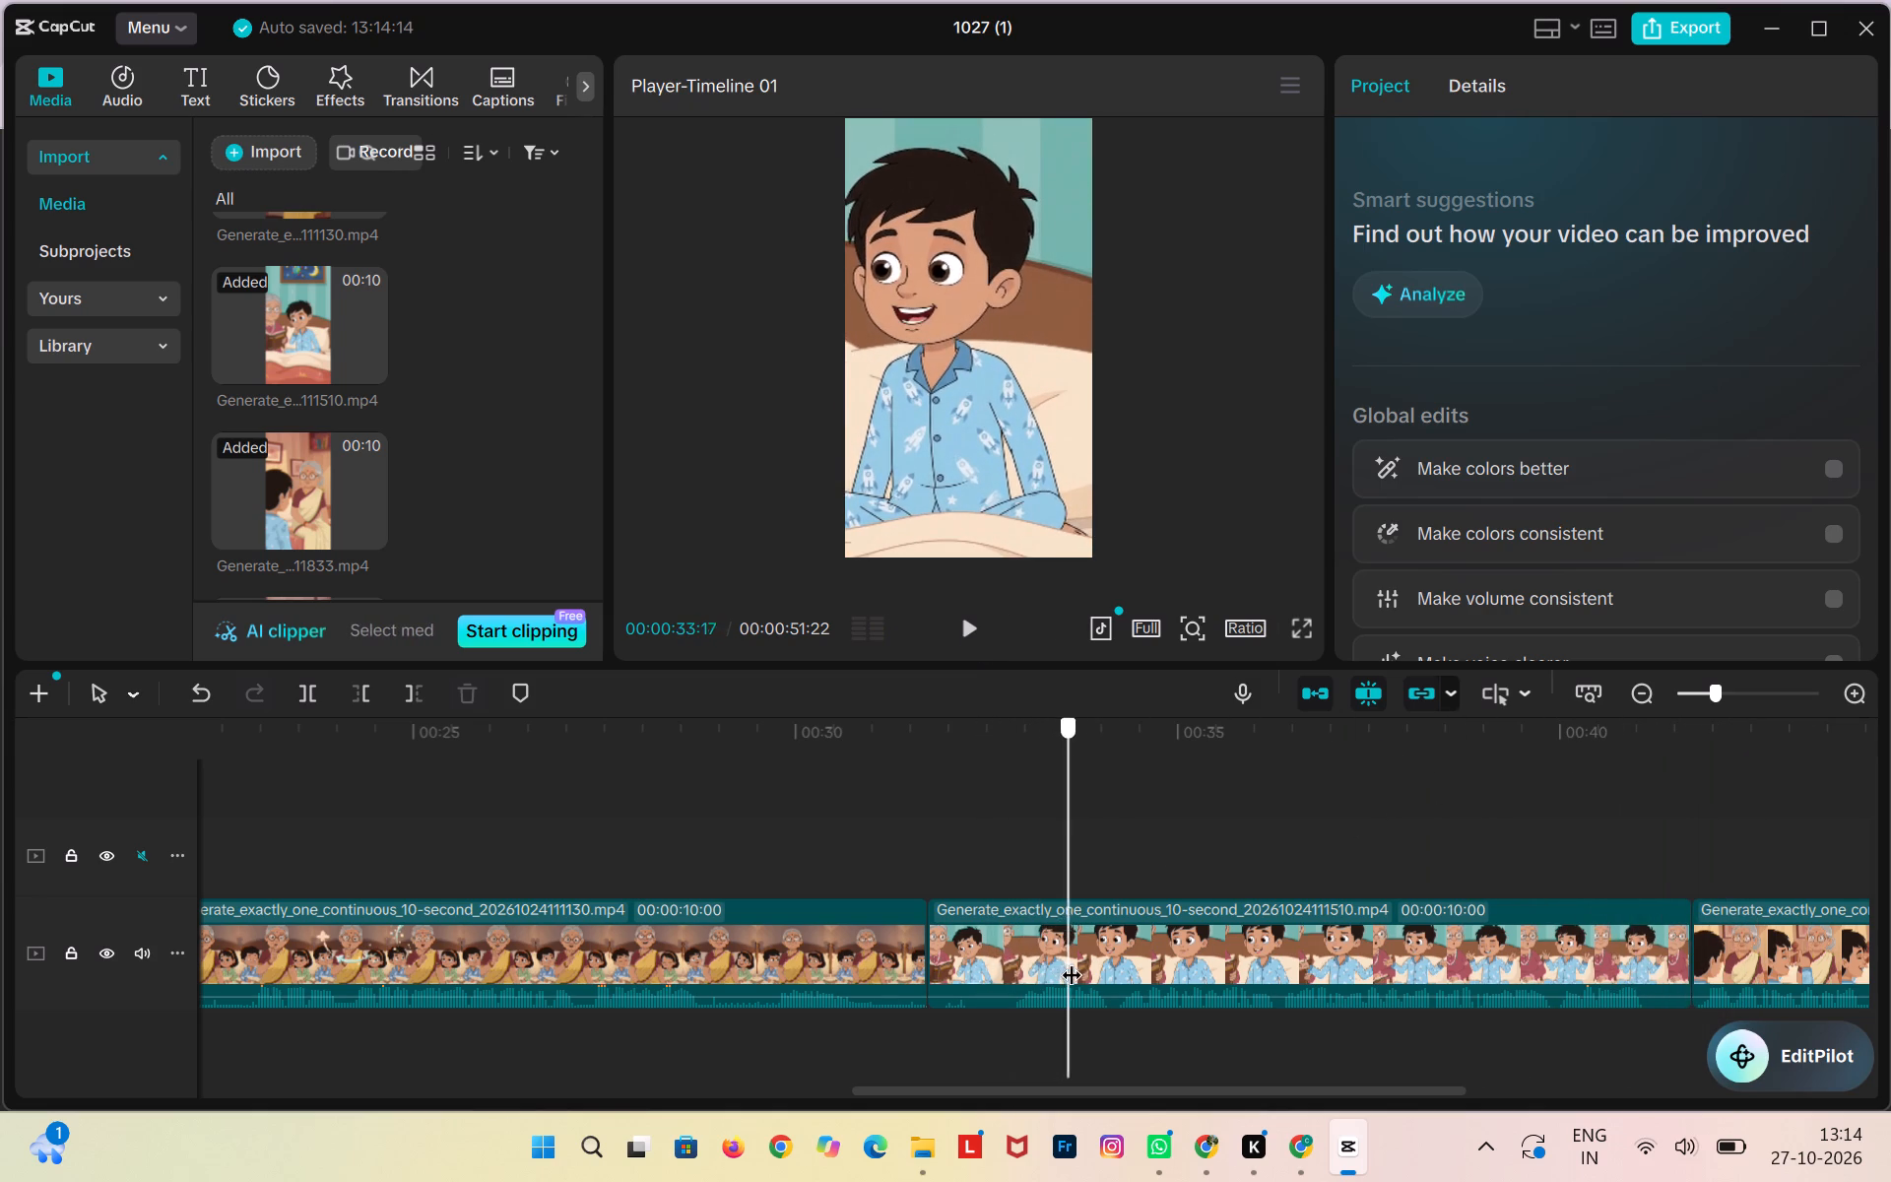
{"action": "left_click_drag", "start_coordinate": [1072, 959], "coordinate": [1011, 939]}
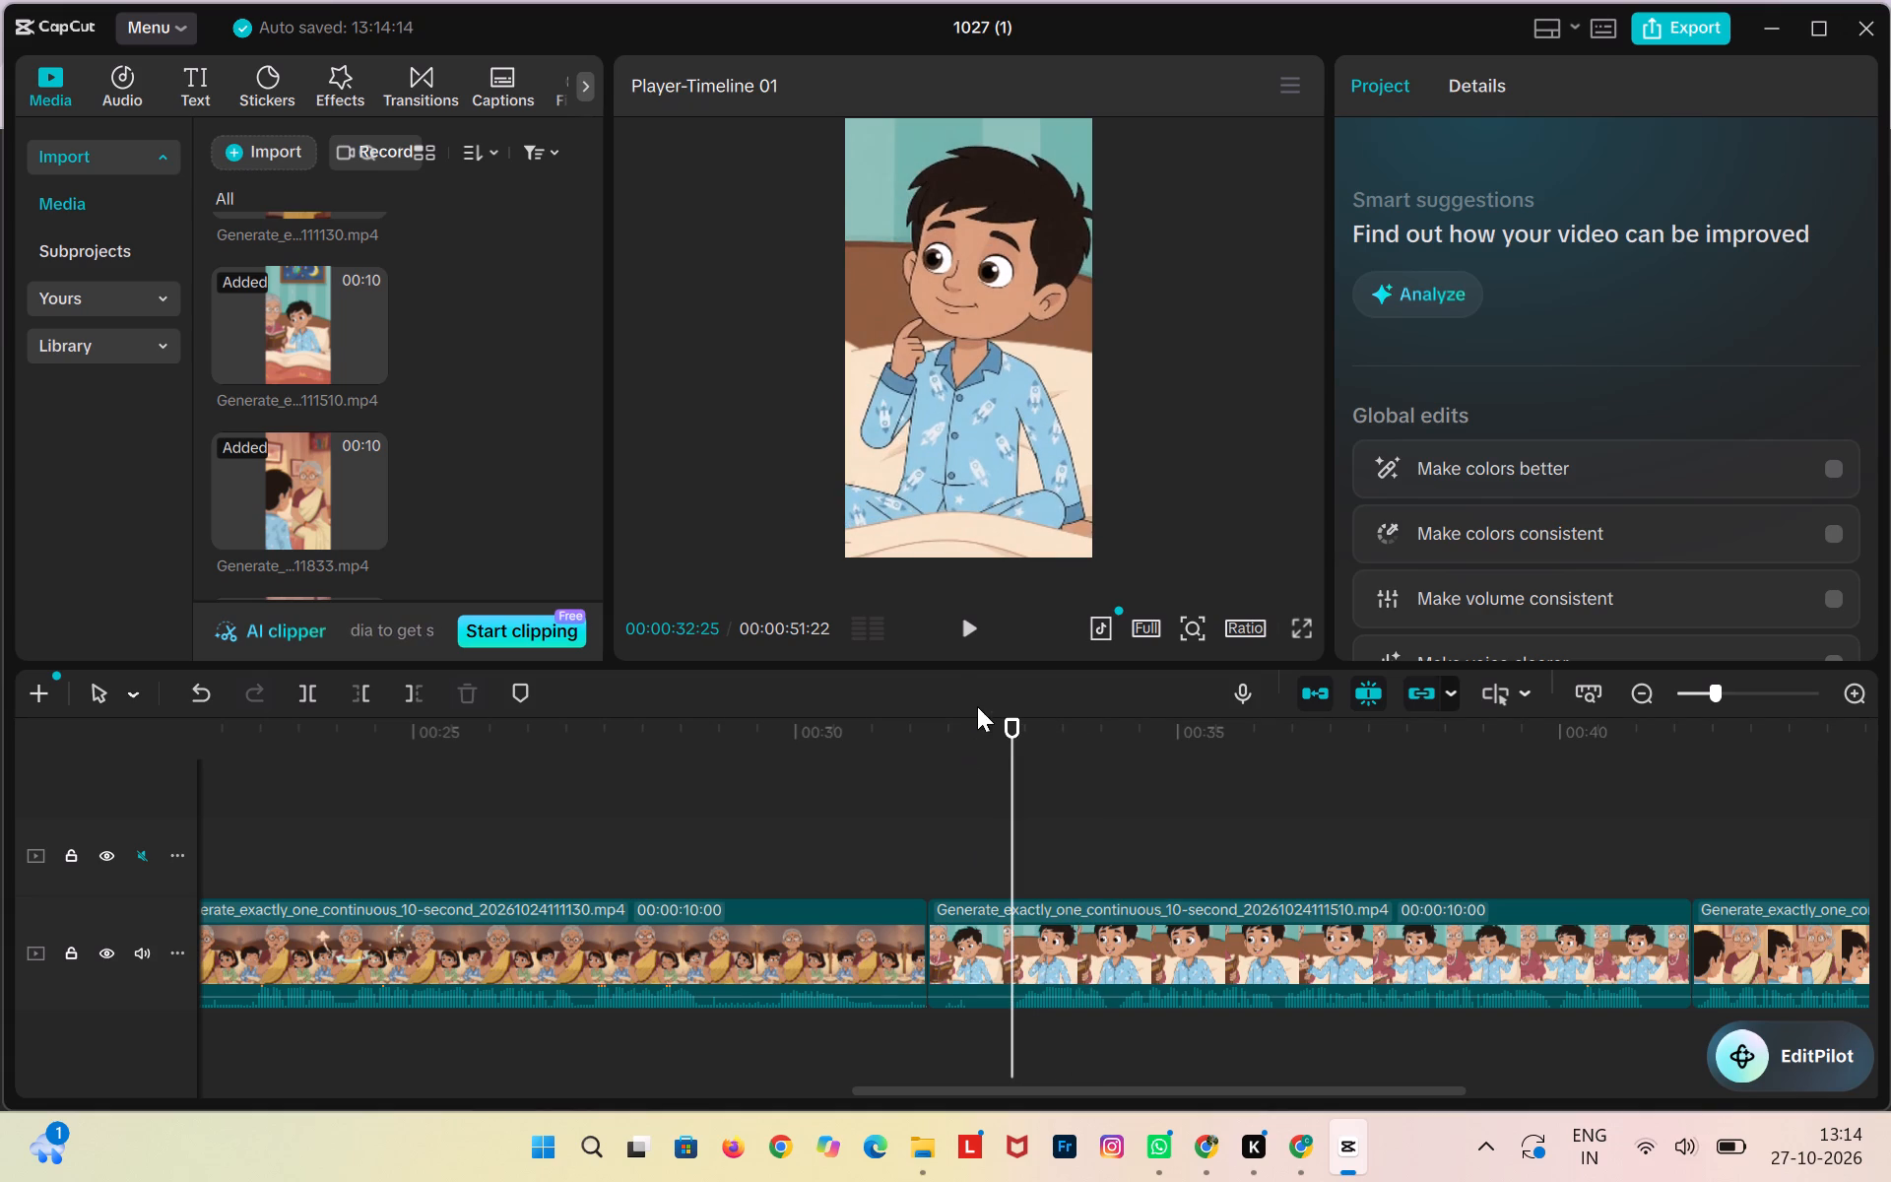
{"action": "left_click", "coordinate": [970, 632]}
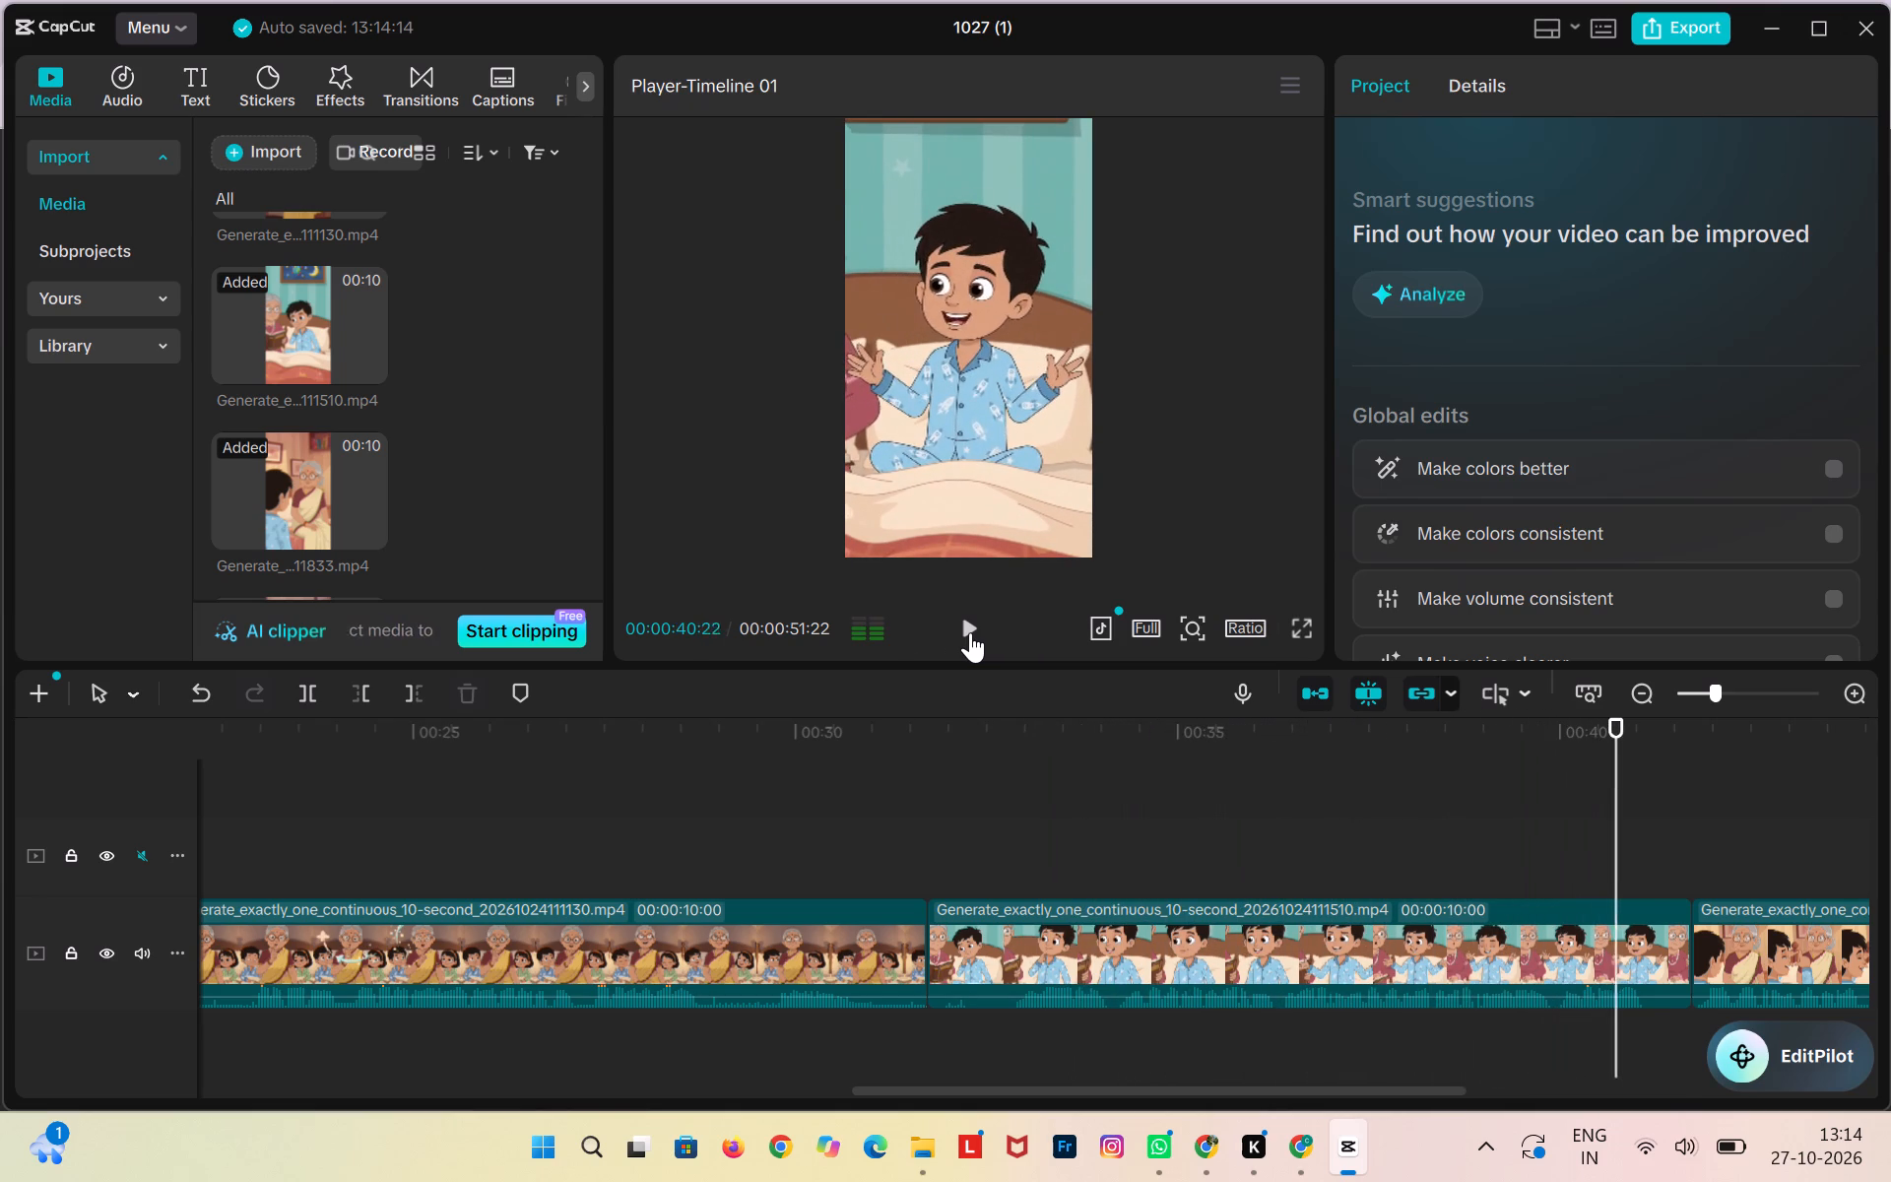
{"action": "left_click", "coordinate": [970, 632]}
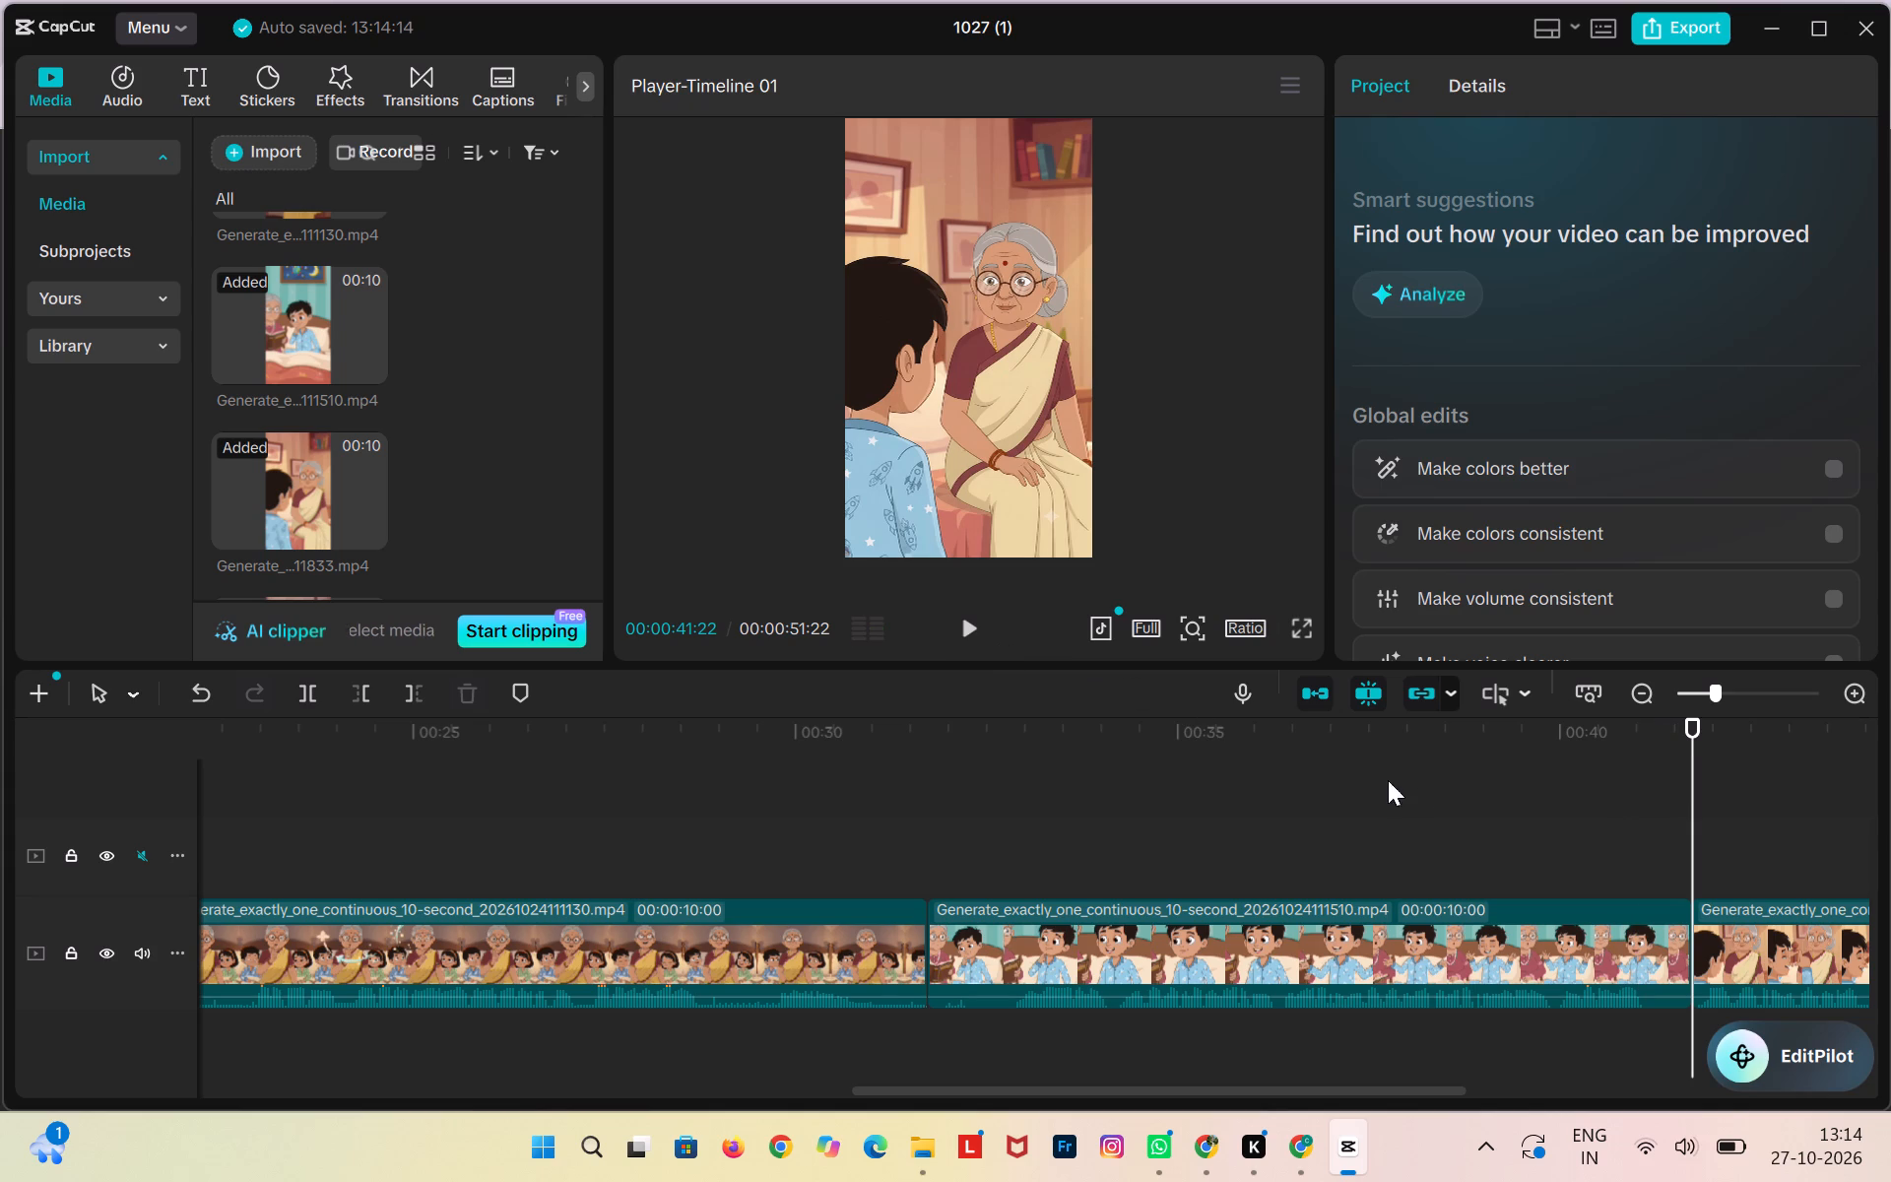
Split the 111510 clip at 00:00:35:01.
{"action": "left_click_drag", "start_coordinate": [1695, 723], "coordinate": [1131, 837]}
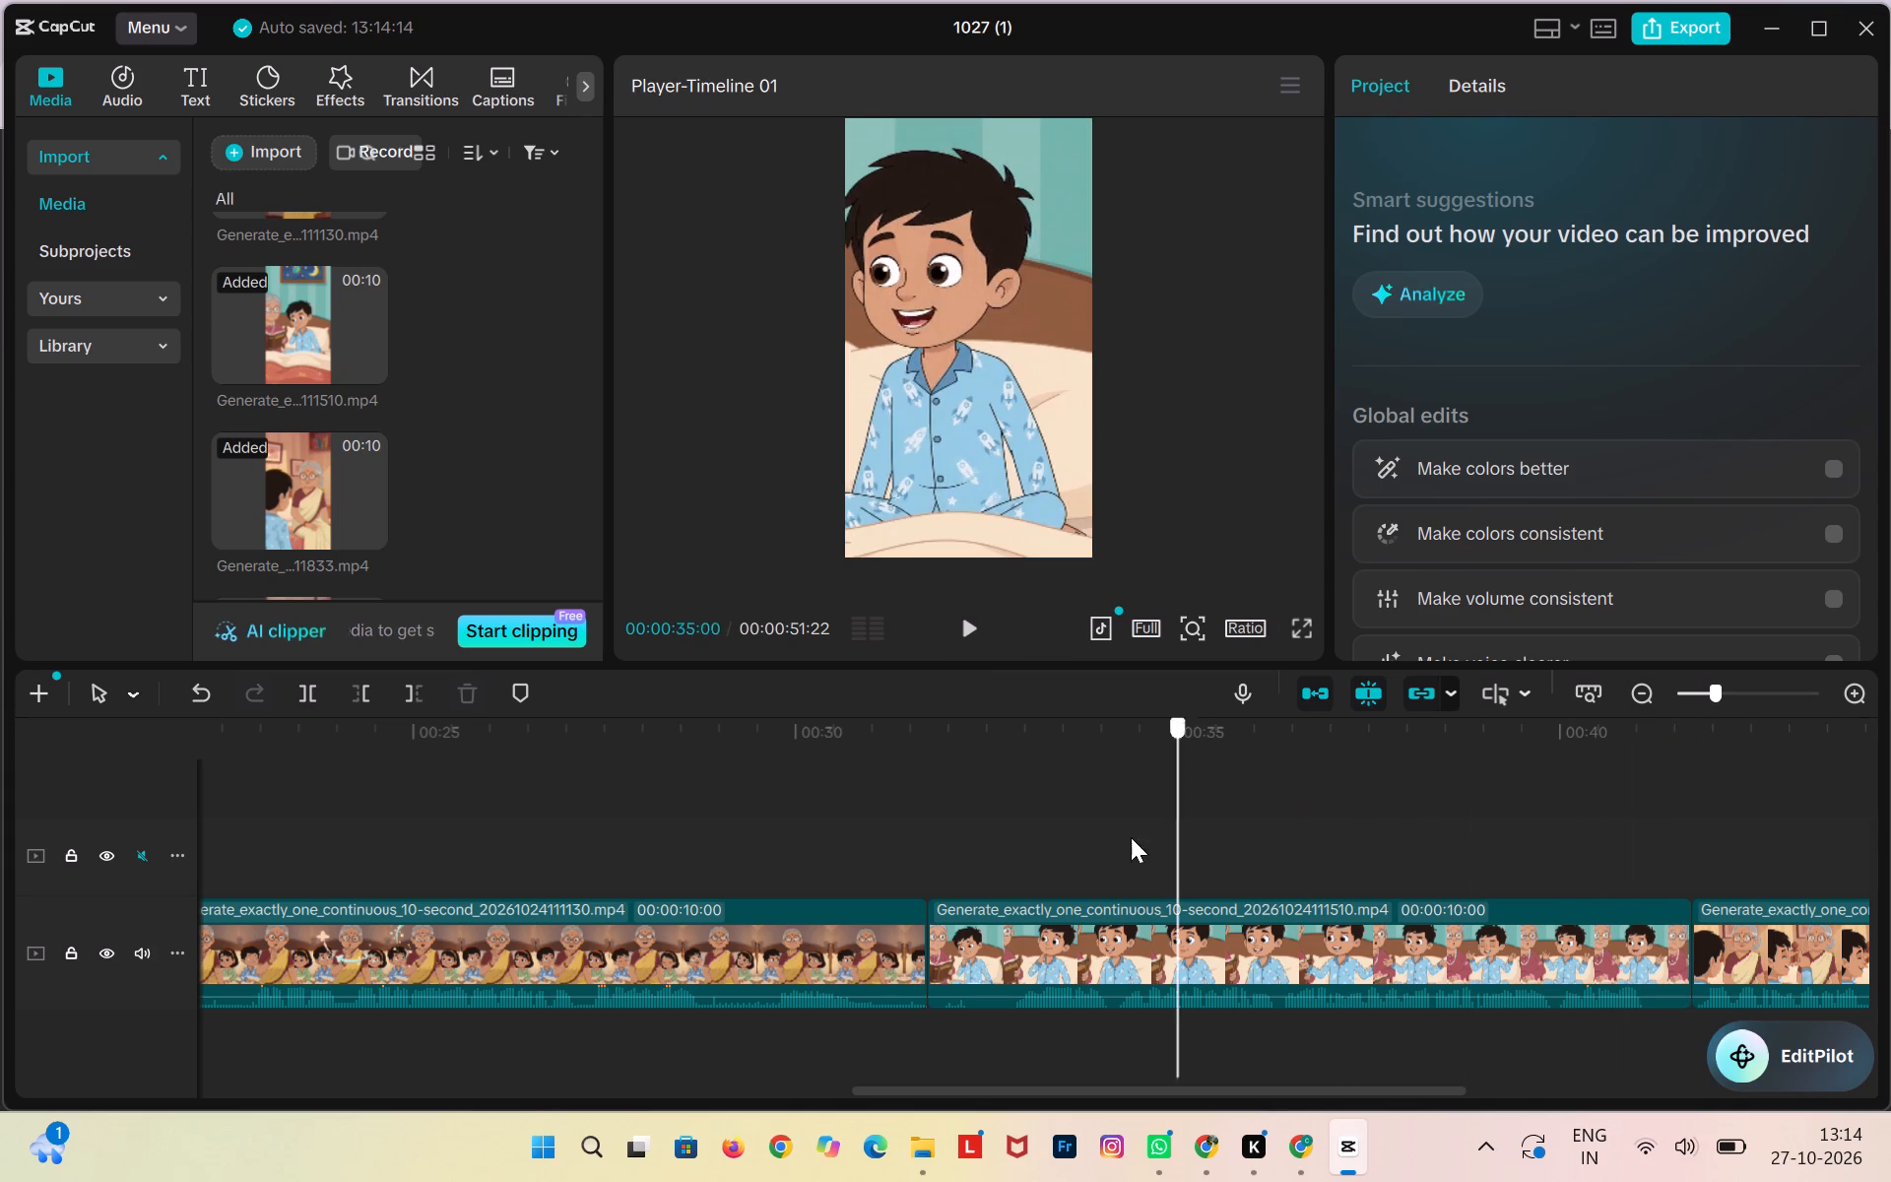
{"action": "left_click_drag", "start_coordinate": [1131, 837], "coordinate": [1161, 826]}
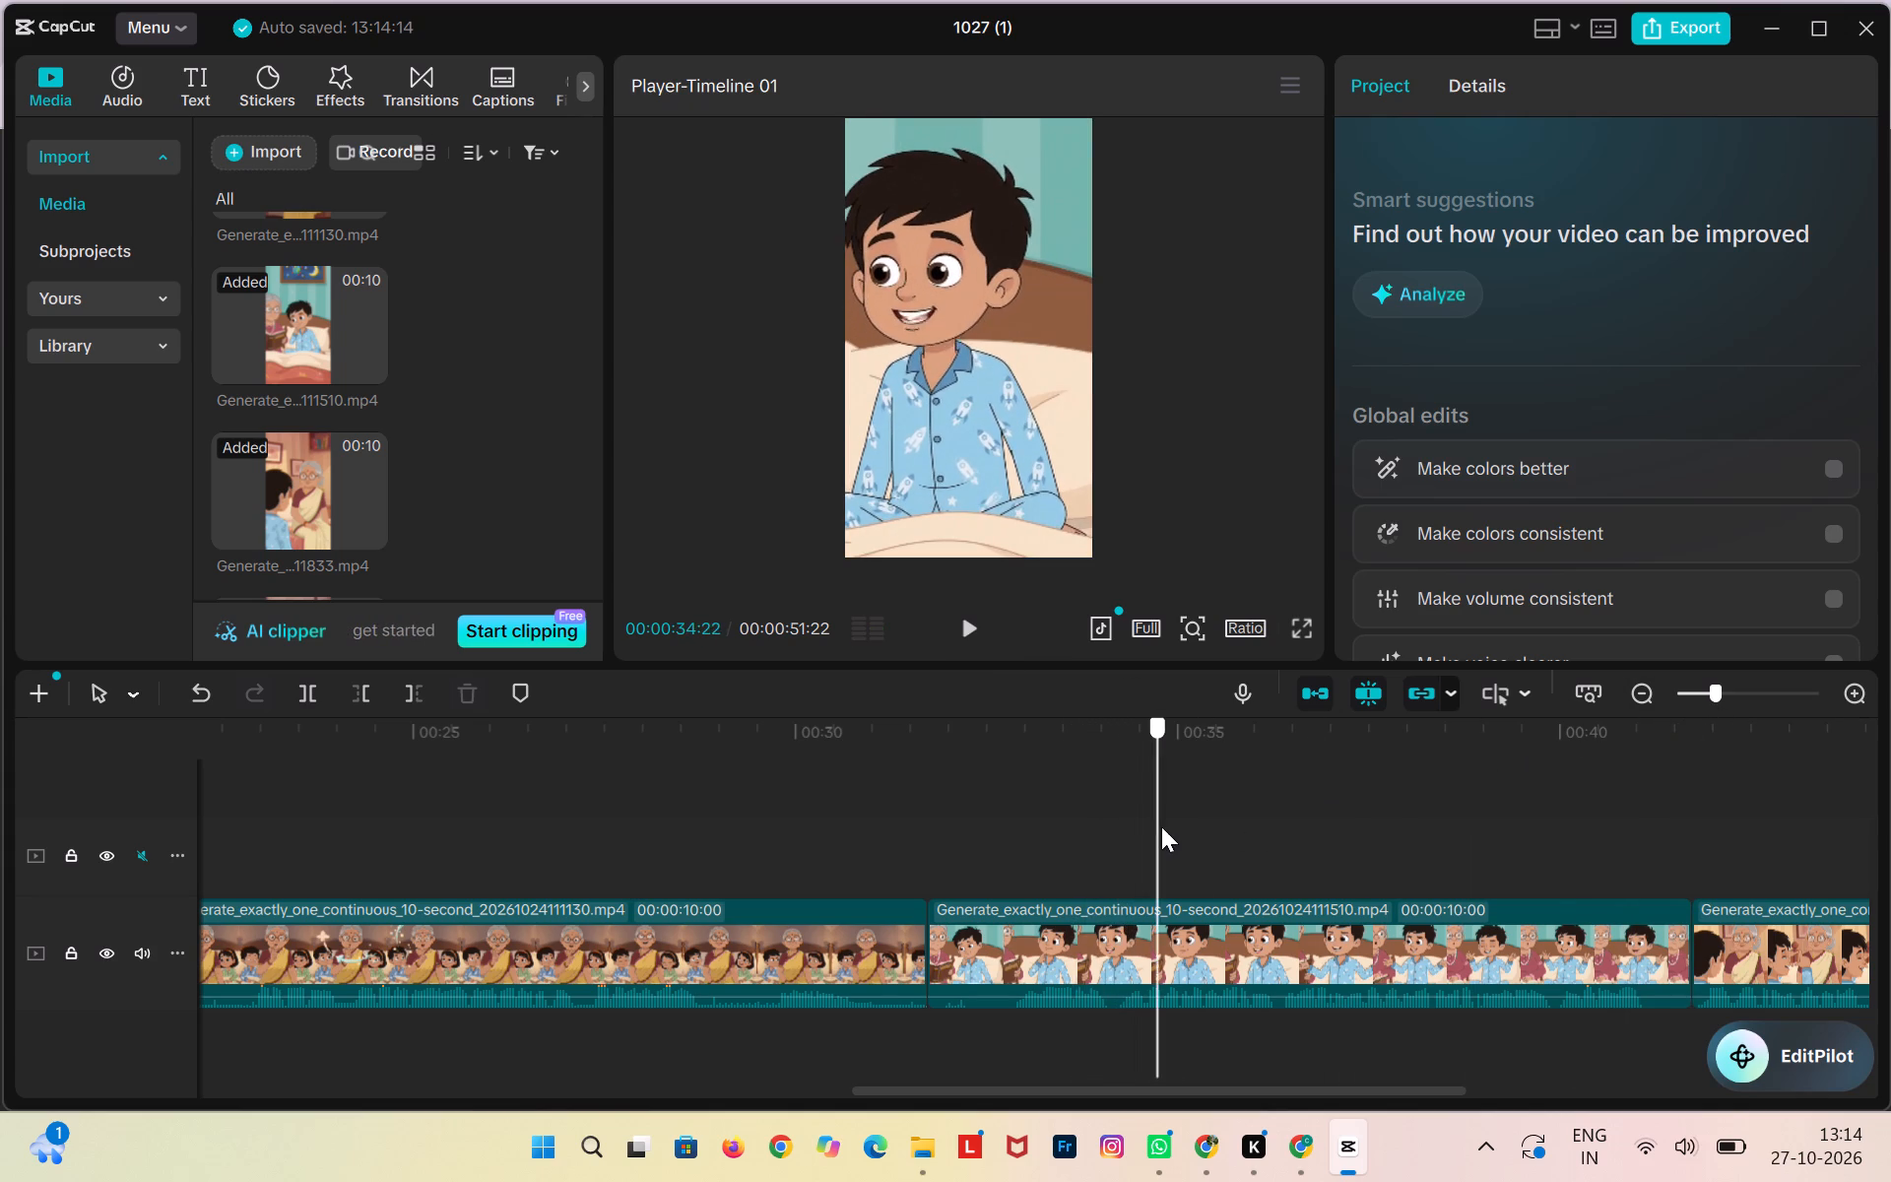
{"action": "left_click_drag", "start_coordinate": [1161, 826], "coordinate": [1196, 816]}
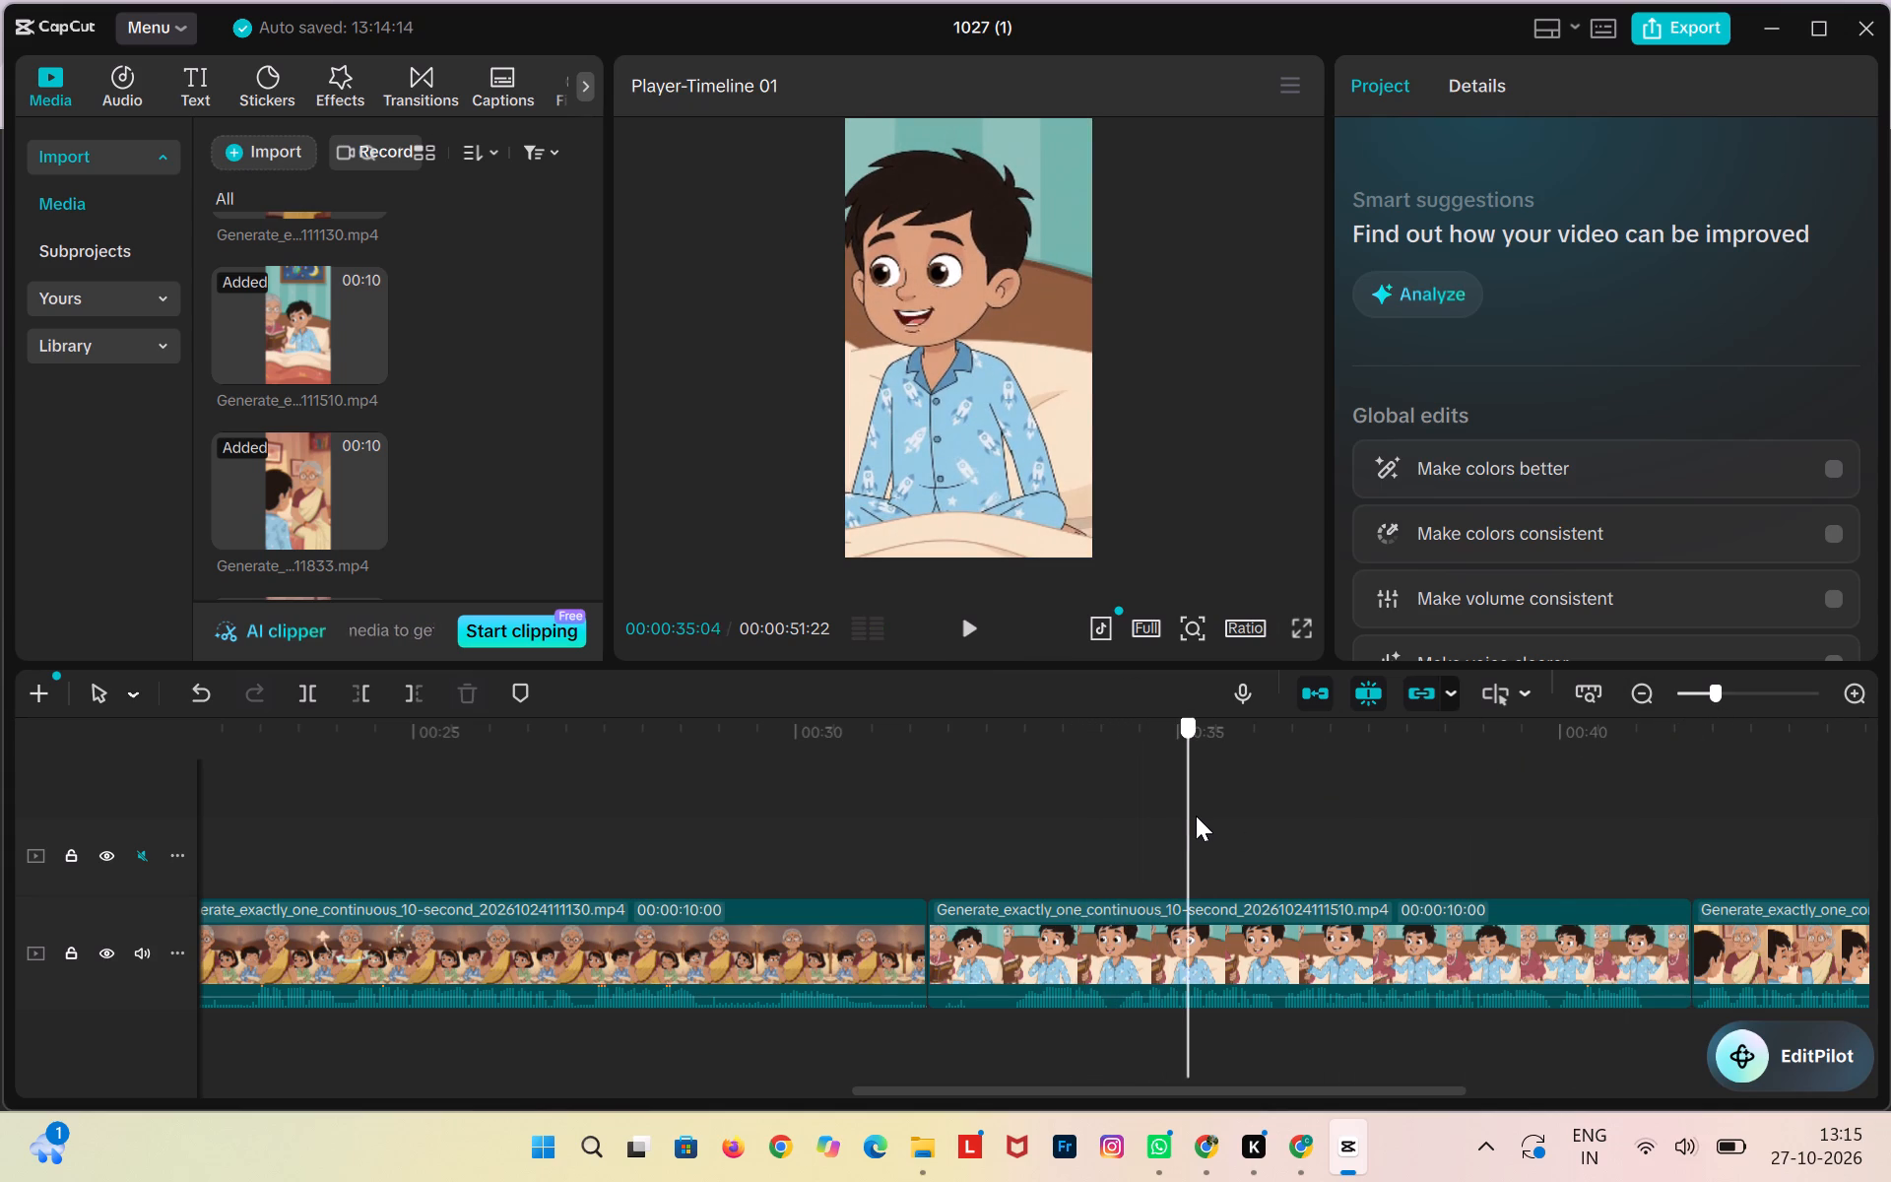
{"action": "left_click_drag", "start_coordinate": [1196, 816], "coordinate": [1179, 815]}
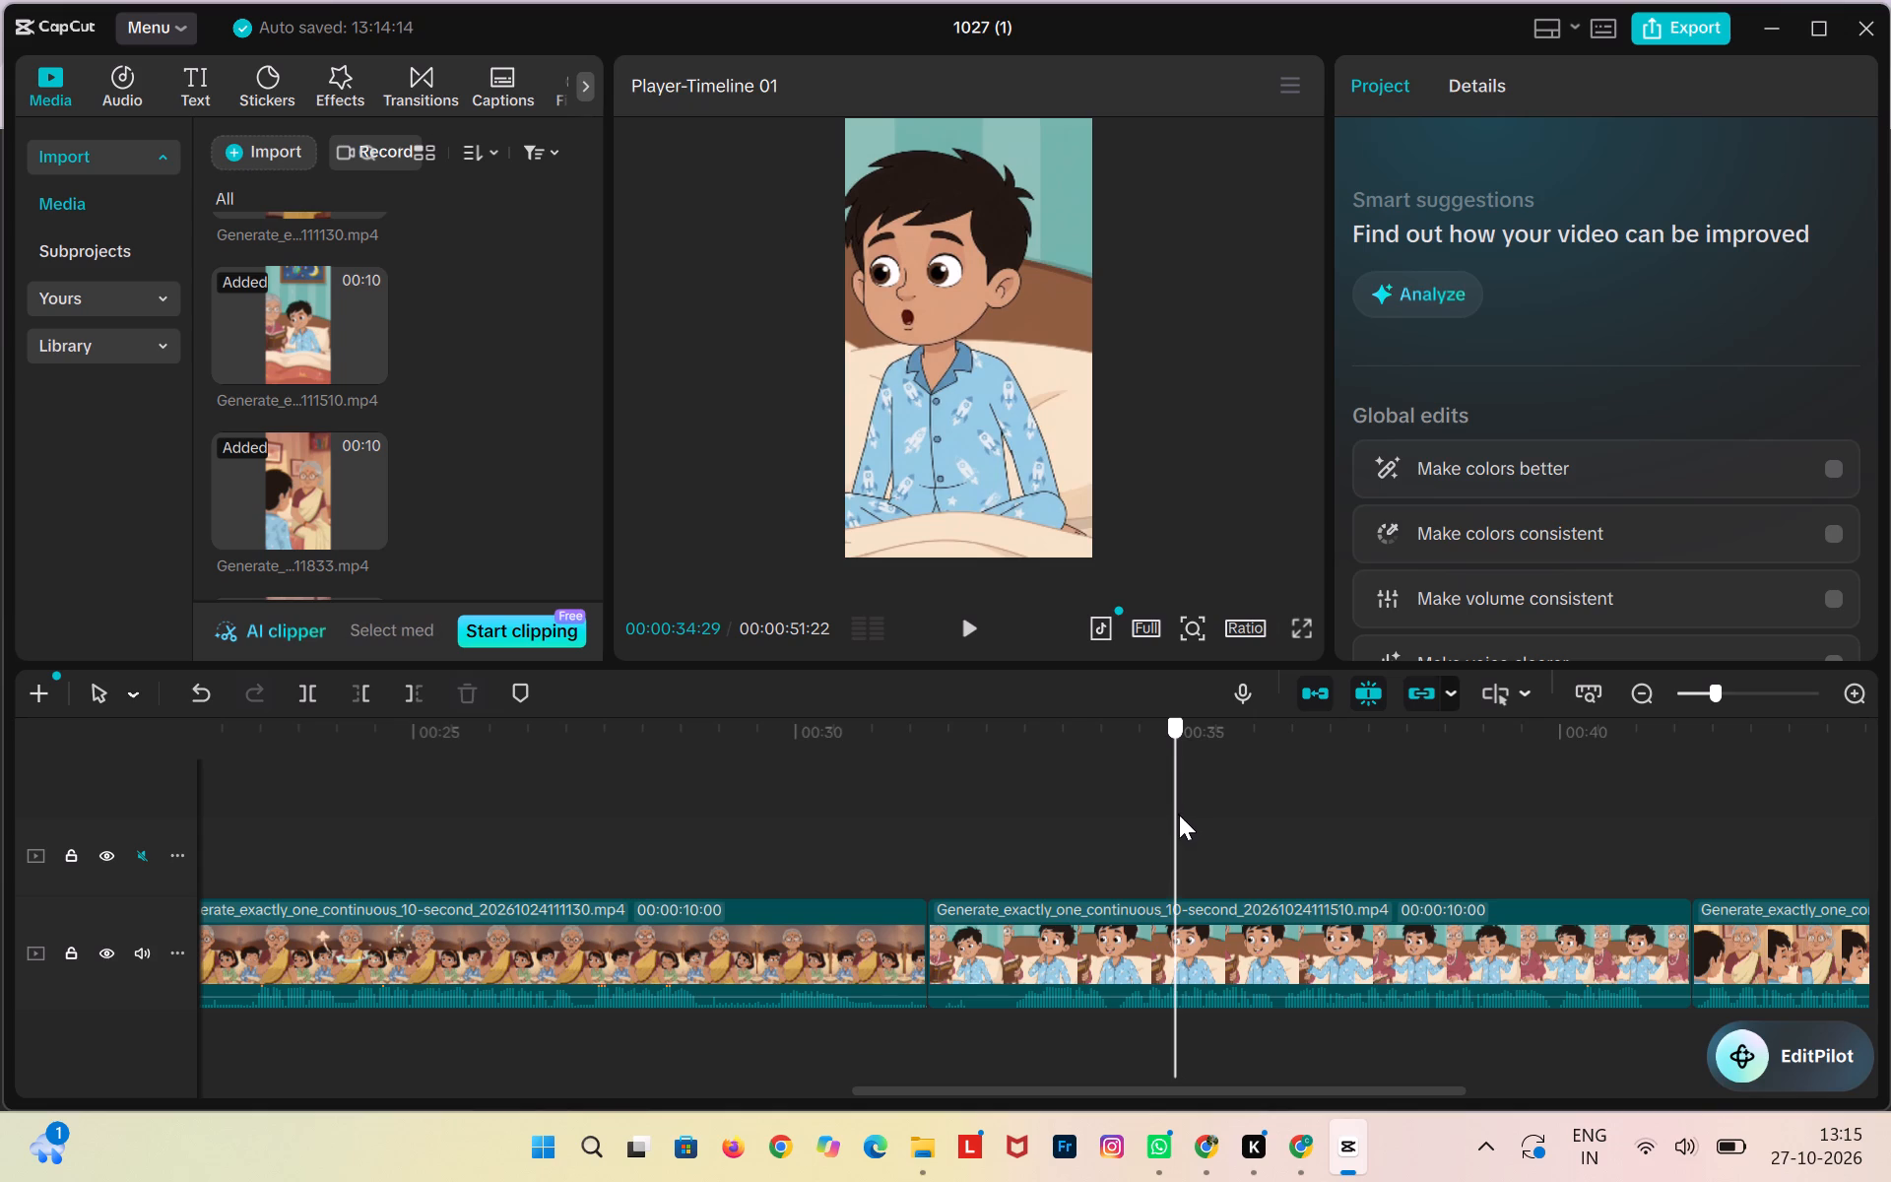
{"action": "left_click_drag", "start_coordinate": [1179, 815], "coordinate": [1181, 814]}
{"action": "left_click", "coordinate": [1255, 914]}
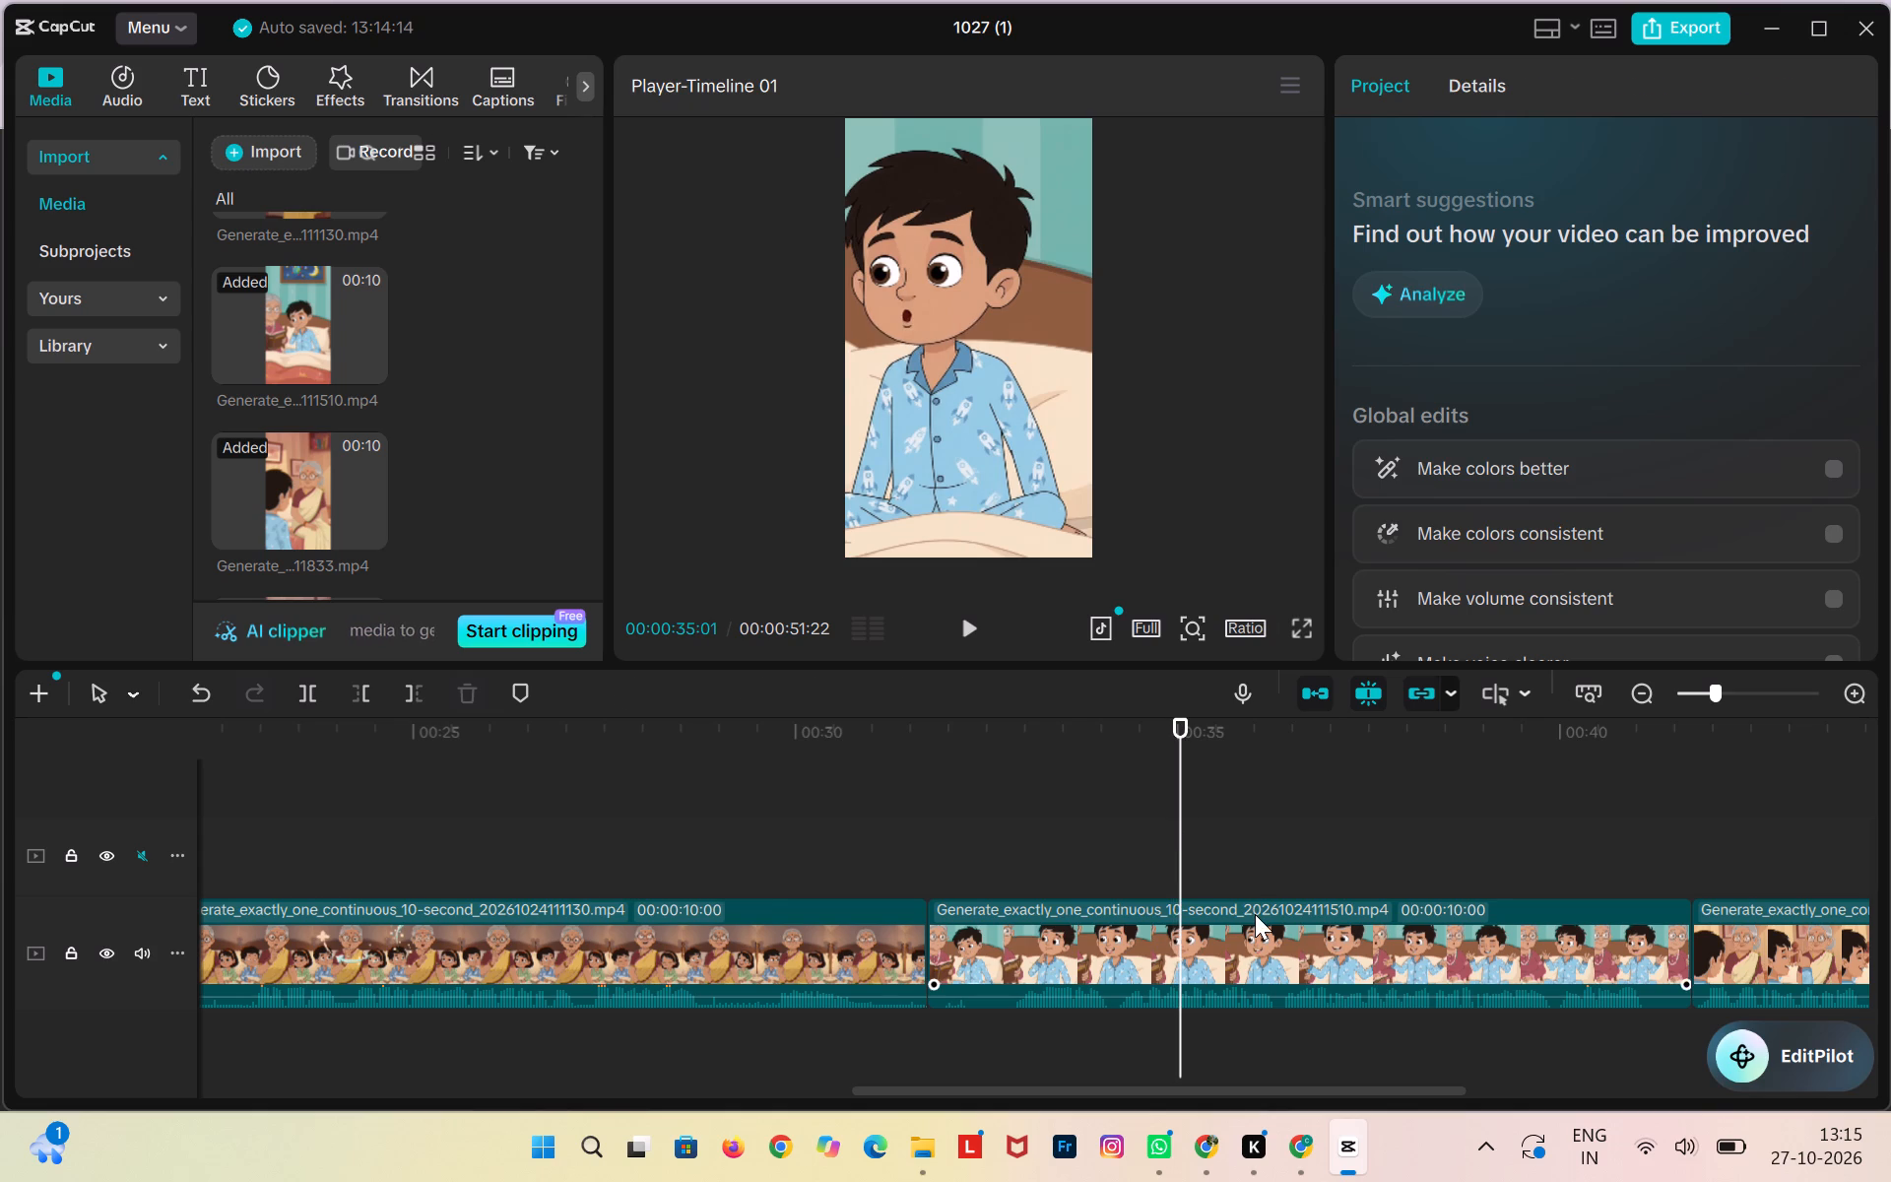
{"action": "left_click", "coordinate": [318, 692]}
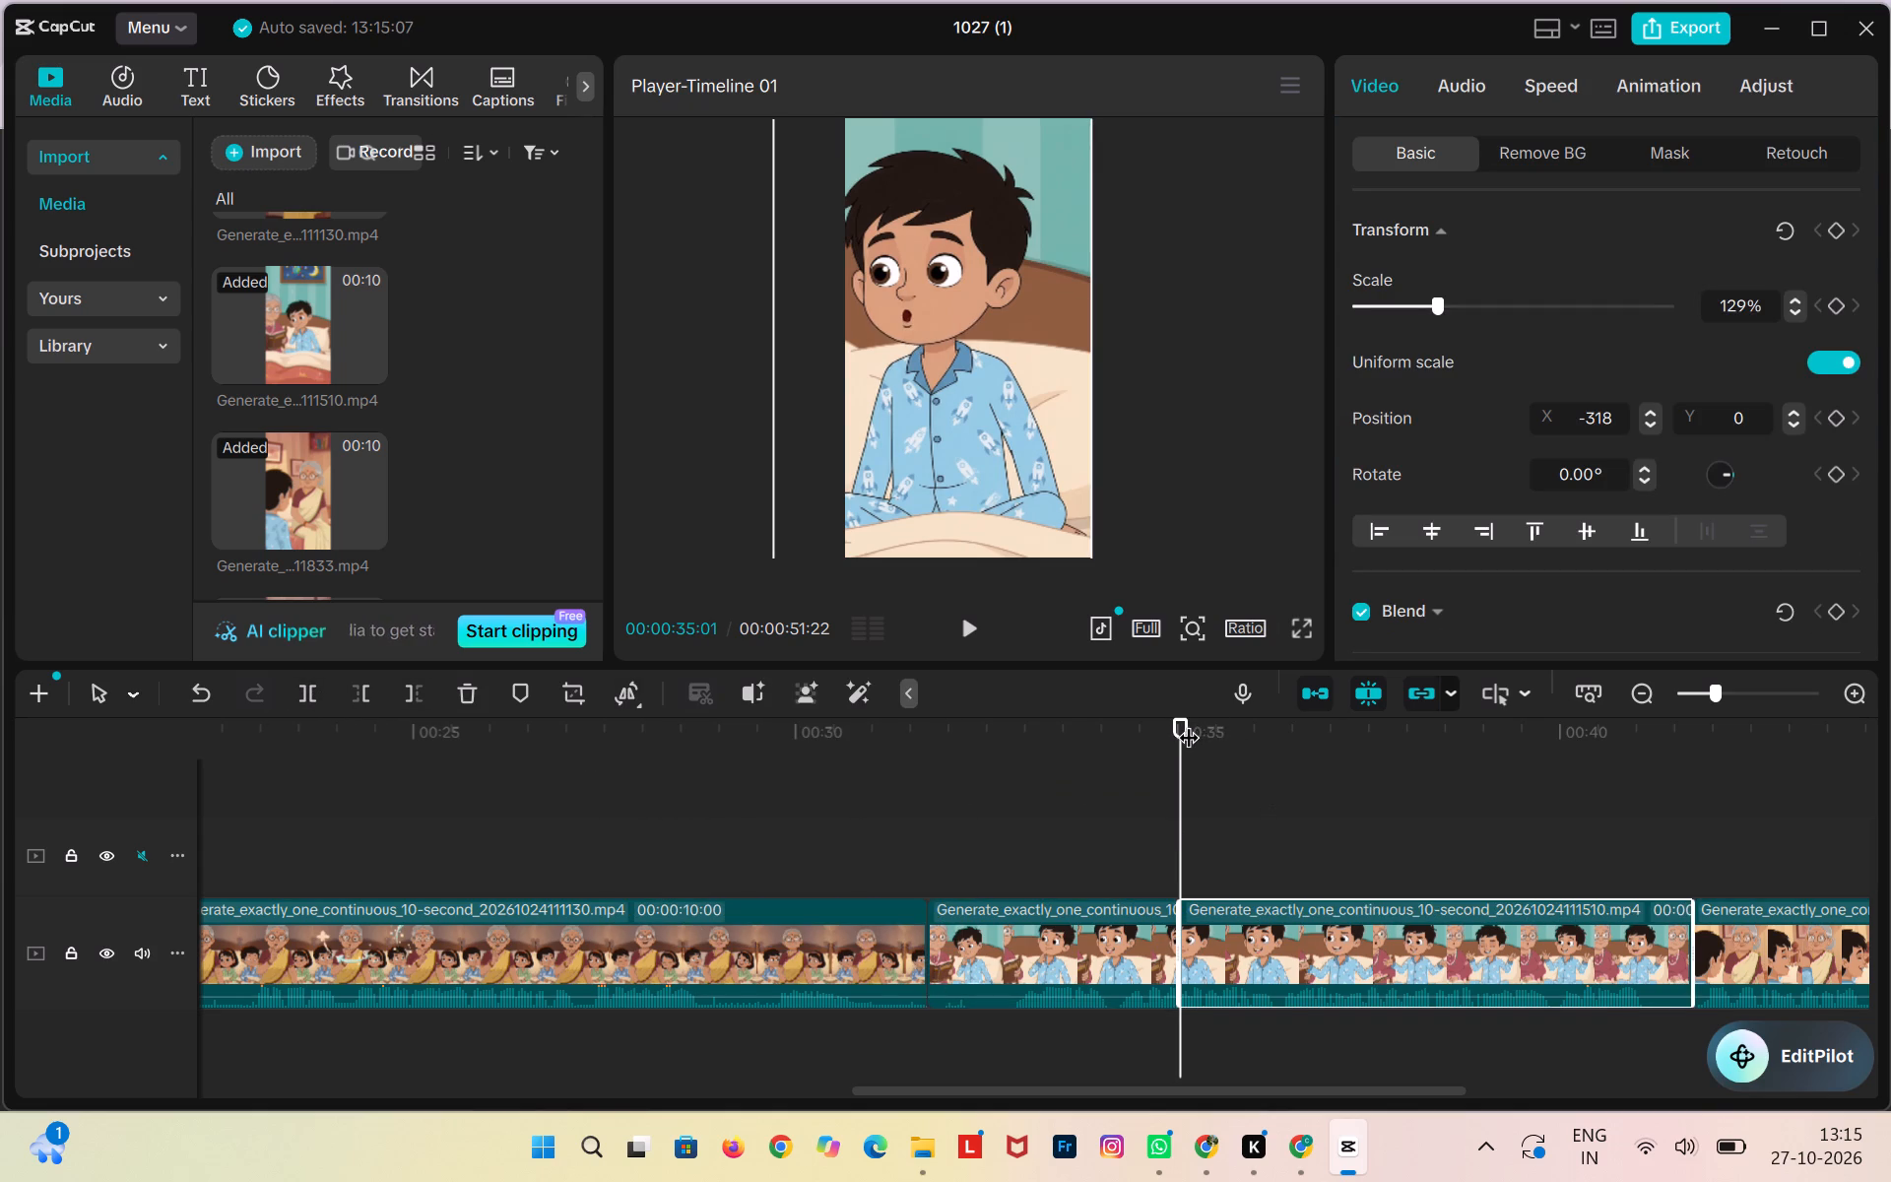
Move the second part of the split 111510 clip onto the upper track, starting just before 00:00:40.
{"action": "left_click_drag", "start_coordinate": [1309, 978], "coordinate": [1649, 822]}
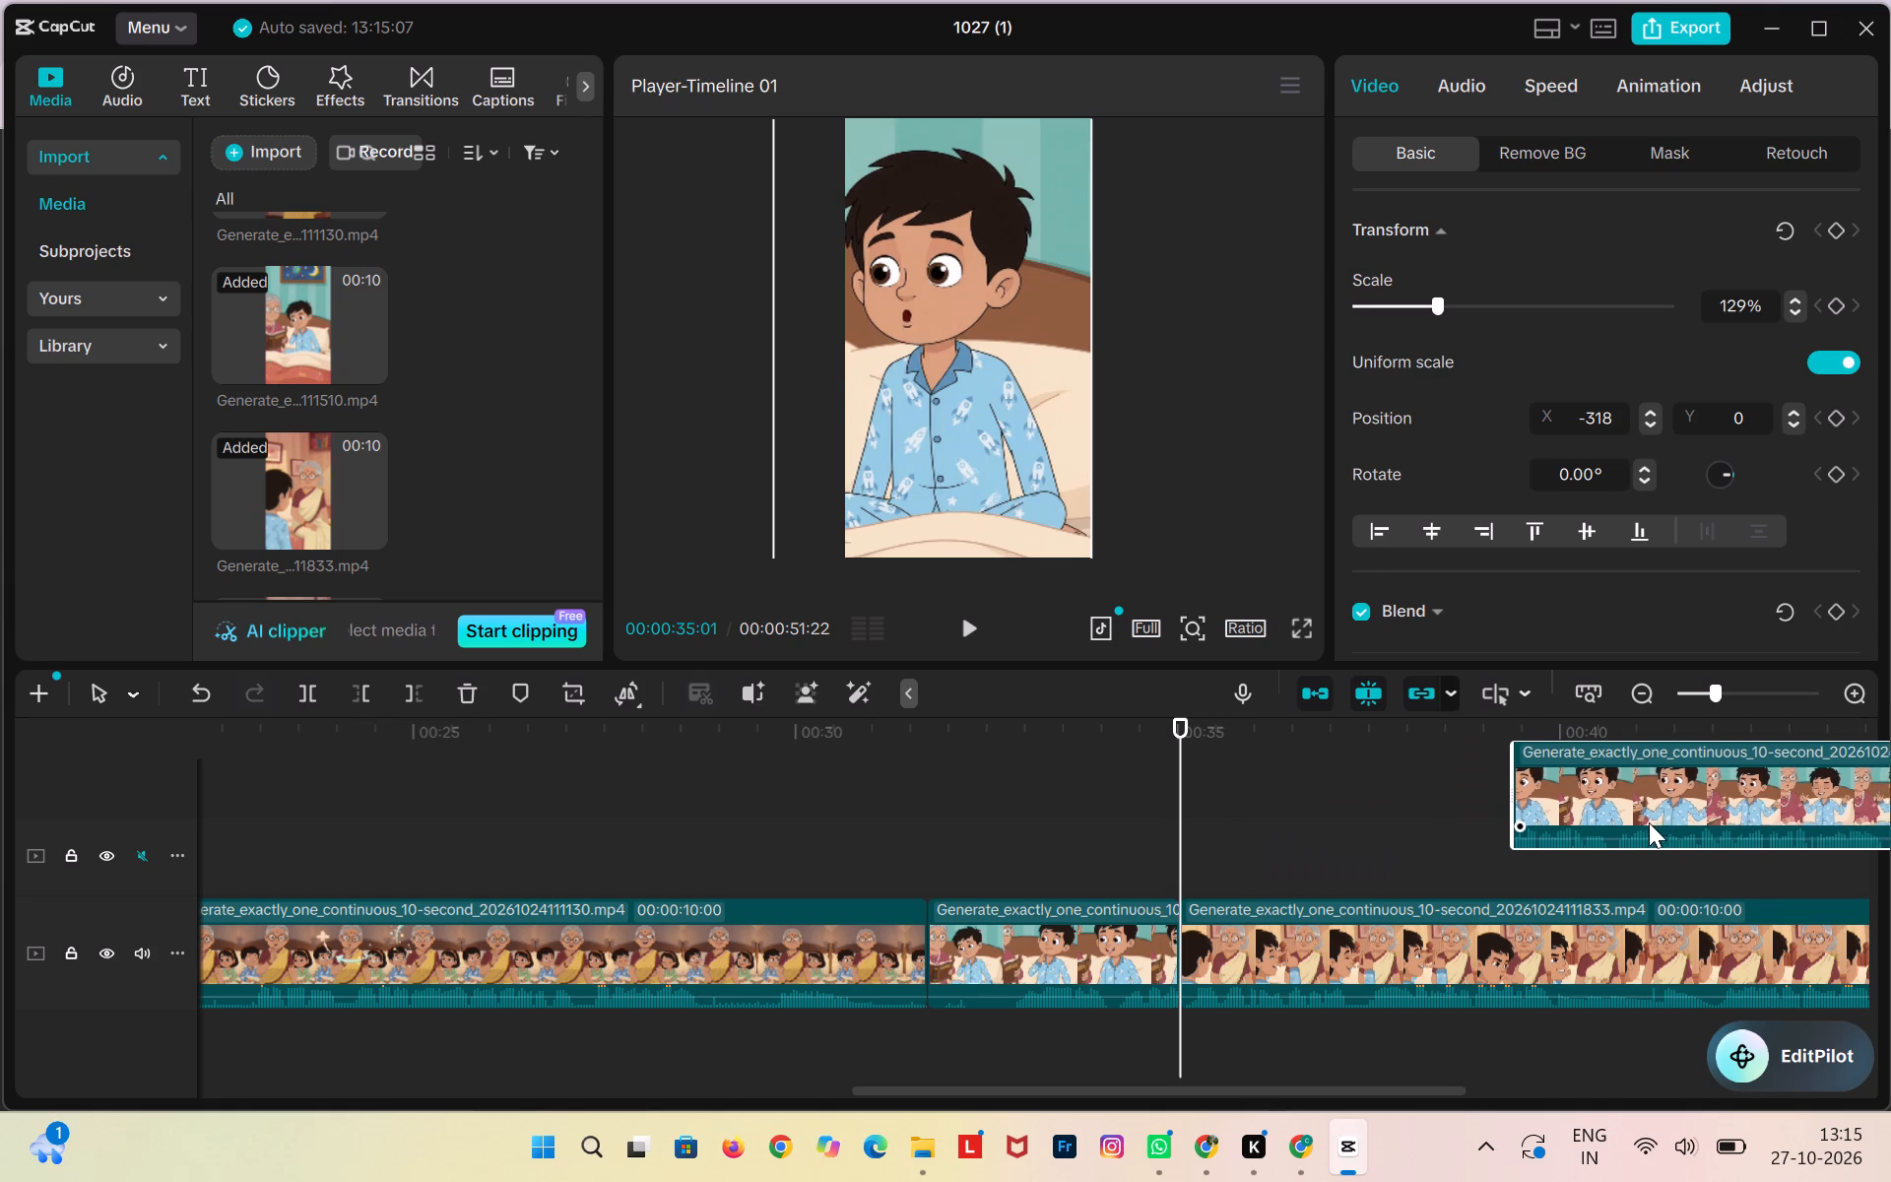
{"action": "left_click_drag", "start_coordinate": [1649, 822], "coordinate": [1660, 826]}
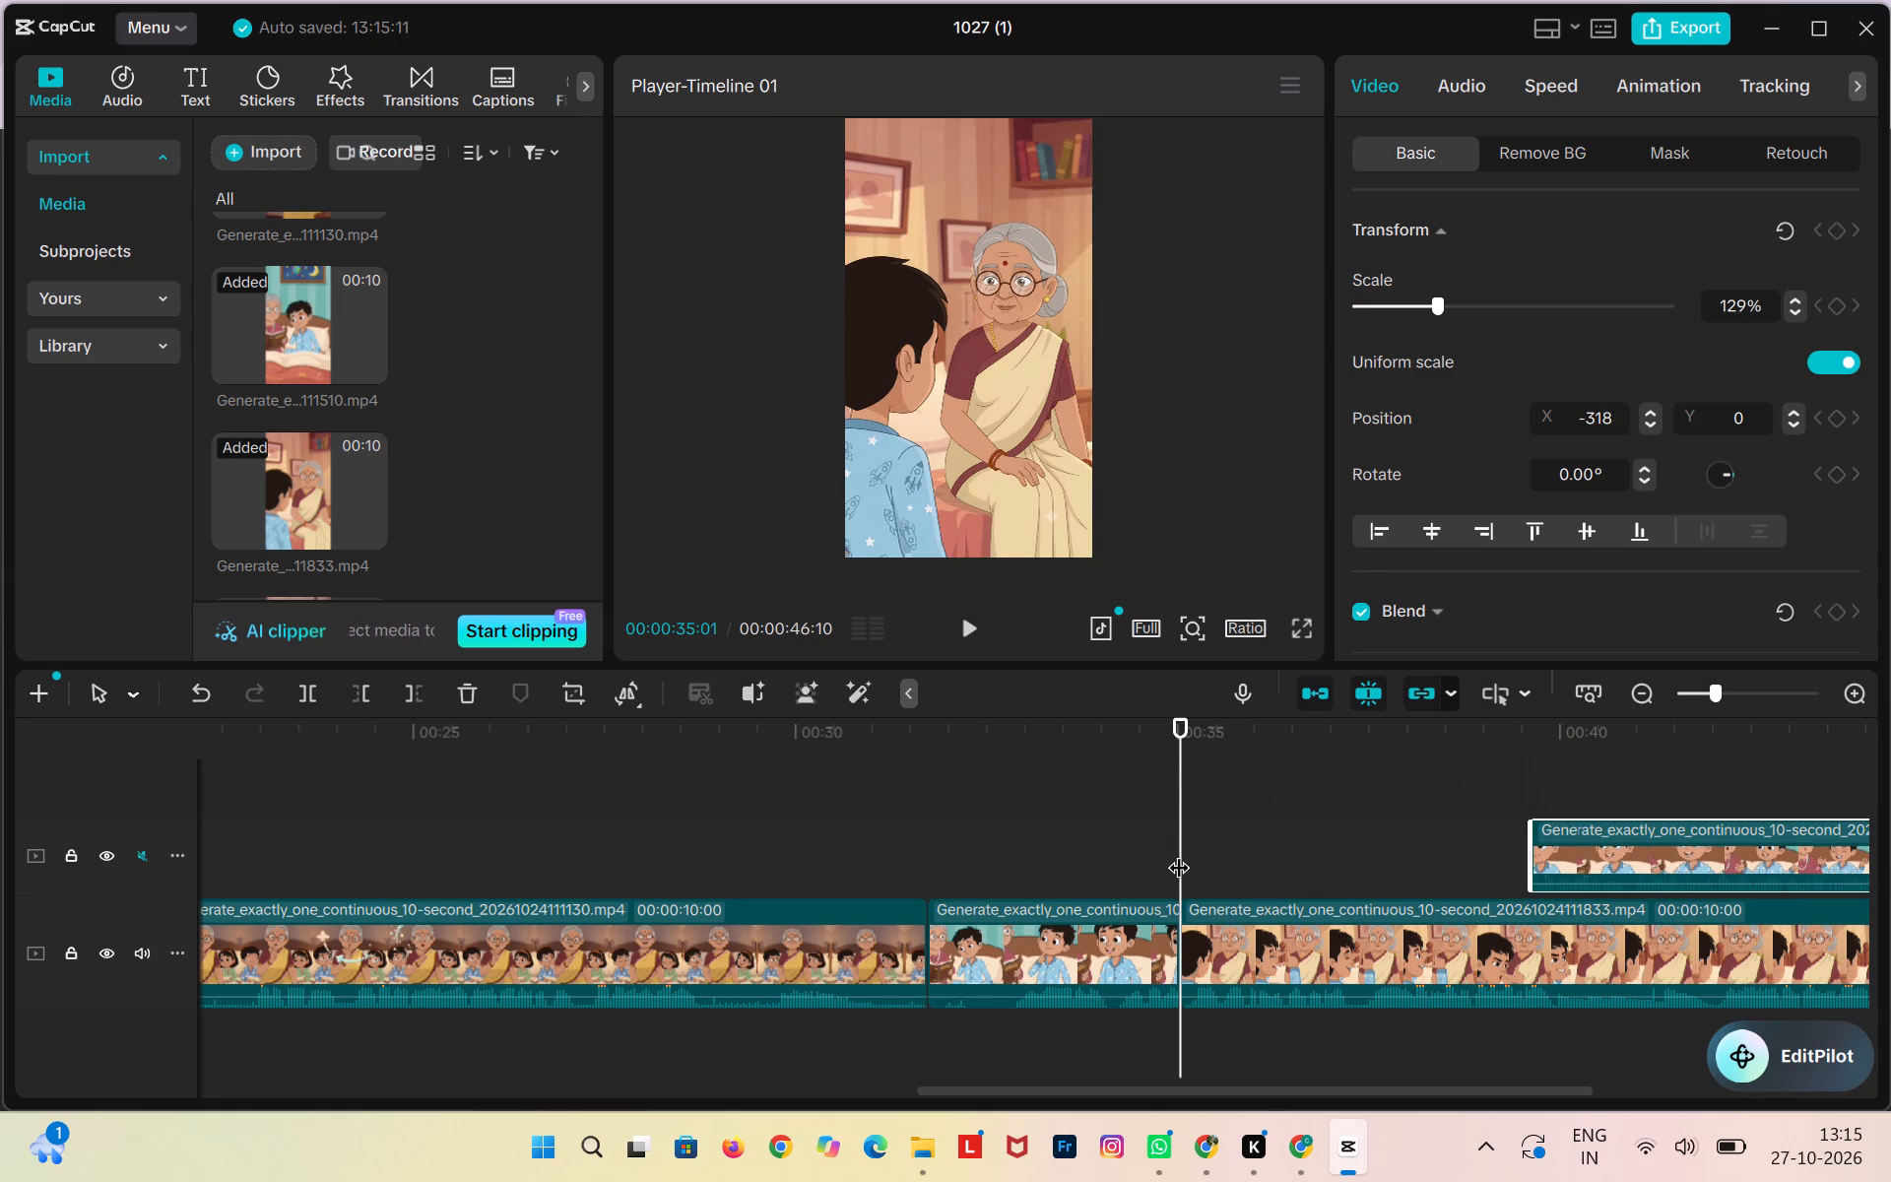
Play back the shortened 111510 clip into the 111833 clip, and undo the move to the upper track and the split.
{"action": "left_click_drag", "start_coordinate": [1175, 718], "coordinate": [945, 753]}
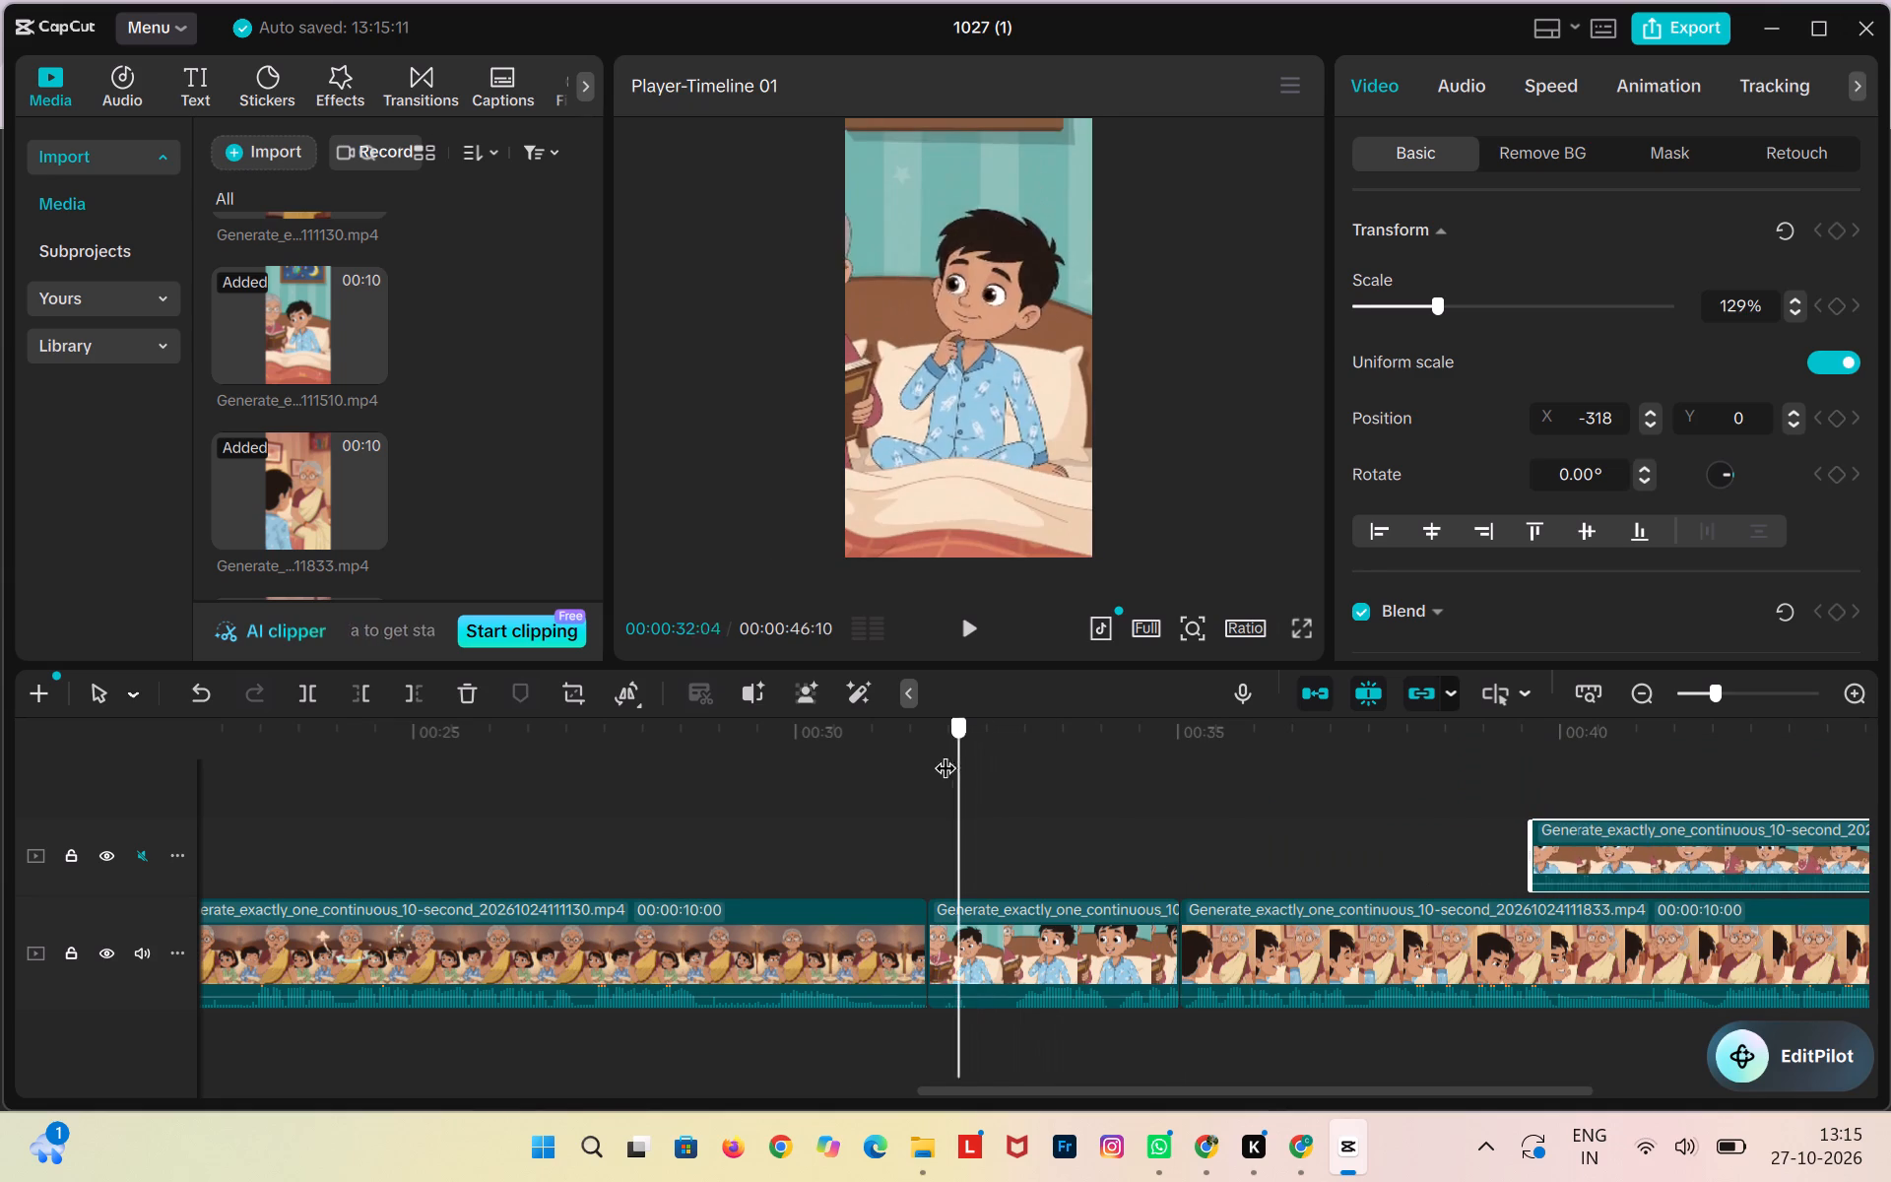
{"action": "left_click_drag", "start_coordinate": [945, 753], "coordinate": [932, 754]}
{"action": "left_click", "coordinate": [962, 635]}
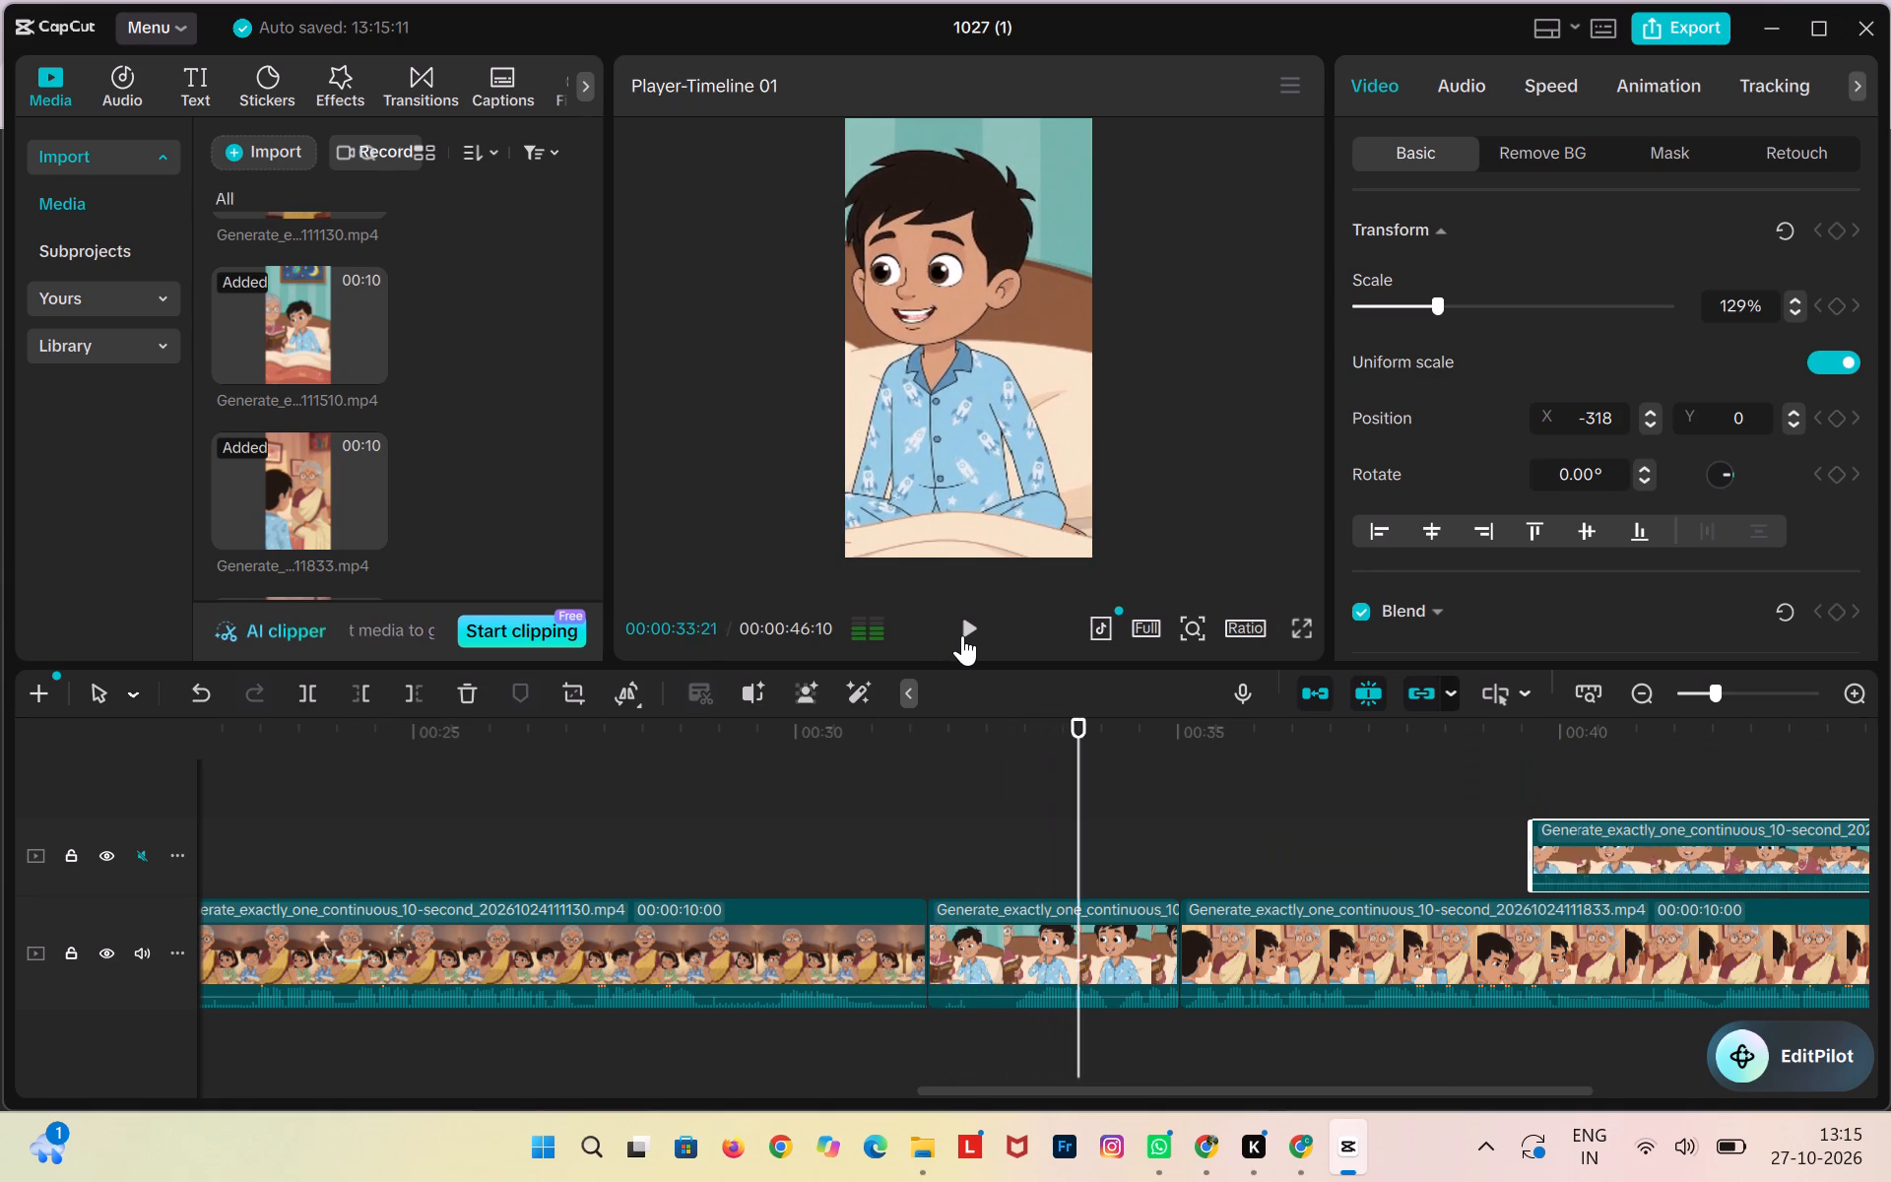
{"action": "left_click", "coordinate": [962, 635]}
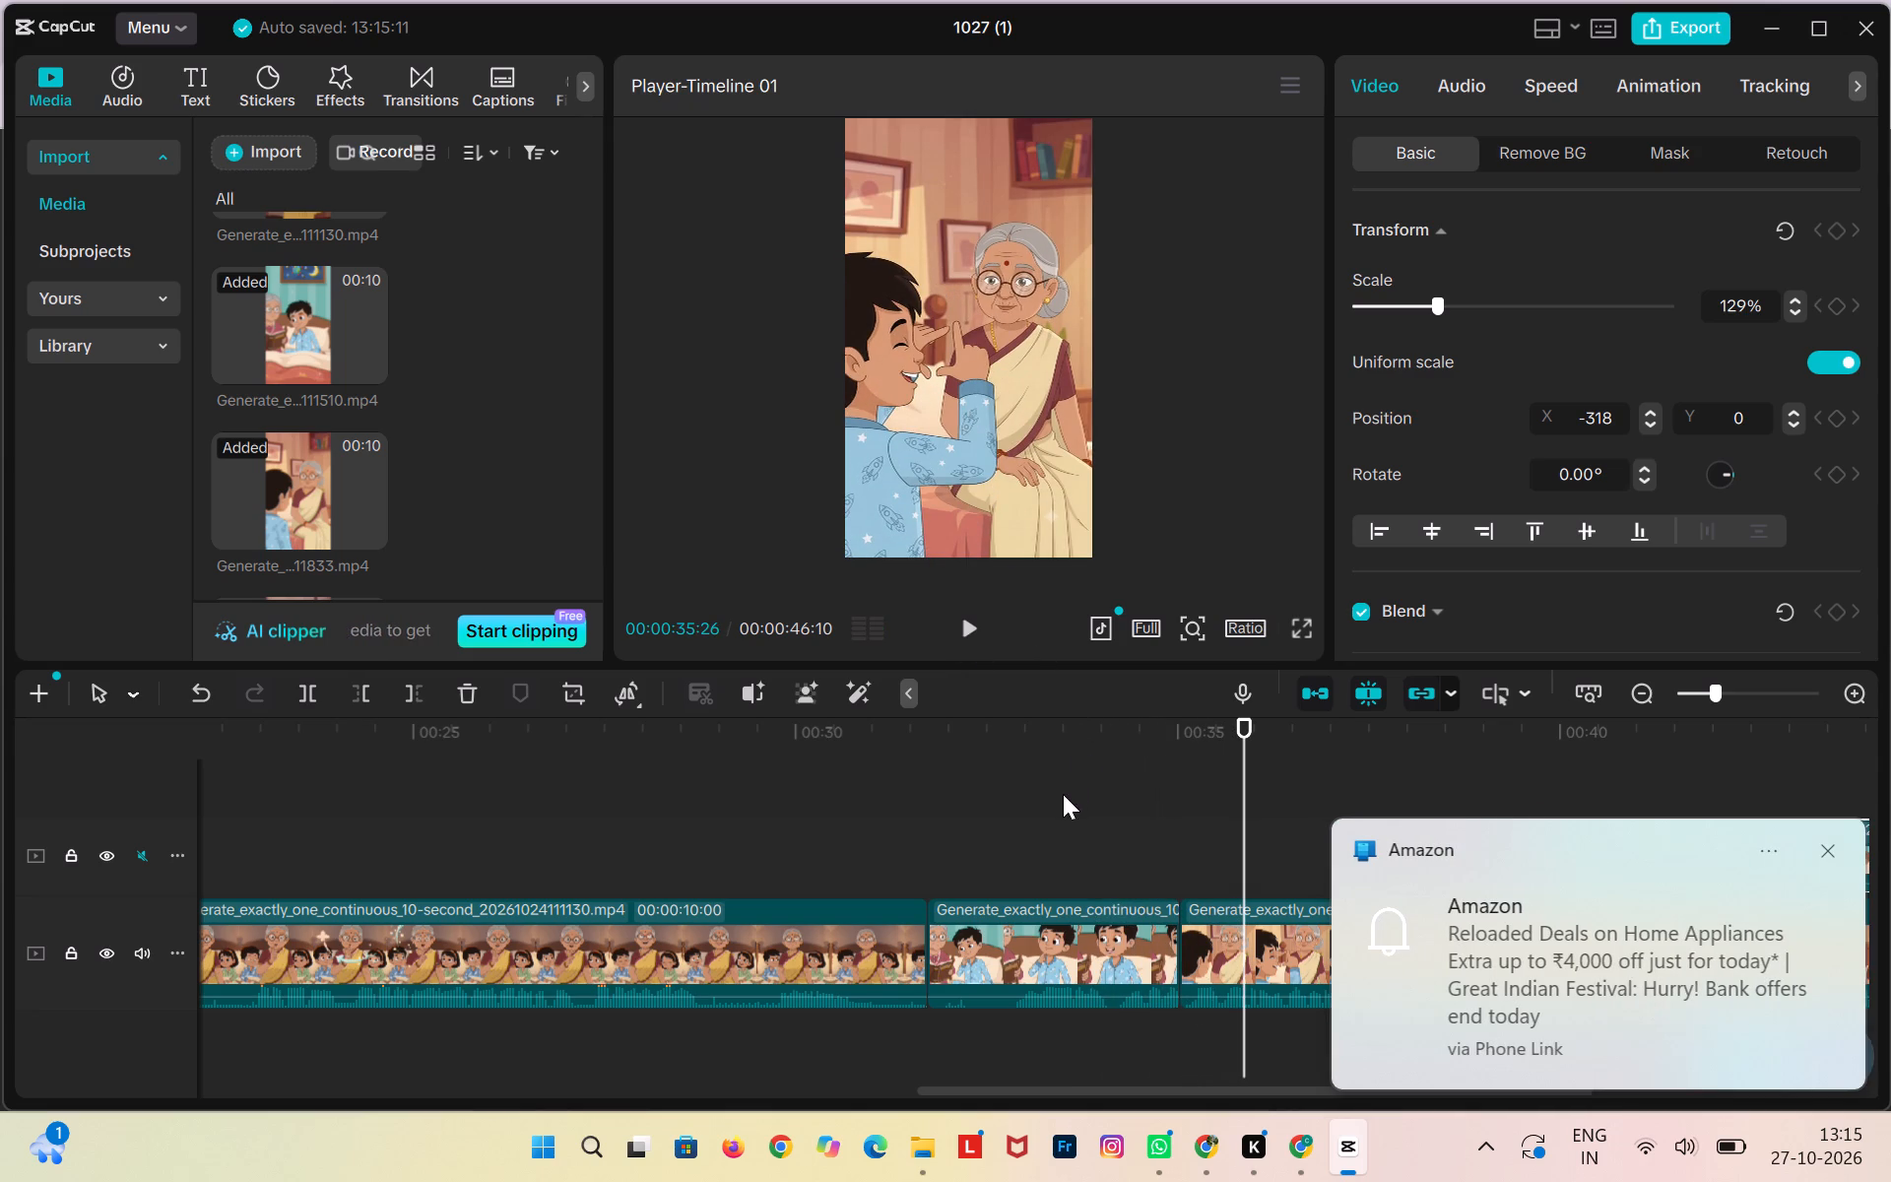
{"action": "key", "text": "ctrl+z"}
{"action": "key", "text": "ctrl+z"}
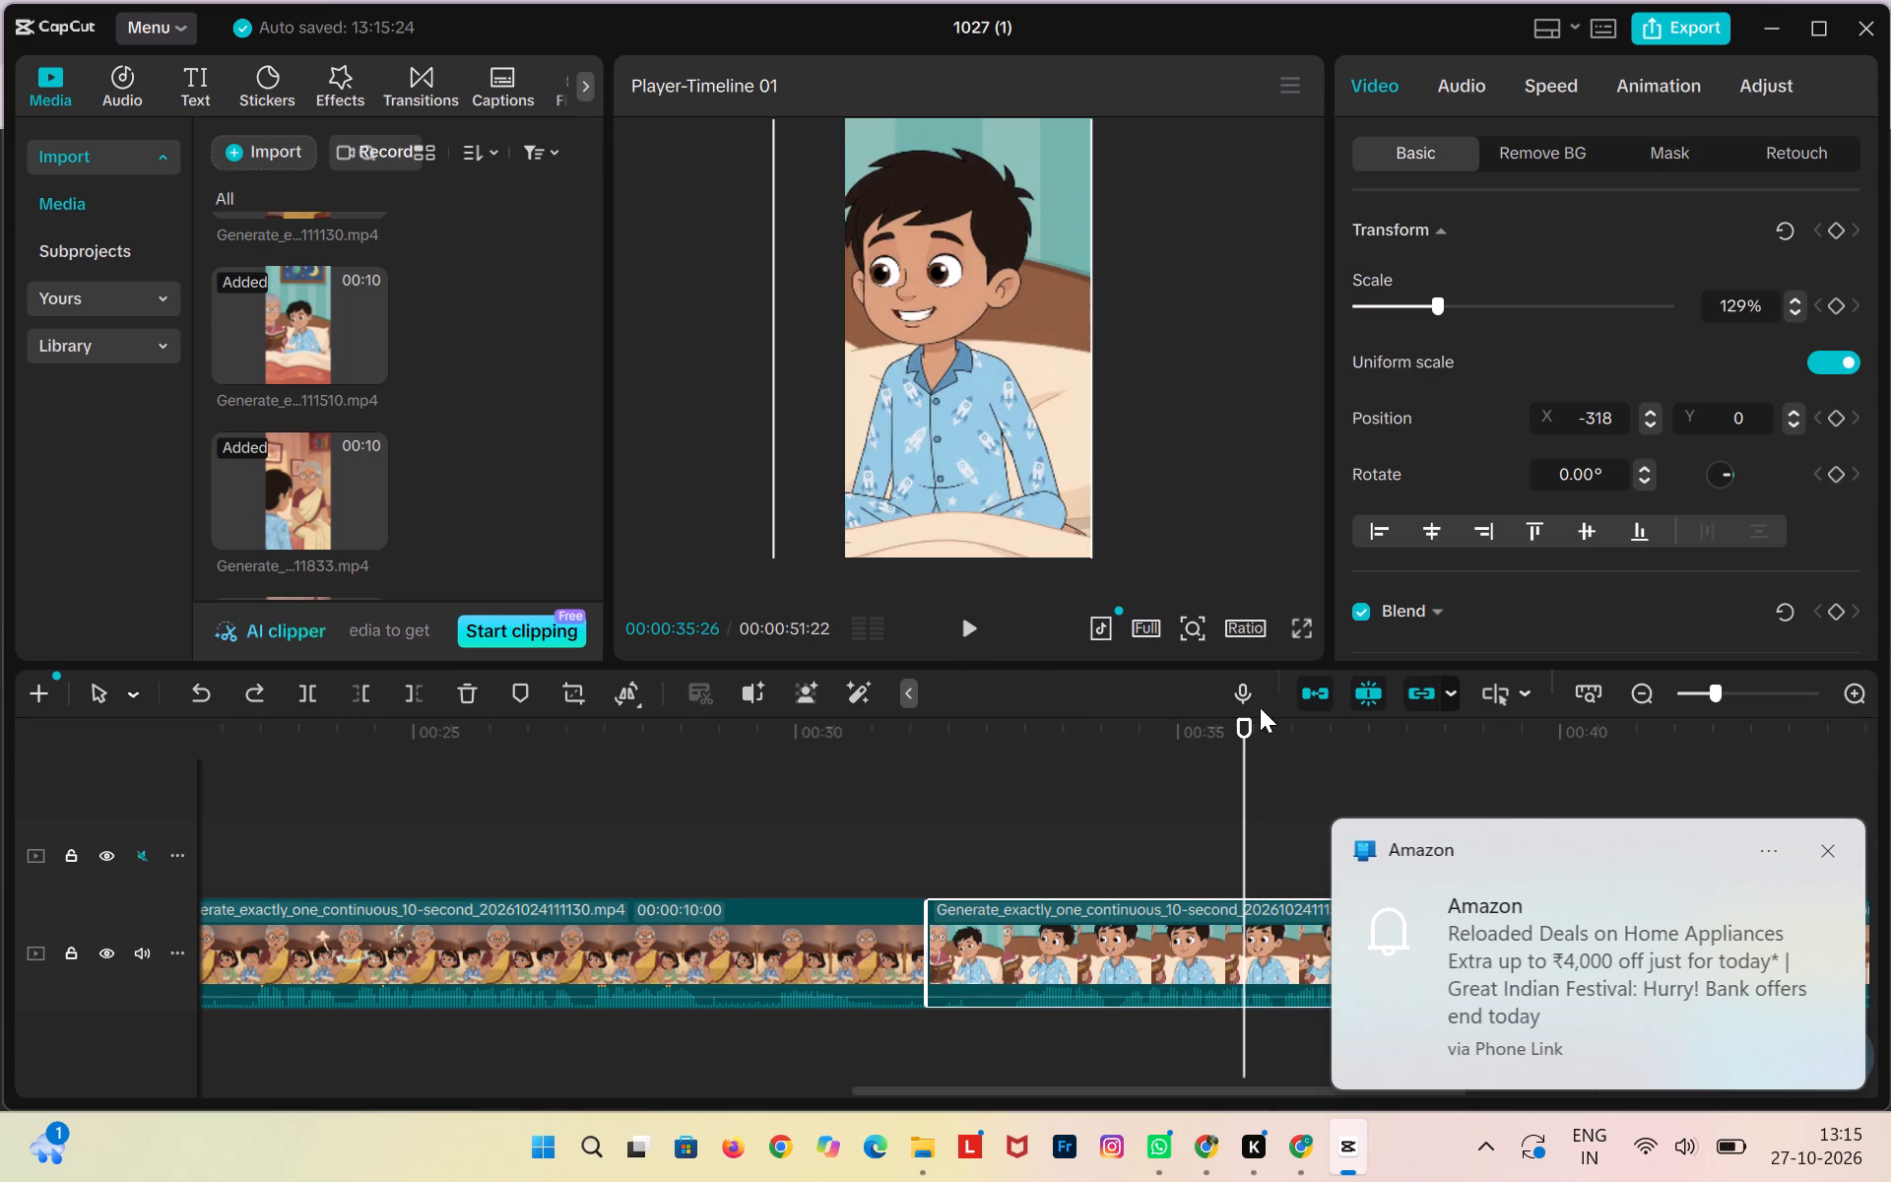
Replay the middle of the 111510 clip to find the cut point, and split the clip at 00:00:35:09.
{"action": "left_click_drag", "start_coordinate": [1244, 720], "coordinate": [1112, 756]}
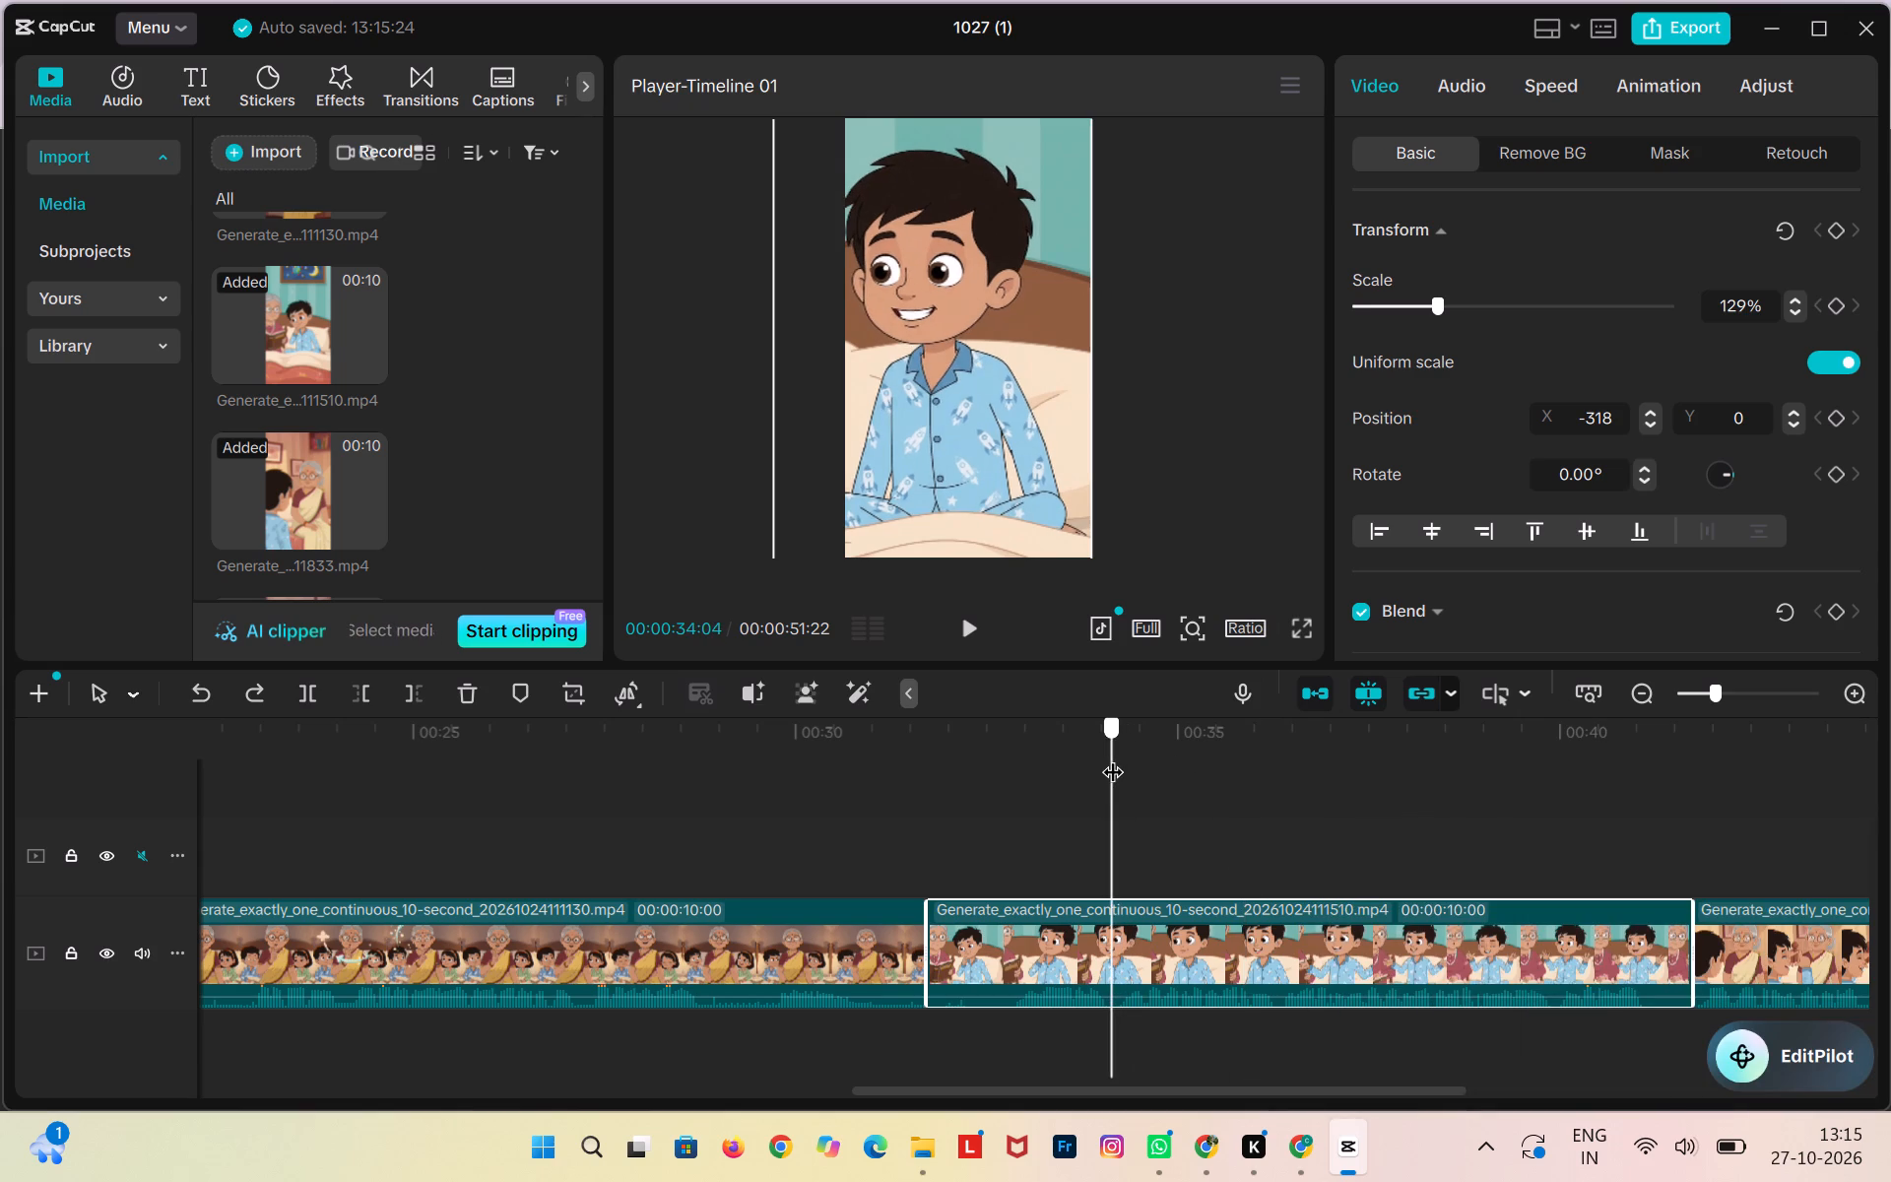
{"action": "left_click_drag", "start_coordinate": [1112, 756], "coordinate": [1072, 762]}
{"action": "left_click", "coordinate": [970, 621]}
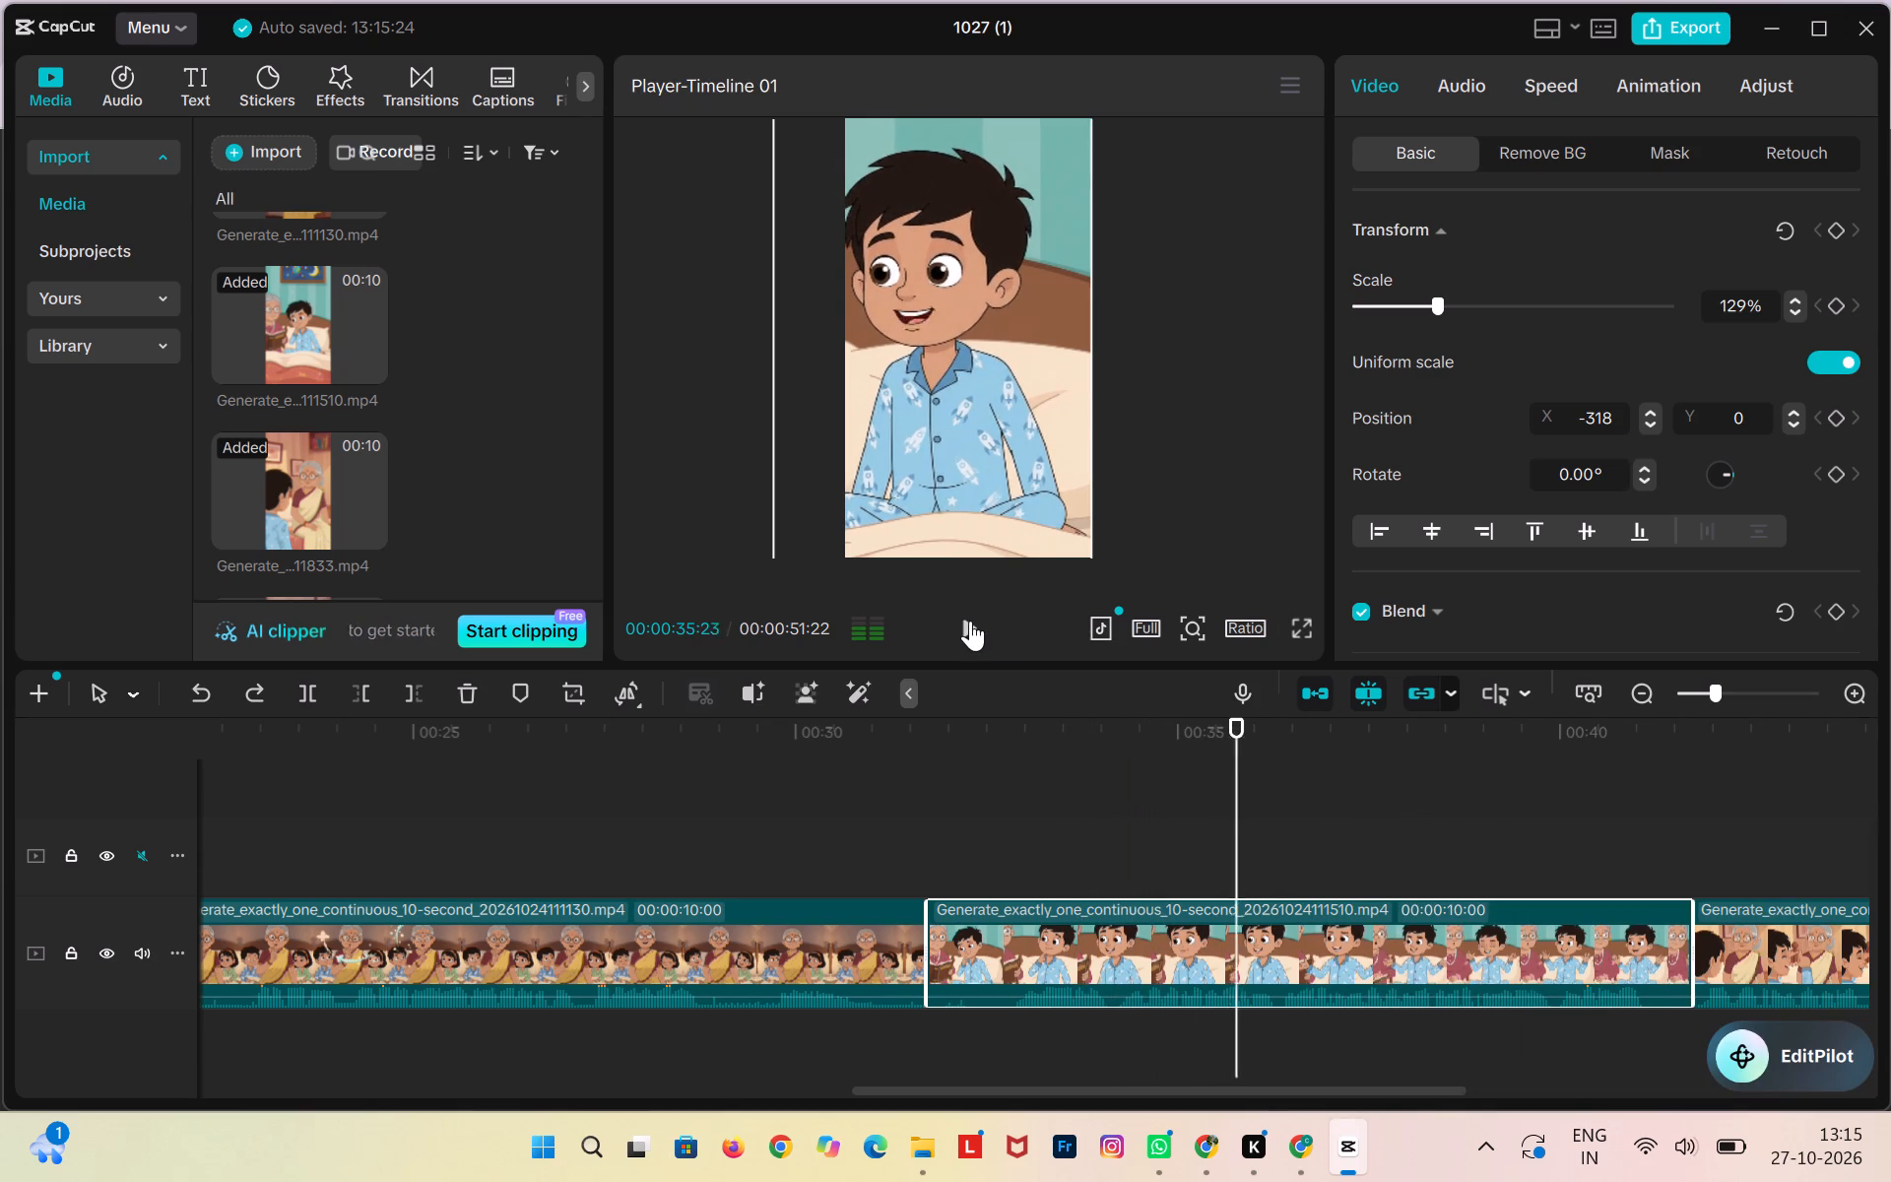
{"action": "left_click", "coordinate": [970, 621]}
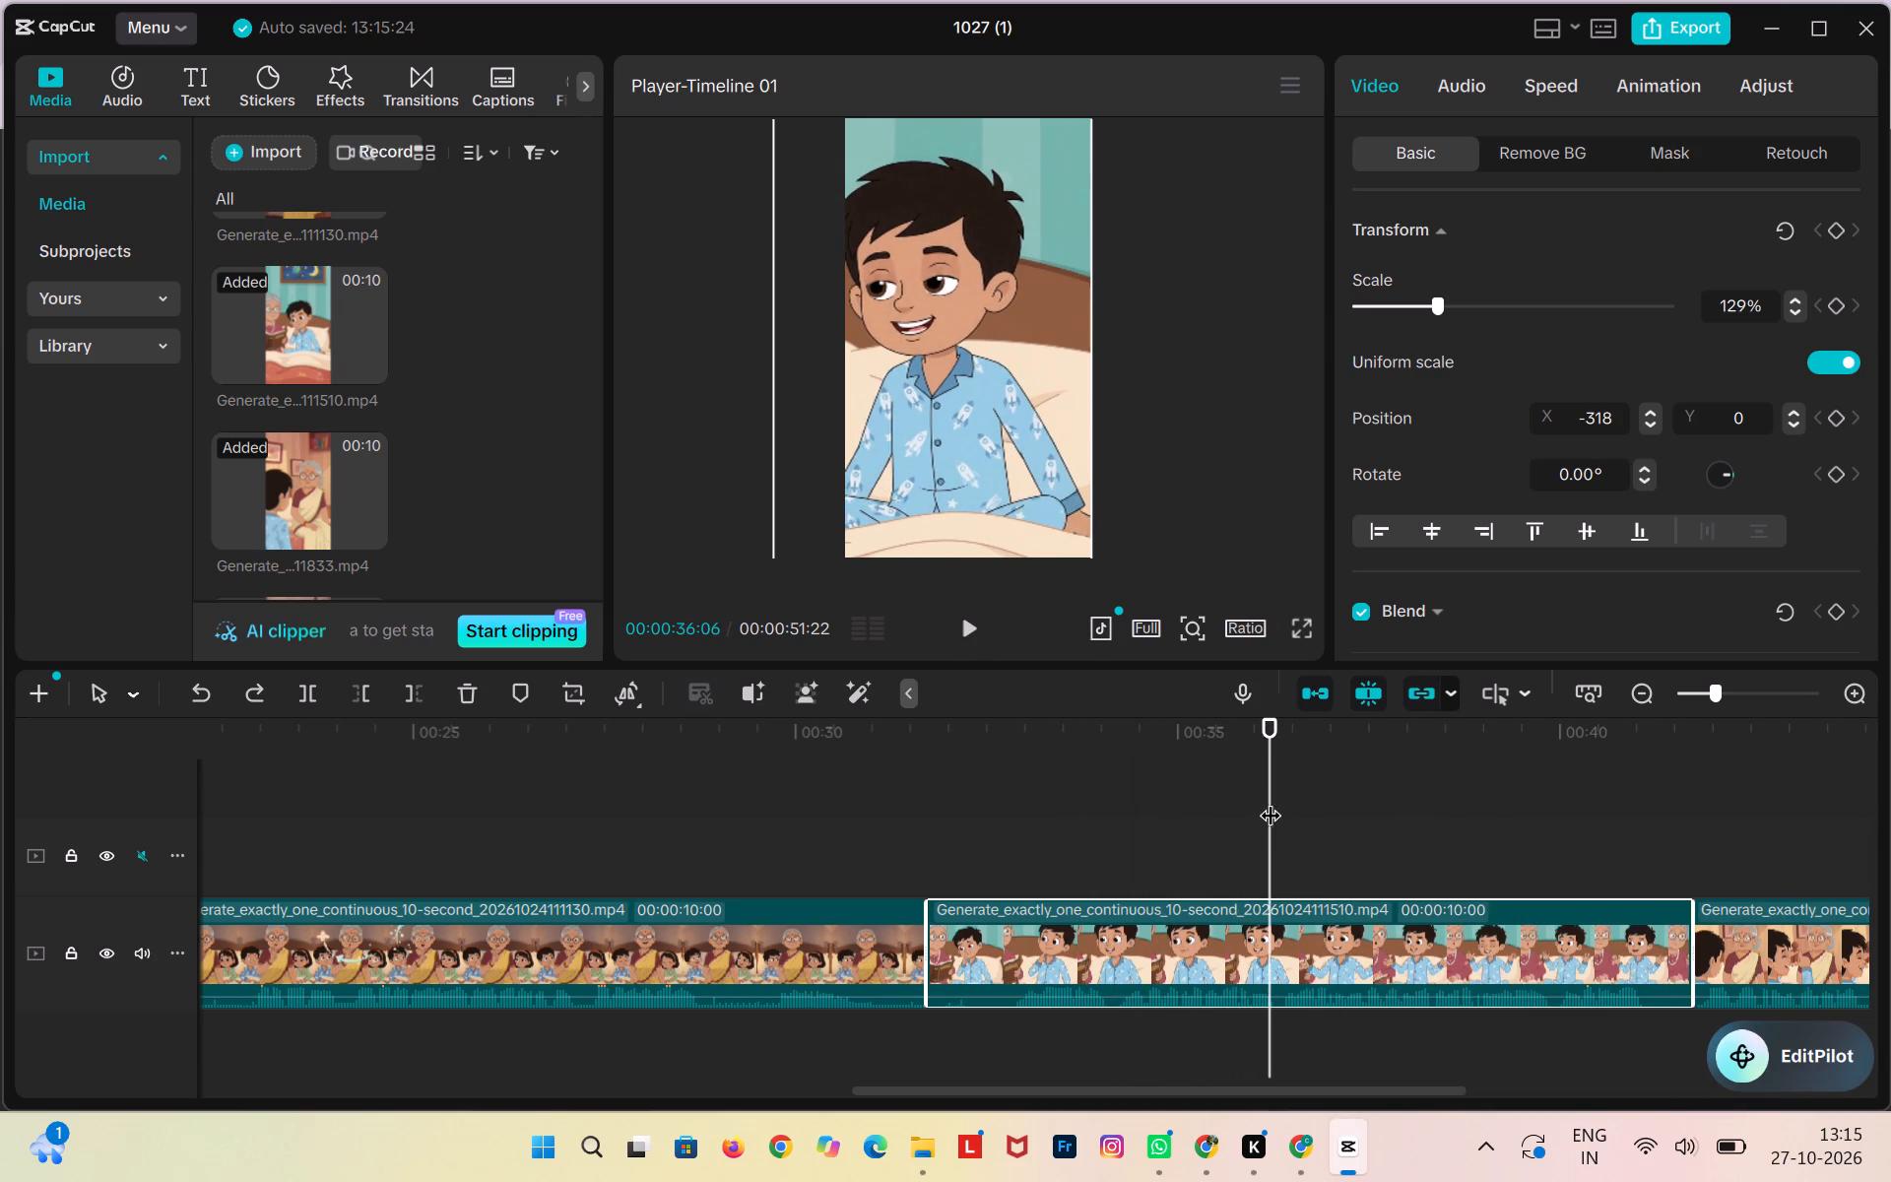
{"action": "left_click_drag", "start_coordinate": [1271, 722], "coordinate": [1245, 726]}
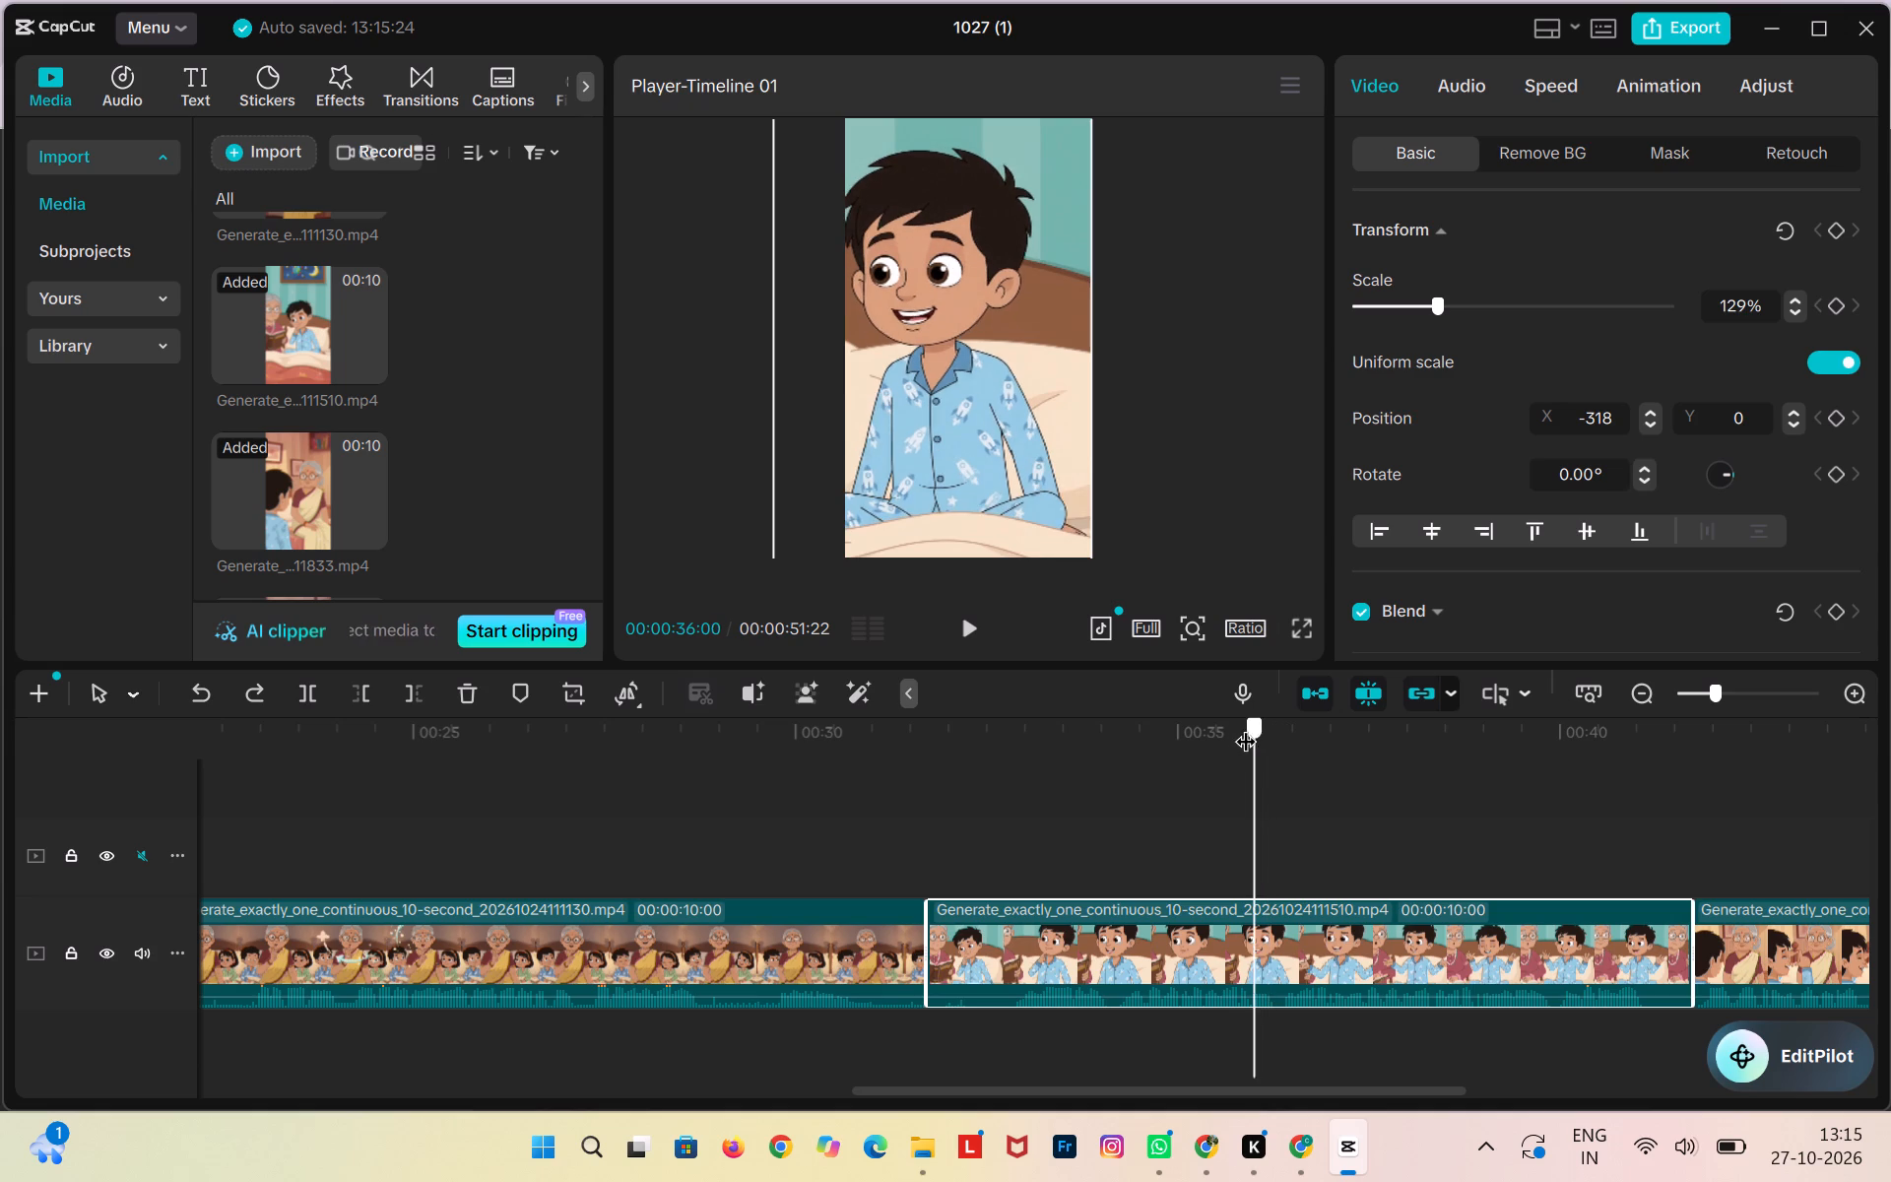
{"action": "left_click_drag", "start_coordinate": [1245, 726], "coordinate": [1206, 726]}
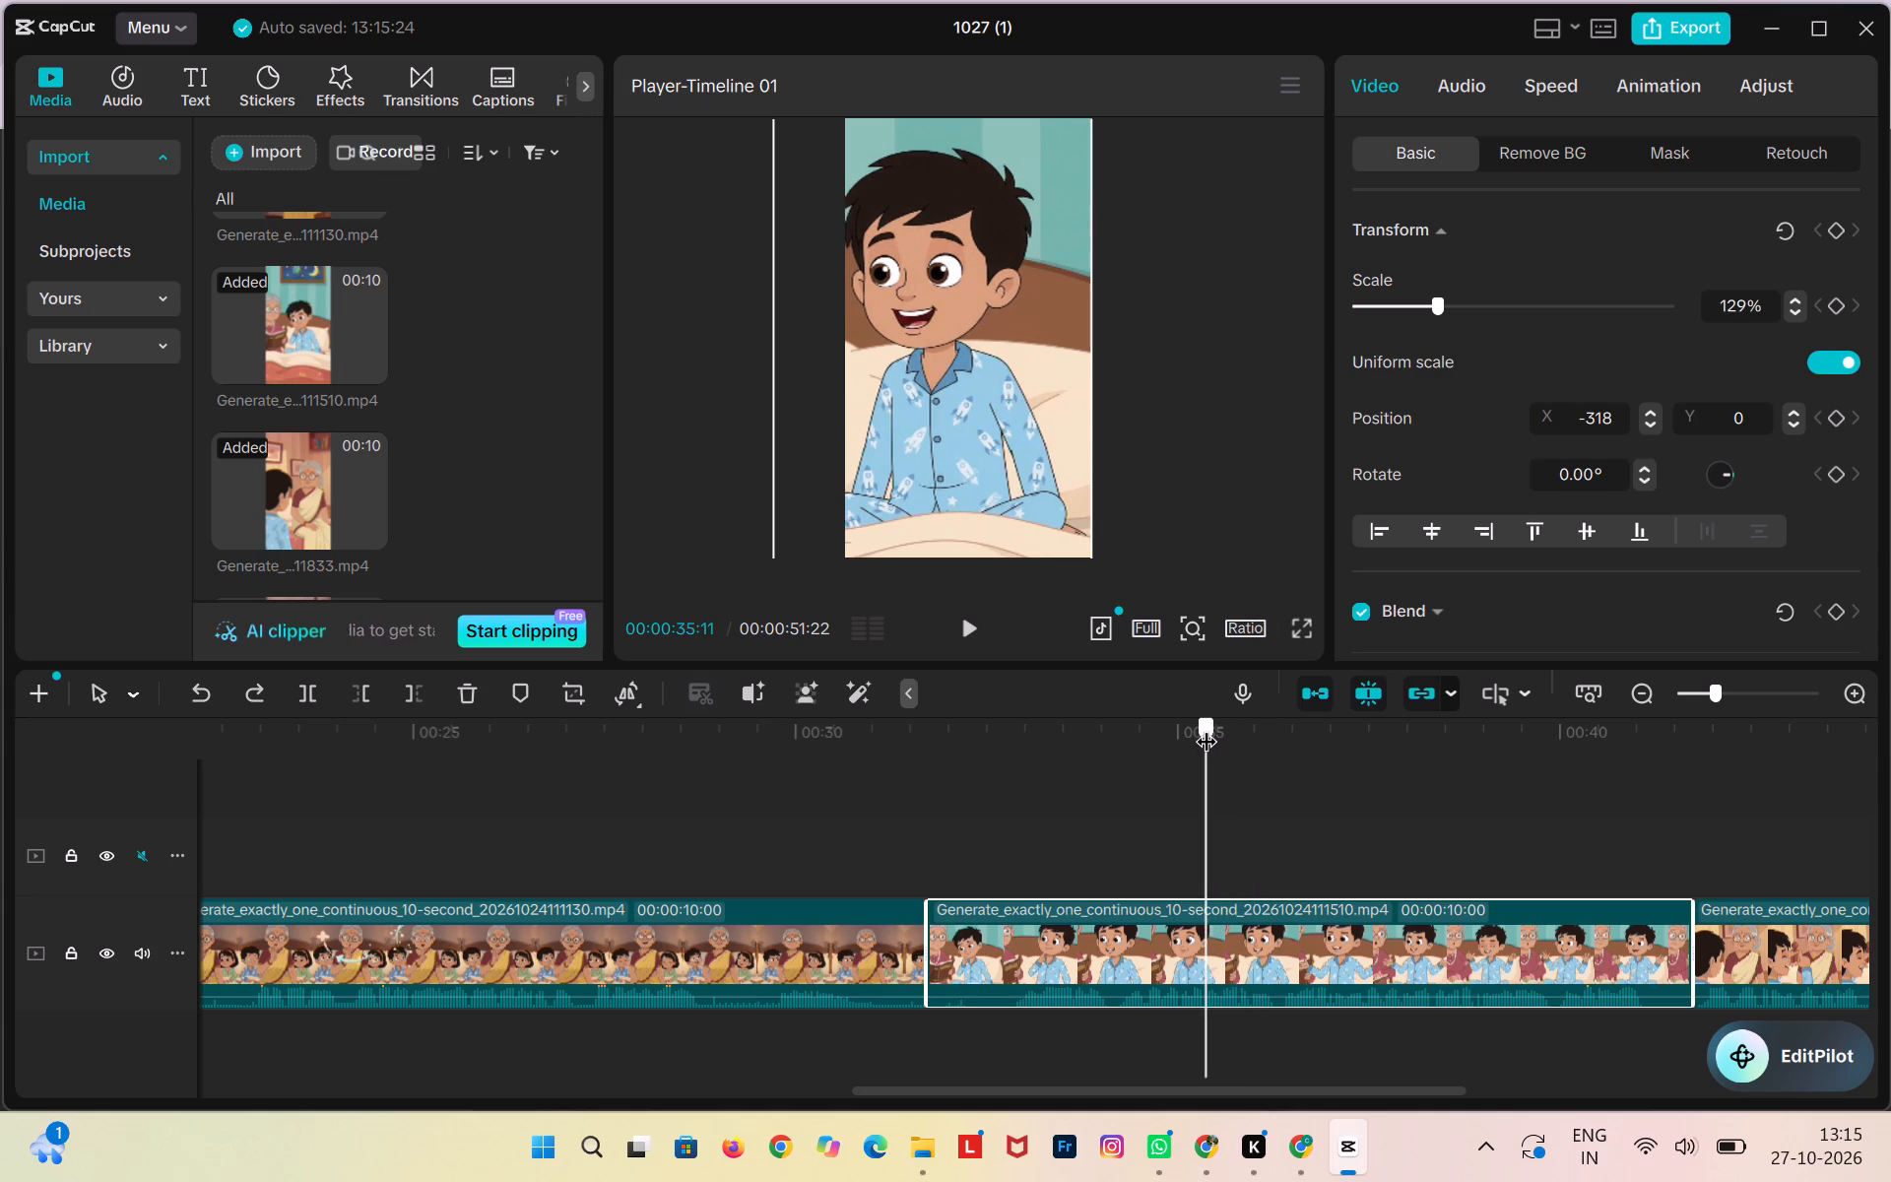
{"action": "left_click_drag", "start_coordinate": [1206, 726], "coordinate": [1202, 724]}
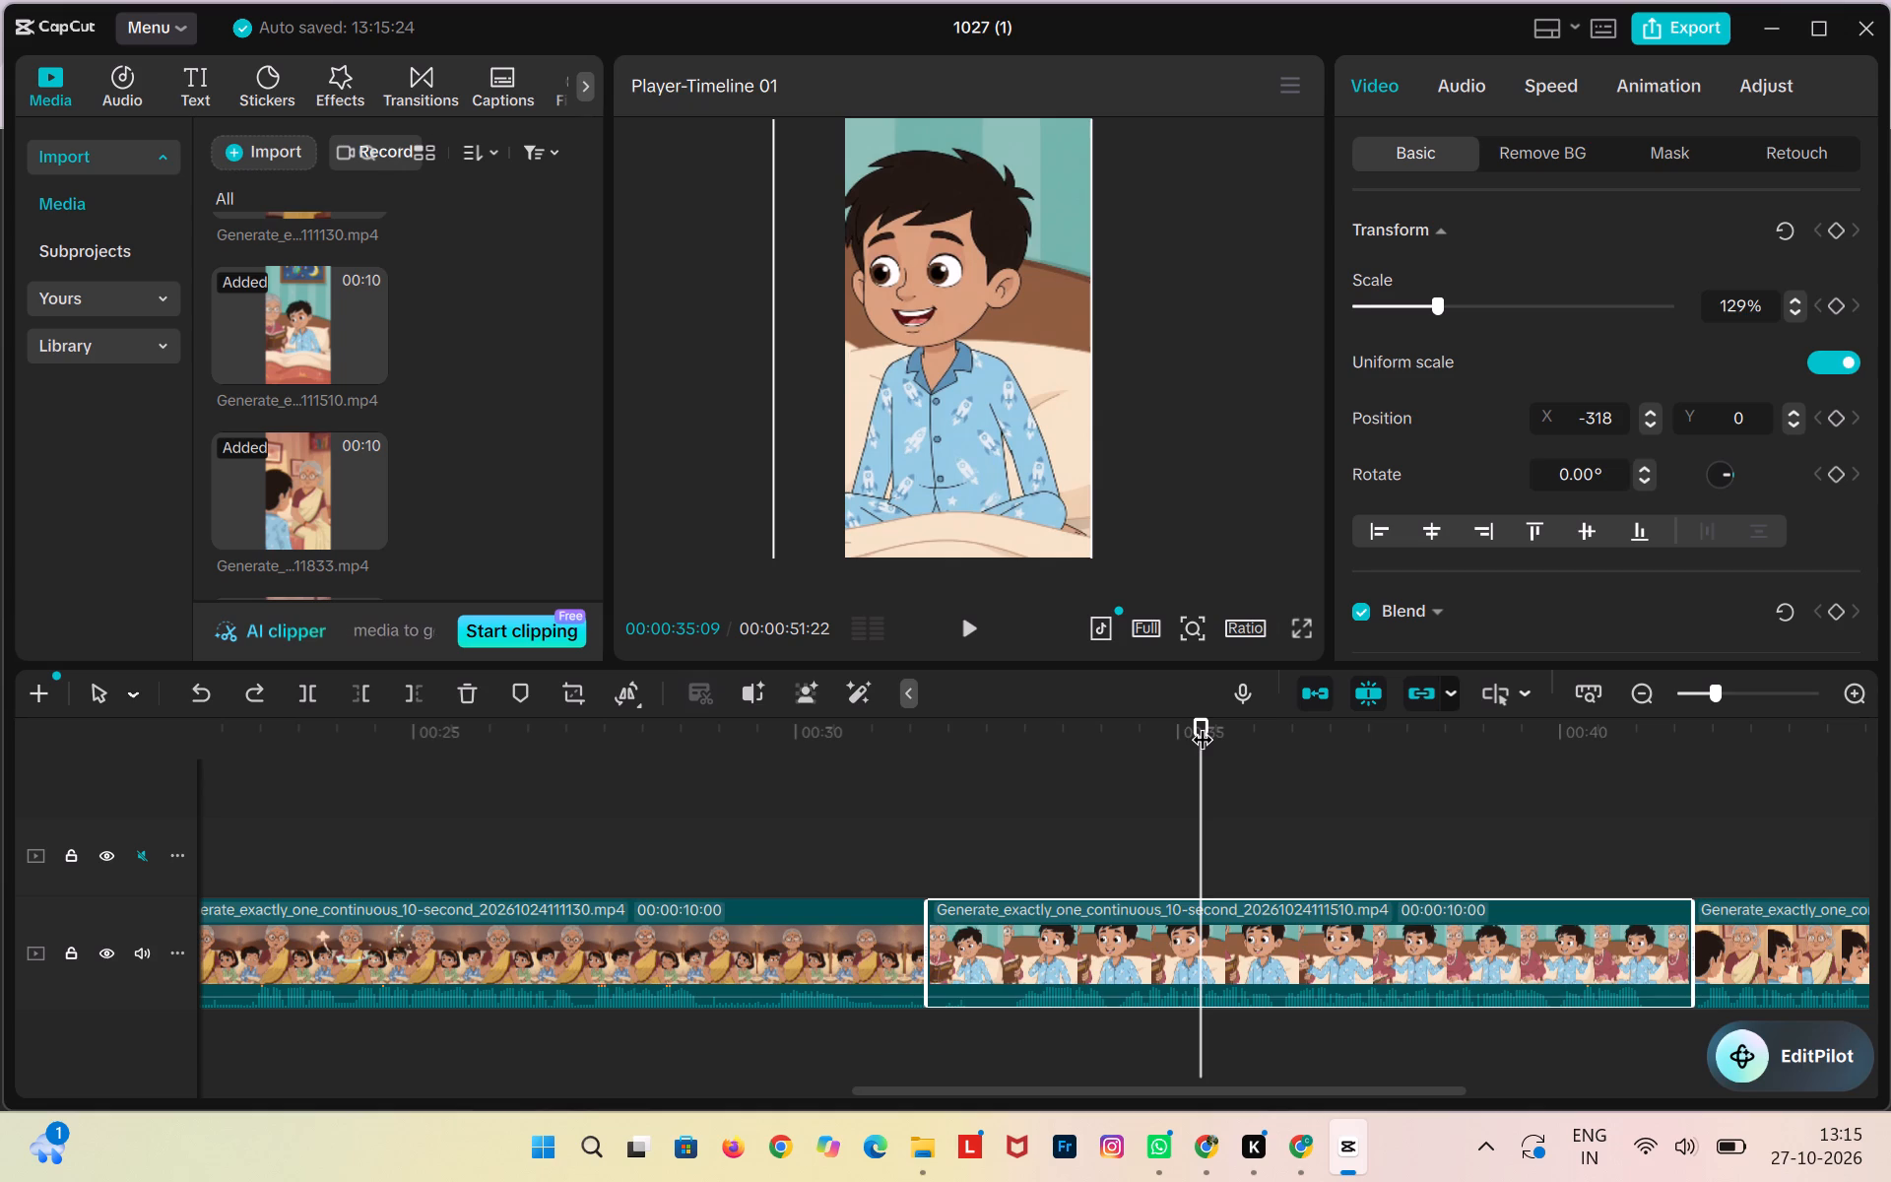
{"action": "left_click", "coordinate": [306, 688]}
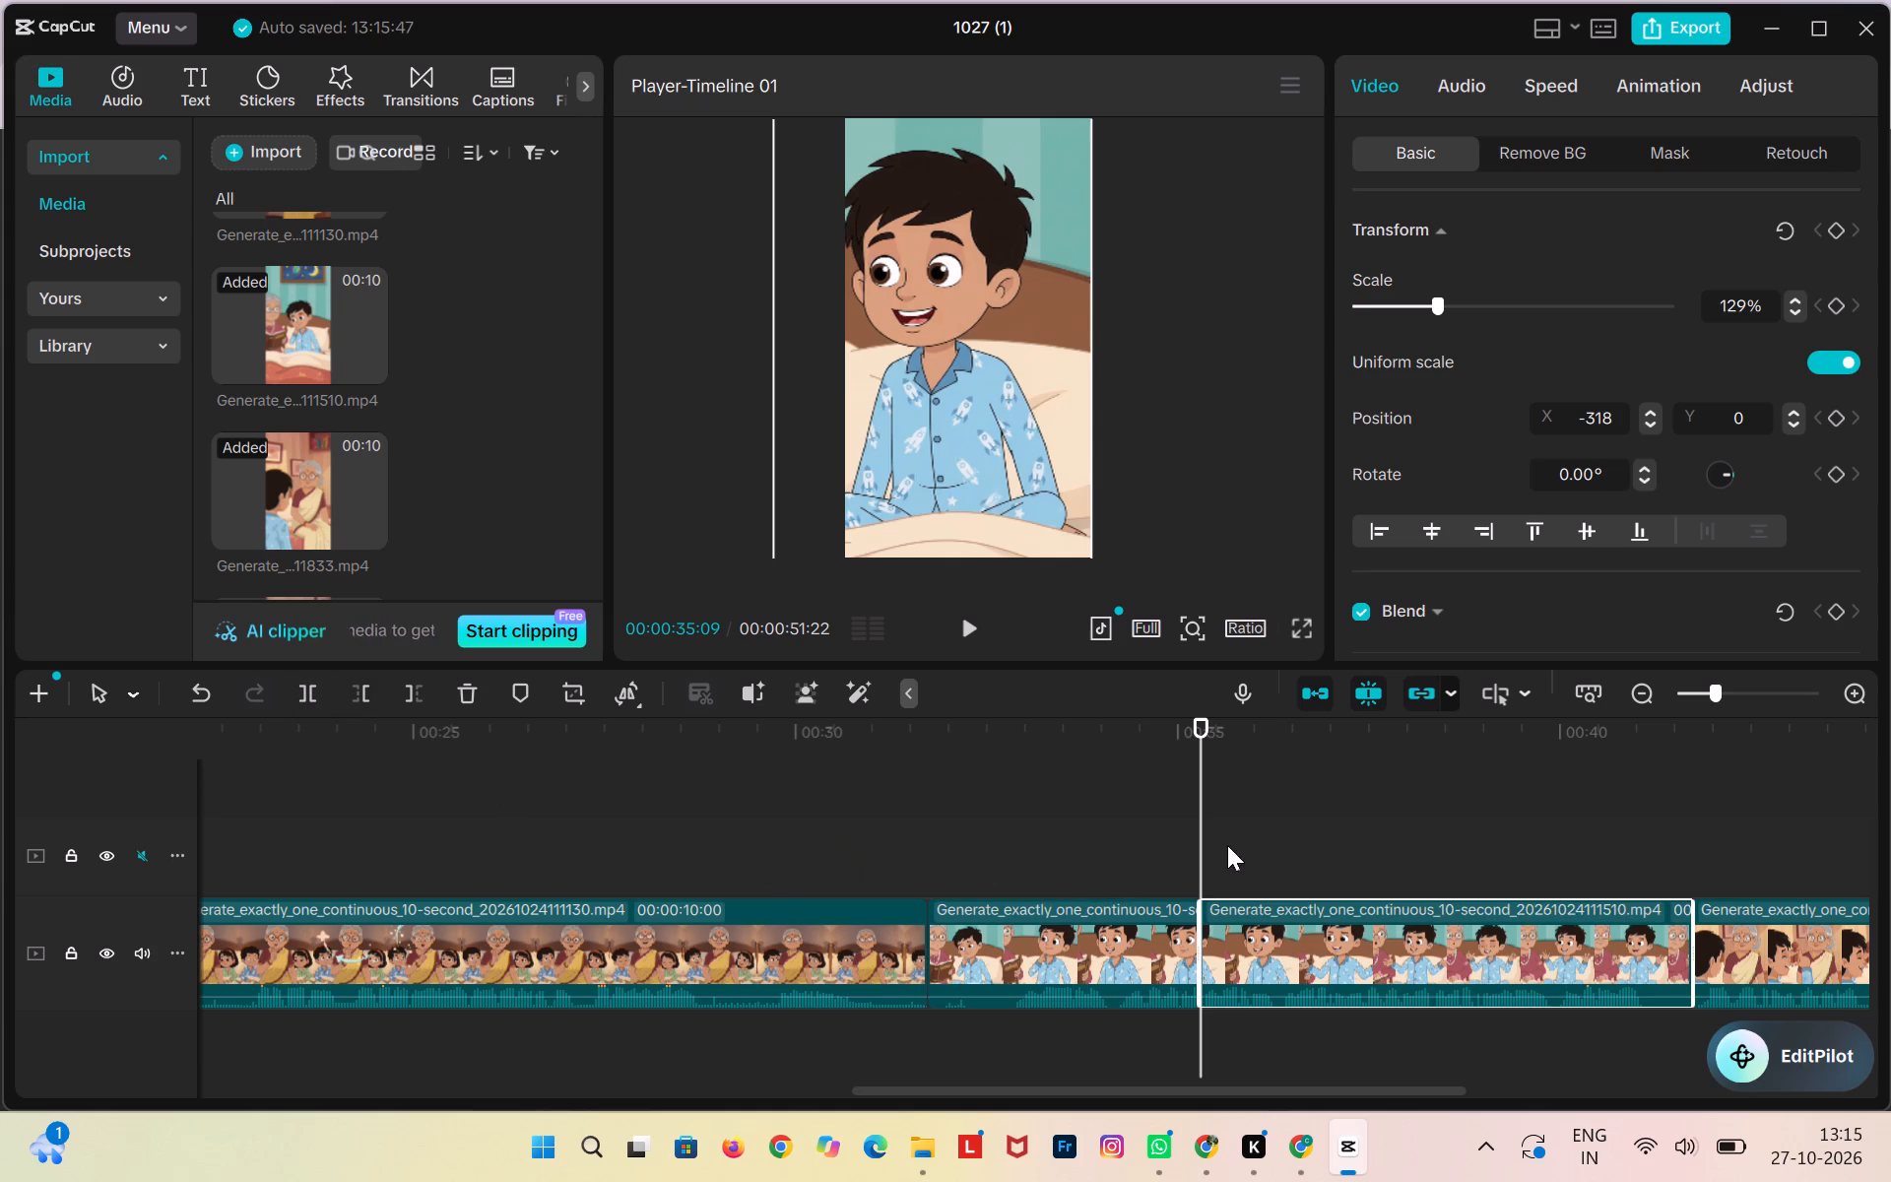
Play back the second part of the 111510 clip from 00:00:37:25, and replay it from just before 00:00:39.
{"action": "left_click_drag", "start_coordinate": [1201, 739], "coordinate": [1348, 752]}
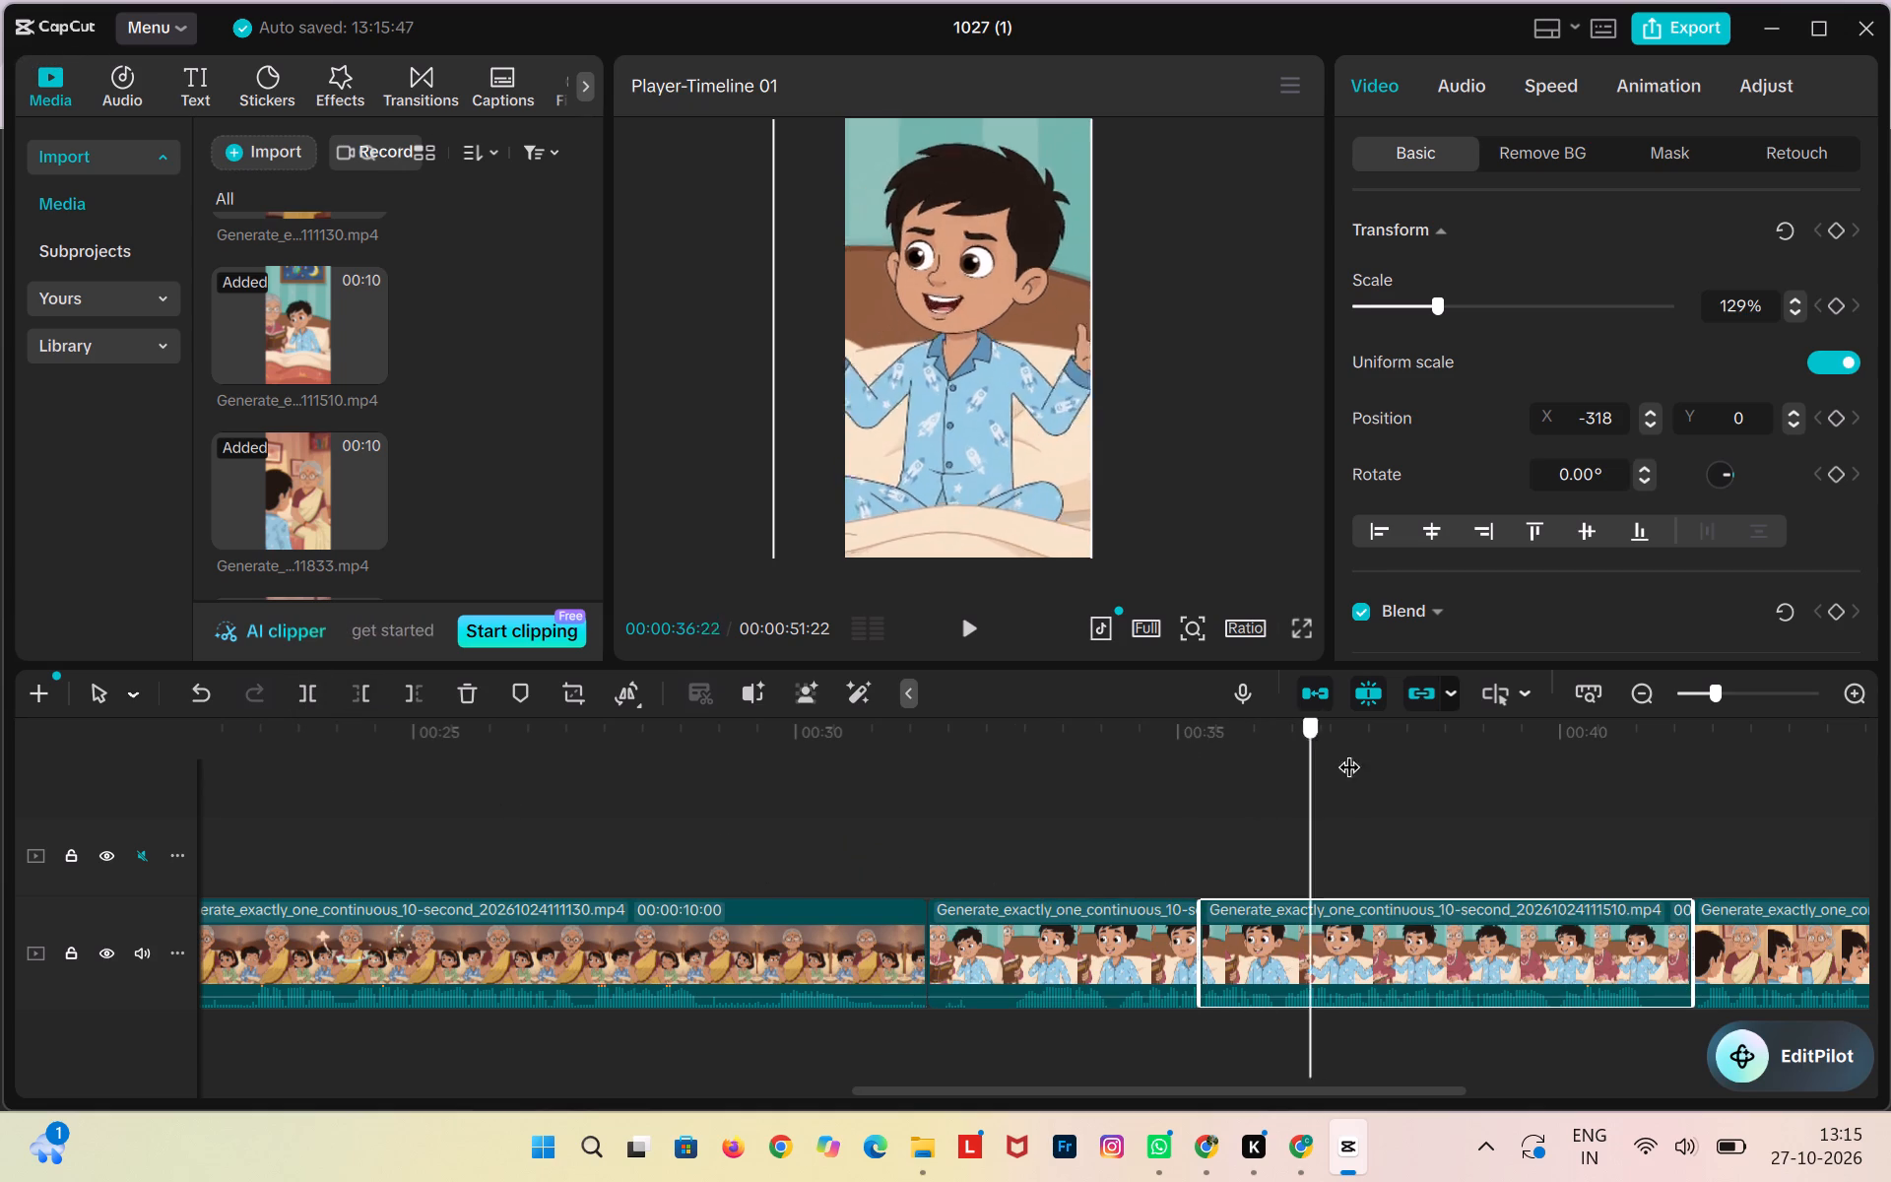
{"action": "left_click_drag", "start_coordinate": [1348, 752], "coordinate": [1395, 780]}
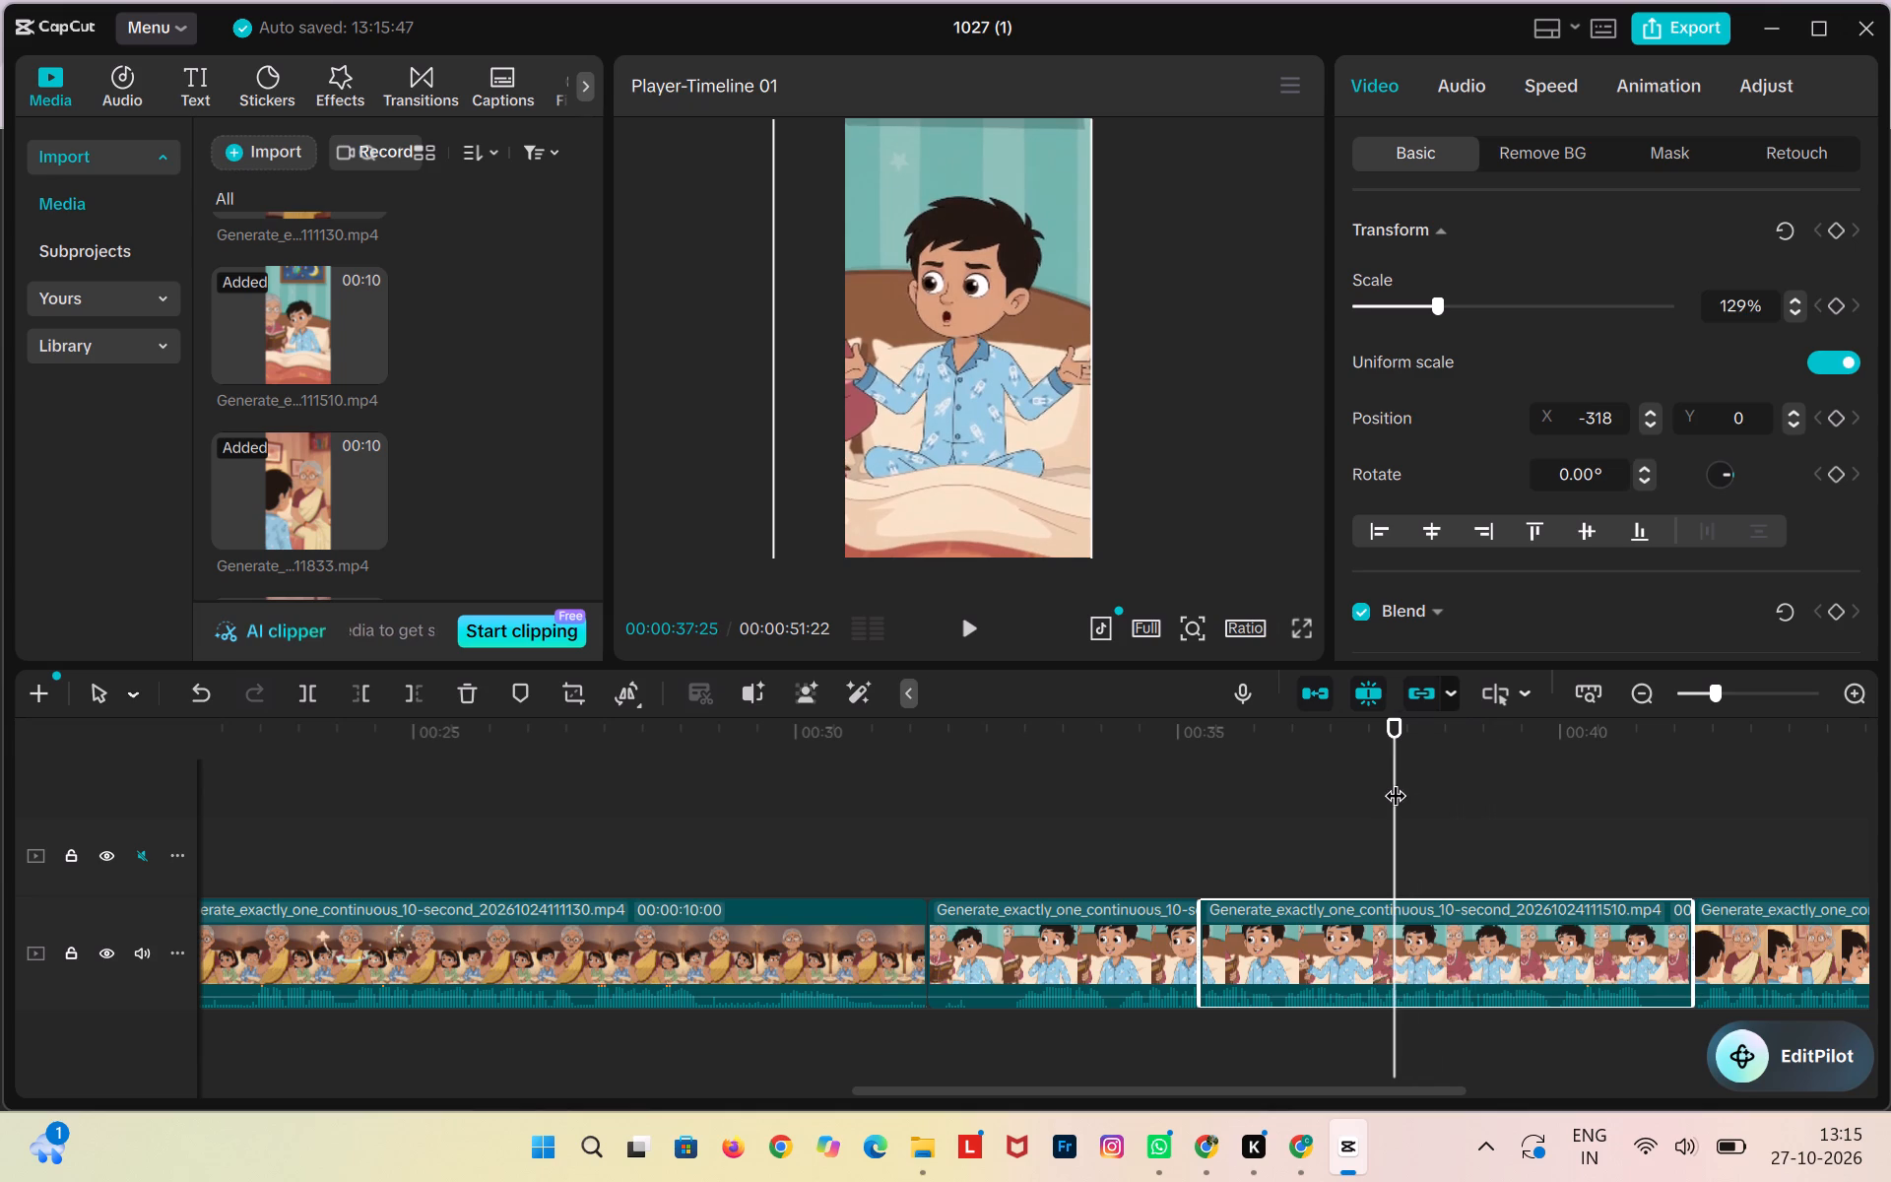
{"action": "left_click", "coordinate": [952, 629]}
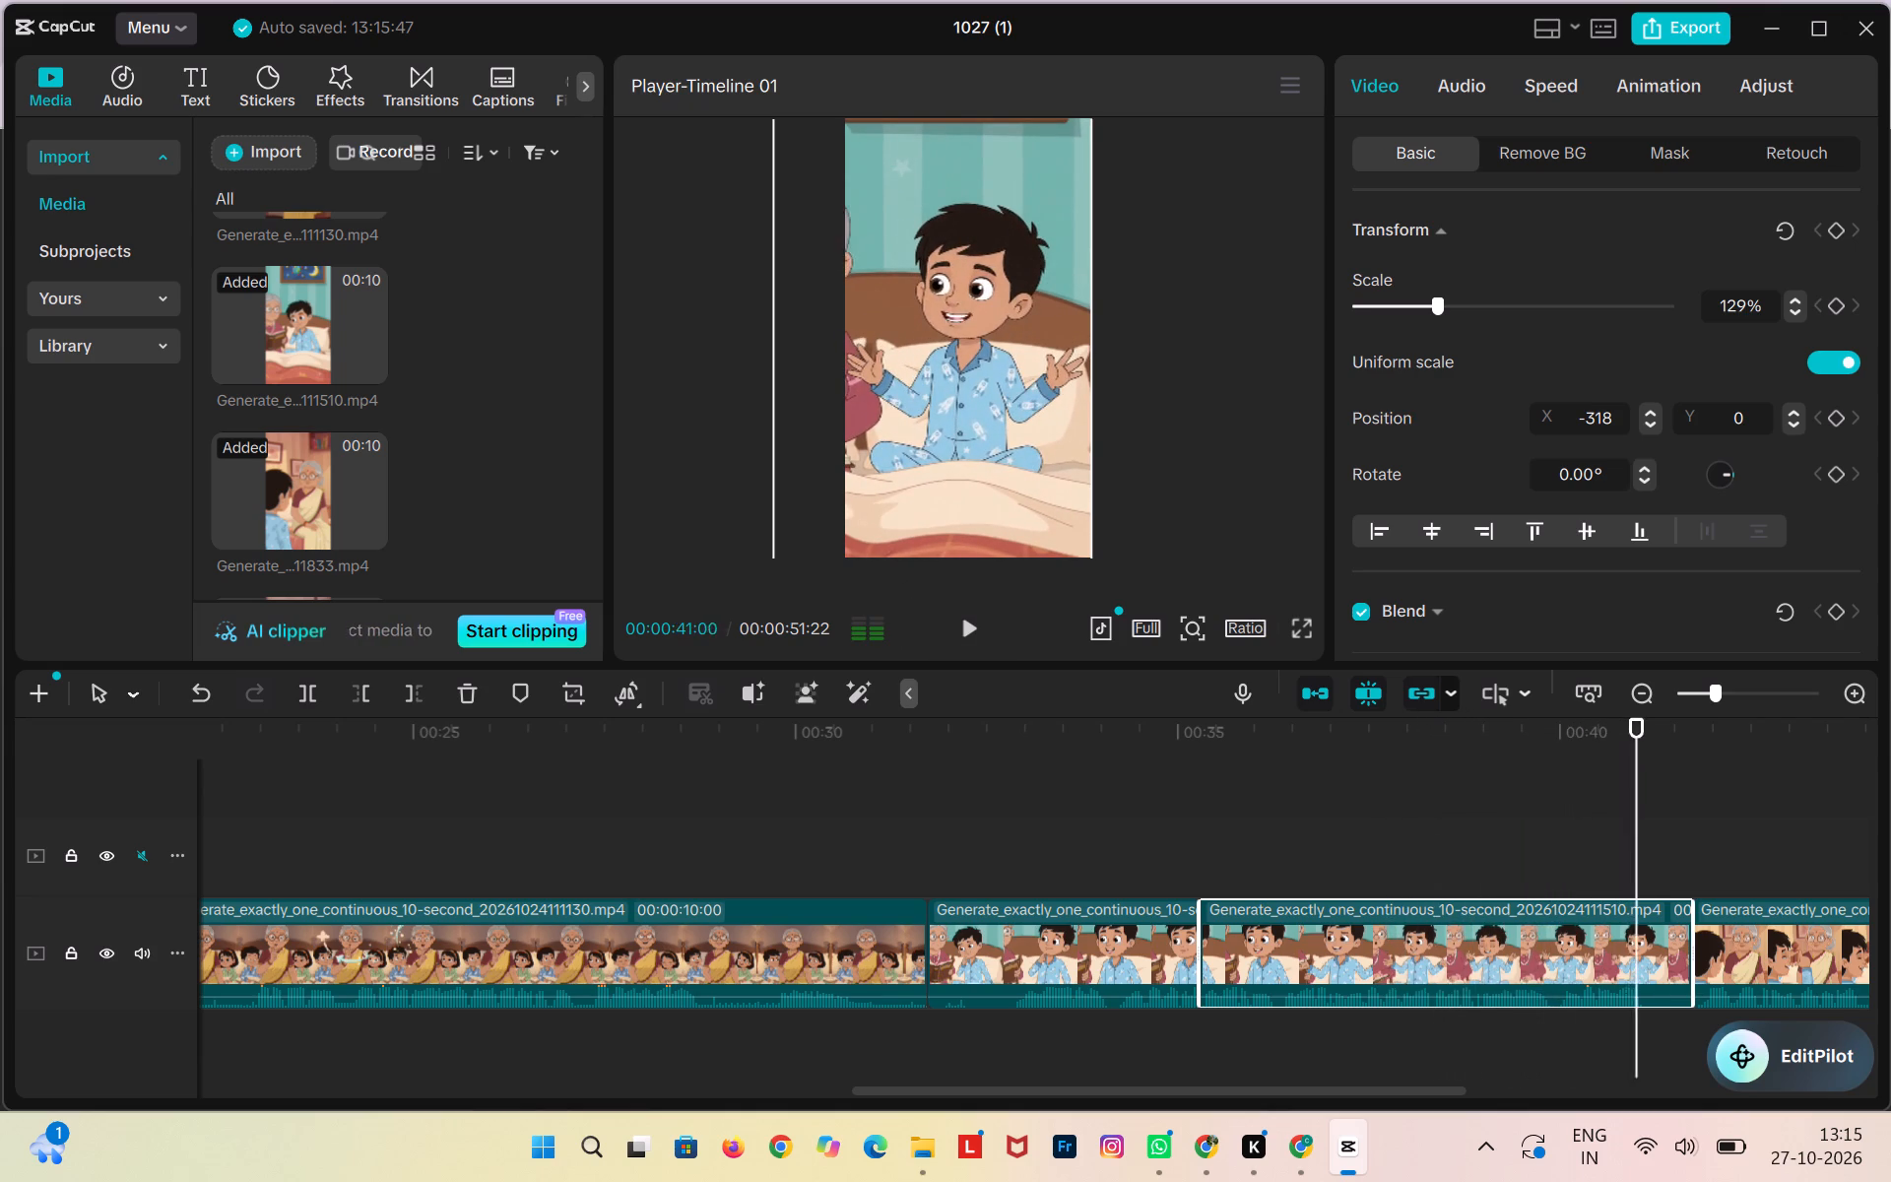
{"action": "left_click", "coordinate": [962, 630]}
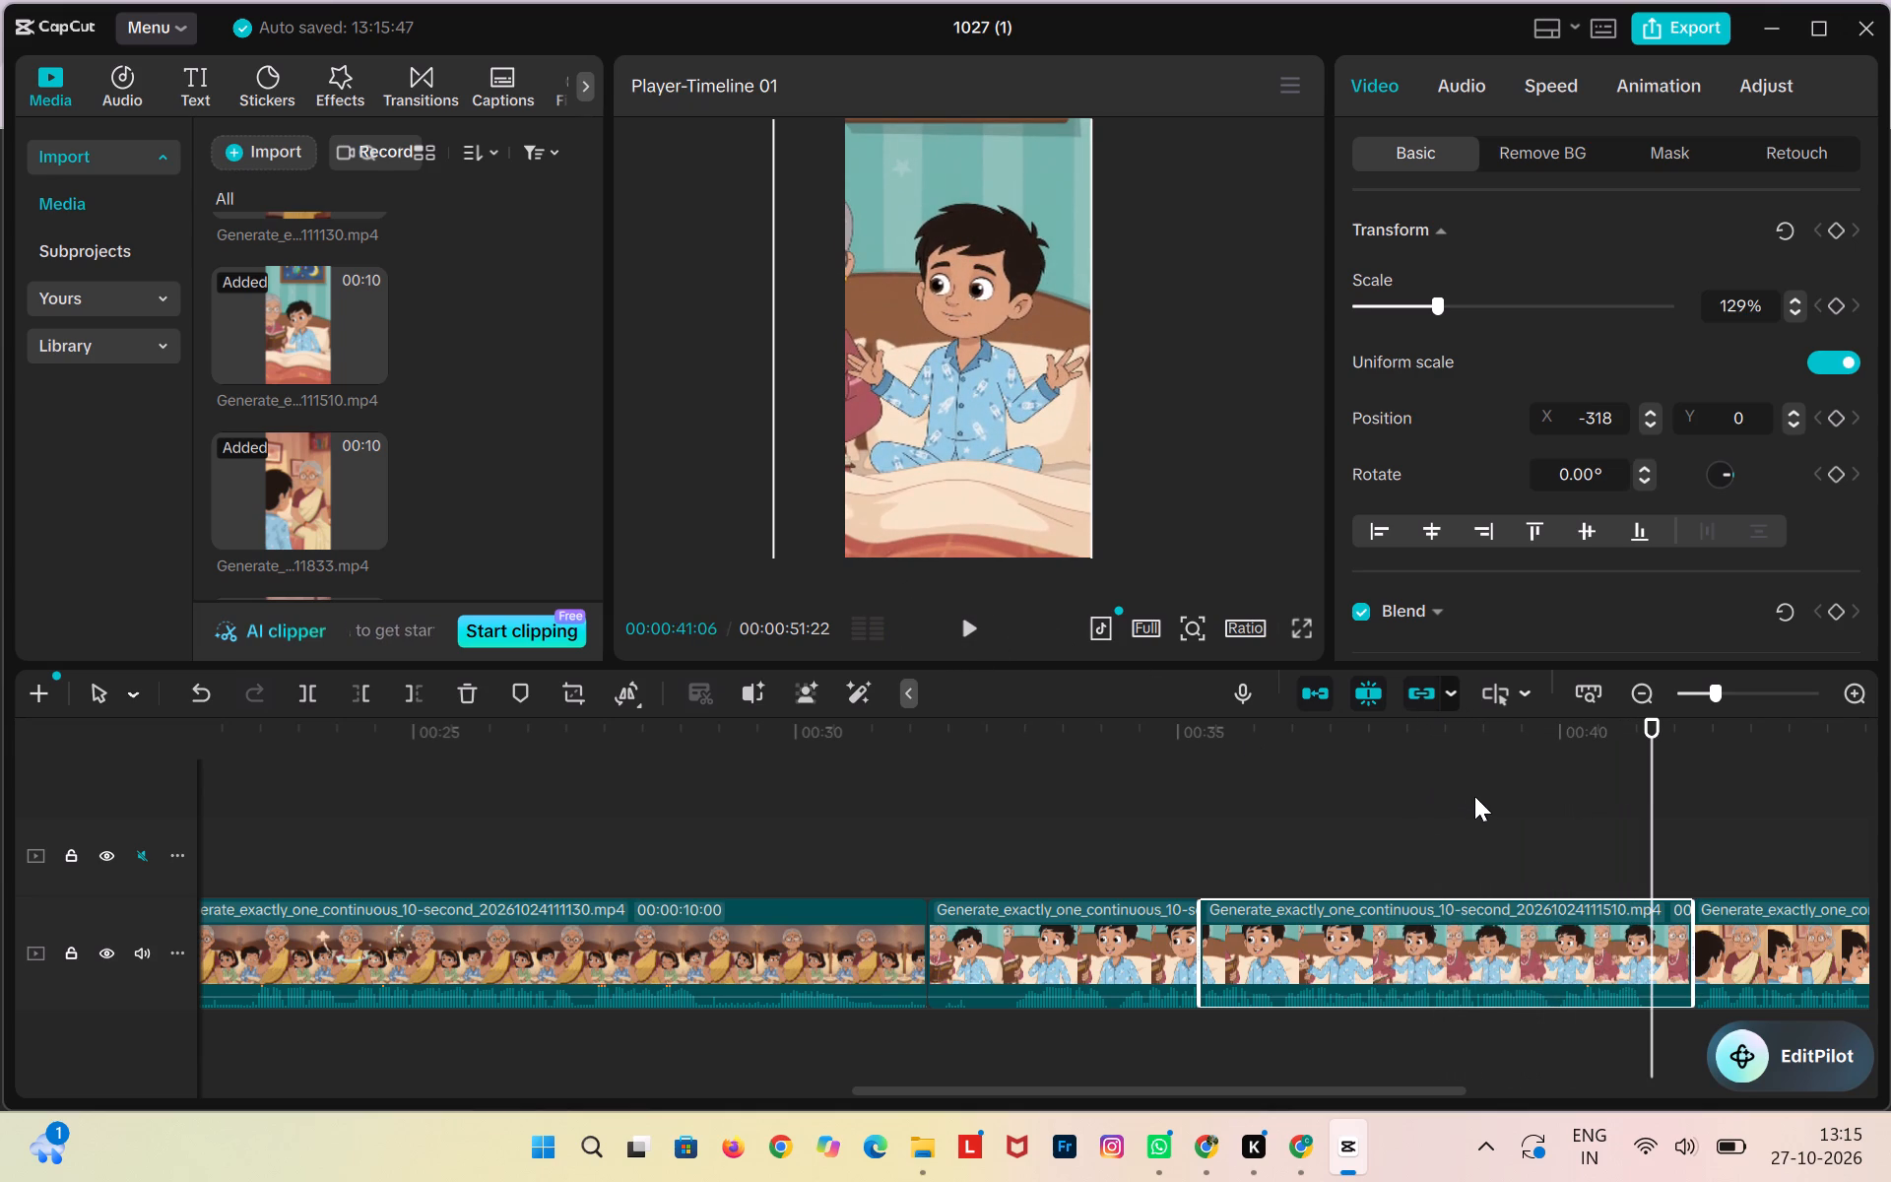
{"action": "left_click", "coordinate": [1480, 797]}
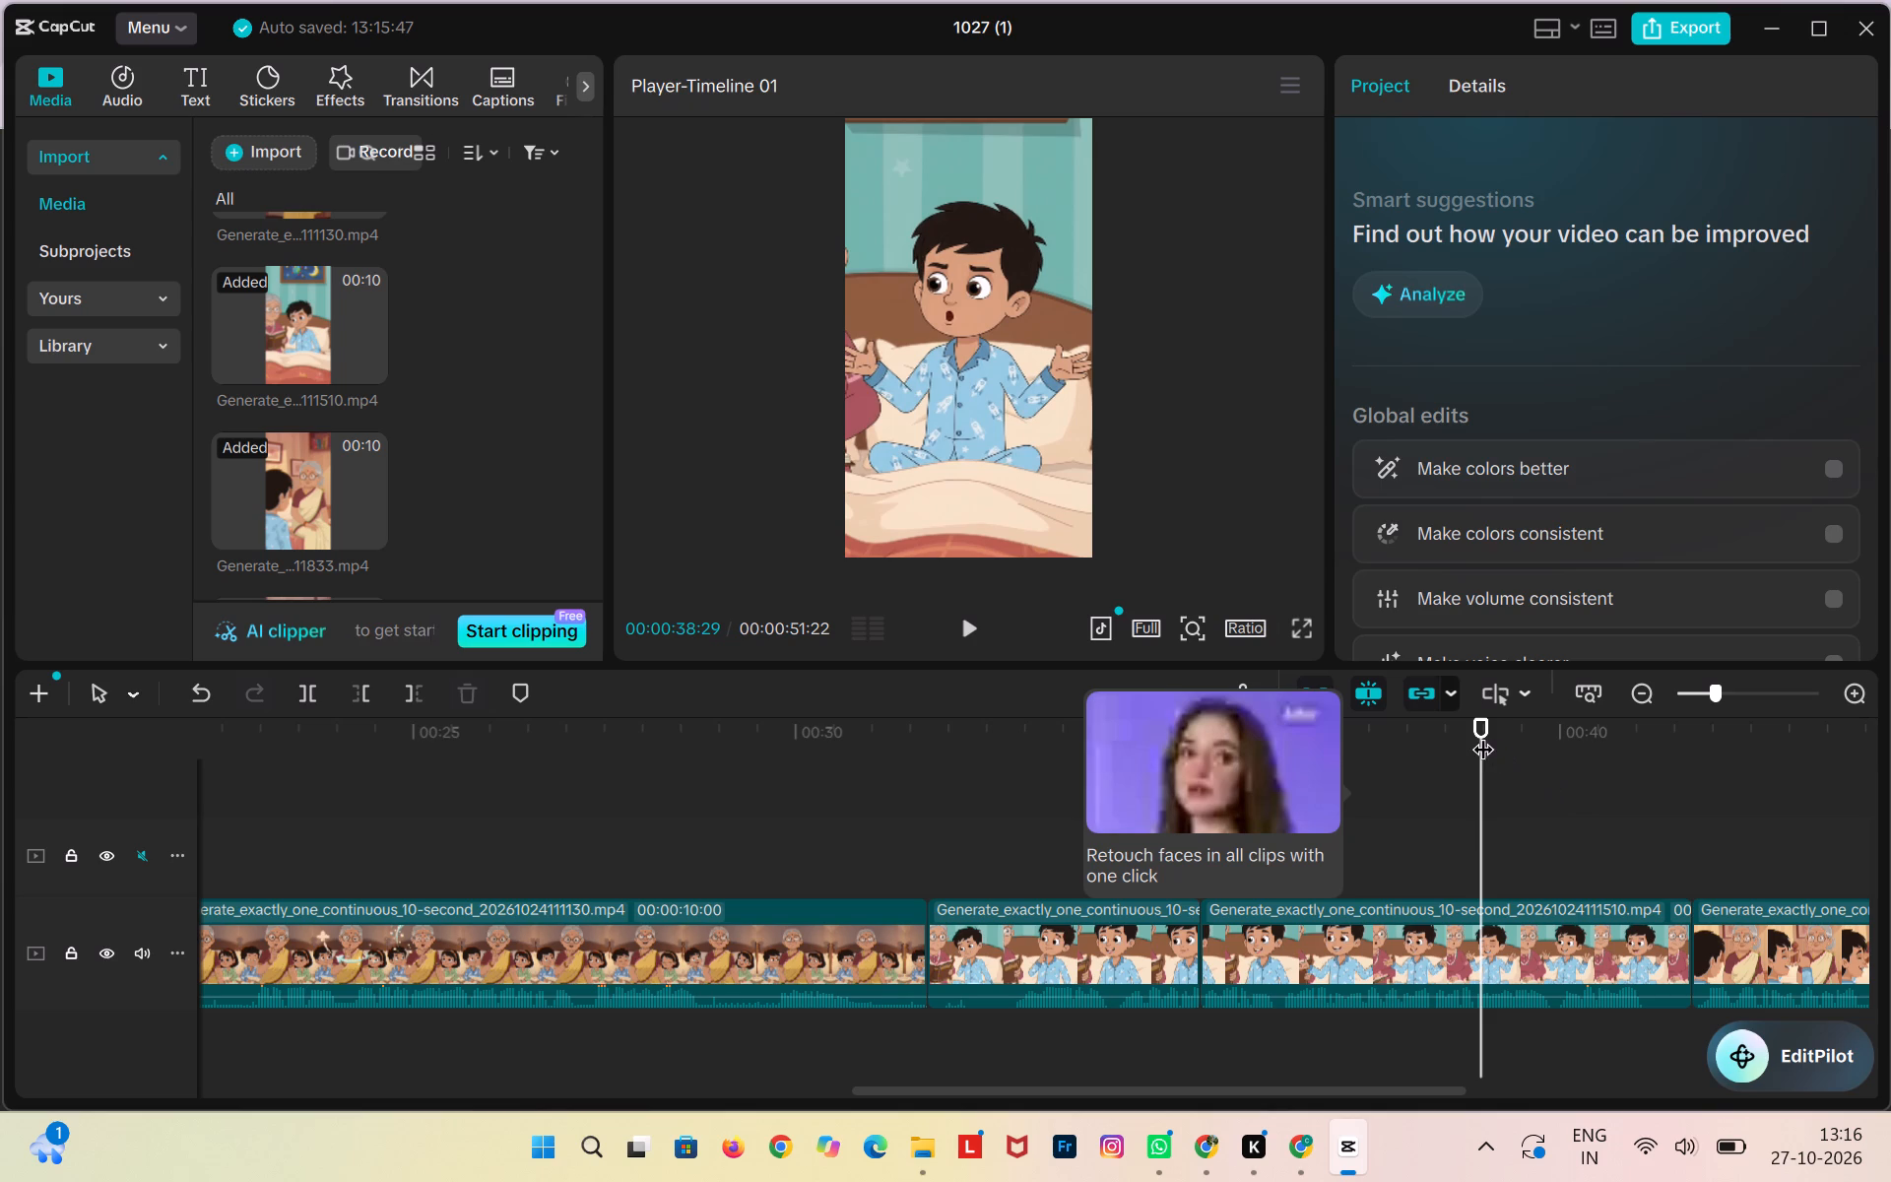
{"action": "left_click_drag", "start_coordinate": [1484, 734], "coordinate": [1473, 734]}
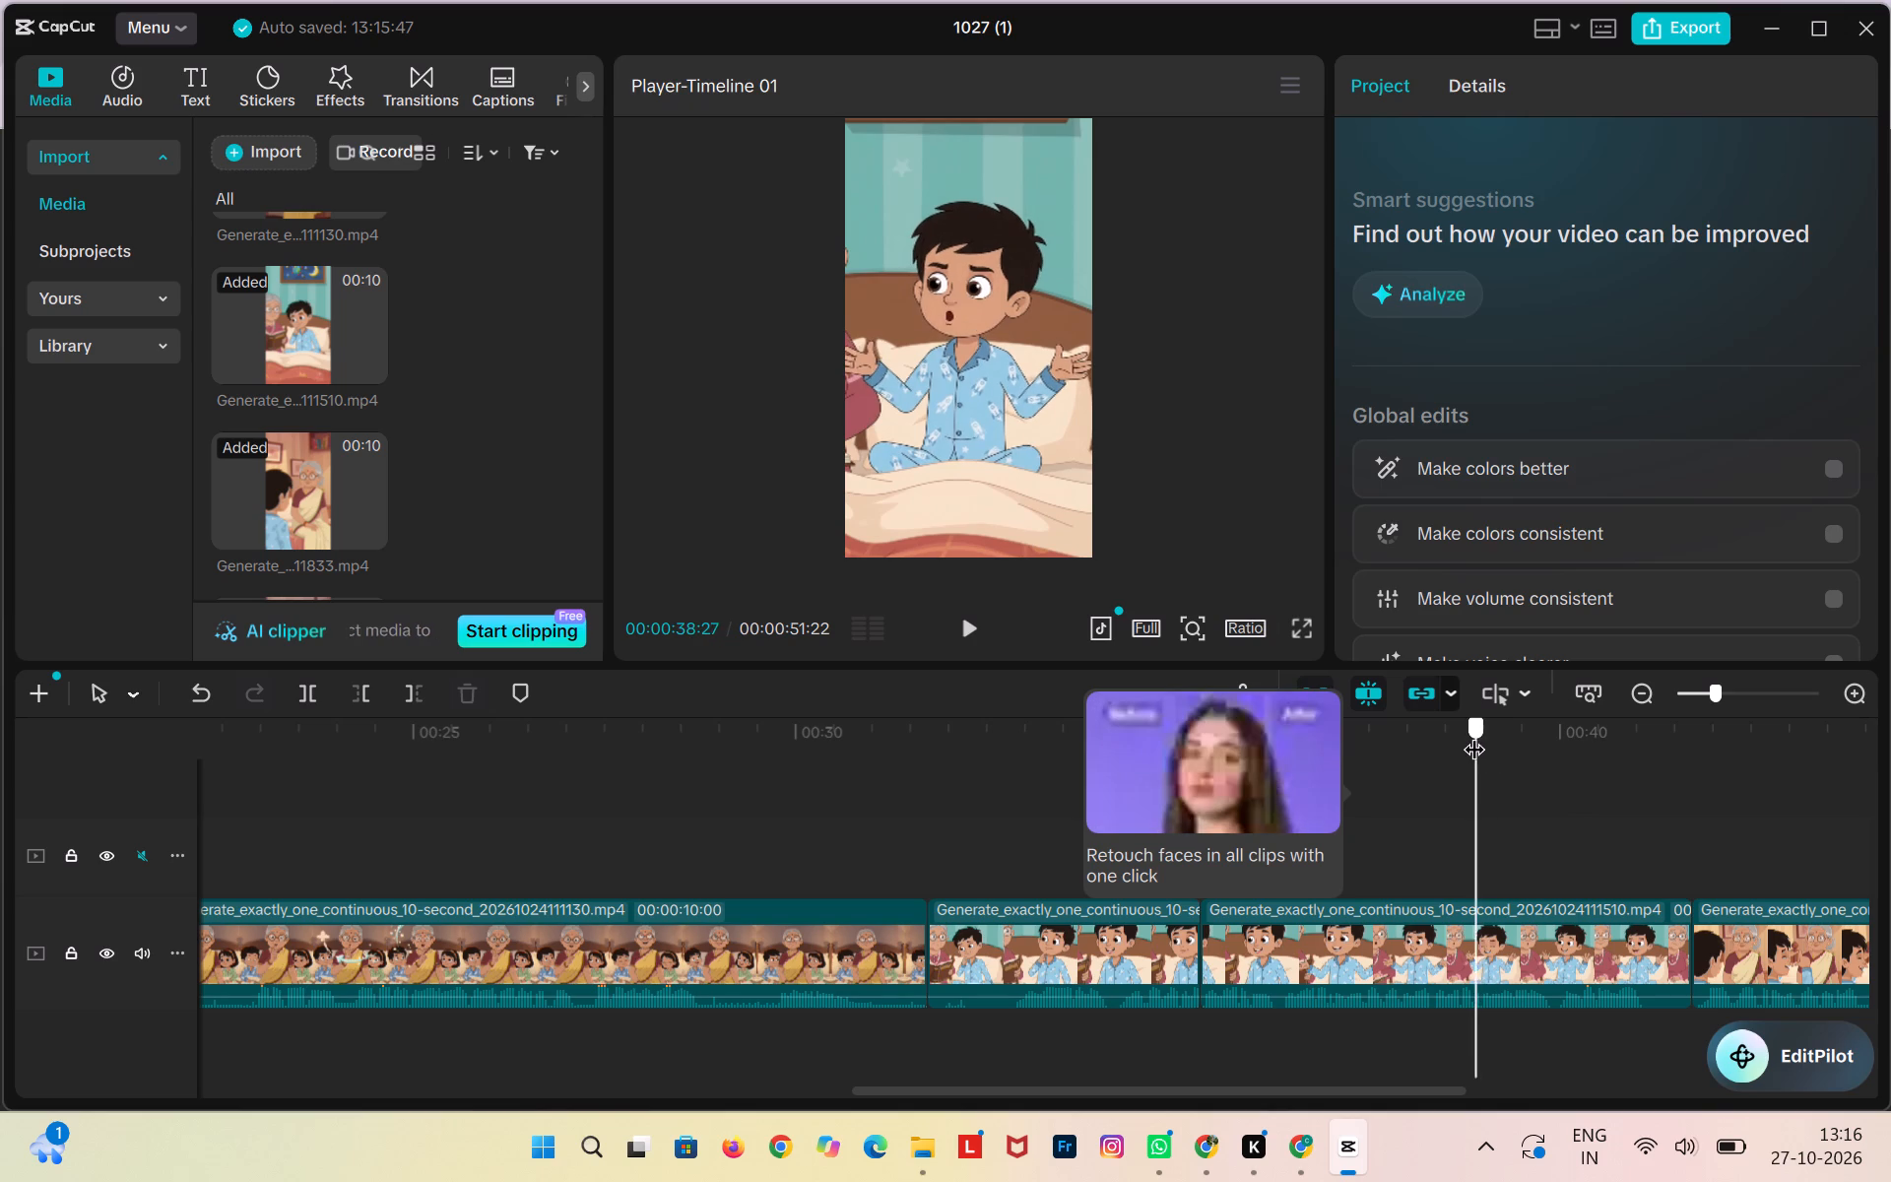
{"action": "left_click_drag", "start_coordinate": [1473, 734], "coordinate": [1467, 734]}
{"action": "left_click", "coordinate": [964, 646]}
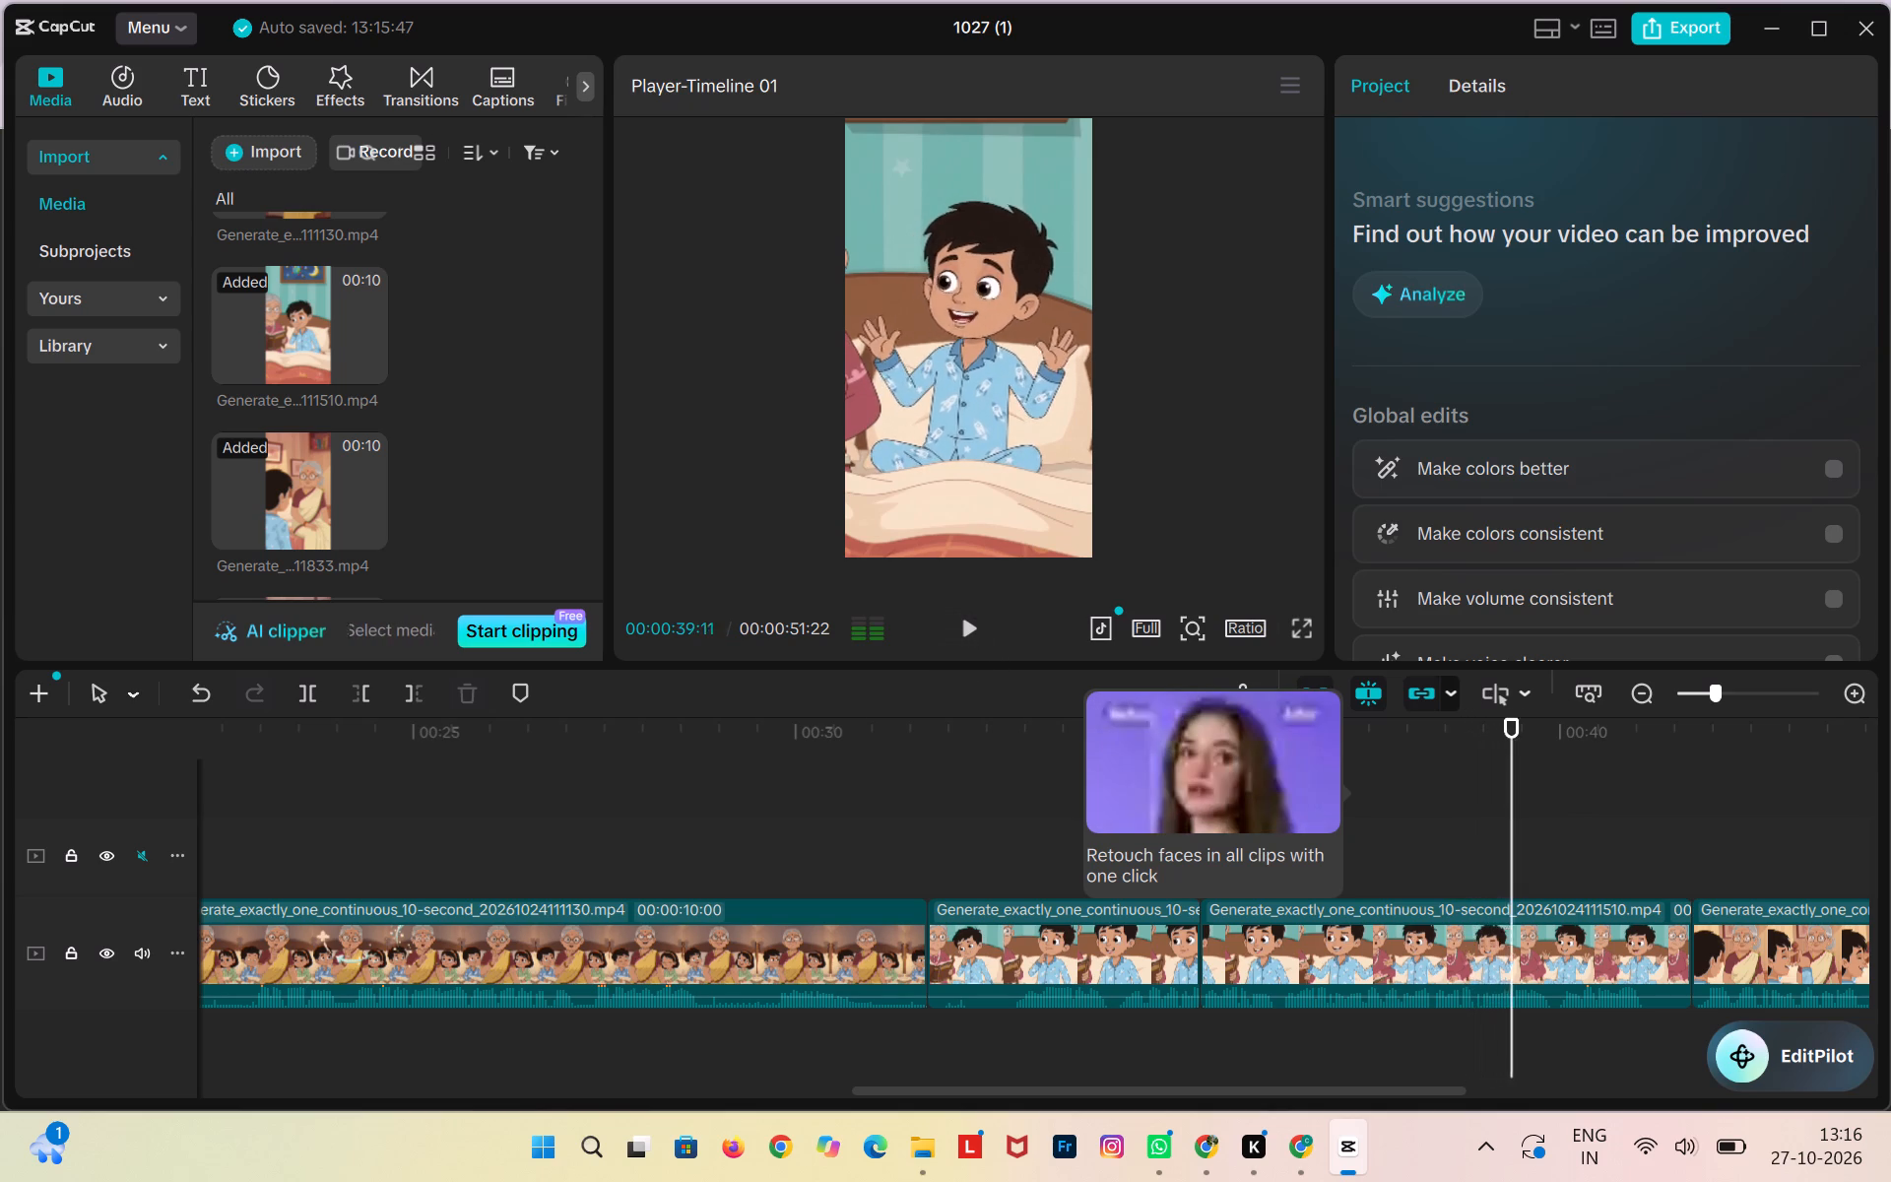
{"action": "left_click", "coordinate": [972, 618]}
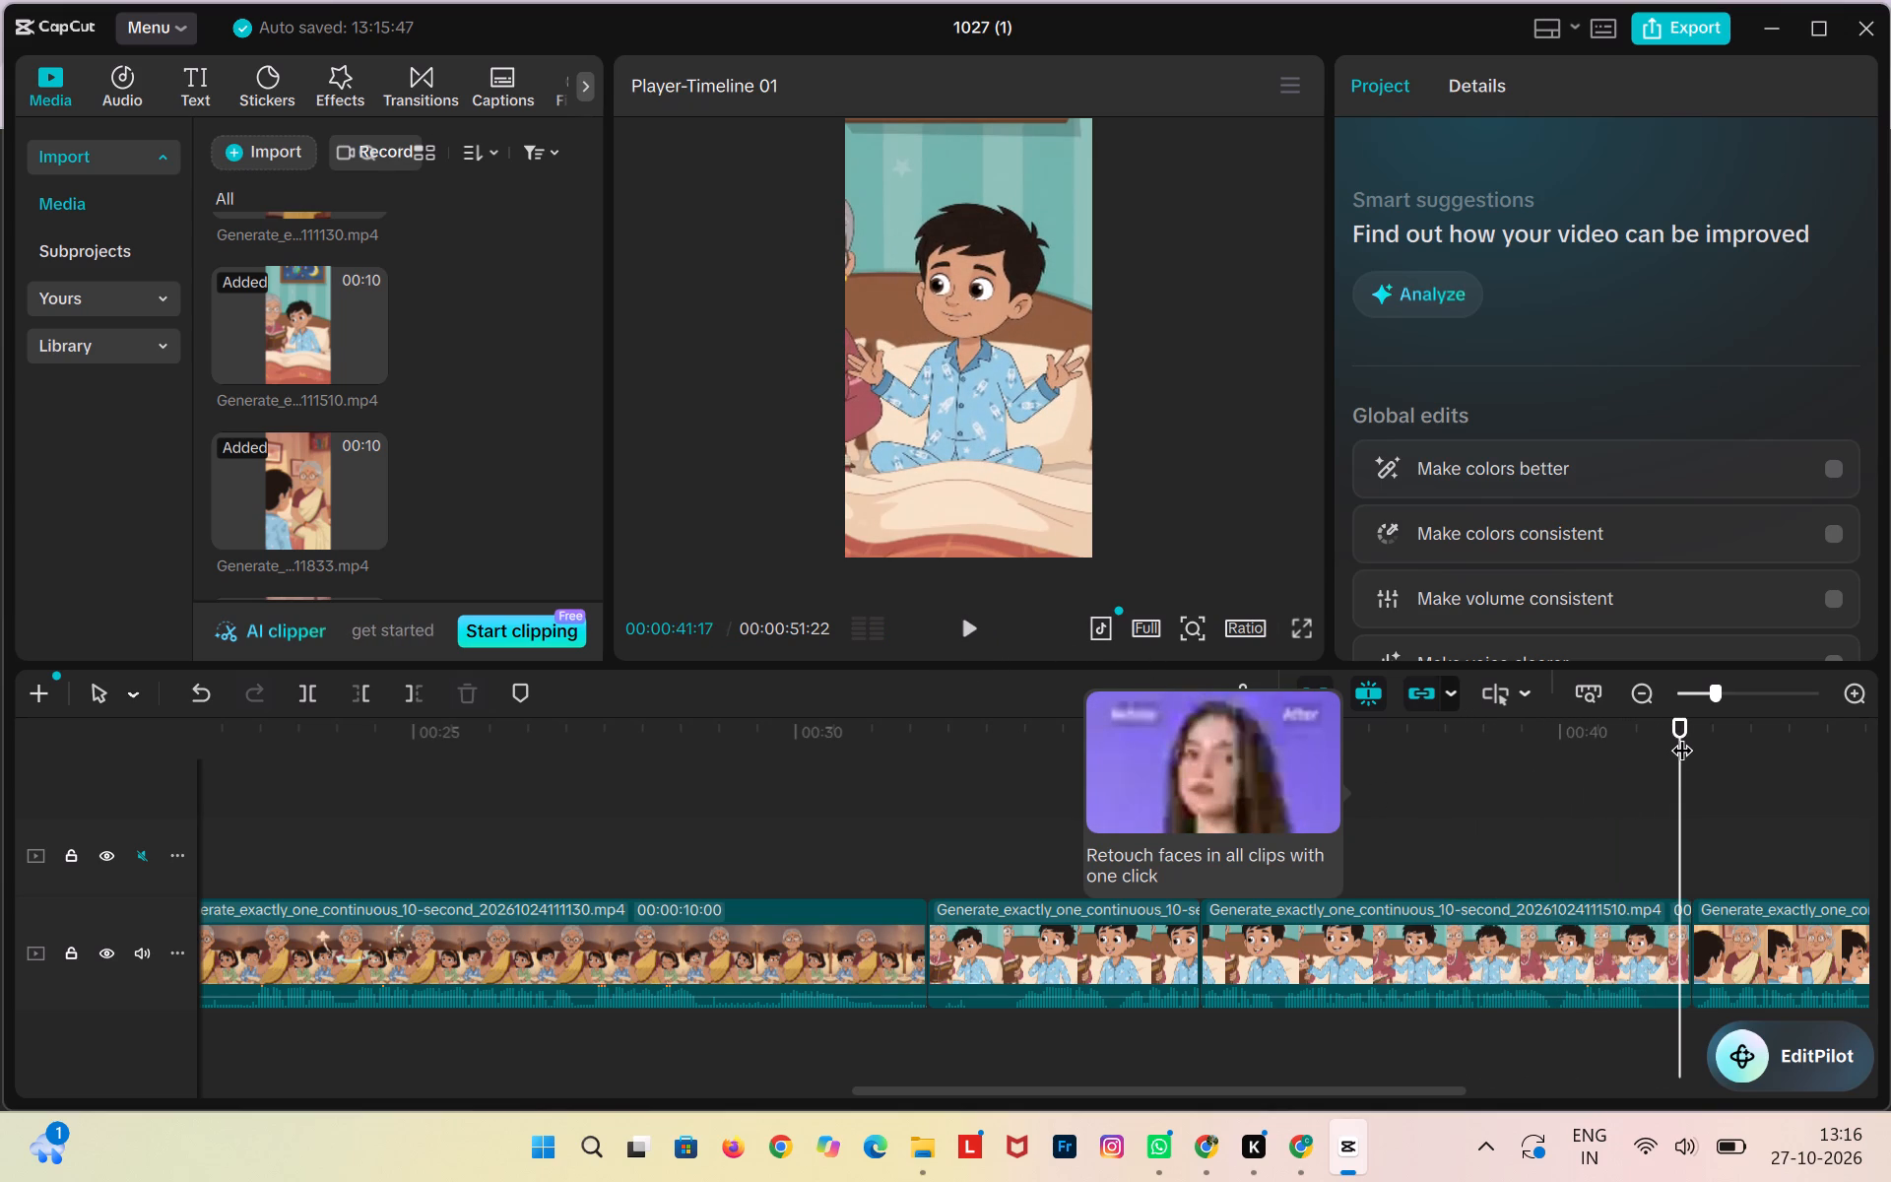
Replay the 111510 clip several times from around 00:00:38:24 to pinpoint where the boy's next line starts.
{"action": "left_click_drag", "start_coordinate": [1681, 735], "coordinate": [1477, 763]}
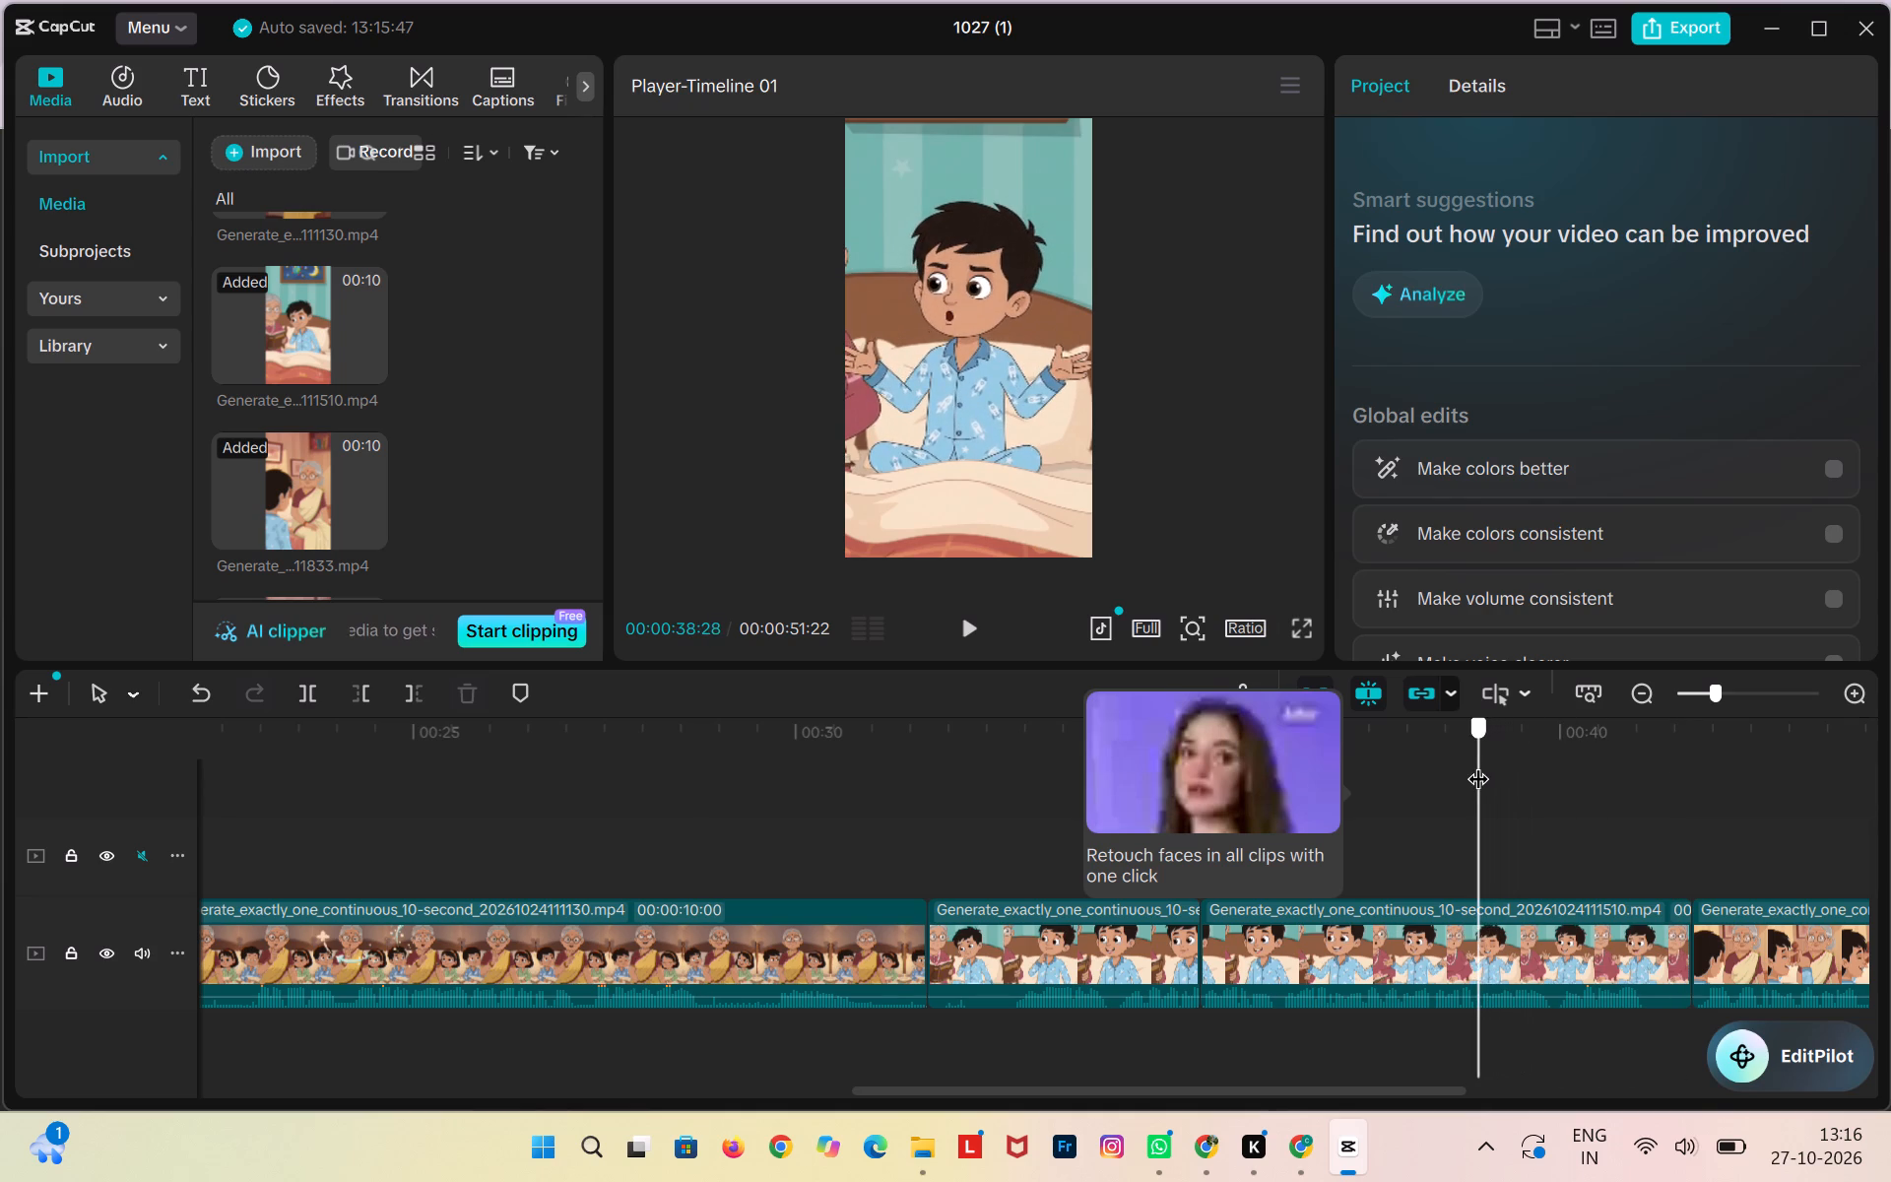
{"action": "left_click_drag", "start_coordinate": [1477, 763], "coordinate": [1475, 763]}
{"action": "left_click", "coordinate": [961, 632]}
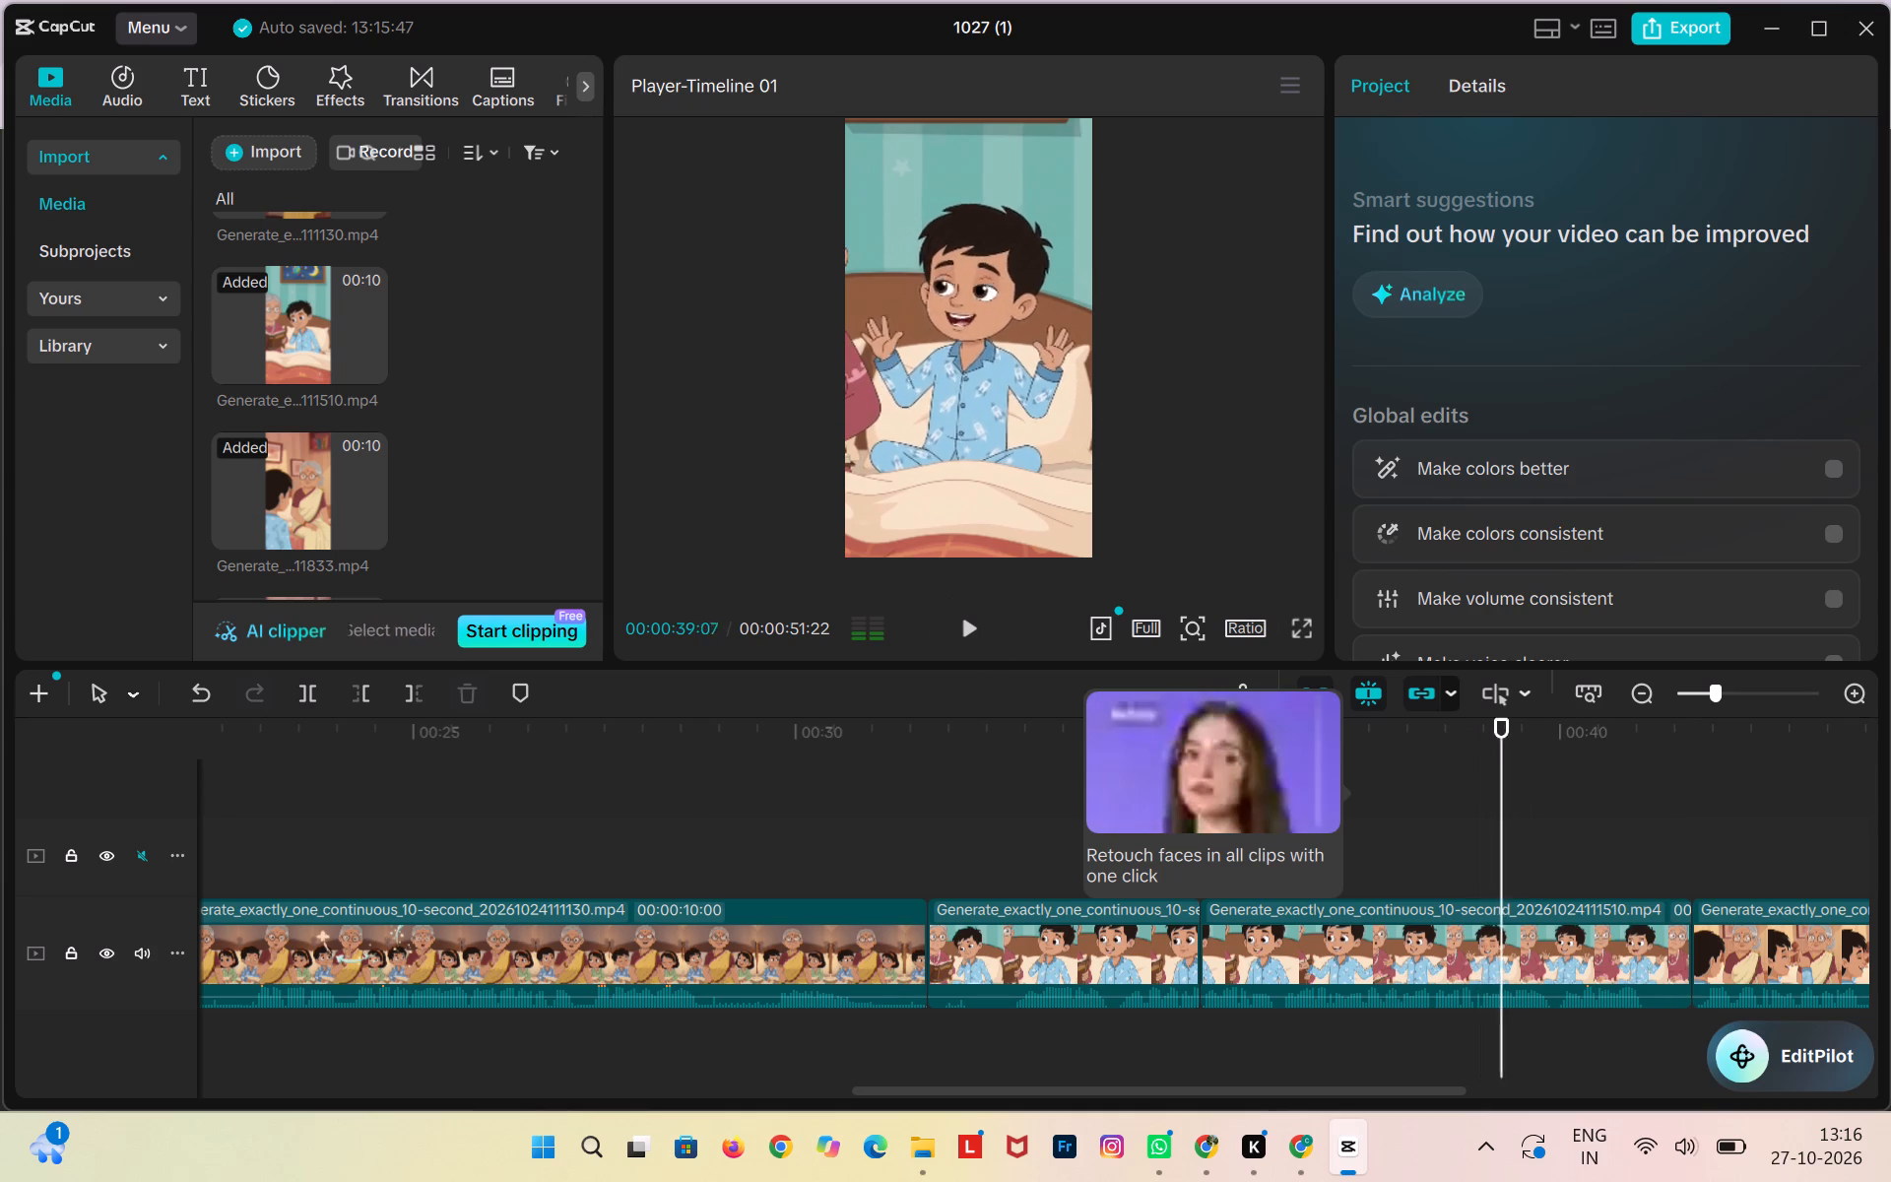
{"action": "left_click", "coordinate": [966, 648]}
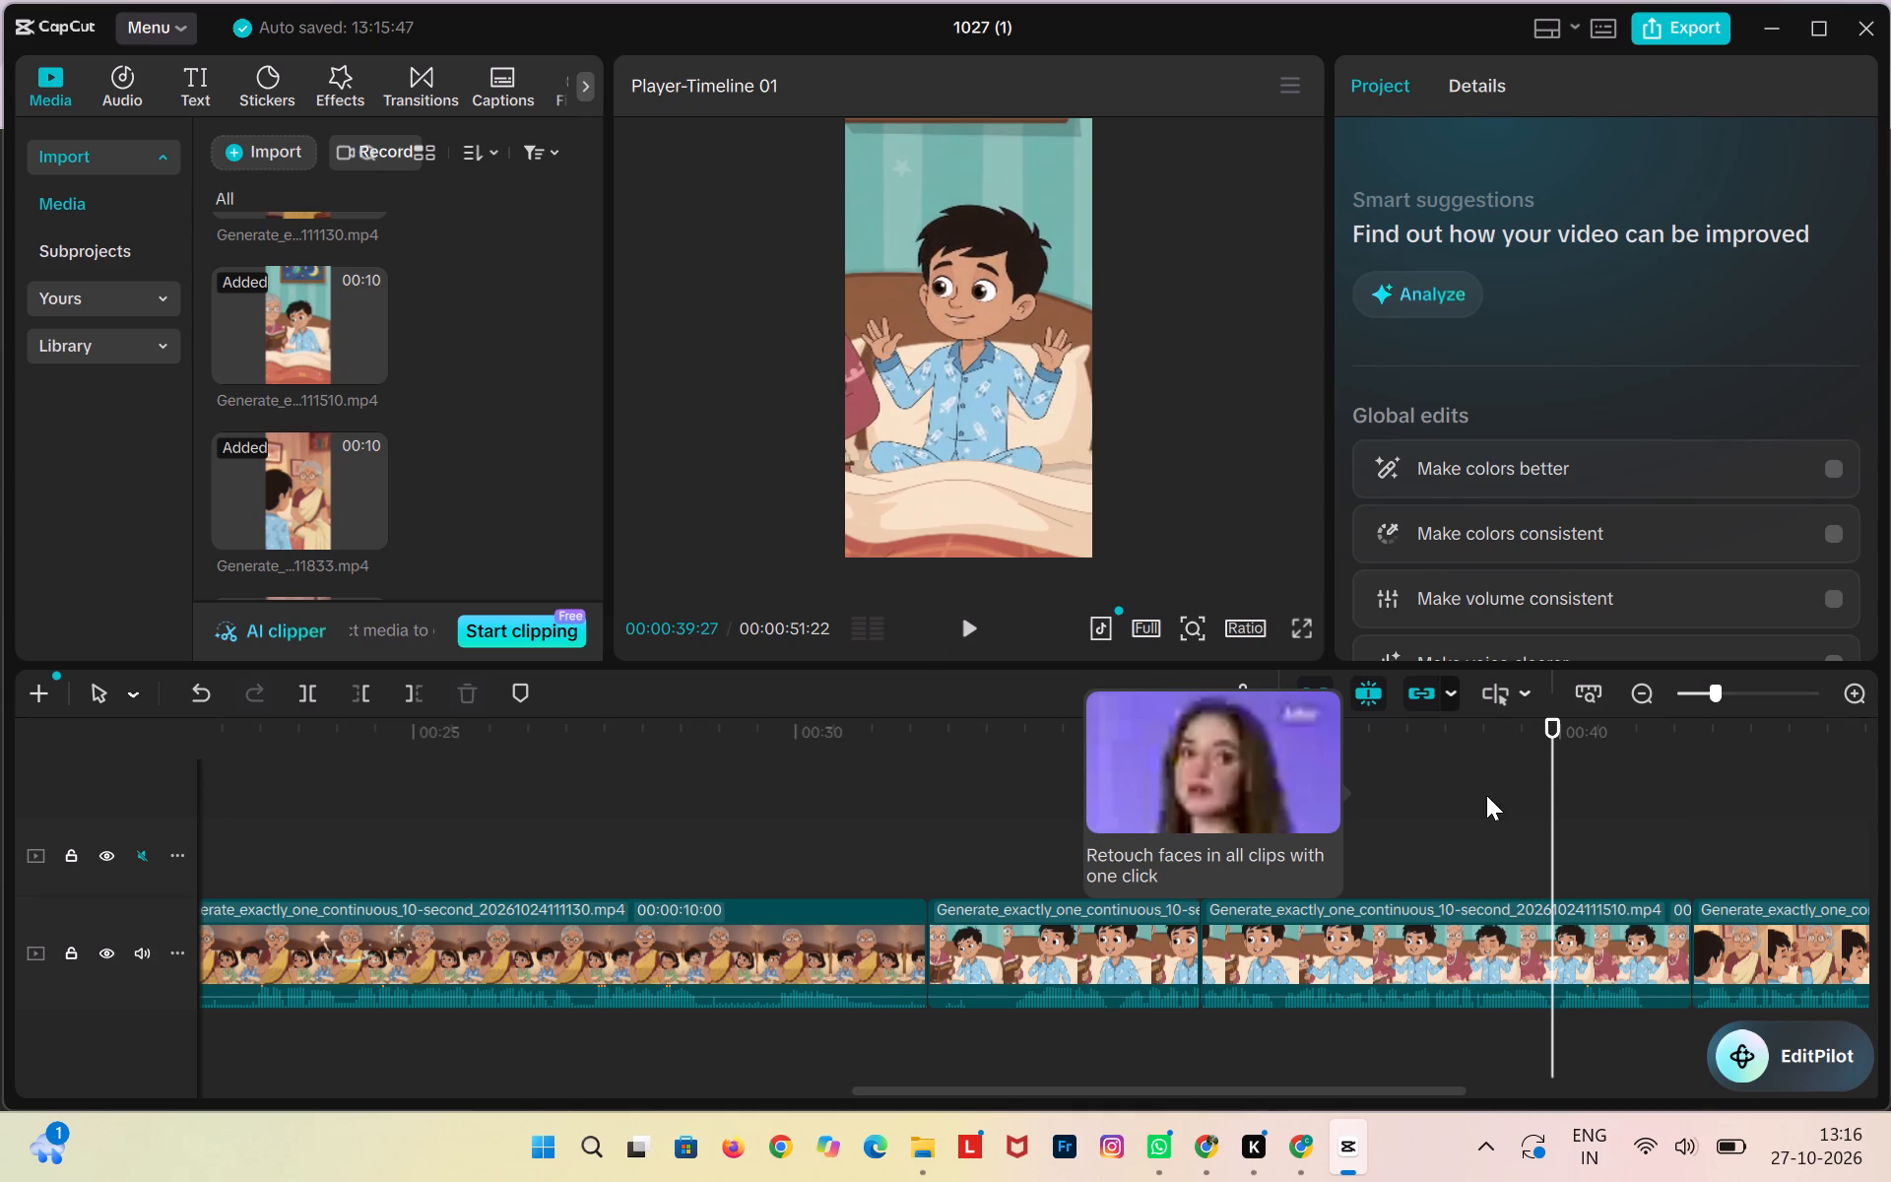
{"action": "left_click_drag", "start_coordinate": [1558, 745], "coordinate": [1479, 765]}
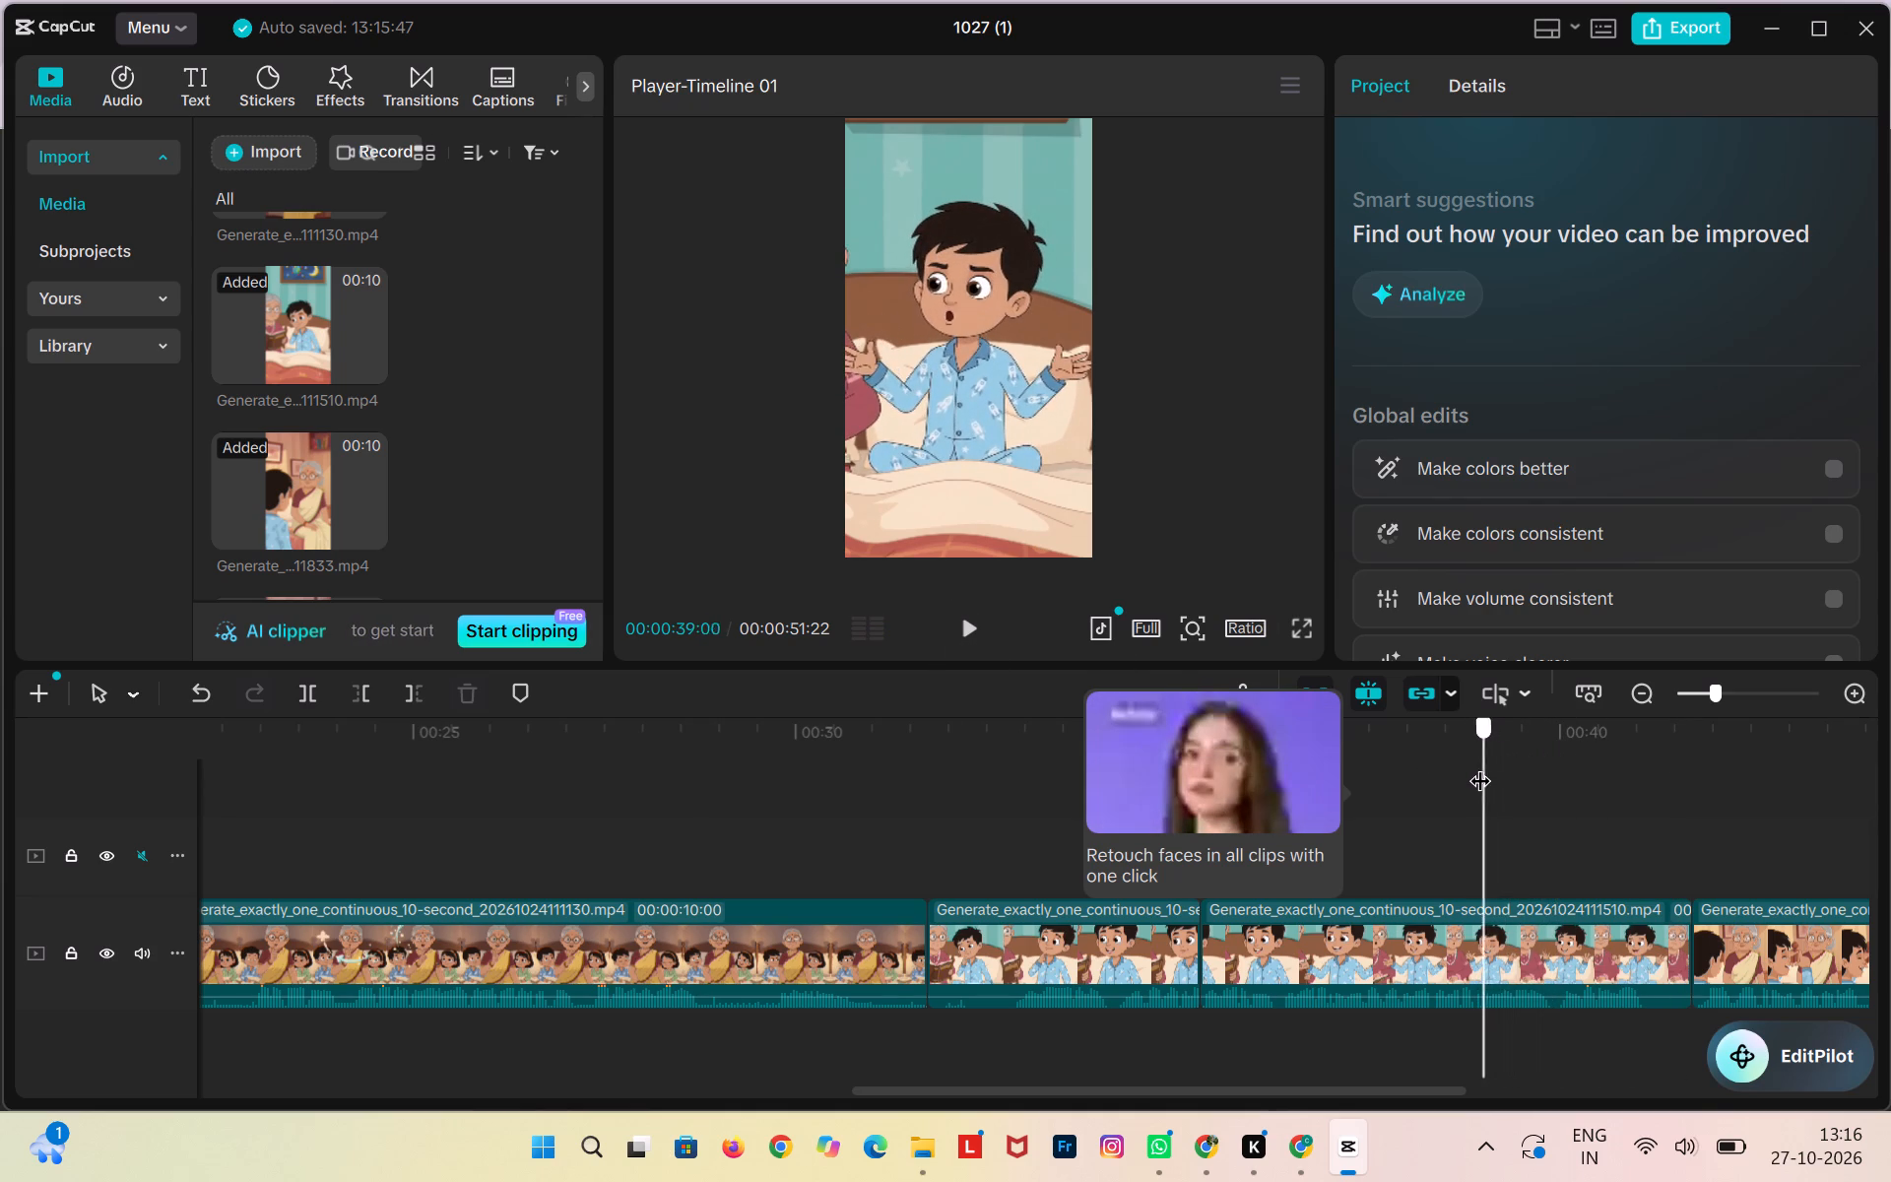
{"action": "left_click_drag", "start_coordinate": [1479, 765], "coordinate": [1465, 765]}
{"action": "left_click", "coordinate": [970, 621]}
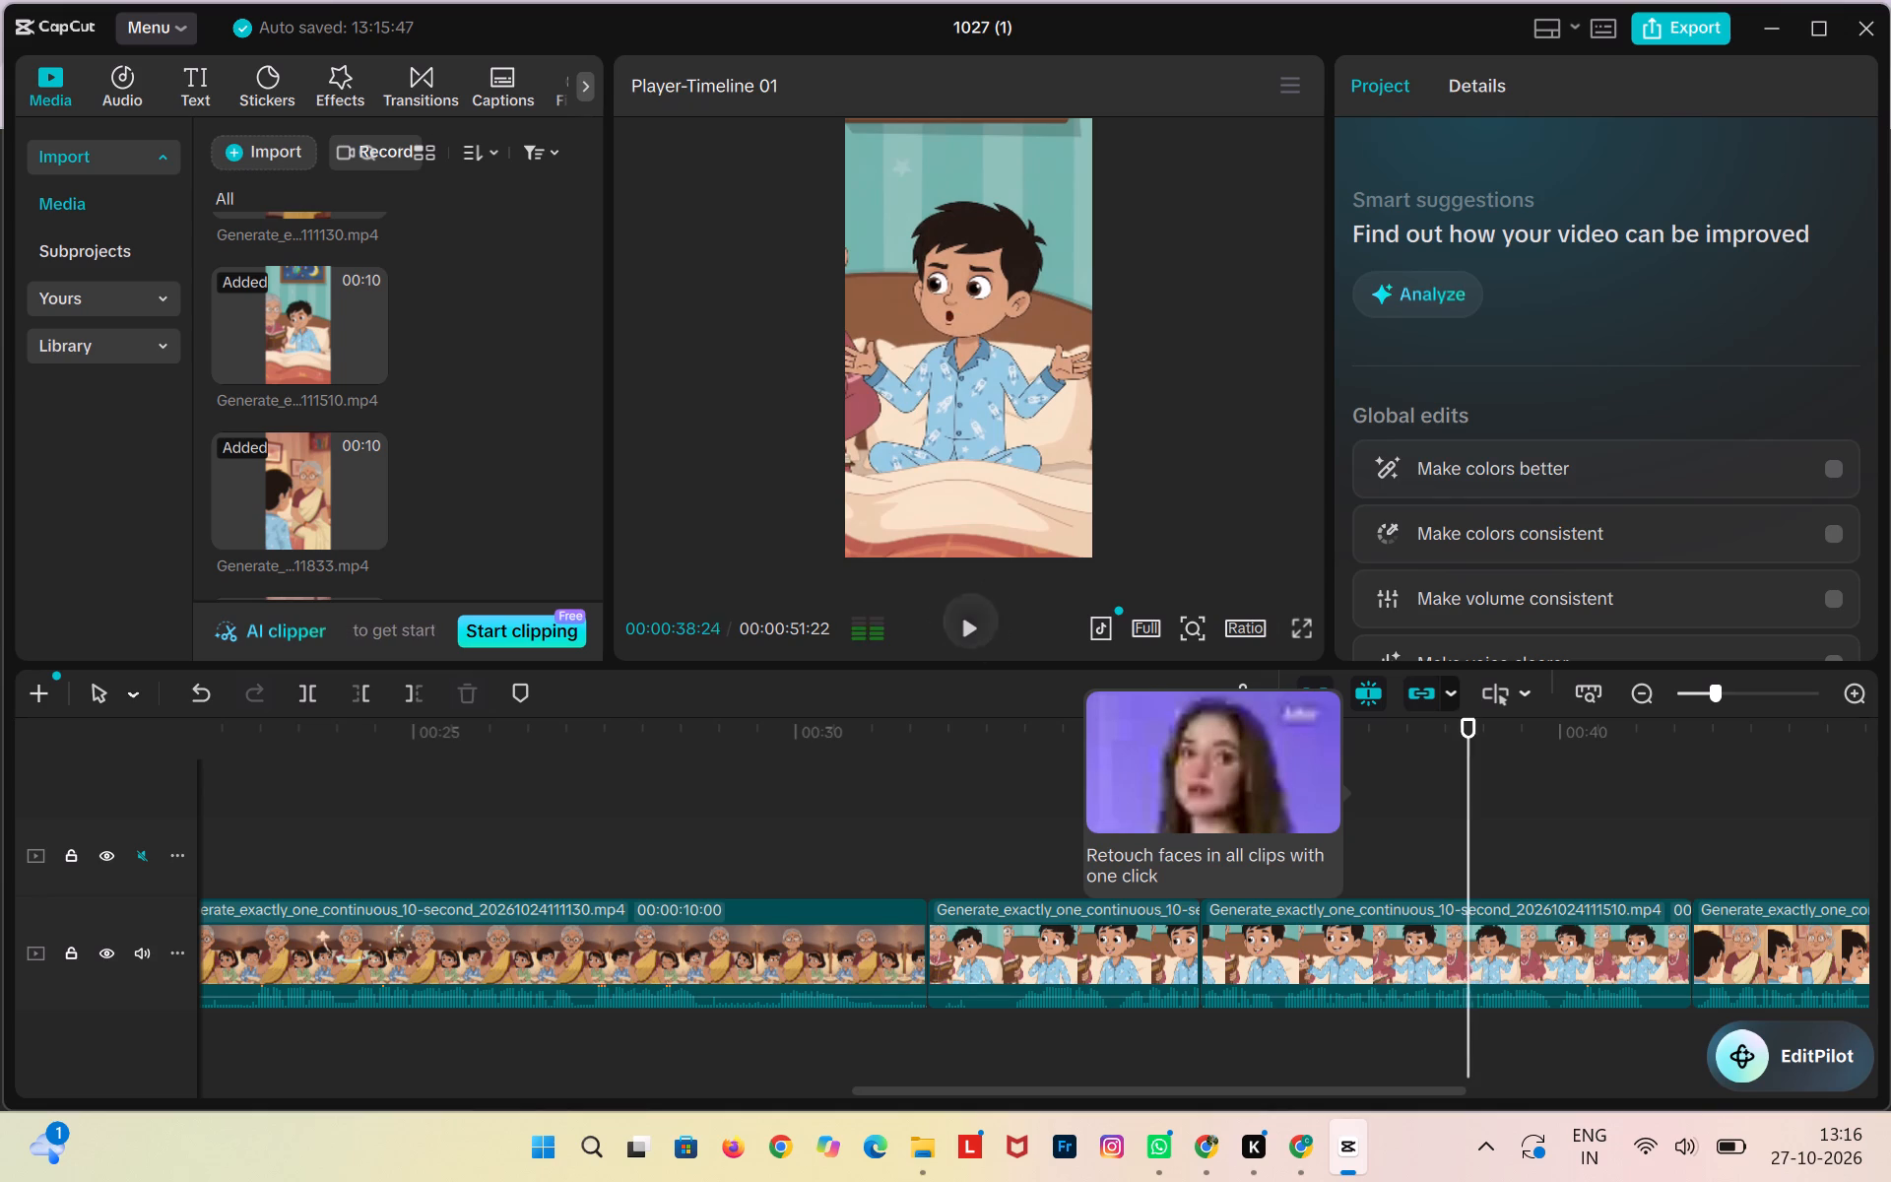
{"action": "left_click", "coordinate": [962, 641]}
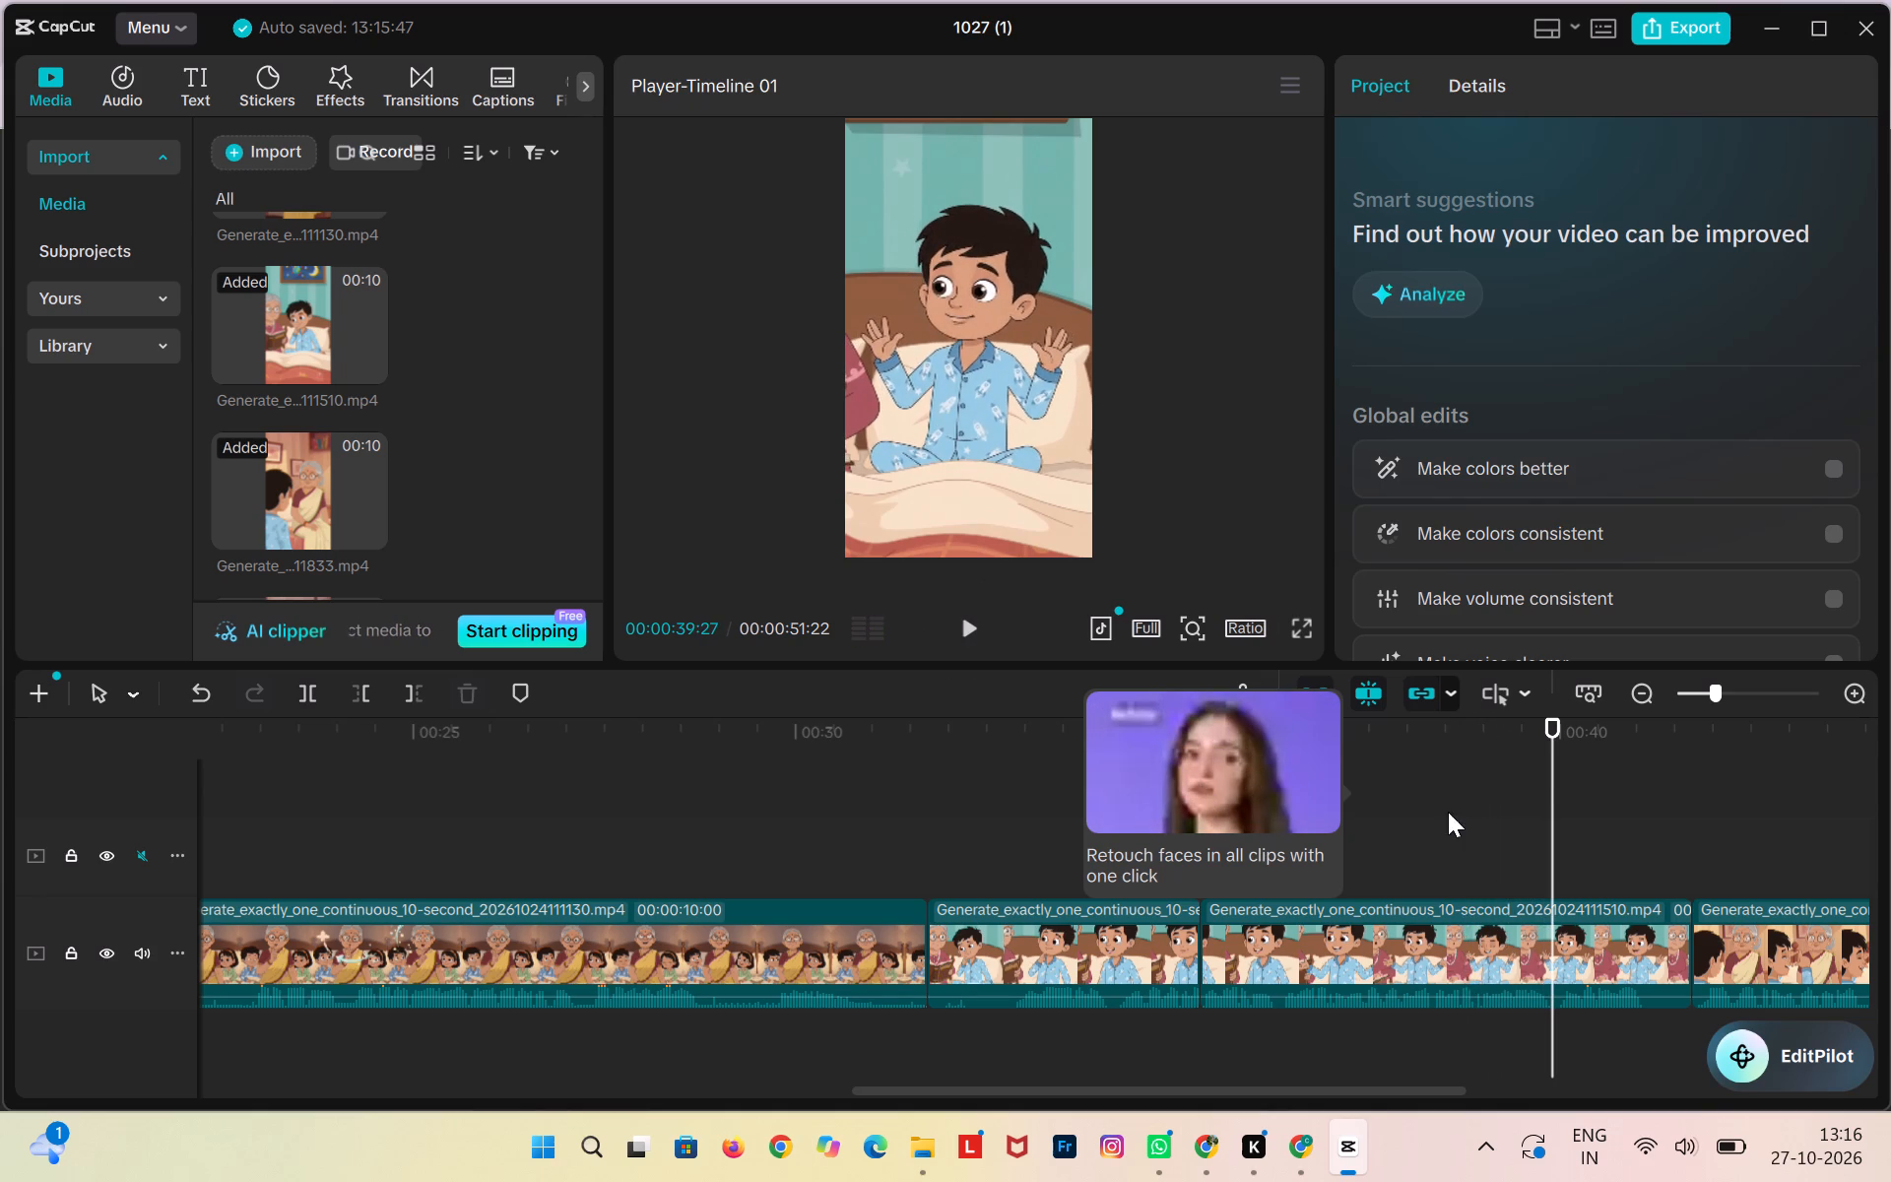
{"action": "left_click_drag", "start_coordinate": [1550, 770], "coordinate": [1468, 780]}
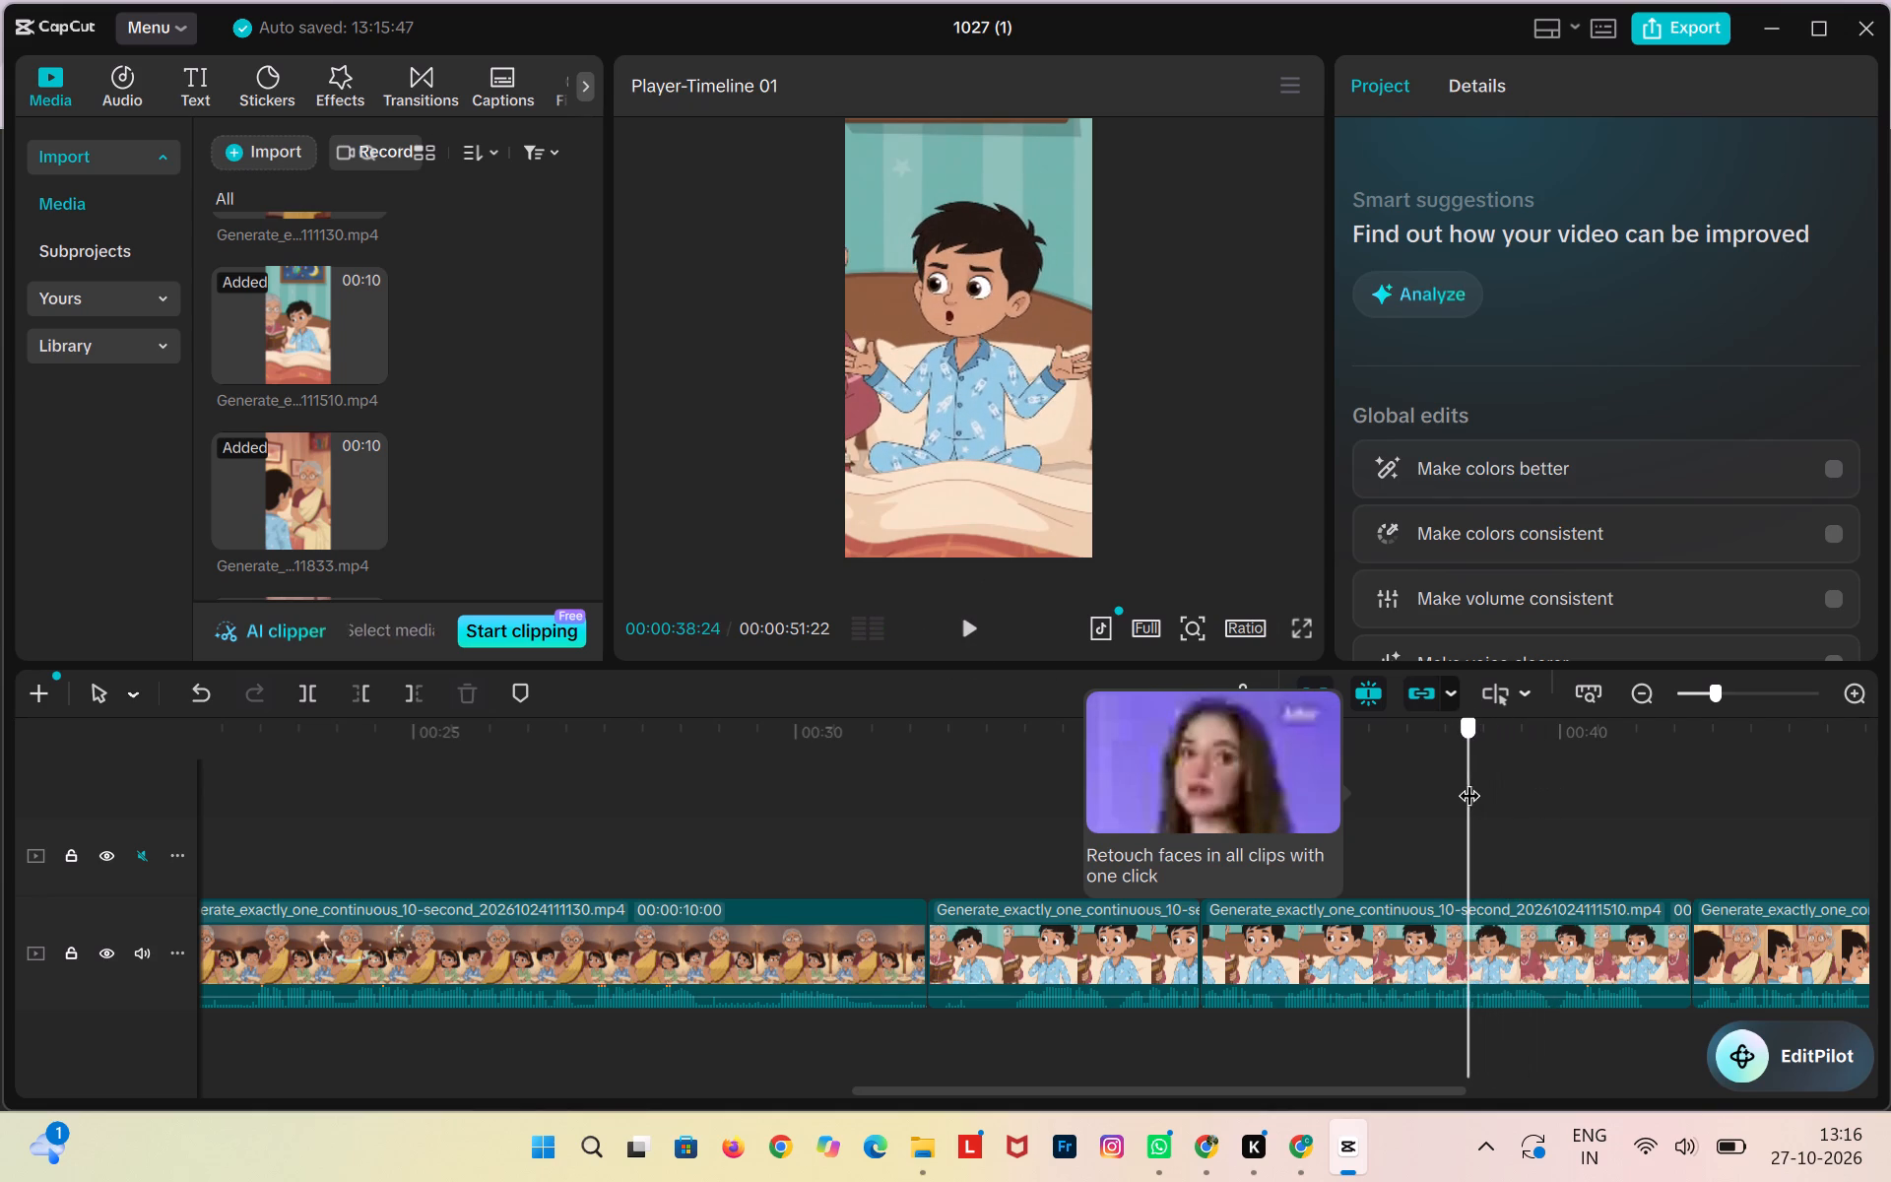
{"action": "left_click_drag", "start_coordinate": [1468, 780], "coordinate": [1459, 780]}
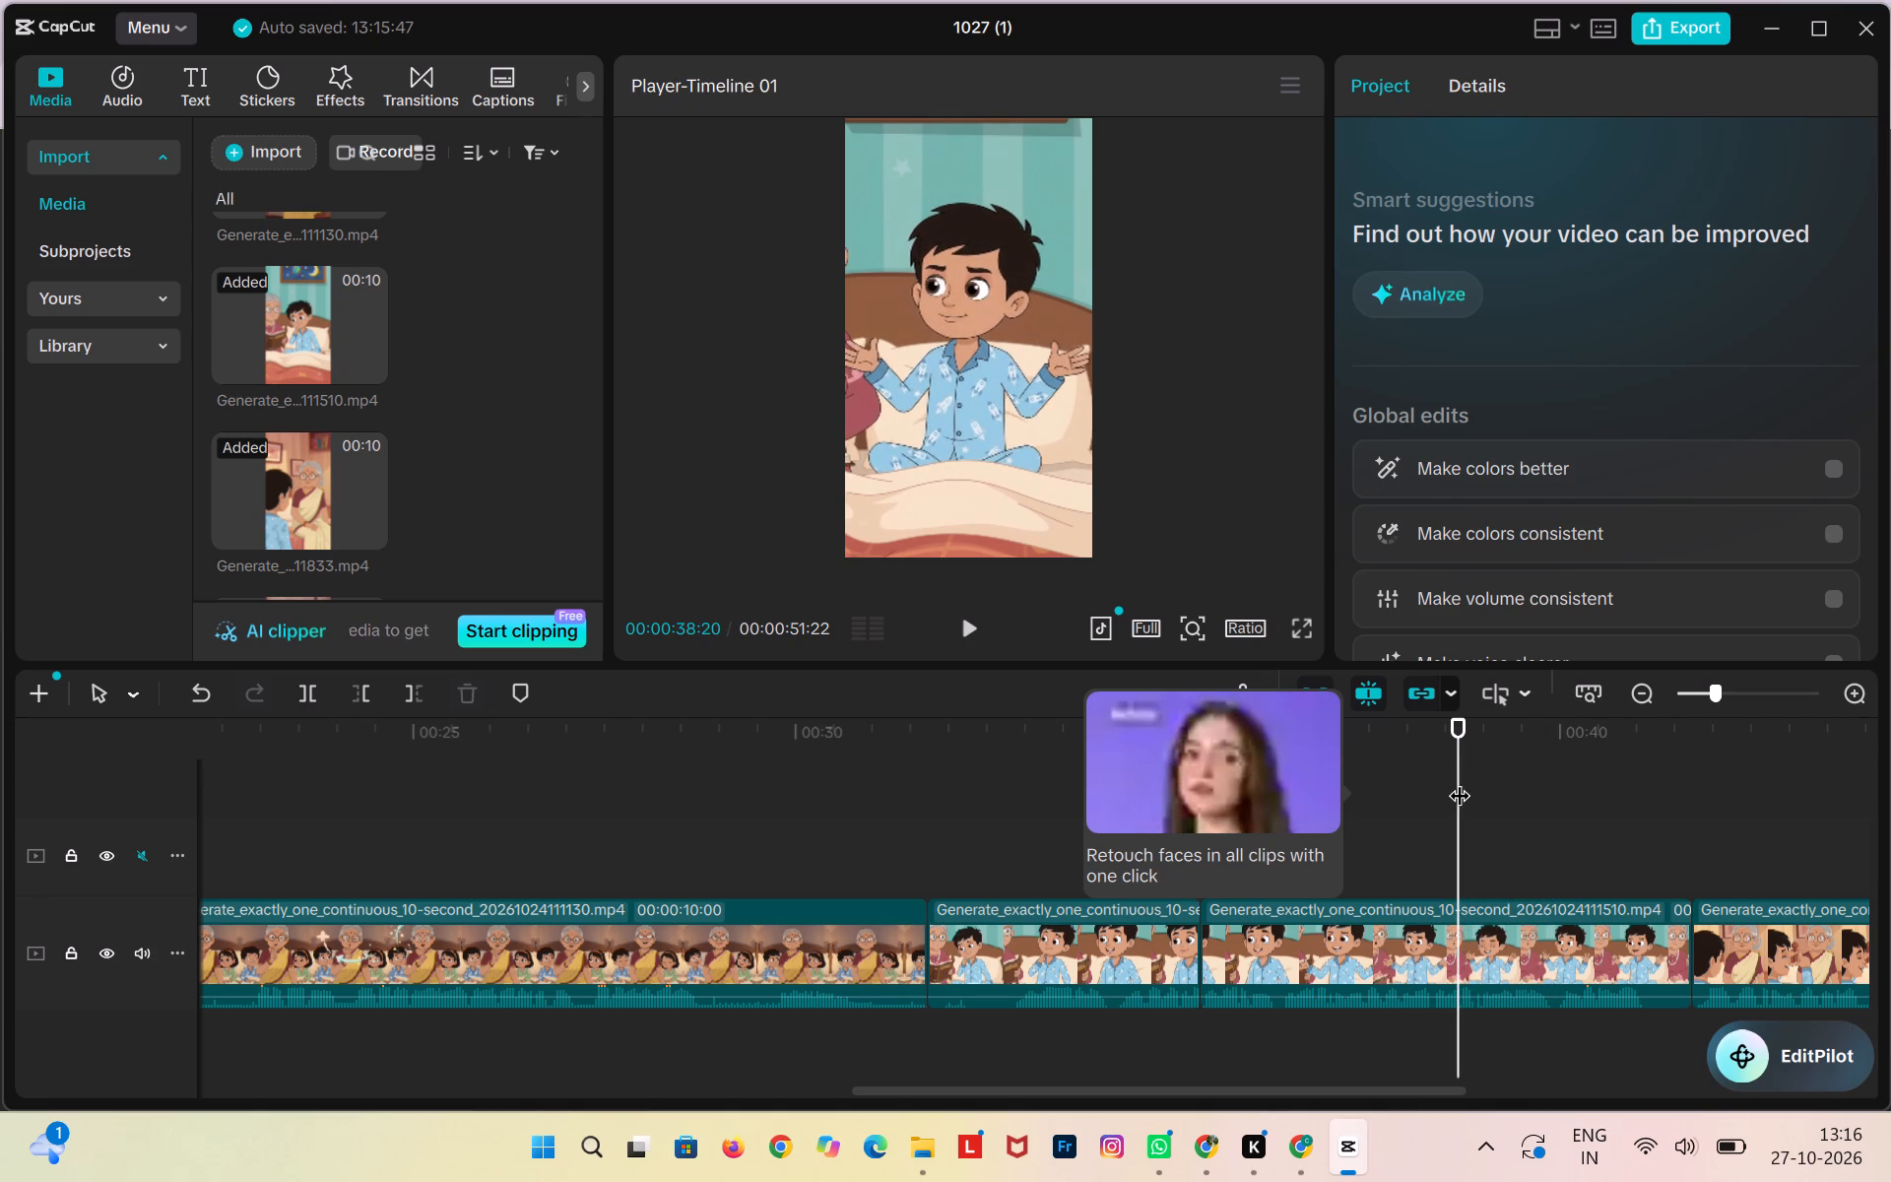
{"action": "left_click", "coordinate": [964, 628]}
{"action": "left_click", "coordinate": [959, 629]}
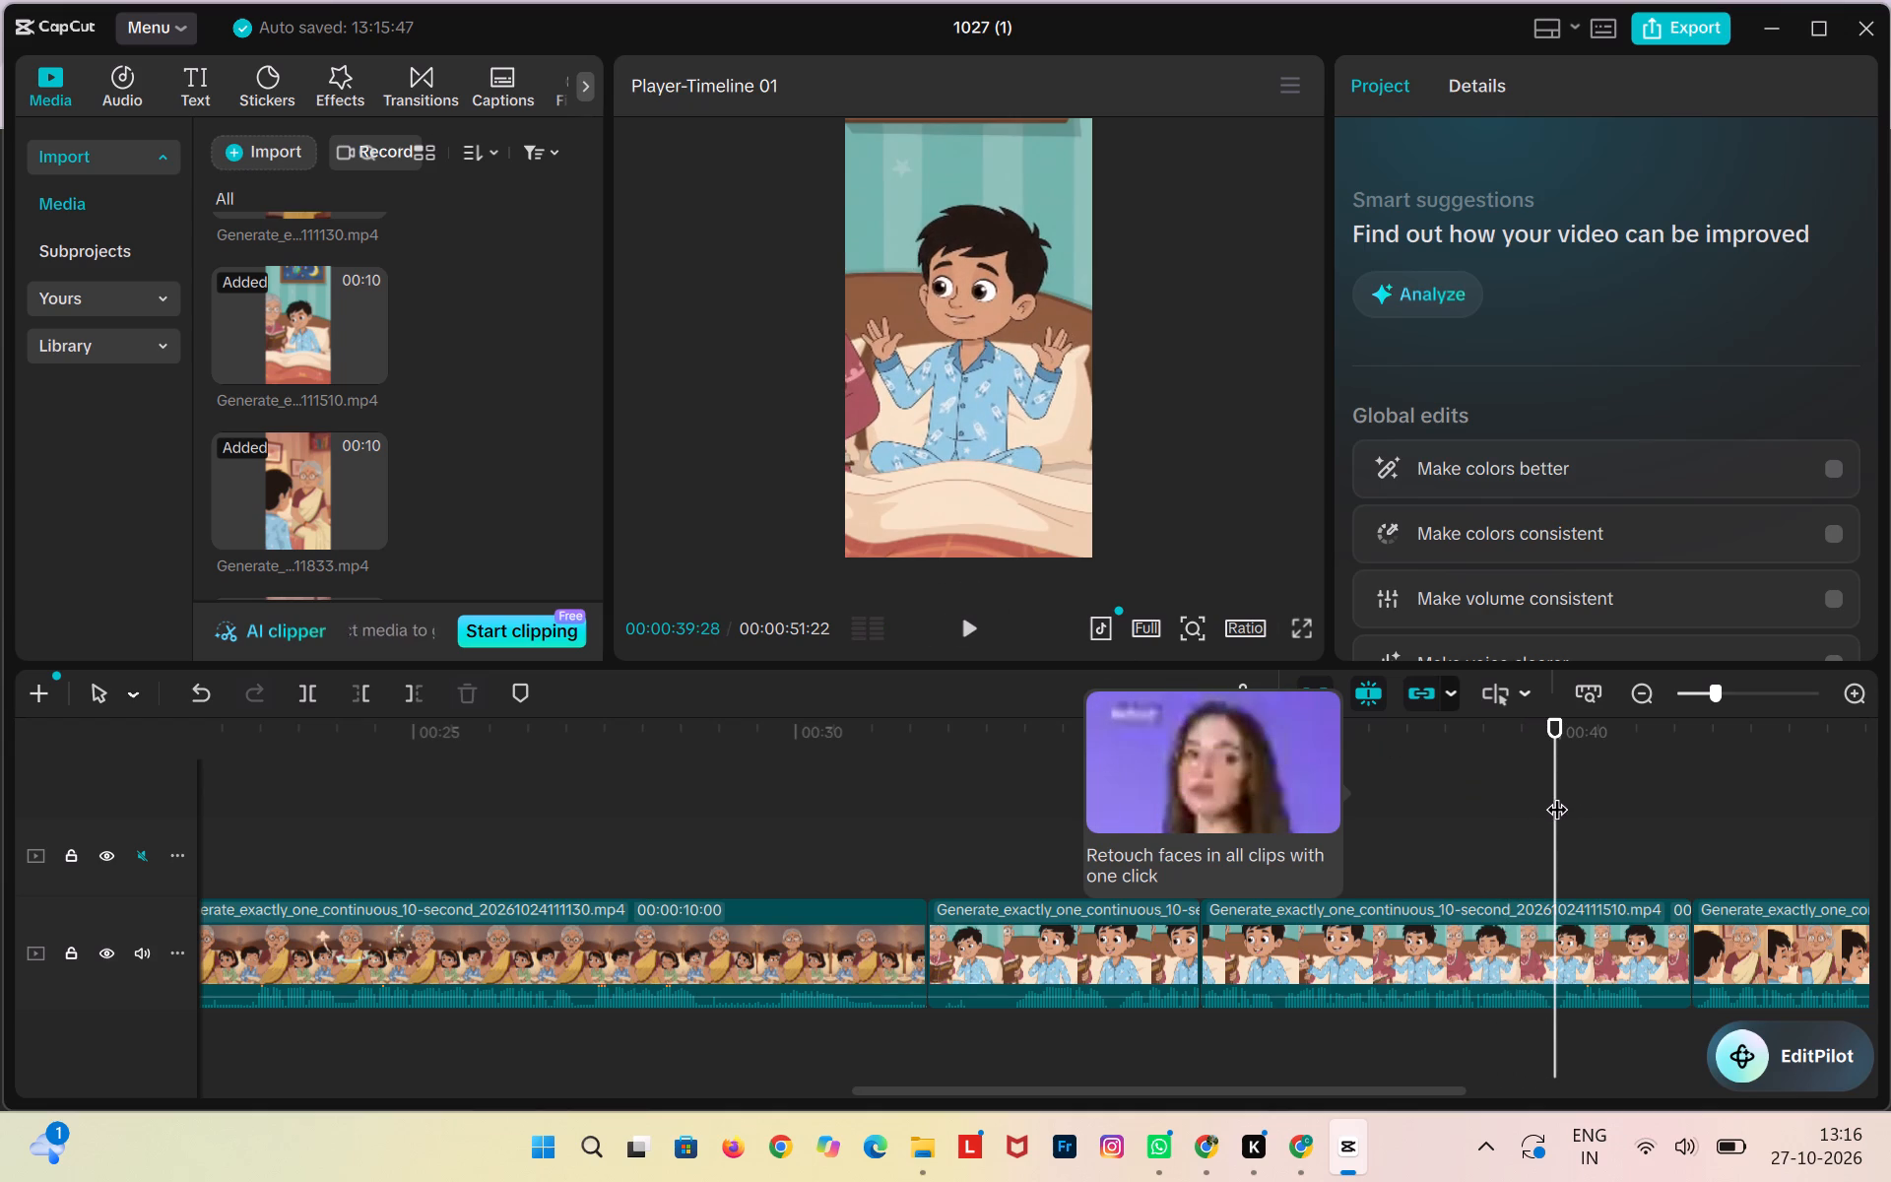
Split the second part of the 111510 clip at 00:00:38:20.
{"action": "left_click_drag", "start_coordinate": [1553, 794], "coordinate": [1461, 797]}
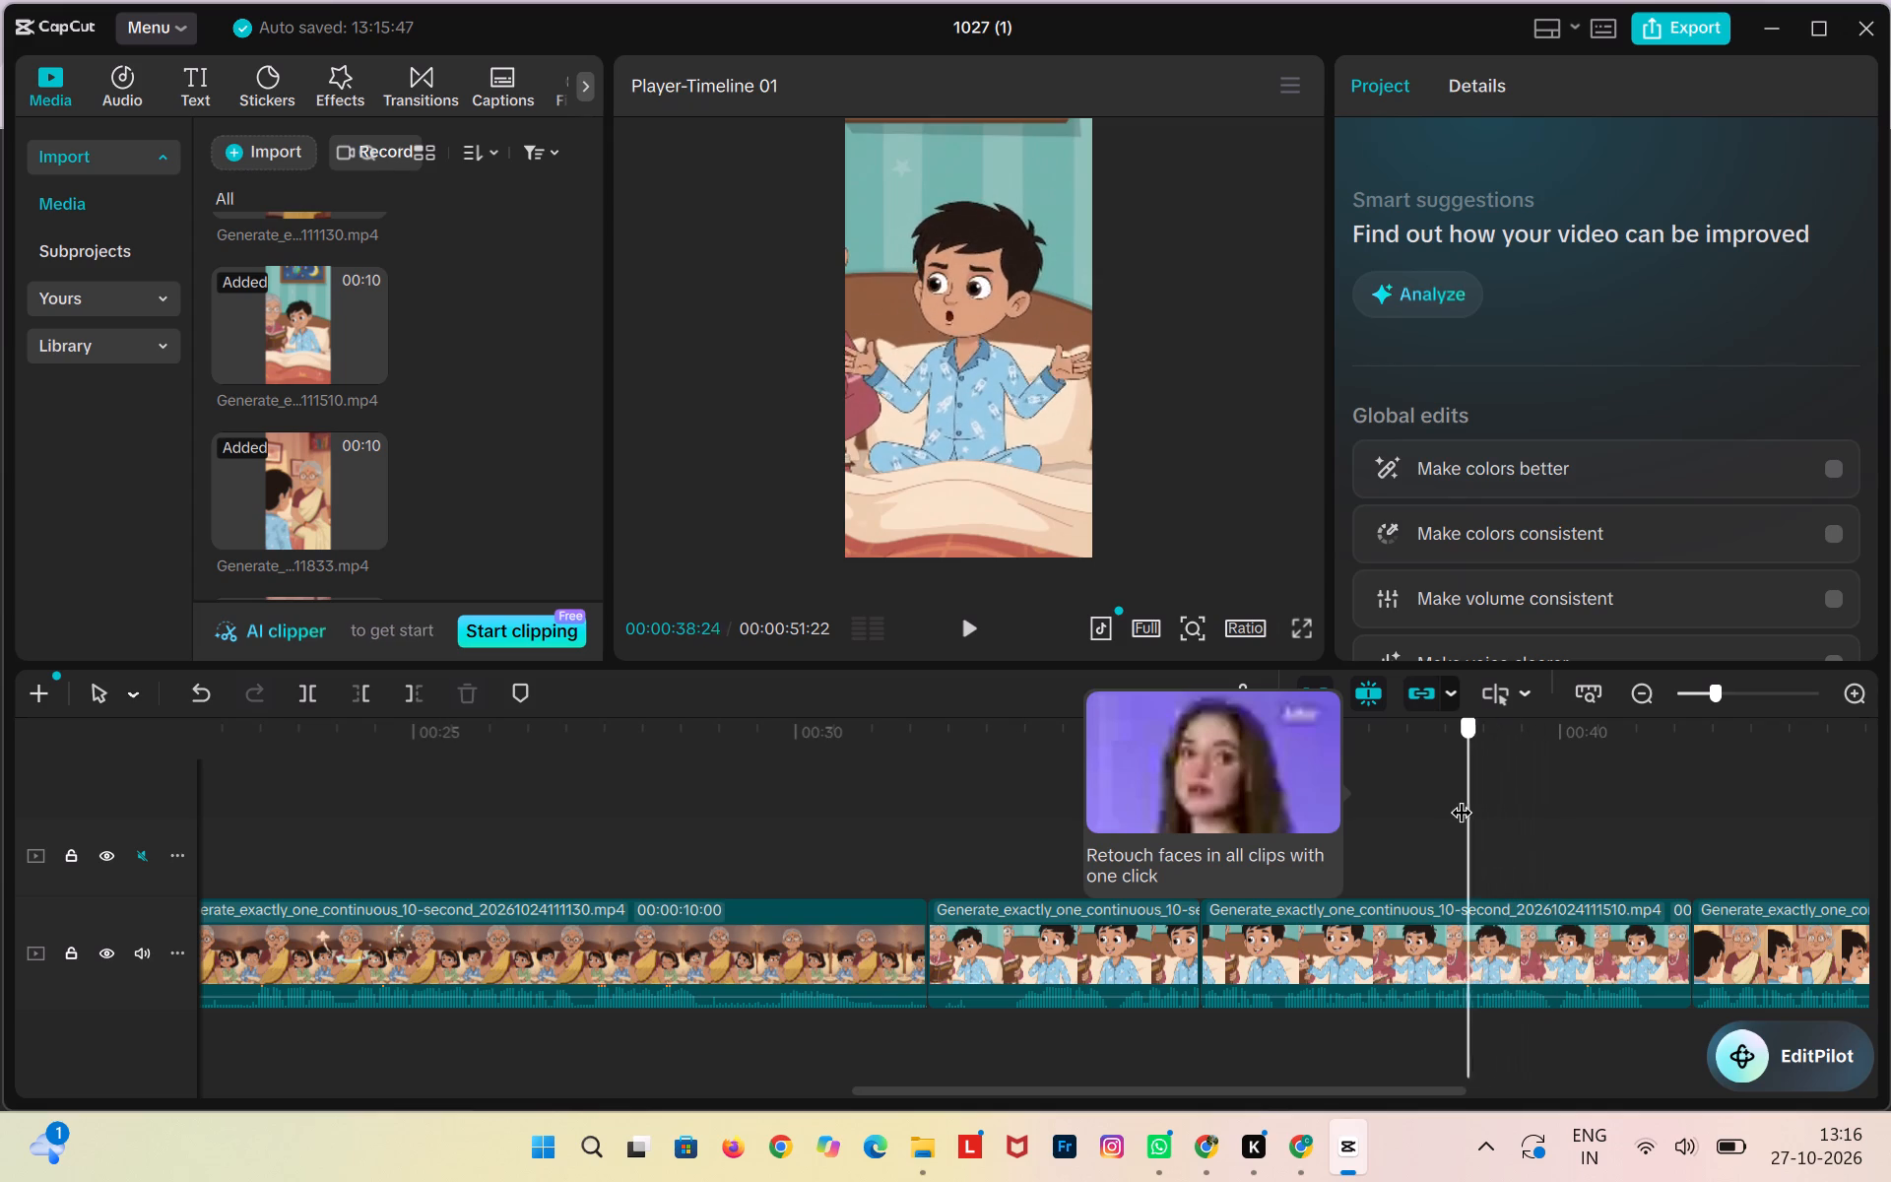
{"action": "left_click_drag", "start_coordinate": [1461, 797], "coordinate": [1462, 803]}
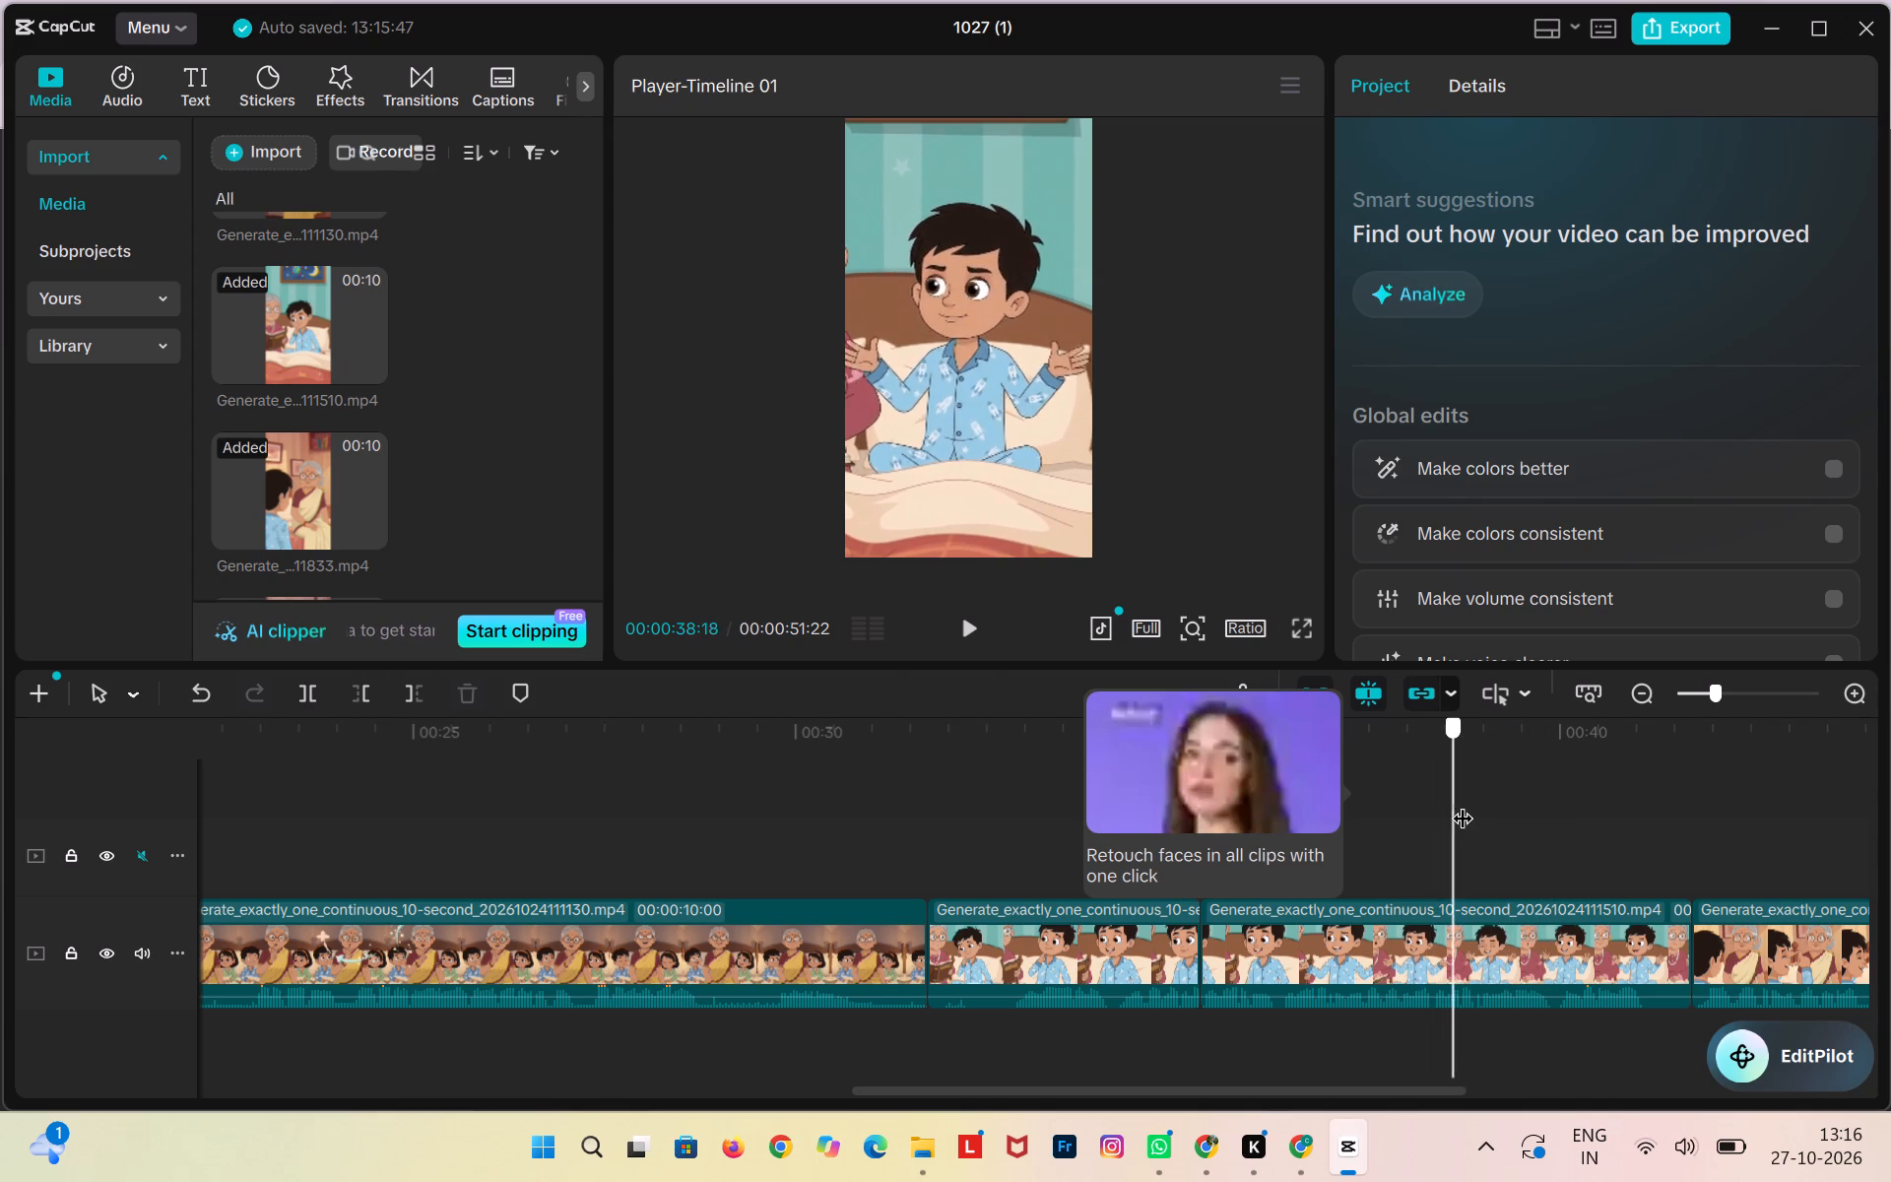
{"action": "left_click_drag", "start_coordinate": [1462, 803], "coordinate": [1458, 803]}
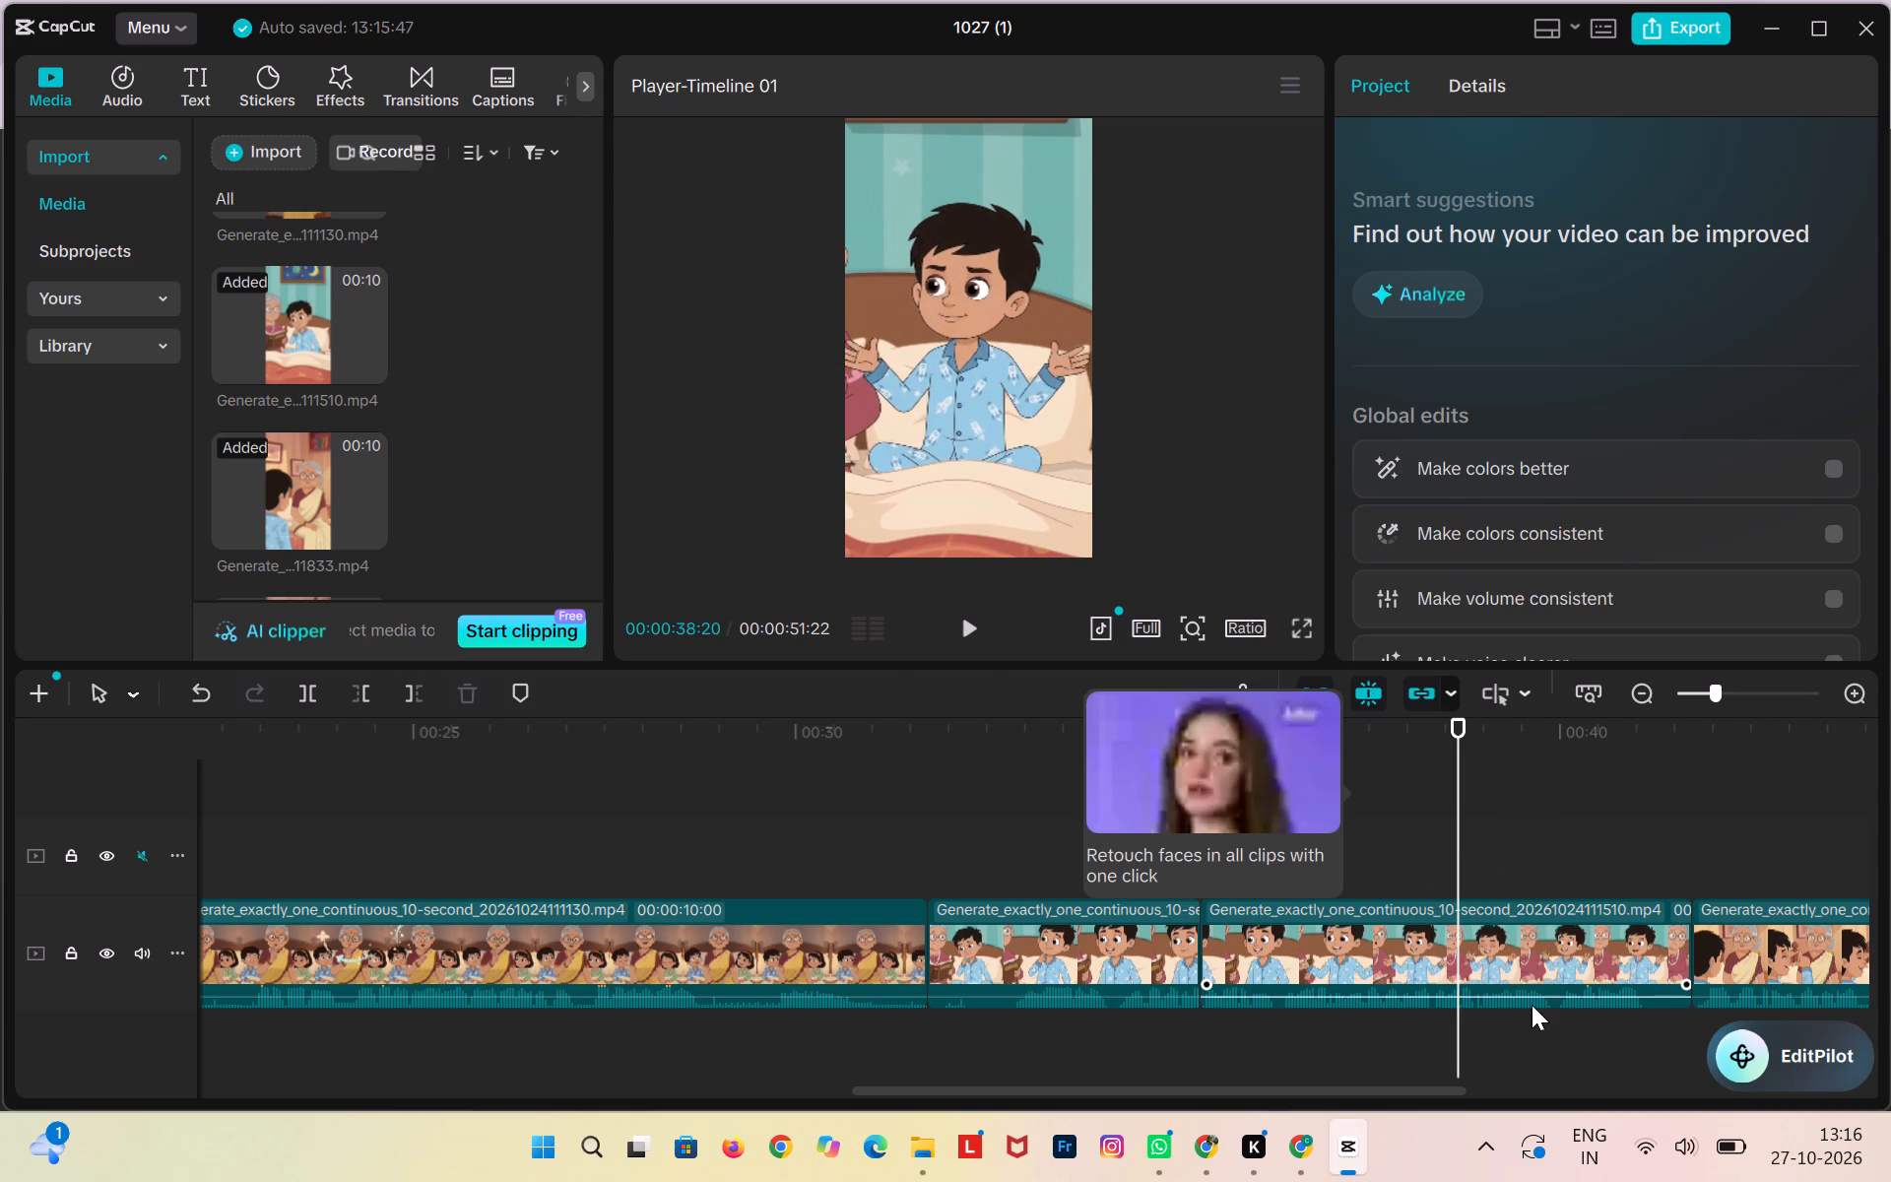
{"action": "left_click", "coordinate": [1524, 949]}
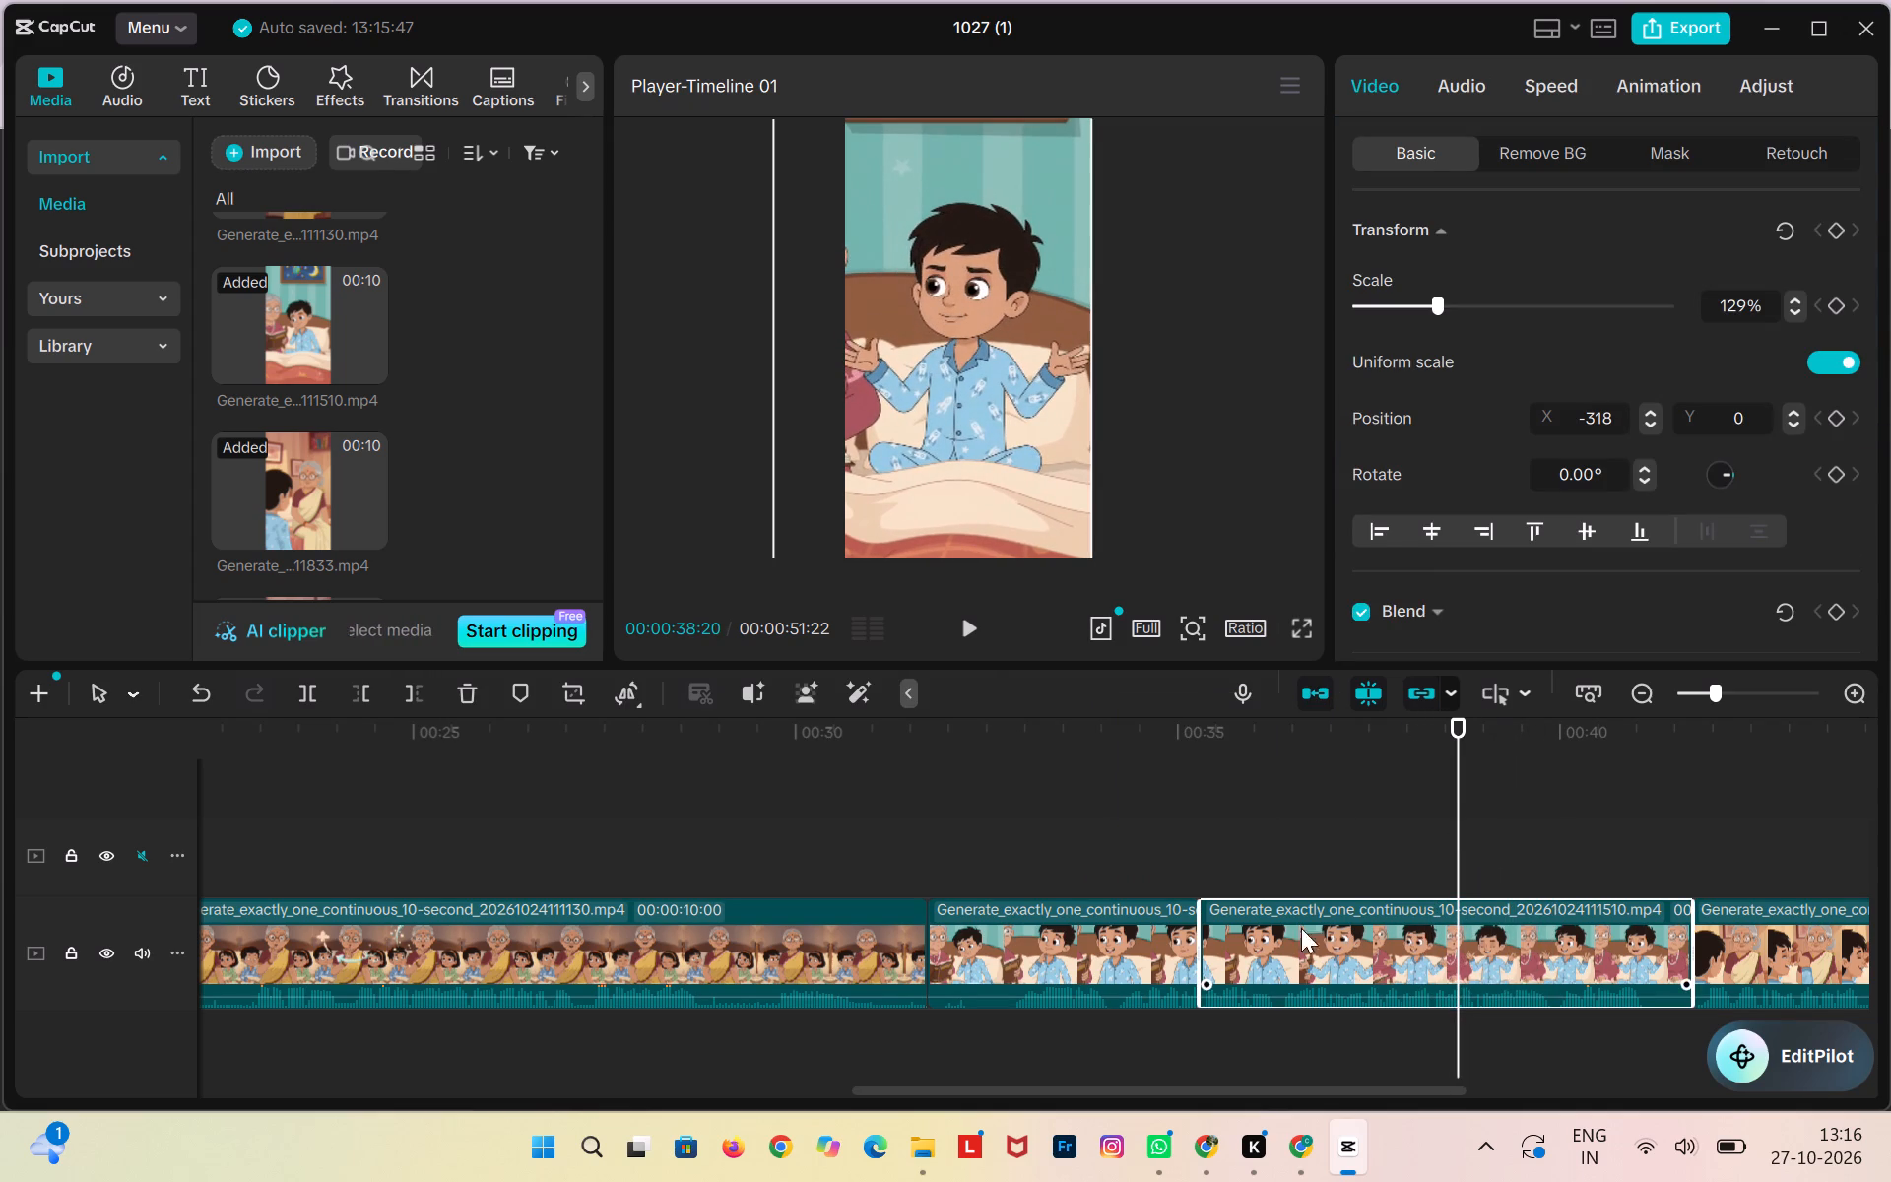
{"action": "left_click", "coordinate": [291, 693]}
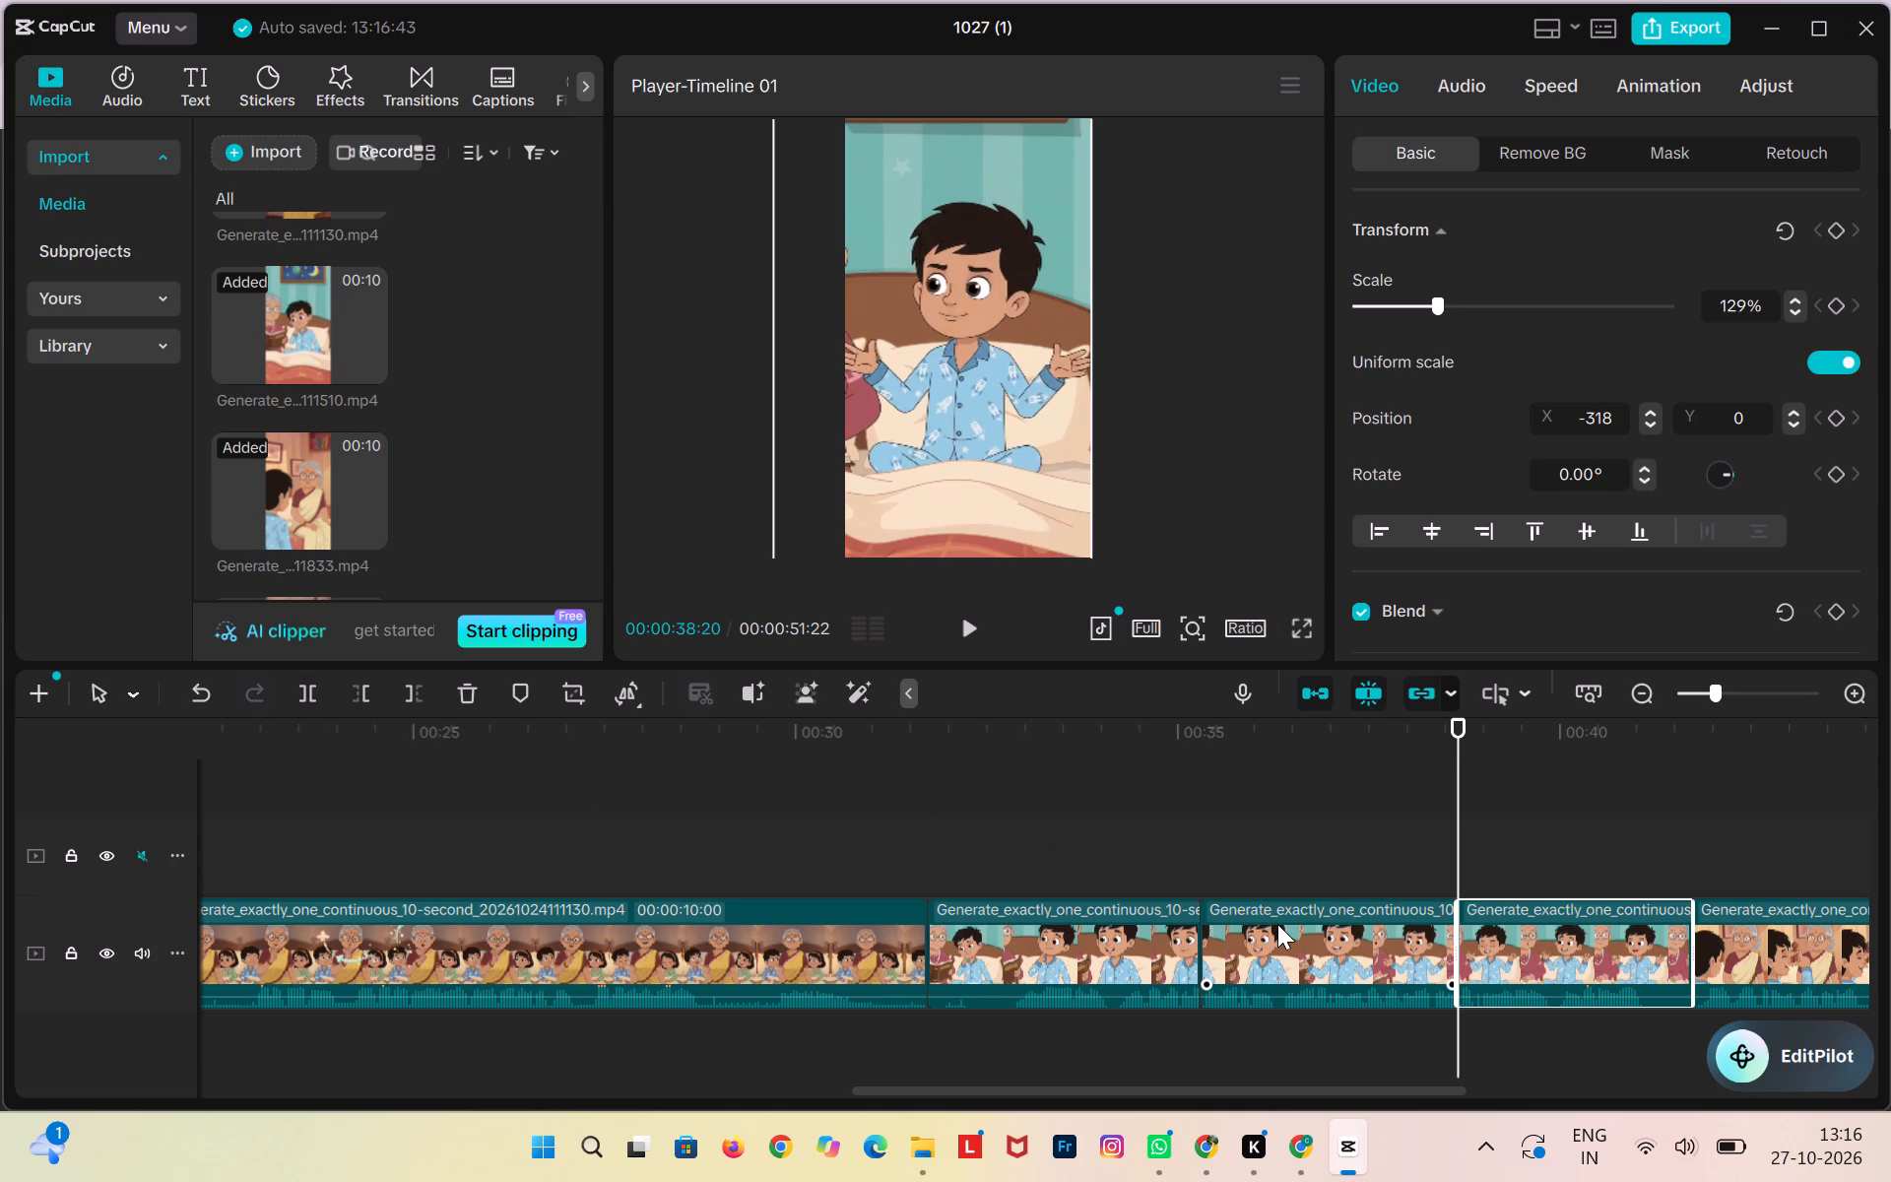
Delete the middle piece of the 111510 clip, between the cuts at 00:00:35:09 and 00:00:38:20.
{"action": "left_click", "coordinate": [1277, 924]}
{"action": "key", "text": "Delete"}
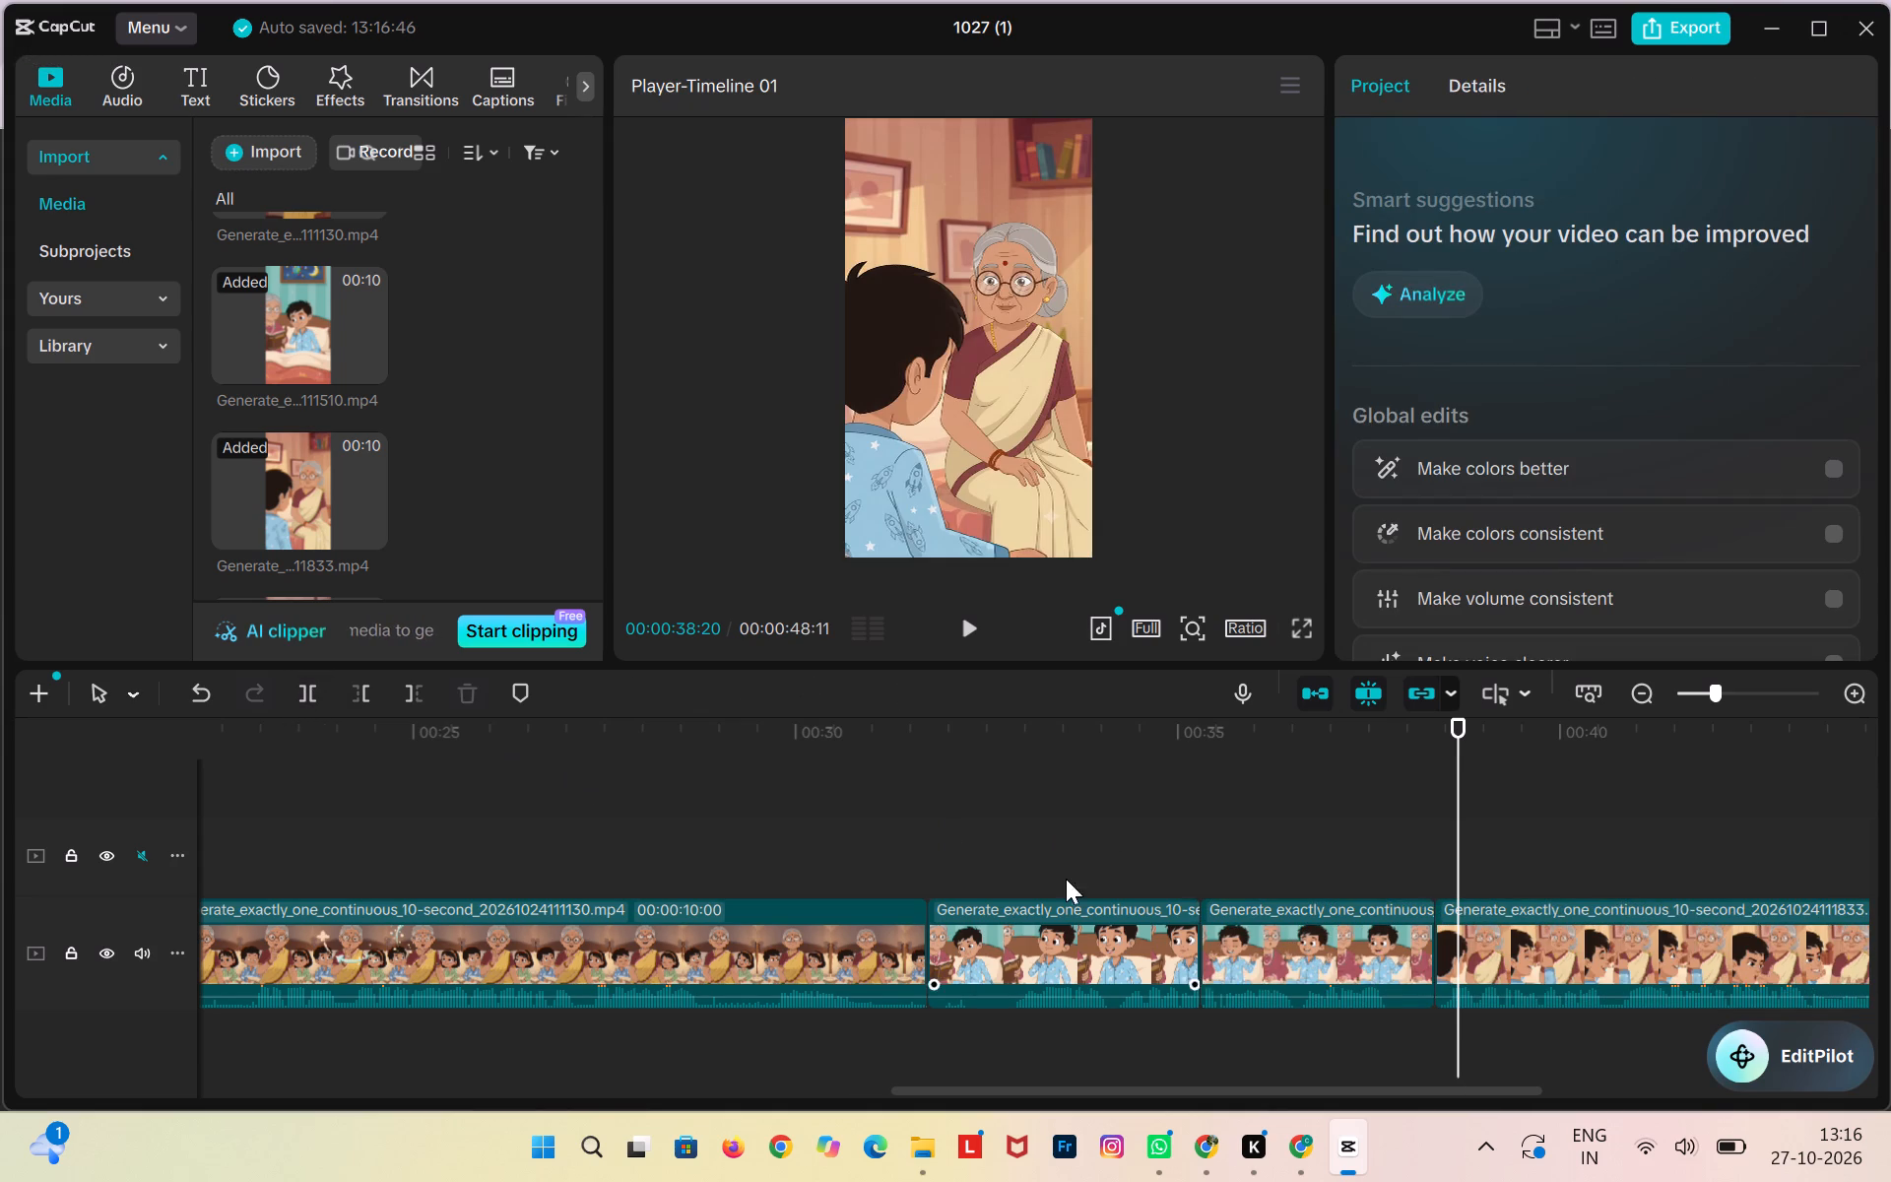
Play across the new join from 00:00:31:17, and extend the end of the first 111510 piece by about 4 frames.
{"action": "left_click", "coordinate": [916, 771]}
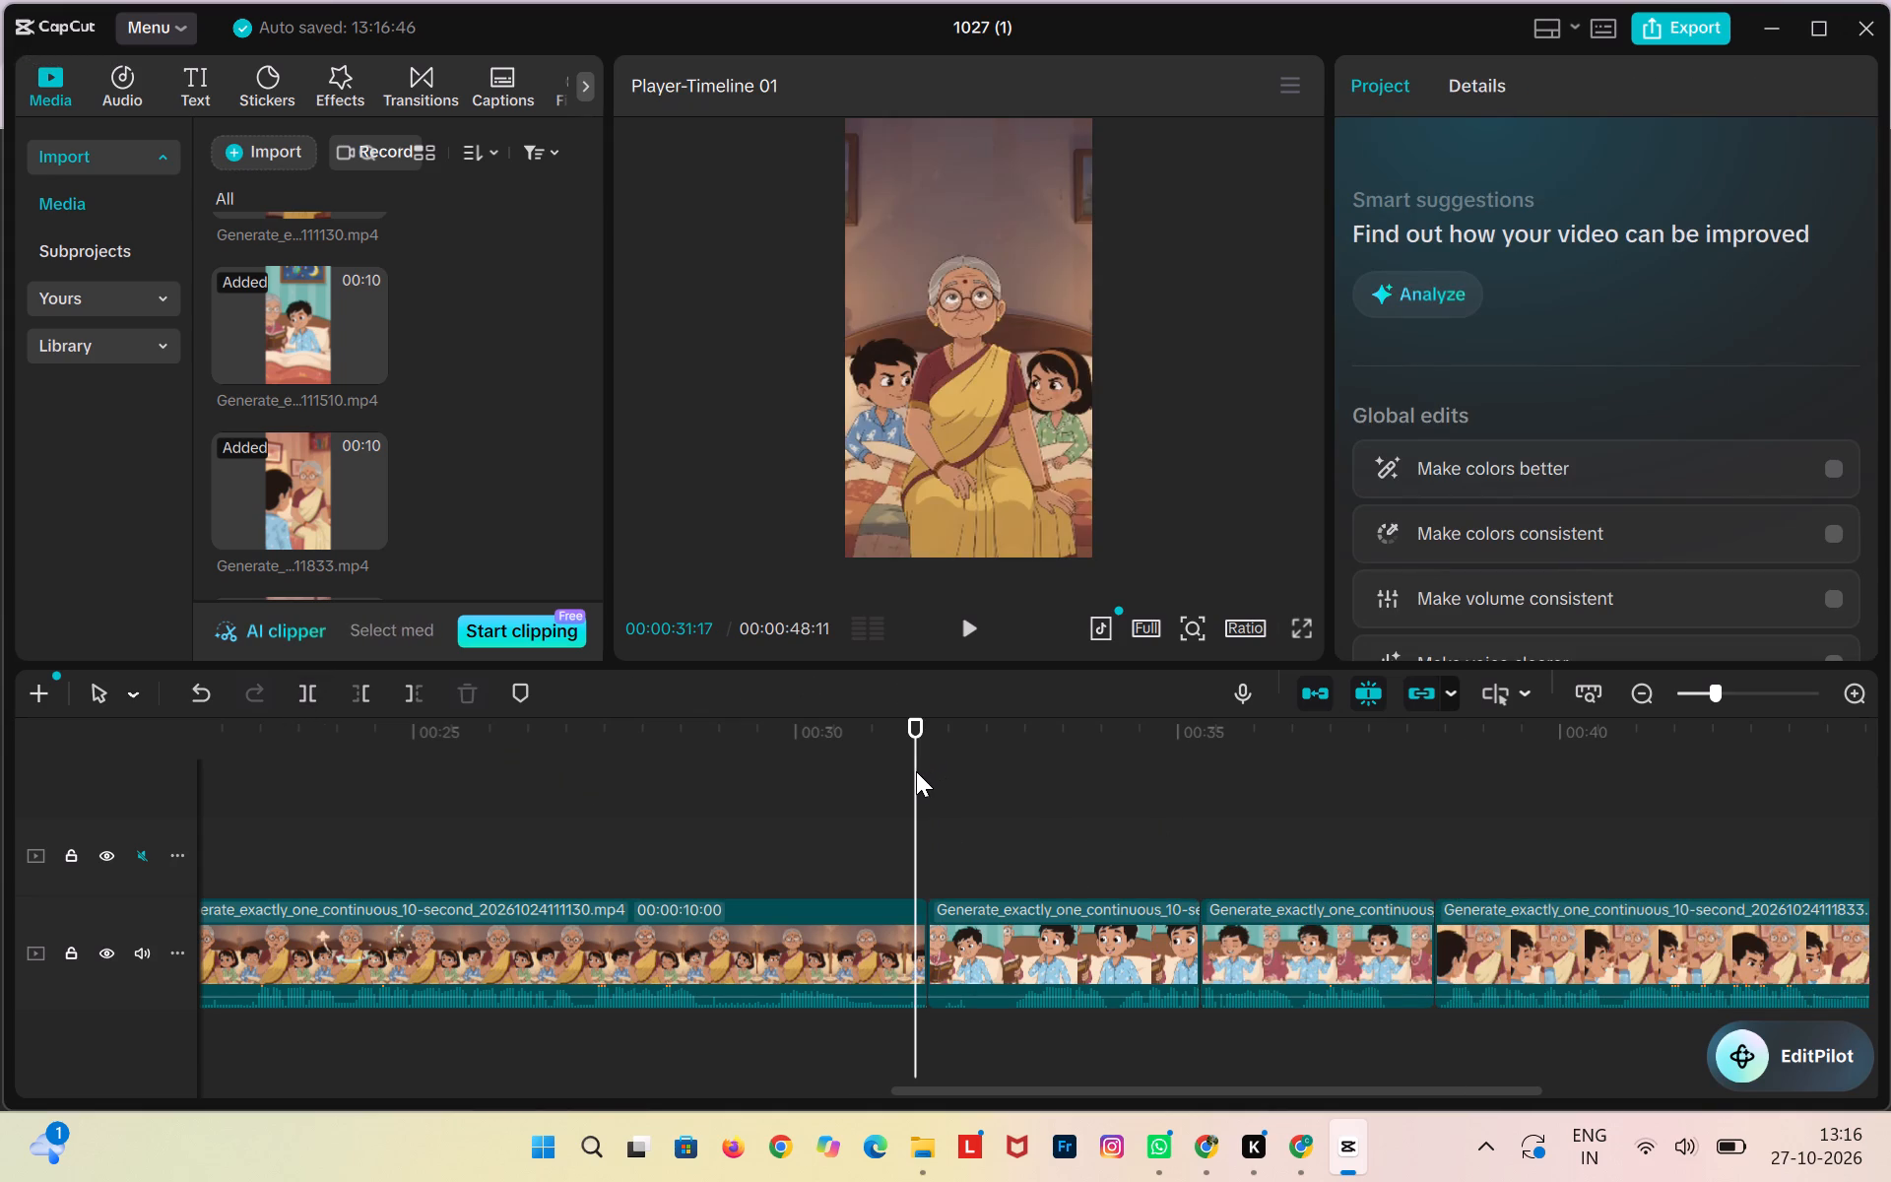
{"action": "left_click", "coordinate": [965, 646]}
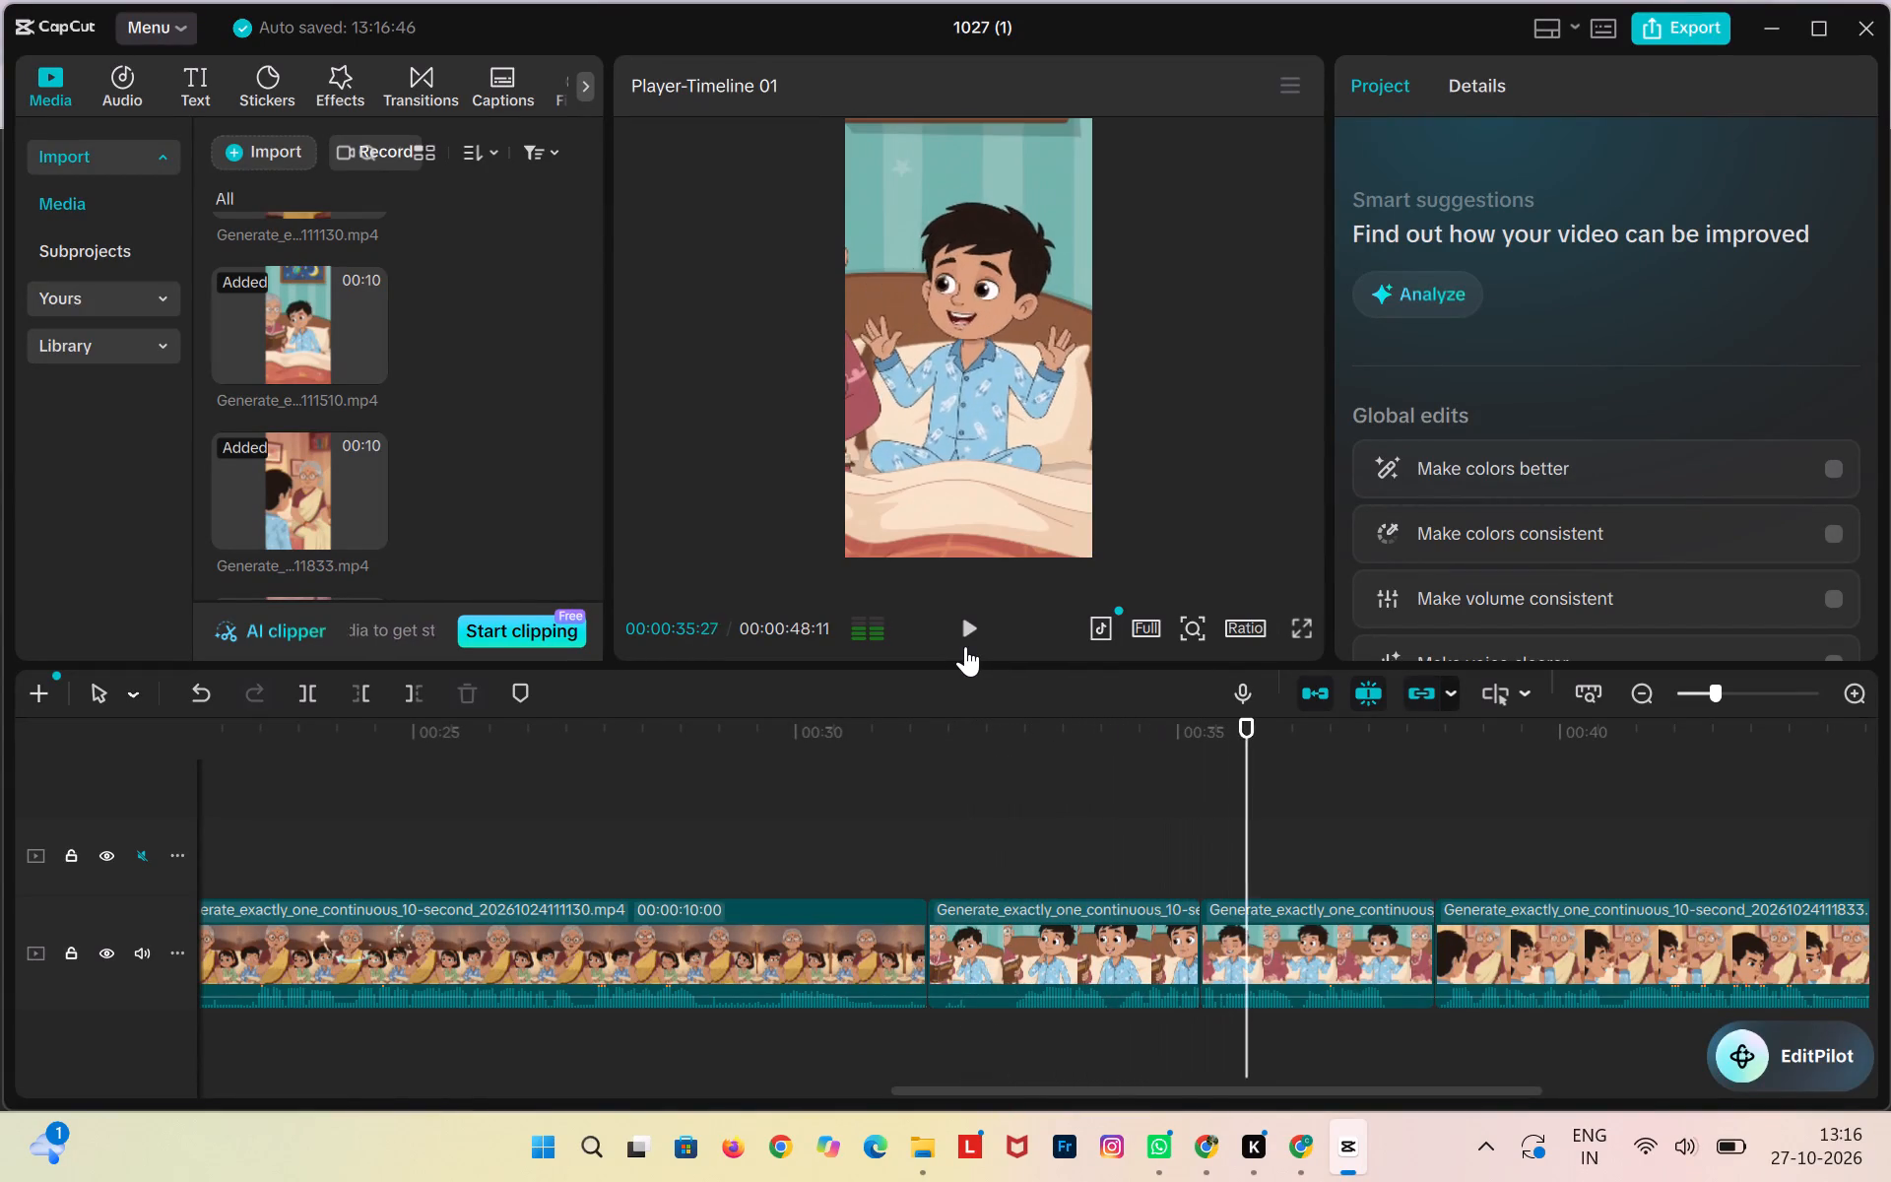
{"action": "left_click", "coordinate": [965, 646]}
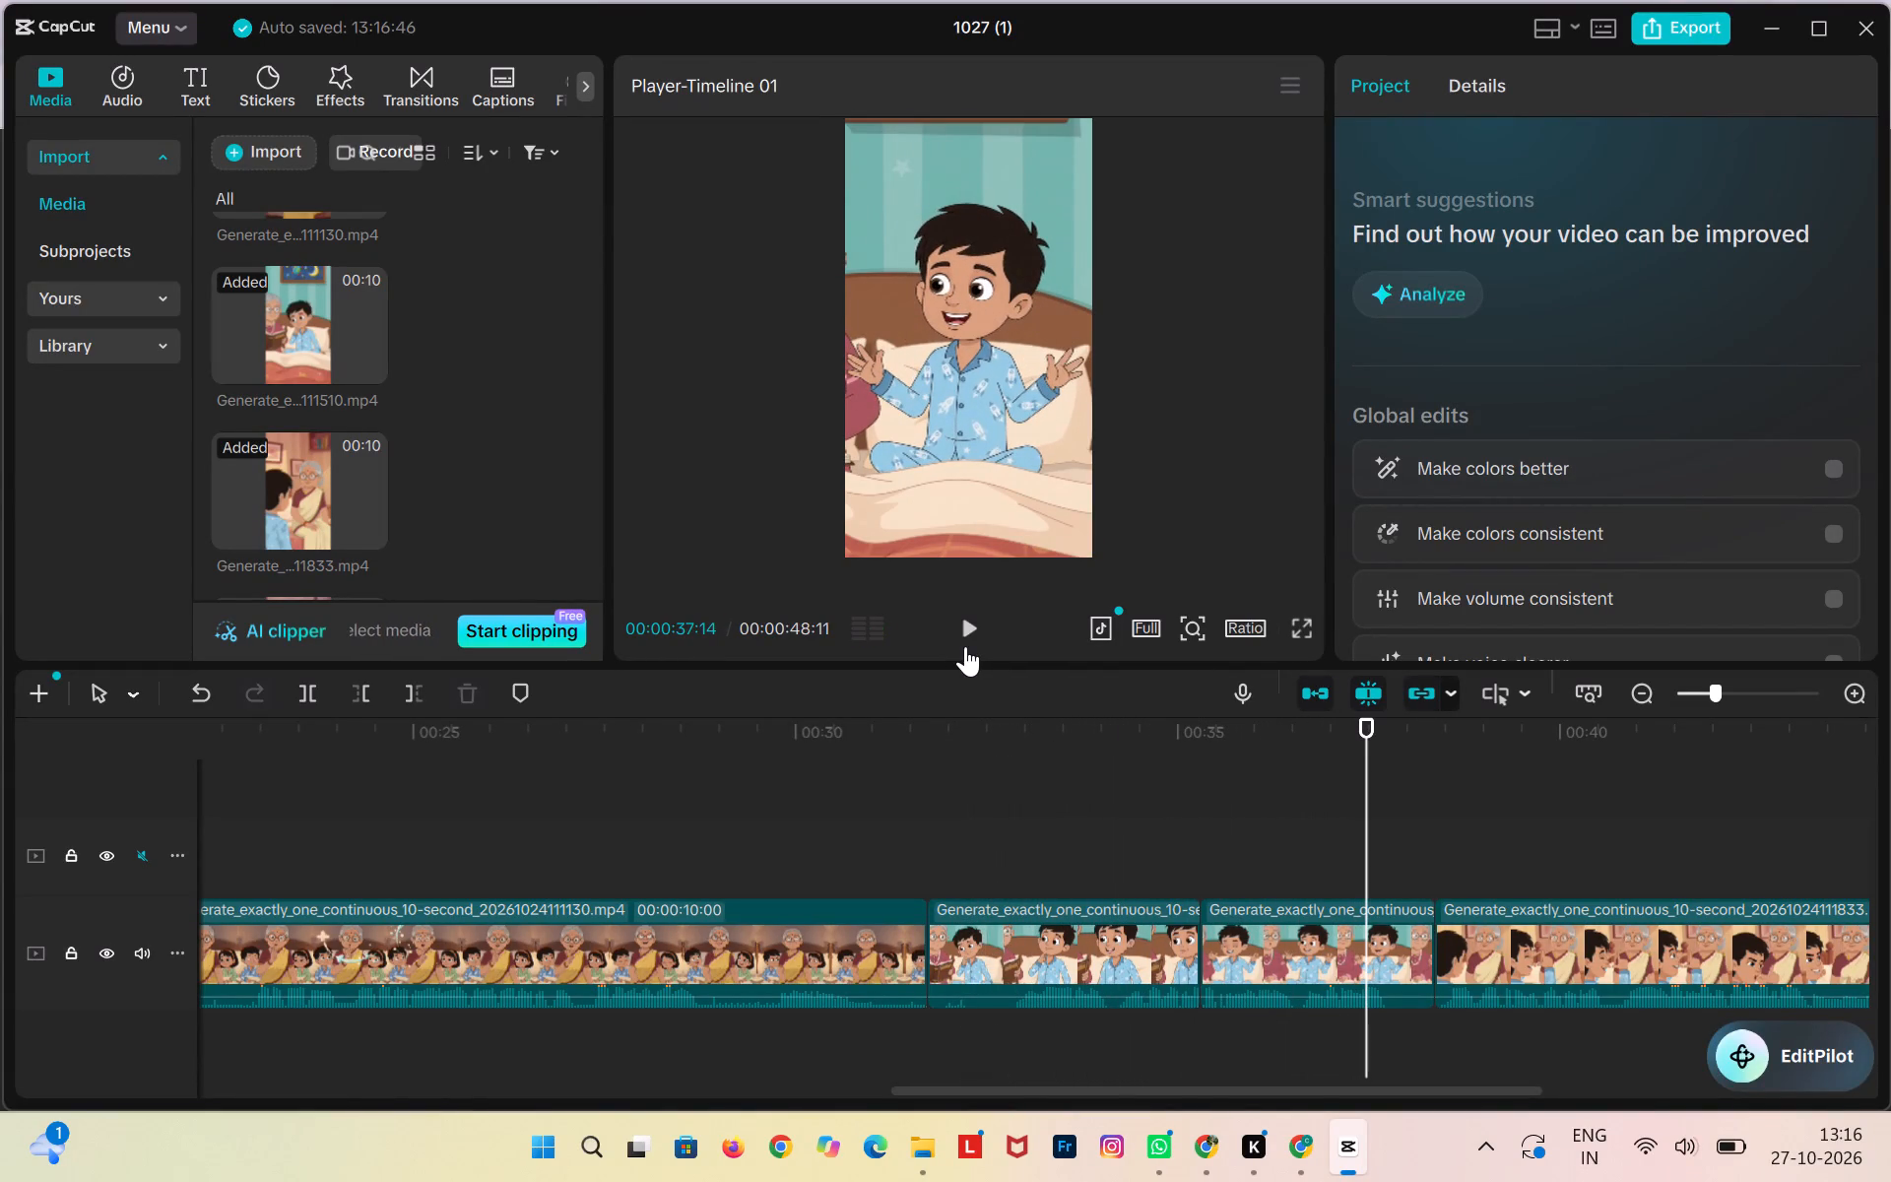
{"action": "left_click", "coordinate": [1087, 944]}
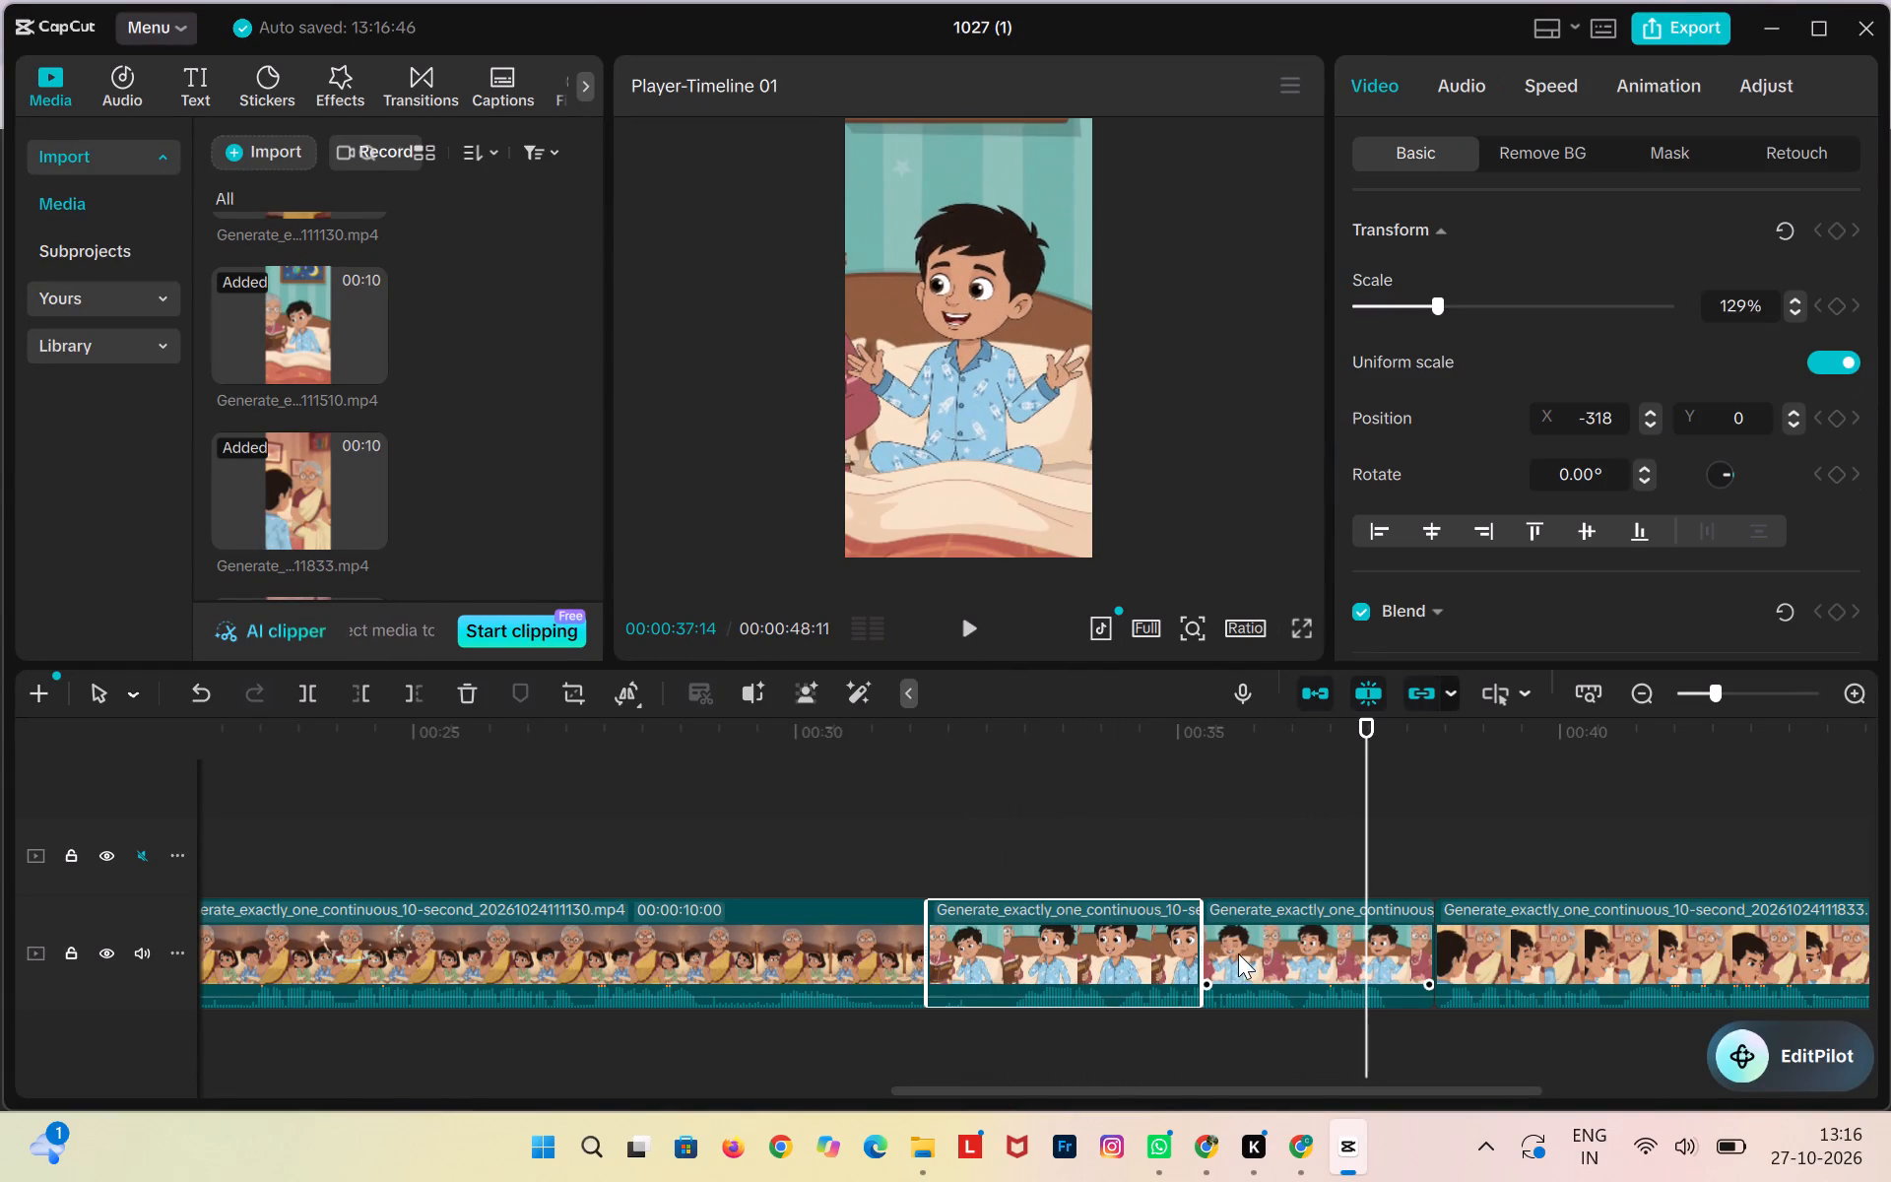
{"action": "left_click_drag", "start_coordinate": [1198, 948], "coordinate": [1205, 948]}
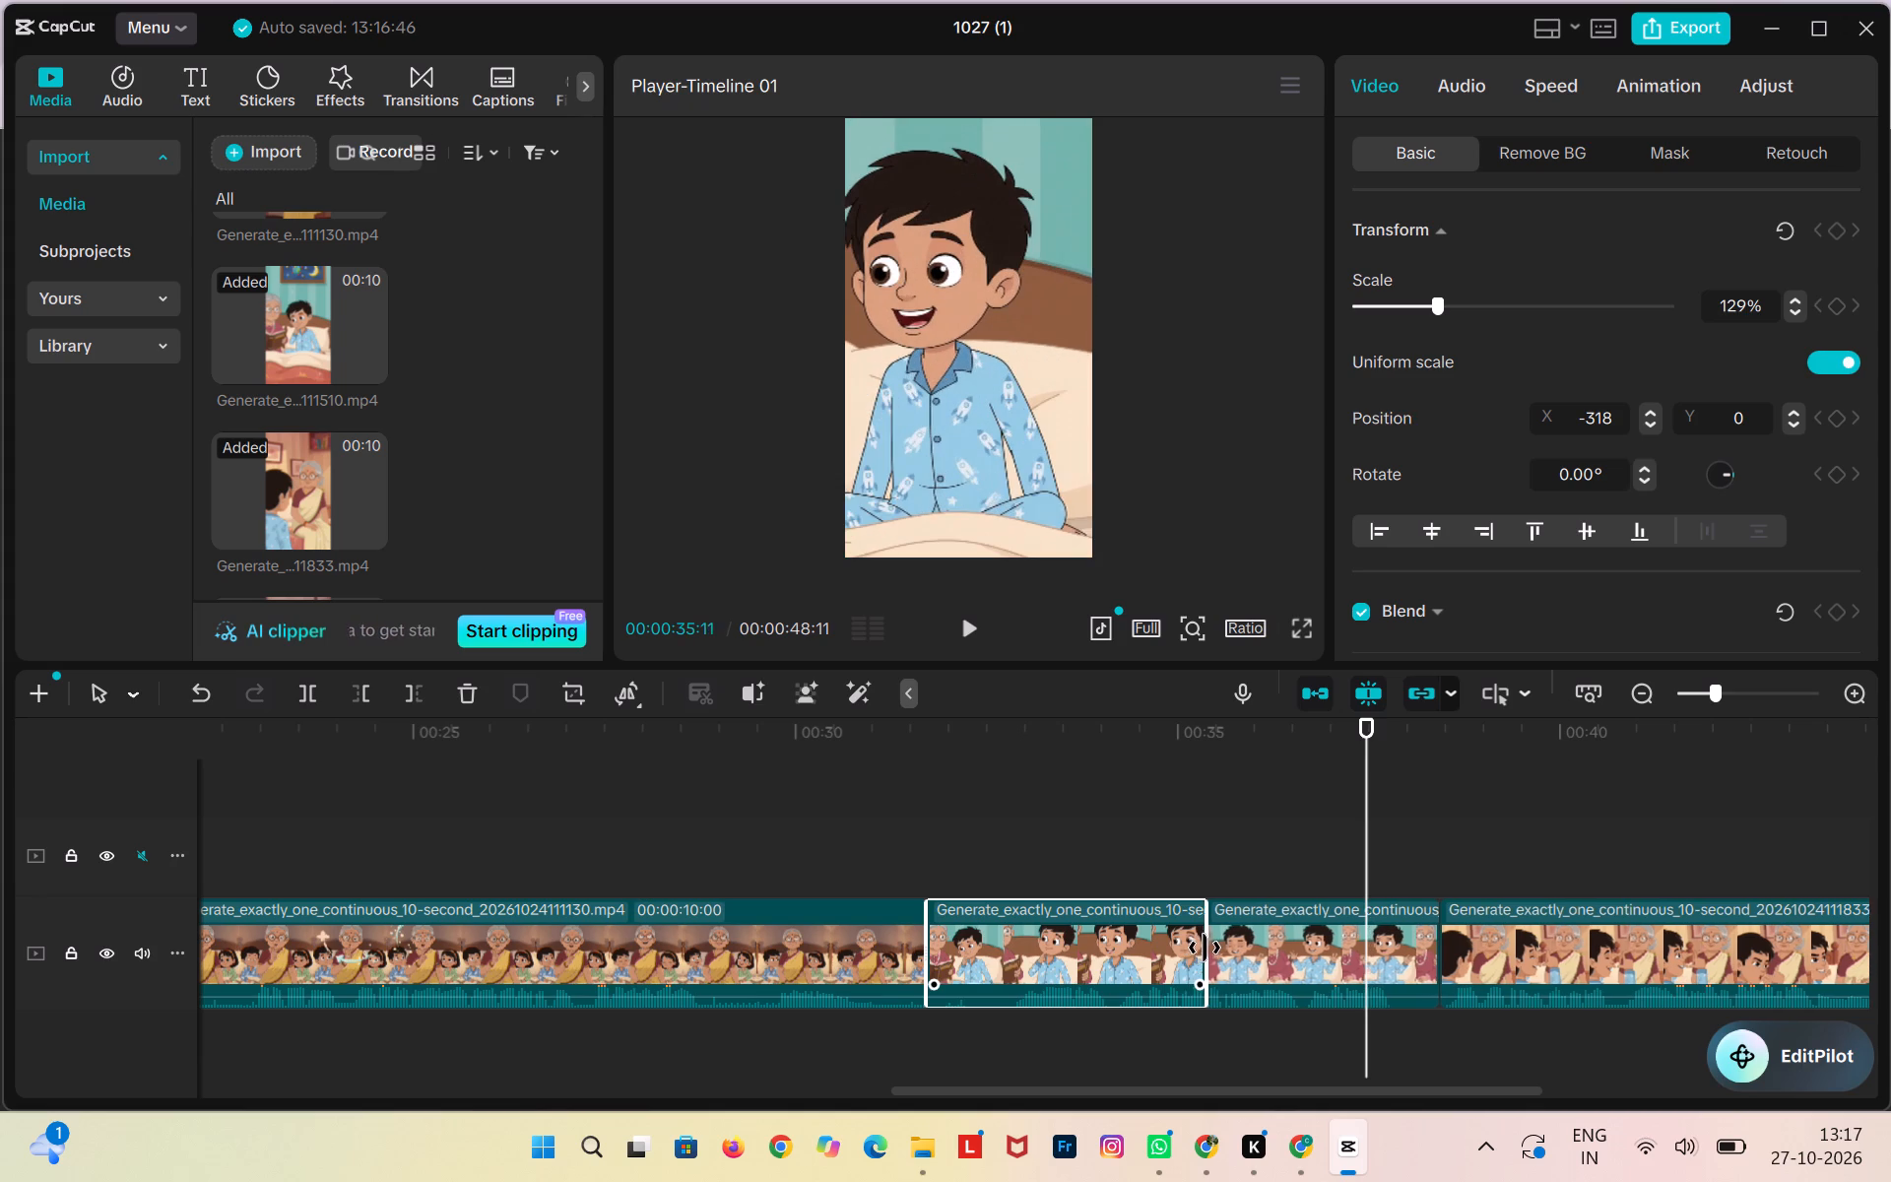
{"action": "left_click_drag", "start_coordinate": [1205, 948], "coordinate": [1208, 948]}
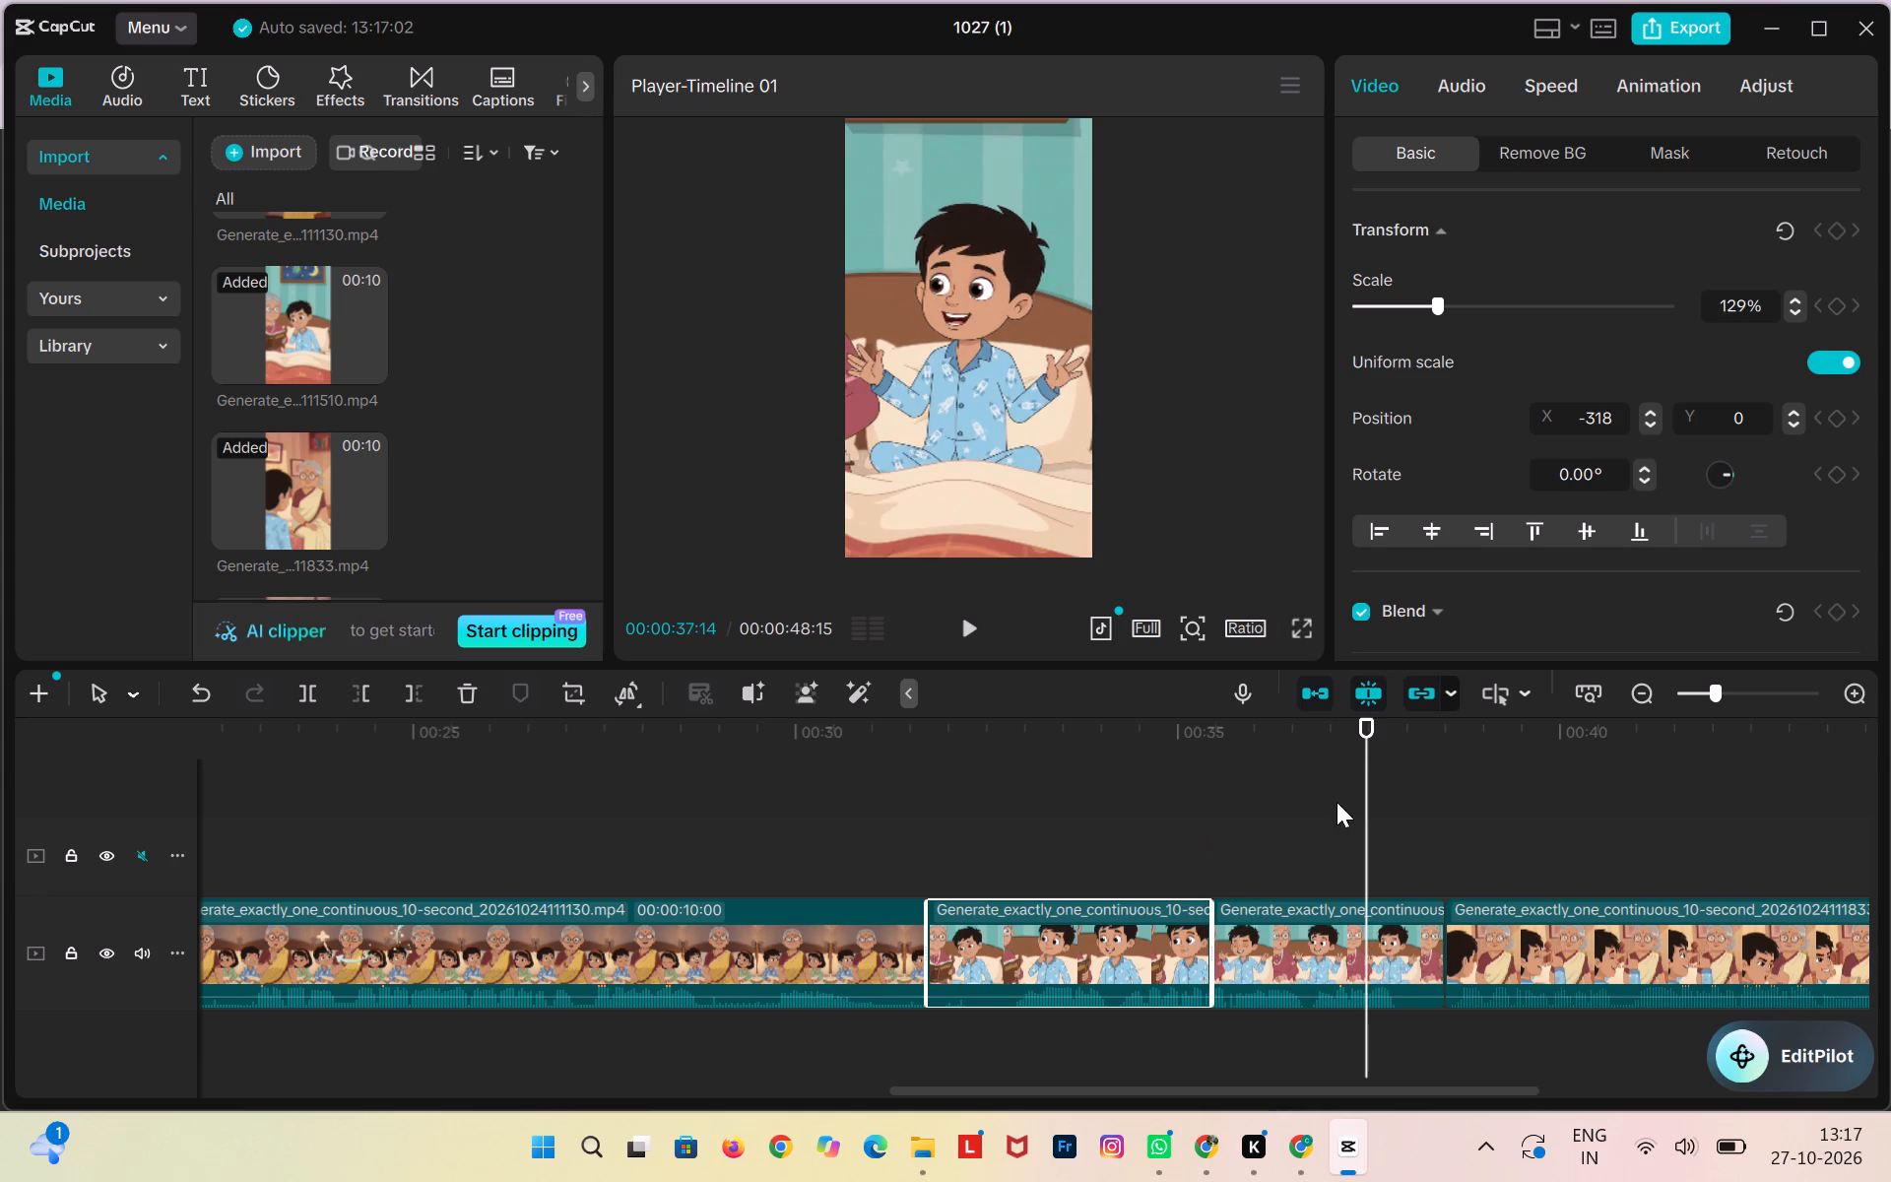
Replay the join from 00:00:32:00, and extend the end of the first 111510 piece by about 7 more frames.
{"action": "left_click_drag", "start_coordinate": [1367, 755], "coordinate": [947, 801]}
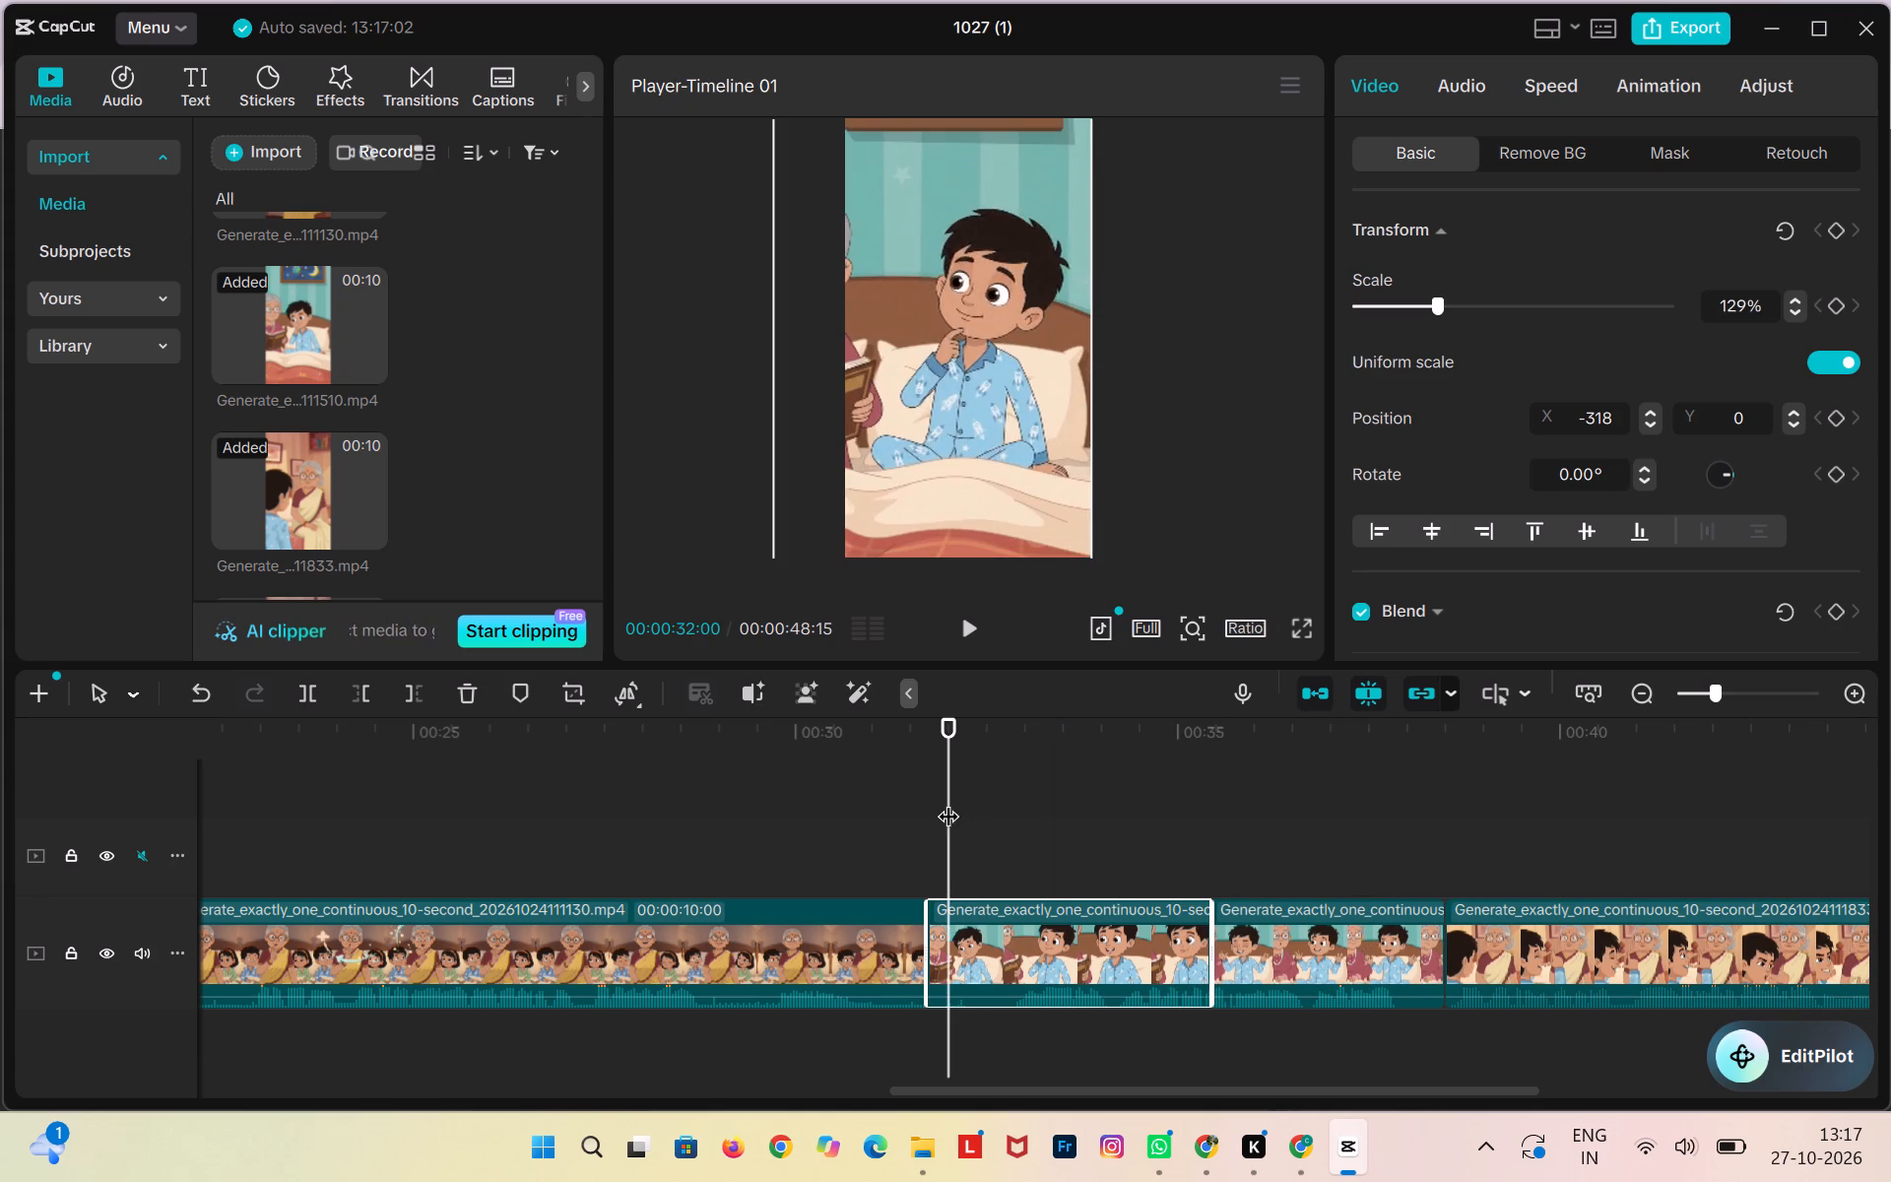
{"action": "left_click", "coordinate": [972, 630]}
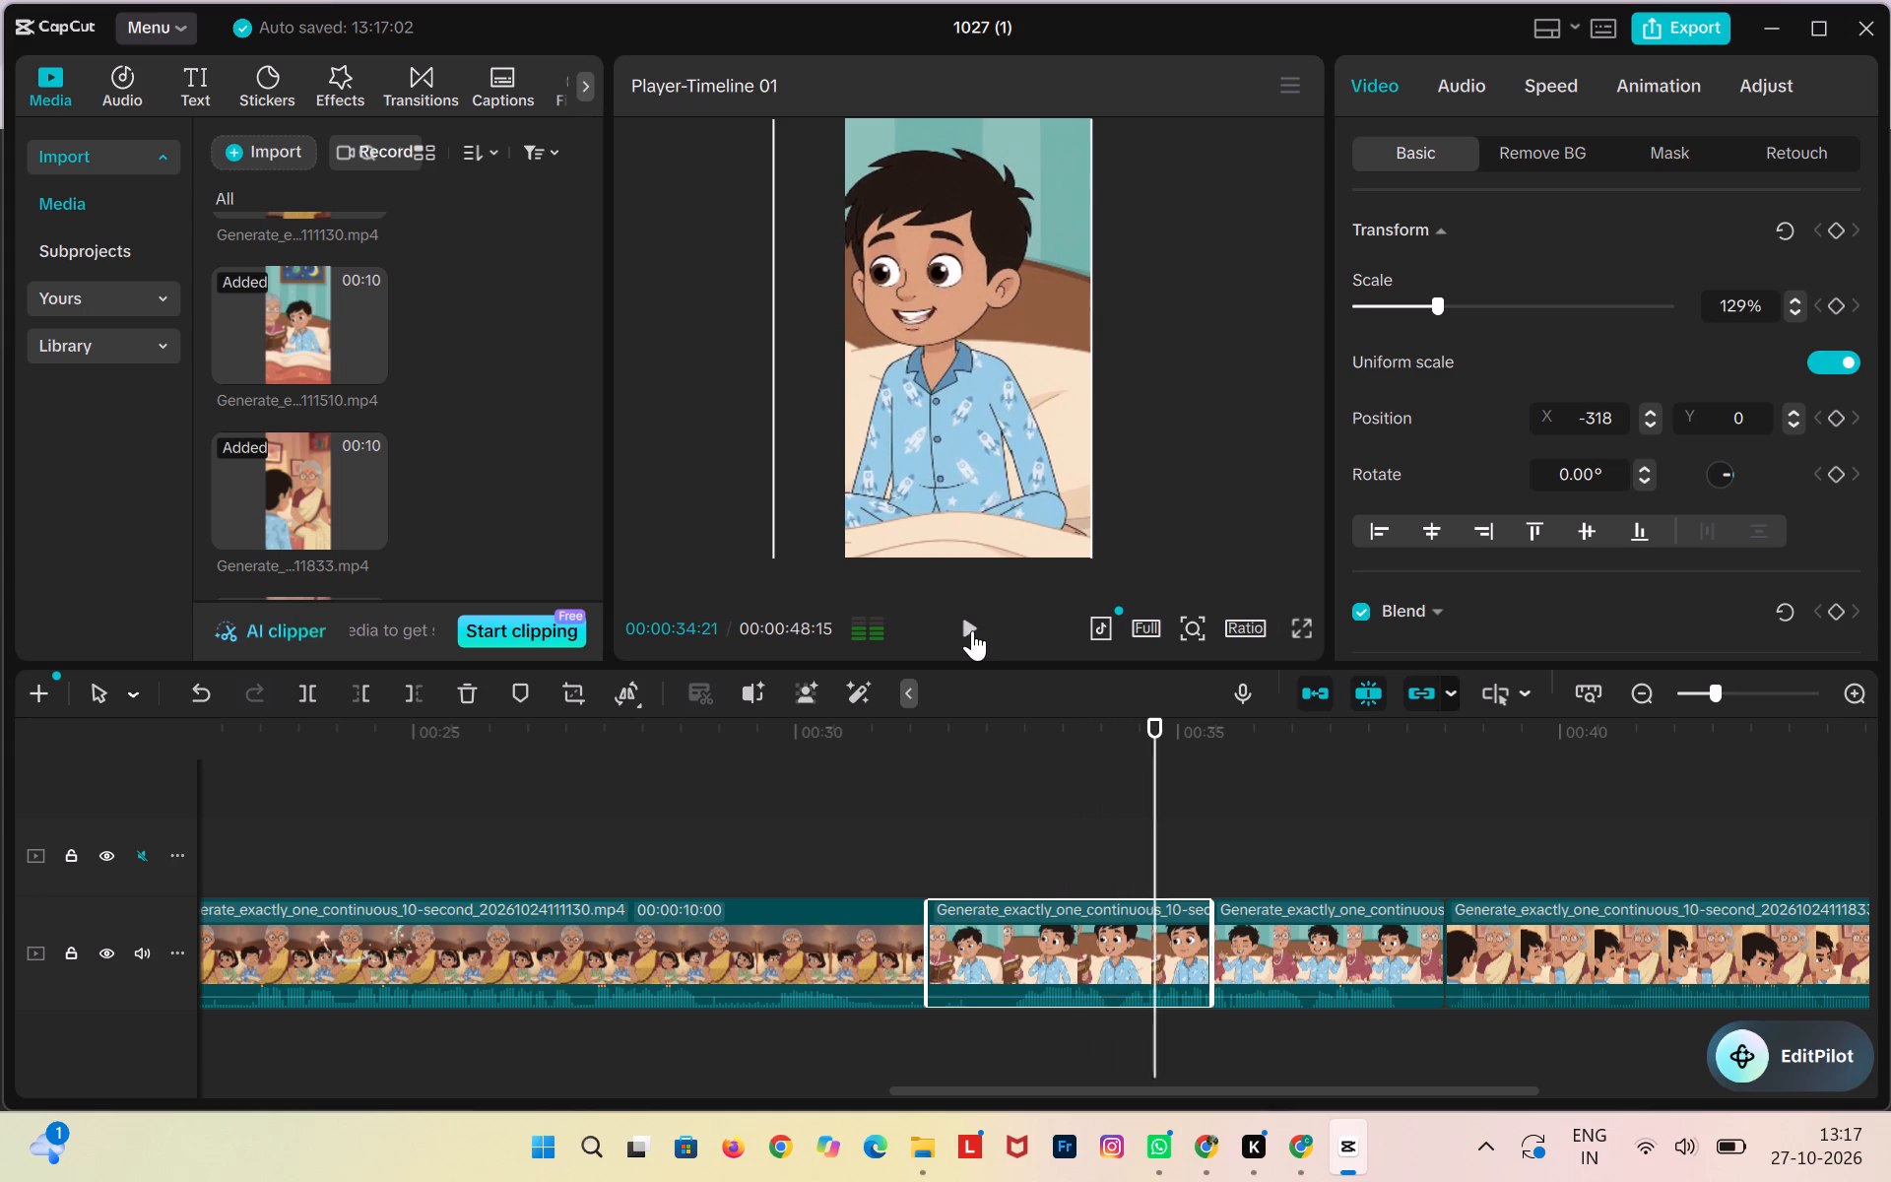
{"action": "double_click", "coordinate": [972, 630]}
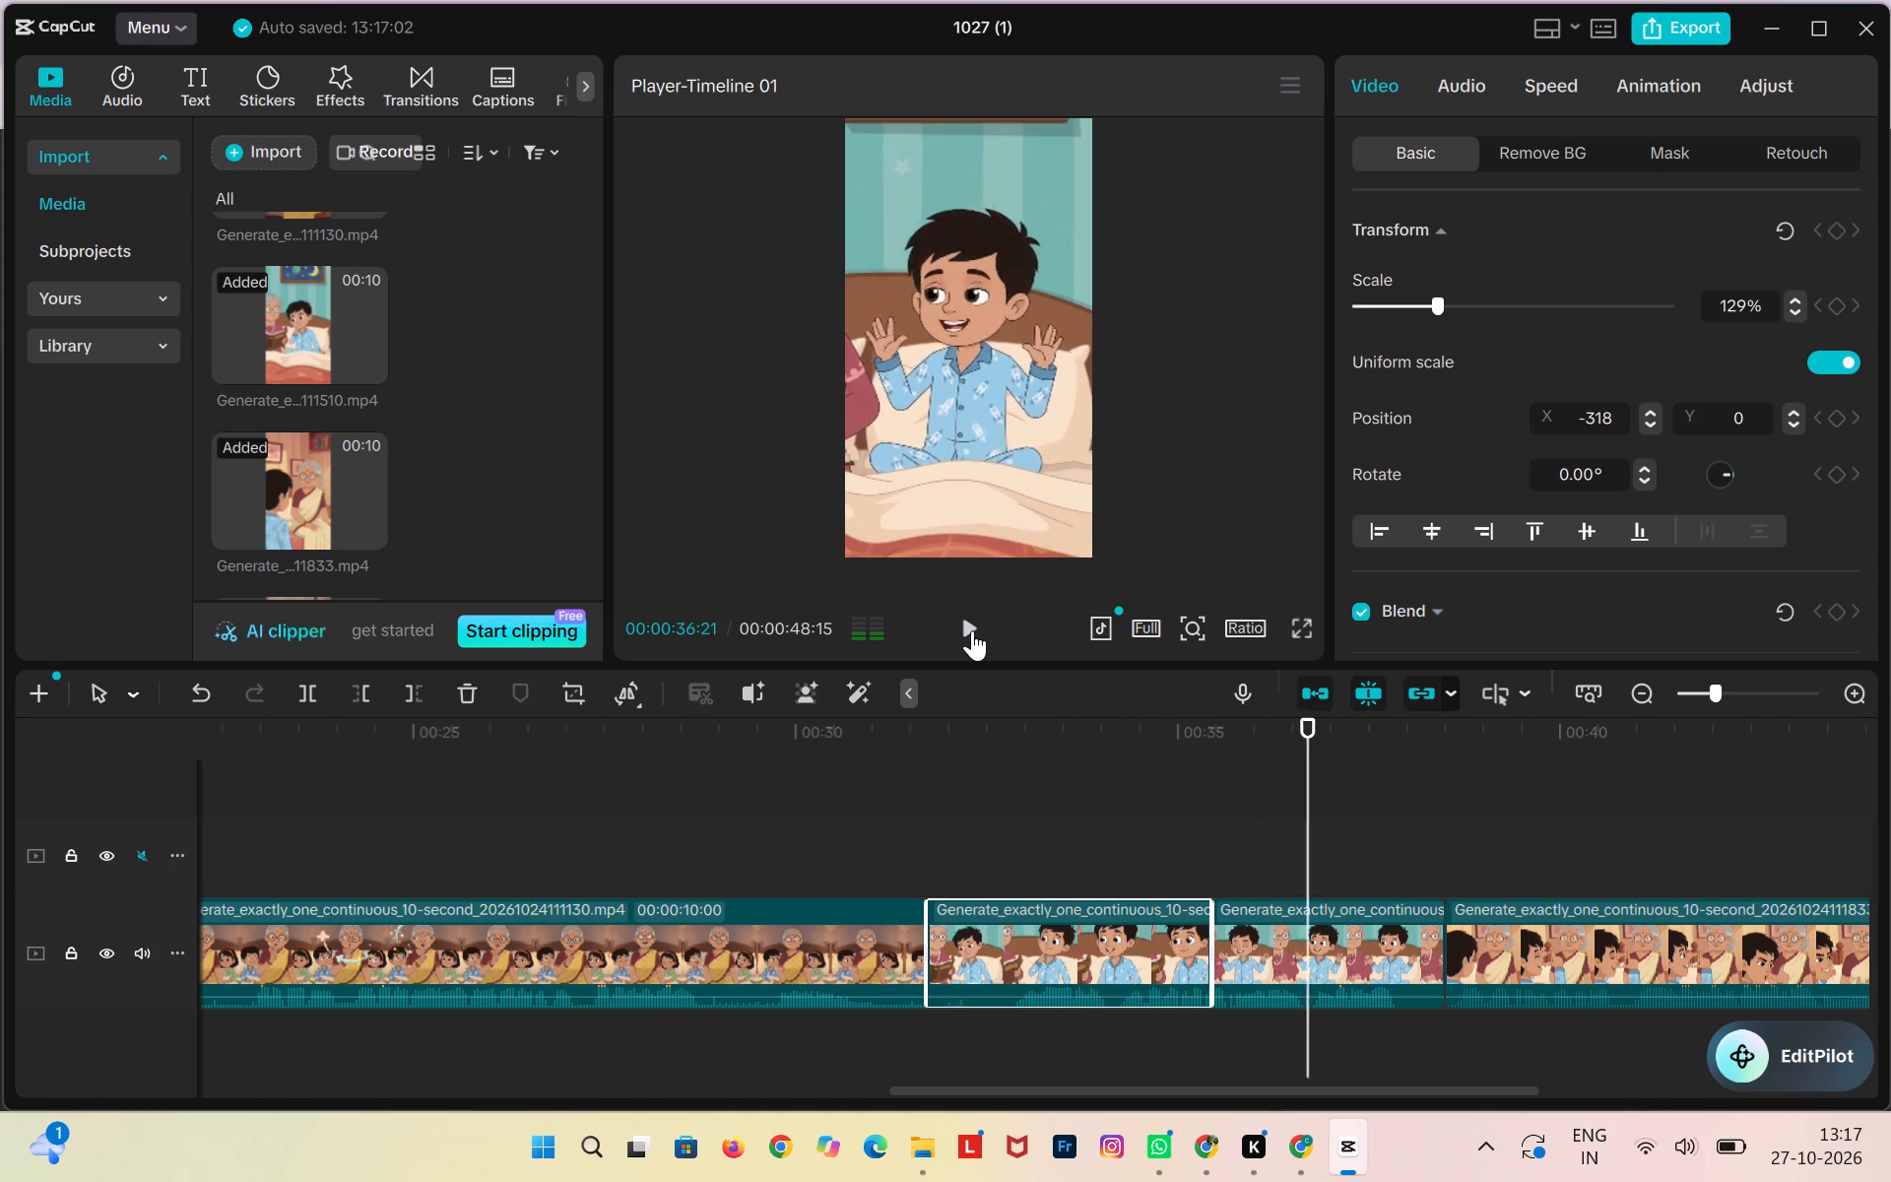
{"action": "left_click", "coordinate": [953, 627]}
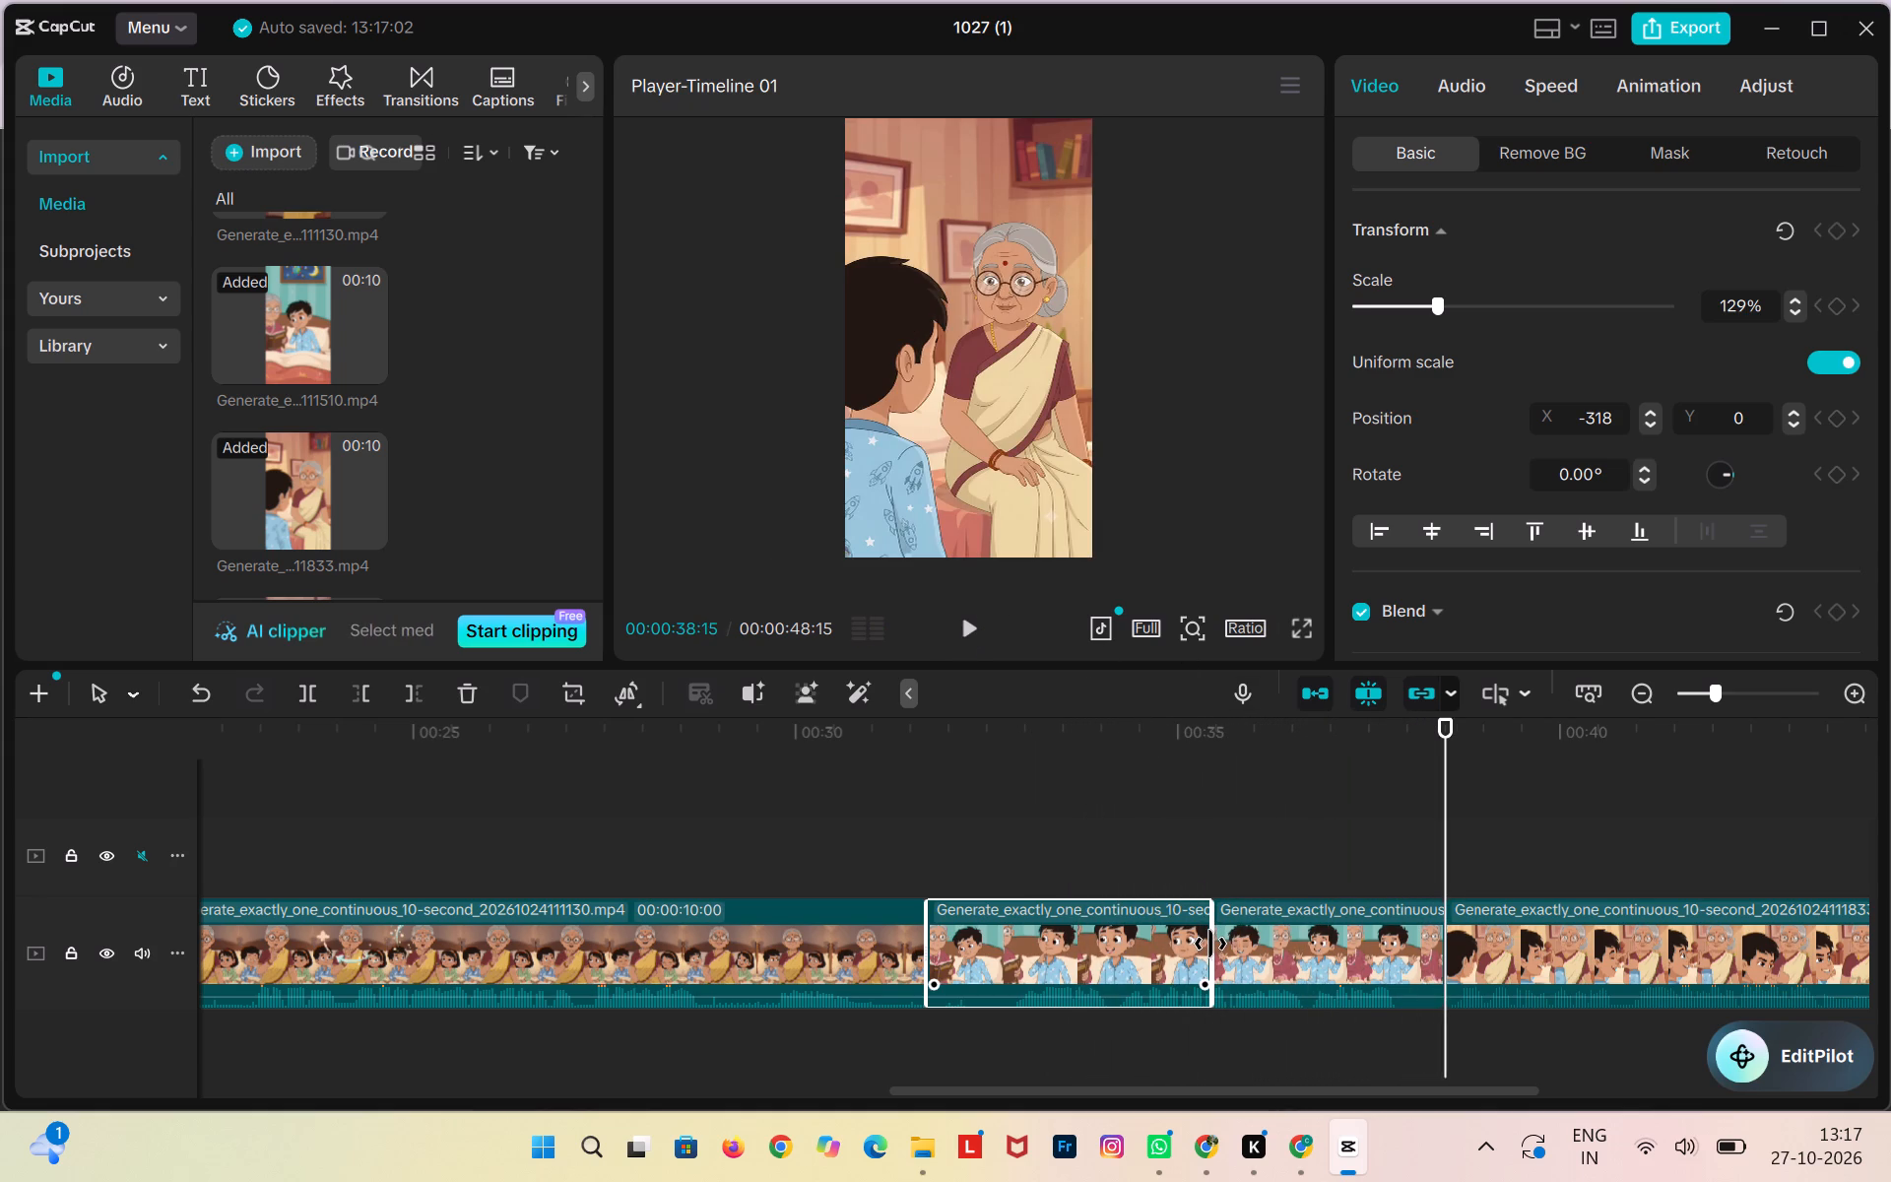
{"action": "left_click_drag", "start_coordinate": [1210, 944], "coordinate": [1220, 944]}
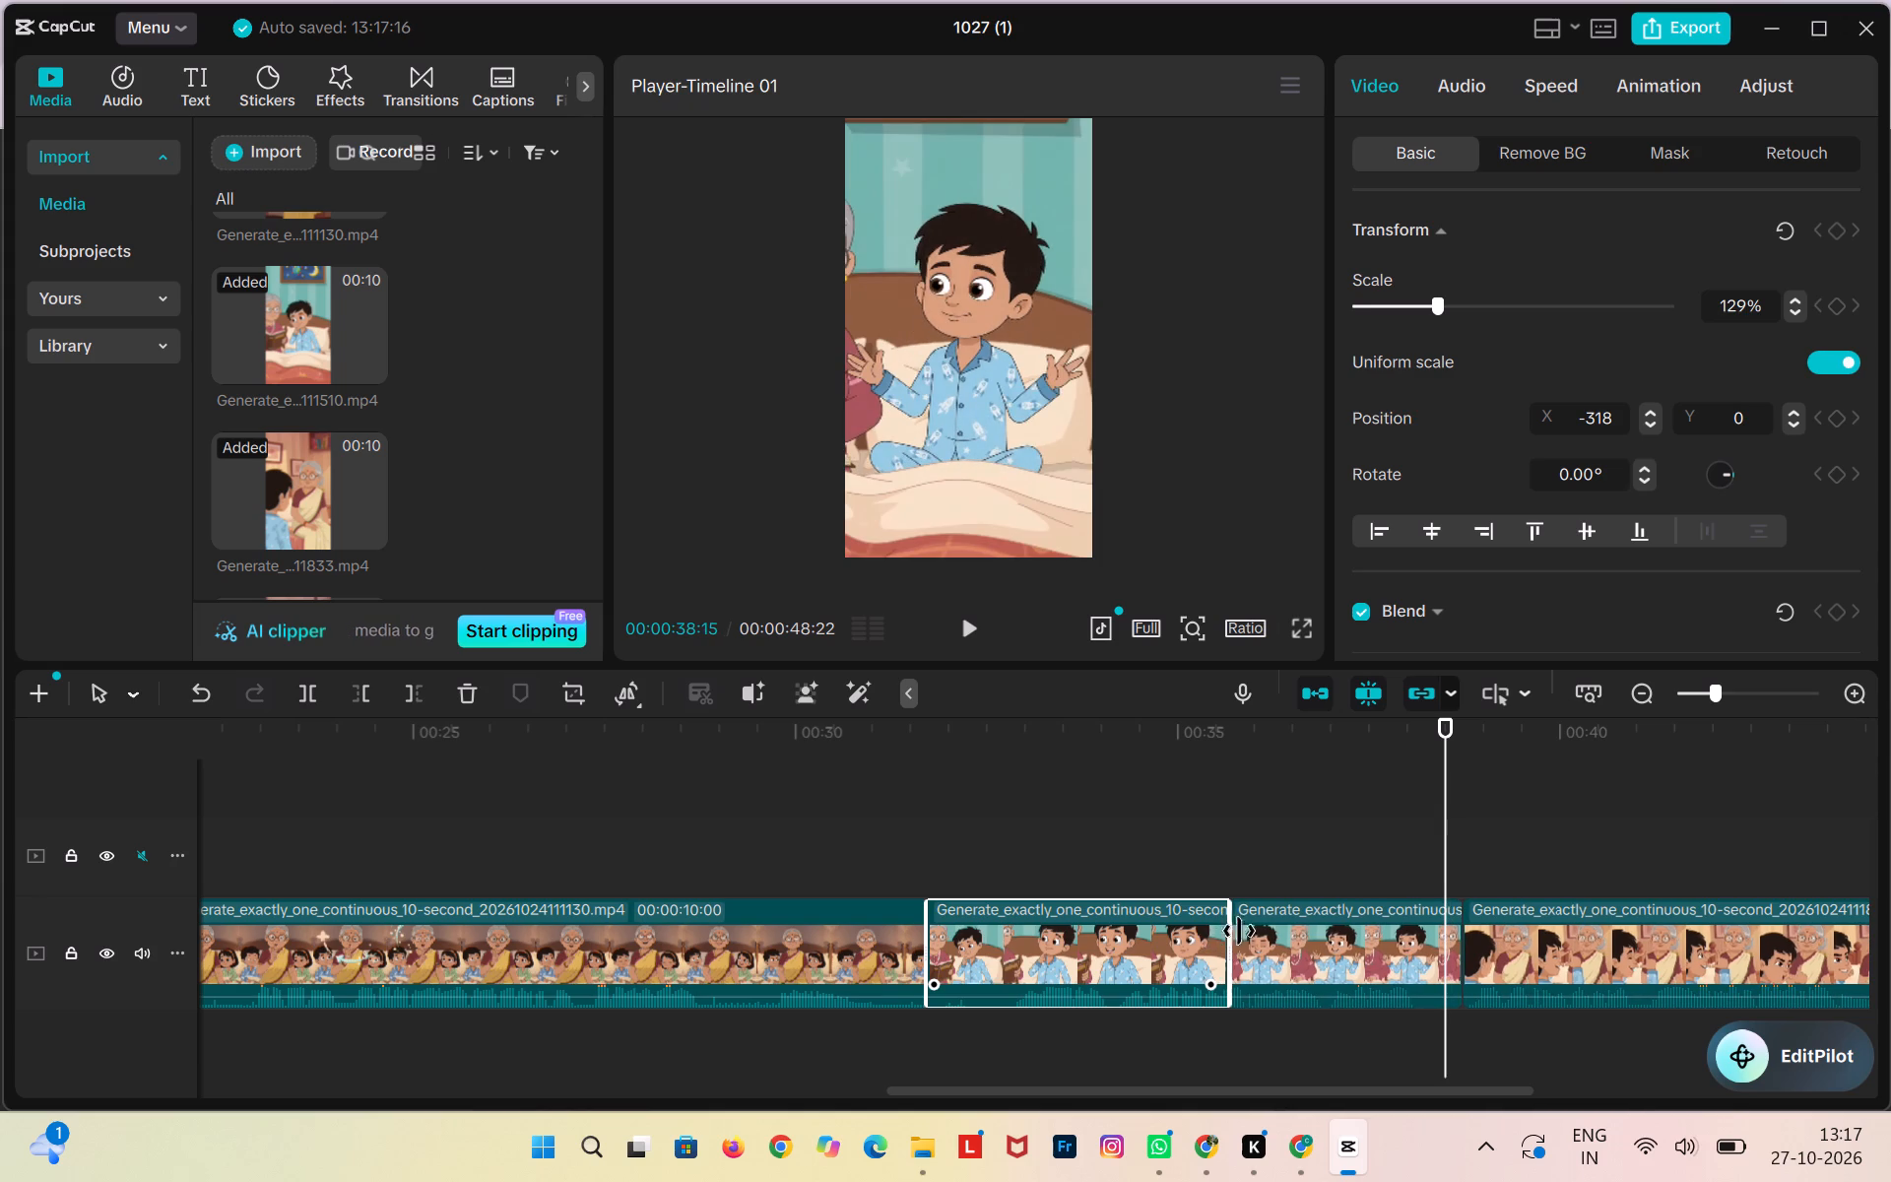
Replay the join between the two 111510 pieces, and compare the boy's framing on both sides of the cut.
{"action": "left_click_drag", "start_coordinate": [1441, 732], "coordinate": [1204, 749]}
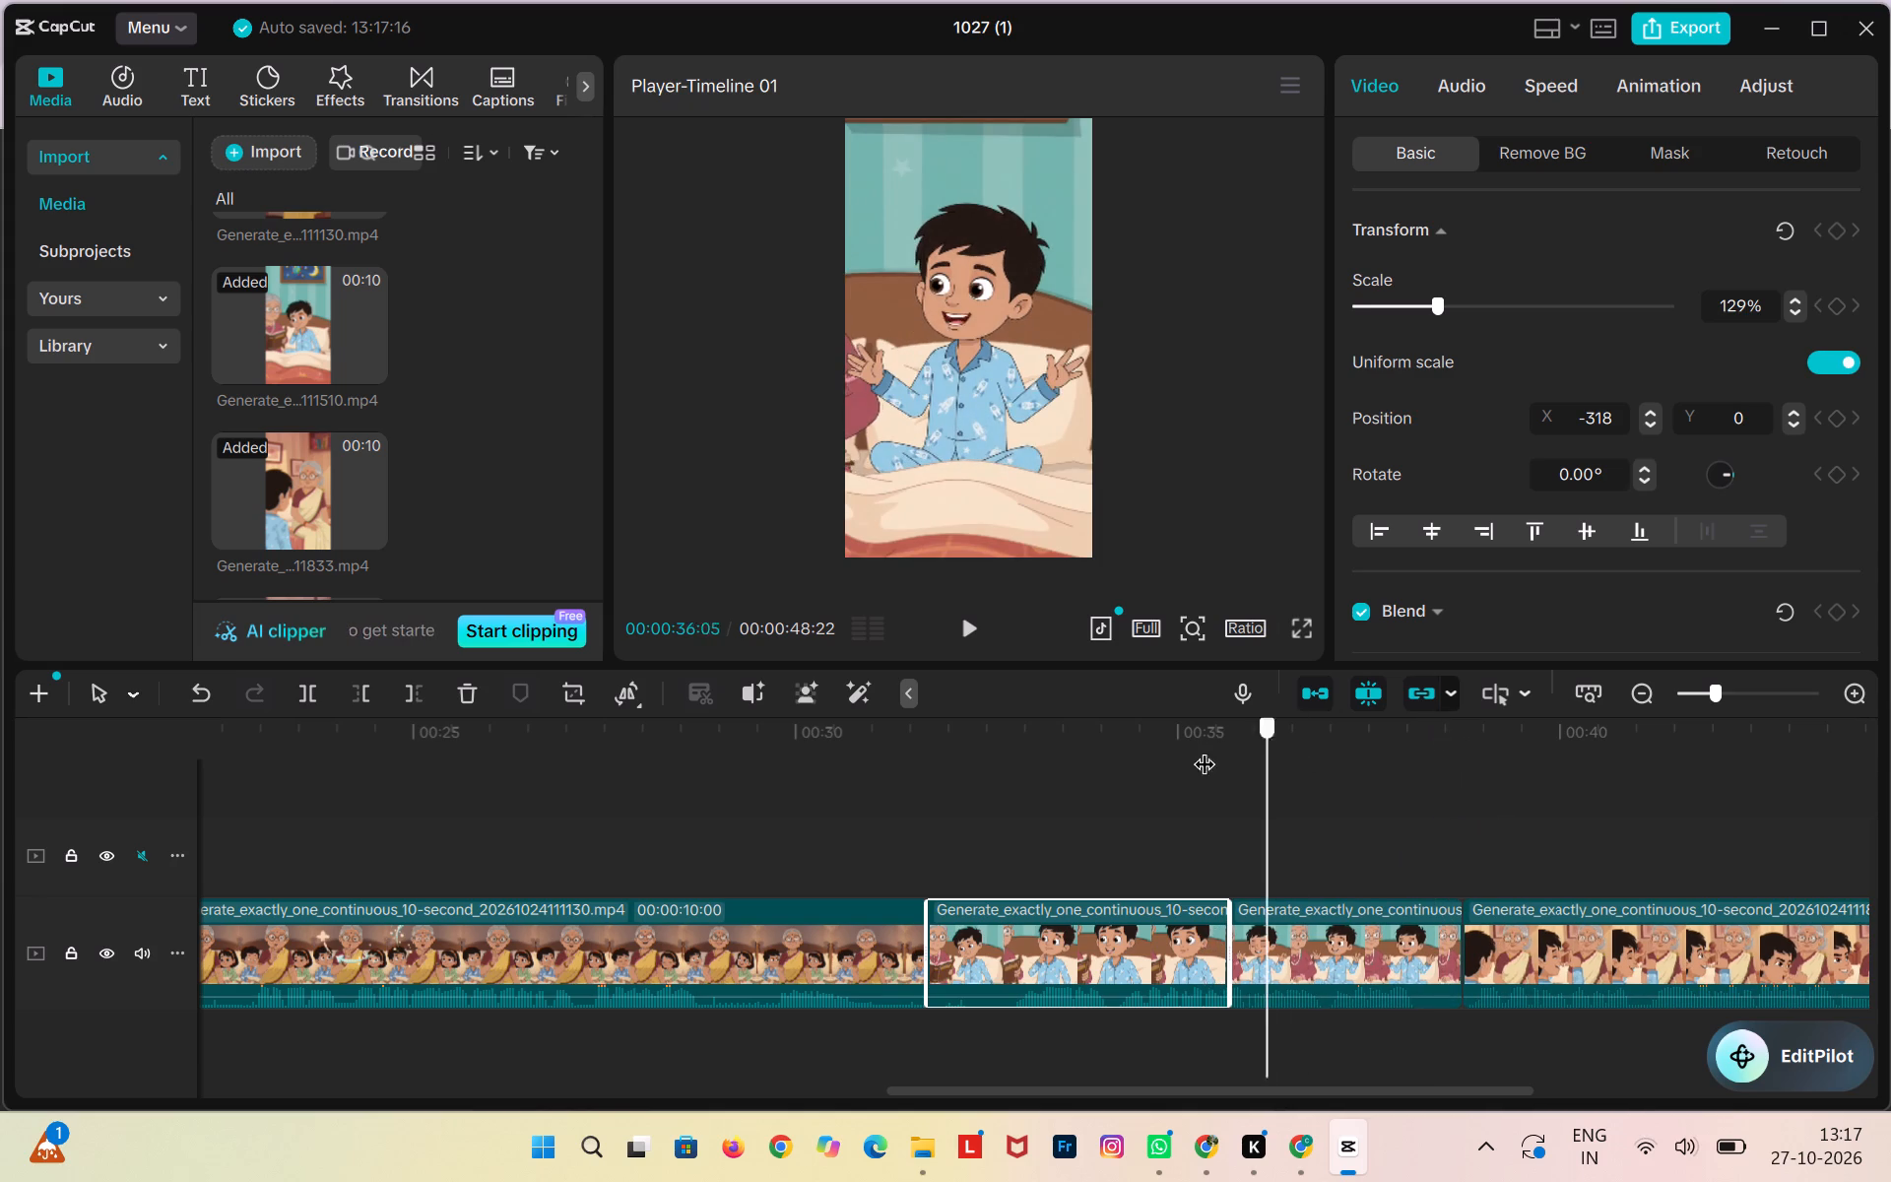
{"action": "left_click_drag", "start_coordinate": [1204, 749], "coordinate": [1132, 771]}
{"action": "left_click", "coordinate": [961, 635]}
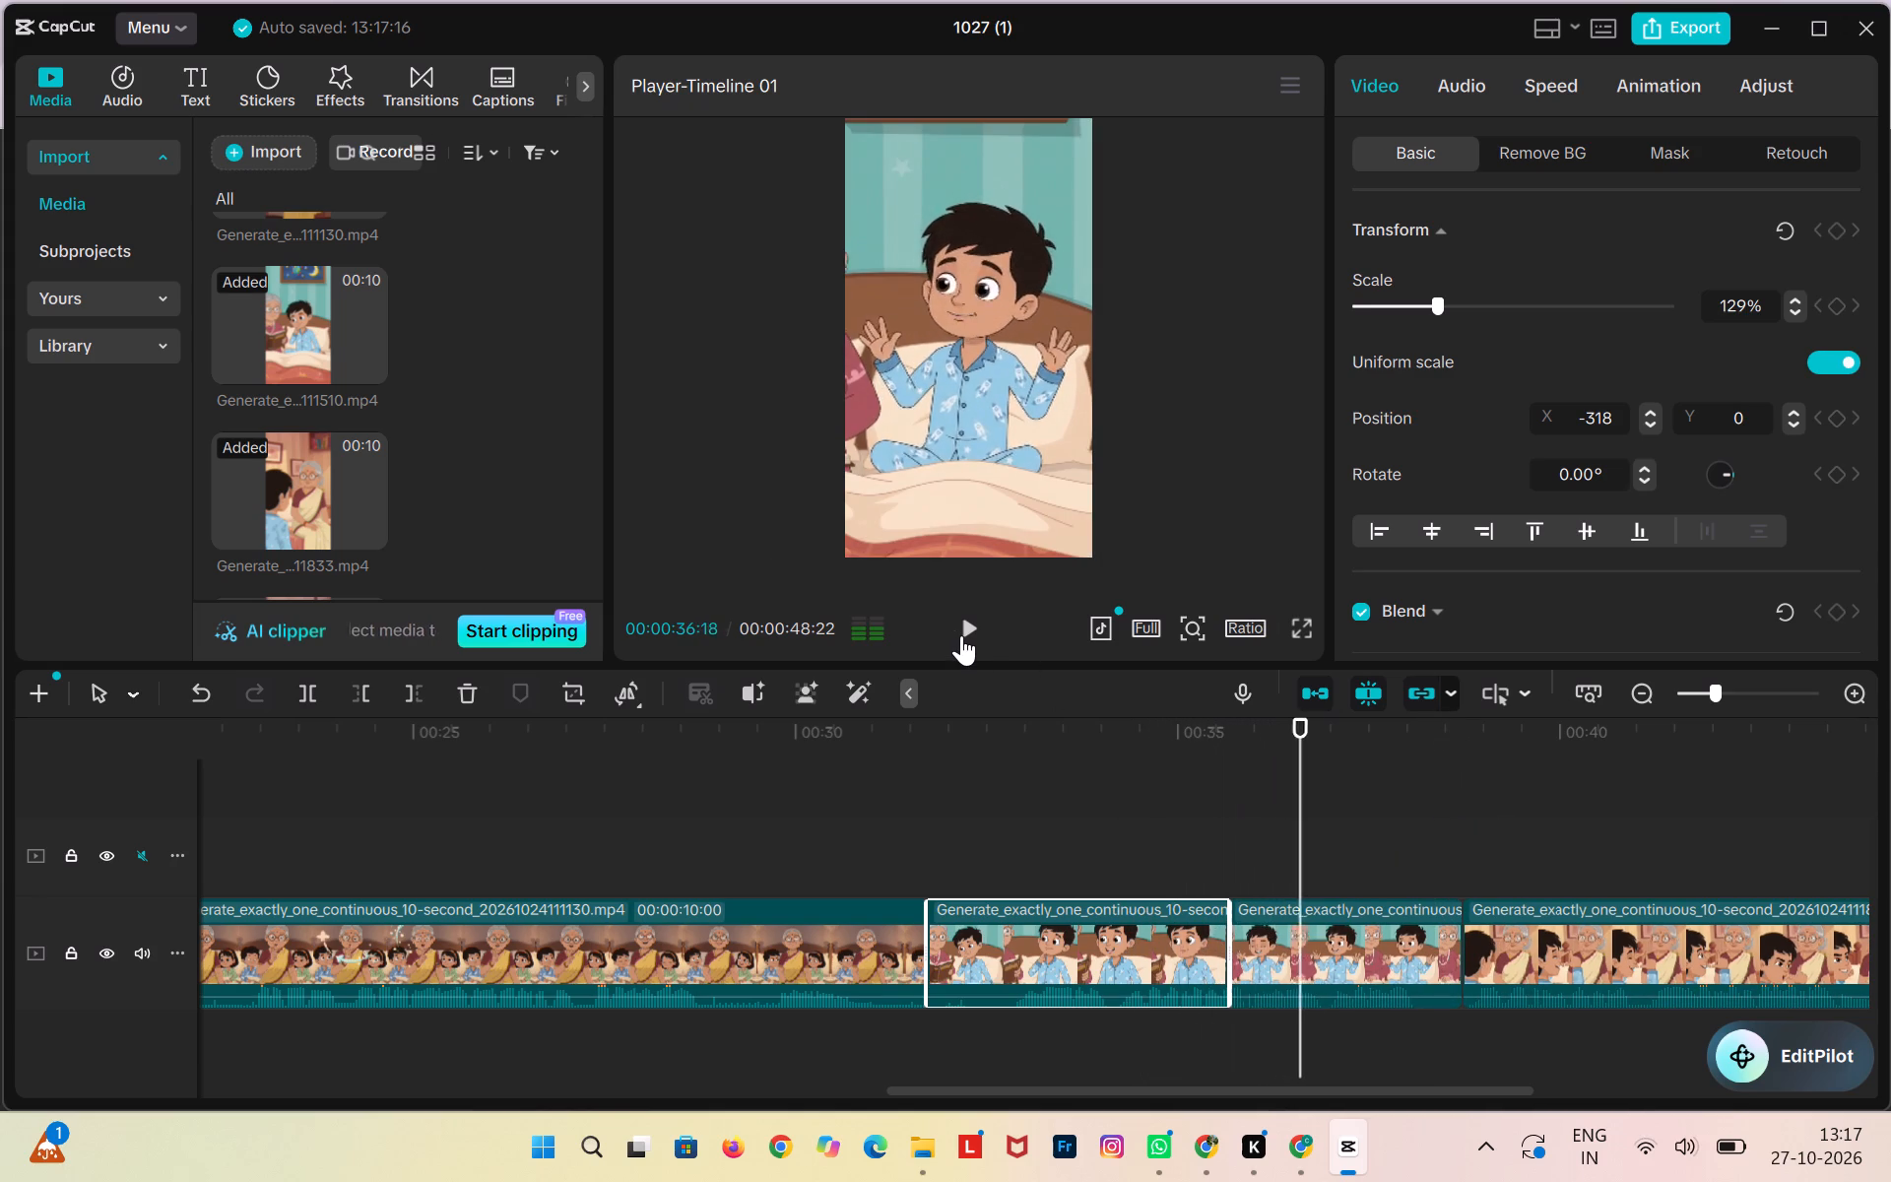
{"action": "left_click", "coordinate": [961, 635]}
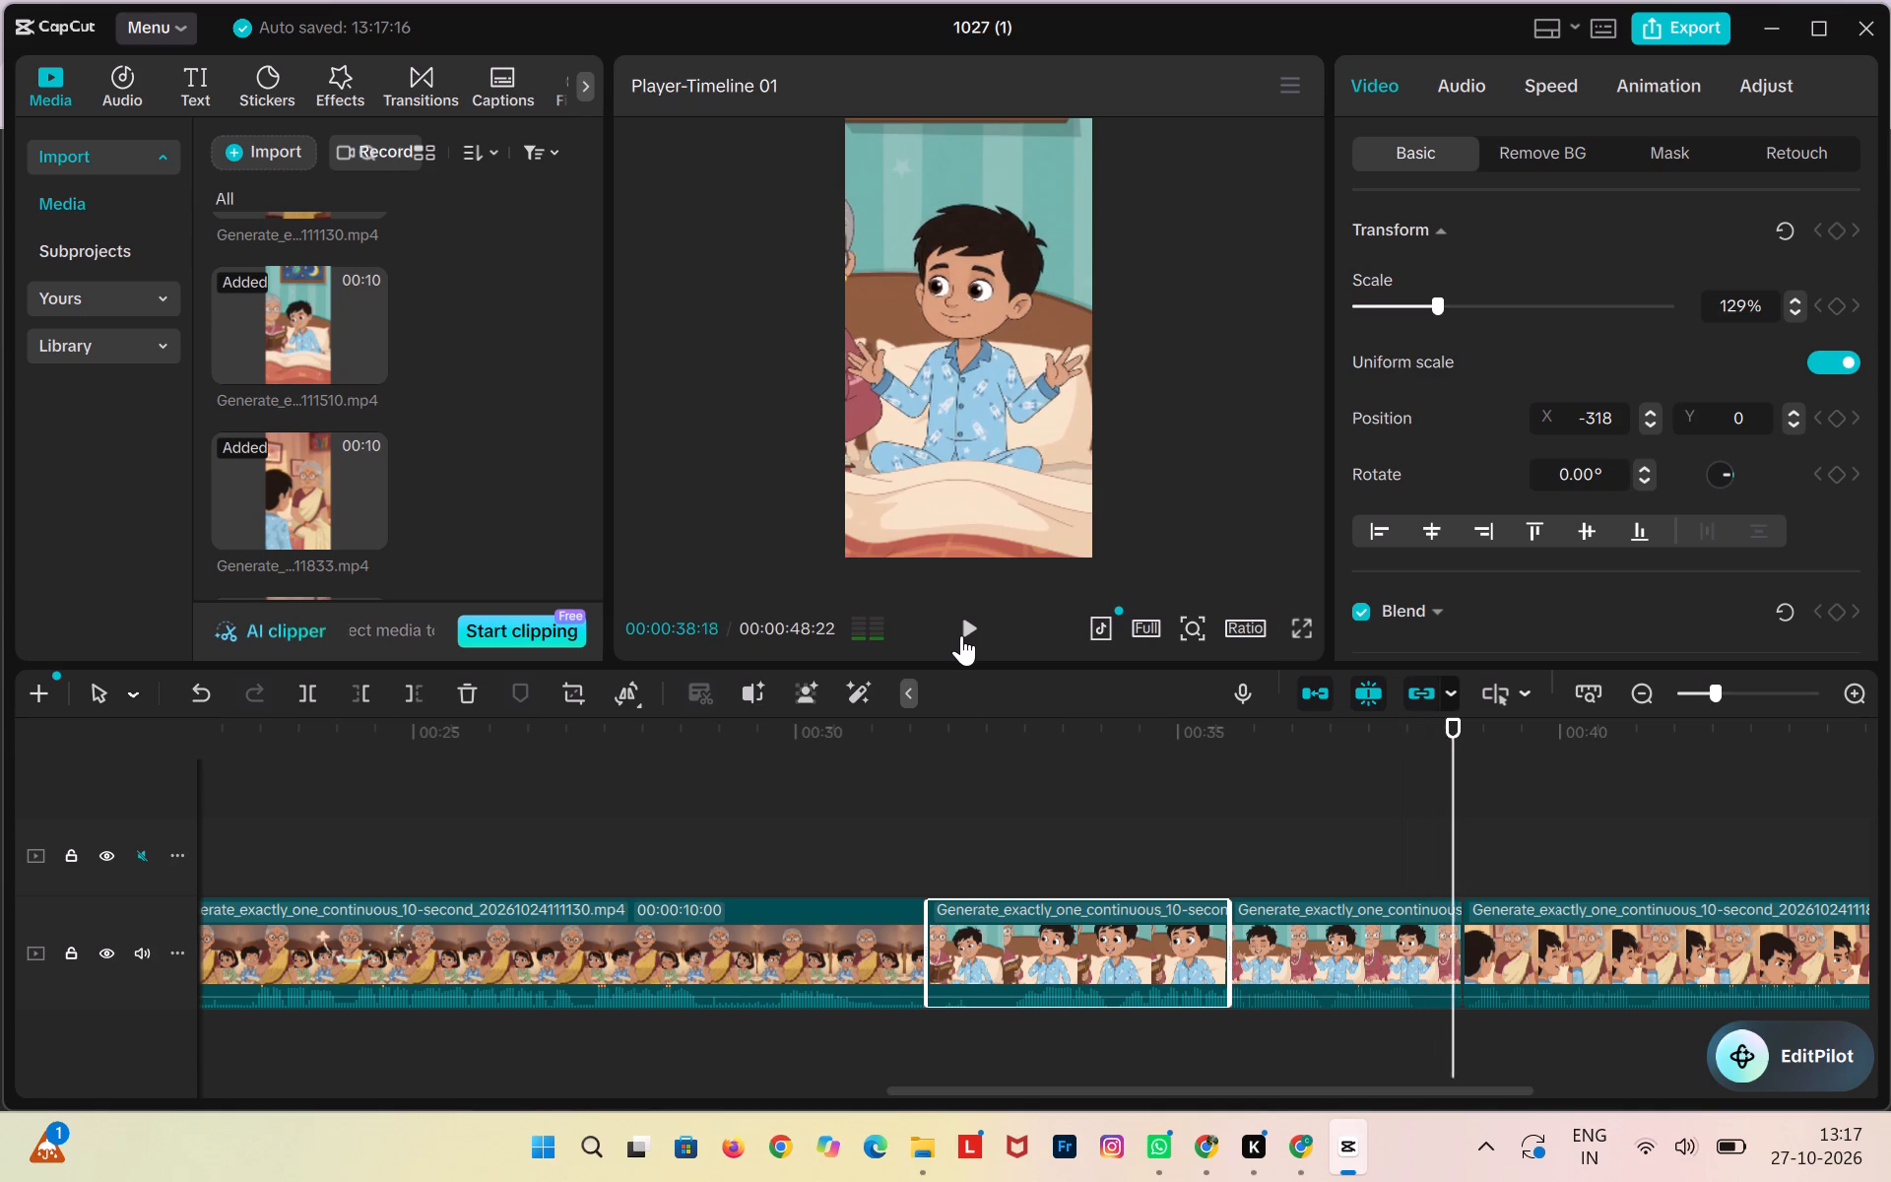
{"action": "left_click_drag", "start_coordinate": [1462, 770], "coordinate": [1183, 821]}
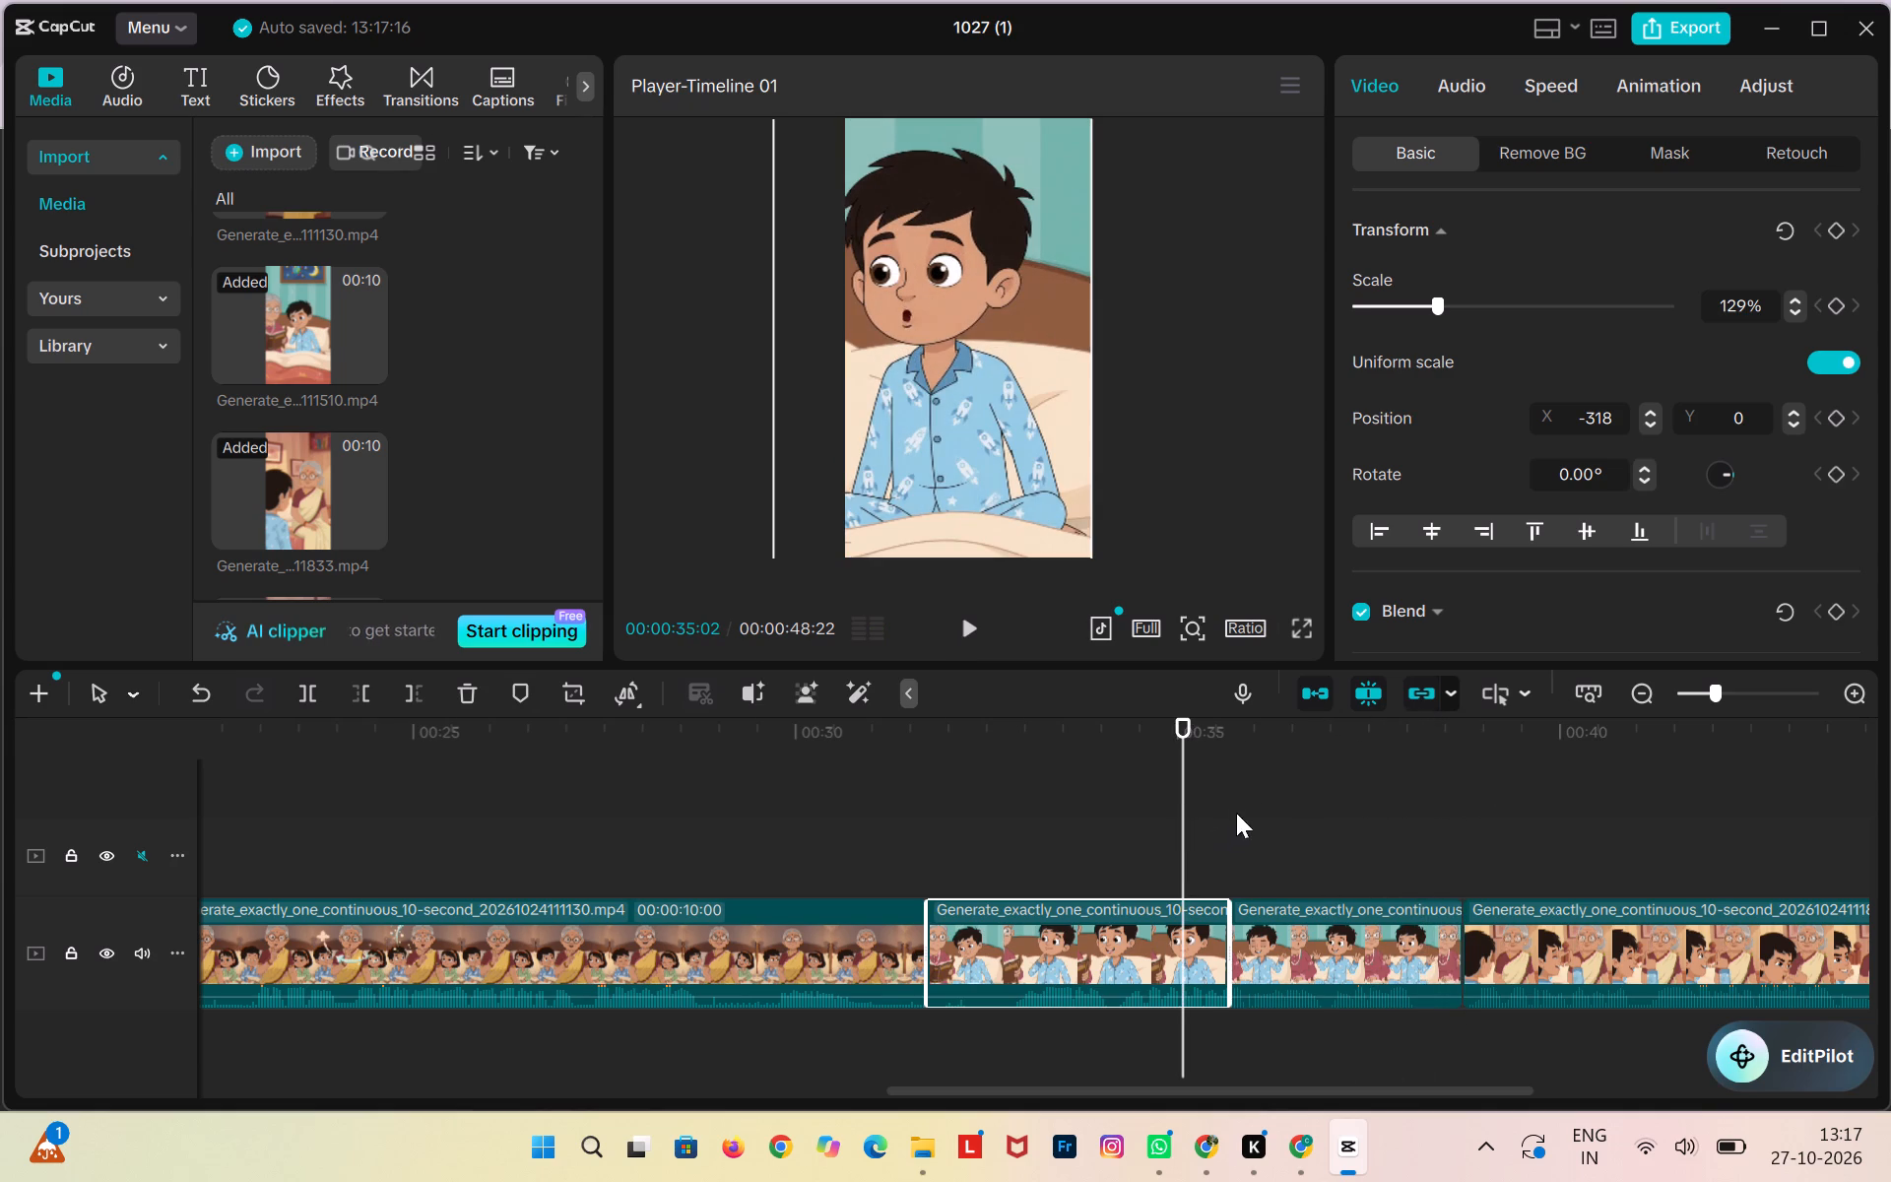
{"action": "left_click_drag", "start_coordinate": [1182, 803], "coordinate": [1318, 796]}
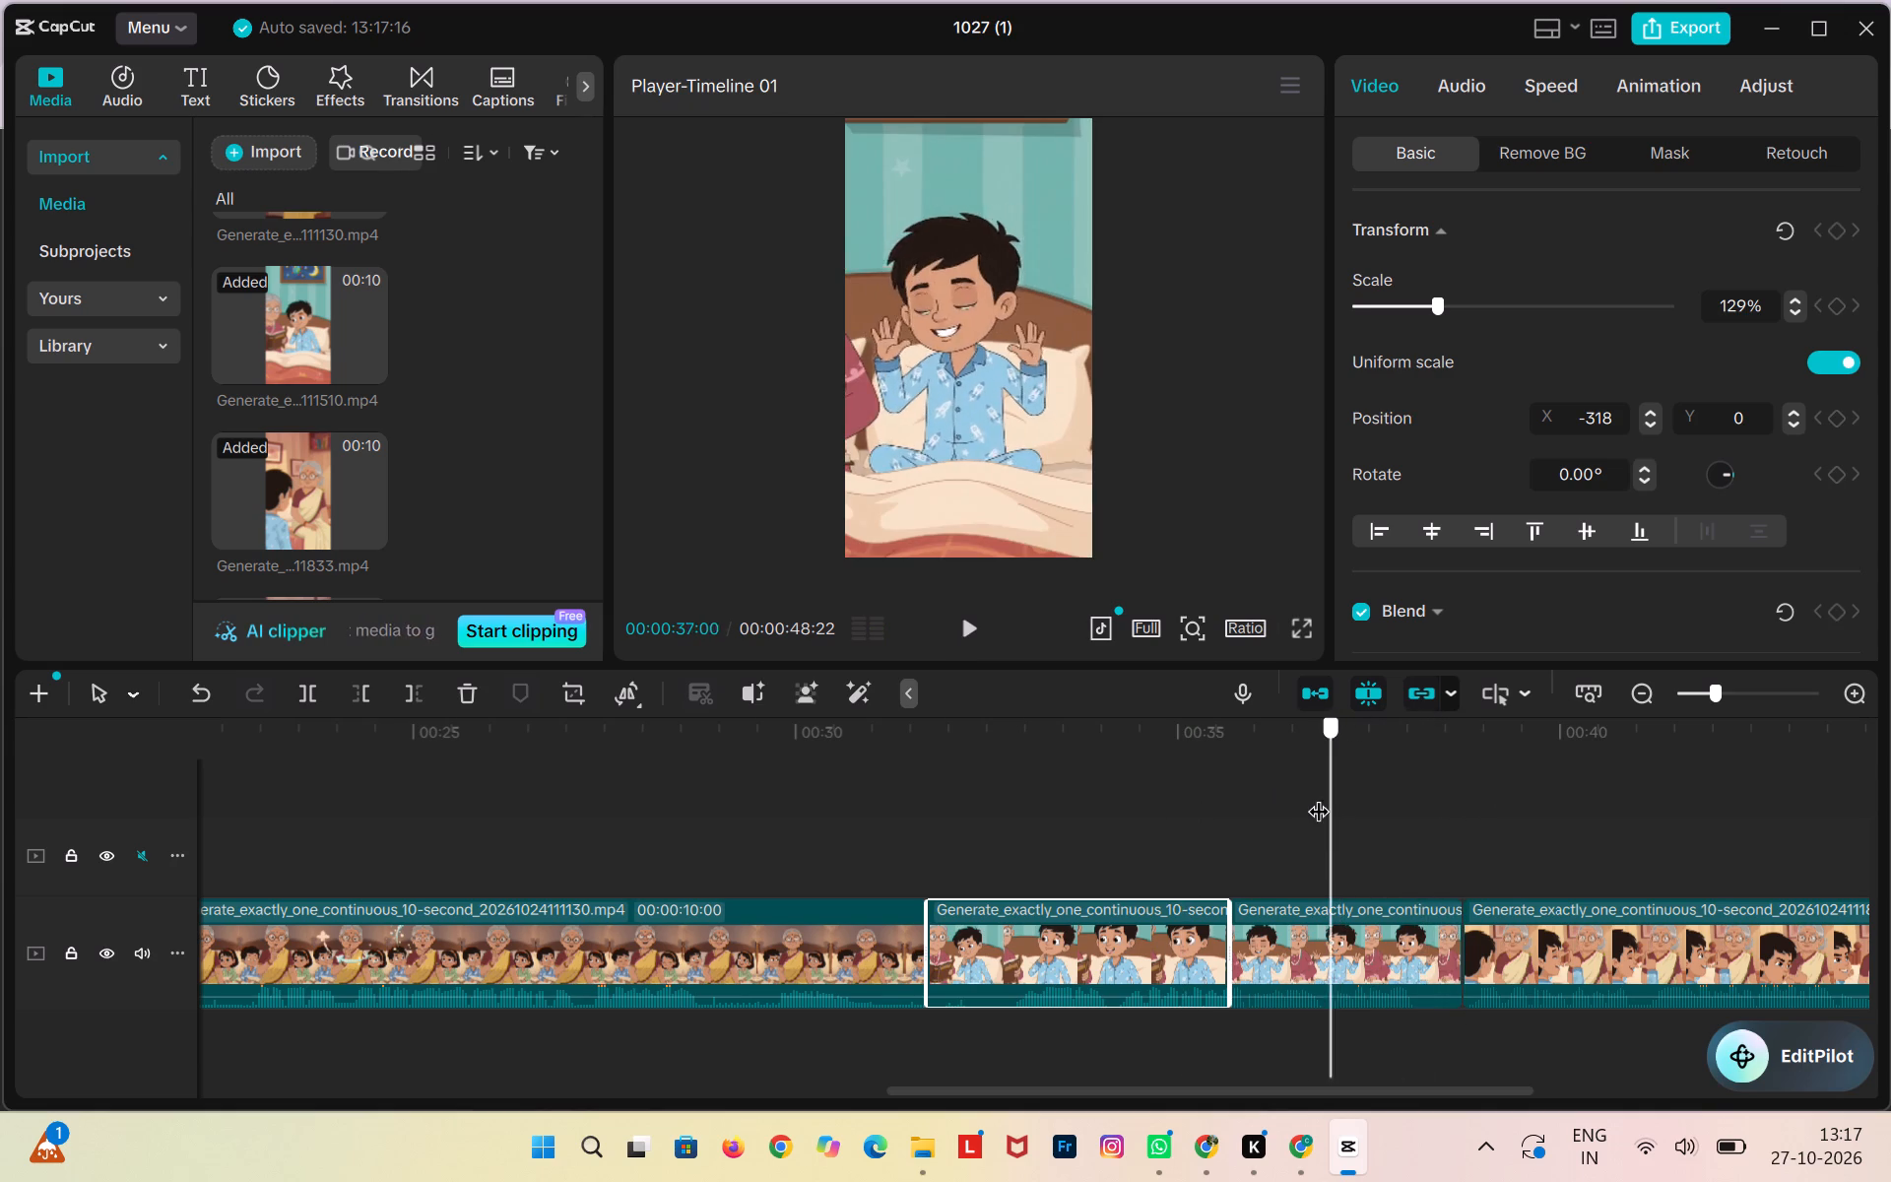
{"action": "left_click_drag", "start_coordinate": [1318, 796], "coordinate": [1146, 825]}
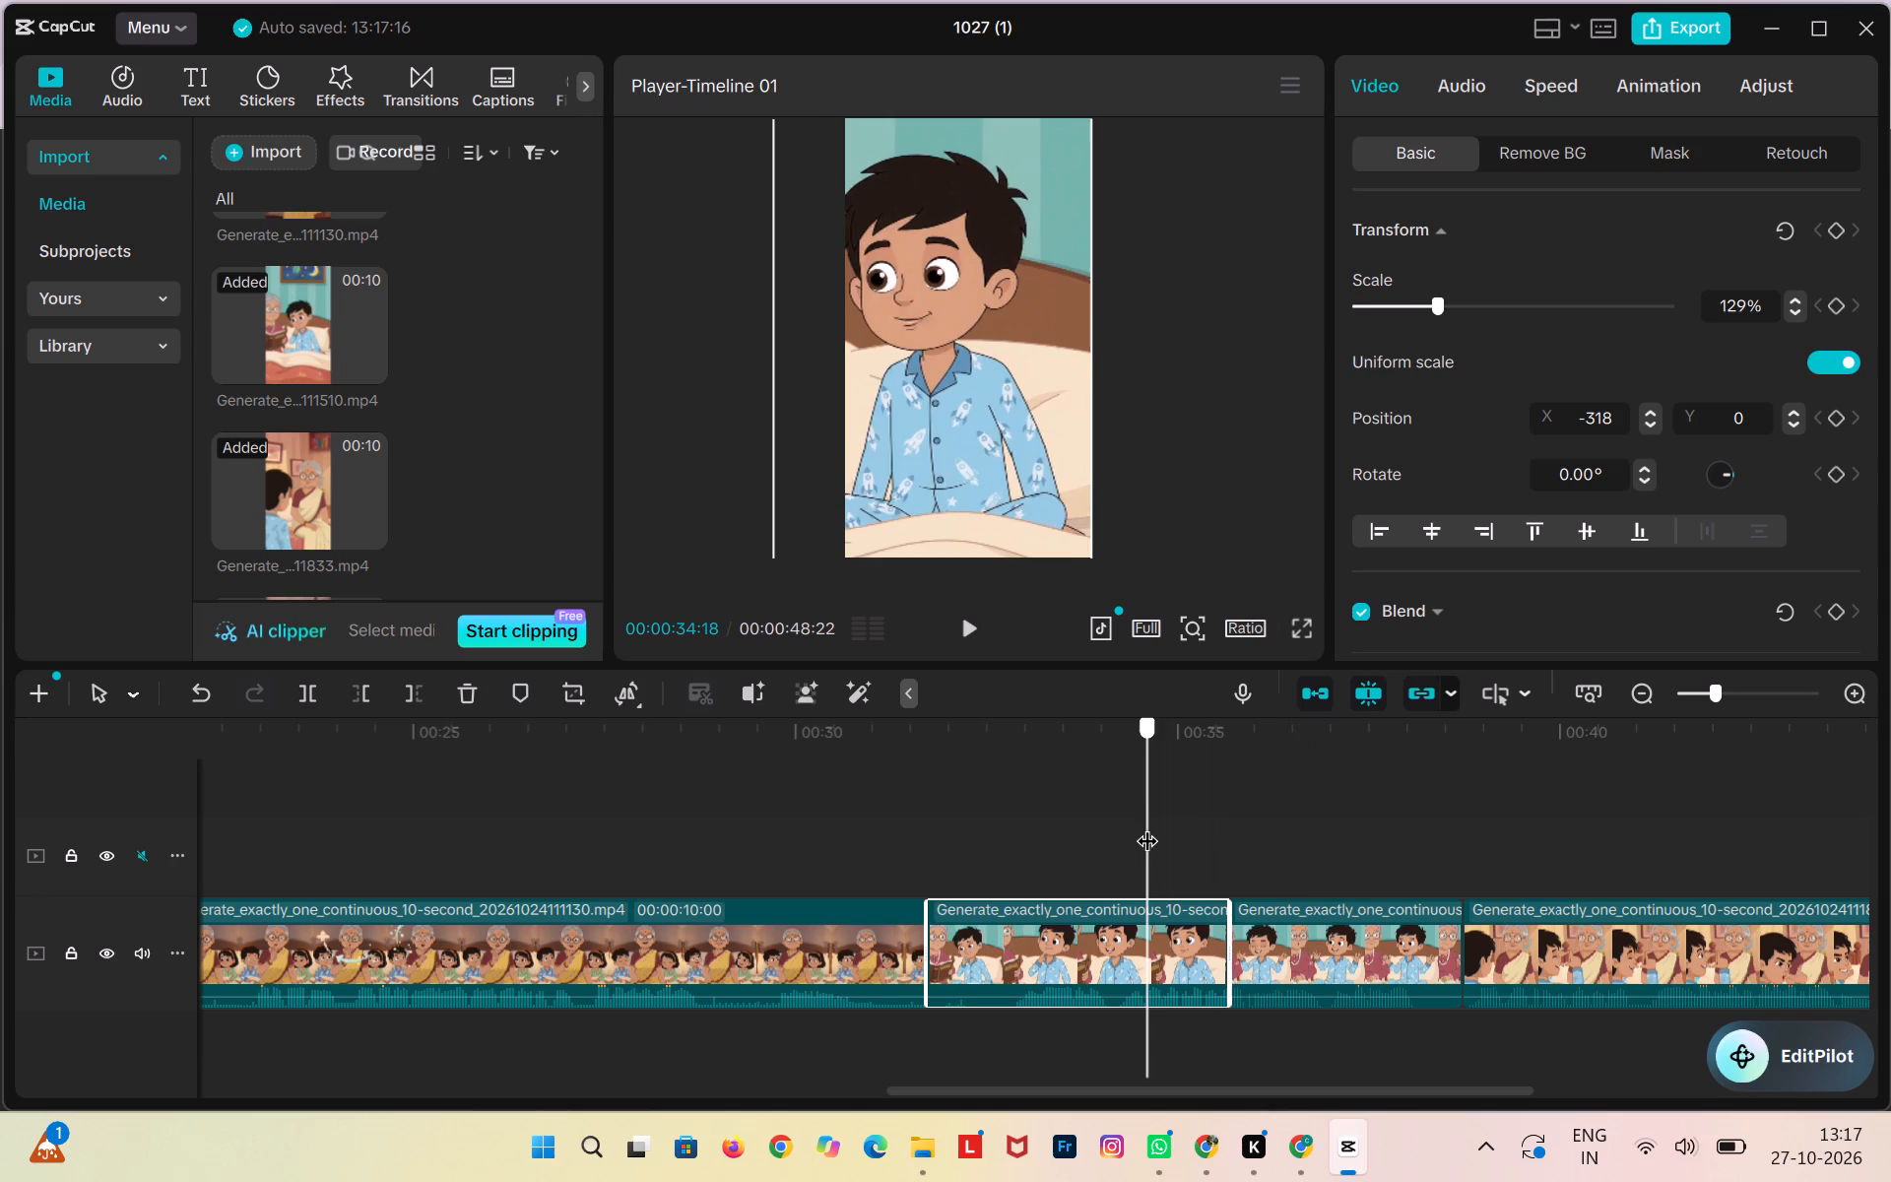
{"action": "left_click_drag", "start_coordinate": [1146, 825], "coordinate": [1316, 833]}
{"action": "left_click", "coordinate": [1346, 968]}
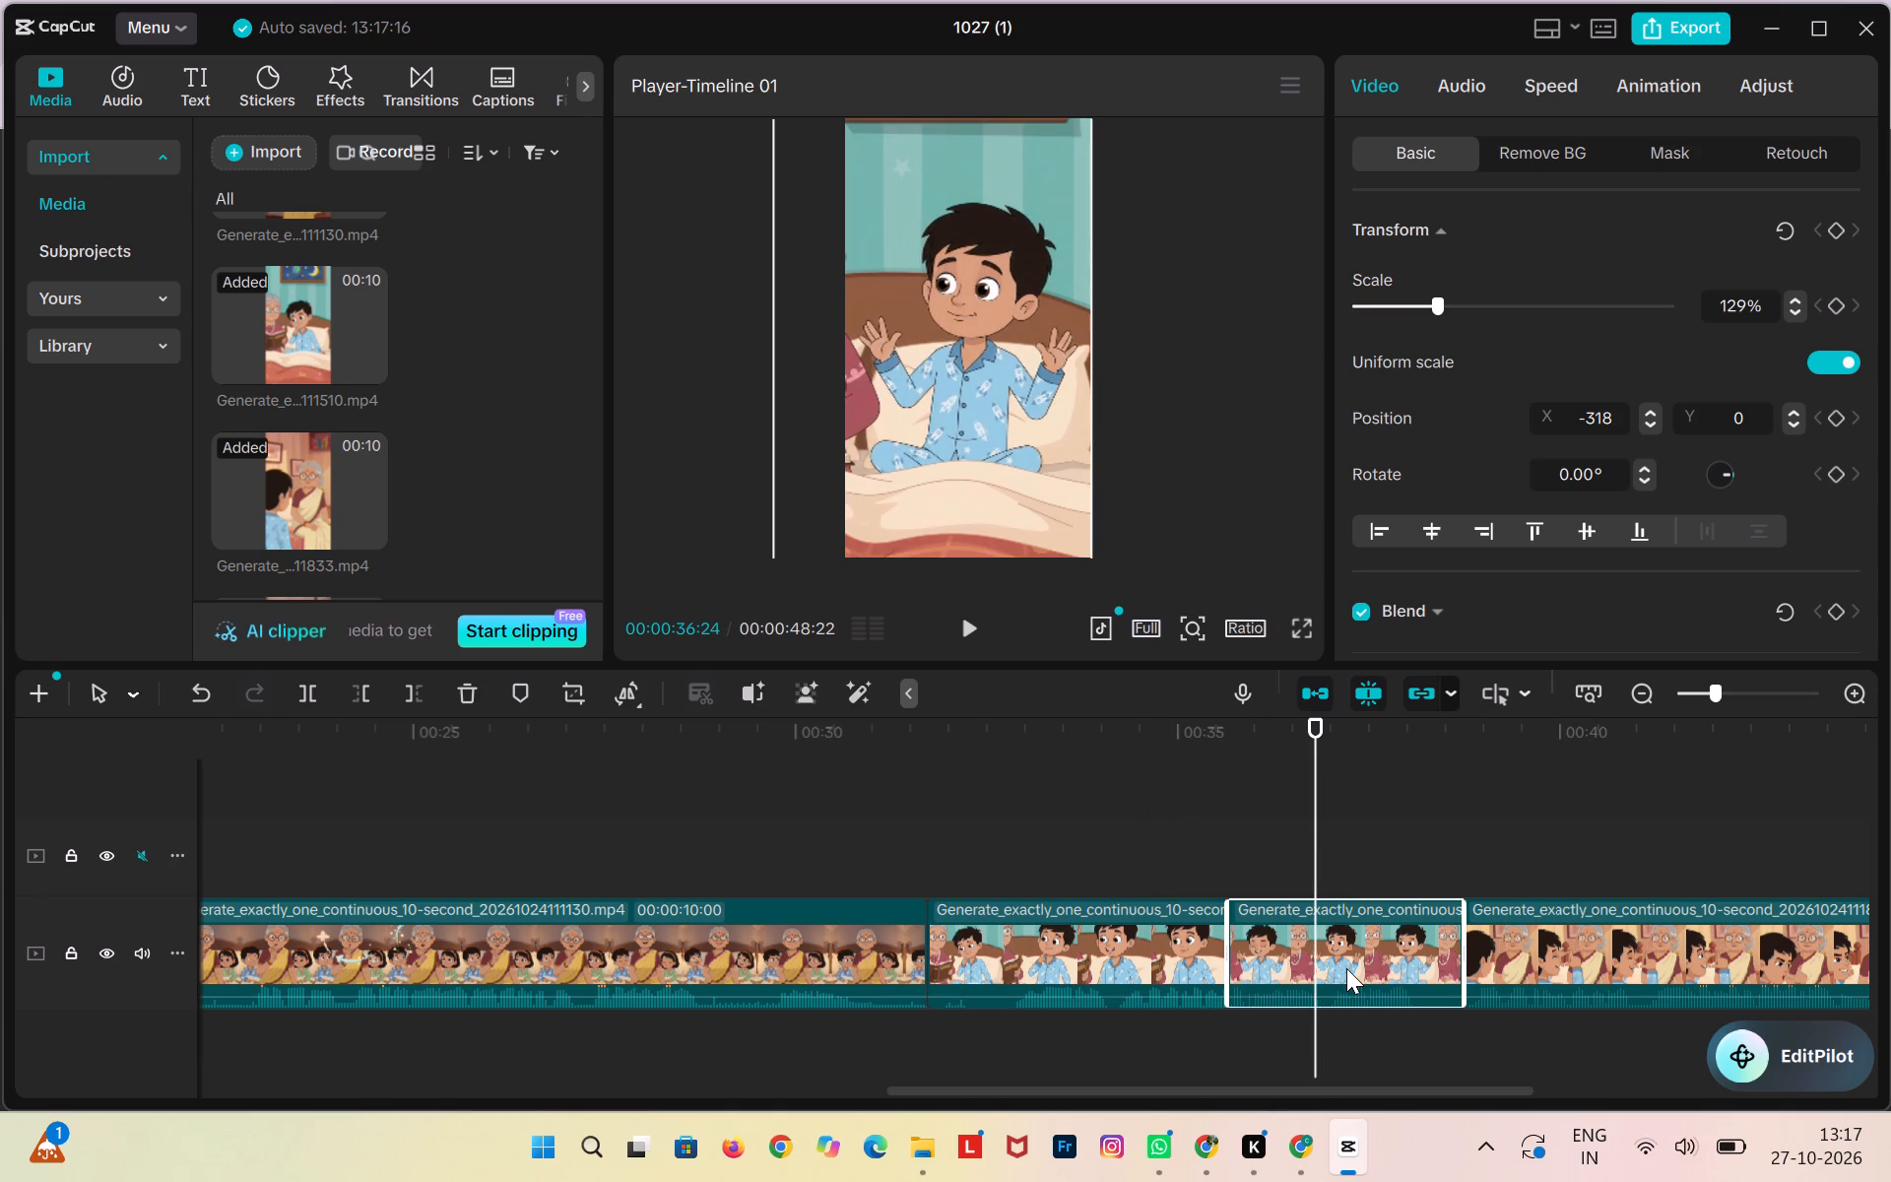
{"action": "left_click", "coordinate": [1163, 958]}
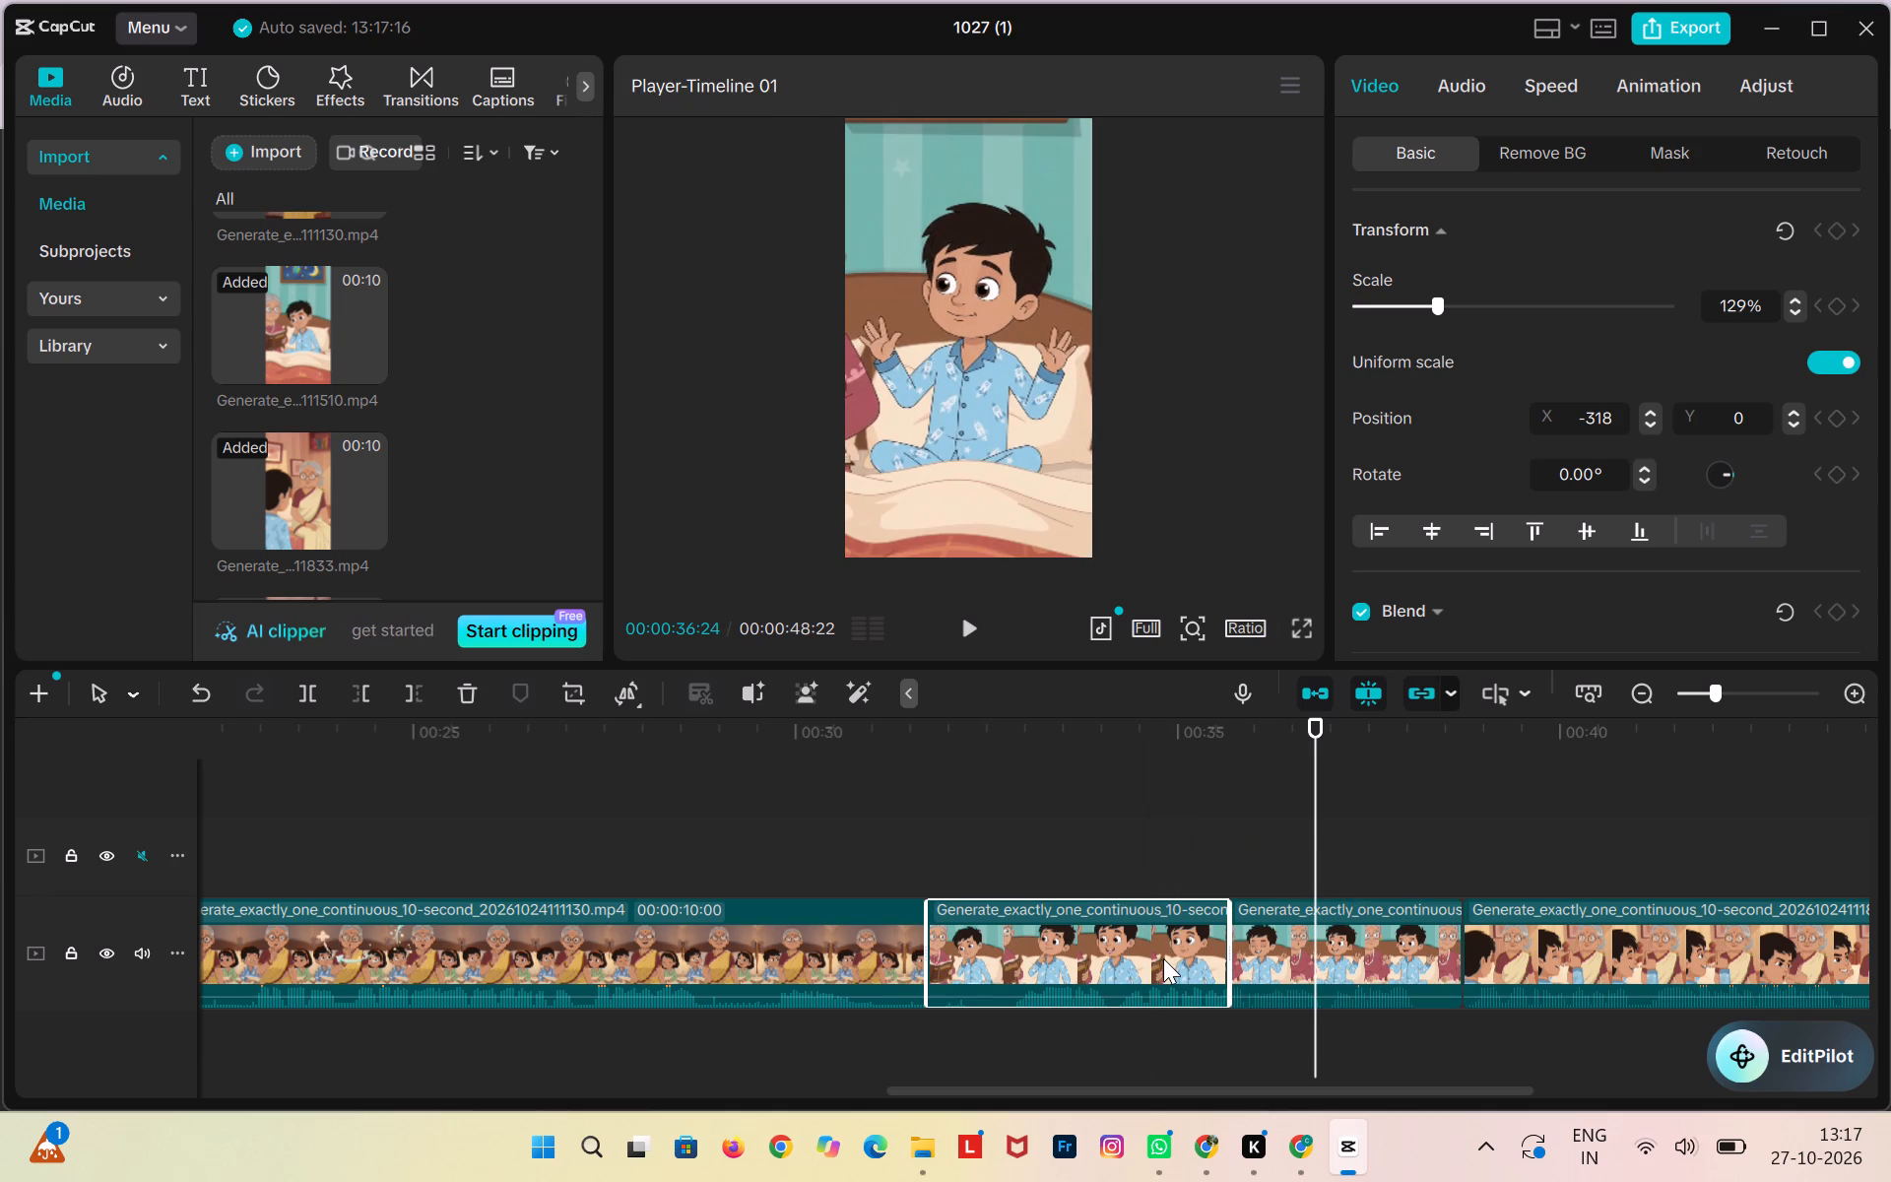
{"action": "left_click_drag", "start_coordinate": [1311, 851], "coordinate": [1108, 876]}
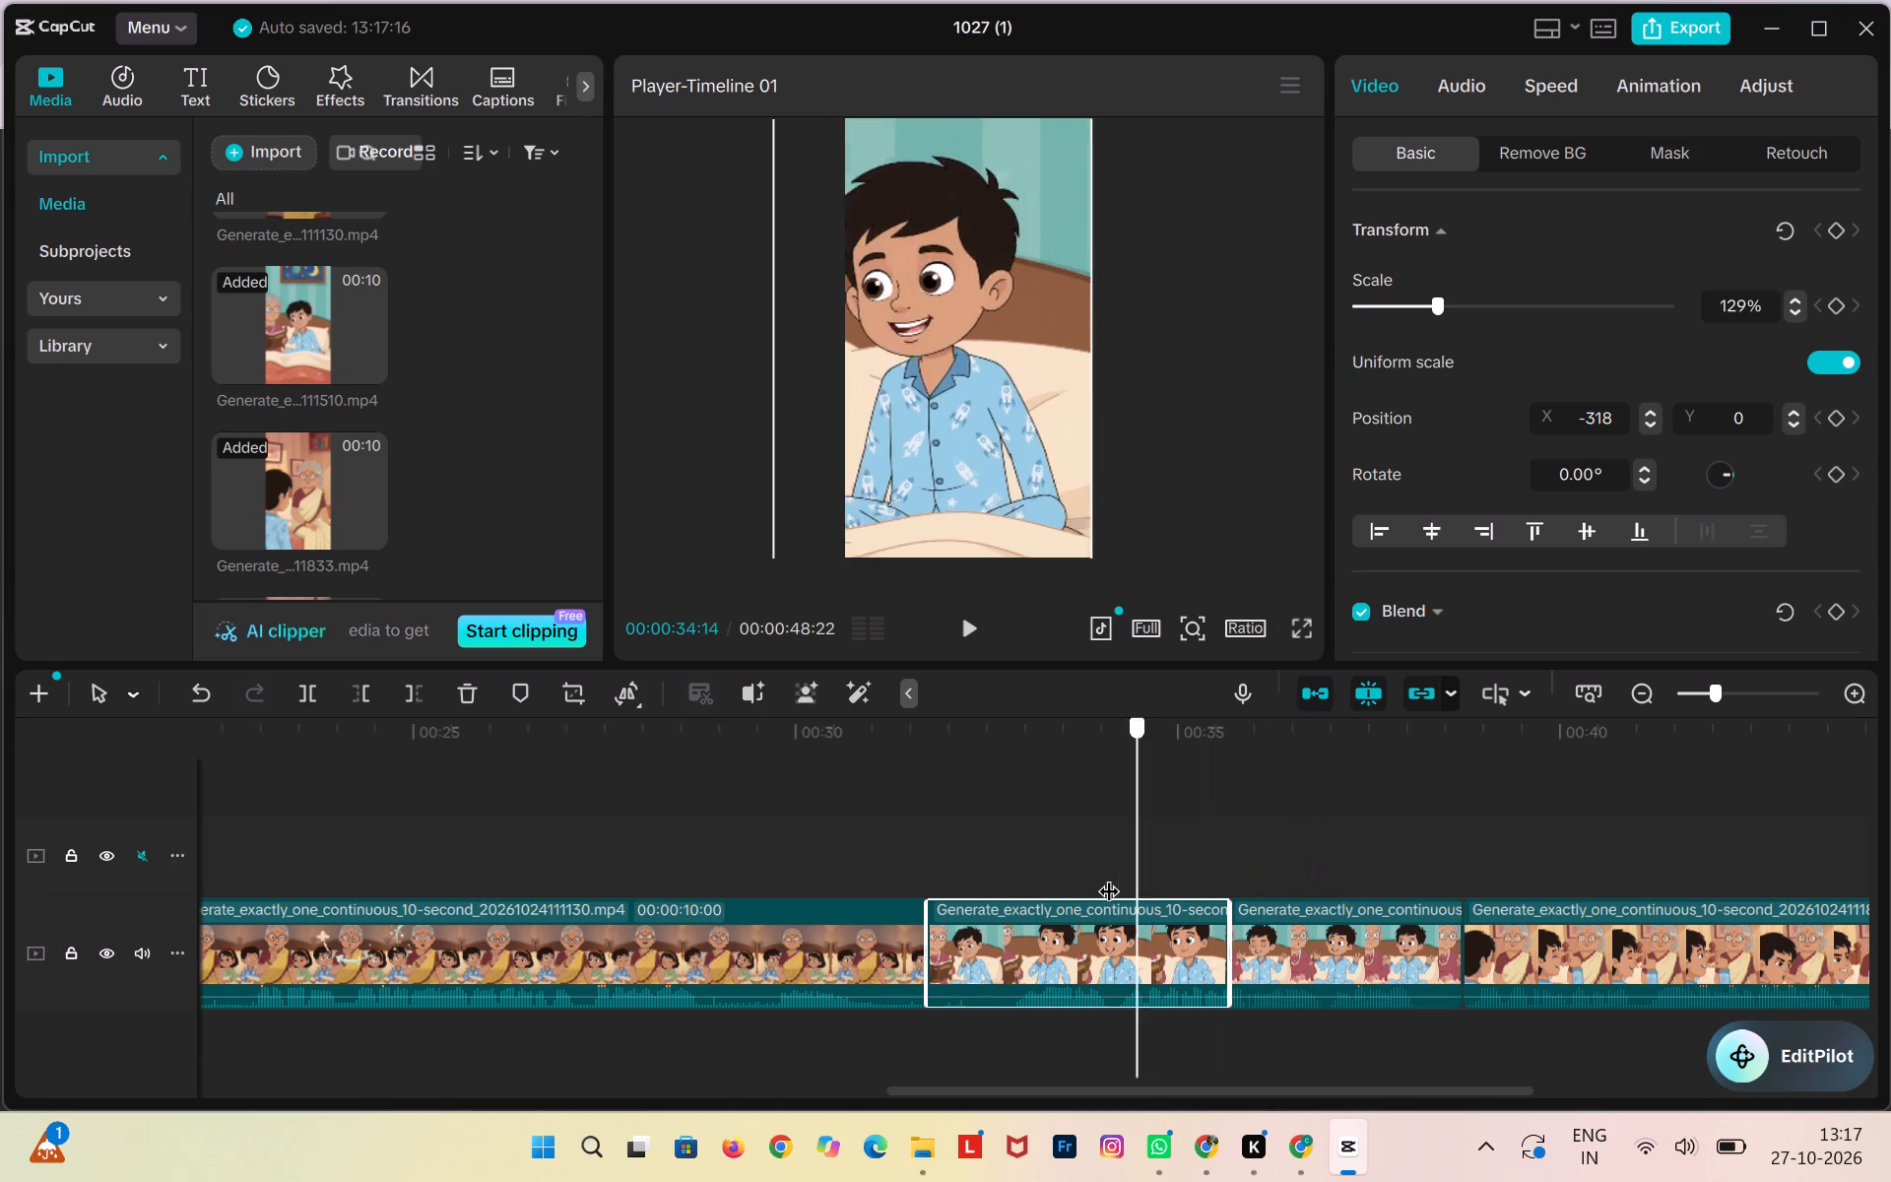
{"action": "left_click_drag", "start_coordinate": [1108, 876], "coordinate": [1107, 878]}
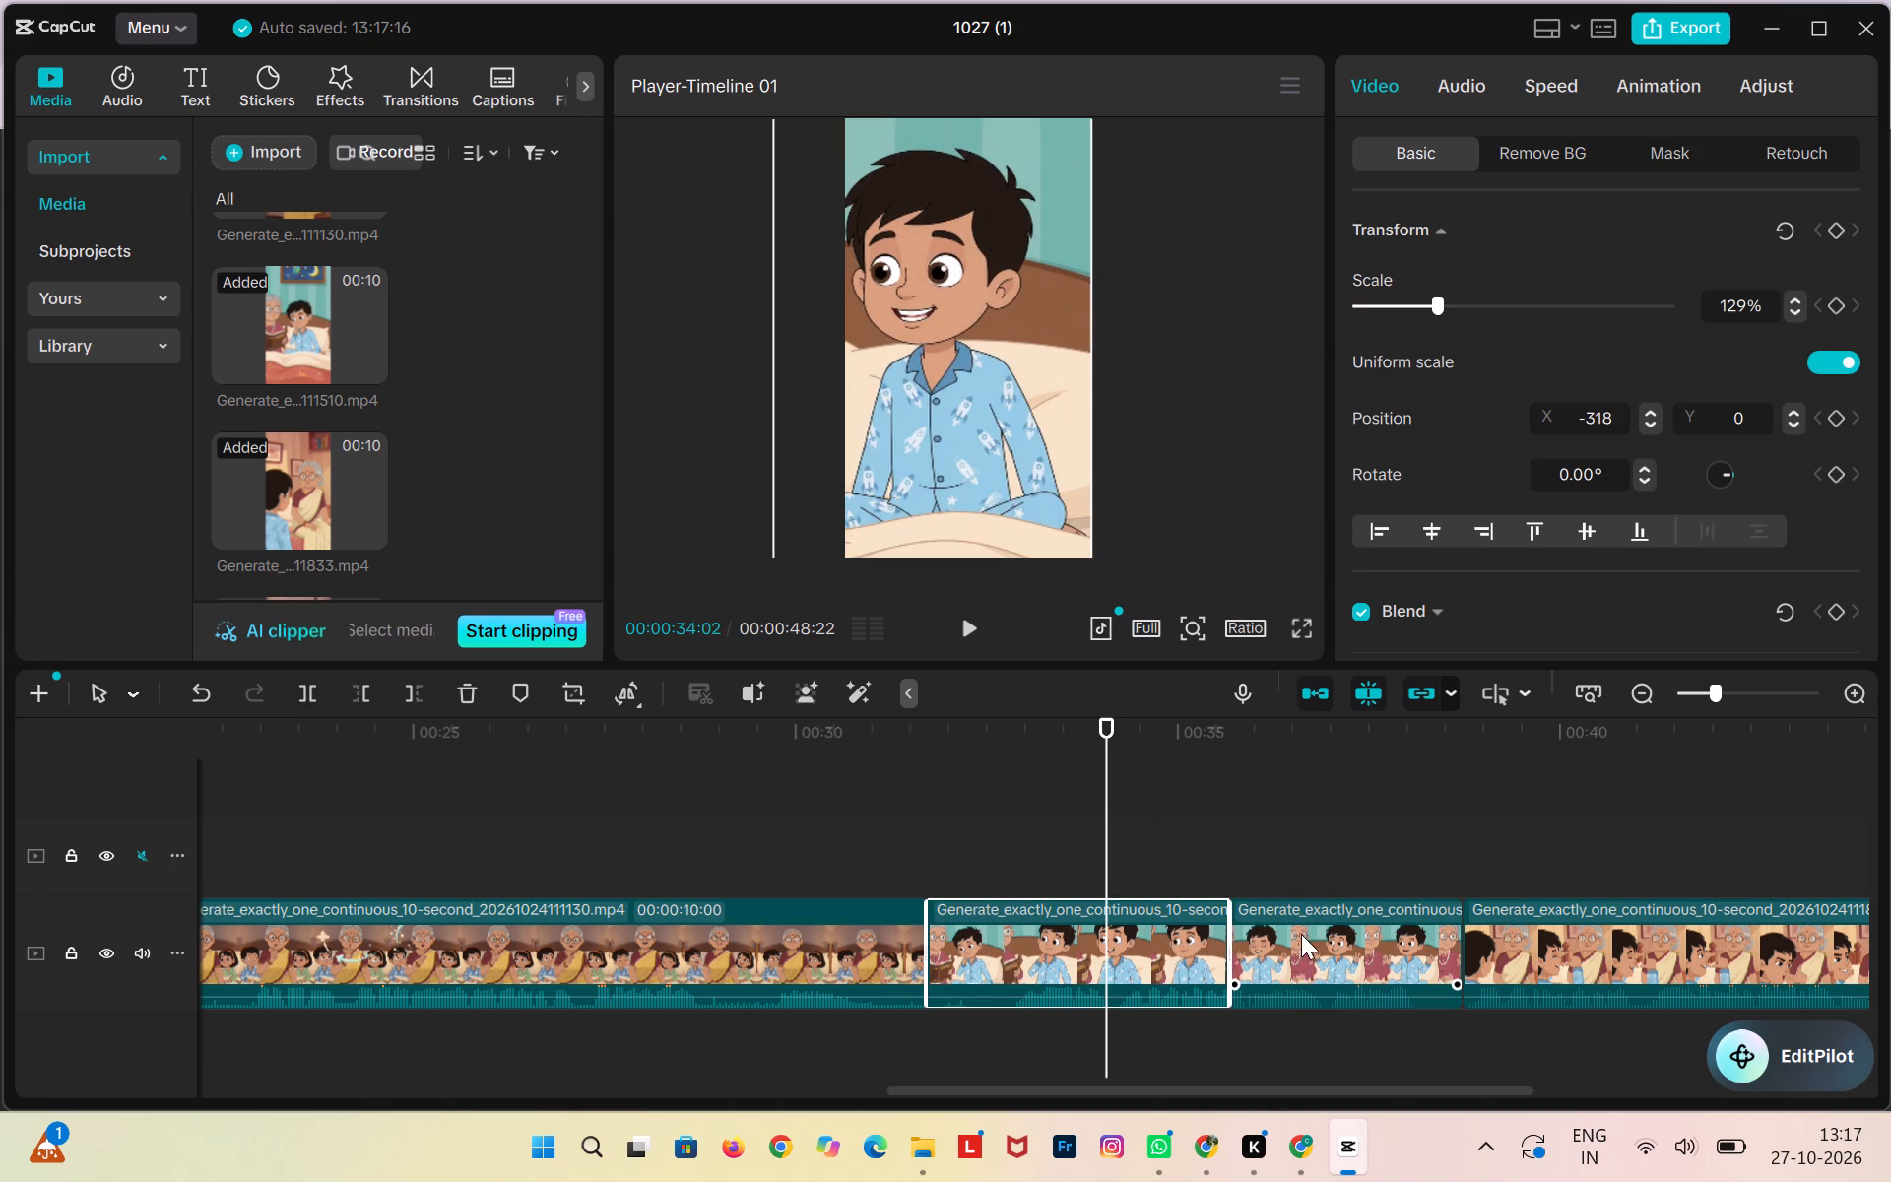
Scale the second 111510 piece to 152% and reposition it so the boy fills the frame without black edges.
{"action": "left_click_drag", "start_coordinate": [1306, 938], "coordinate": [1313, 923]}
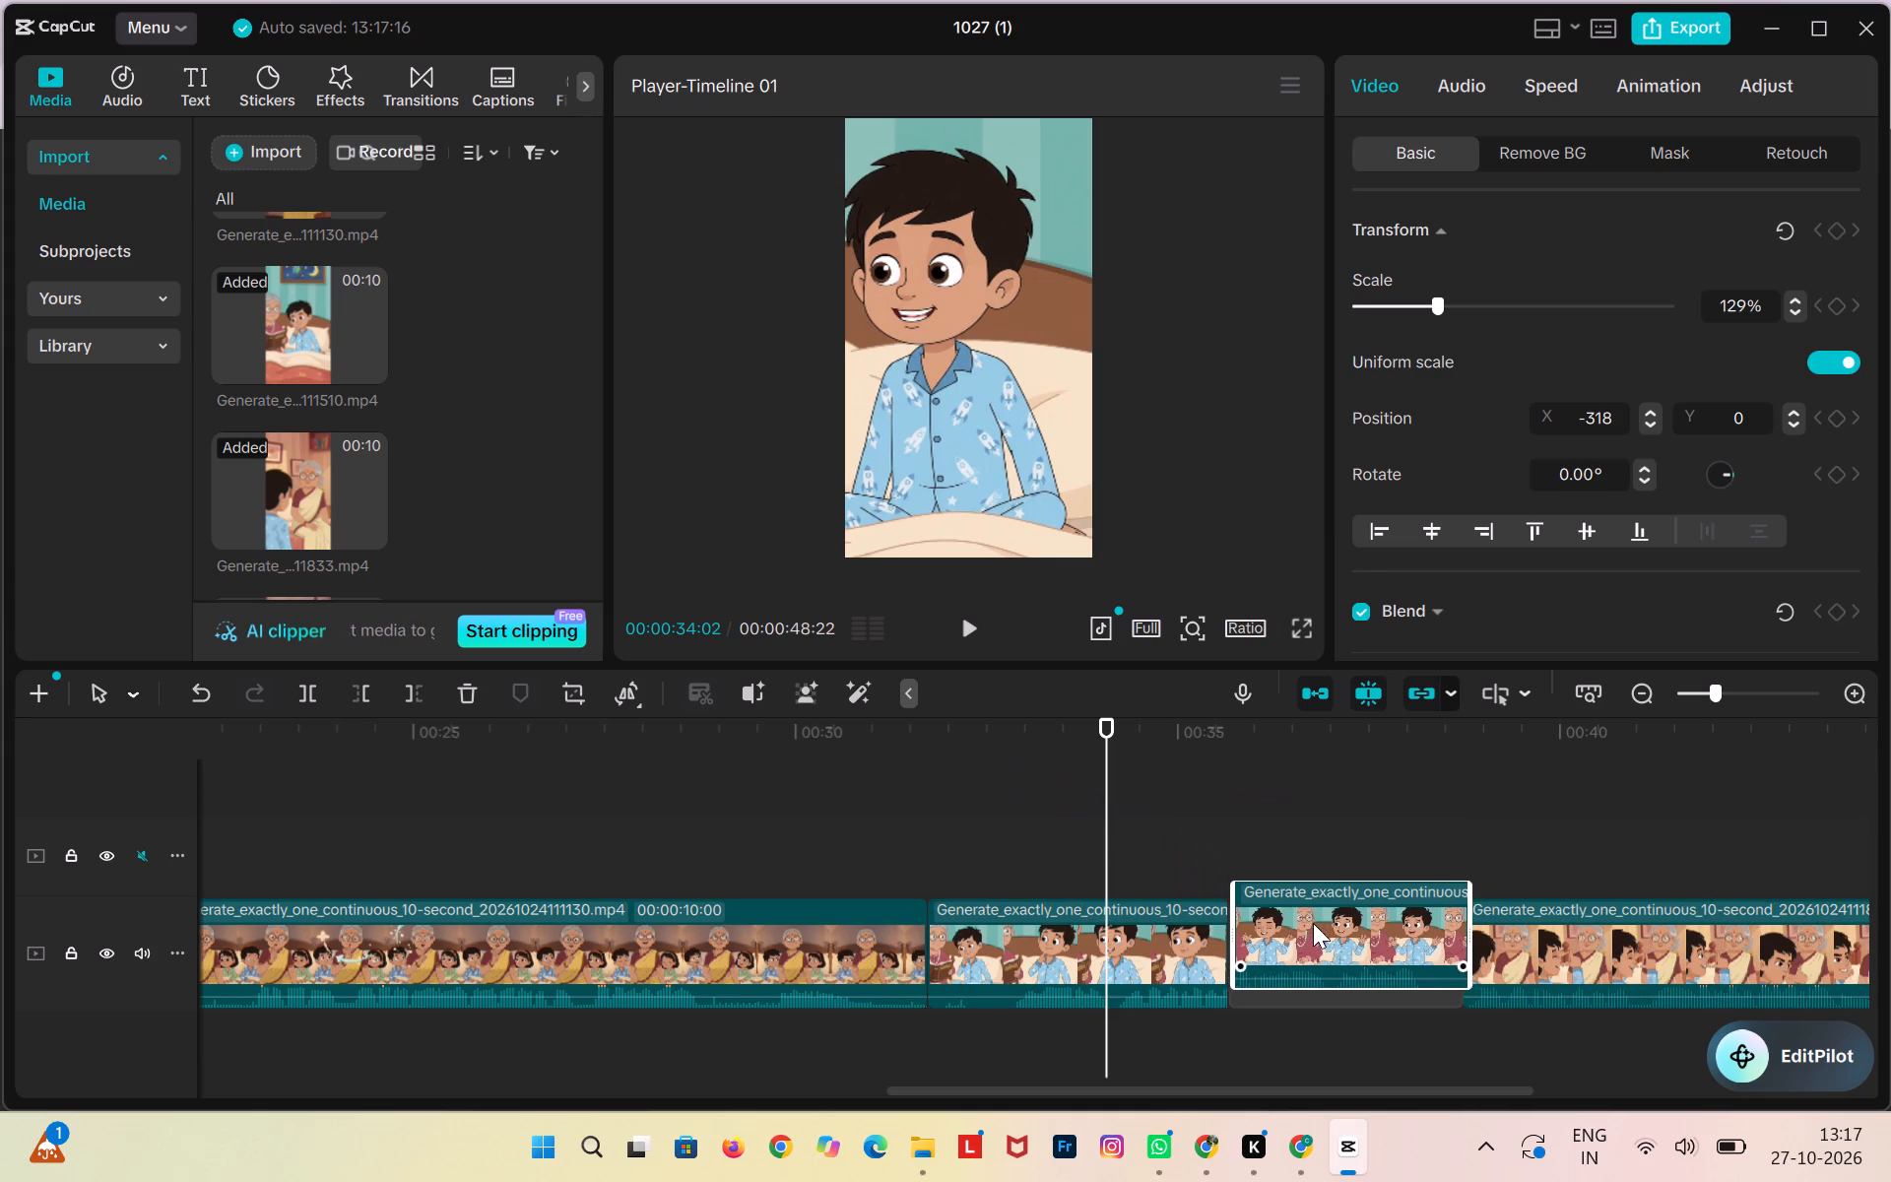
{"action": "left_click_drag", "start_coordinate": [1313, 923], "coordinate": [1314, 929]}
{"action": "left_click_drag", "start_coordinate": [1110, 801], "coordinate": [1296, 817]}
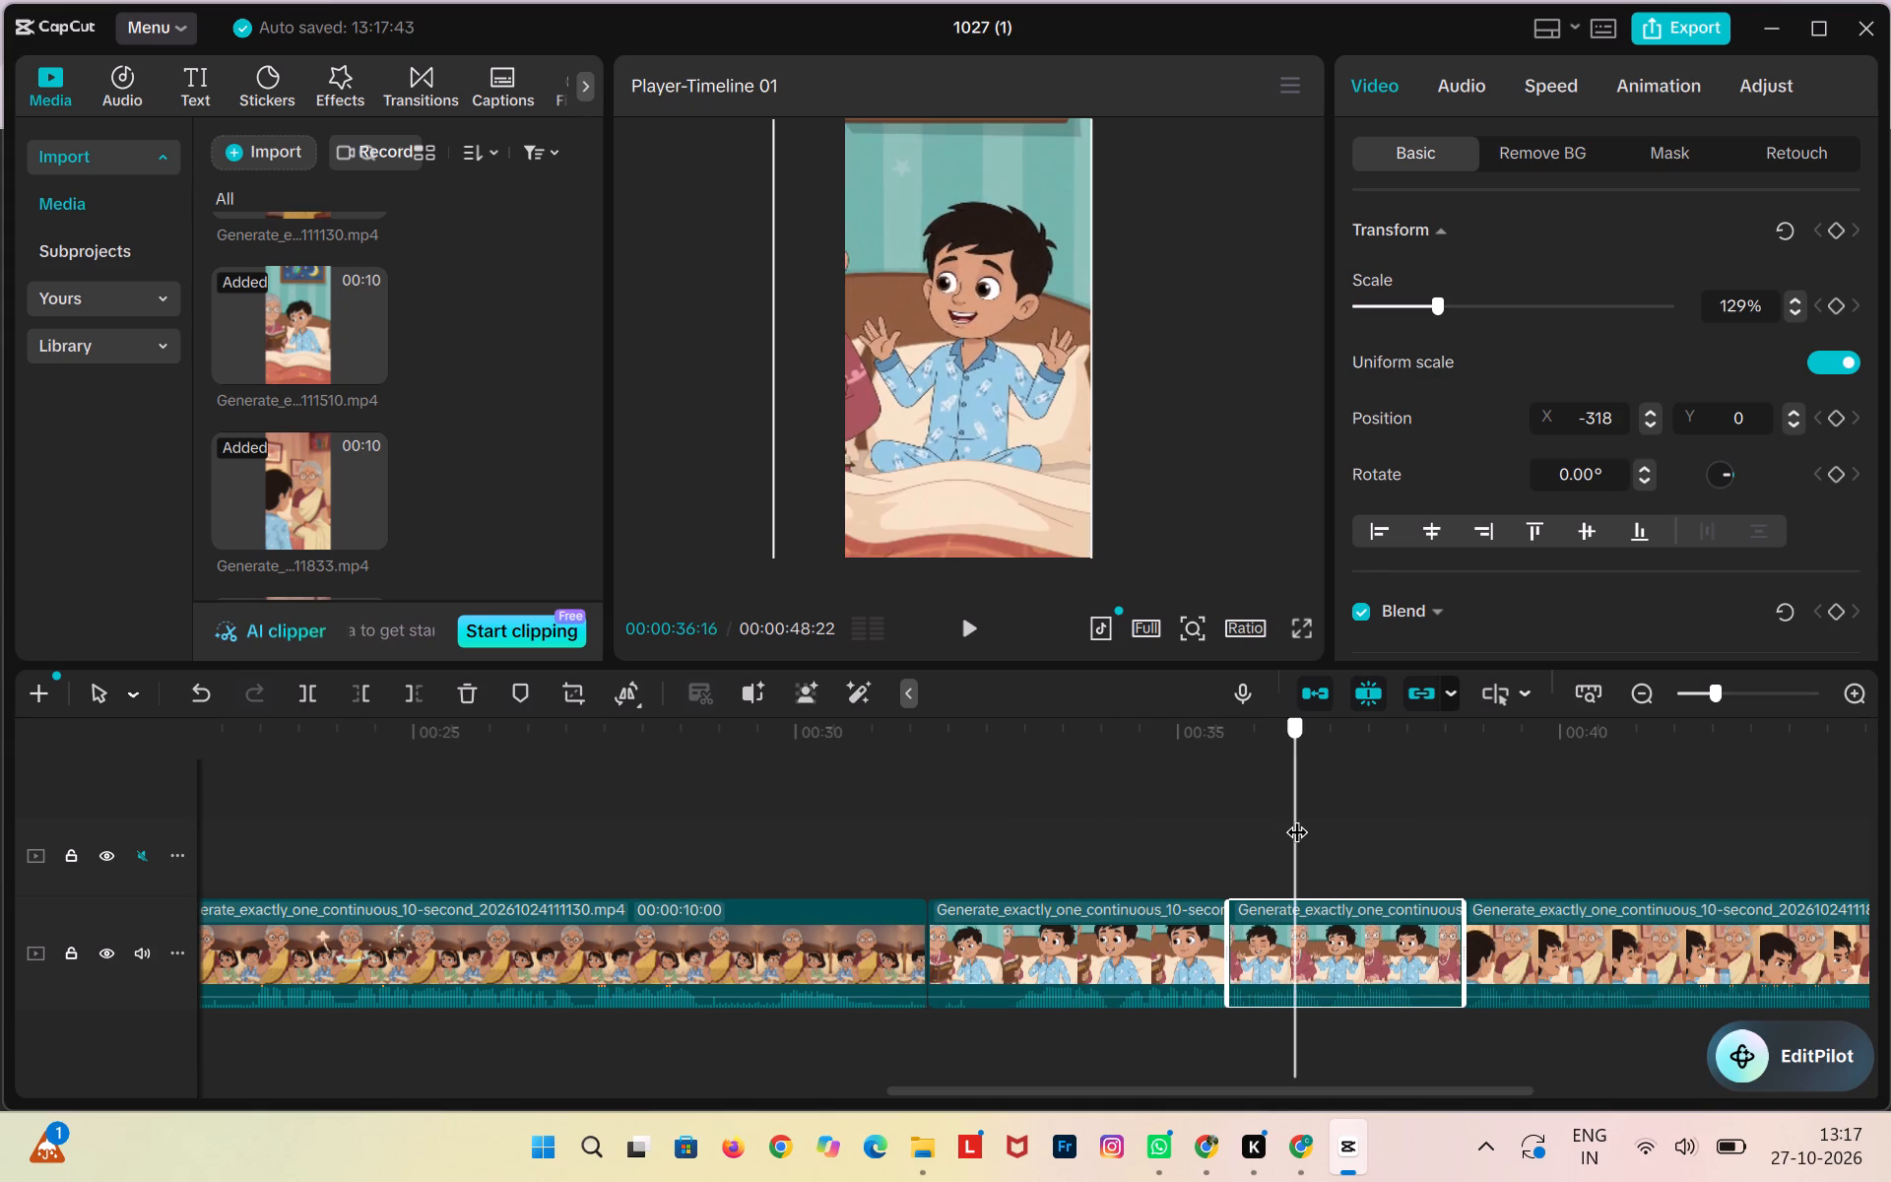
{"action": "left_click_drag", "start_coordinate": [1296, 817], "coordinate": [1154, 870]}
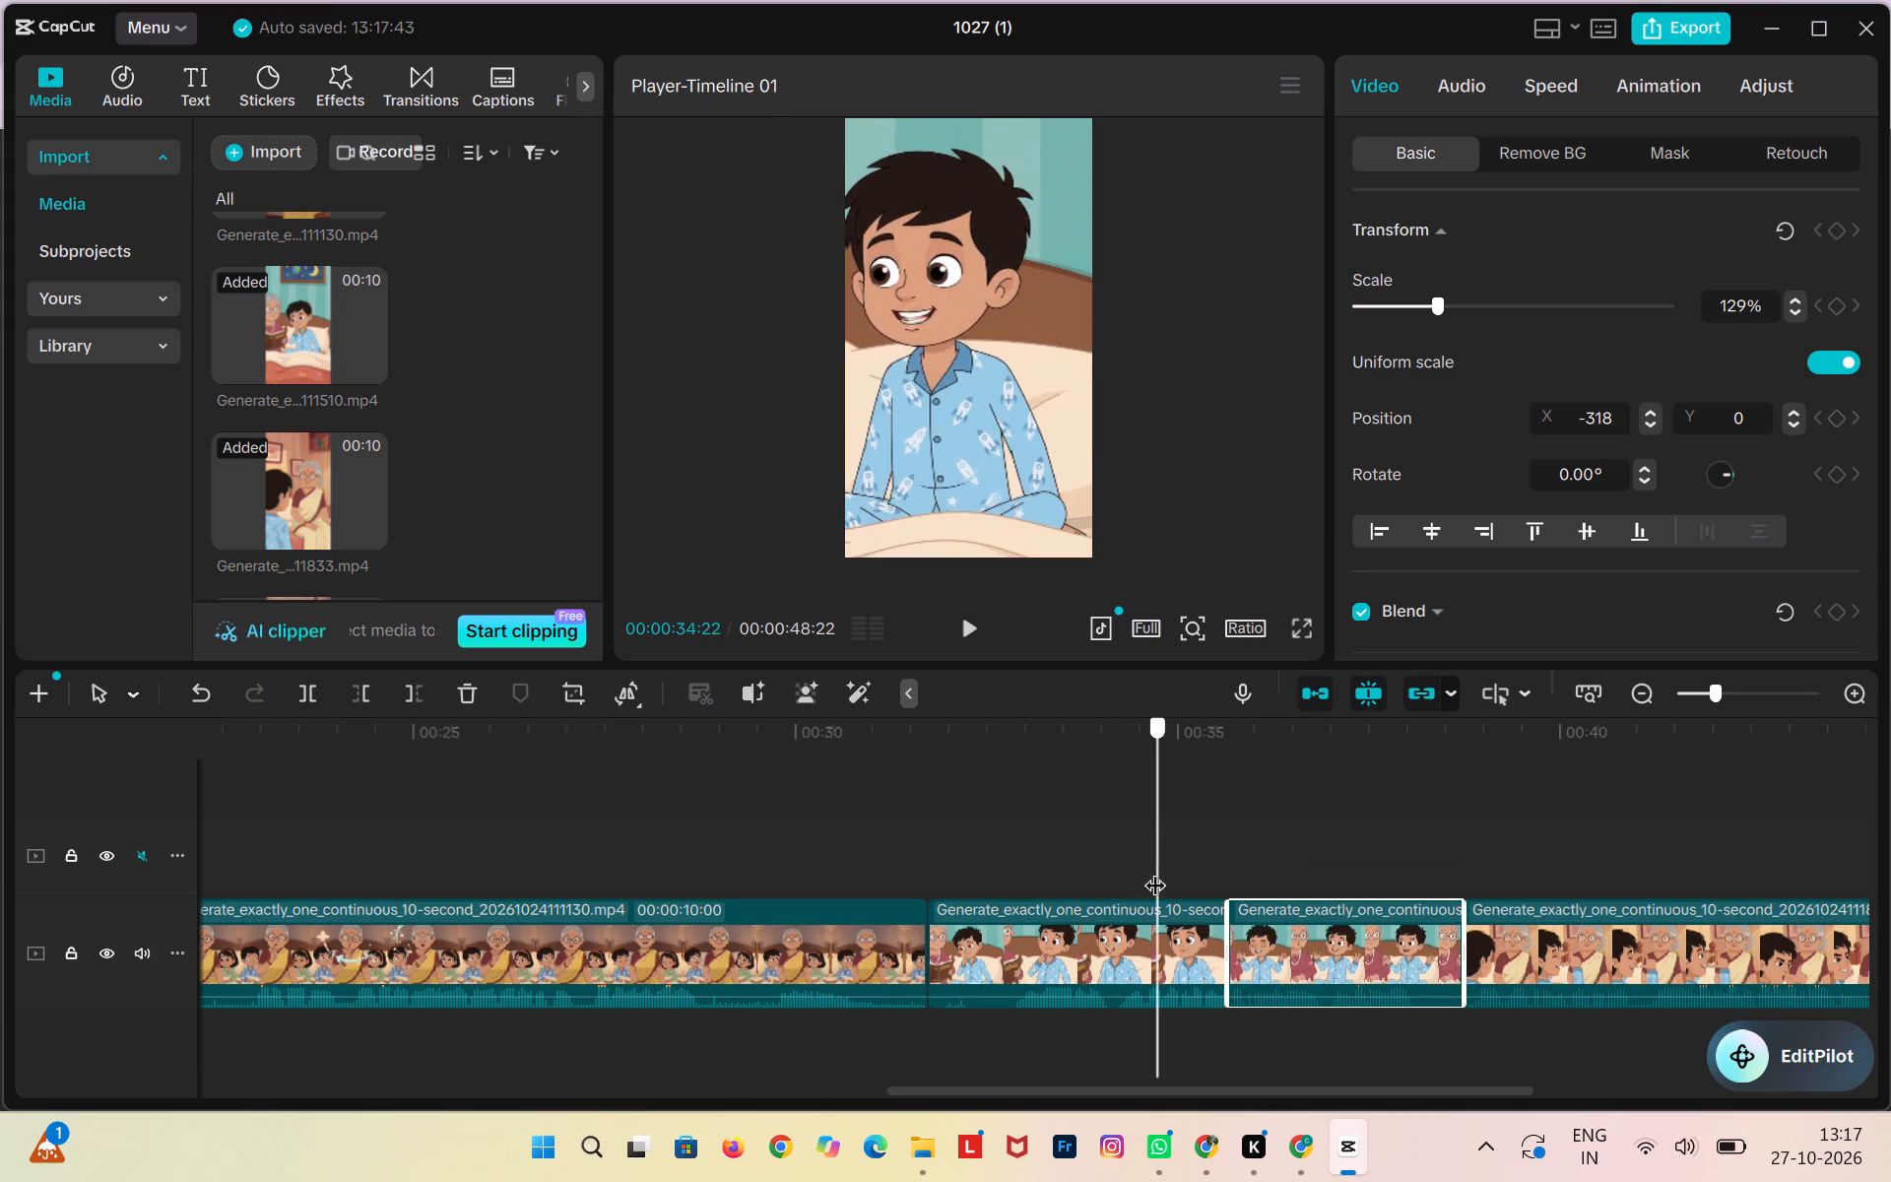
{"action": "left_click_drag", "start_coordinate": [1154, 870], "coordinate": [1279, 896]}
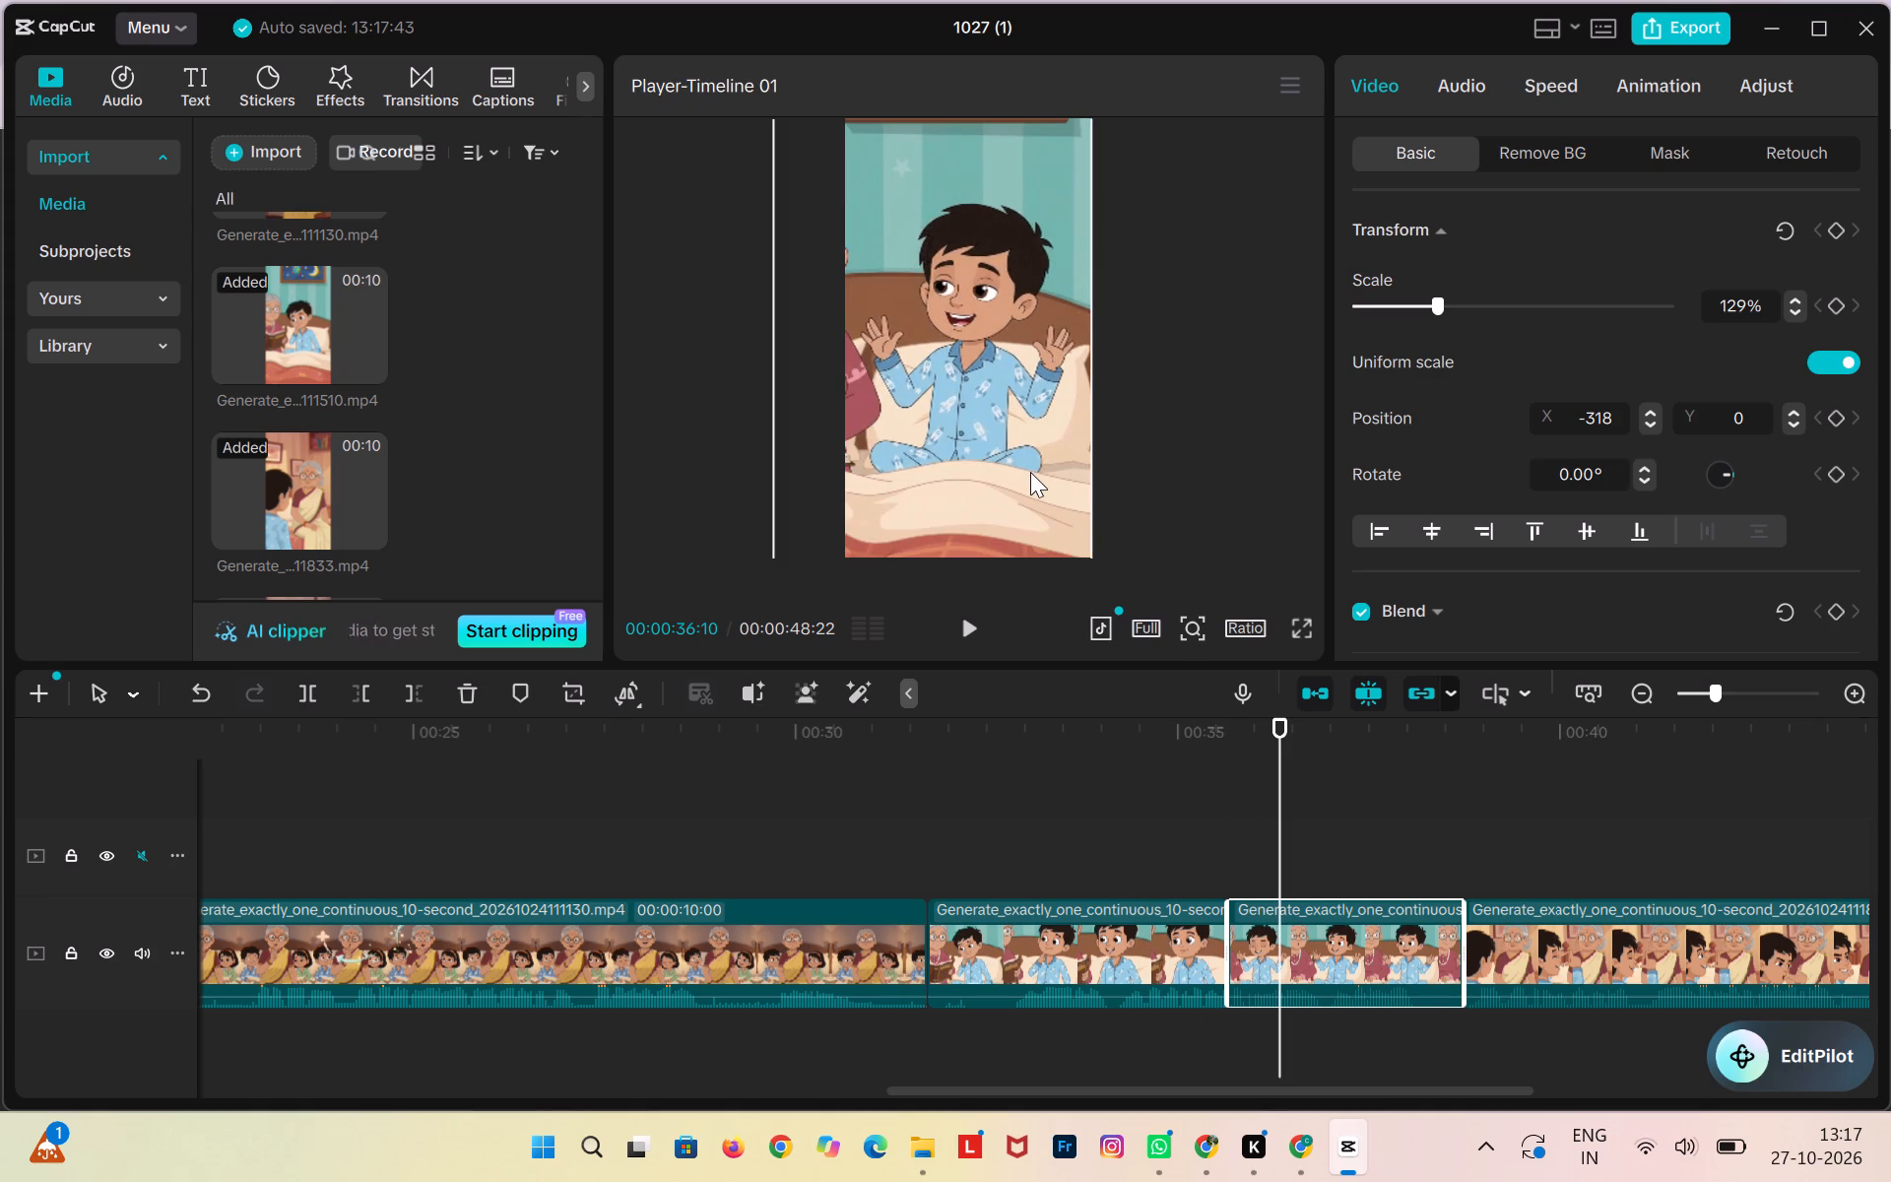
{"action": "left_click_drag", "start_coordinate": [978, 451], "coordinate": [920, 415]}
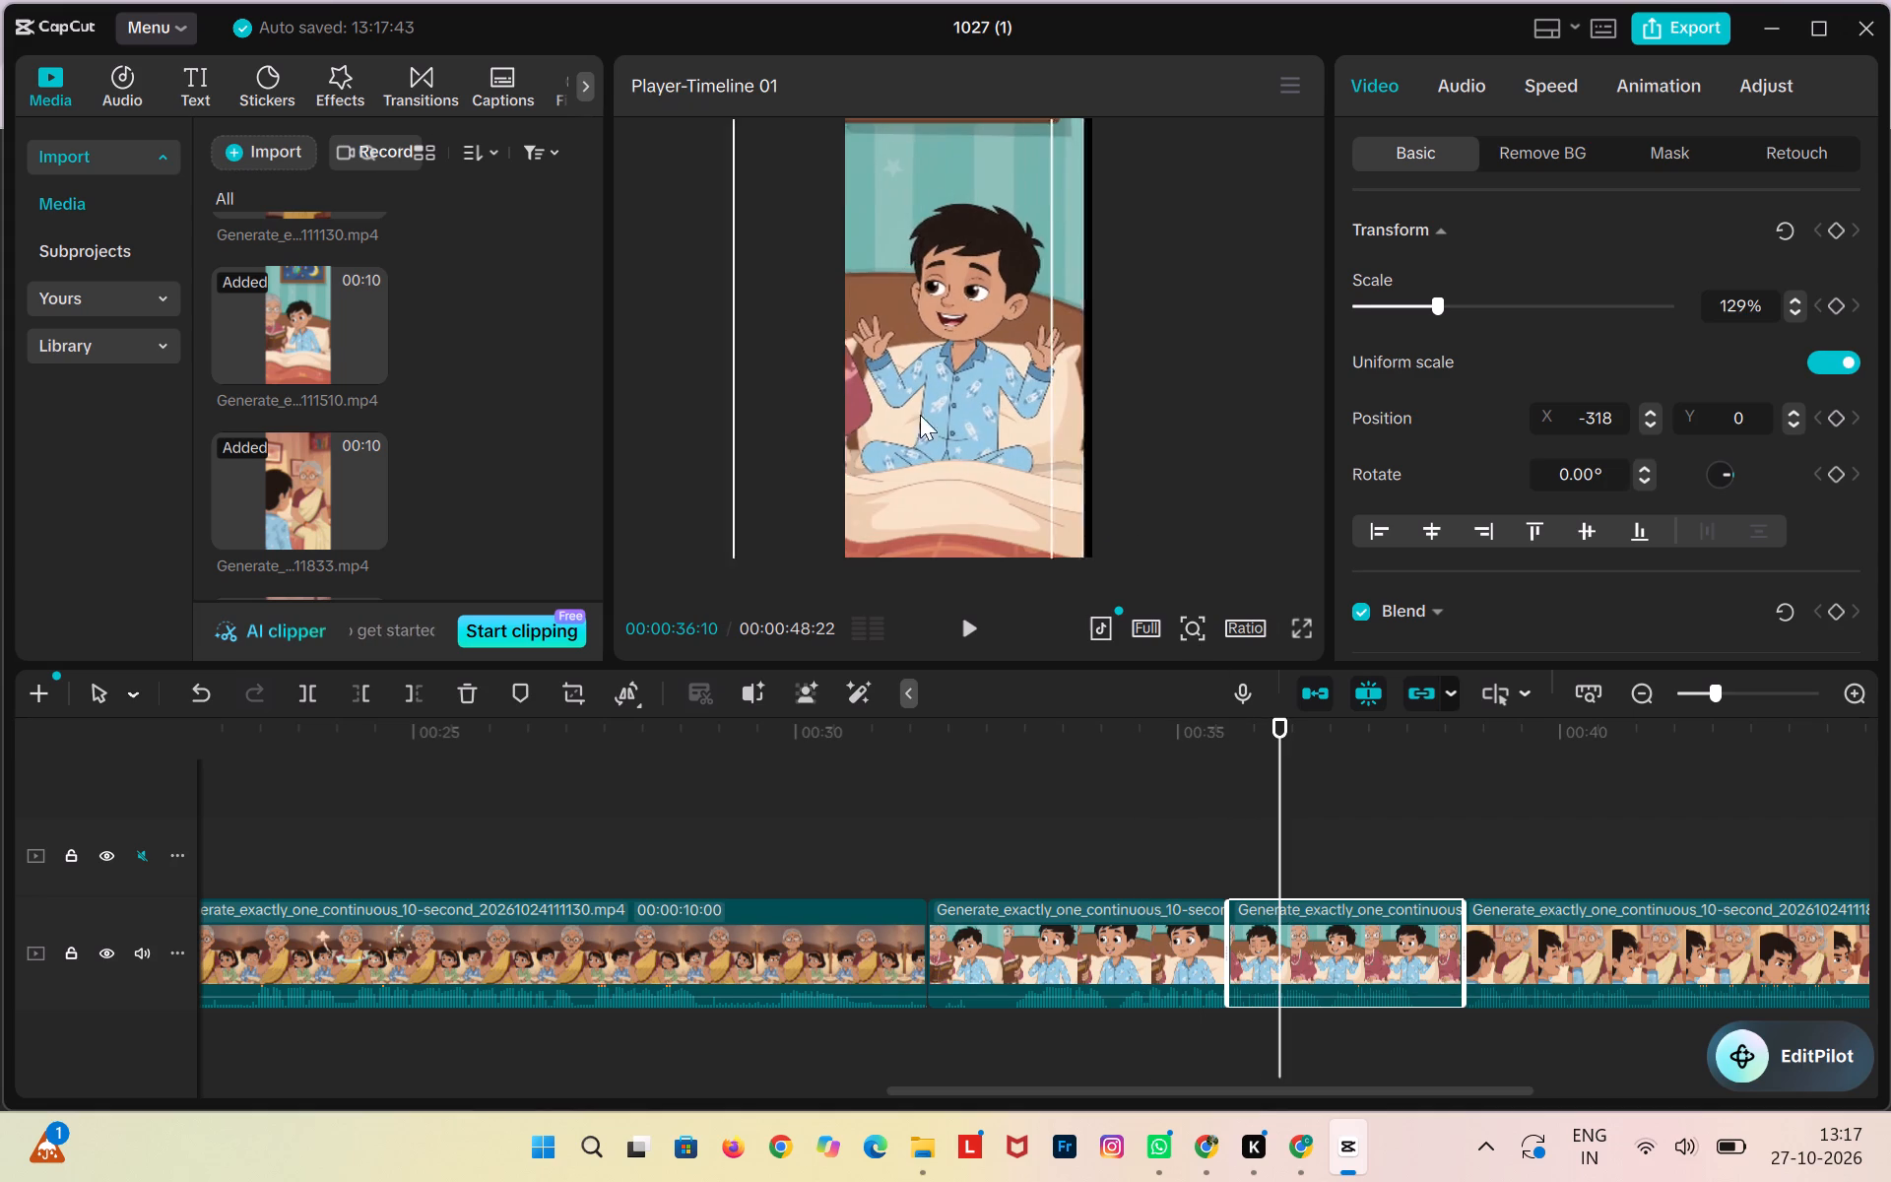
{"action": "left_click_drag", "start_coordinate": [920, 415], "coordinate": [882, 303]}
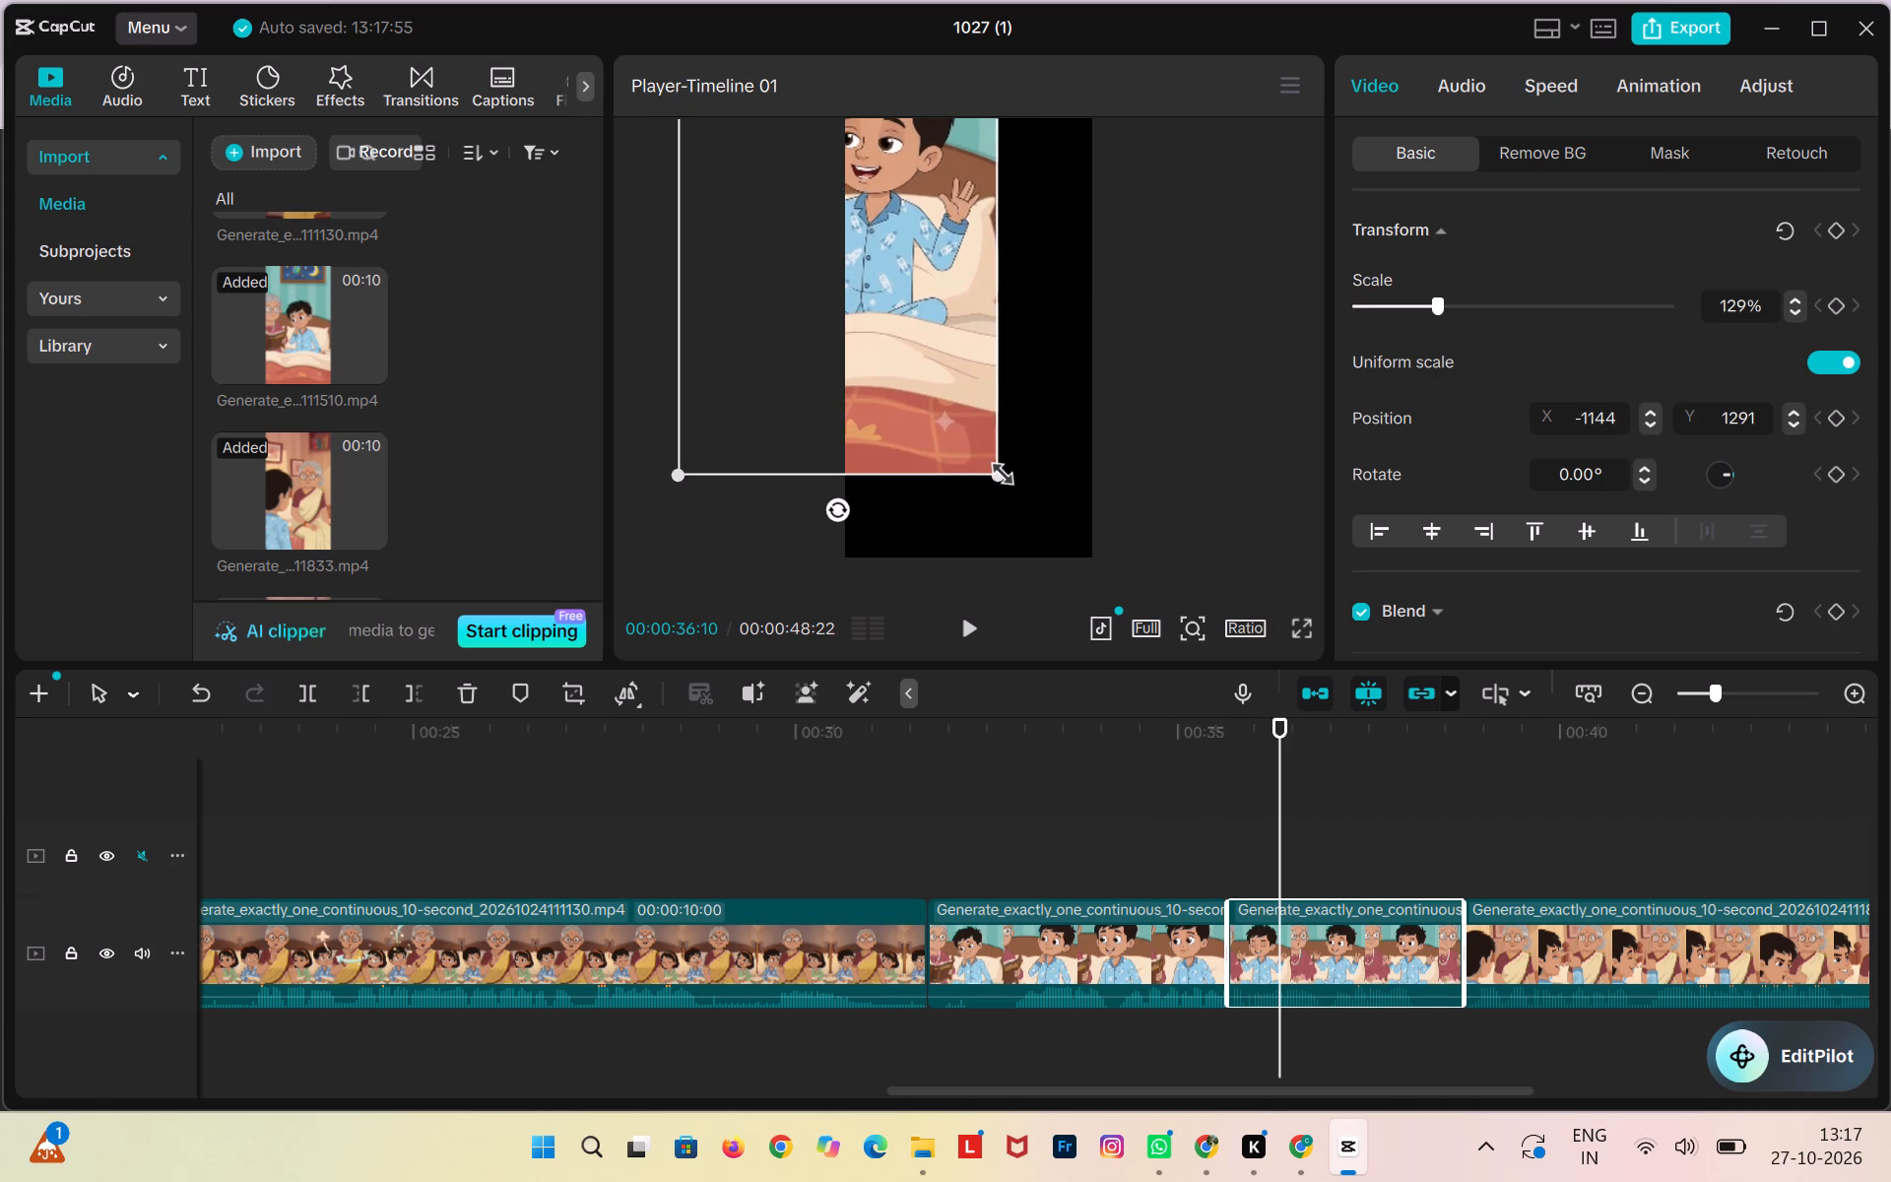
{"action": "left_click_drag", "start_coordinate": [996, 469], "coordinate": [1061, 500]}
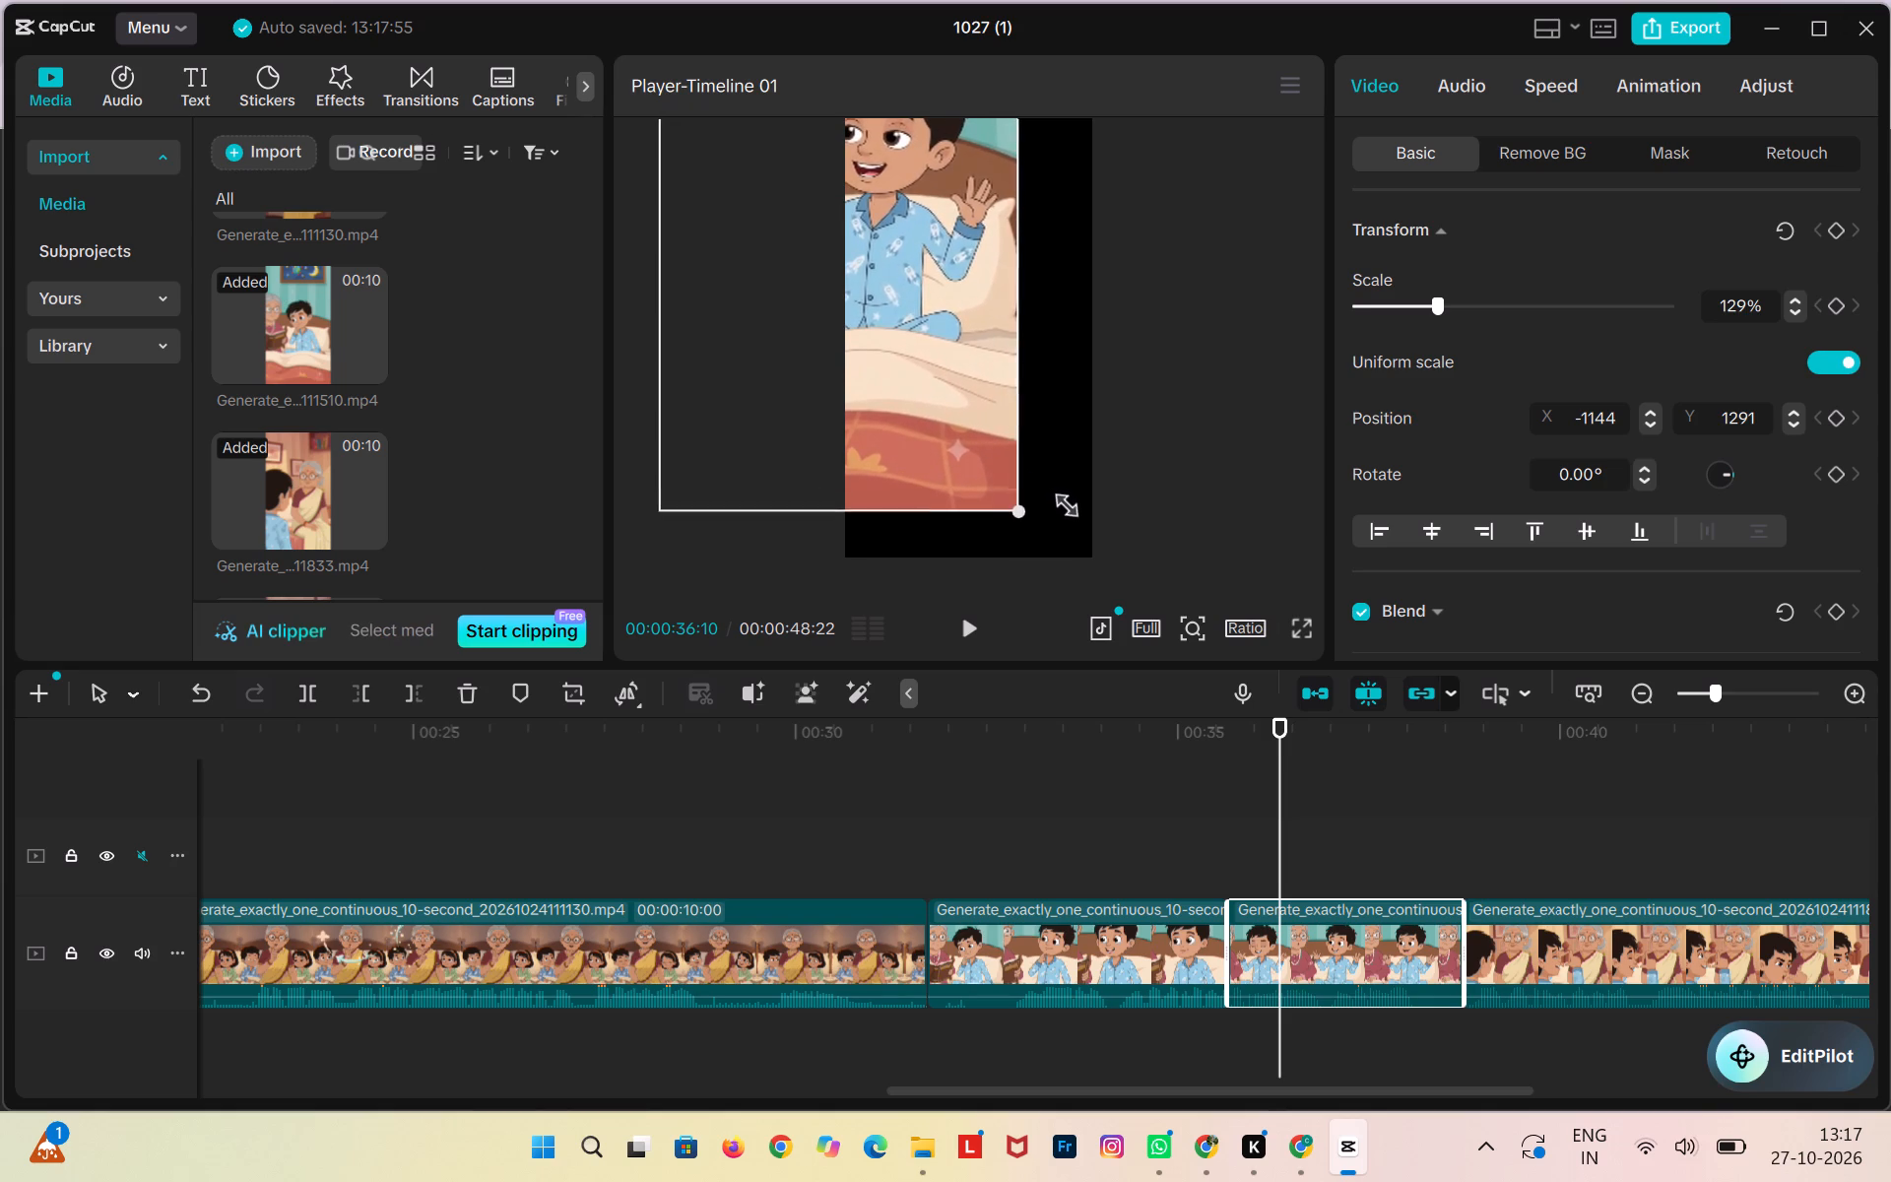
{"action": "left_click_drag", "start_coordinate": [1061, 500], "coordinate": [1084, 509]}
{"action": "left_click_drag", "start_coordinate": [930, 386], "coordinate": [991, 431]}
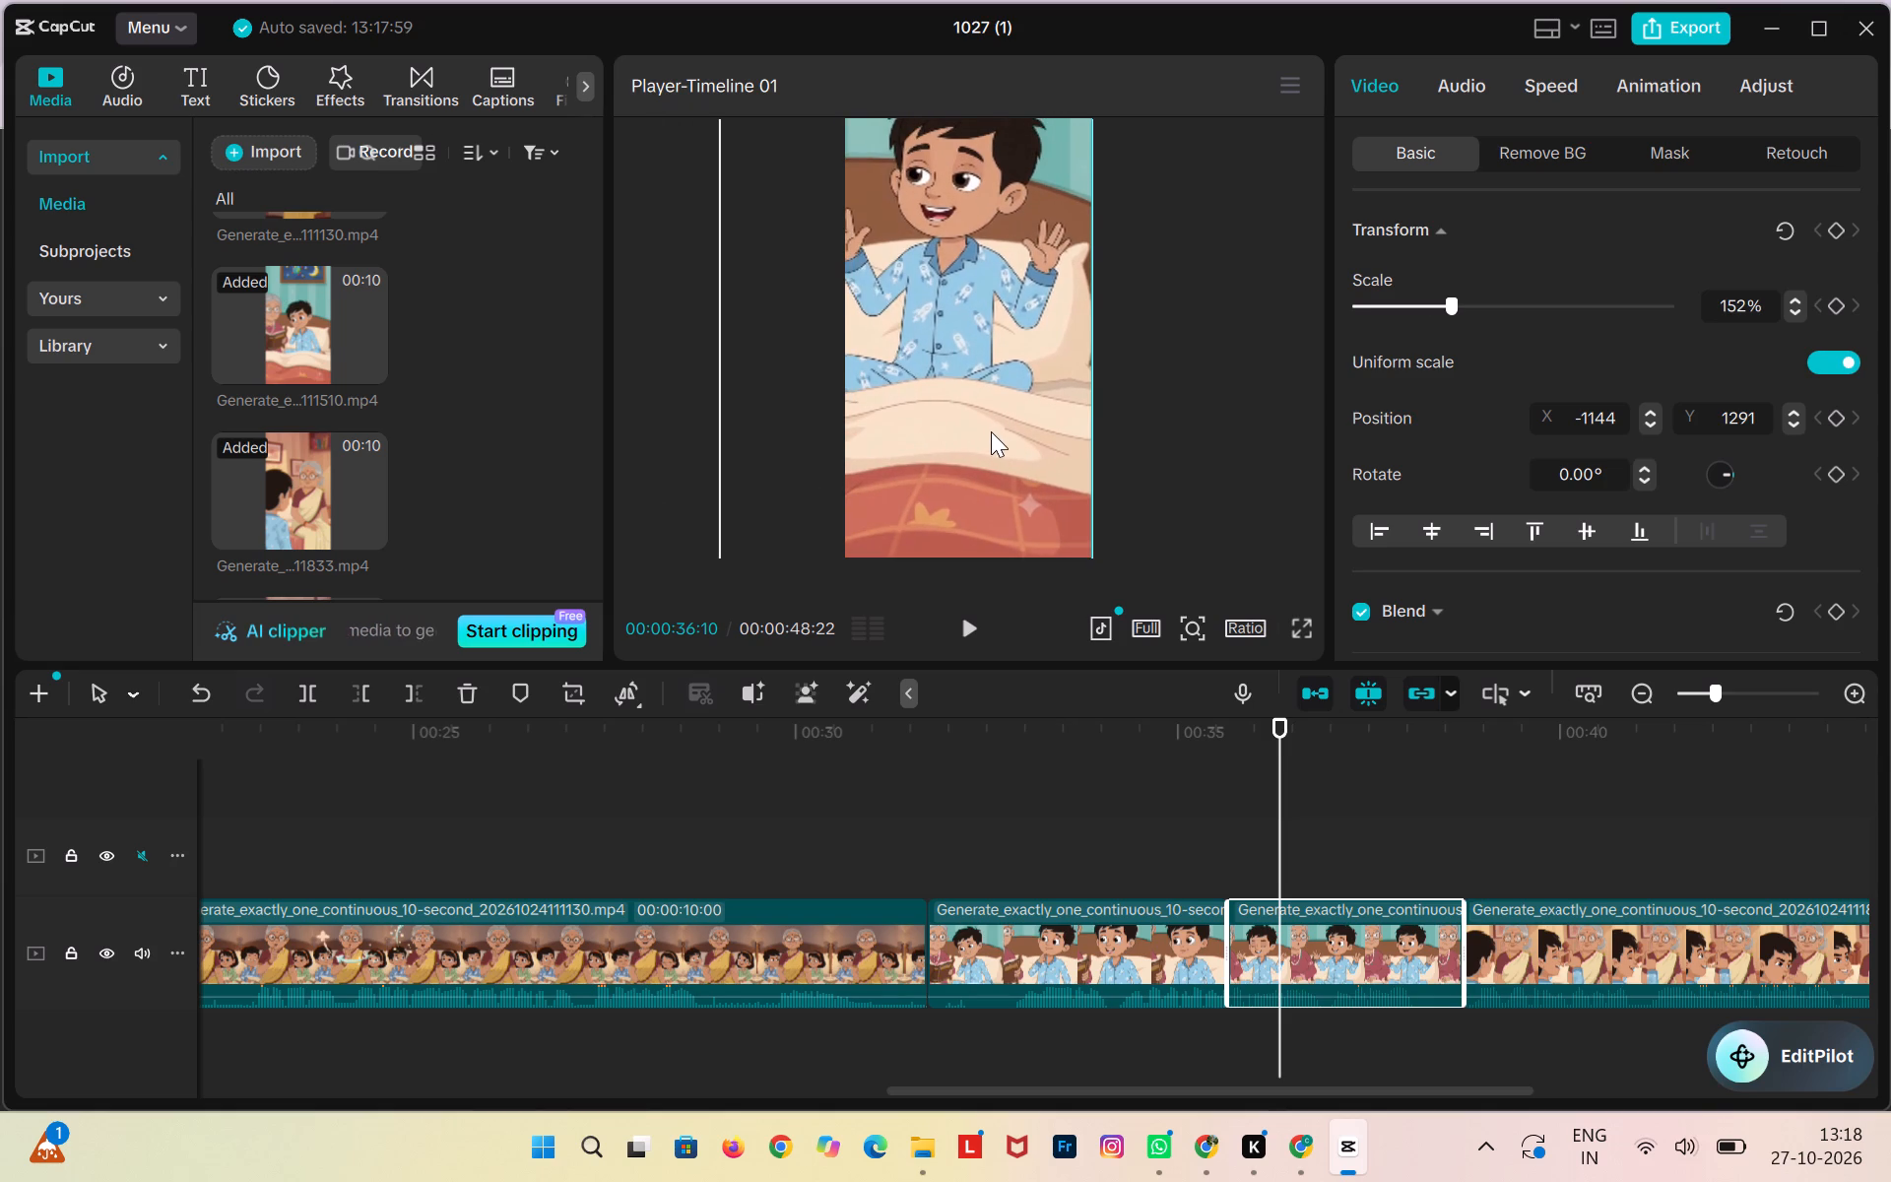
{"action": "left_click_drag", "start_coordinate": [991, 431], "coordinate": [1008, 500]}
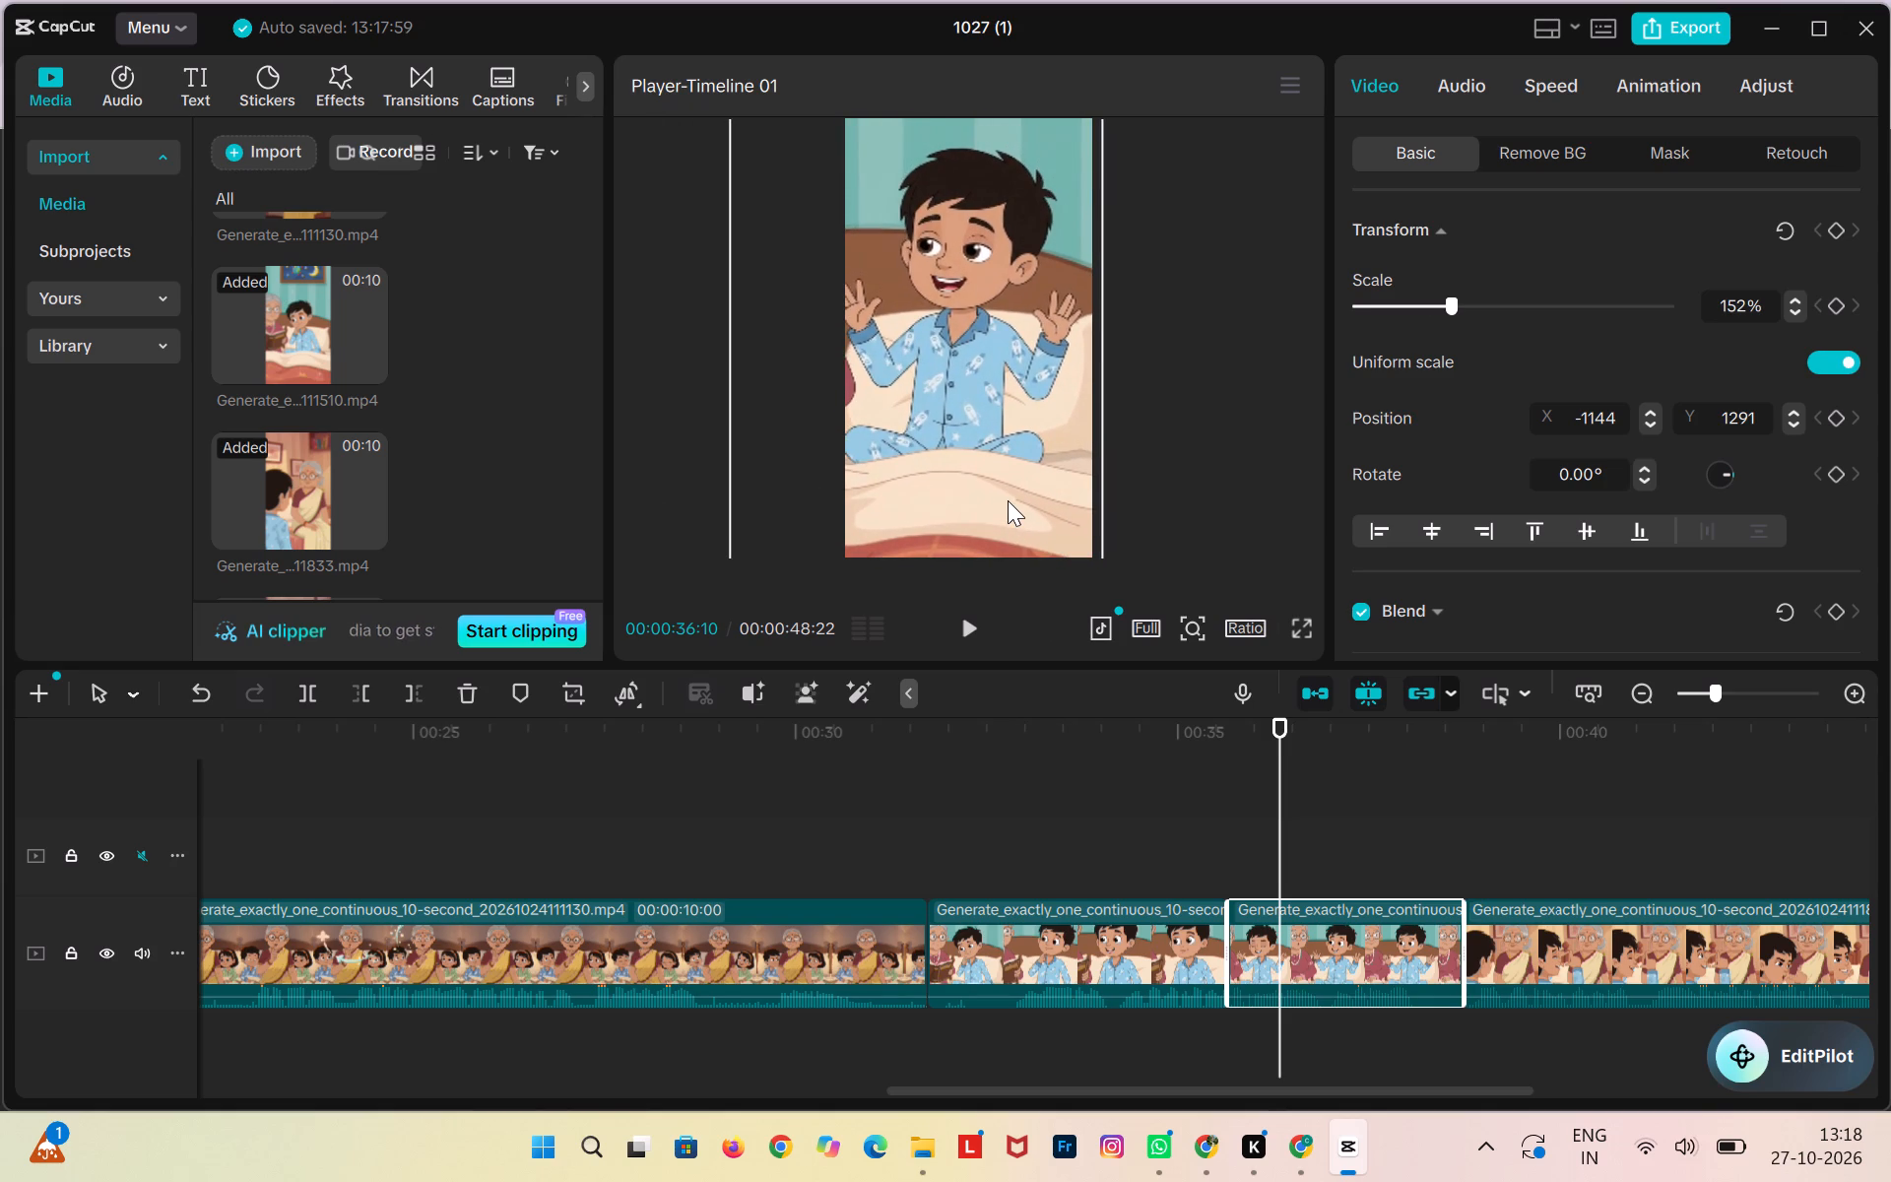
{"action": "left_click_drag", "start_coordinate": [1008, 500], "coordinate": [996, 502]}
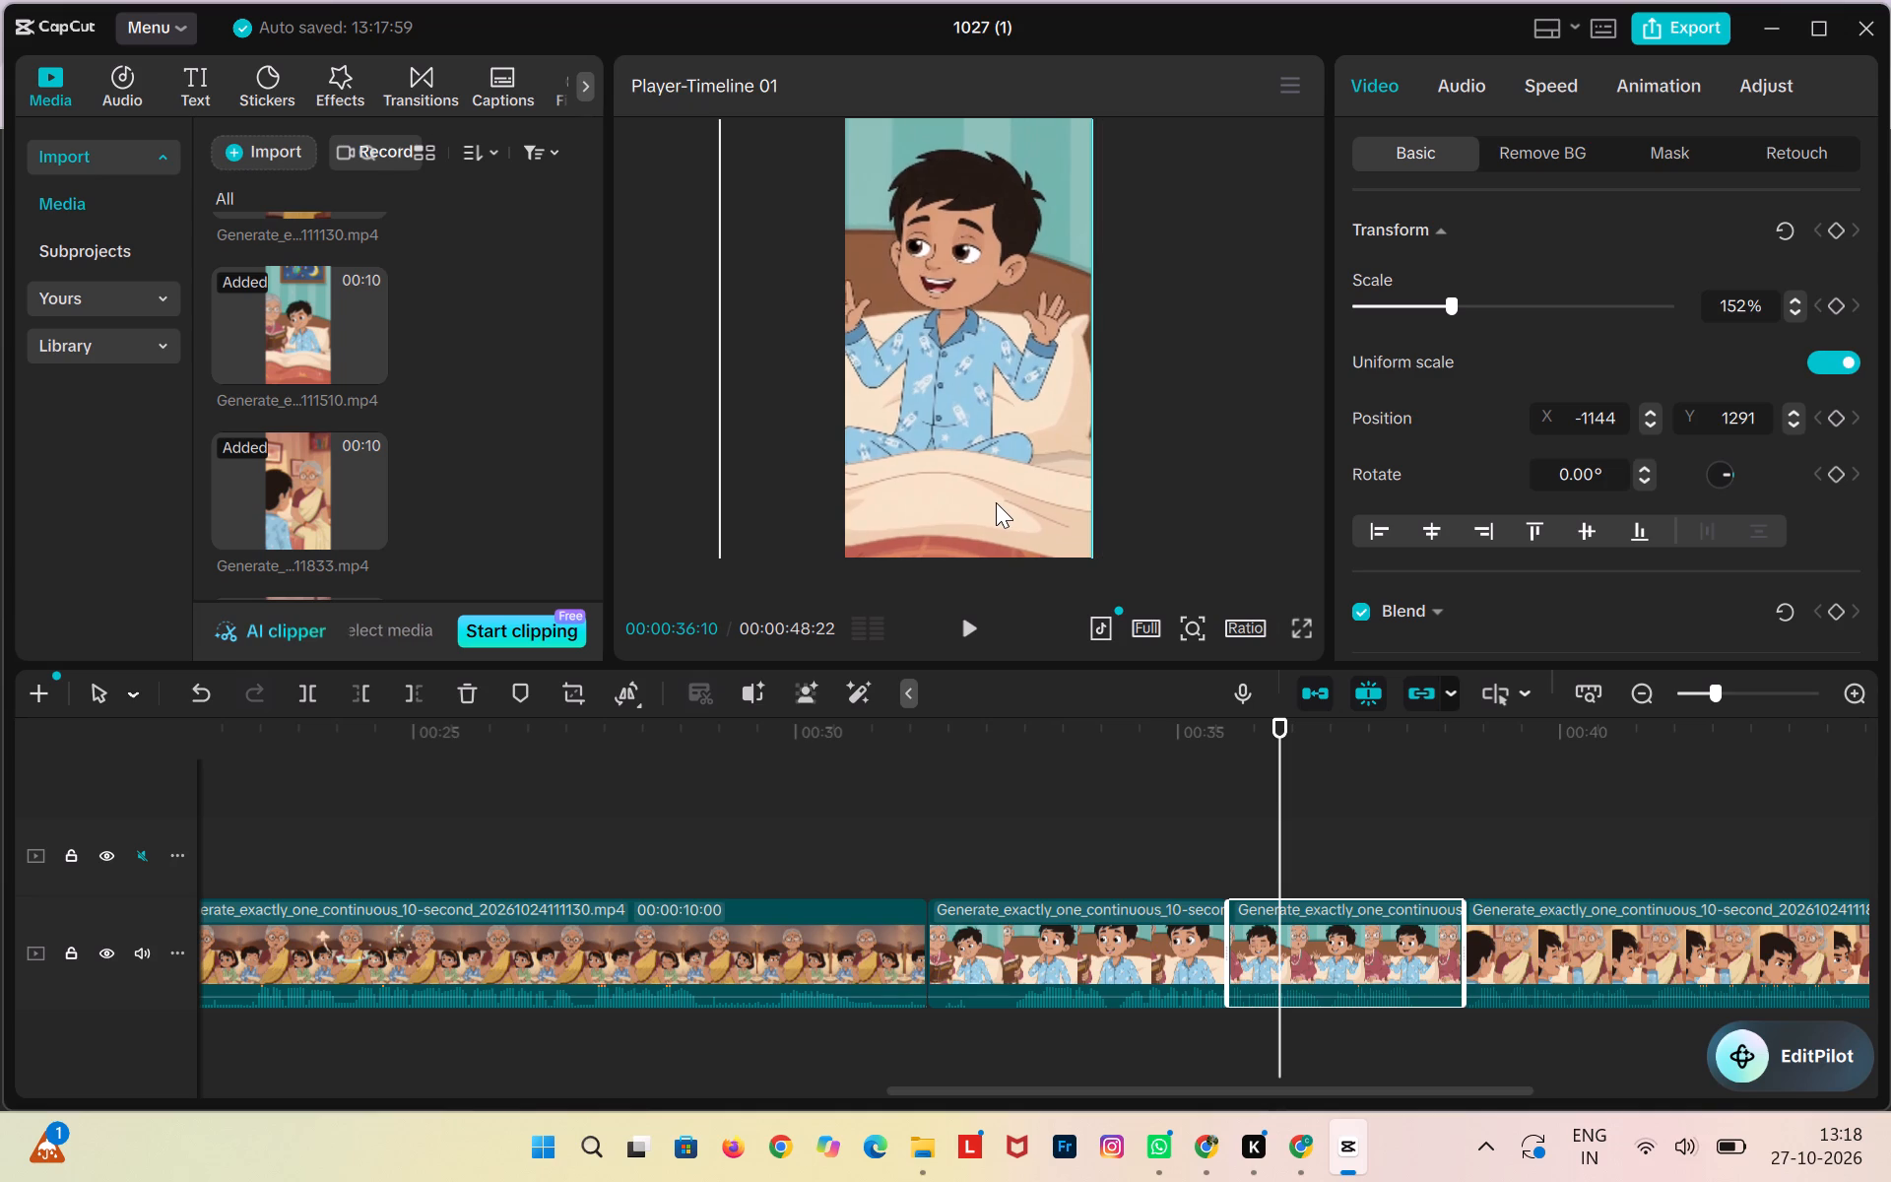
{"action": "left_click_drag", "start_coordinate": [996, 502], "coordinate": [1011, 499]}
{"action": "left_click", "coordinate": [1236, 463]}
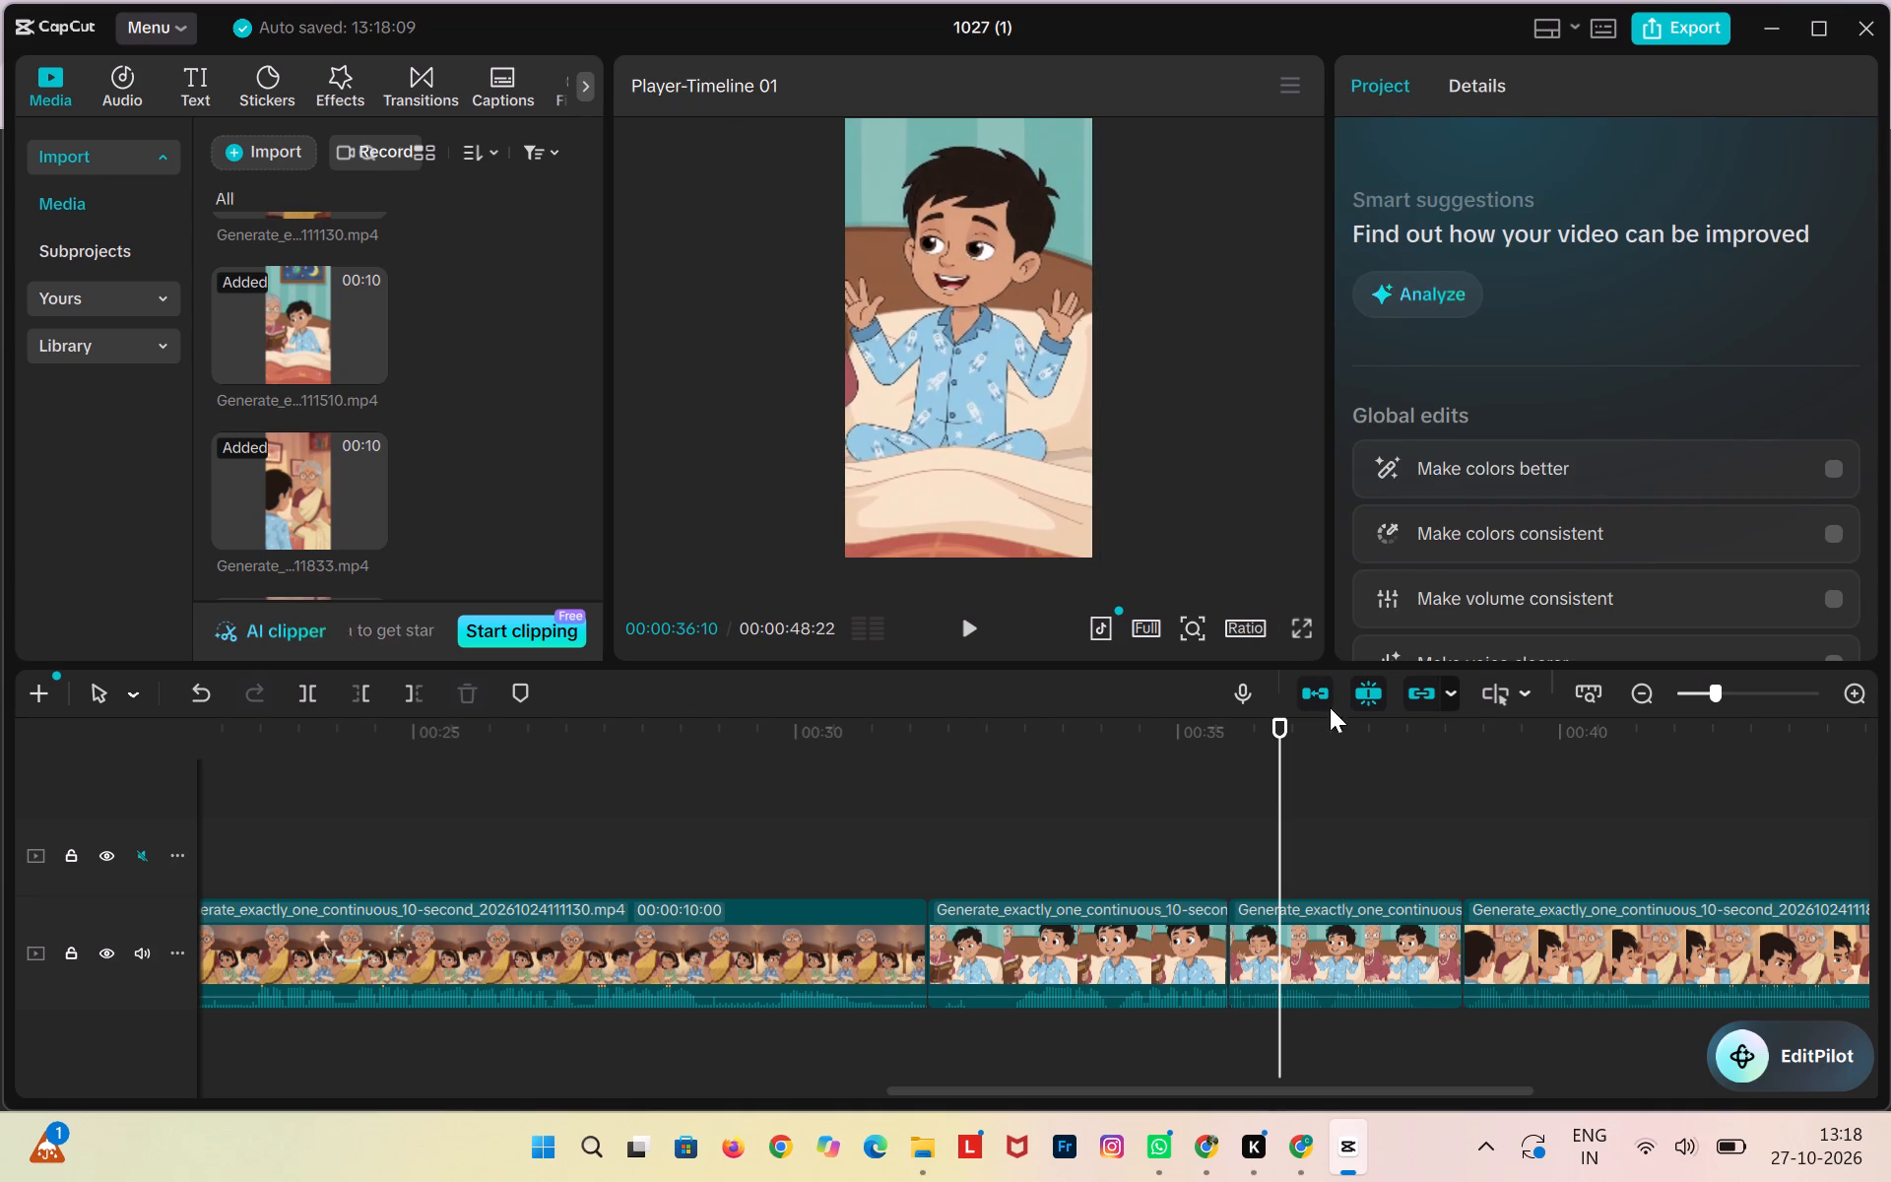
Play back both 111510 pieces from 00:00:32:29 into the start of the 111833 clip to review the reframed cut.
{"action": "left_click_drag", "start_coordinate": [1278, 724], "coordinate": [1022, 782]}
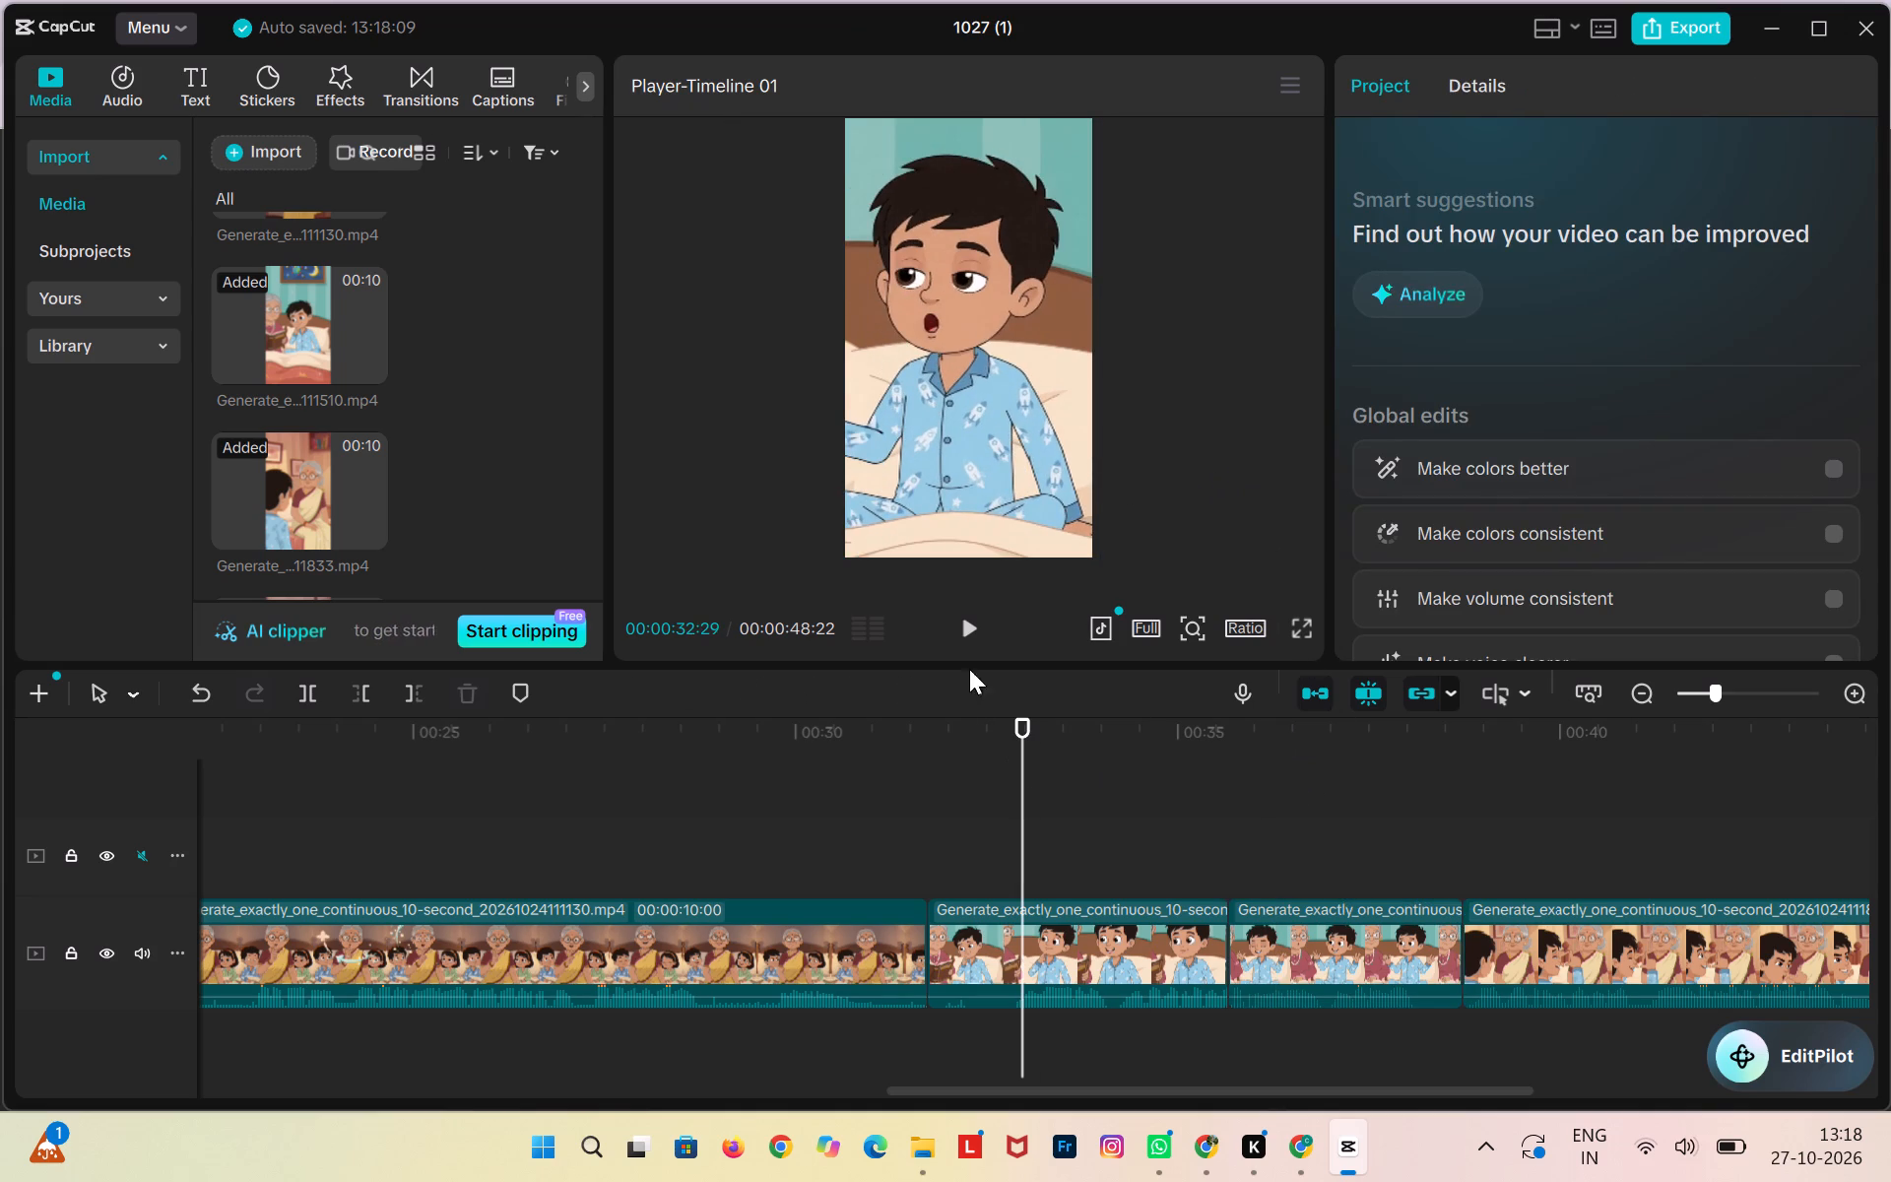
{"action": "left_click", "coordinate": [959, 628]}
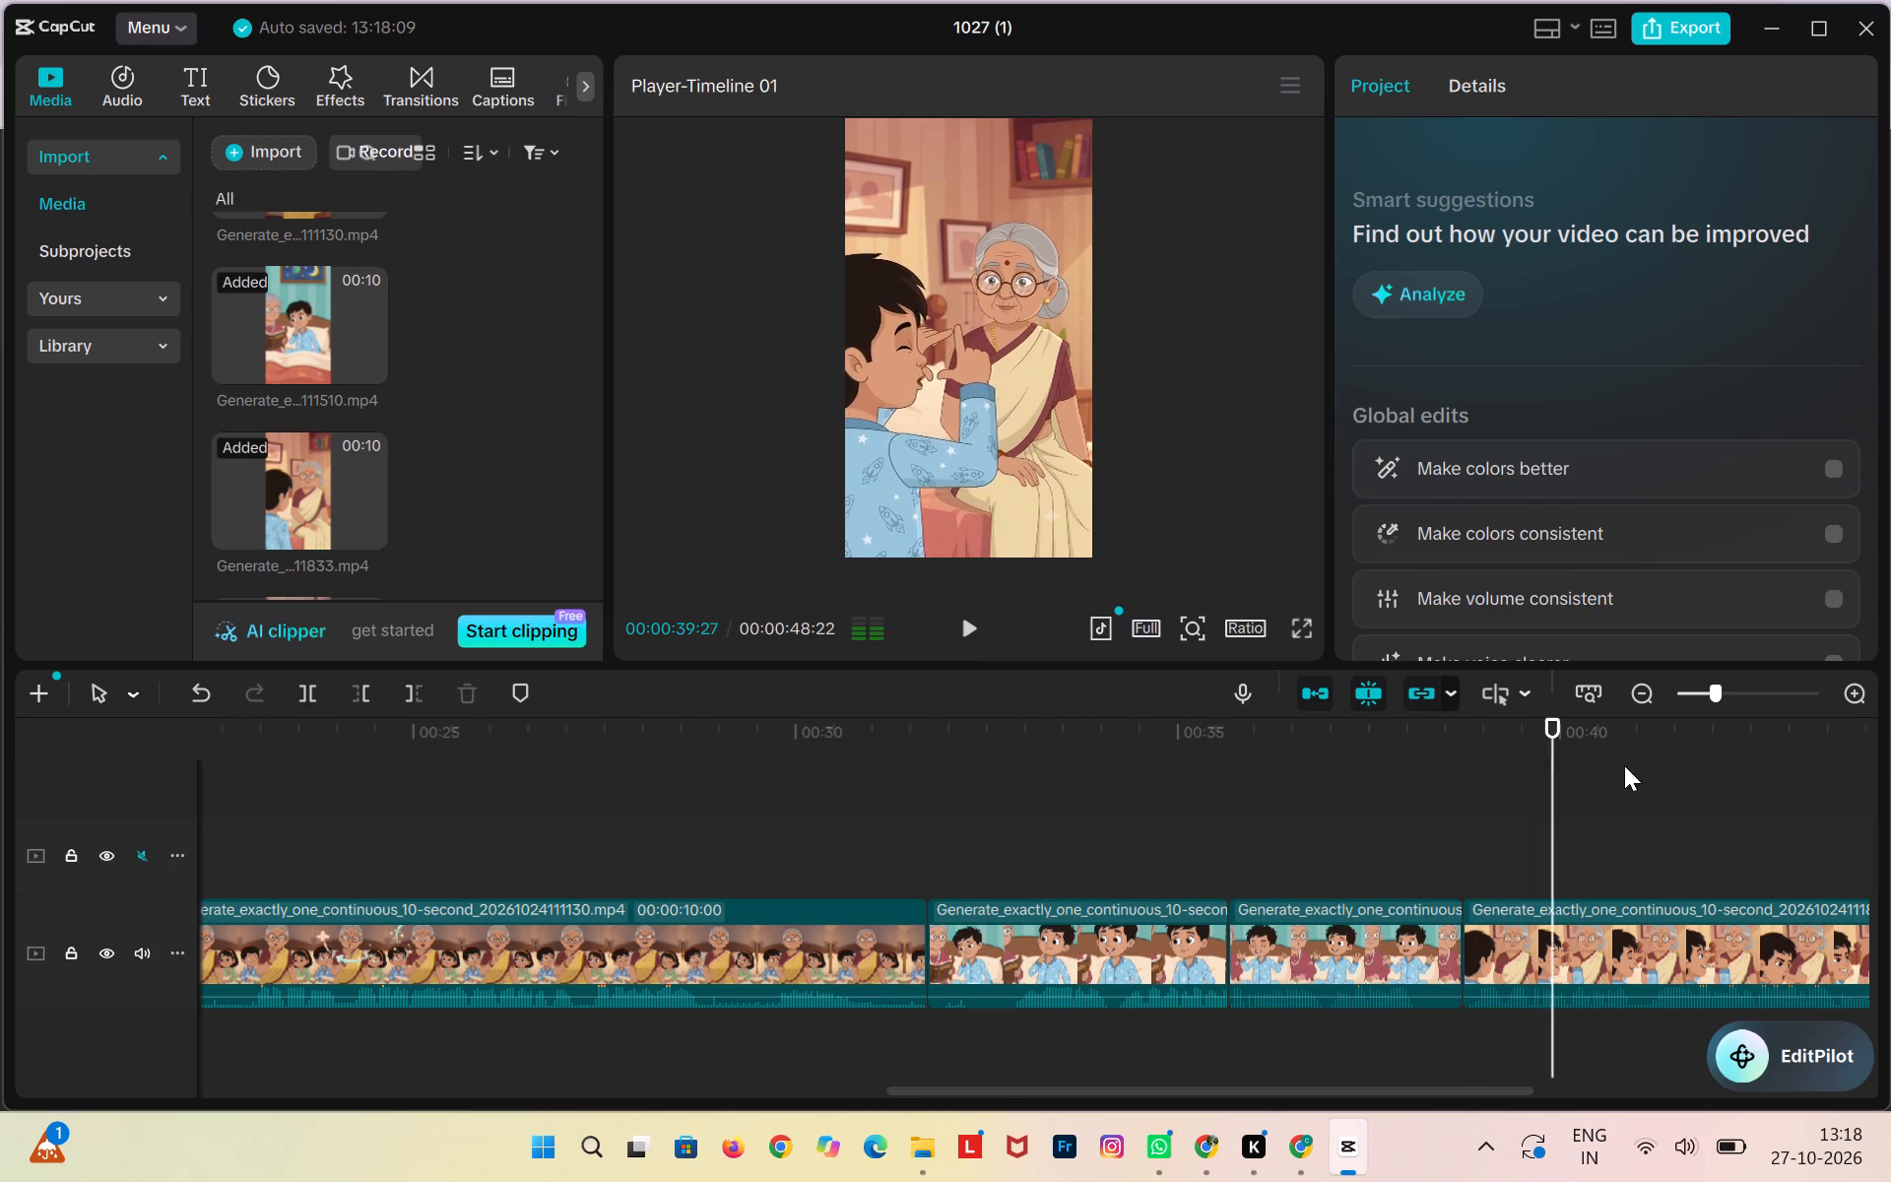
Play back the two 111510 pieces from 00:00:32:16 to review the cut between them.
{"action": "left_click_drag", "start_coordinate": [1566, 740], "coordinate": [989, 848]}
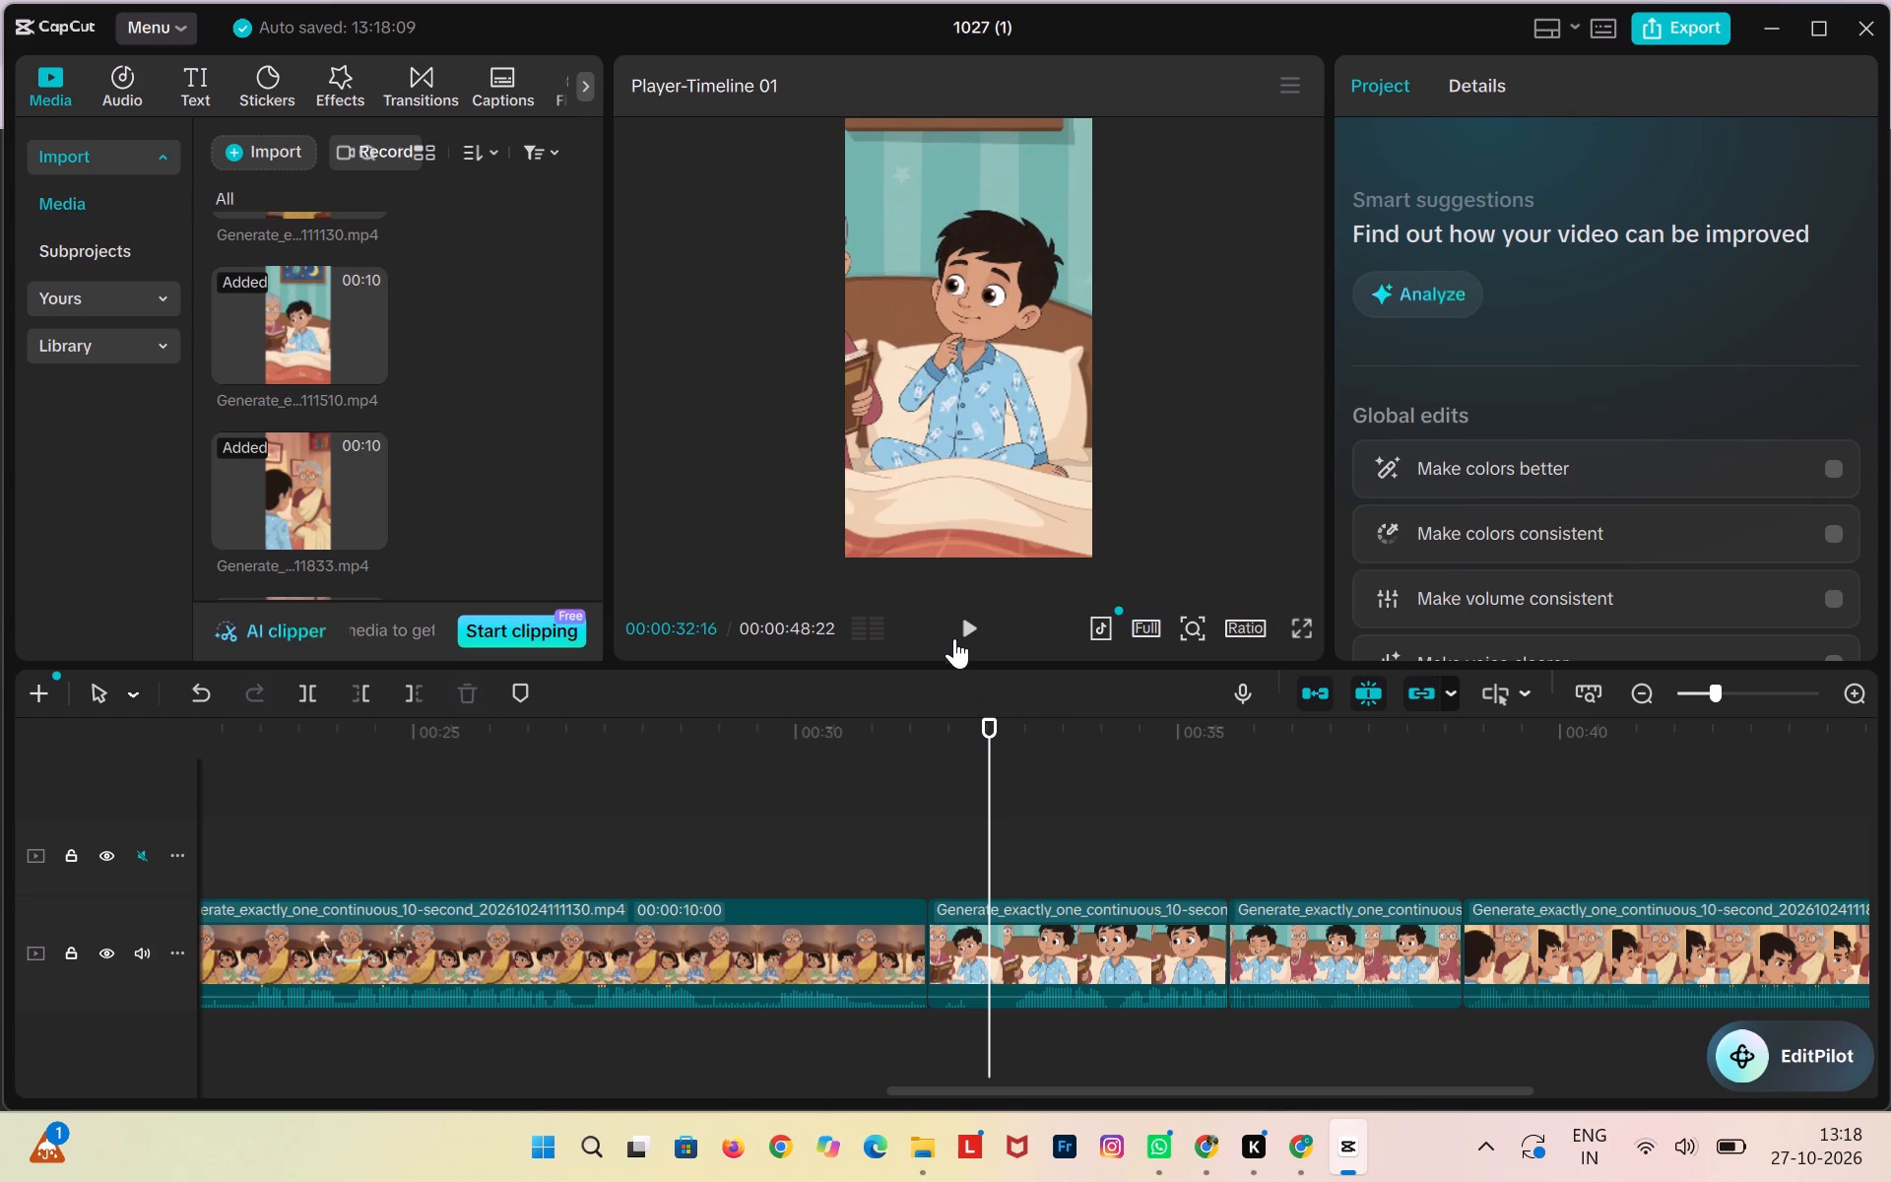
{"action": "left_click", "coordinate": [957, 634]}
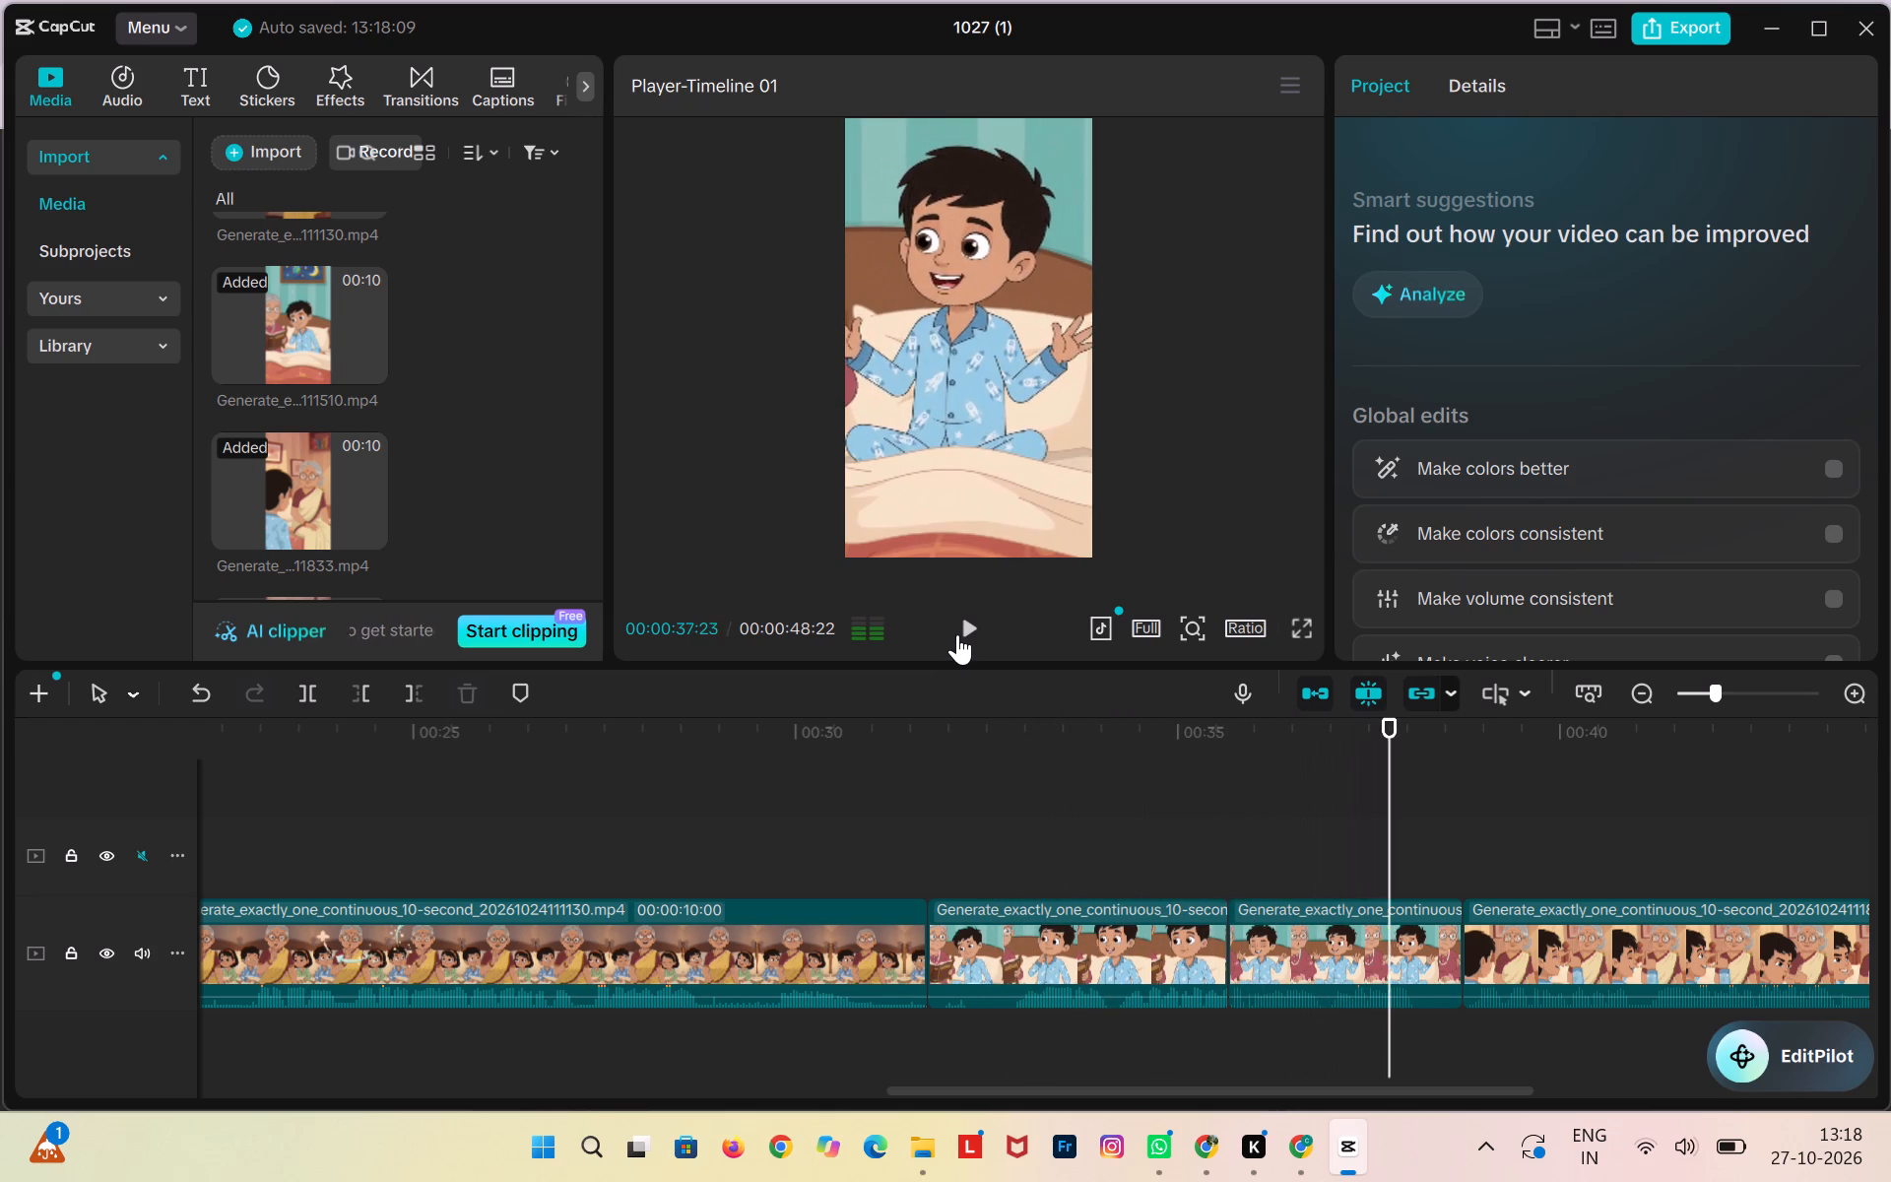
{"action": "left_click", "coordinate": [957, 634]}
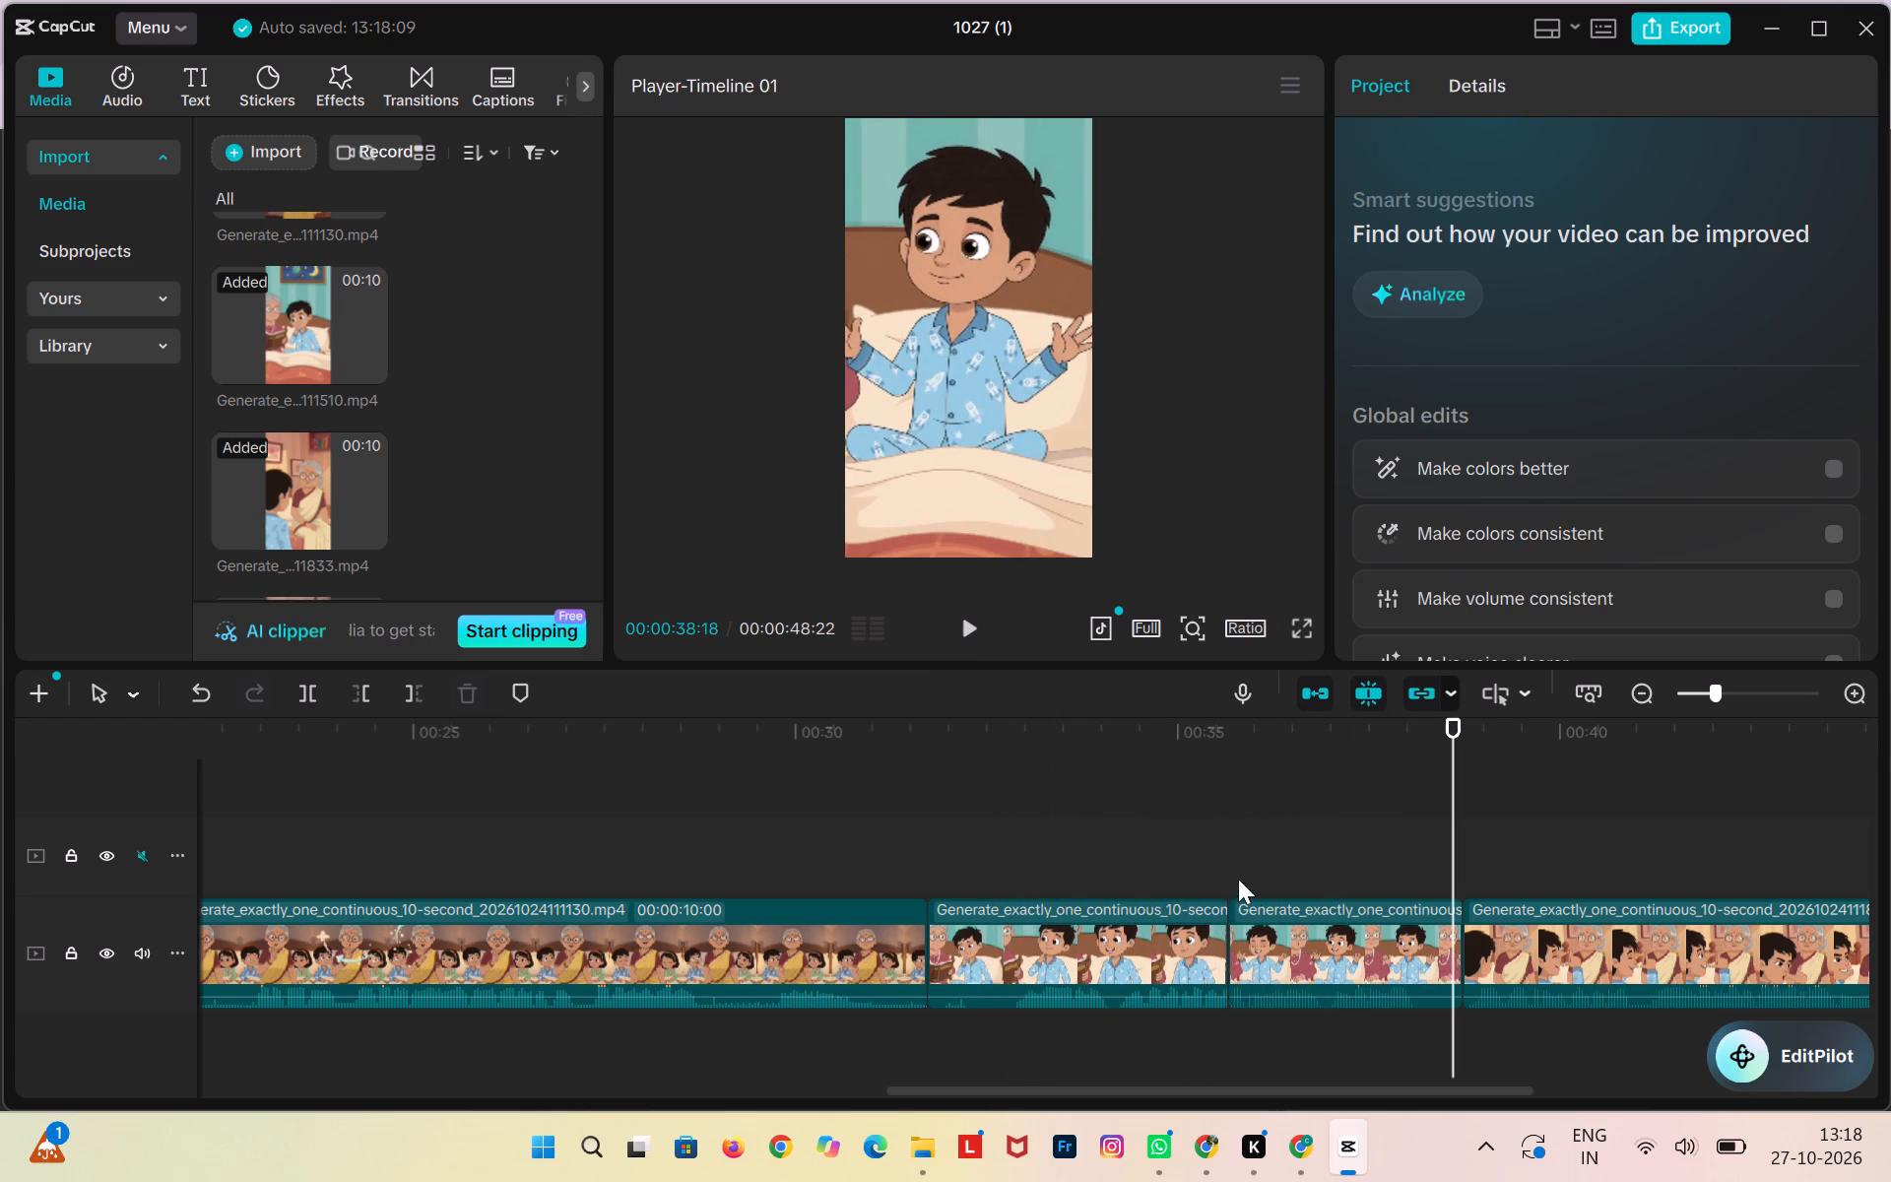
Shift the join between the two 111510 pieces about 3 frames later, and replay the cut from 00:00:34:10.
{"action": "left_click", "coordinate": [1226, 909]}
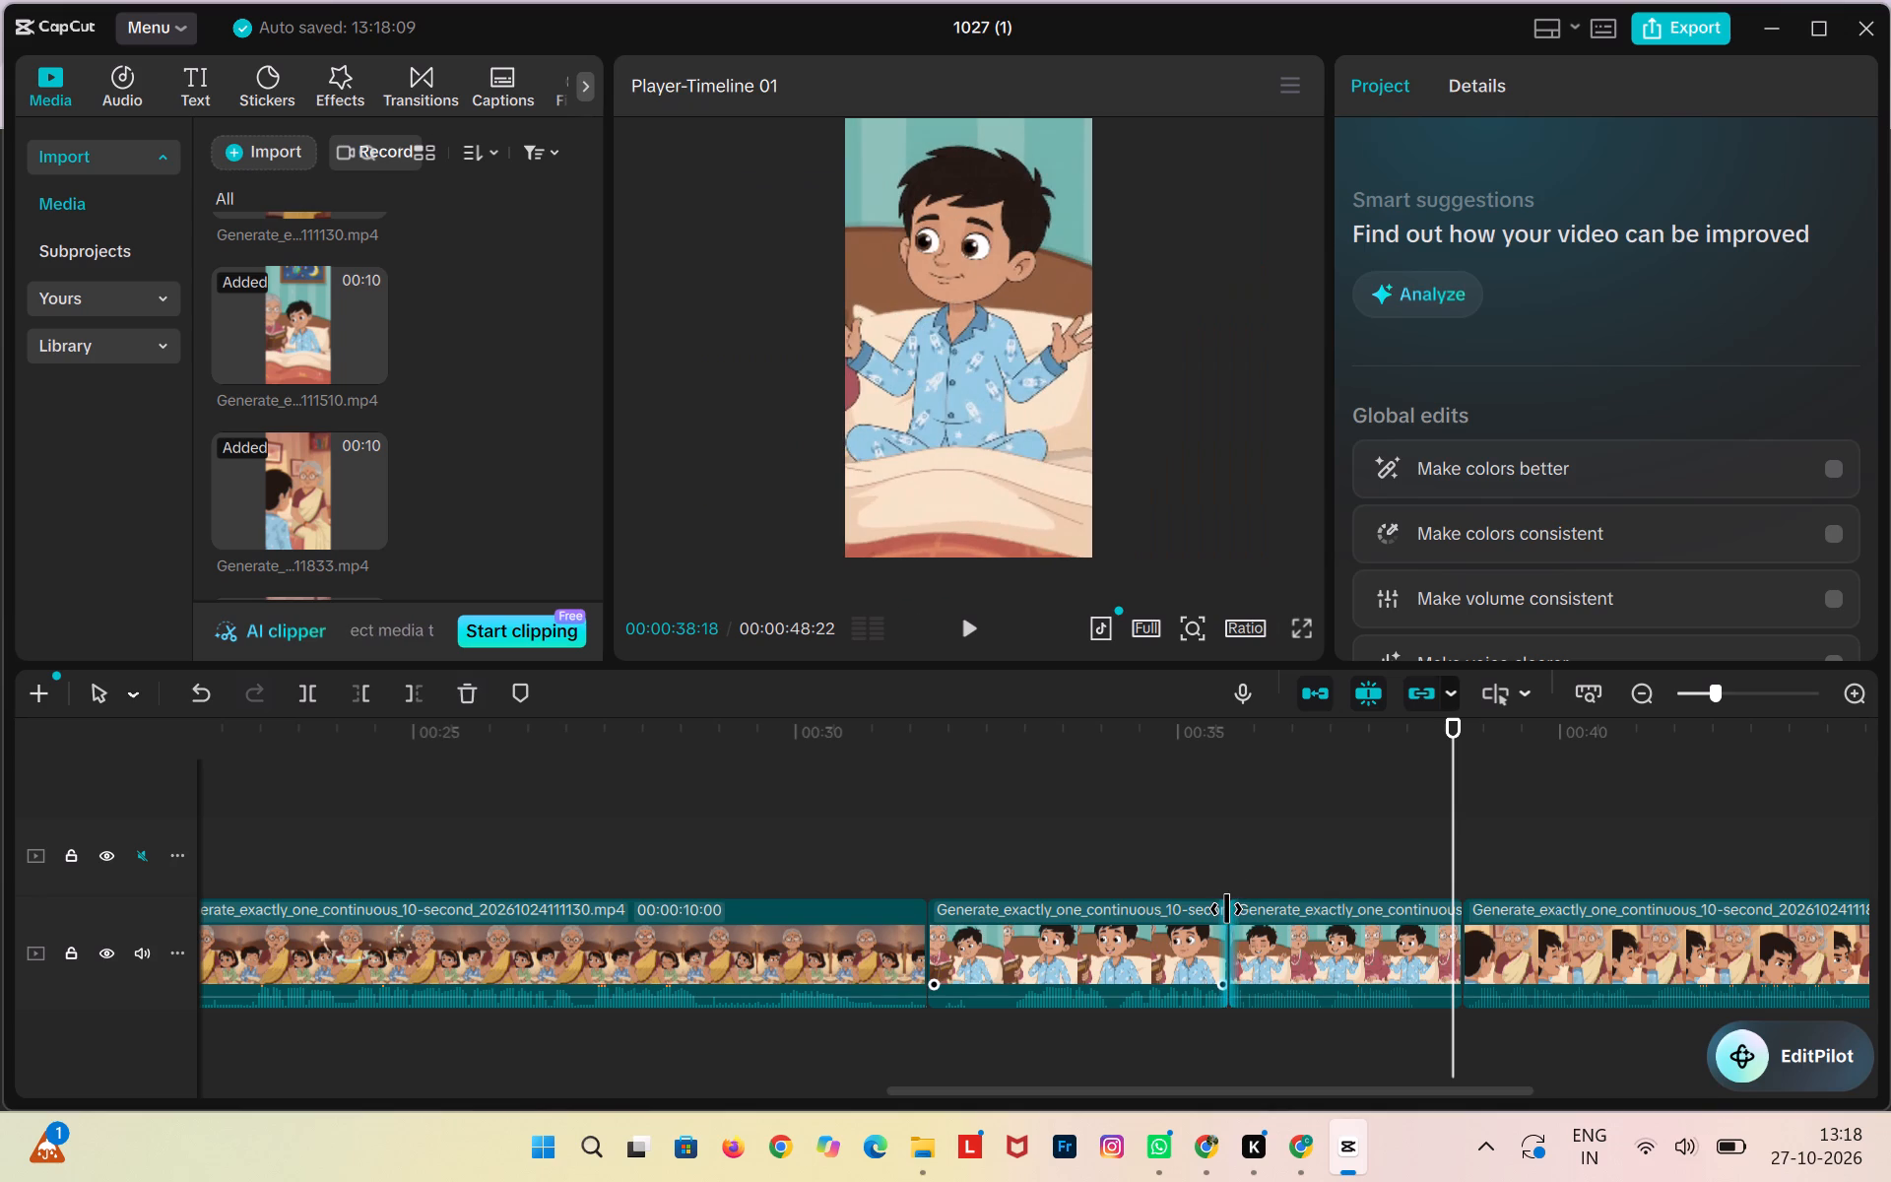
{"action": "left_click", "coordinate": [1226, 909]}
{"action": "left_click", "coordinate": [1226, 909]}
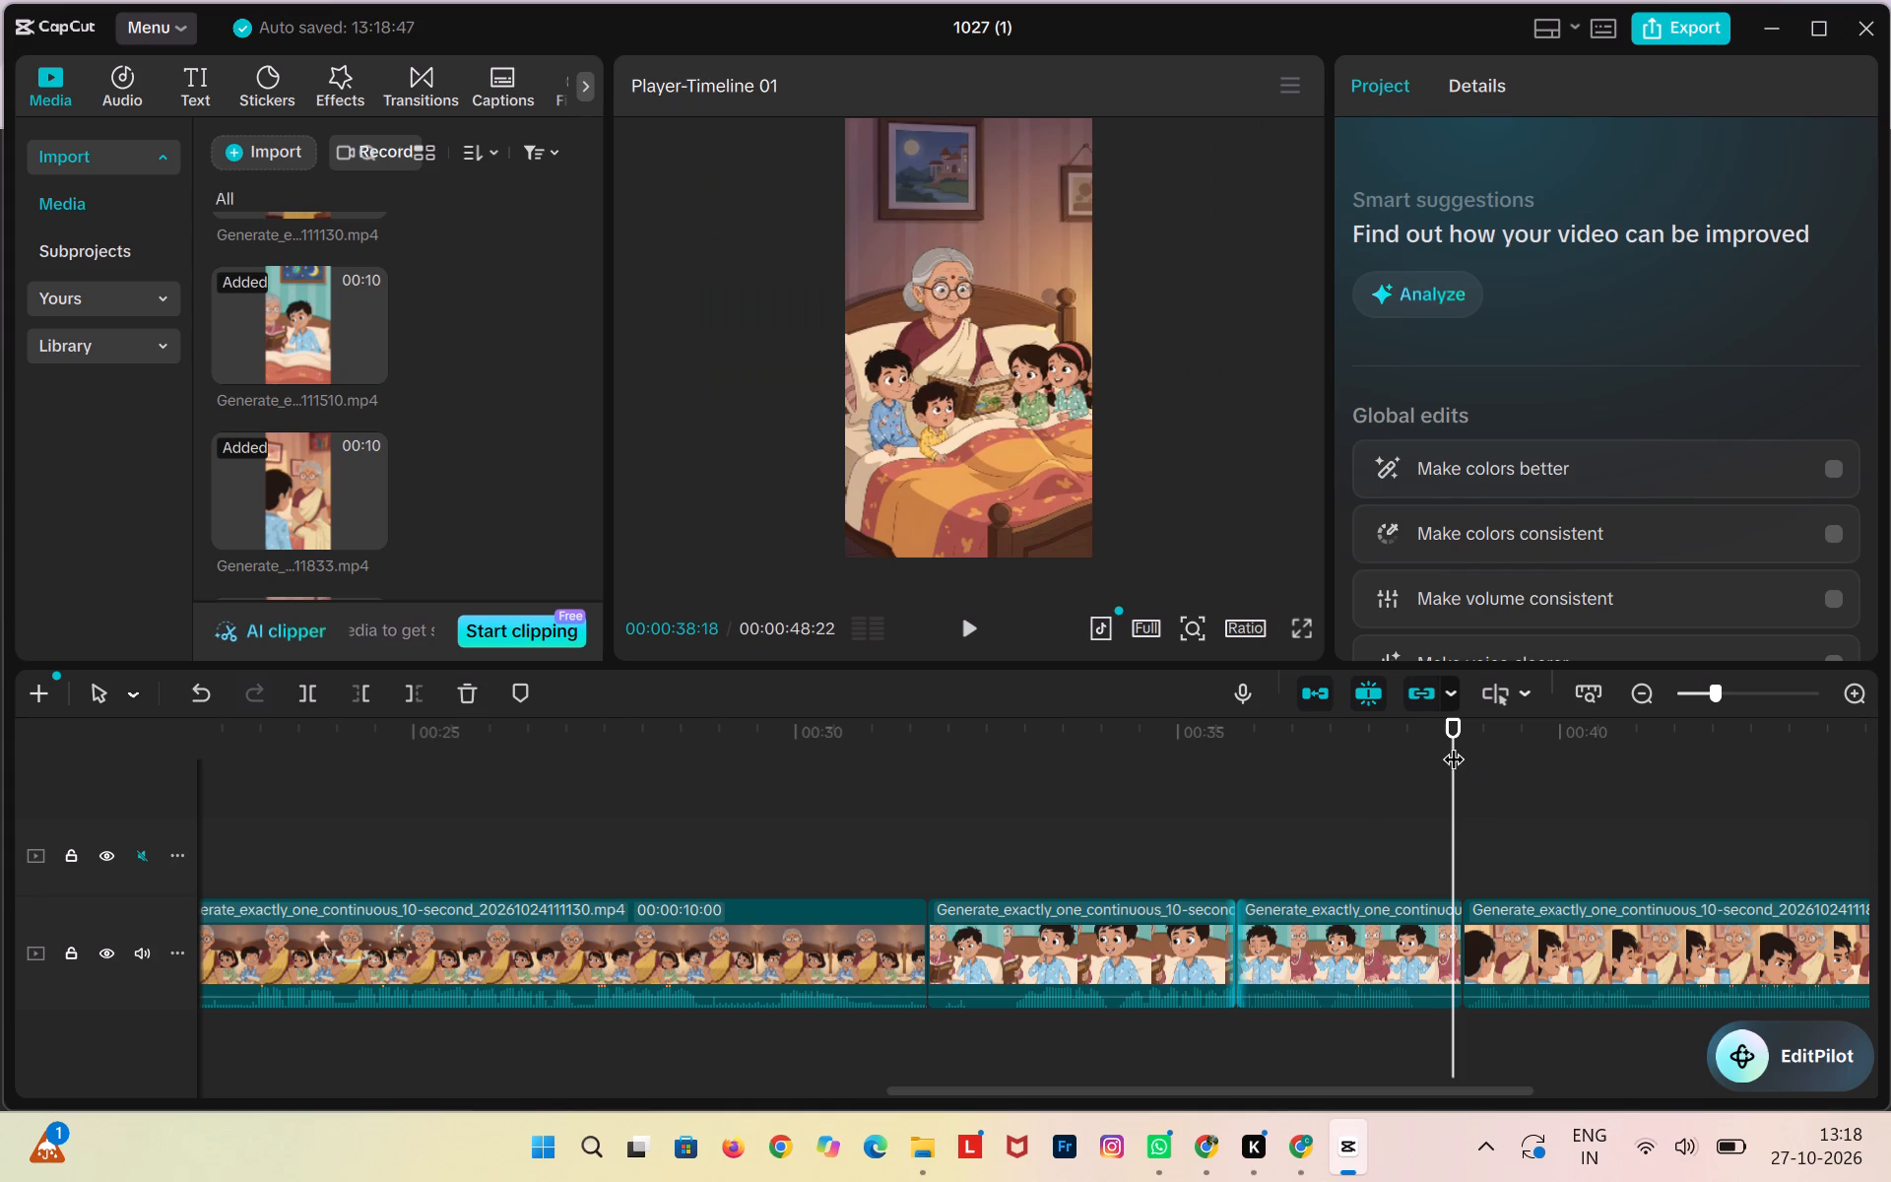
{"action": "left_click_drag", "start_coordinate": [1453, 744], "coordinate": [1126, 801]}
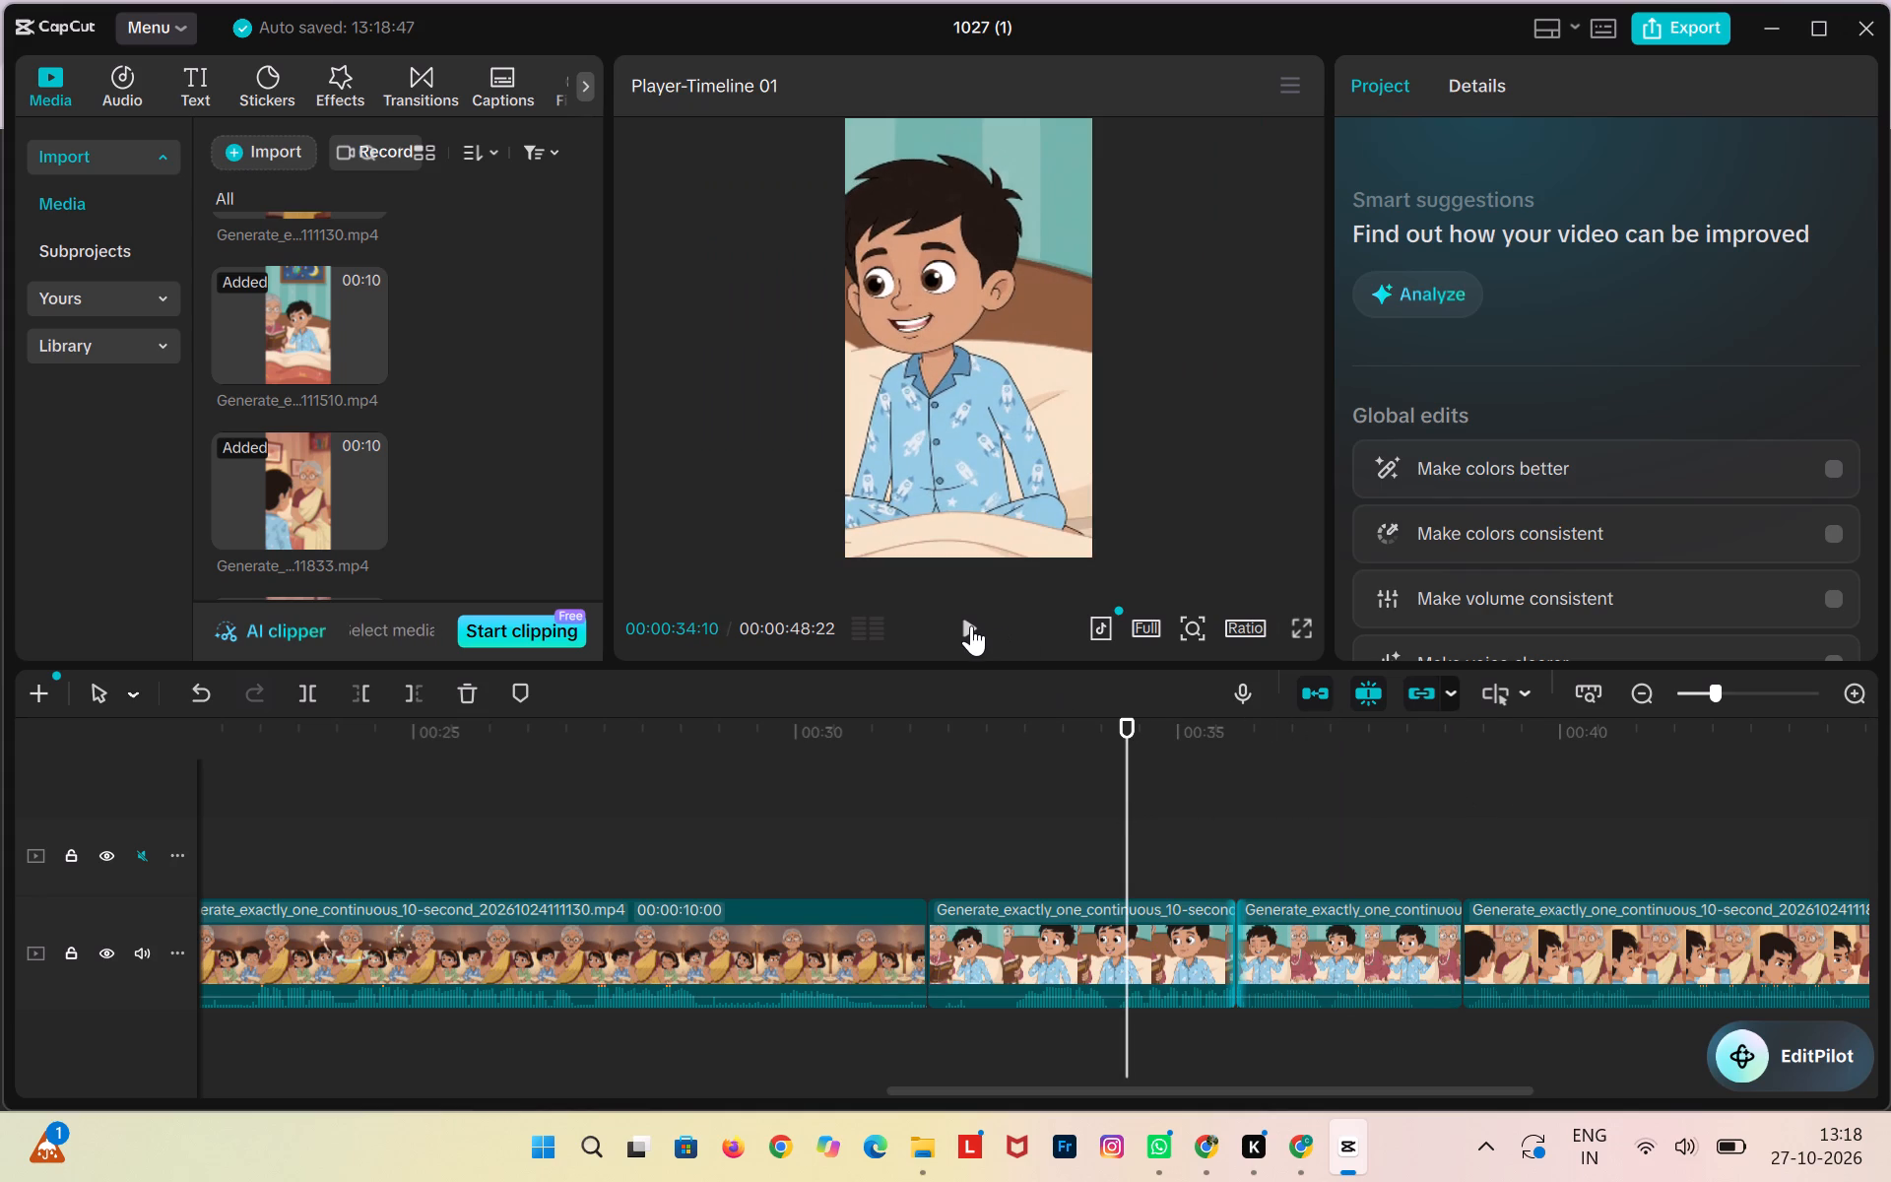
{"action": "left_click", "coordinate": [970, 625]}
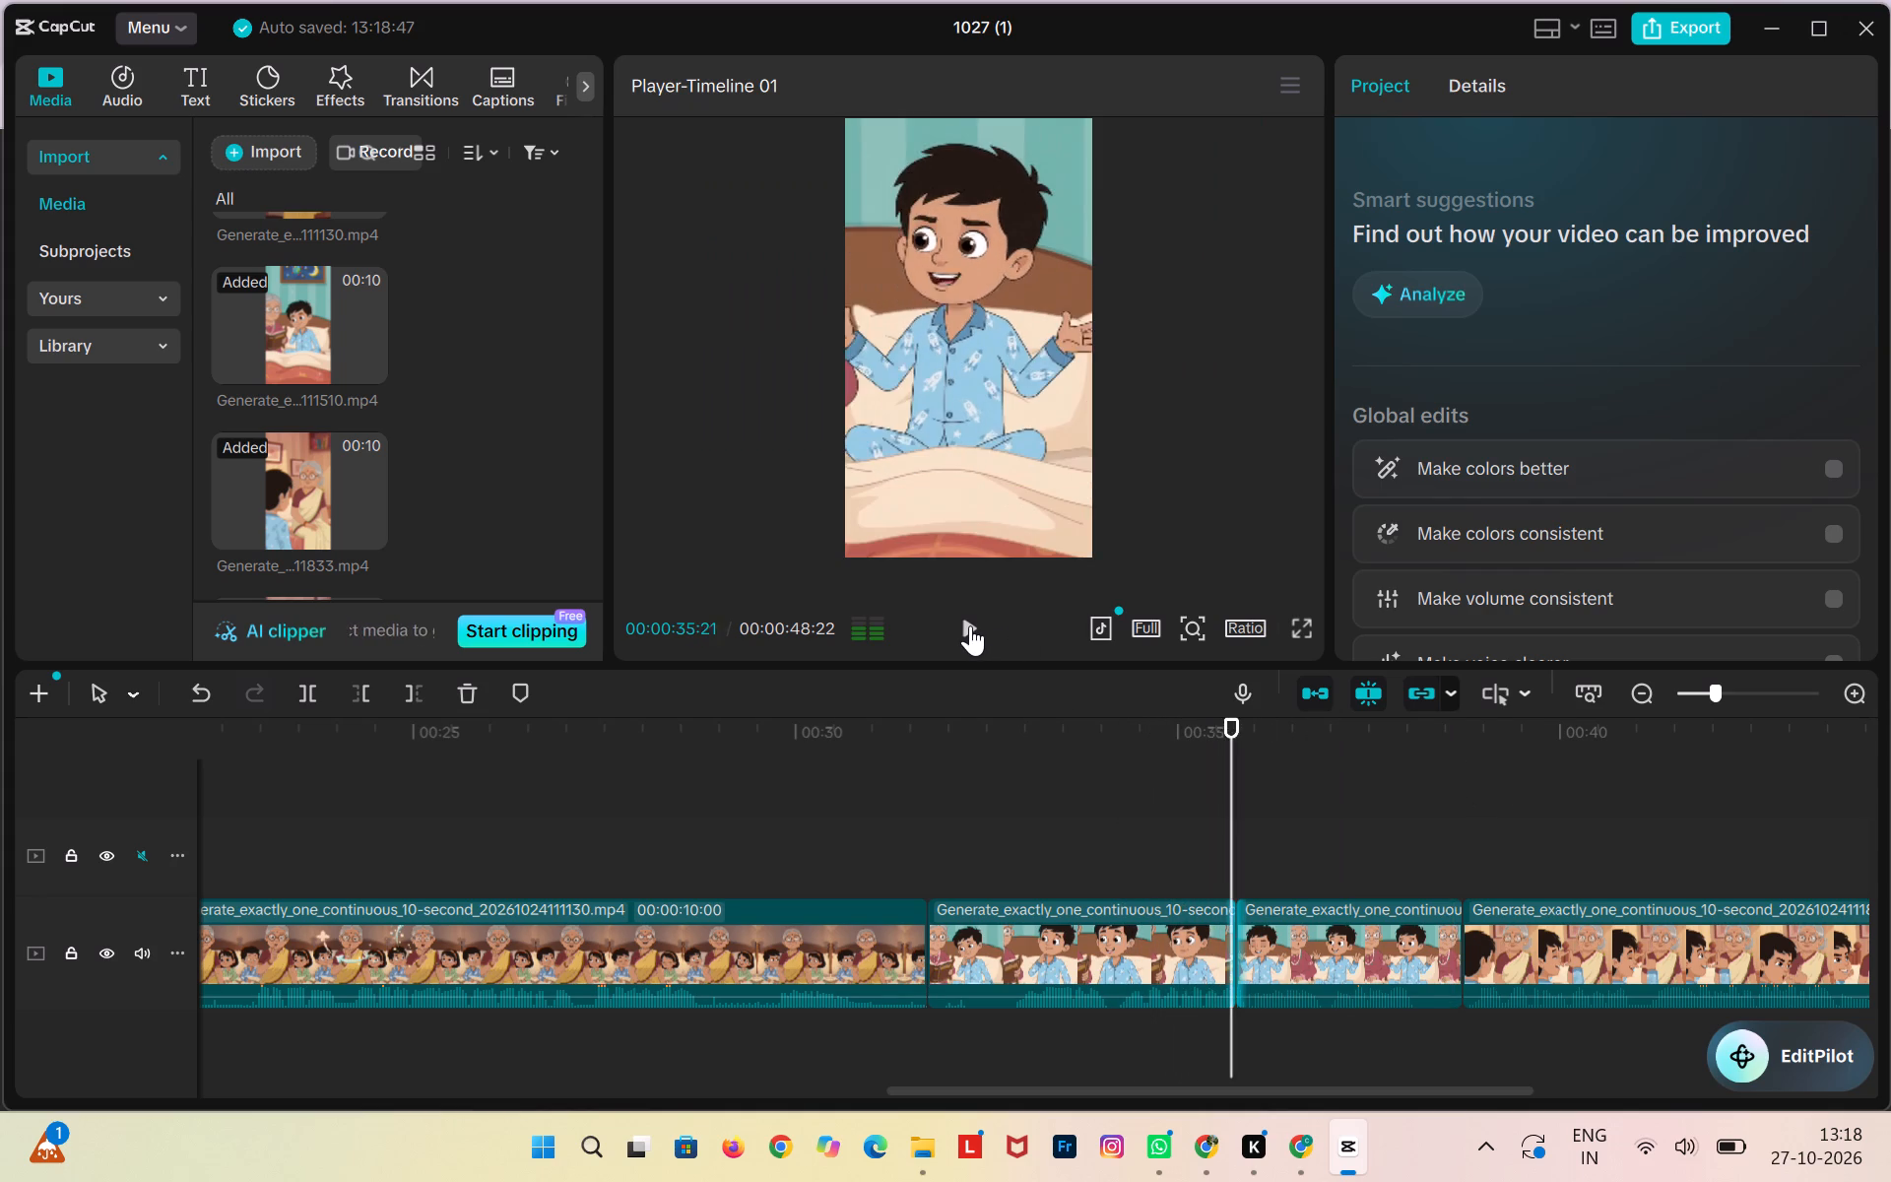
{"action": "left_click", "coordinate": [970, 625]}
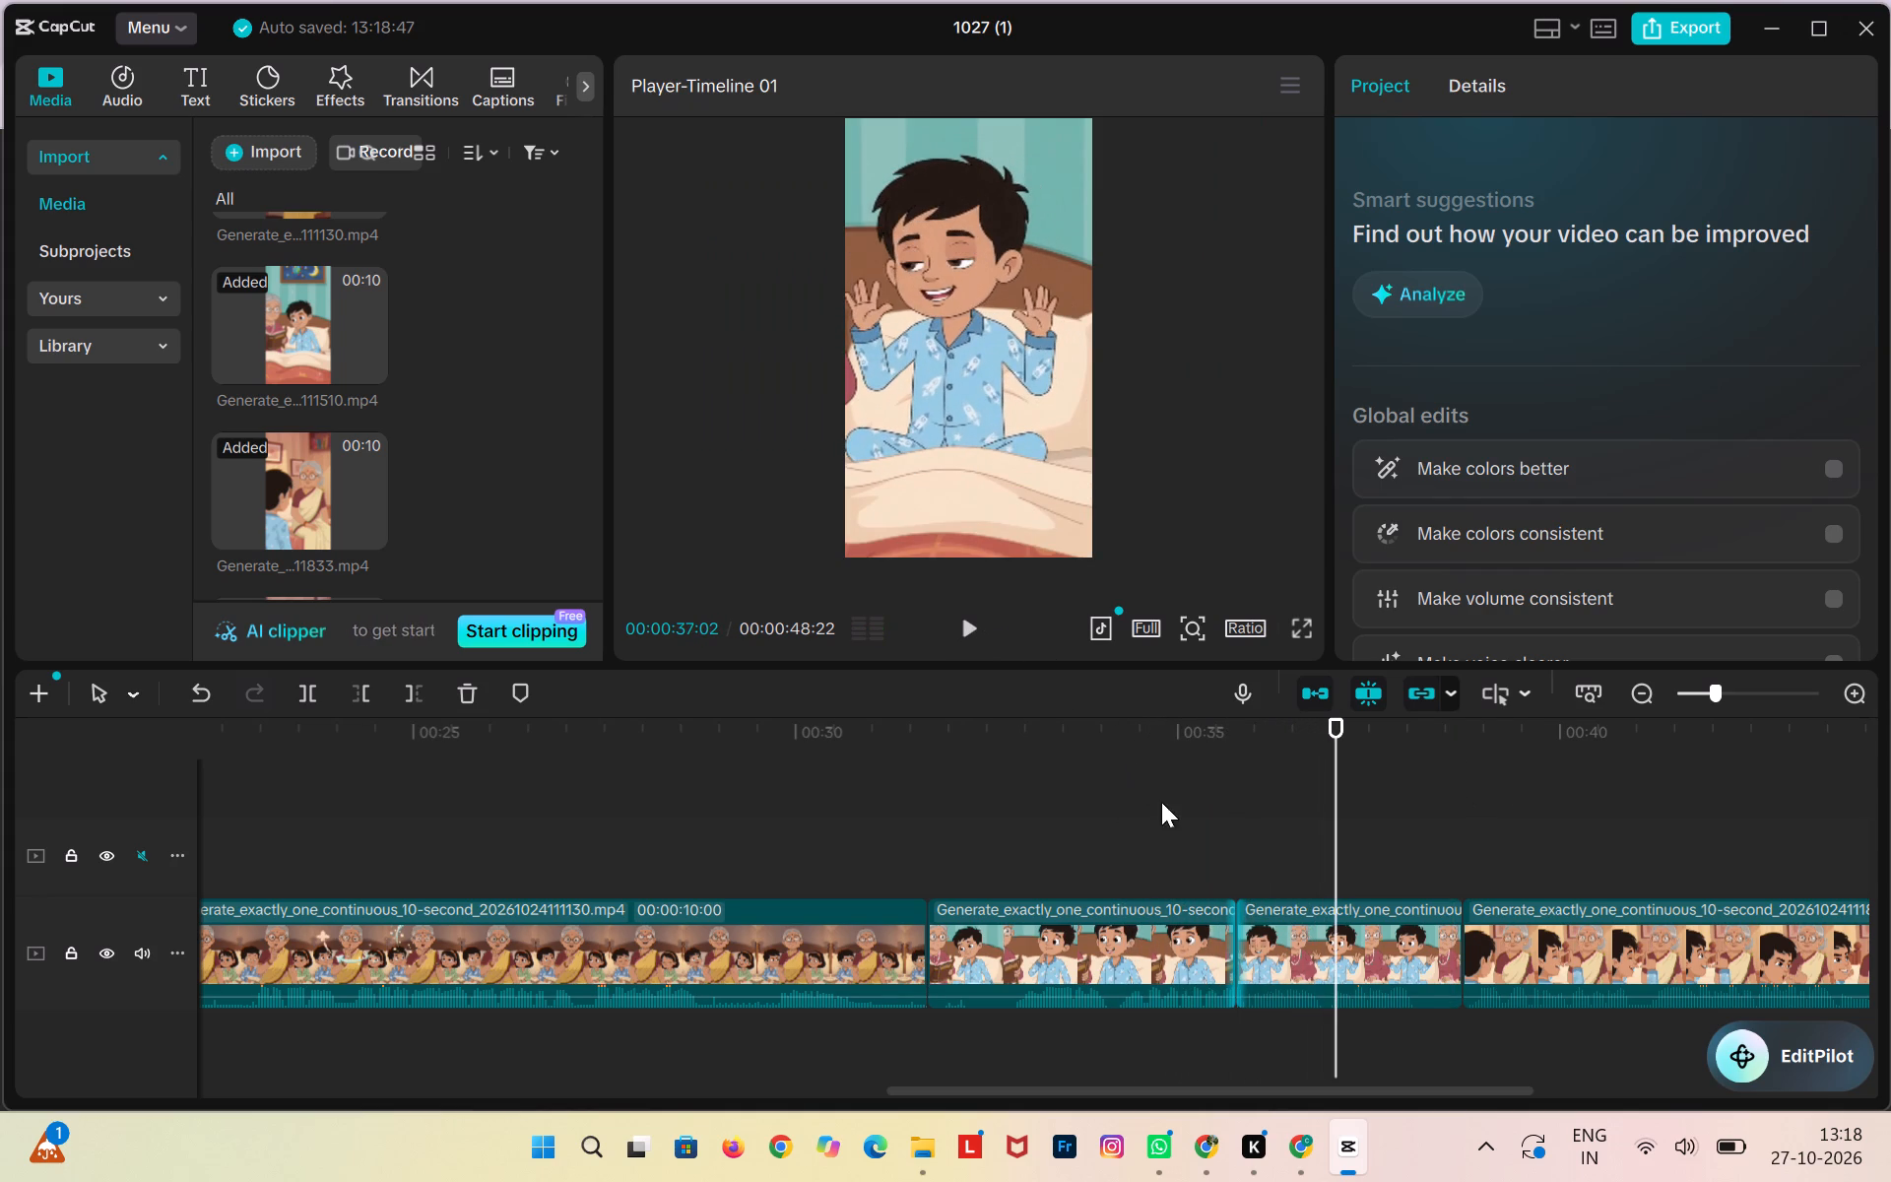
Shift the join between the two 111510 pieces slightly earlier, and replay across the cut.
{"action": "left_click", "coordinate": [1237, 908]}
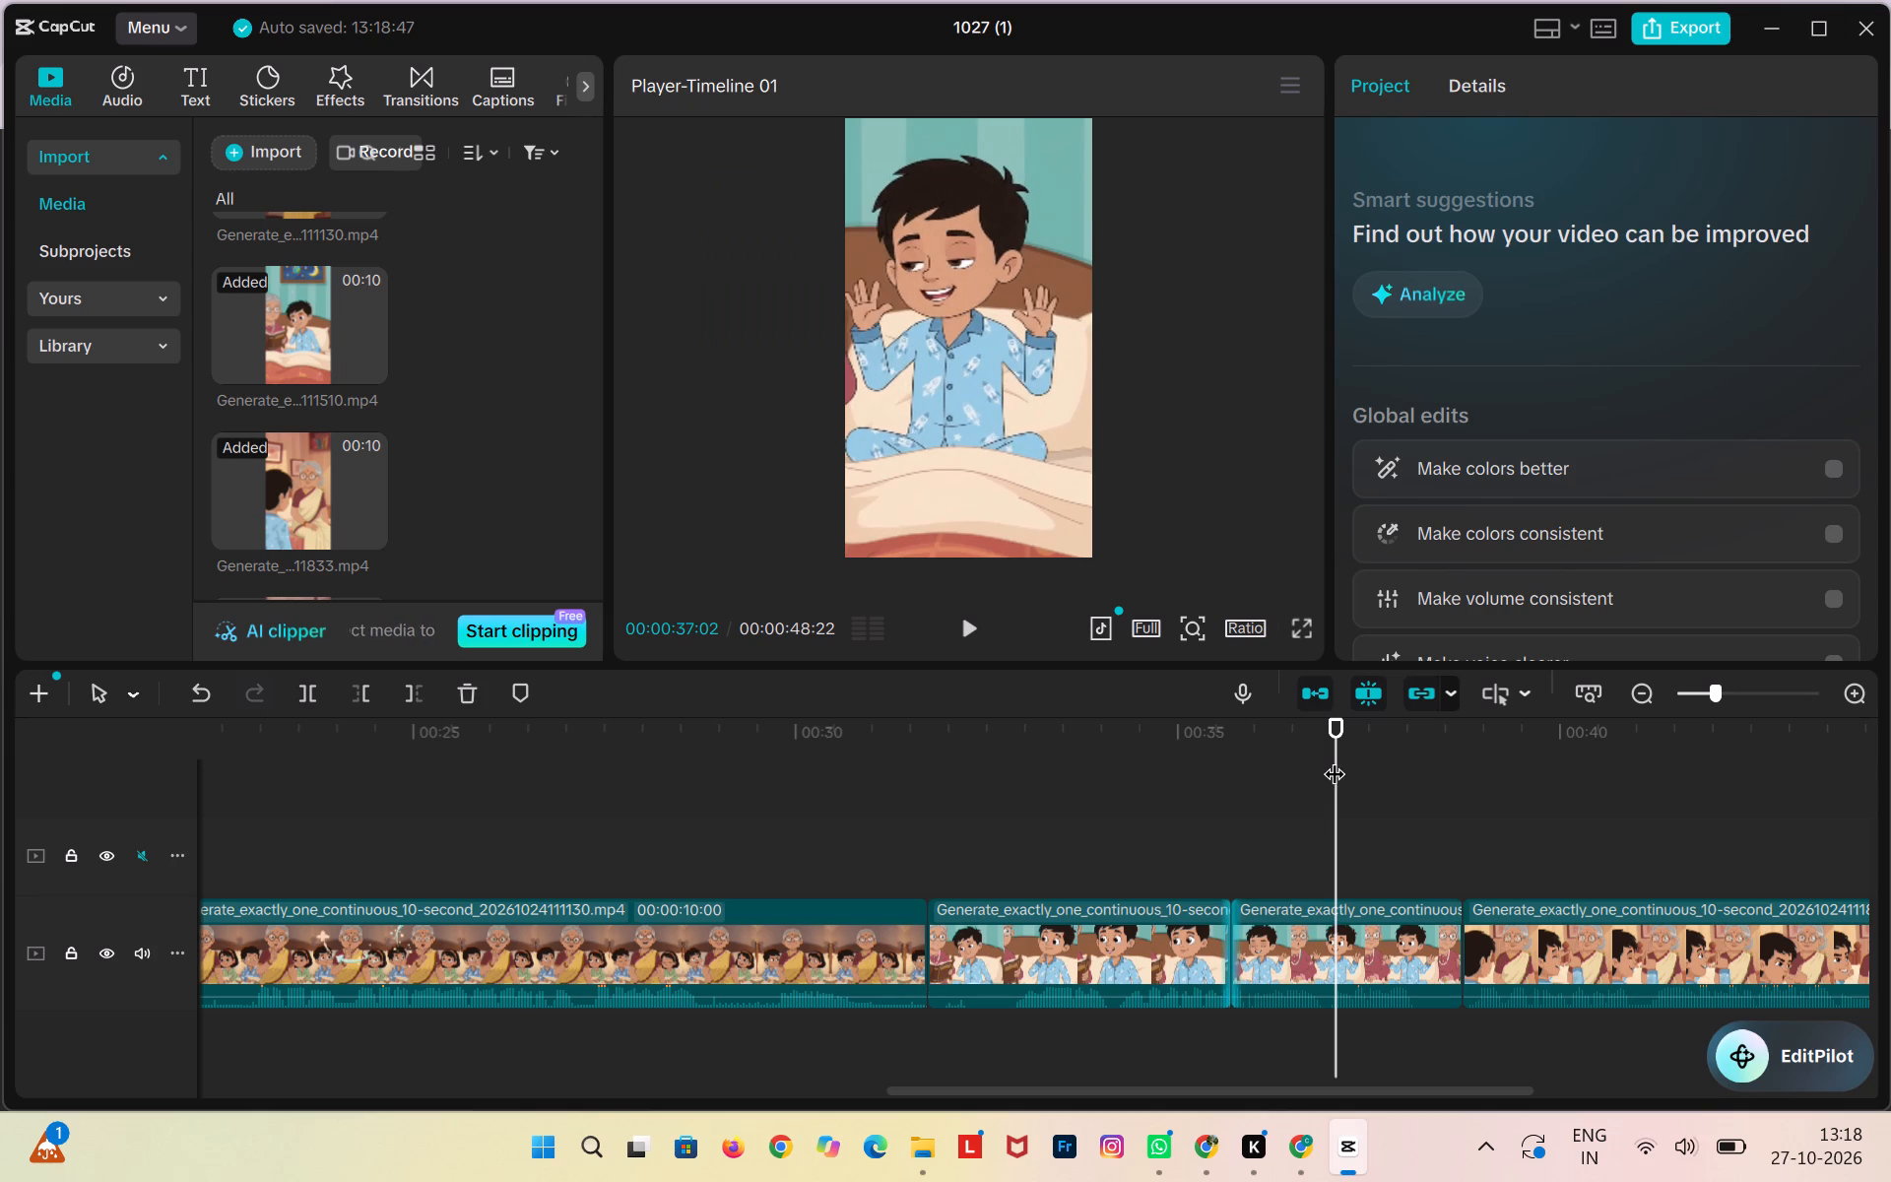
{"action": "left_click_drag", "start_coordinate": [1334, 758], "coordinate": [1107, 782]}
{"action": "left_click", "coordinate": [978, 625]}
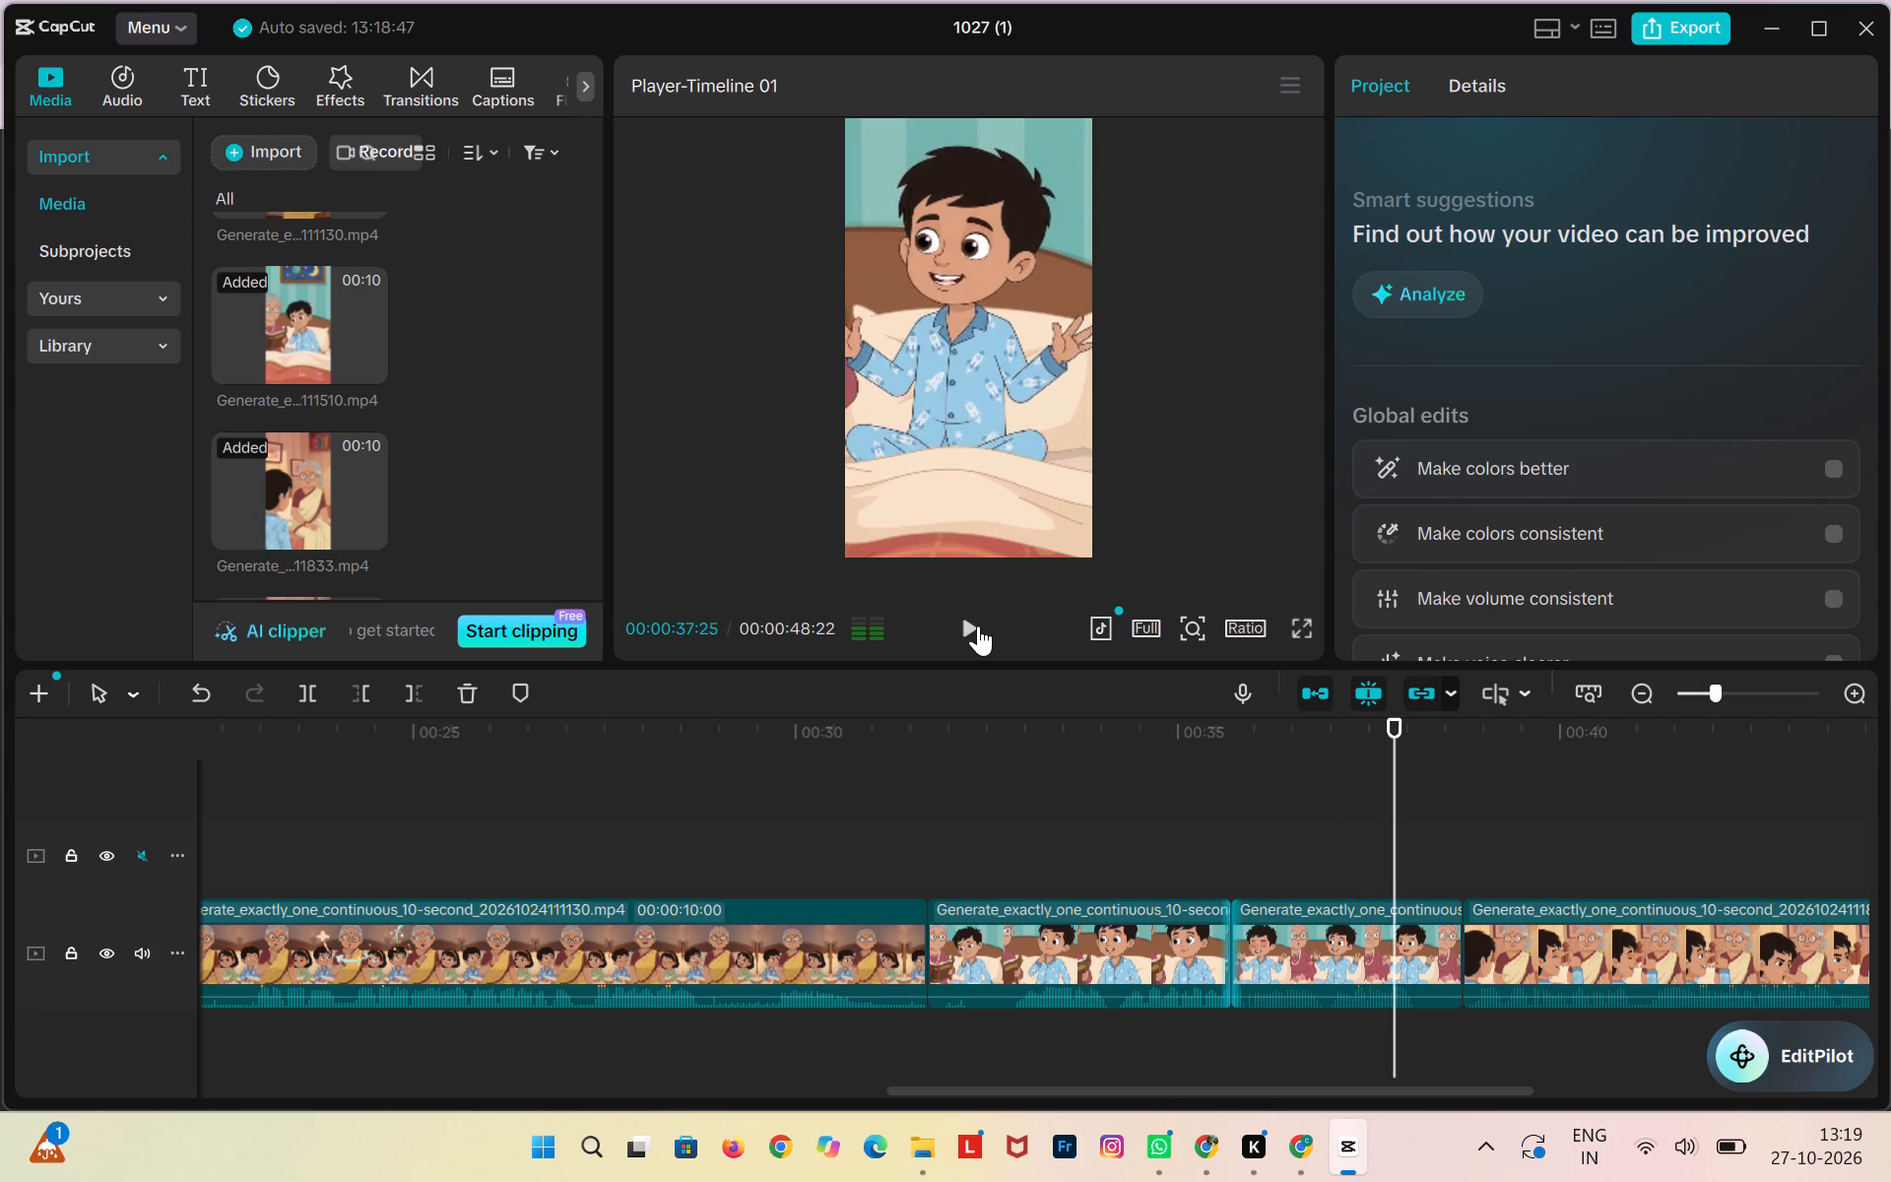
{"action": "left_click", "coordinate": [978, 625]}
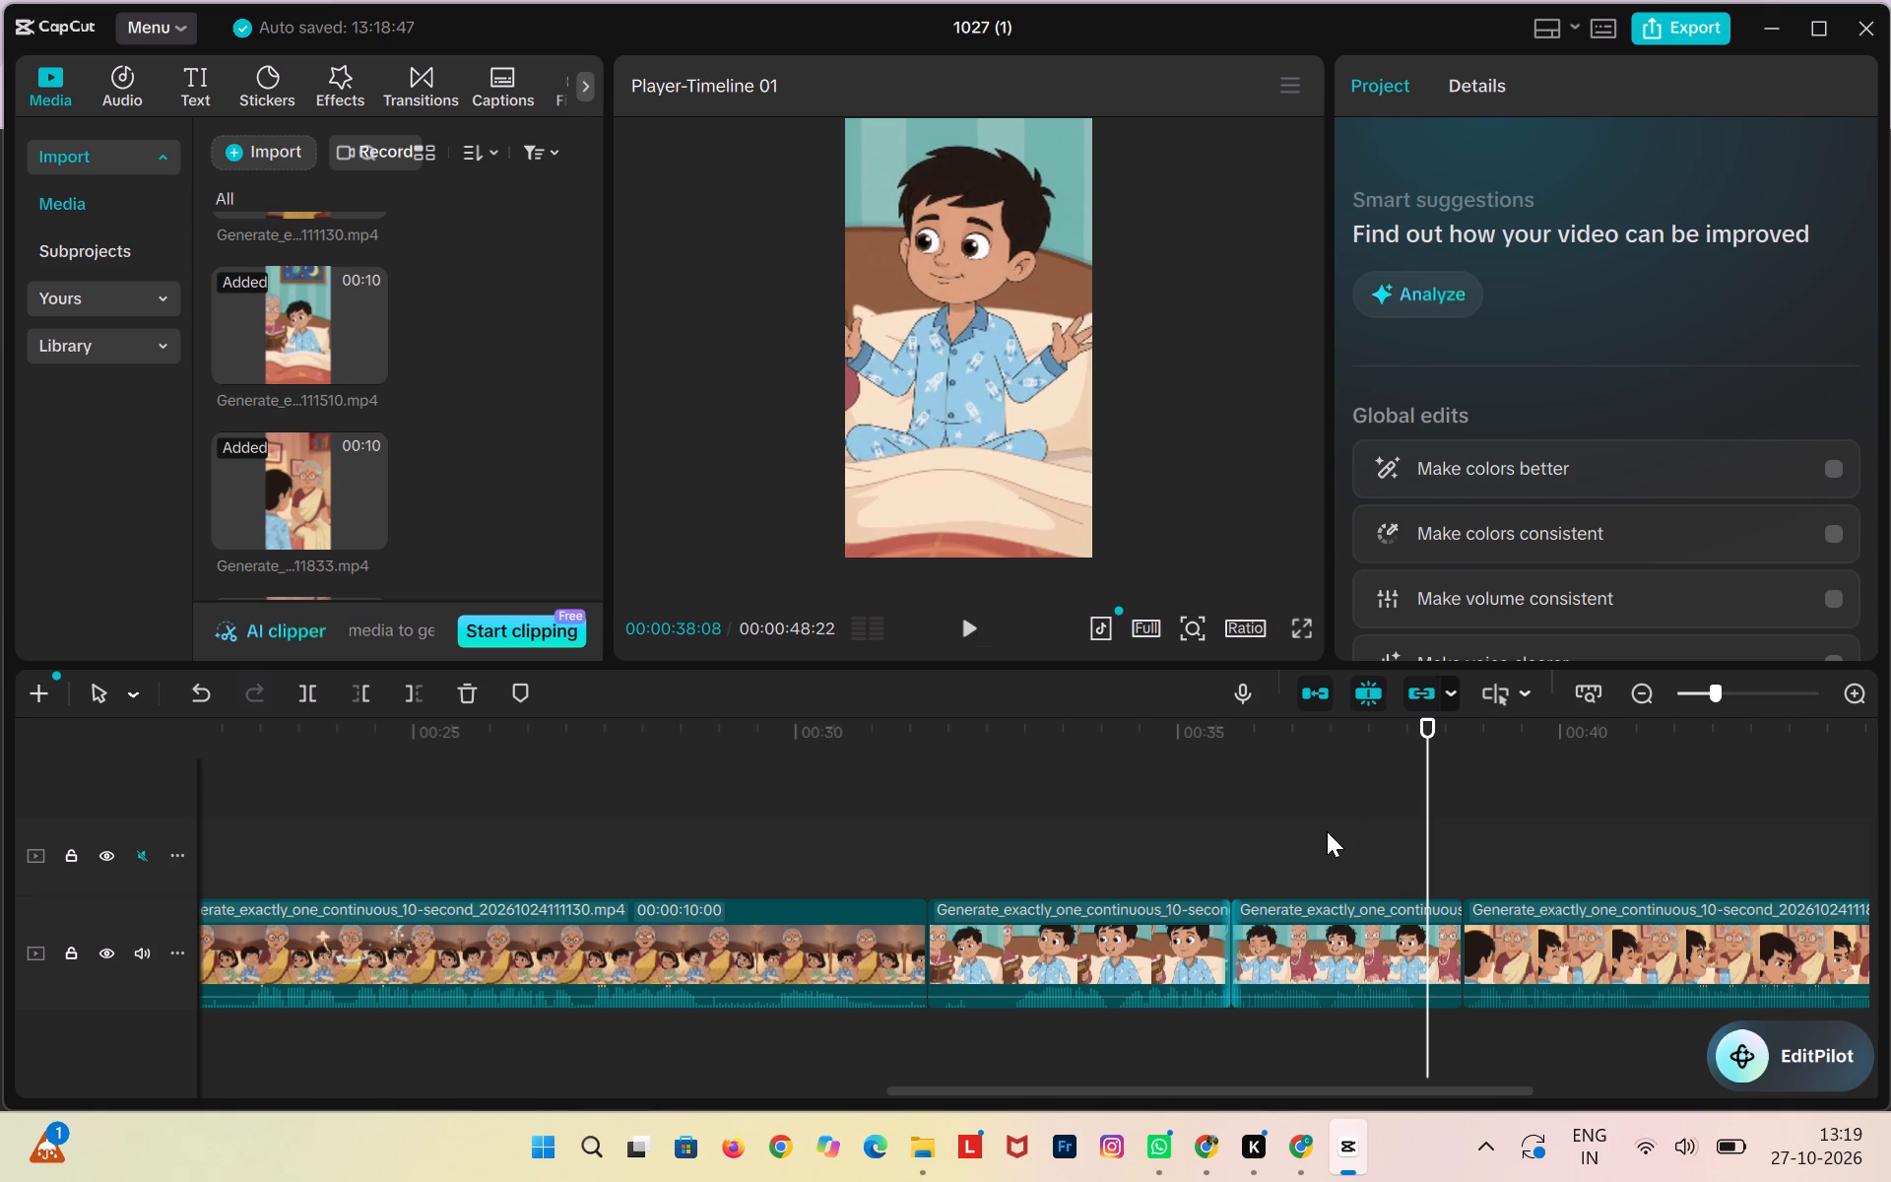
Scale the second 111510 piece to 175%.
{"action": "left_click", "coordinate": [1301, 954]}
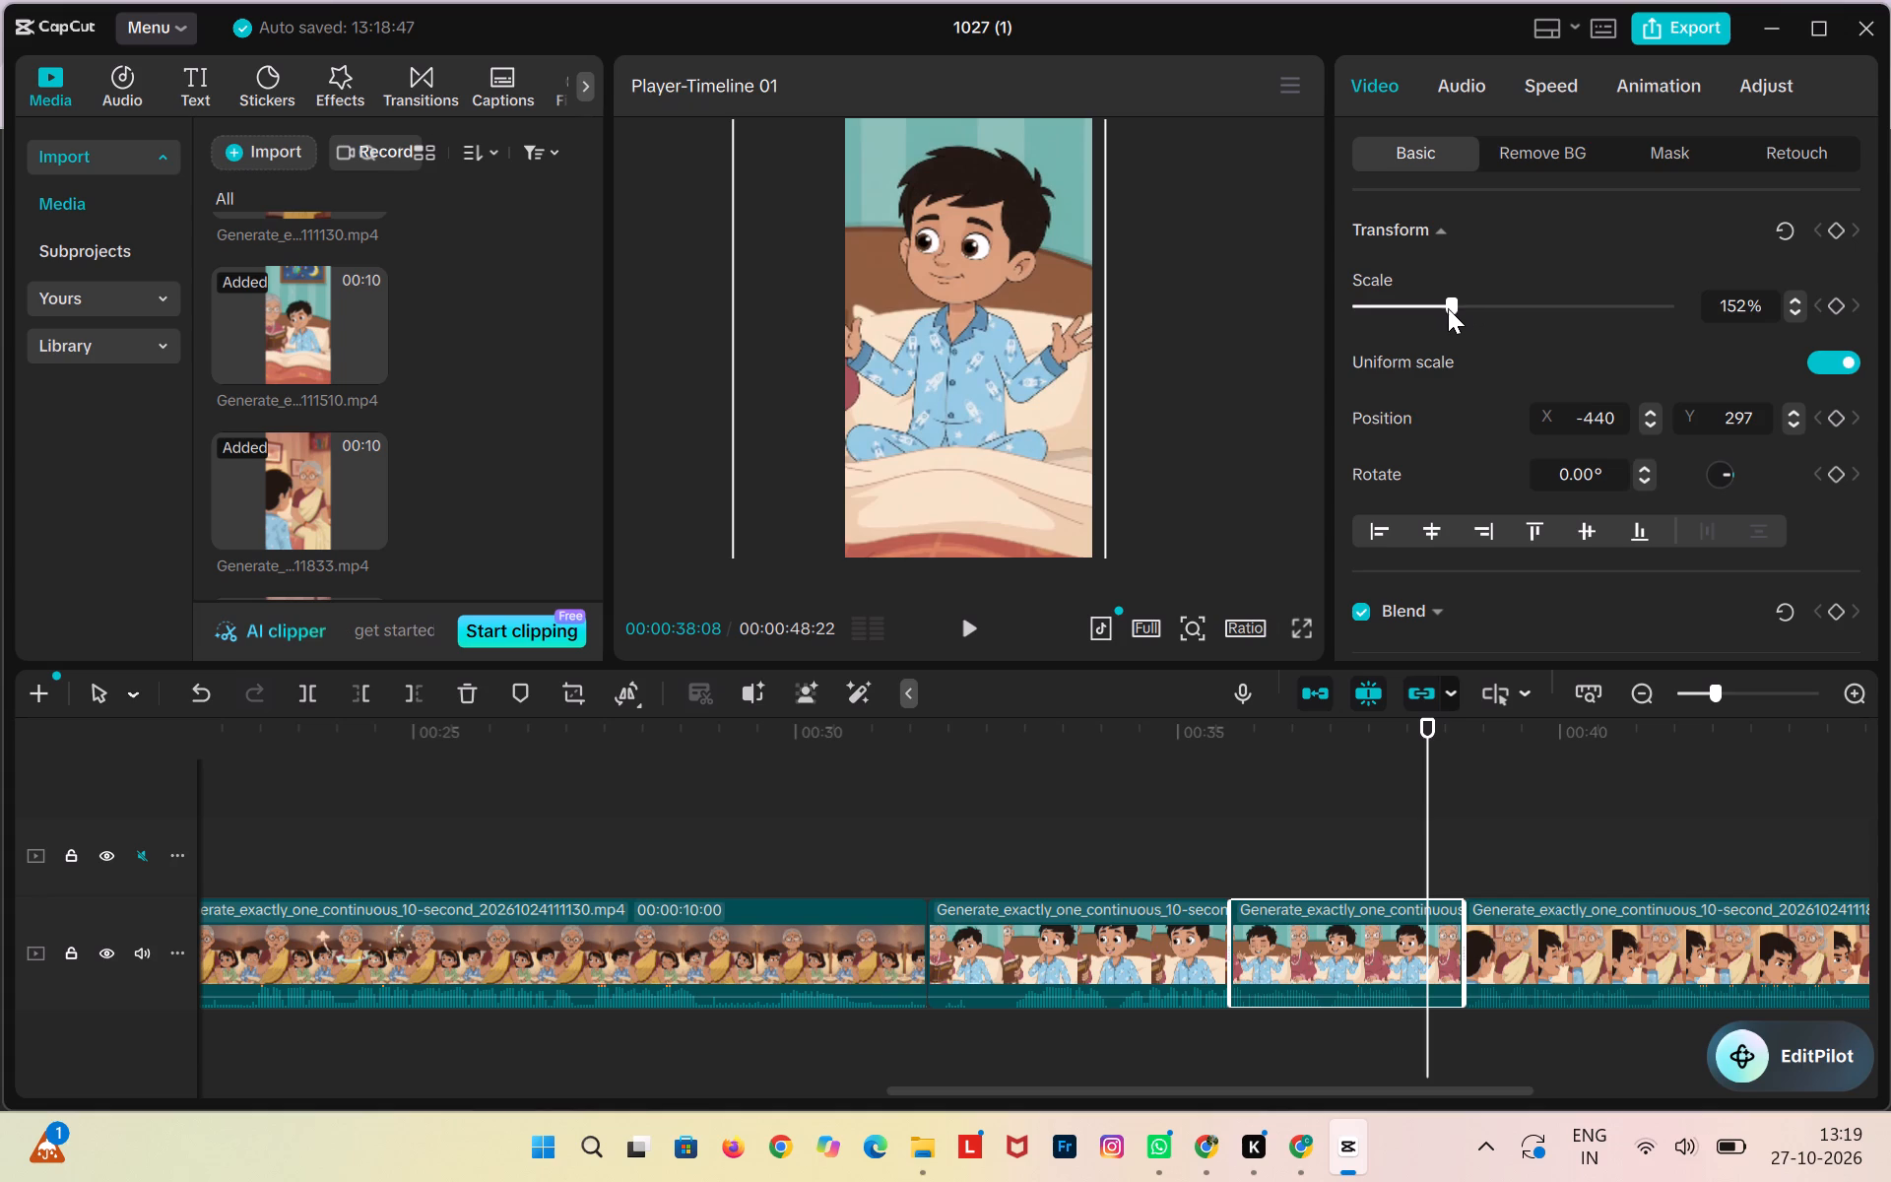
{"action": "left_click_drag", "start_coordinate": [1446, 304], "coordinate": [1465, 303]}
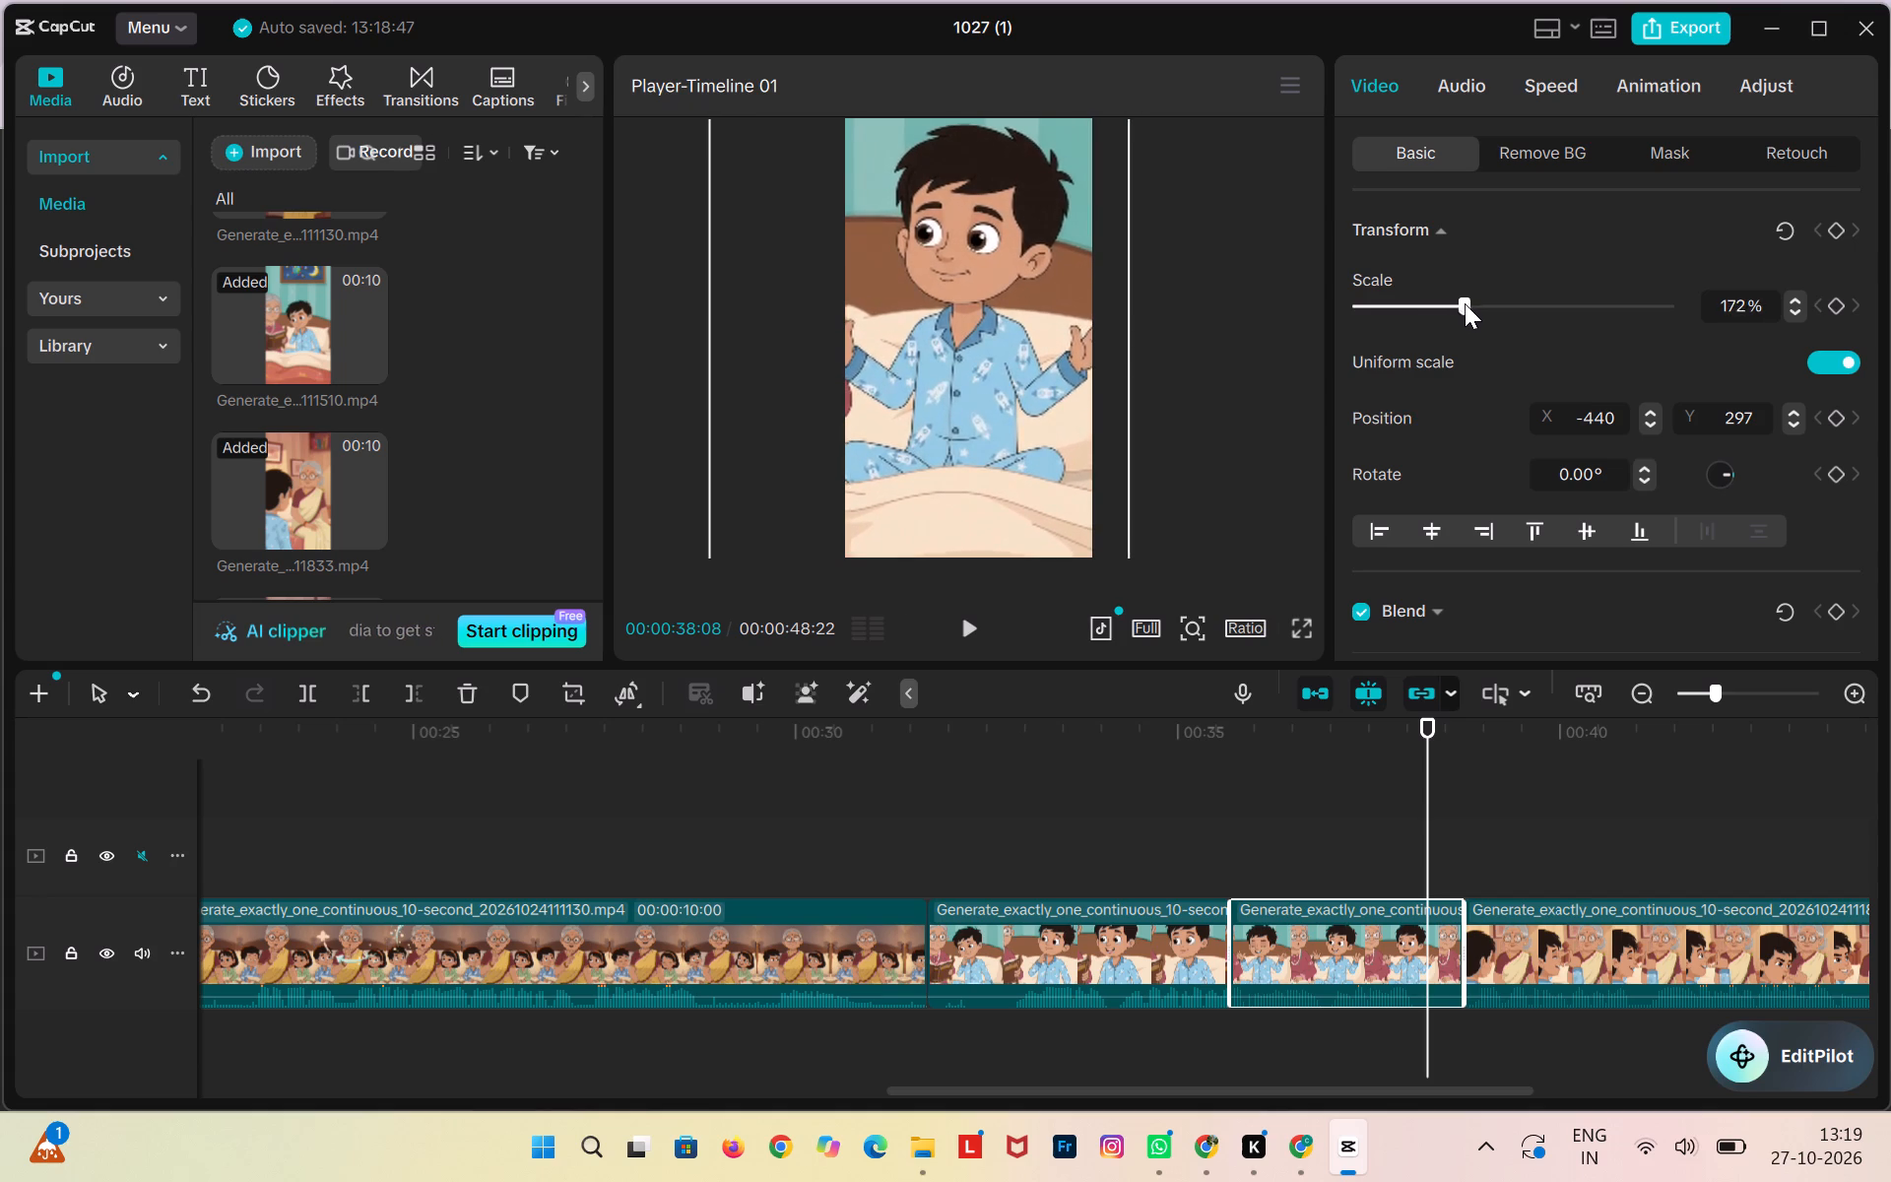
{"action": "left_click_drag", "start_coordinate": [1465, 303], "coordinate": [1467, 303]}
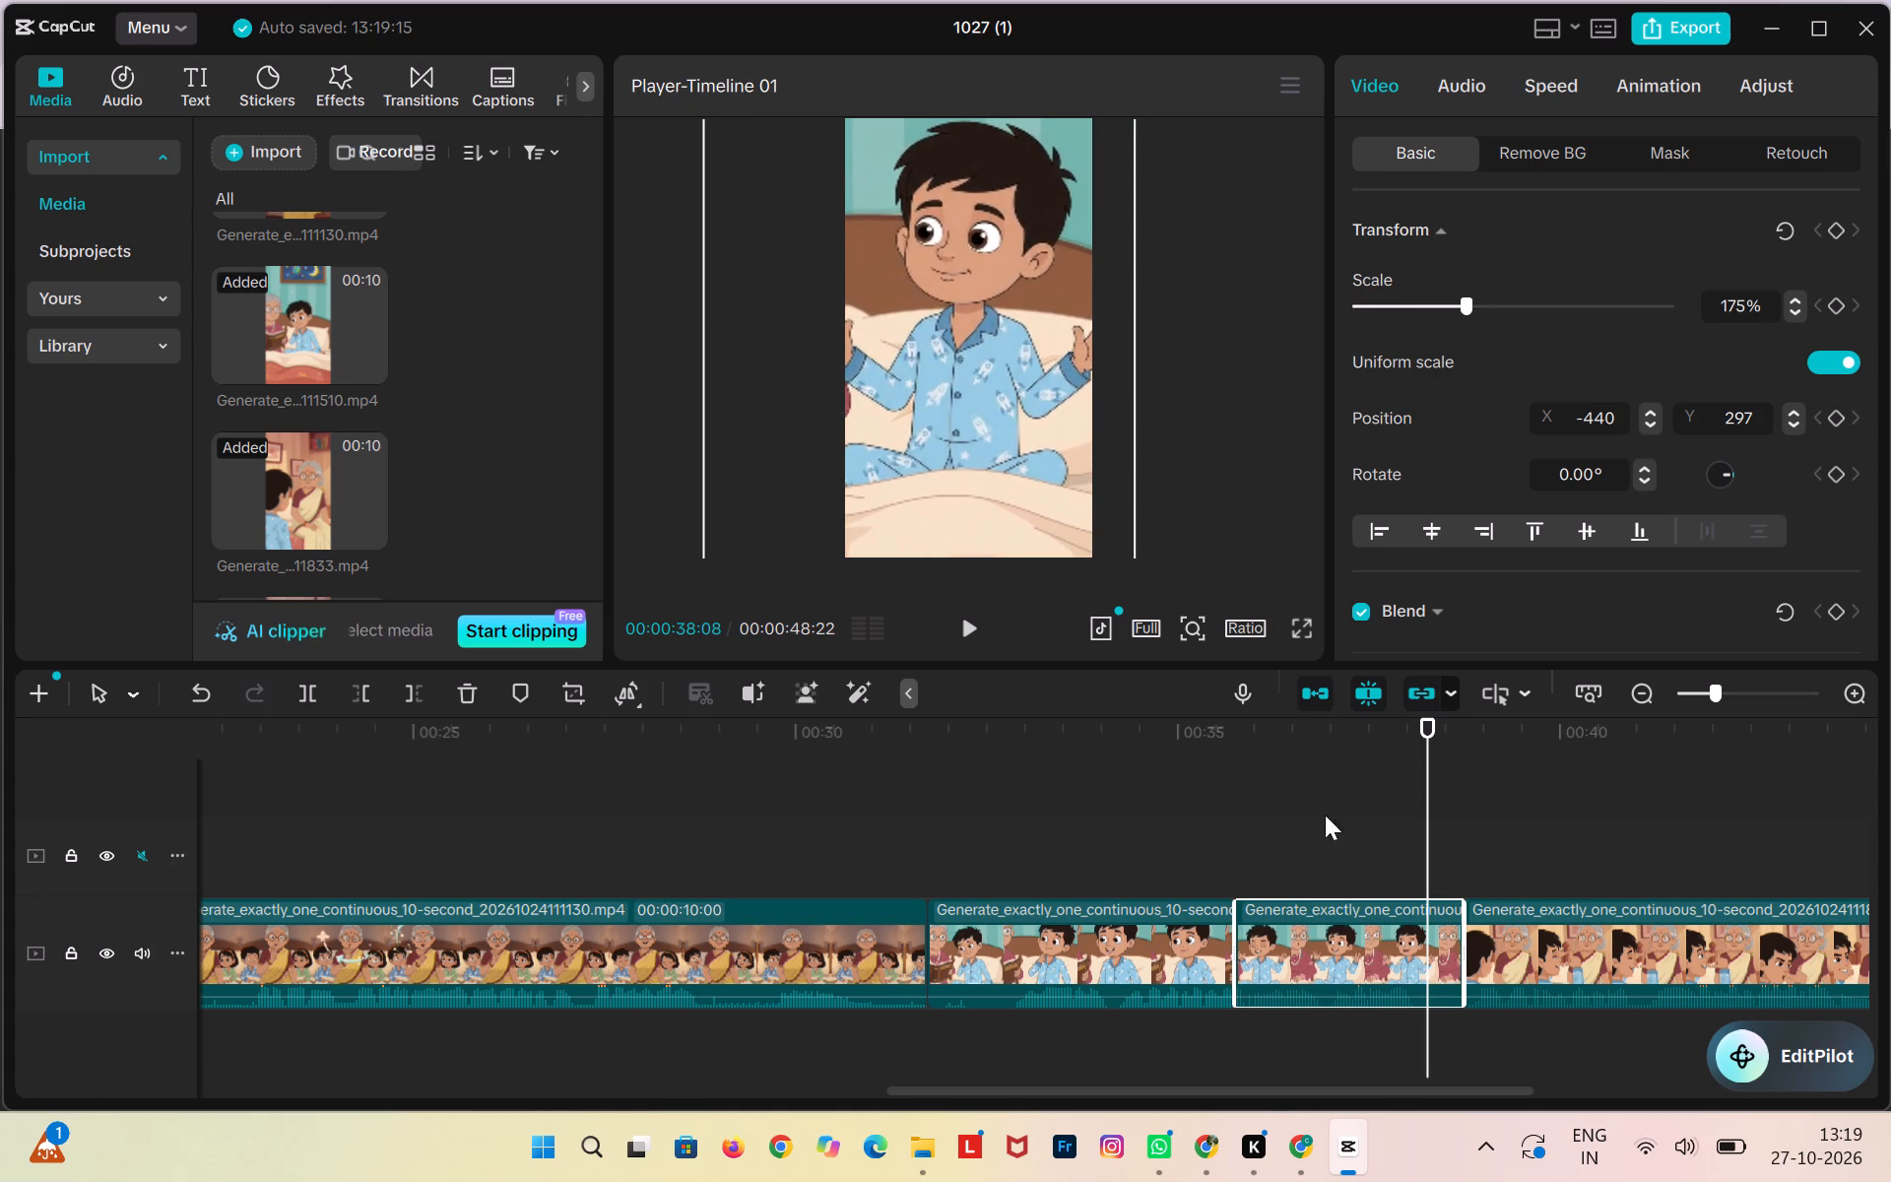
Reposition the second 111510 piece to X -544, Y -71 so the boy's framing matches the first piece.
{"action": "left_click", "coordinate": [1116, 962]}
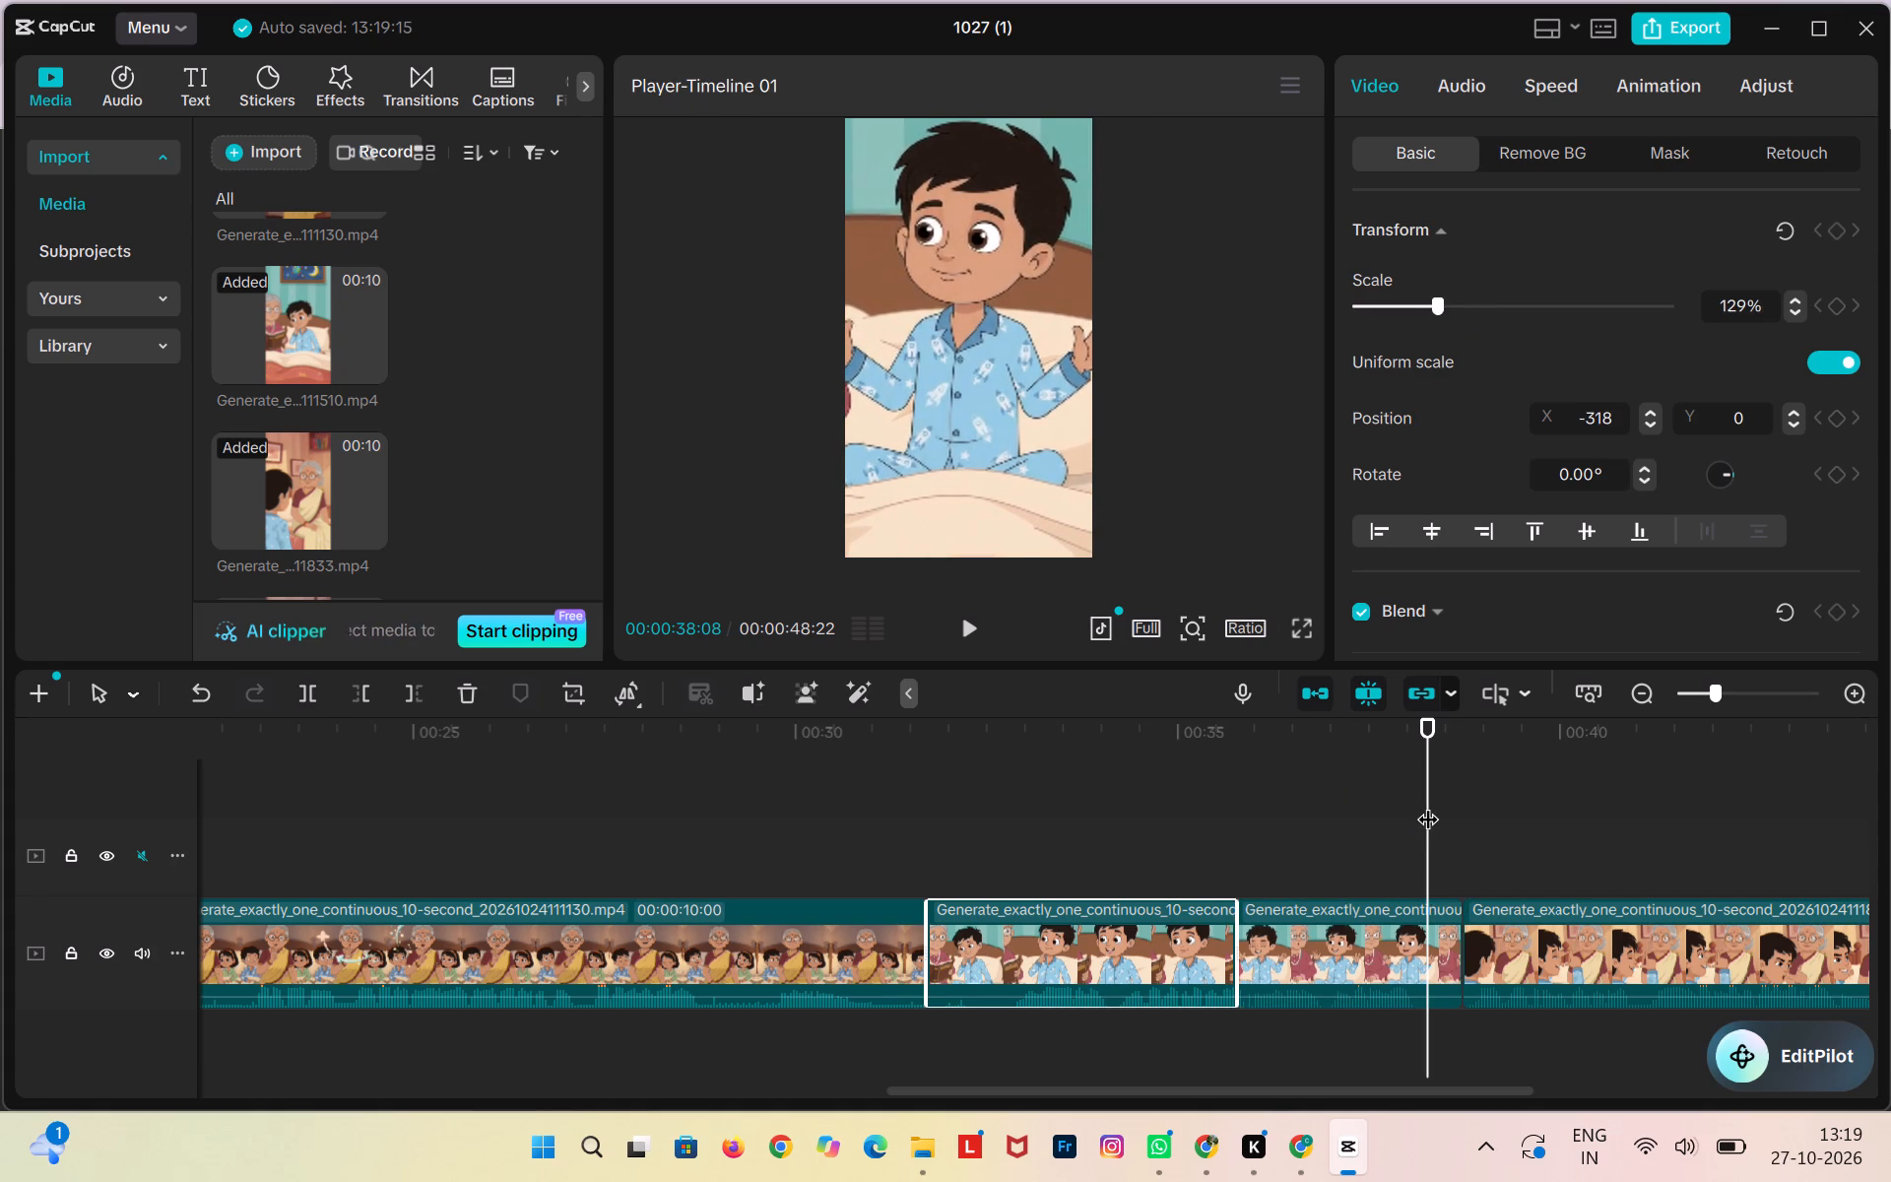
{"action": "left_click_drag", "start_coordinate": [1427, 804], "coordinate": [1295, 825]}
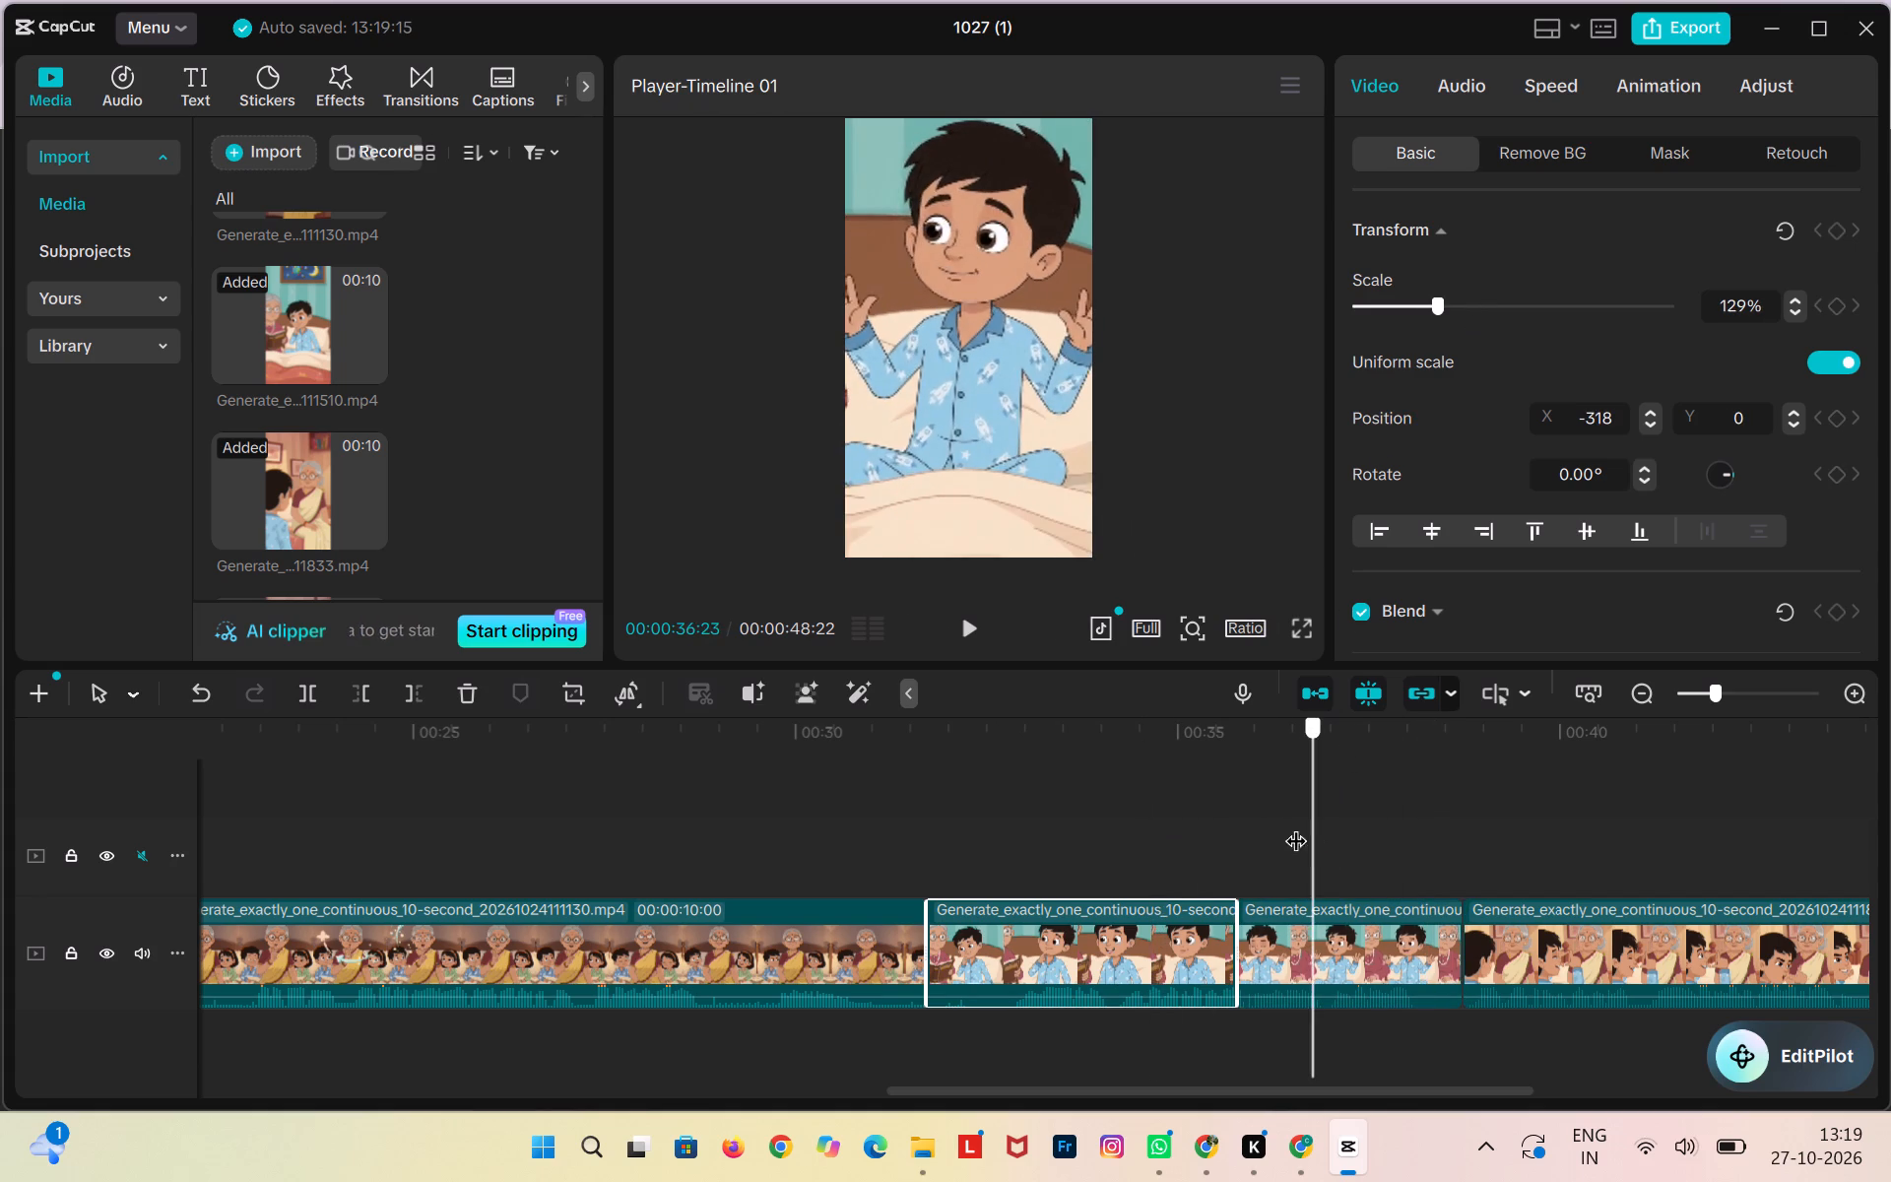
{"action": "left_click_drag", "start_coordinate": [1295, 825], "coordinate": [1166, 861]}
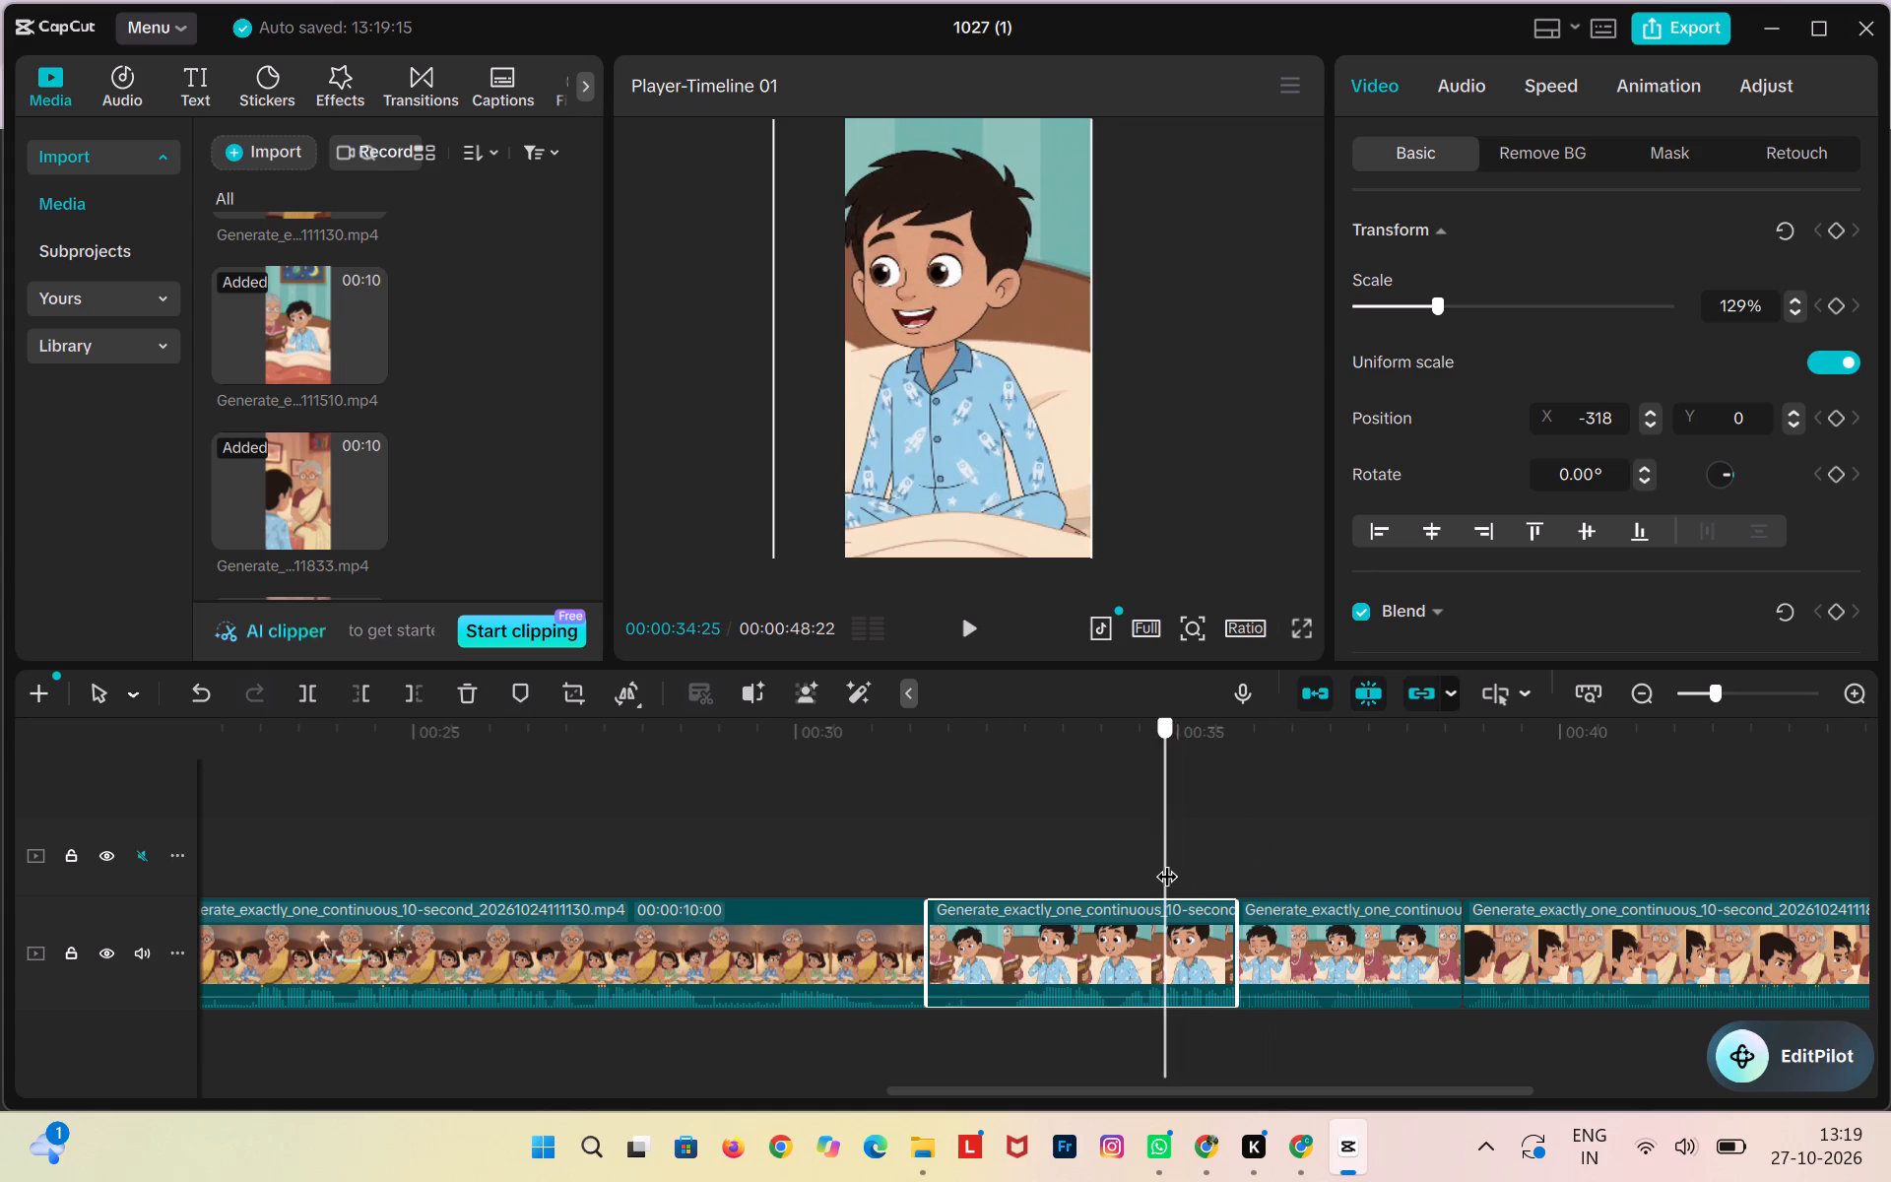
{"action": "left_click_drag", "start_coordinate": [1166, 861], "coordinate": [1257, 876]}
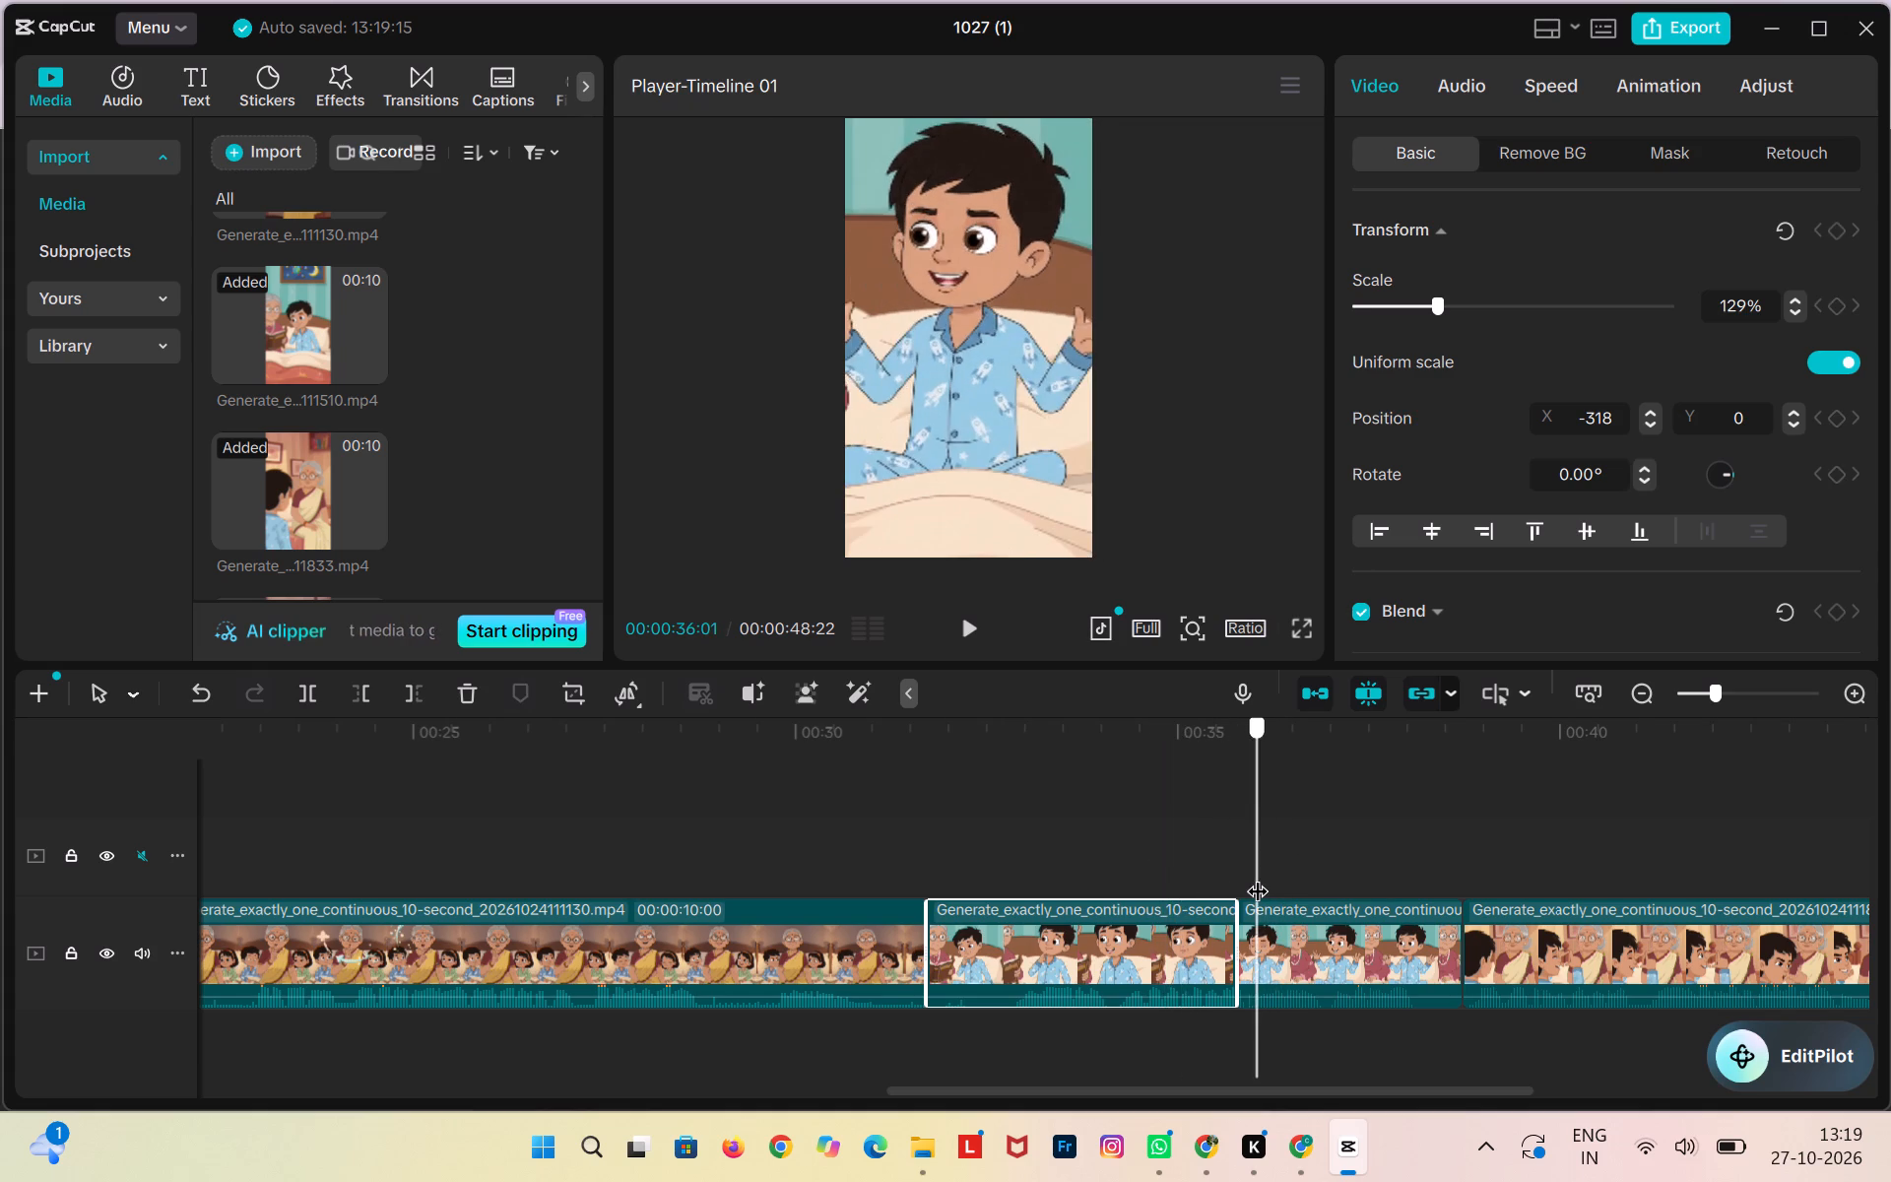
{"action": "left_click_drag", "start_coordinate": [1257, 876], "coordinate": [1262, 886]}
{"action": "left_click", "coordinate": [1350, 931]}
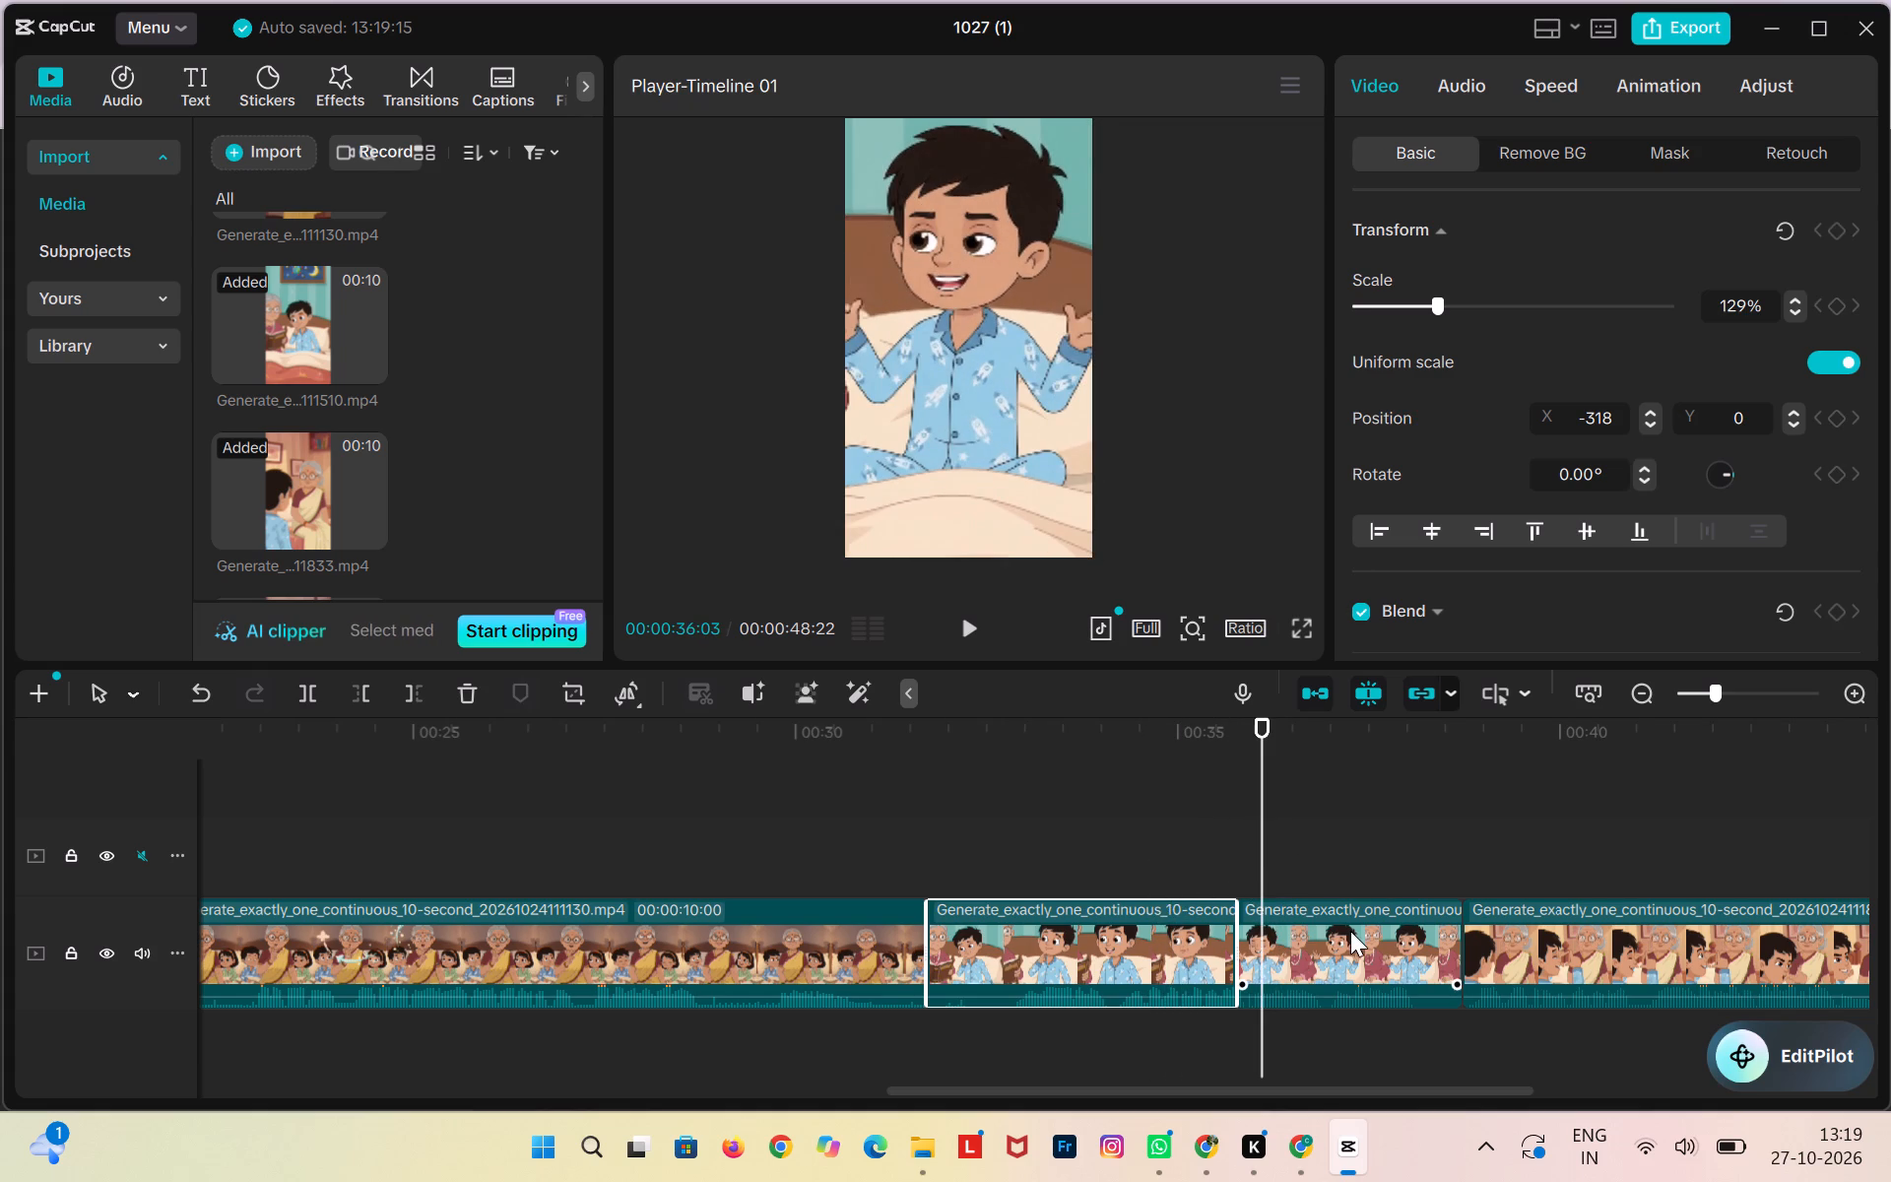
{"action": "left_click_drag", "start_coordinate": [1259, 841], "coordinate": [1216, 852]}
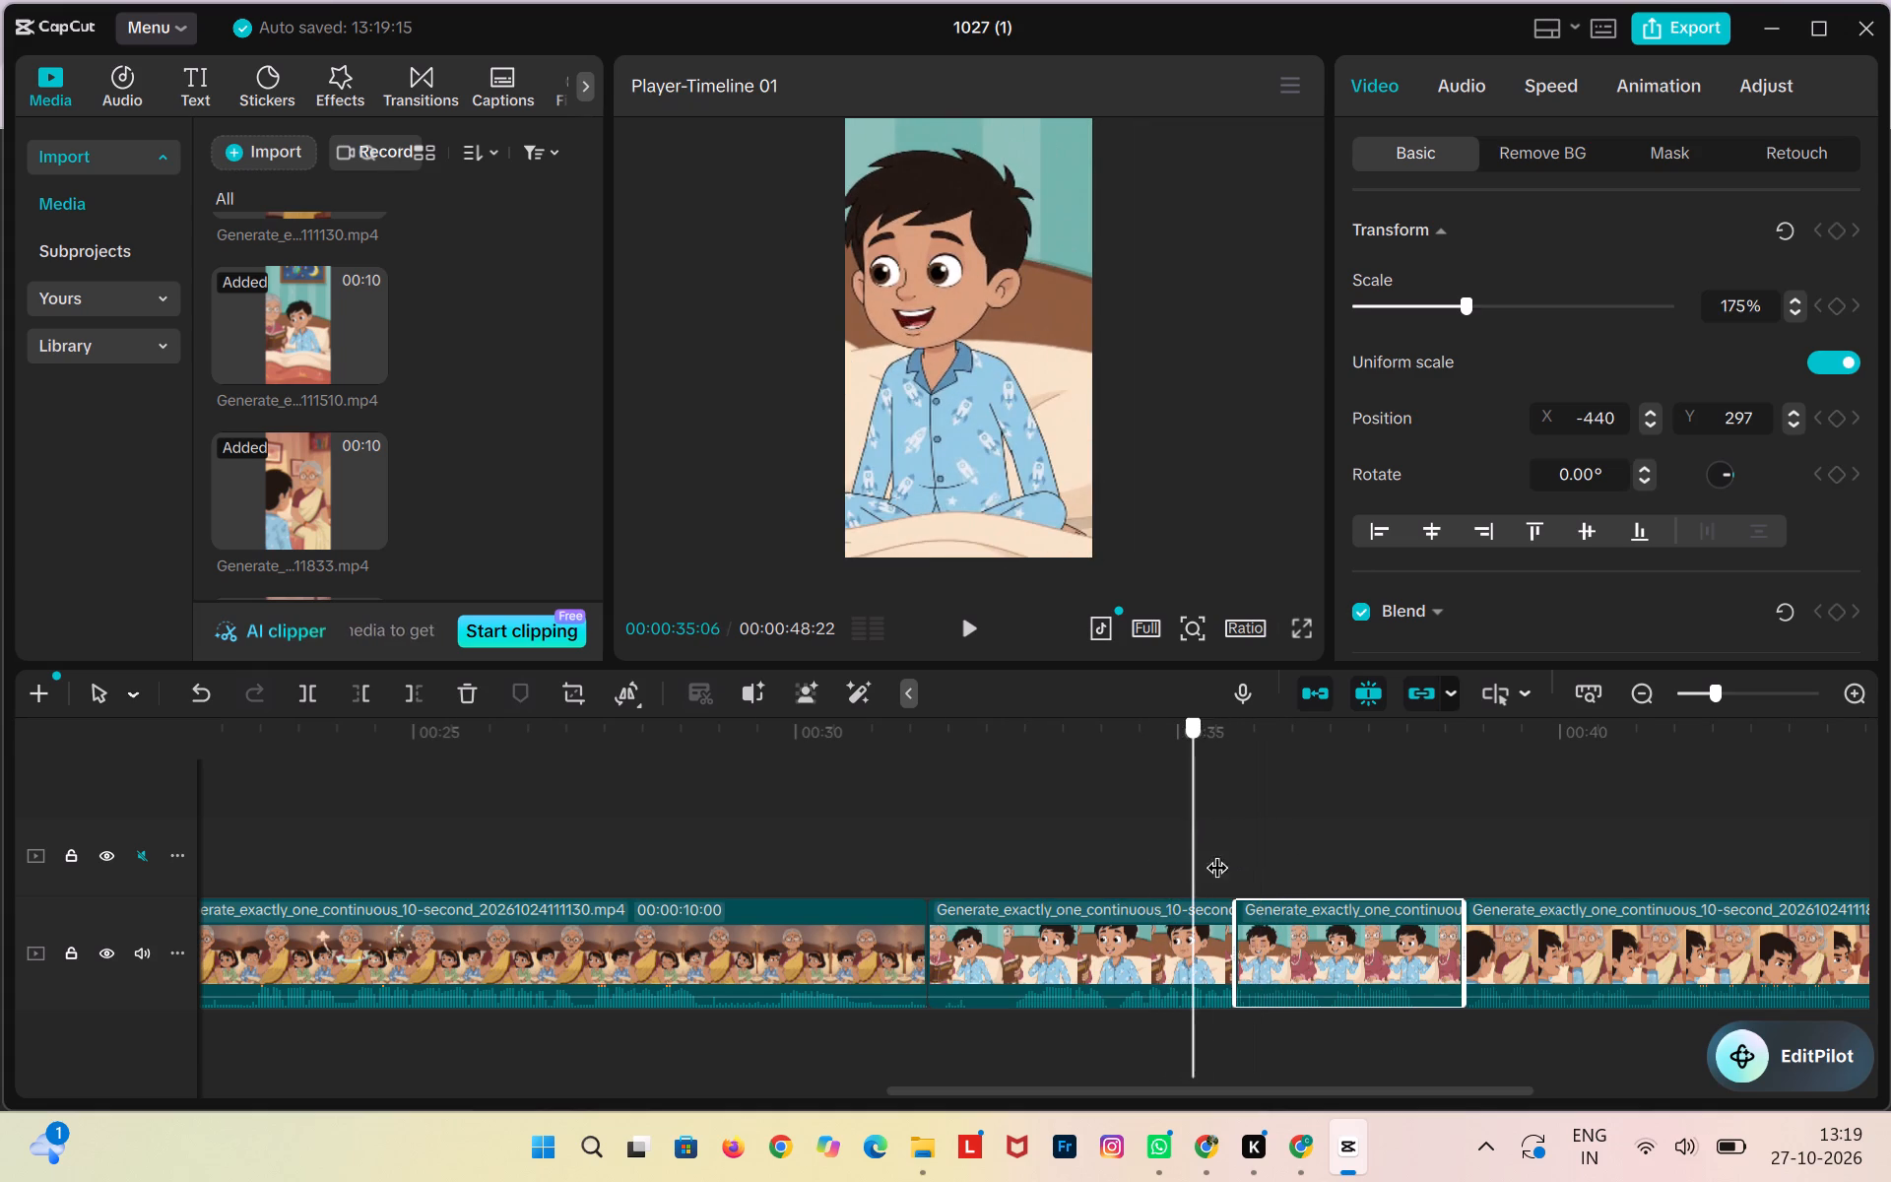
{"action": "left_click_drag", "start_coordinate": [1216, 852], "coordinate": [1236, 852]}
{"action": "left_click_drag", "start_coordinate": [995, 501], "coordinate": [990, 521]}
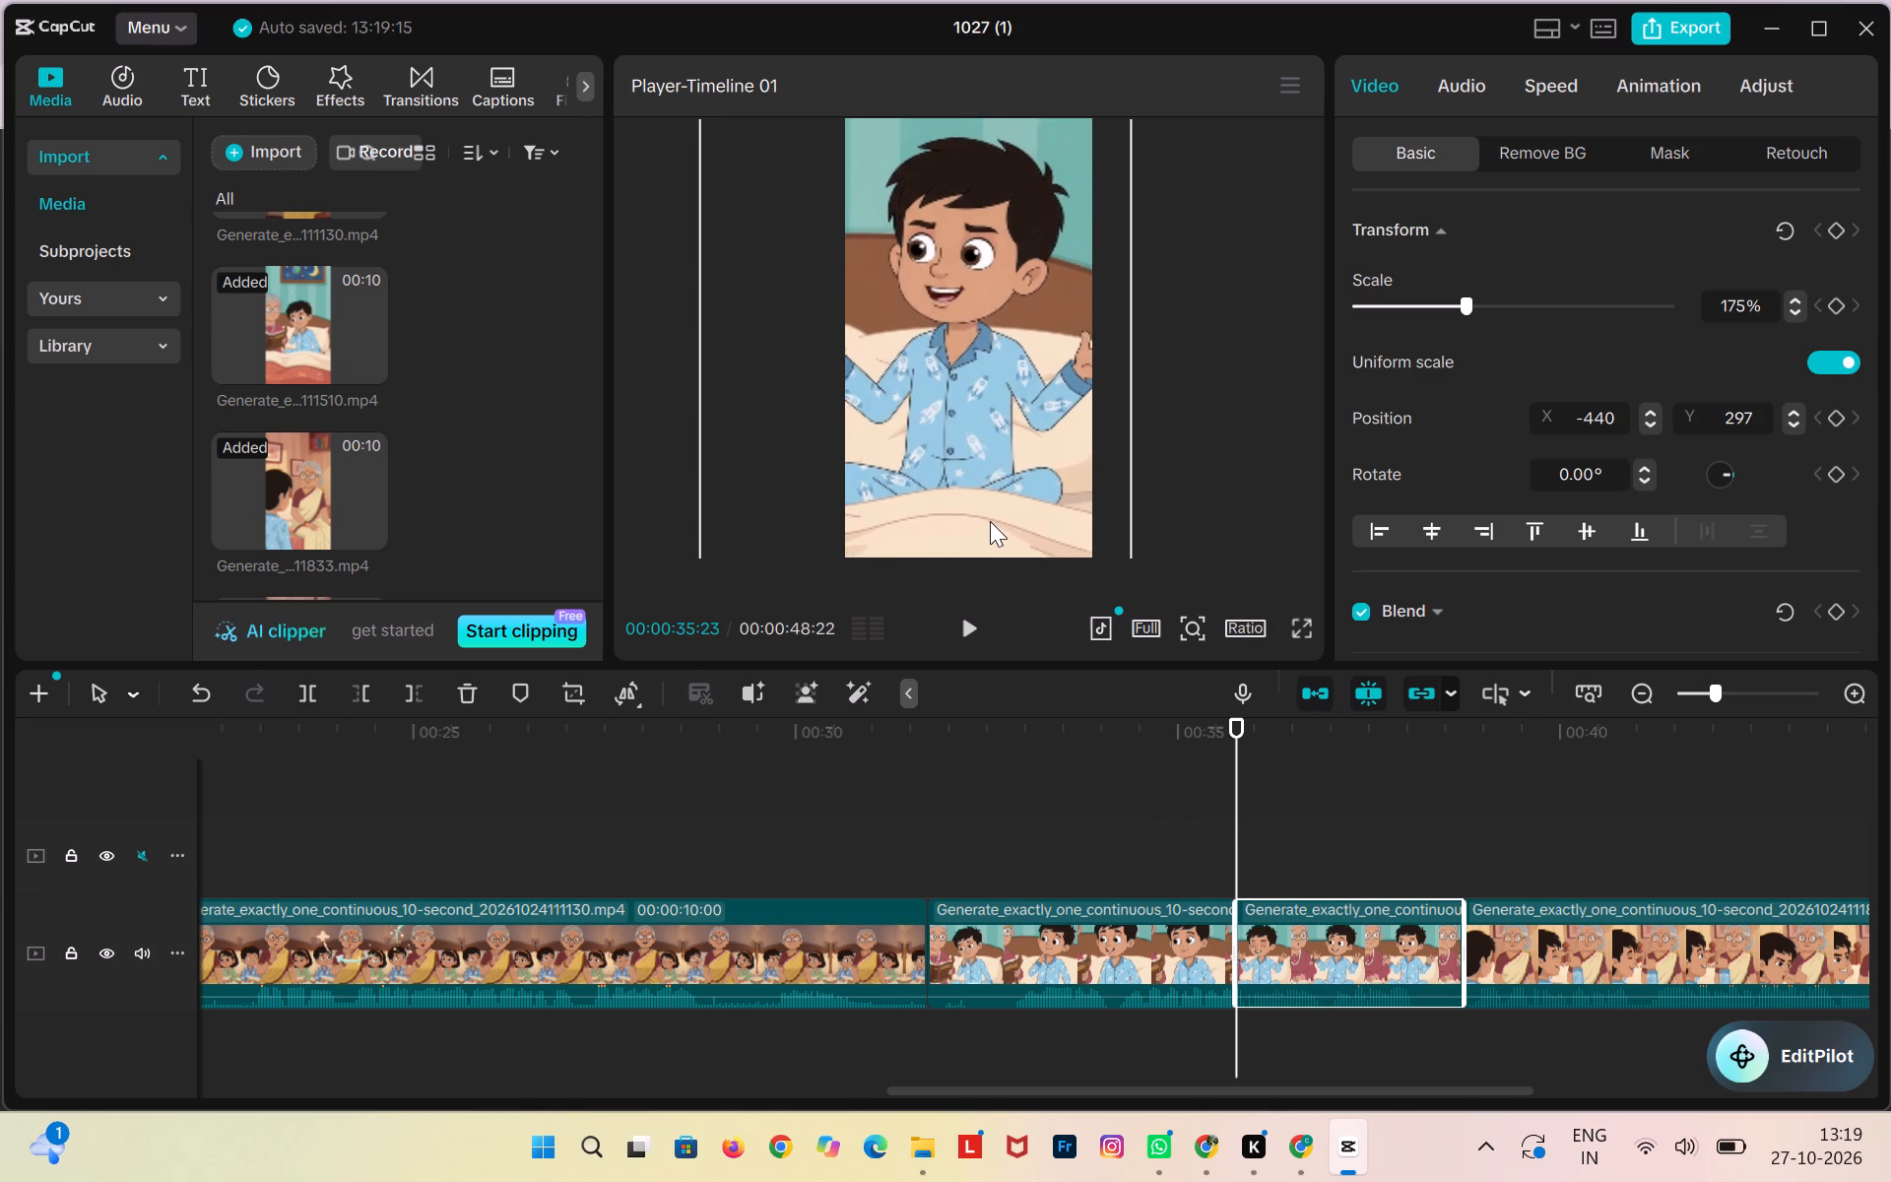
{"action": "left_click_drag", "start_coordinate": [990, 521], "coordinate": [985, 538]}
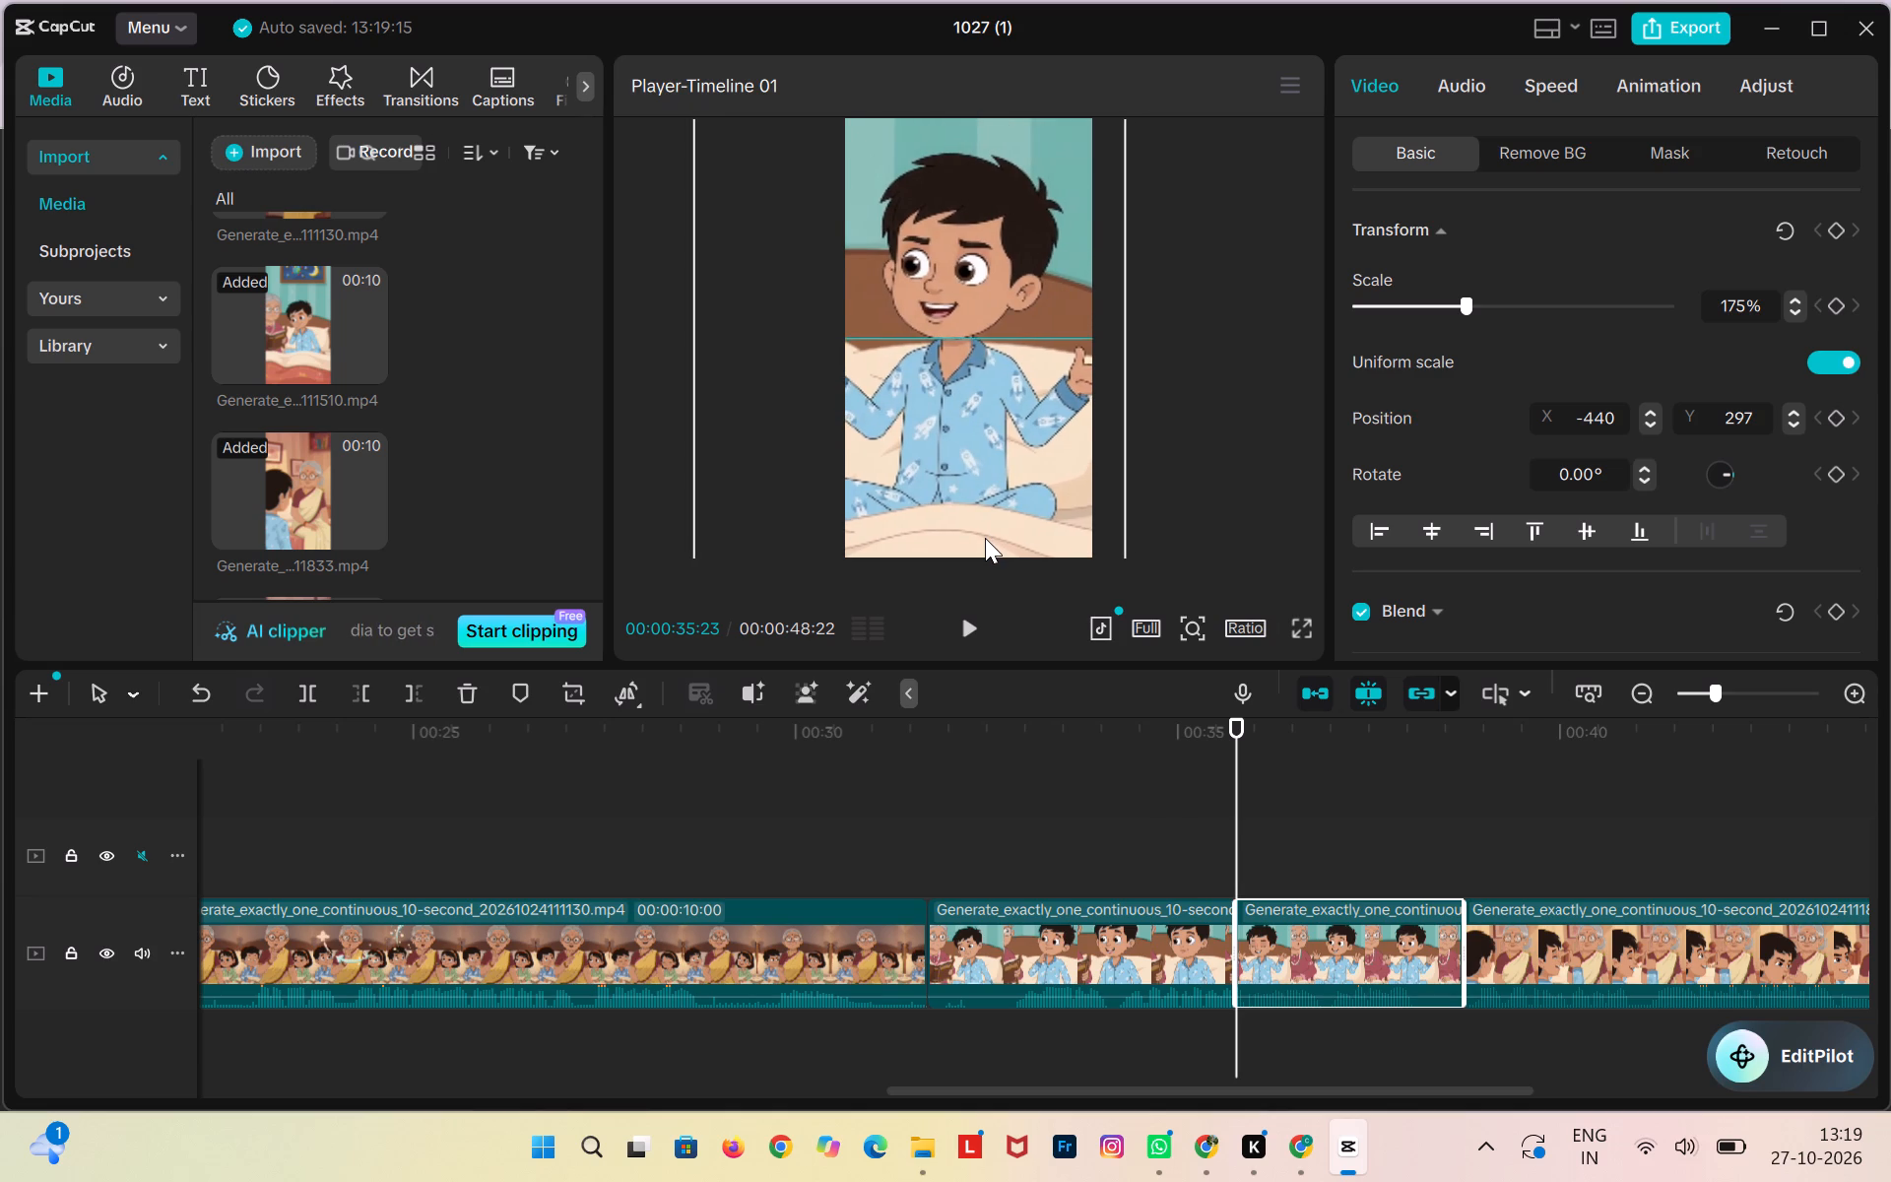
{"action": "left_click_drag", "start_coordinate": [985, 538], "coordinate": [985, 539]}
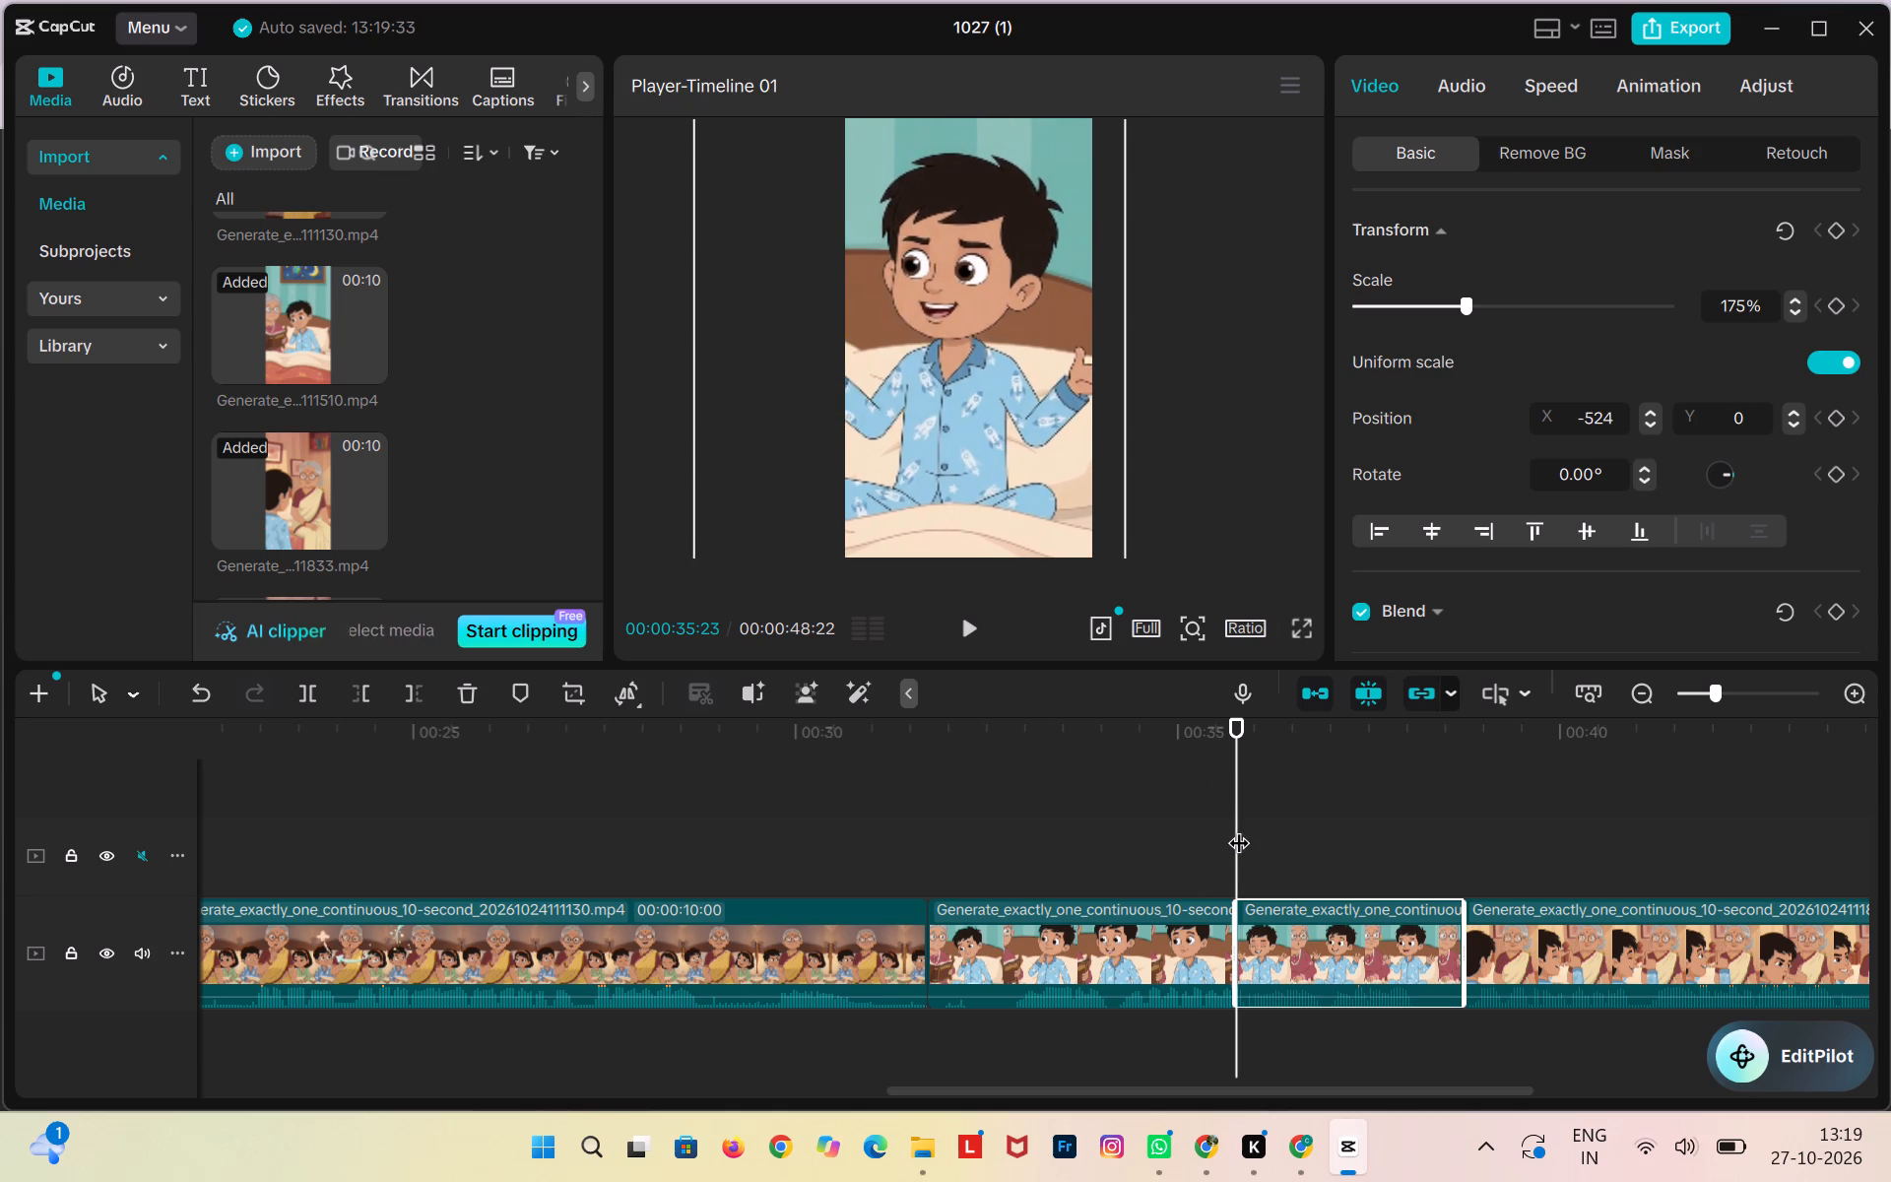
{"action": "left_click_drag", "start_coordinate": [1238, 827], "coordinate": [1199, 819]}
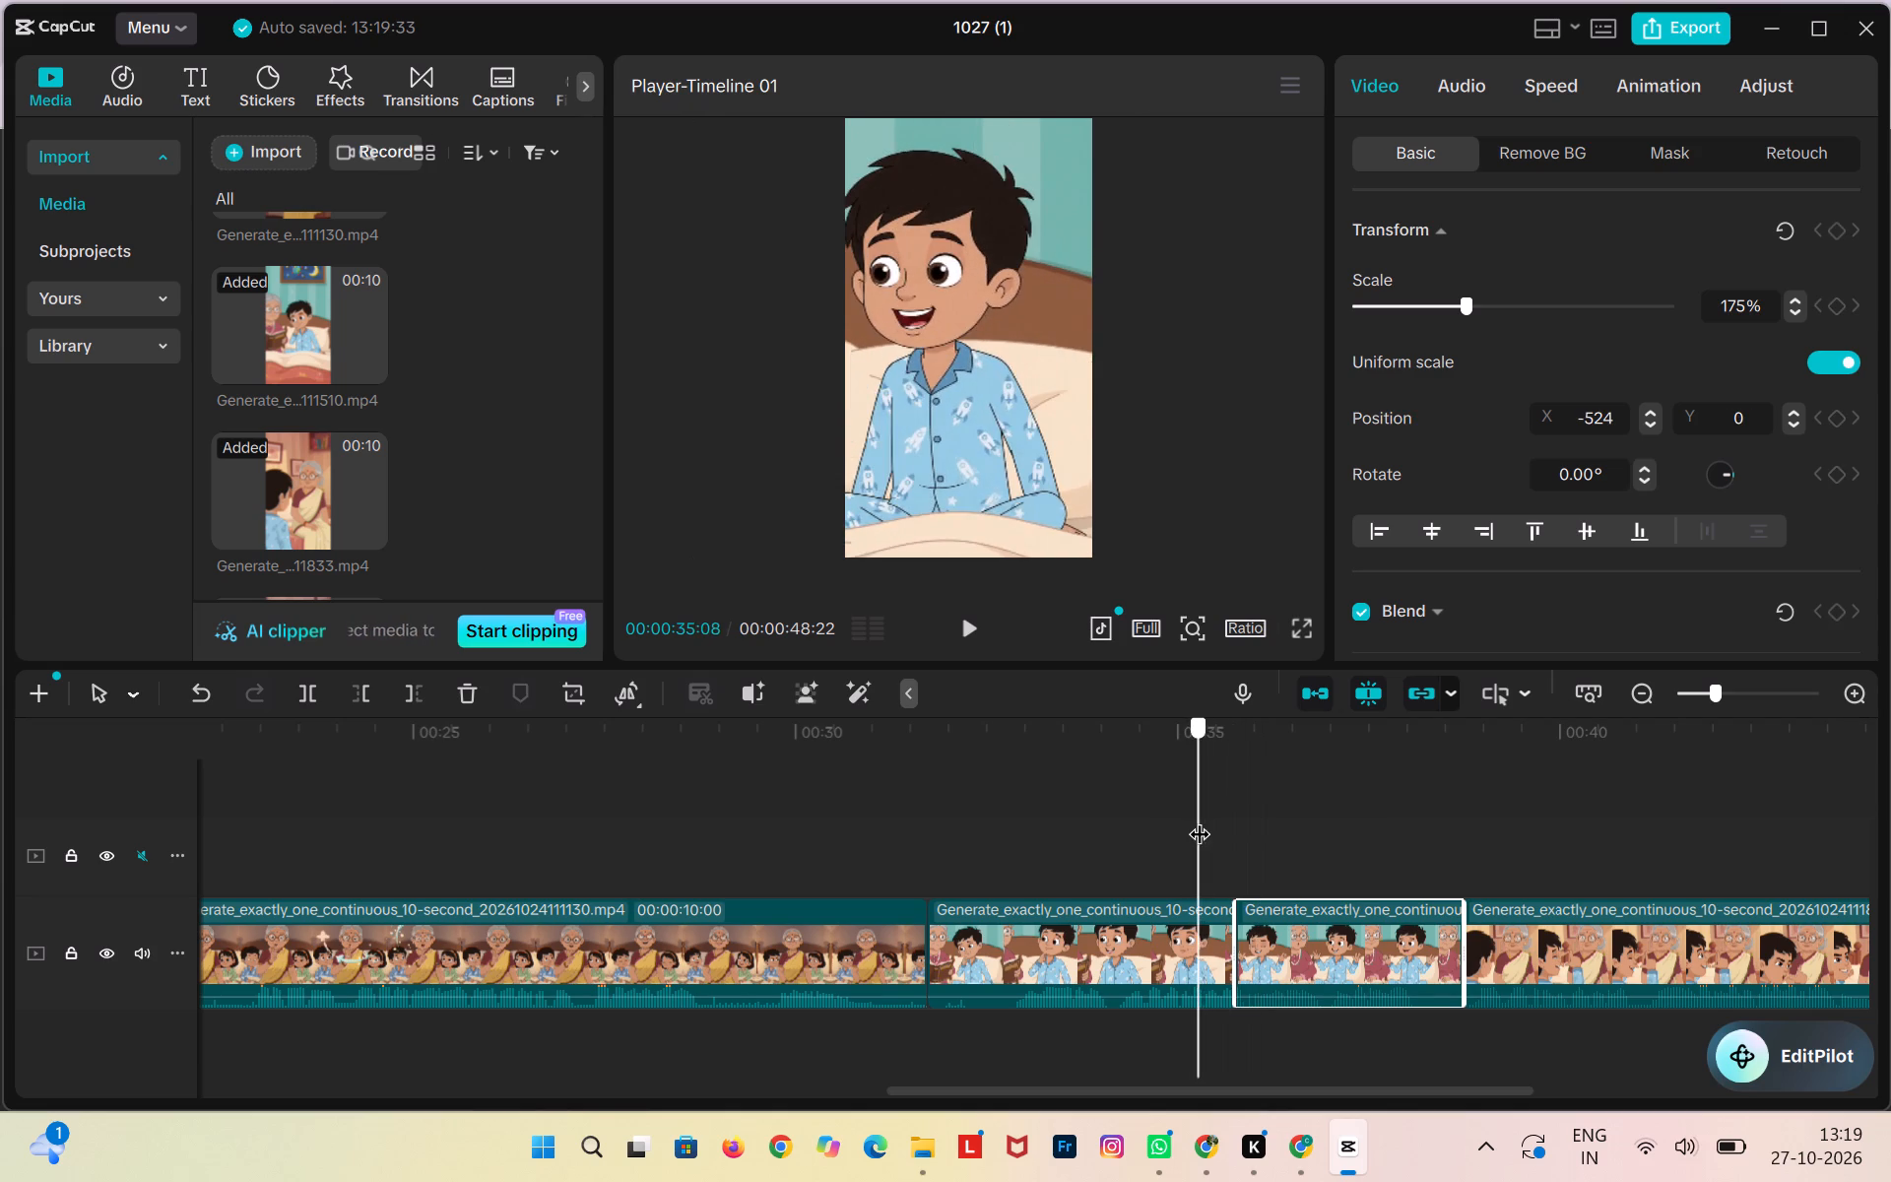
{"action": "left_click_drag", "start_coordinate": [1199, 819], "coordinate": [1260, 808]}
{"action": "left_click", "coordinate": [1055, 452]}
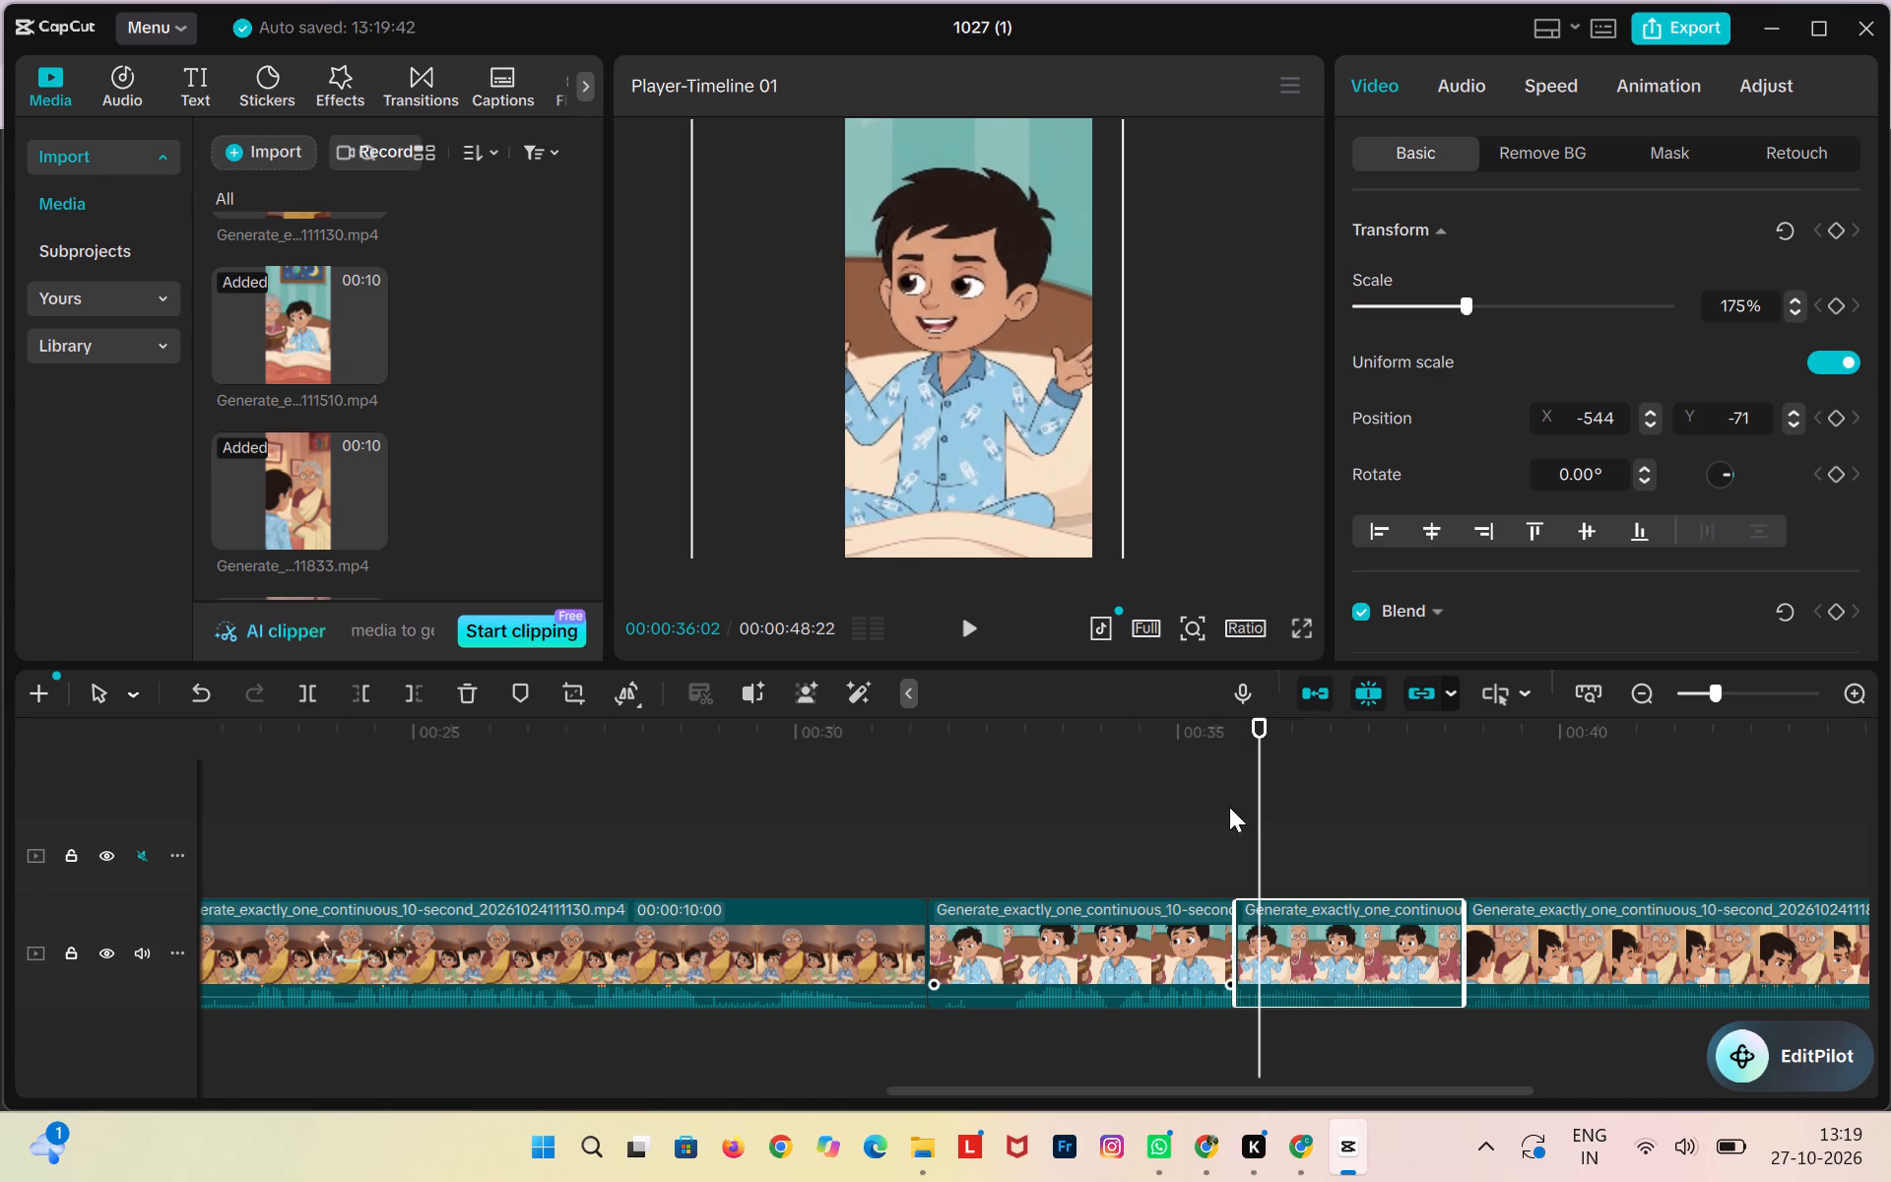
Compare the boy's framing on both sides of the 111510 join, and play through to the end of the timeline.
{"action": "left_click_drag", "start_coordinate": [1259, 799], "coordinate": [1256, 800]}
{"action": "left_click_drag", "start_coordinate": [1256, 800], "coordinate": [1279, 808]}
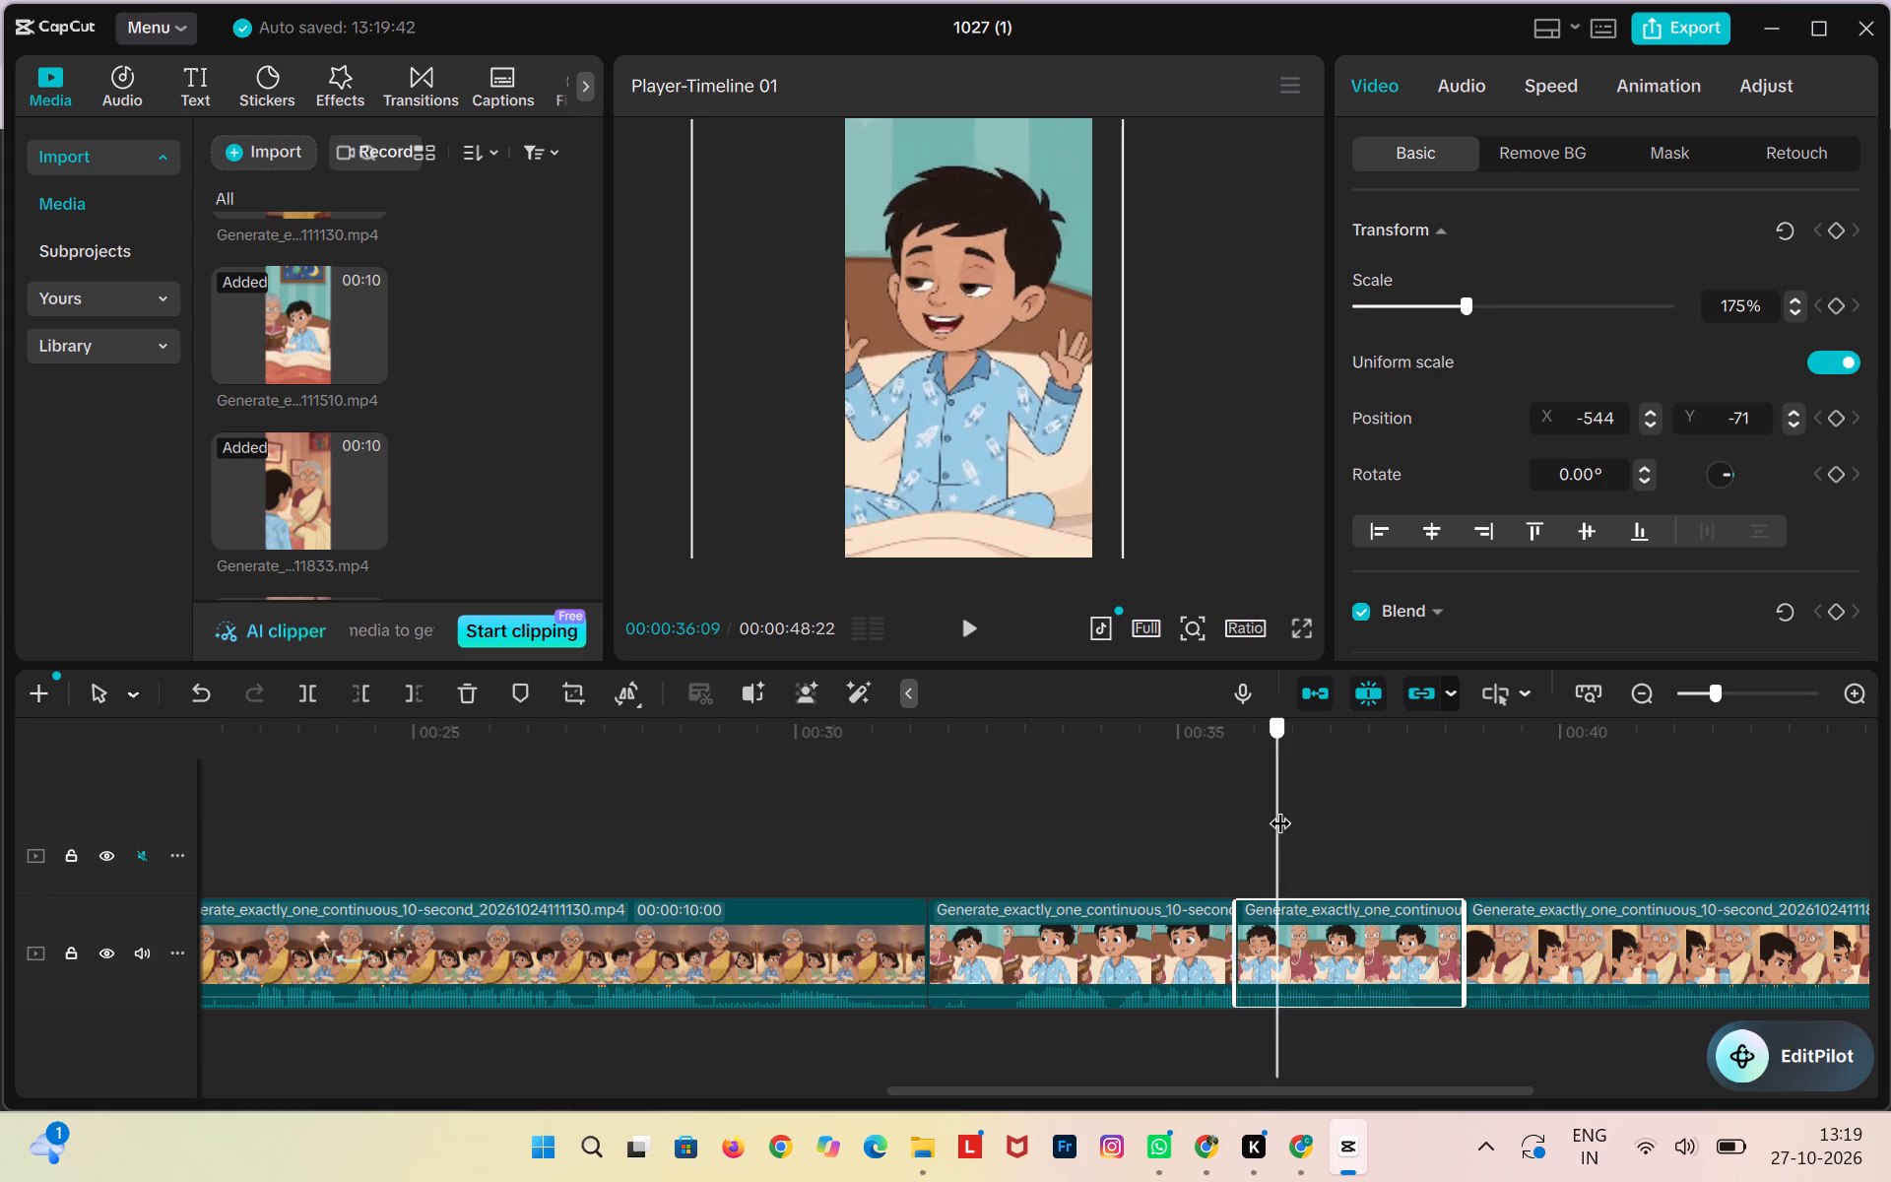
{"action": "left_click_drag", "start_coordinate": [1279, 808], "coordinate": [1222, 837]}
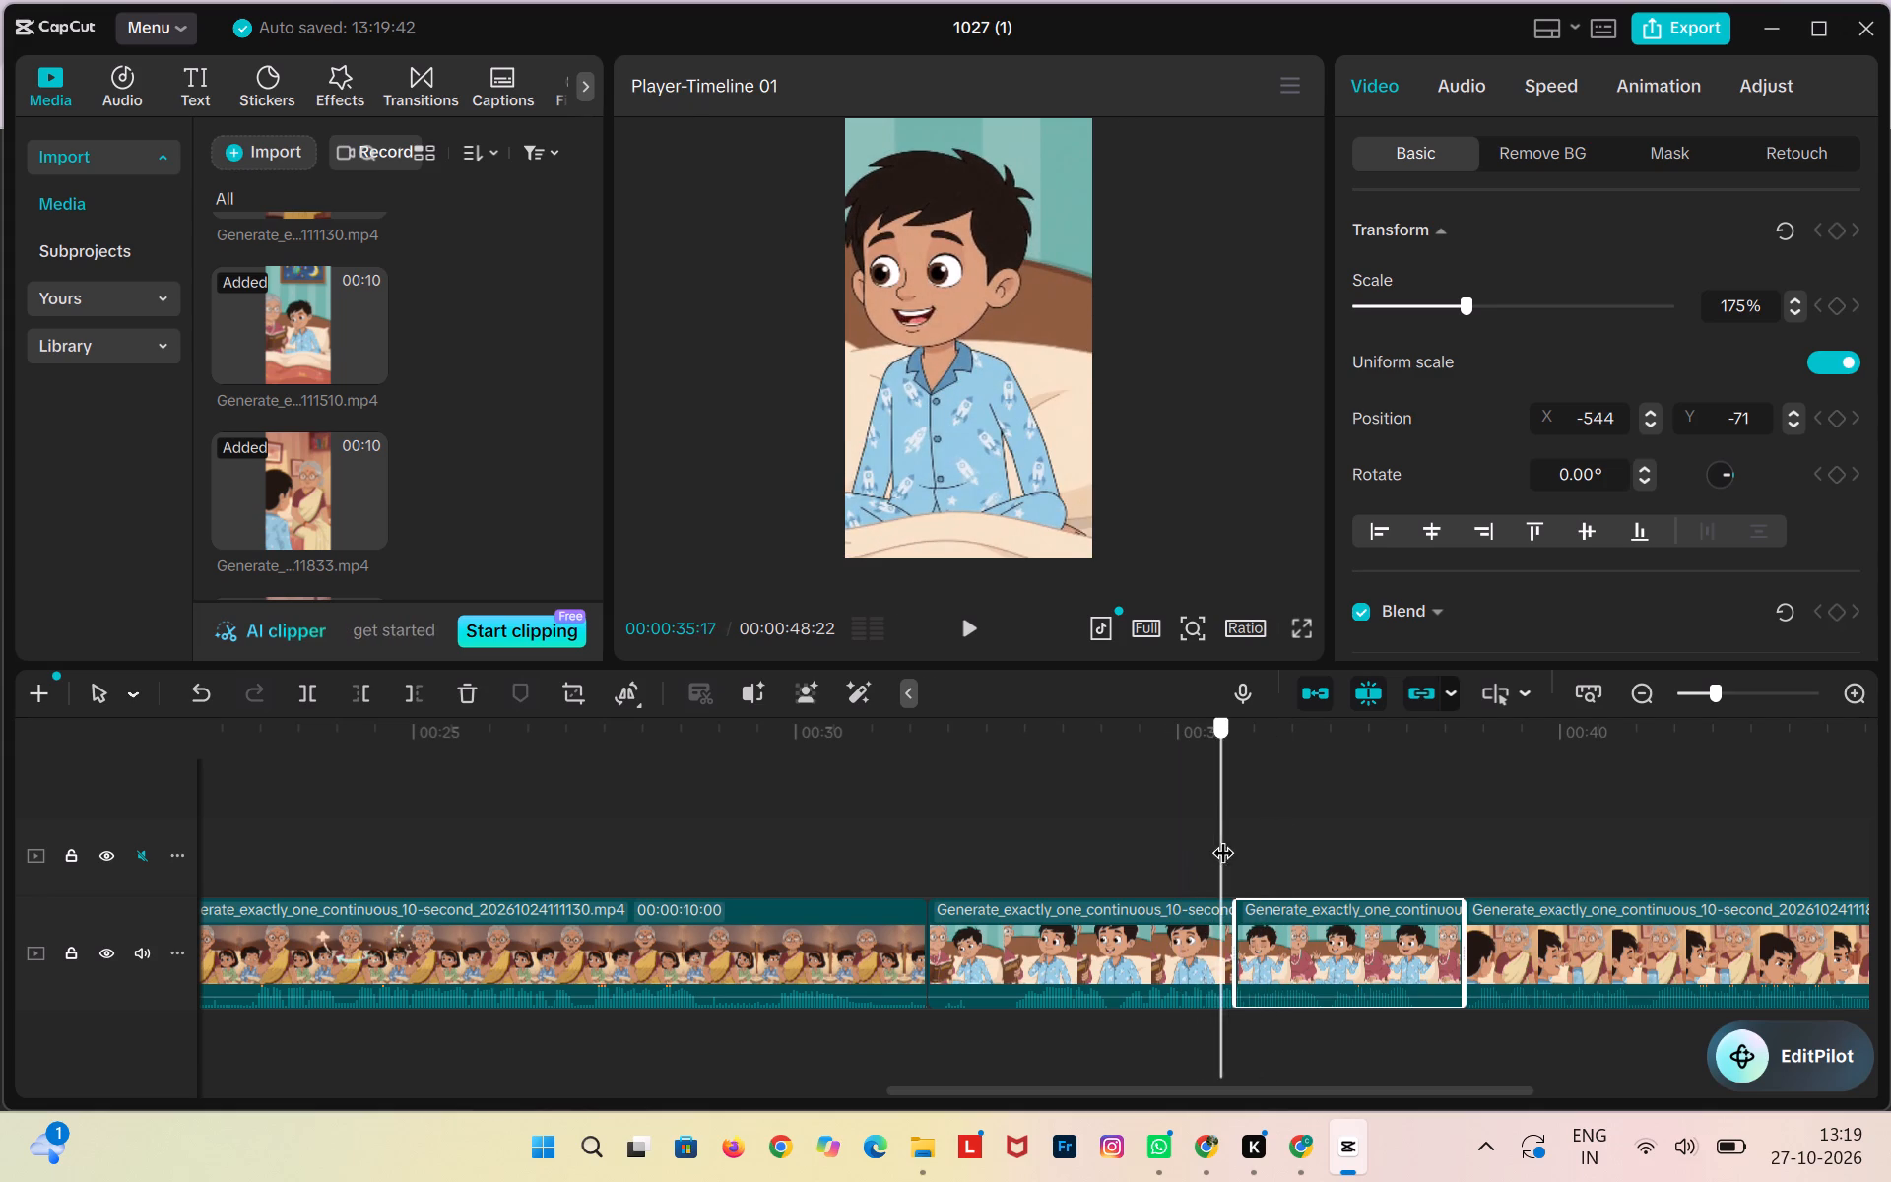
{"action": "left_click_drag", "start_coordinate": [1222, 837], "coordinate": [1226, 836]}
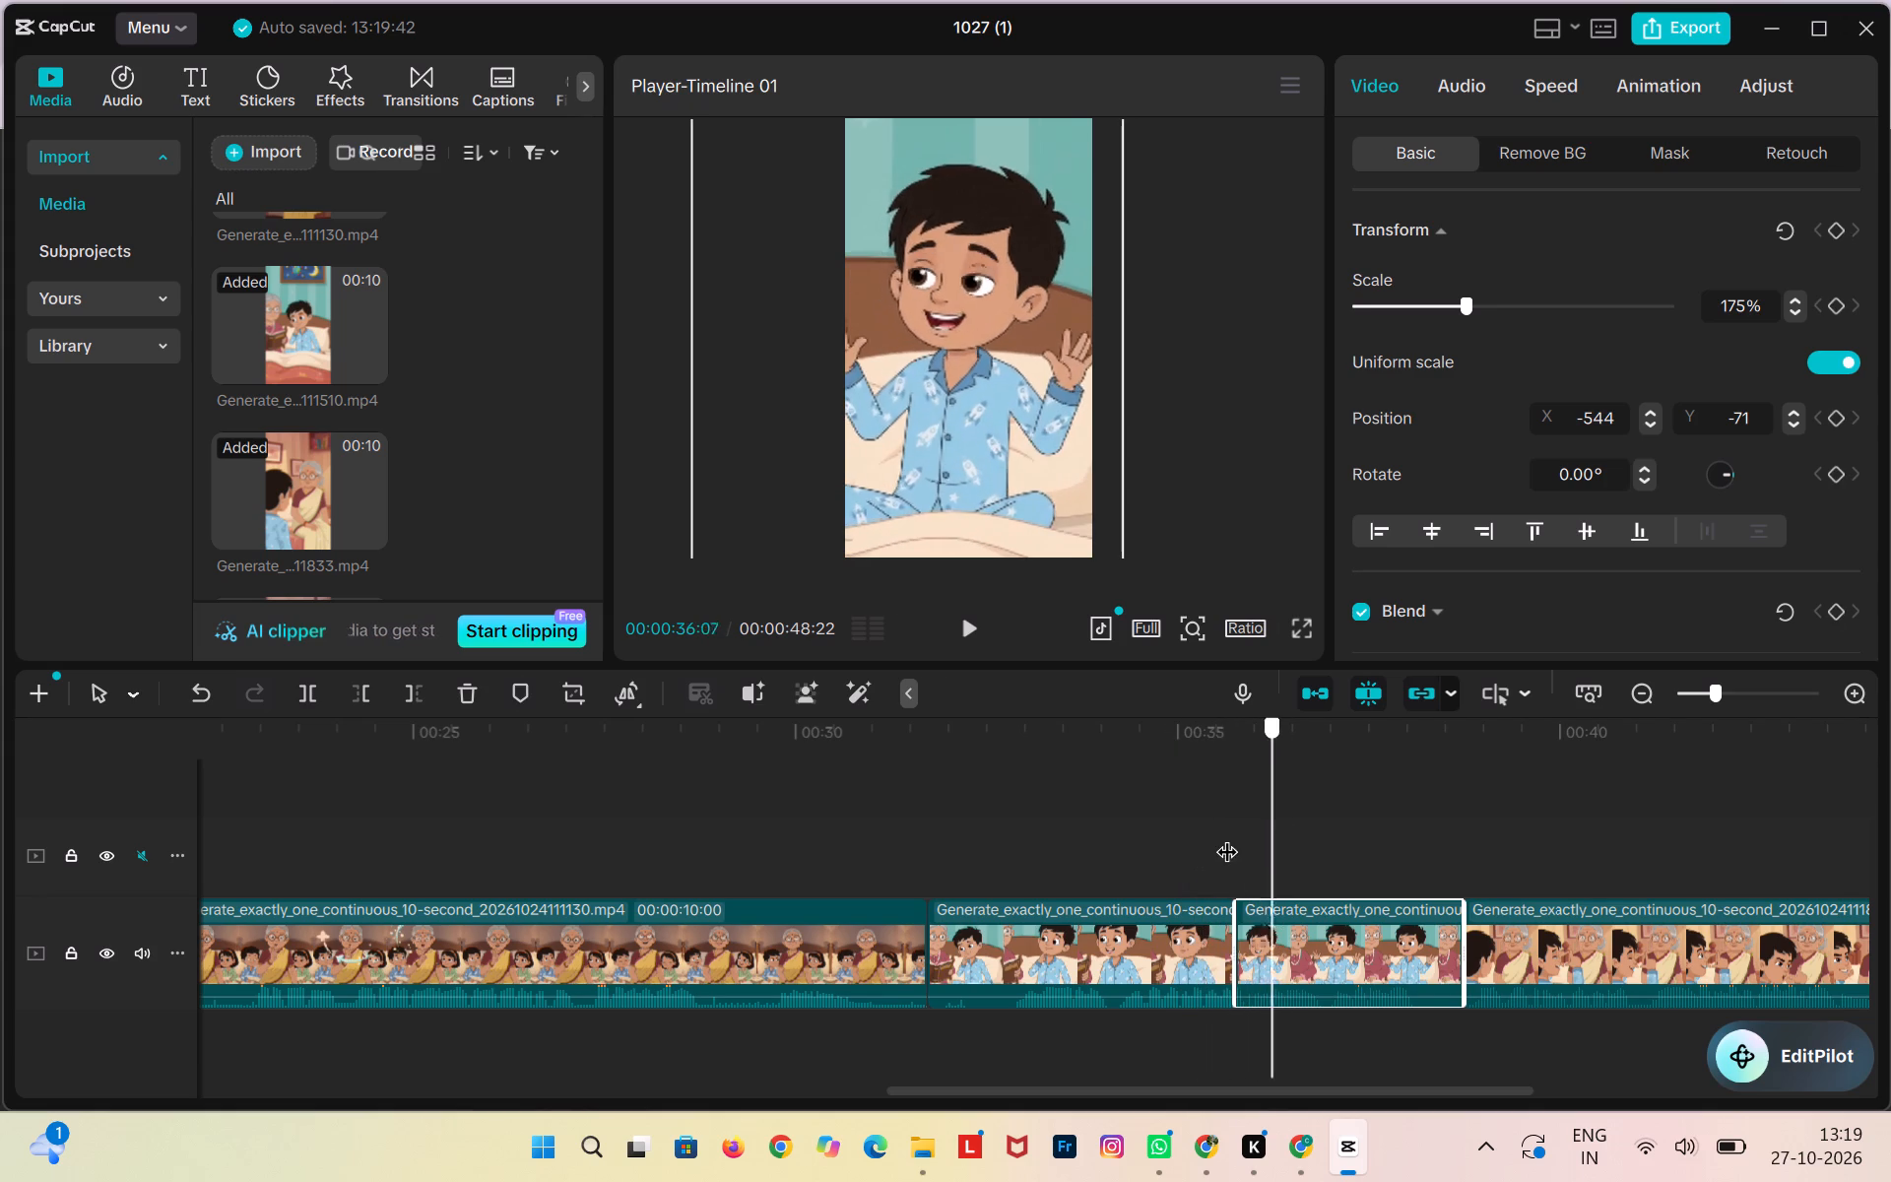
{"action": "left_click_drag", "start_coordinate": [1226, 836], "coordinate": [1264, 828]}
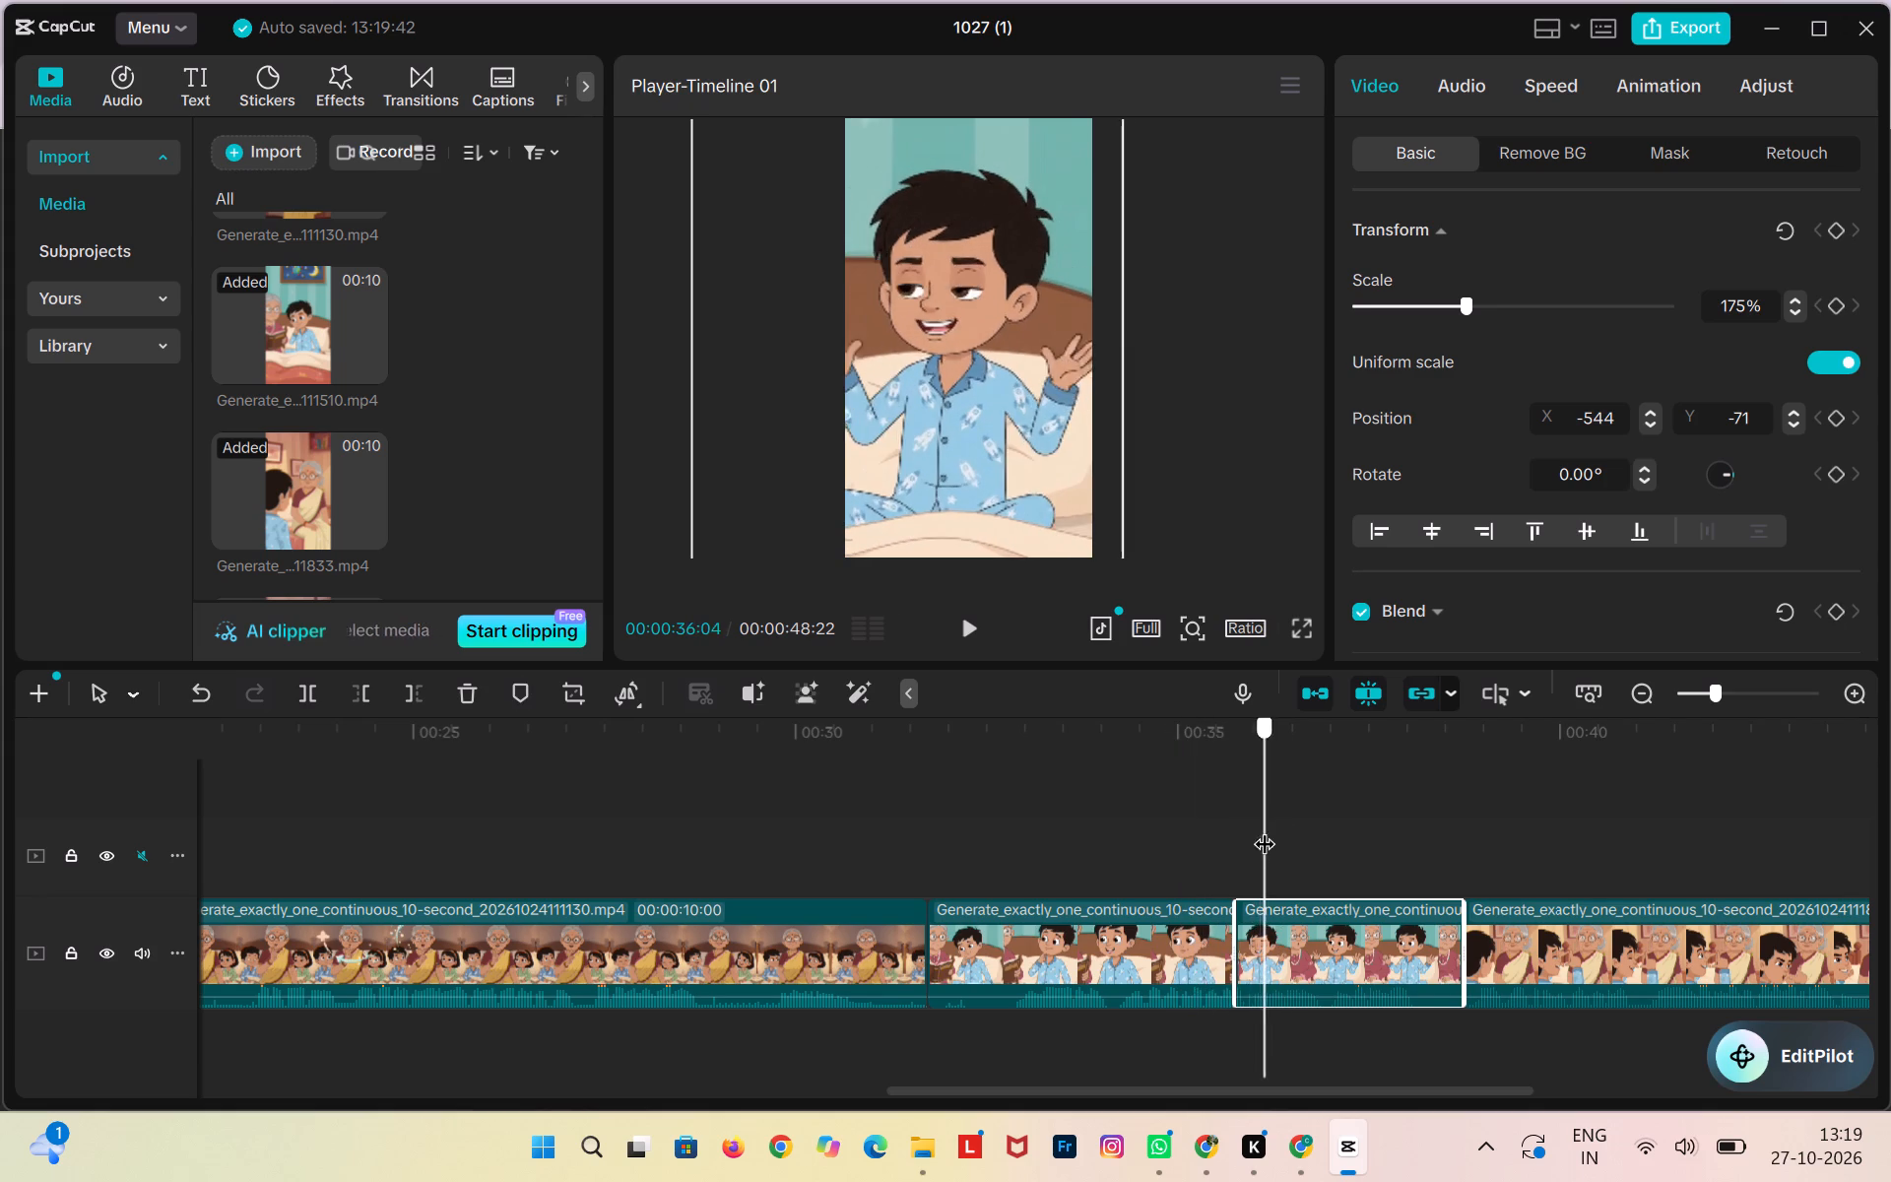
{"action": "left_click_drag", "start_coordinate": [1264, 828], "coordinate": [1257, 840]}
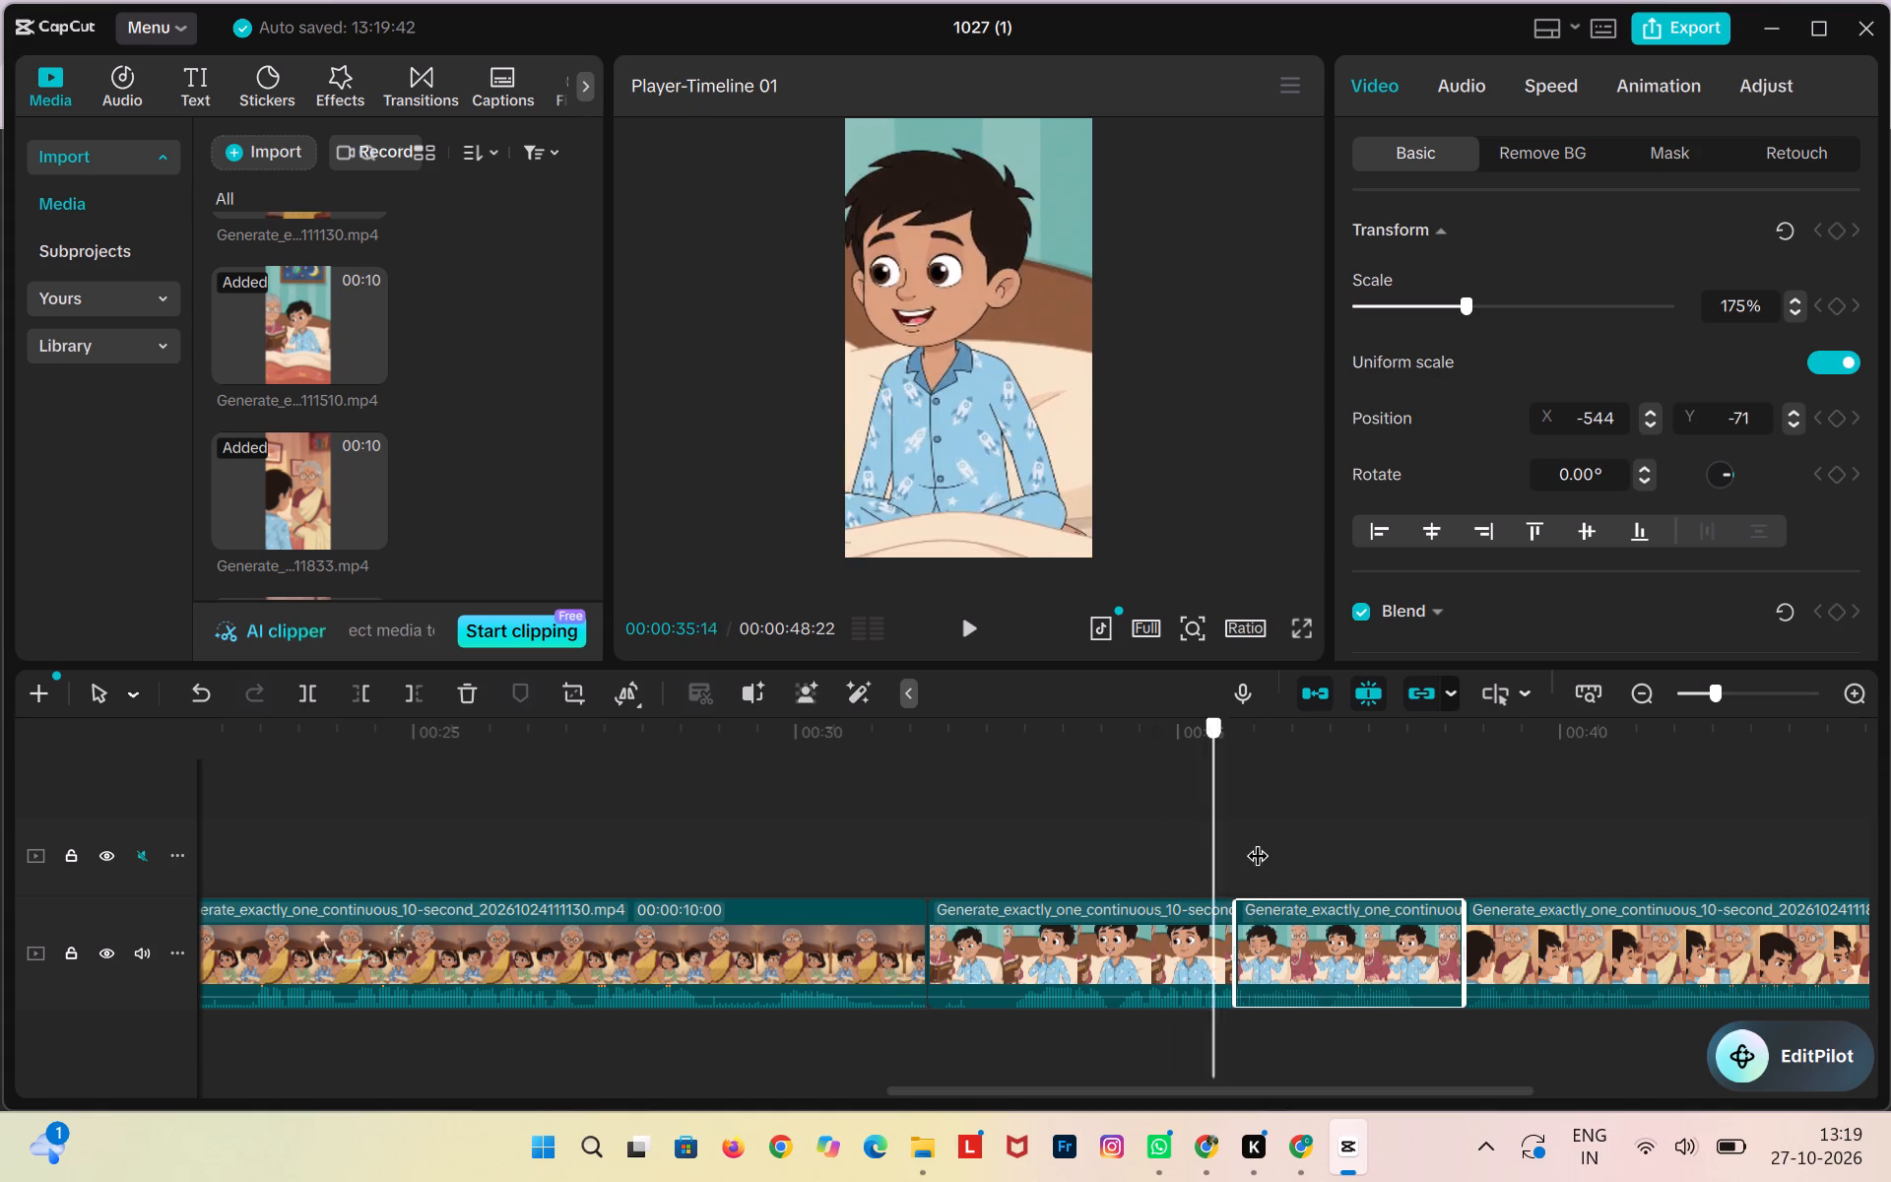
{"action": "left_click_drag", "start_coordinate": [1257, 840], "coordinate": [1106, 867]}
{"action": "left_click", "coordinate": [965, 628]}
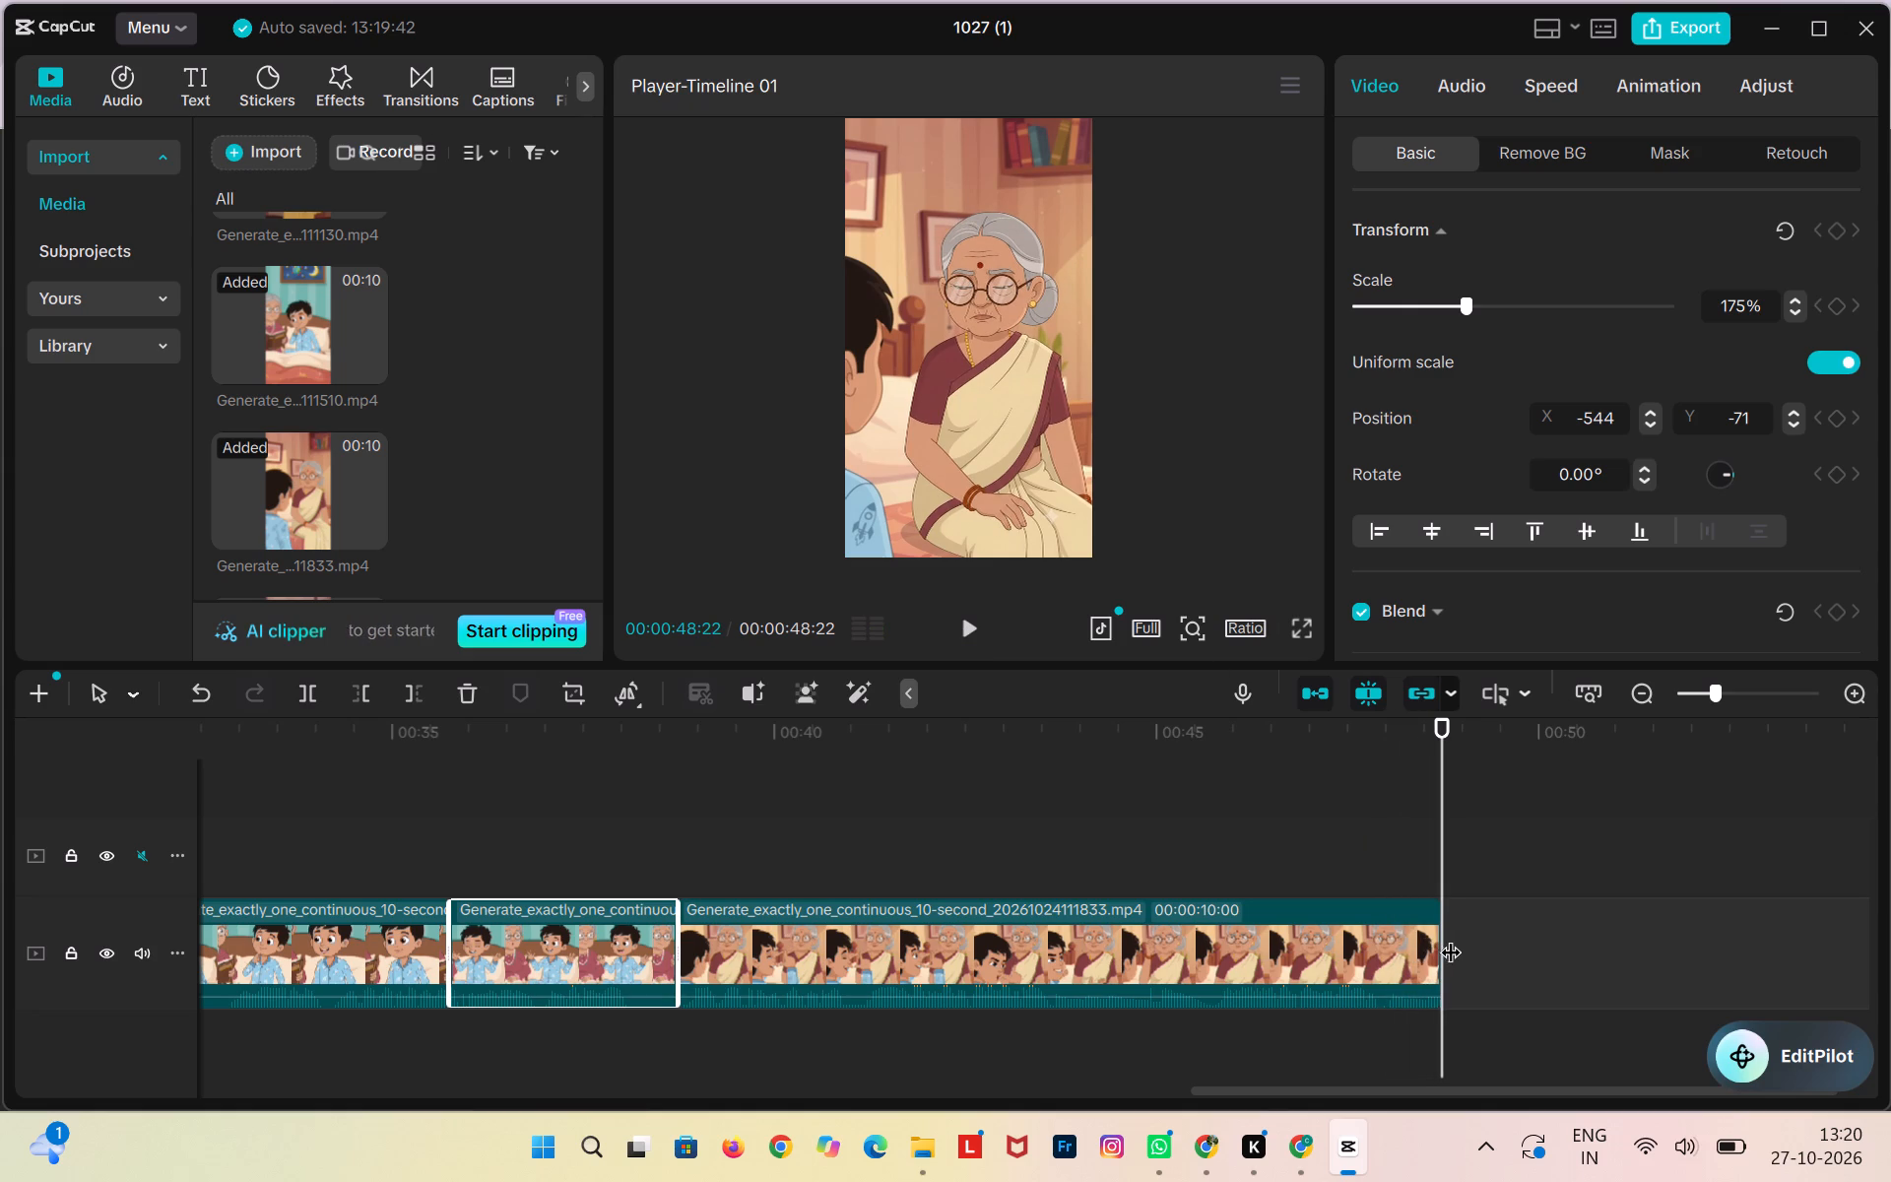
Trim the end of the 111833 clip so it lasts 00:00:07:27.
{"action": "left_click_drag", "start_coordinate": [1438, 937], "coordinate": [1321, 962]}
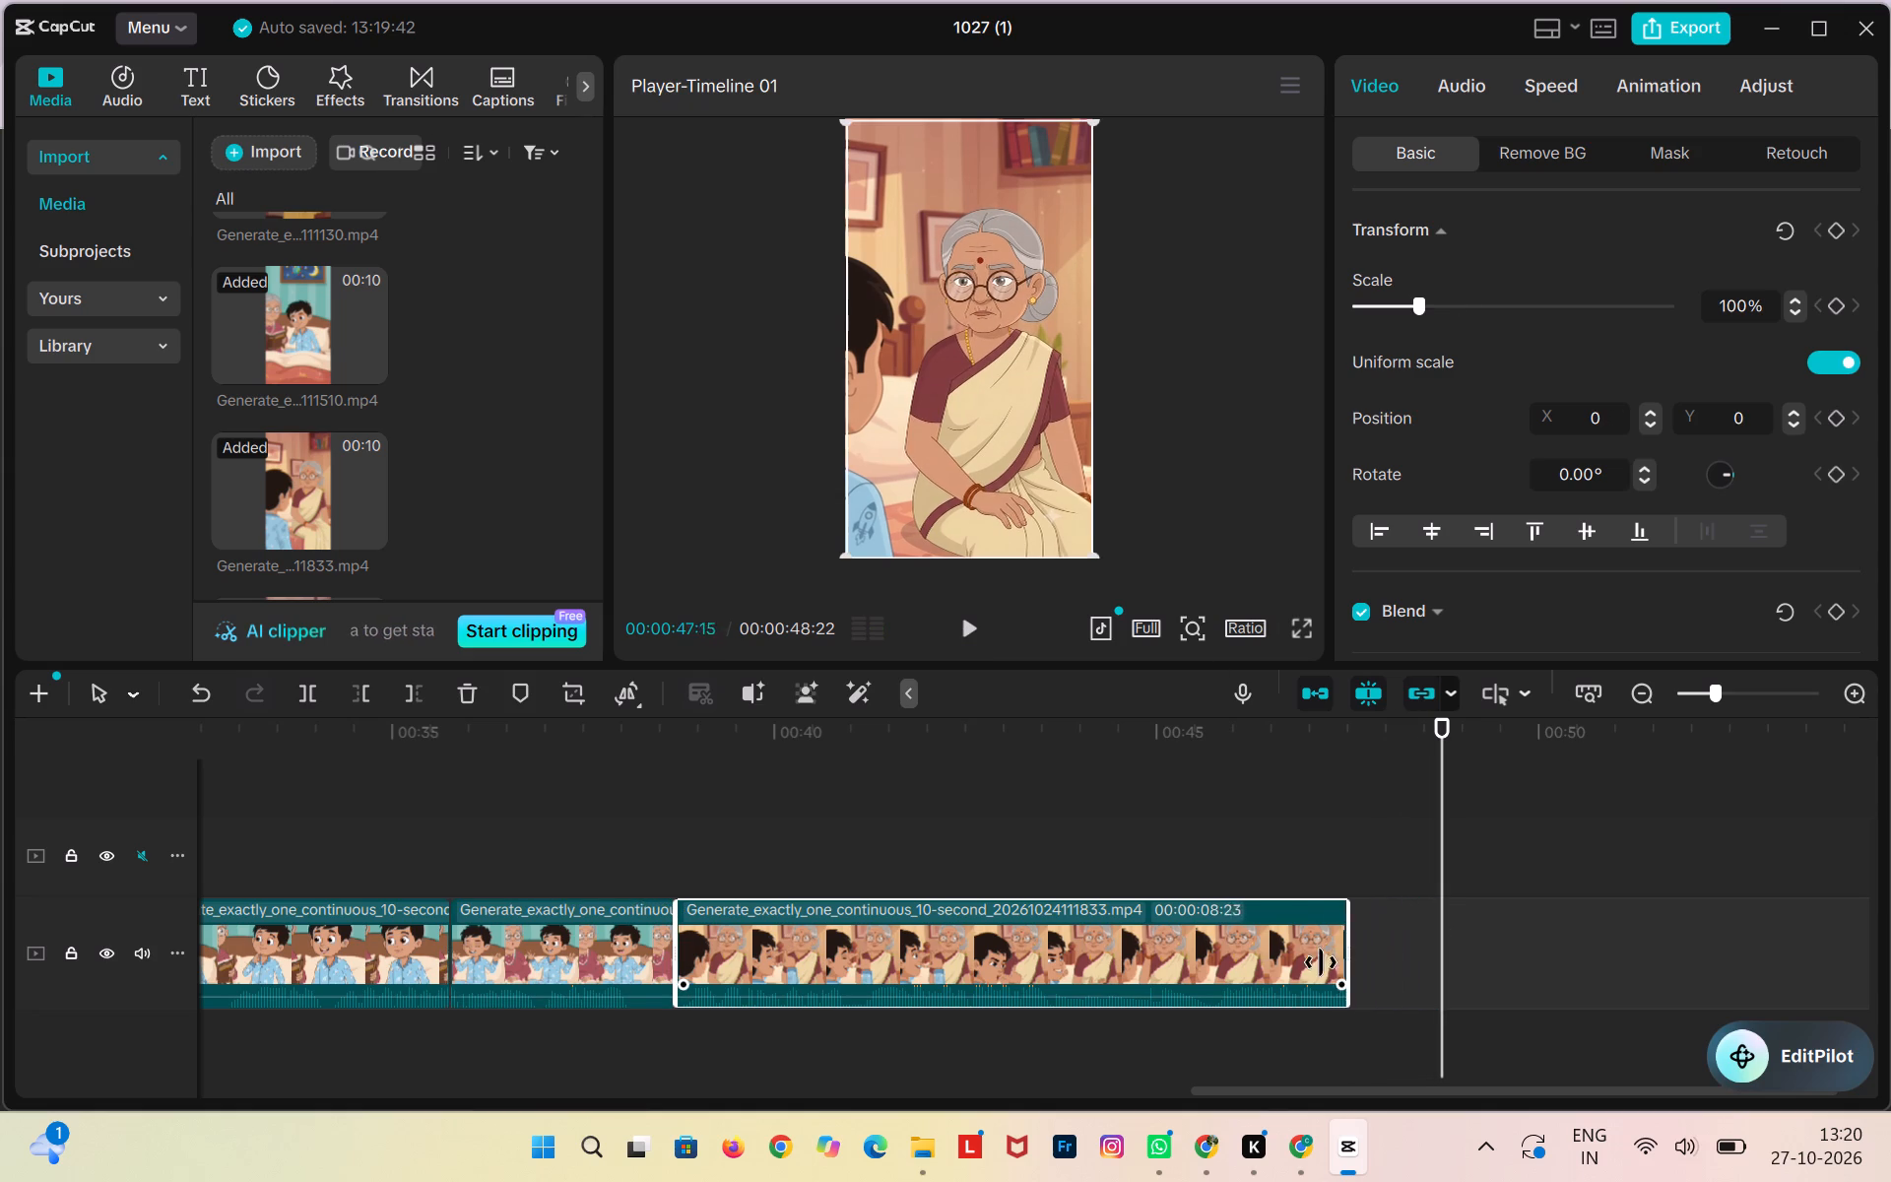
{"action": "left_click_drag", "start_coordinate": [1321, 962], "coordinate": [1278, 973]}
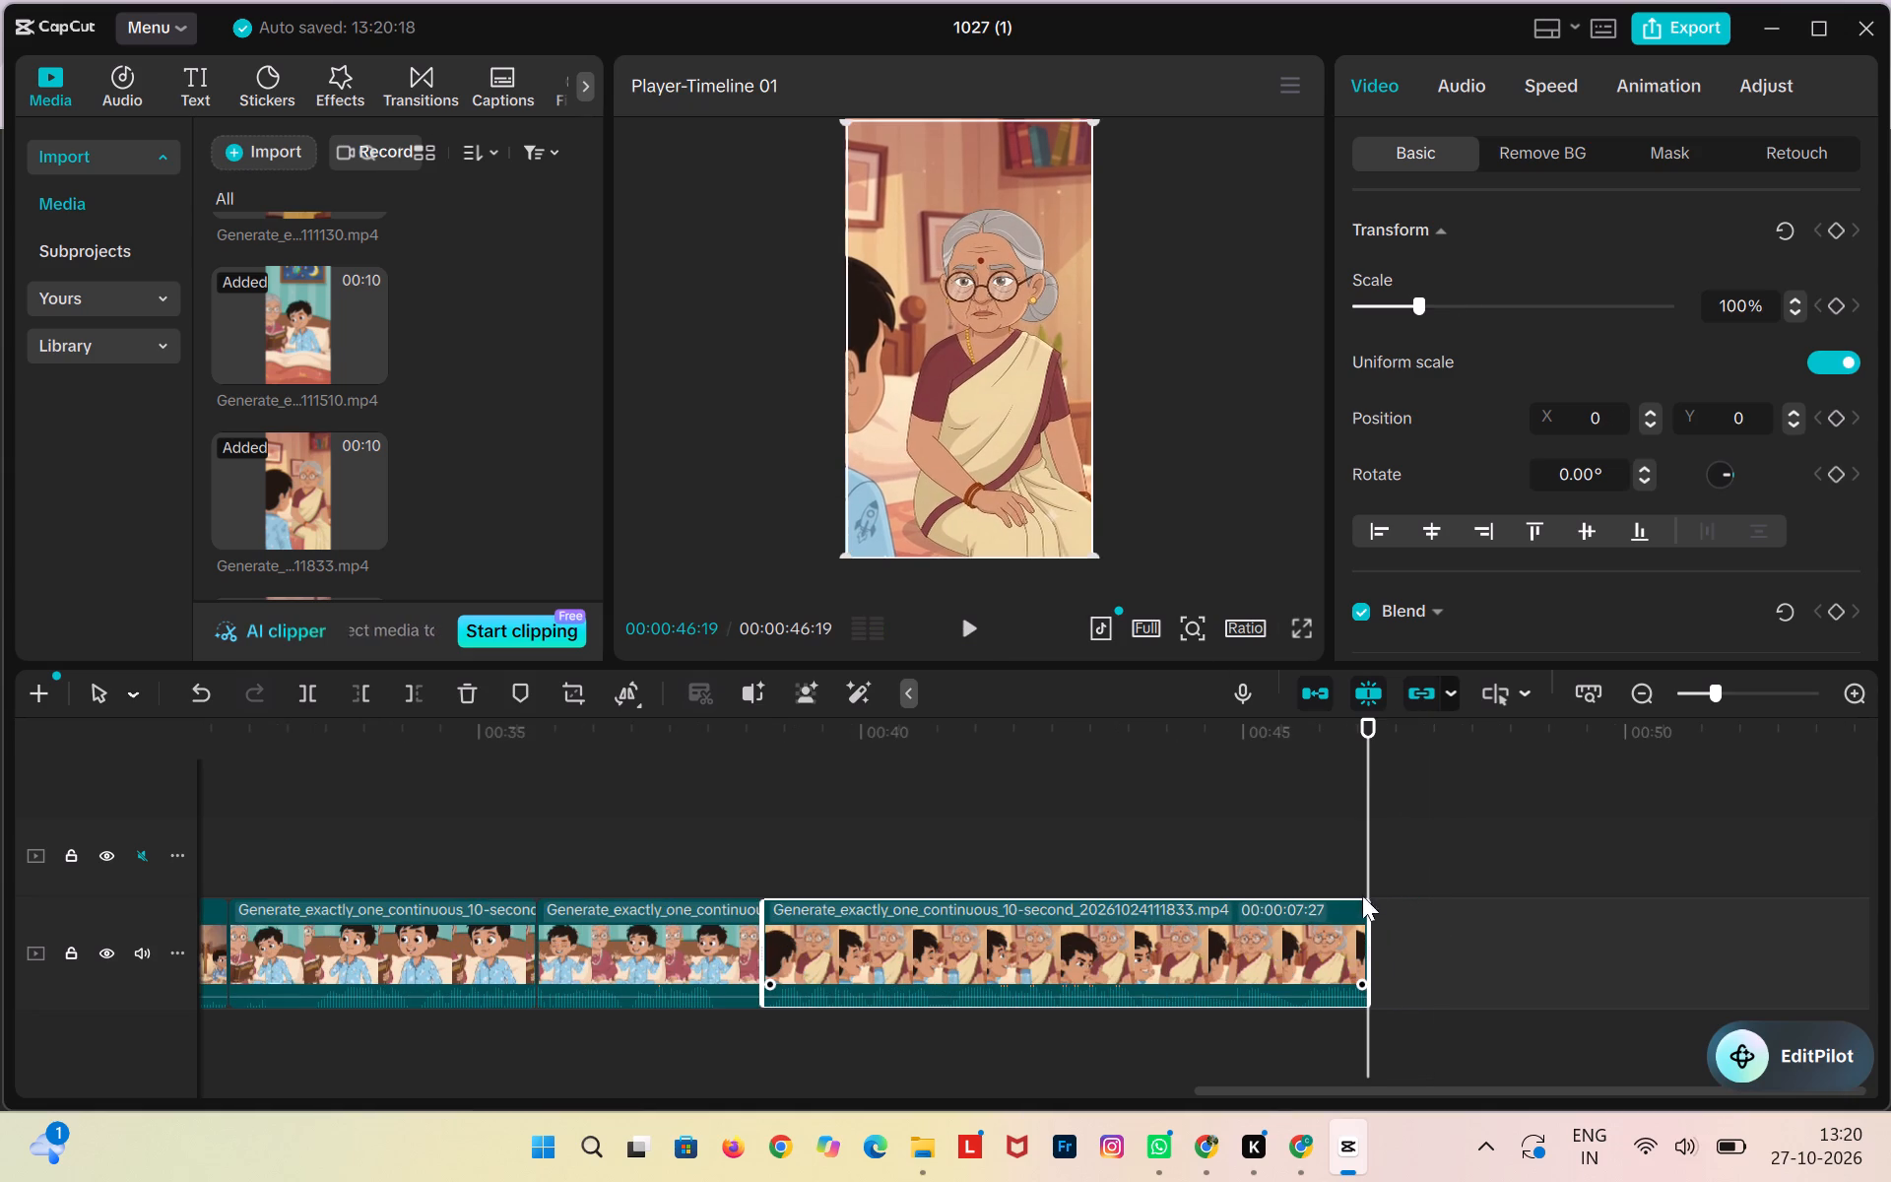
Play the ending of the 111833 clip, and reframe the clip at 120% scale and position Y -265.
{"action": "left_click_drag", "start_coordinate": [1371, 752], "coordinate": [1107, 839]}
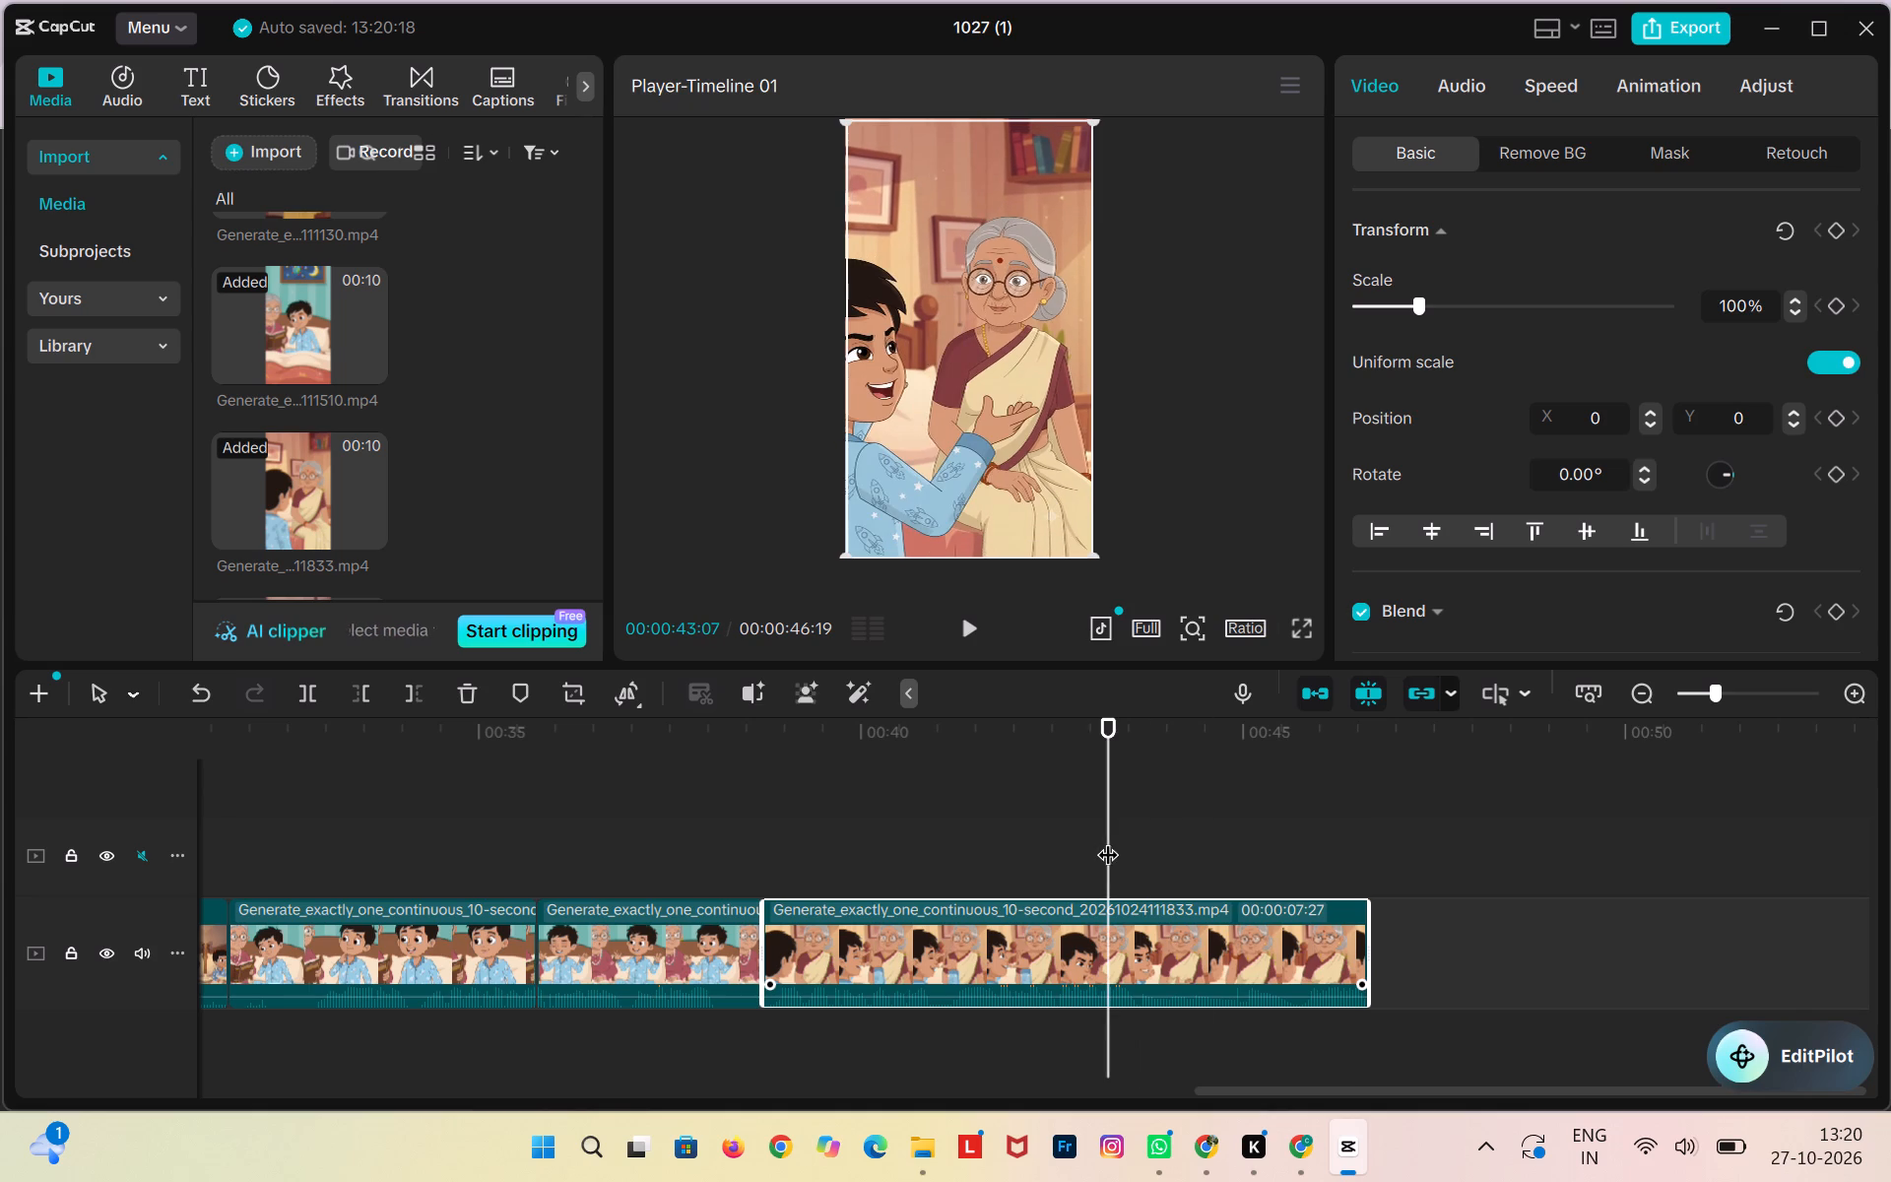
{"action": "left_click", "coordinate": [977, 622]}
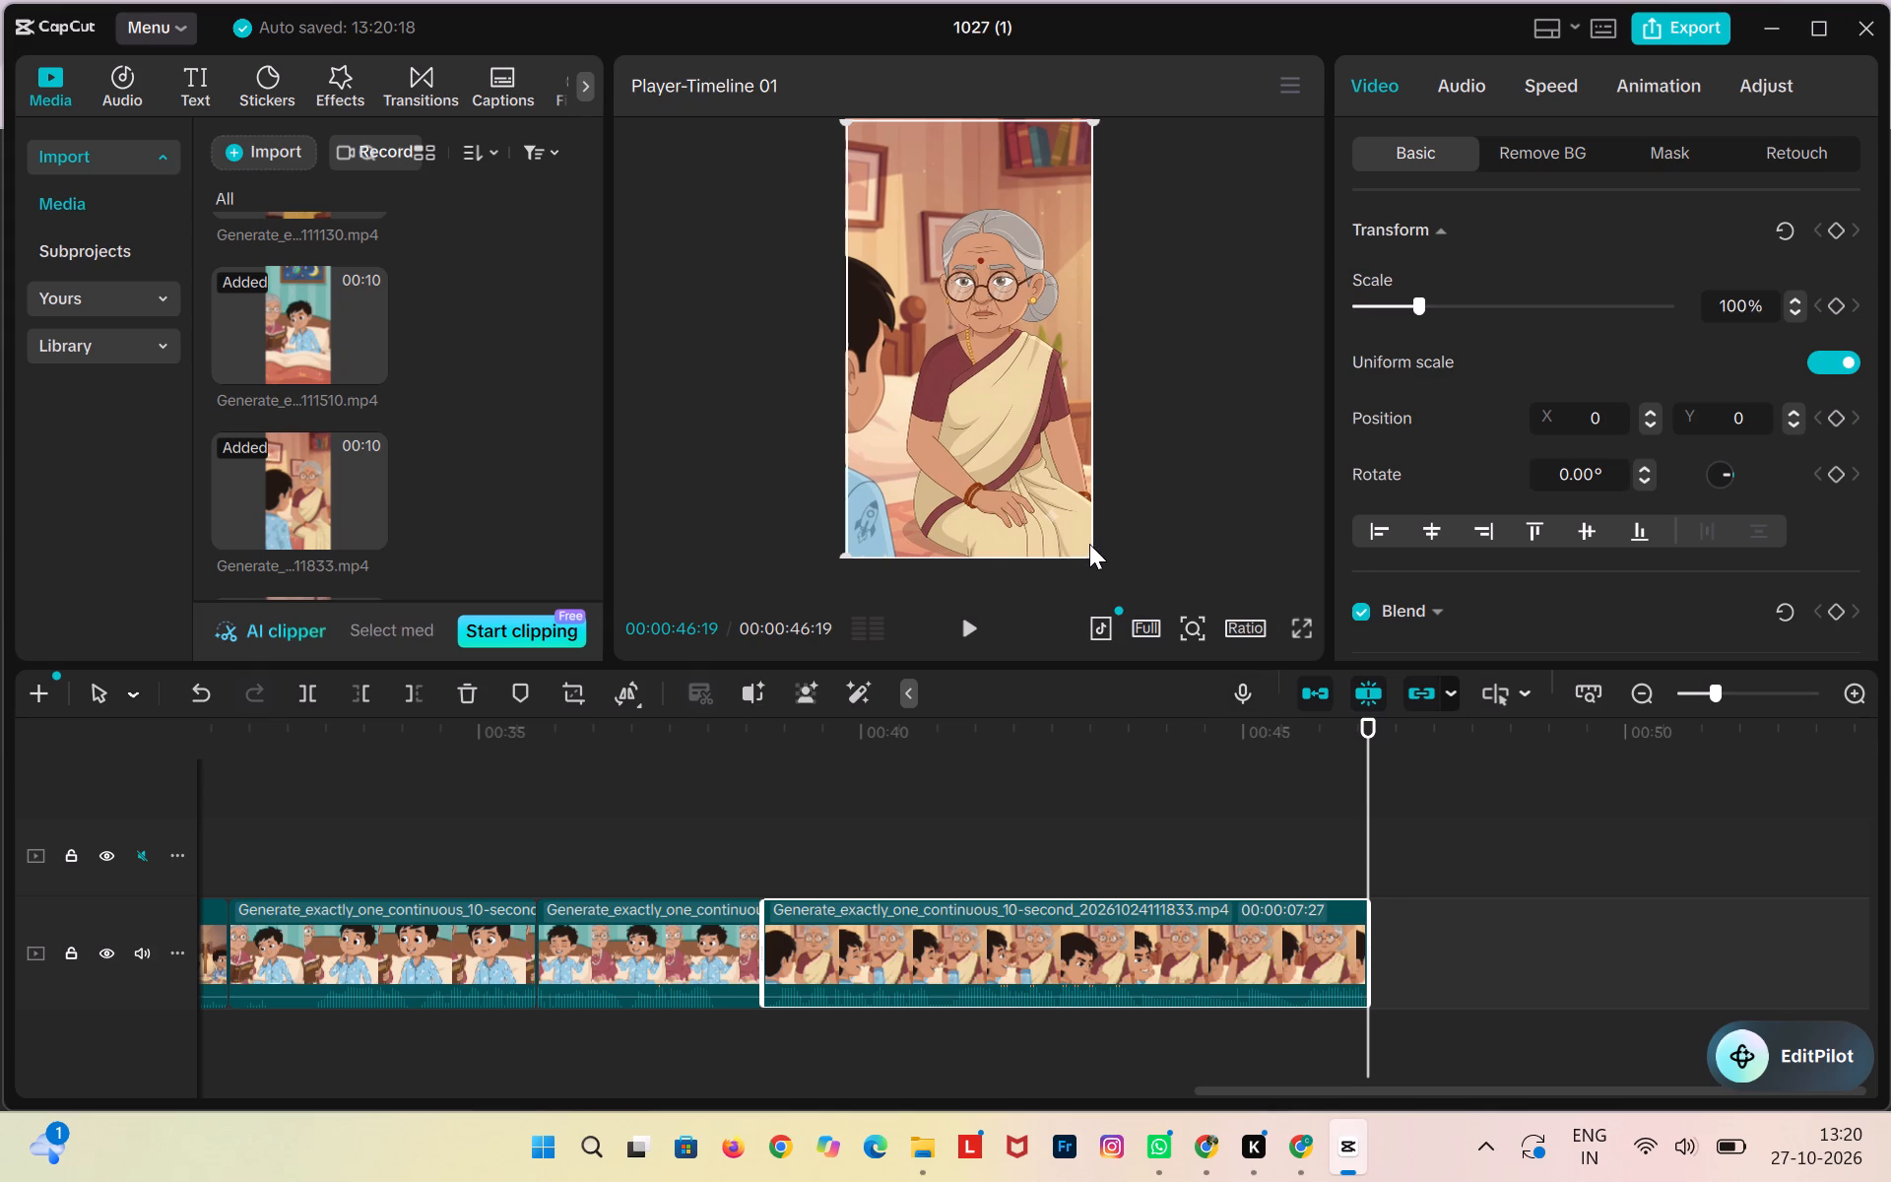
{"action": "left_click_drag", "start_coordinate": [1093, 553], "coordinate": [1155, 592]}
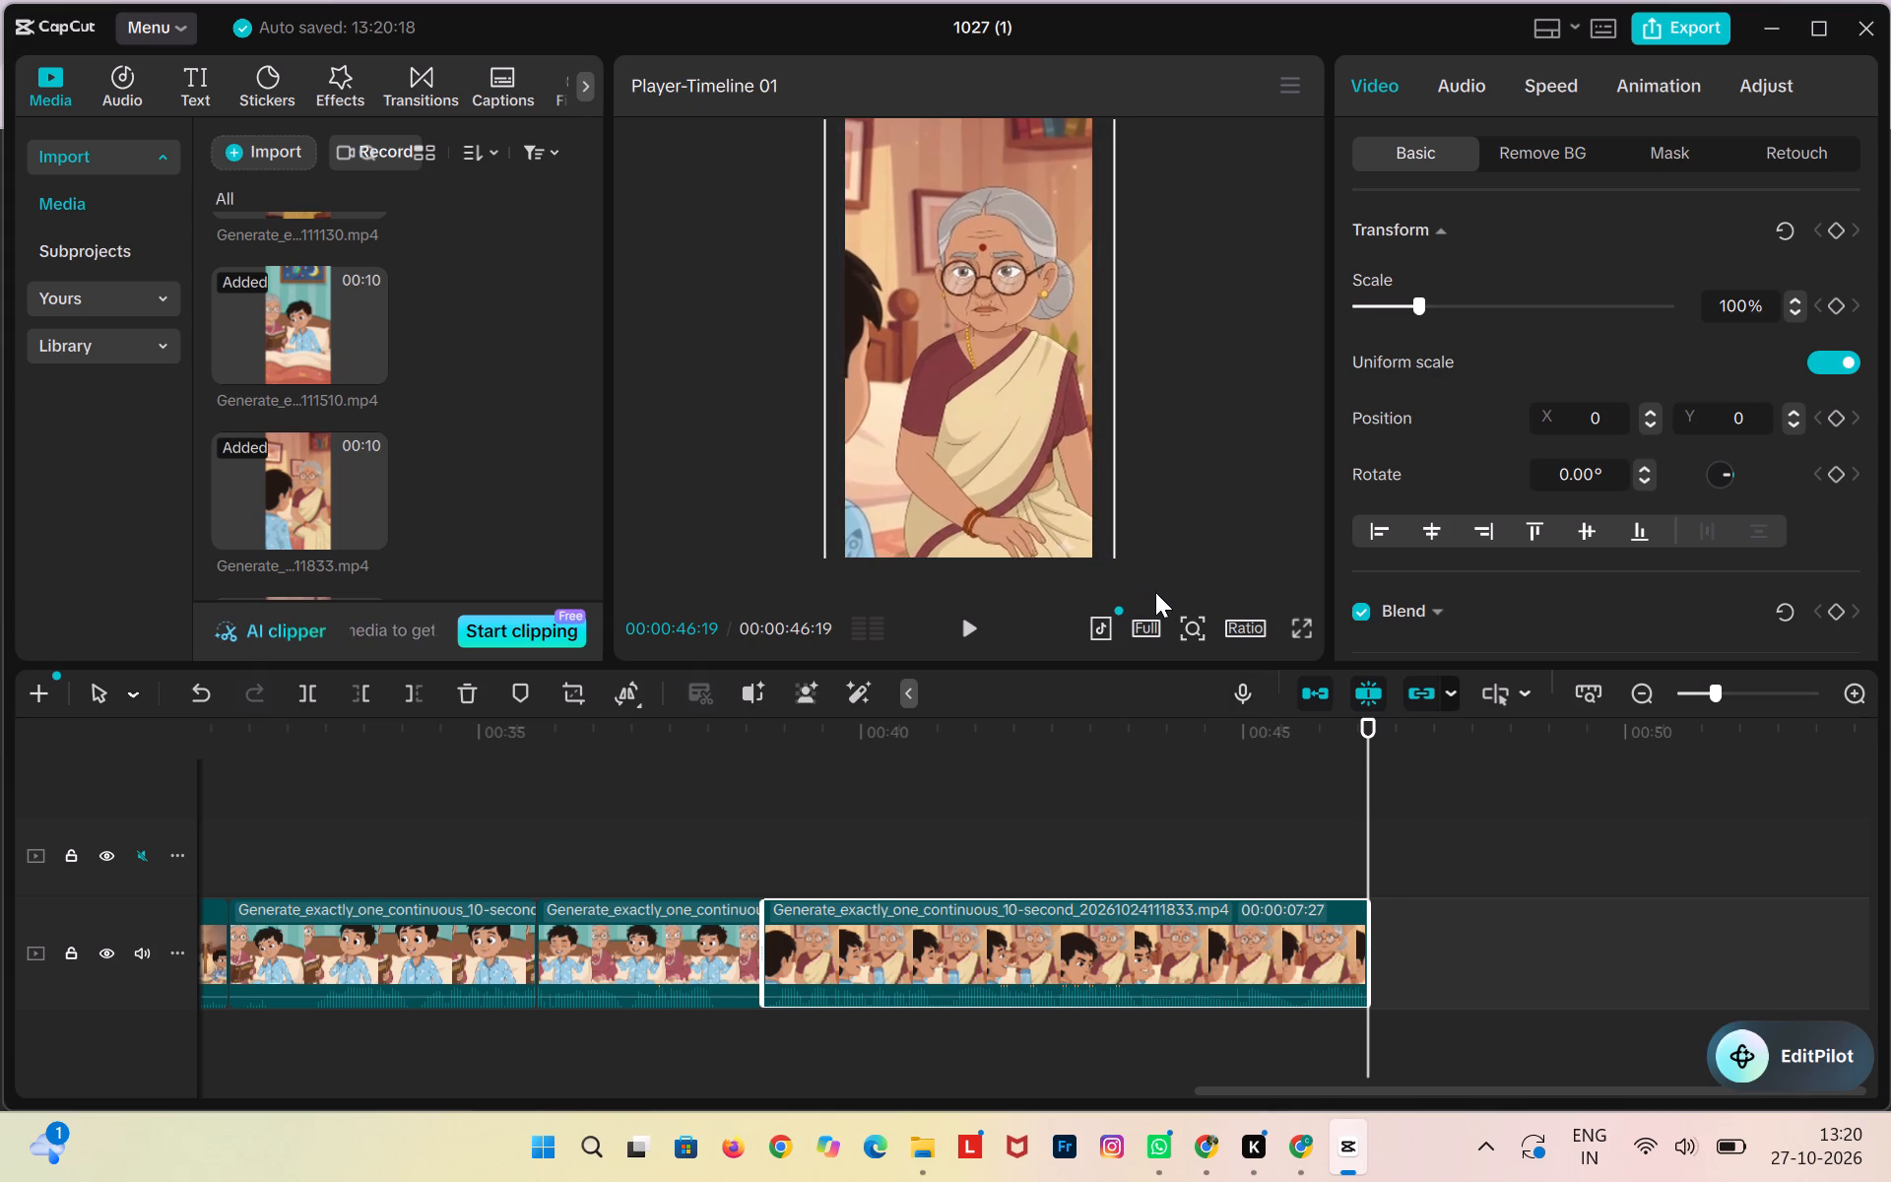
{"action": "left_click_drag", "start_coordinate": [1155, 592], "coordinate": [1167, 595]}
{"action": "left_click_drag", "start_coordinate": [1020, 500], "coordinate": [1020, 507]}
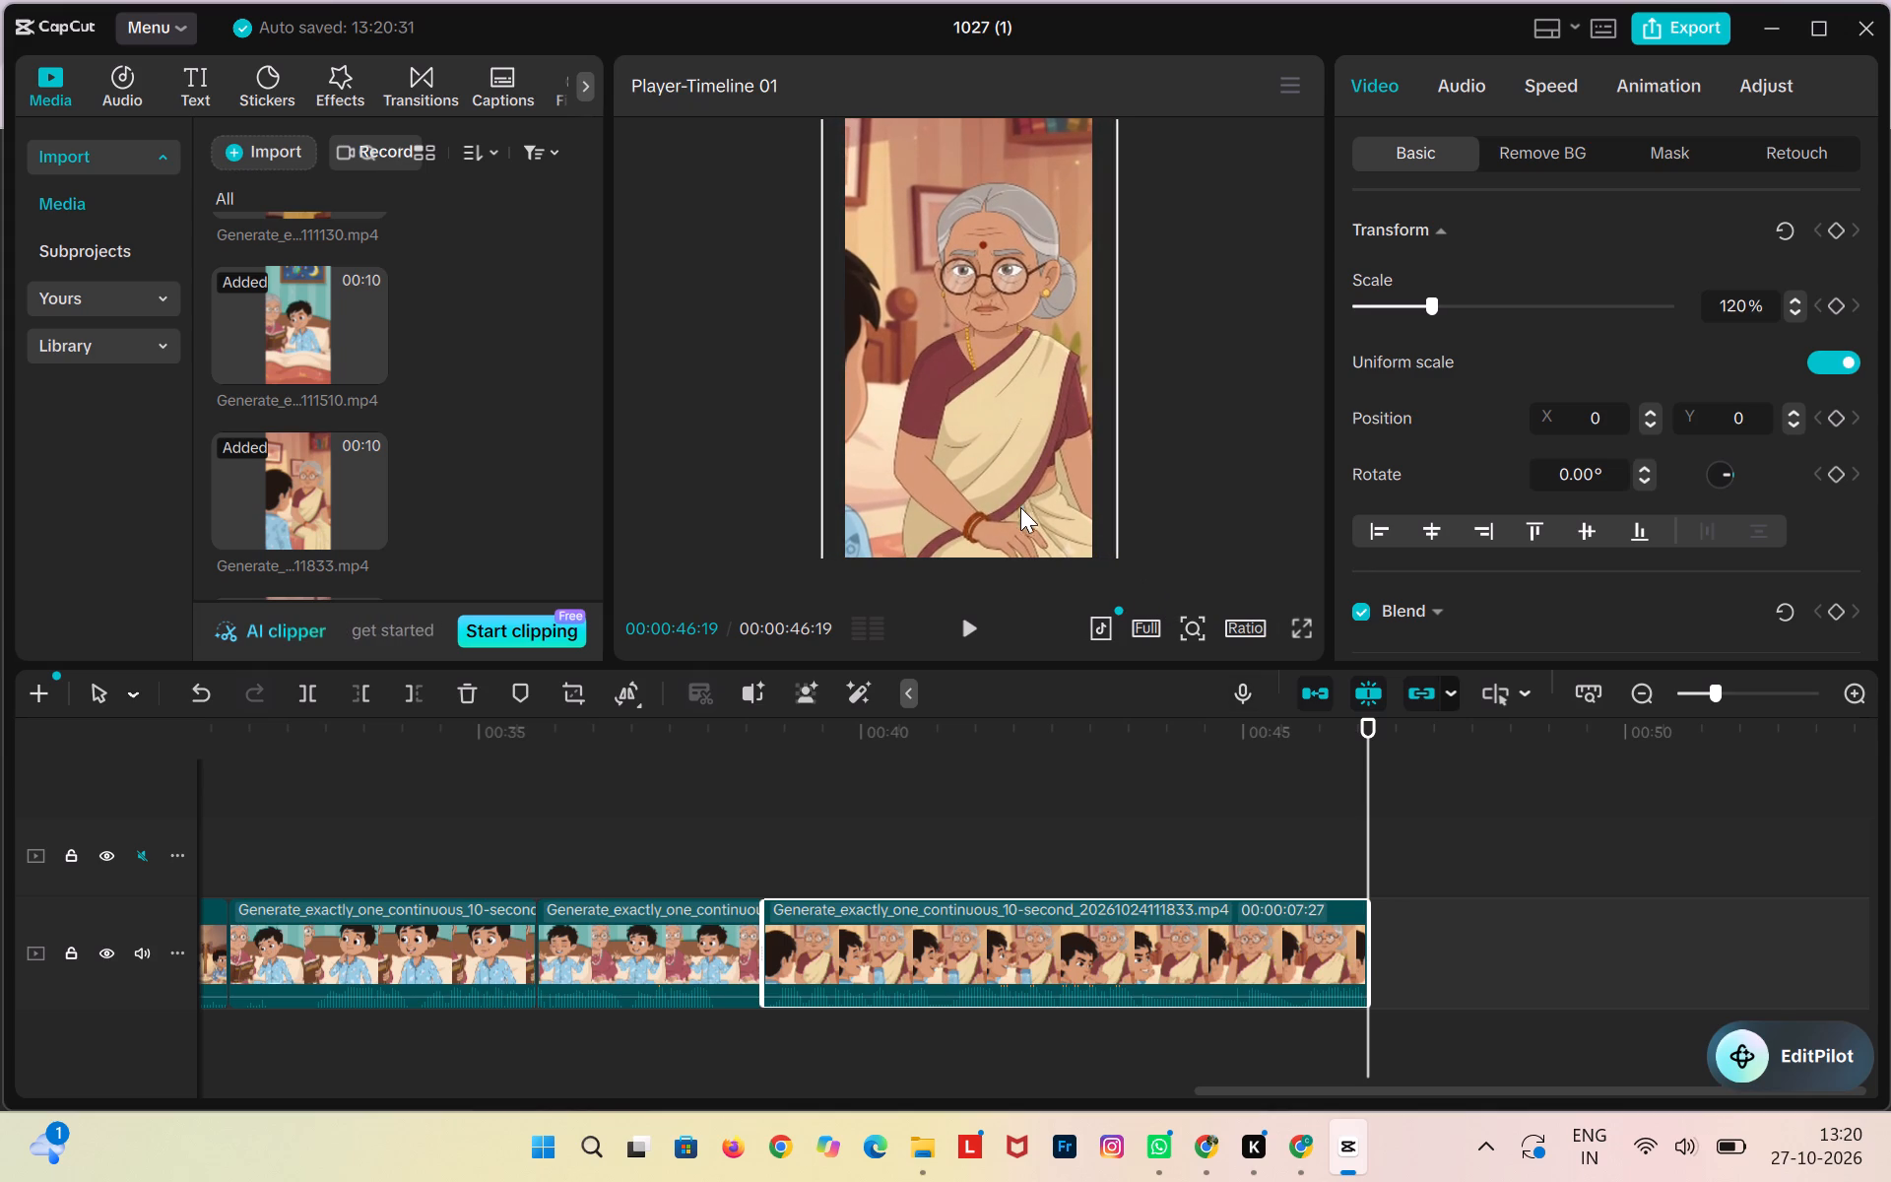
{"action": "left_click_drag", "start_coordinate": [1020, 507], "coordinate": [1023, 530]}
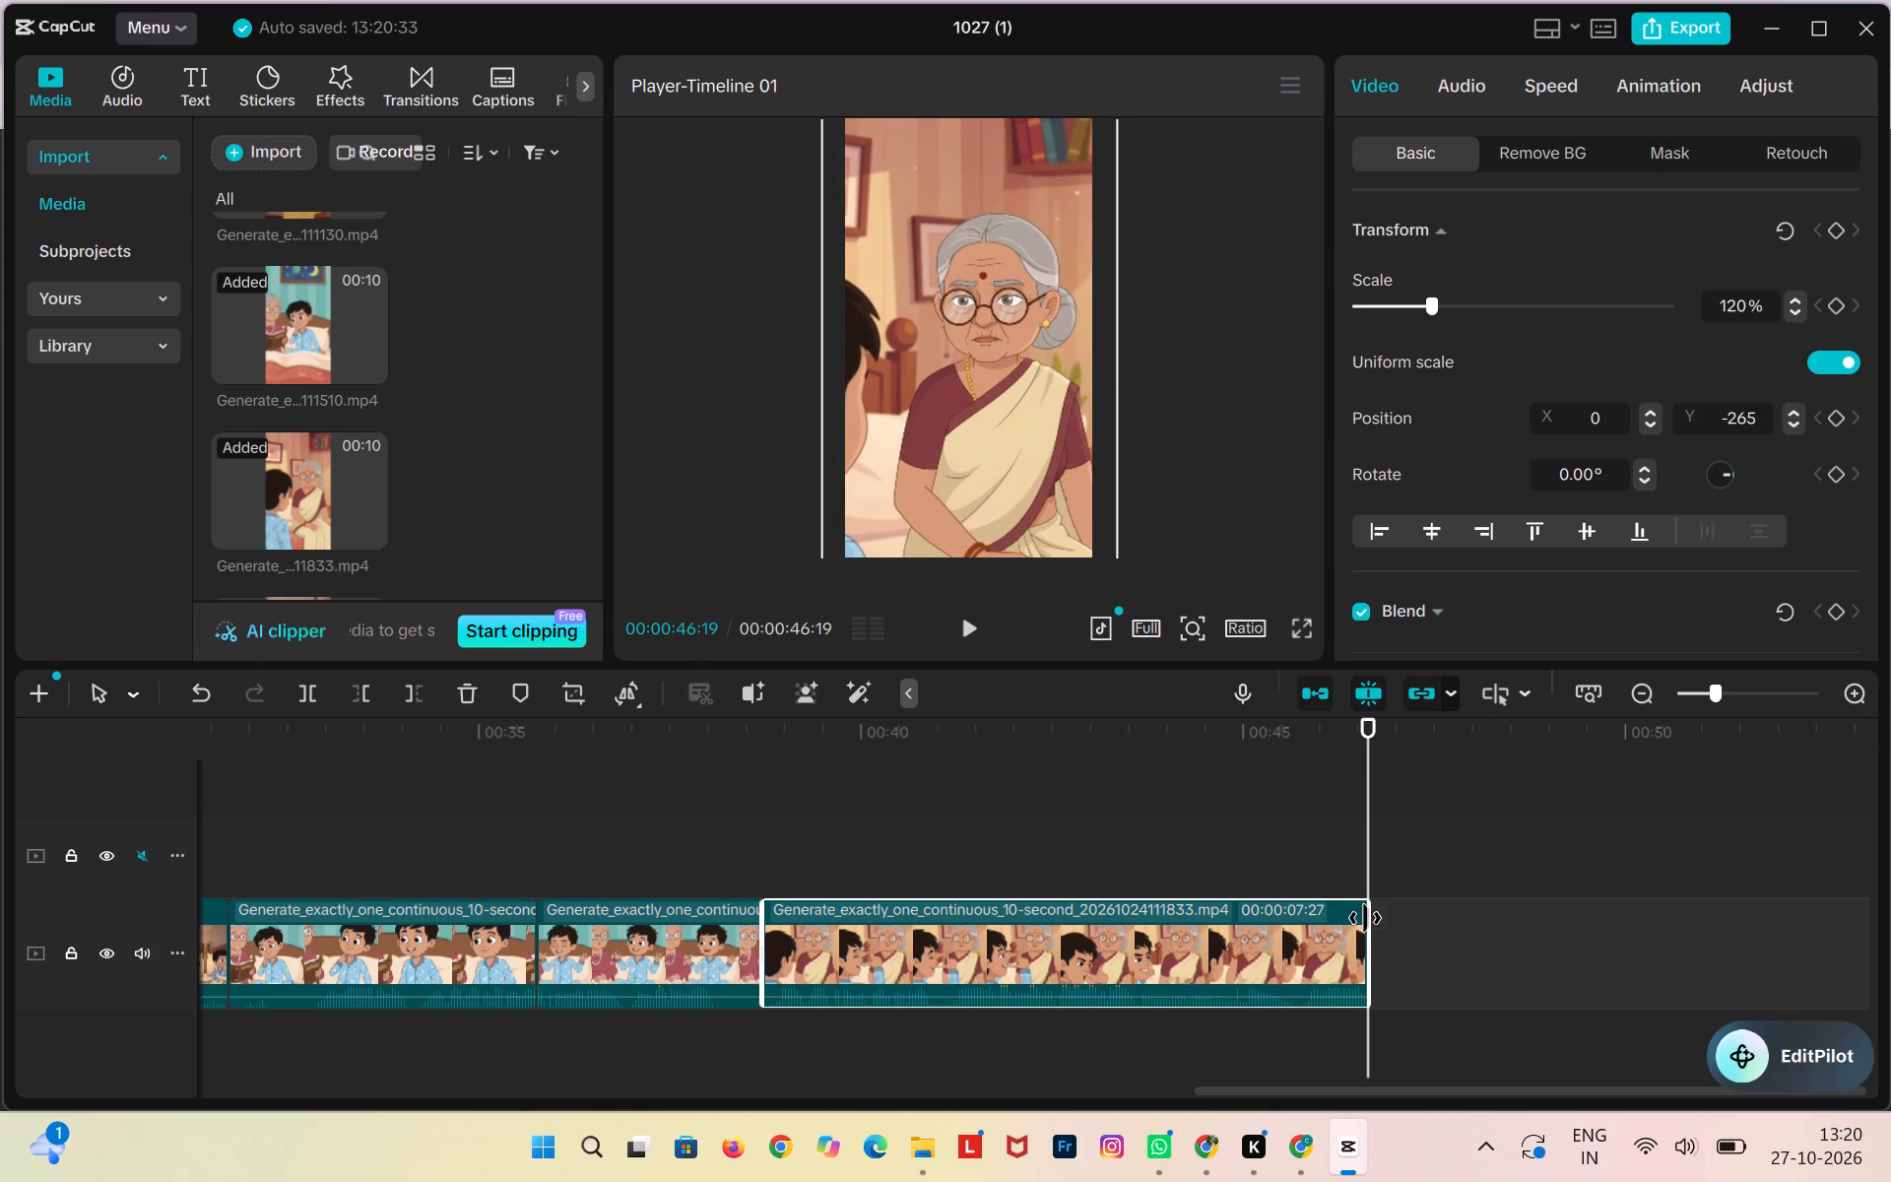
Trim the end of the 111833 clip further so the timeline ends at 00:00:45:24, checking the ending by playback.
{"action": "left_click", "coordinate": [1365, 932]}
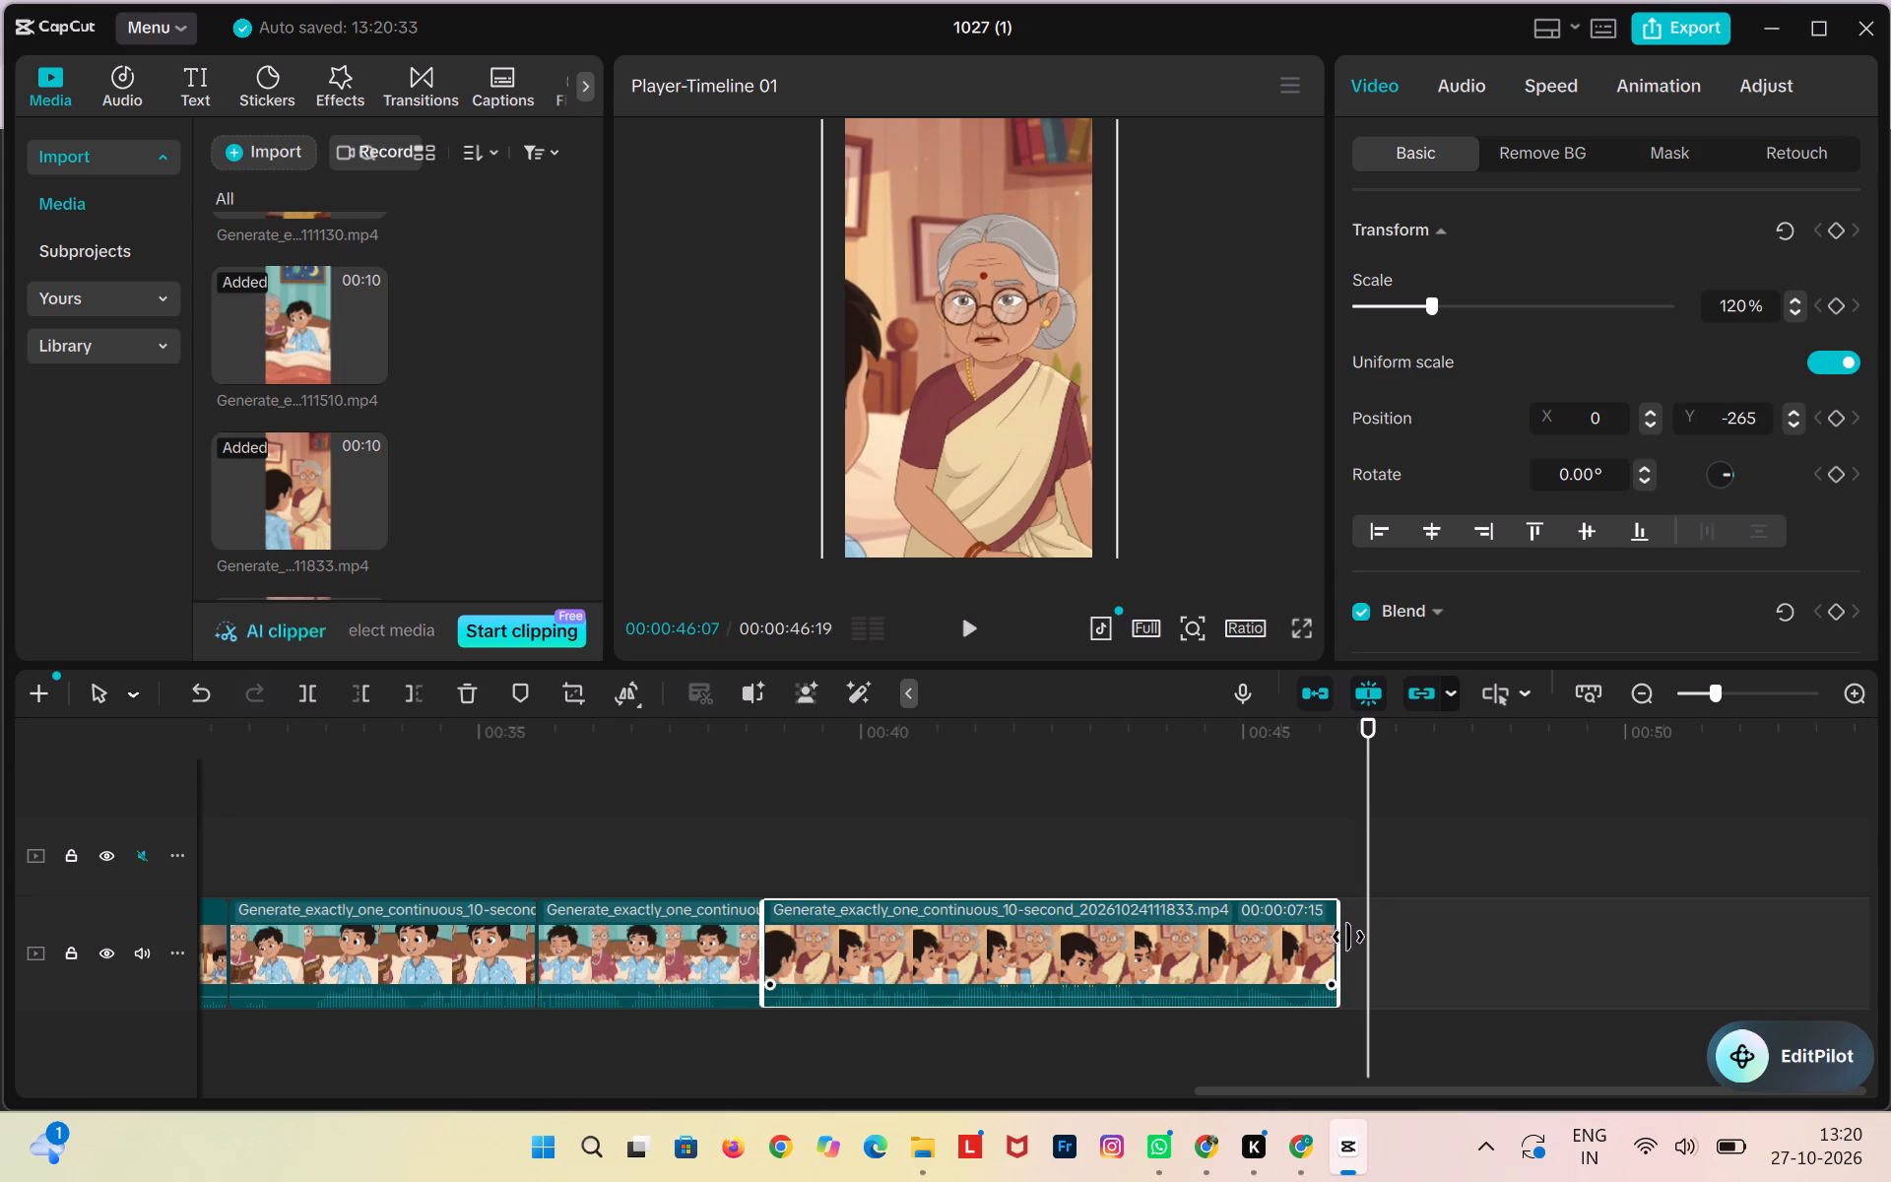
{"action": "left_click_drag", "start_coordinate": [1362, 937], "coordinate": [1335, 944]}
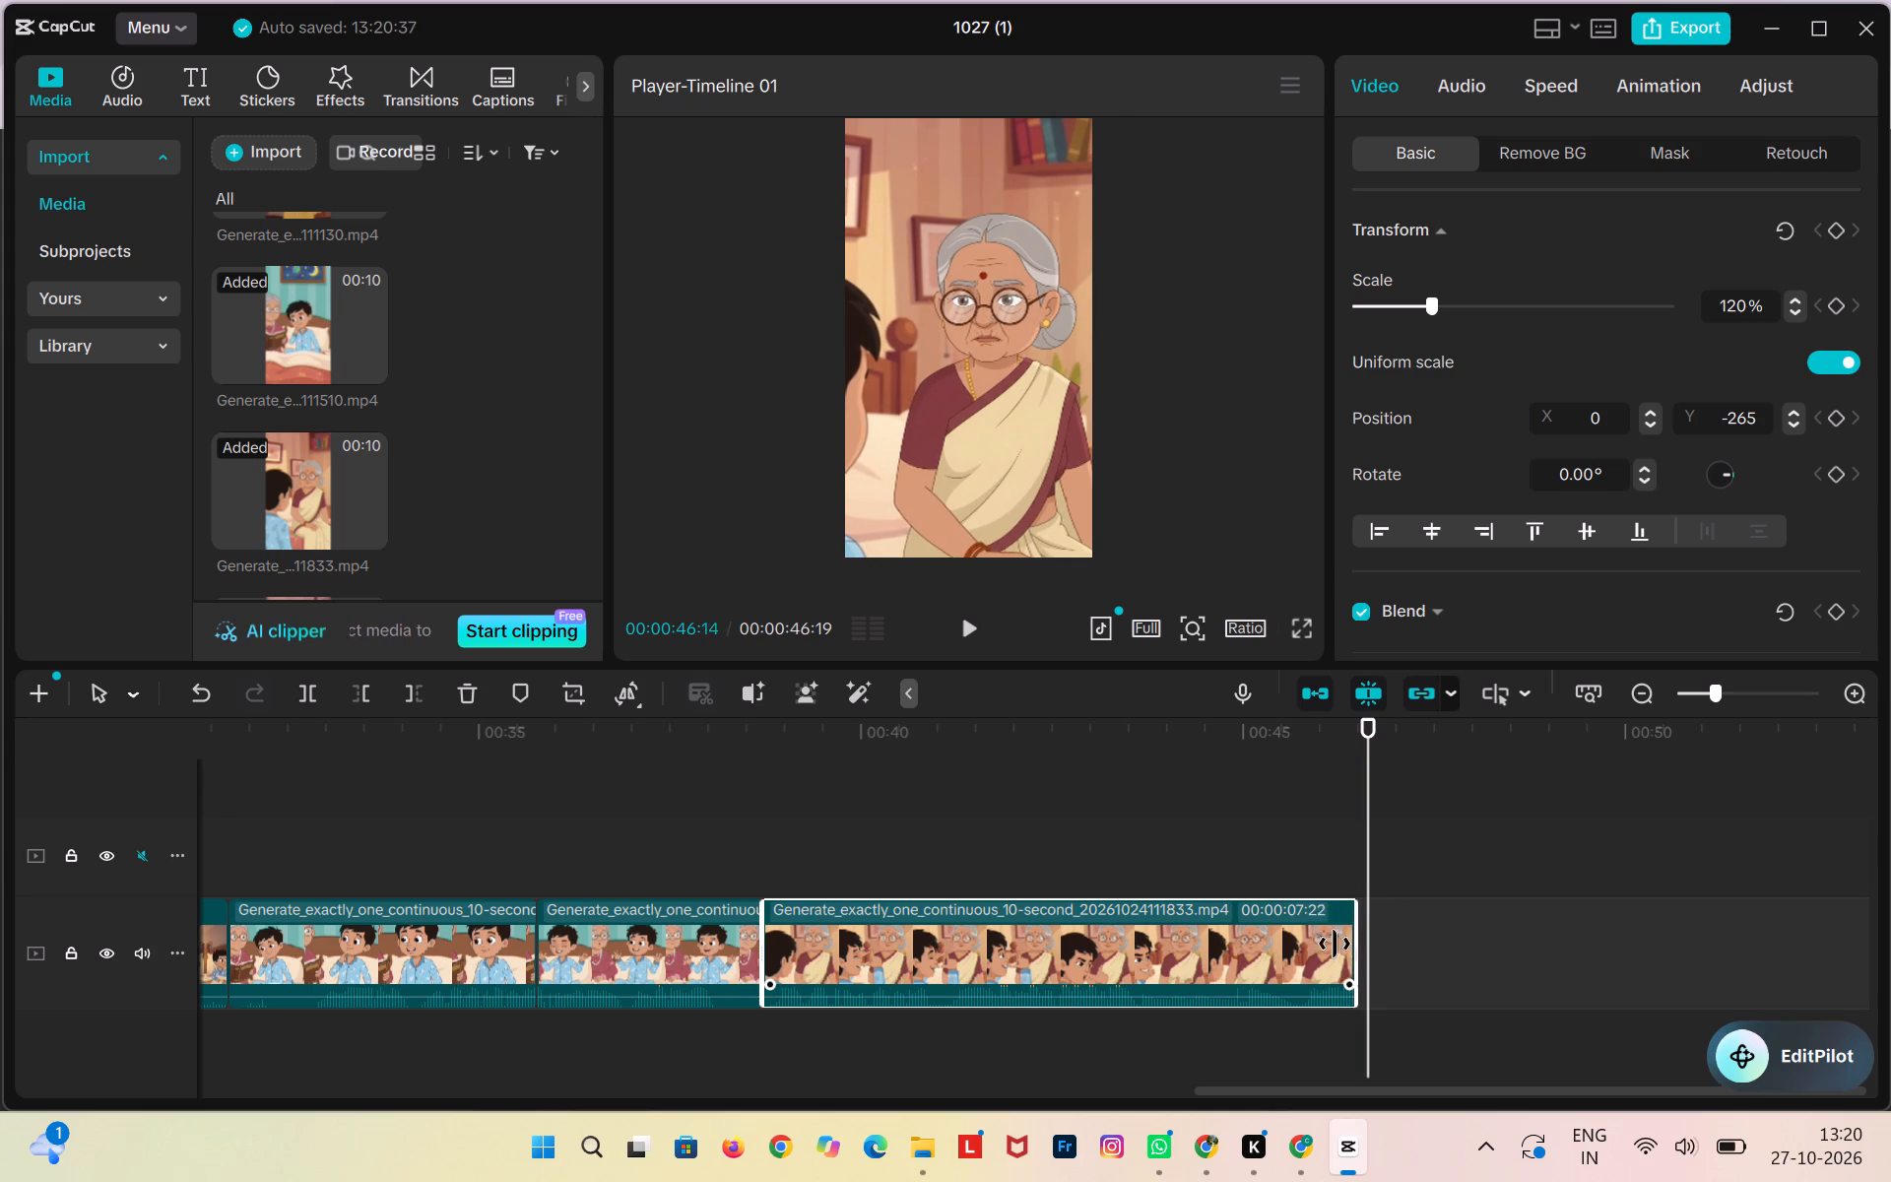
{"action": "left_click_drag", "start_coordinate": [1335, 944], "coordinate": [1304, 946]}
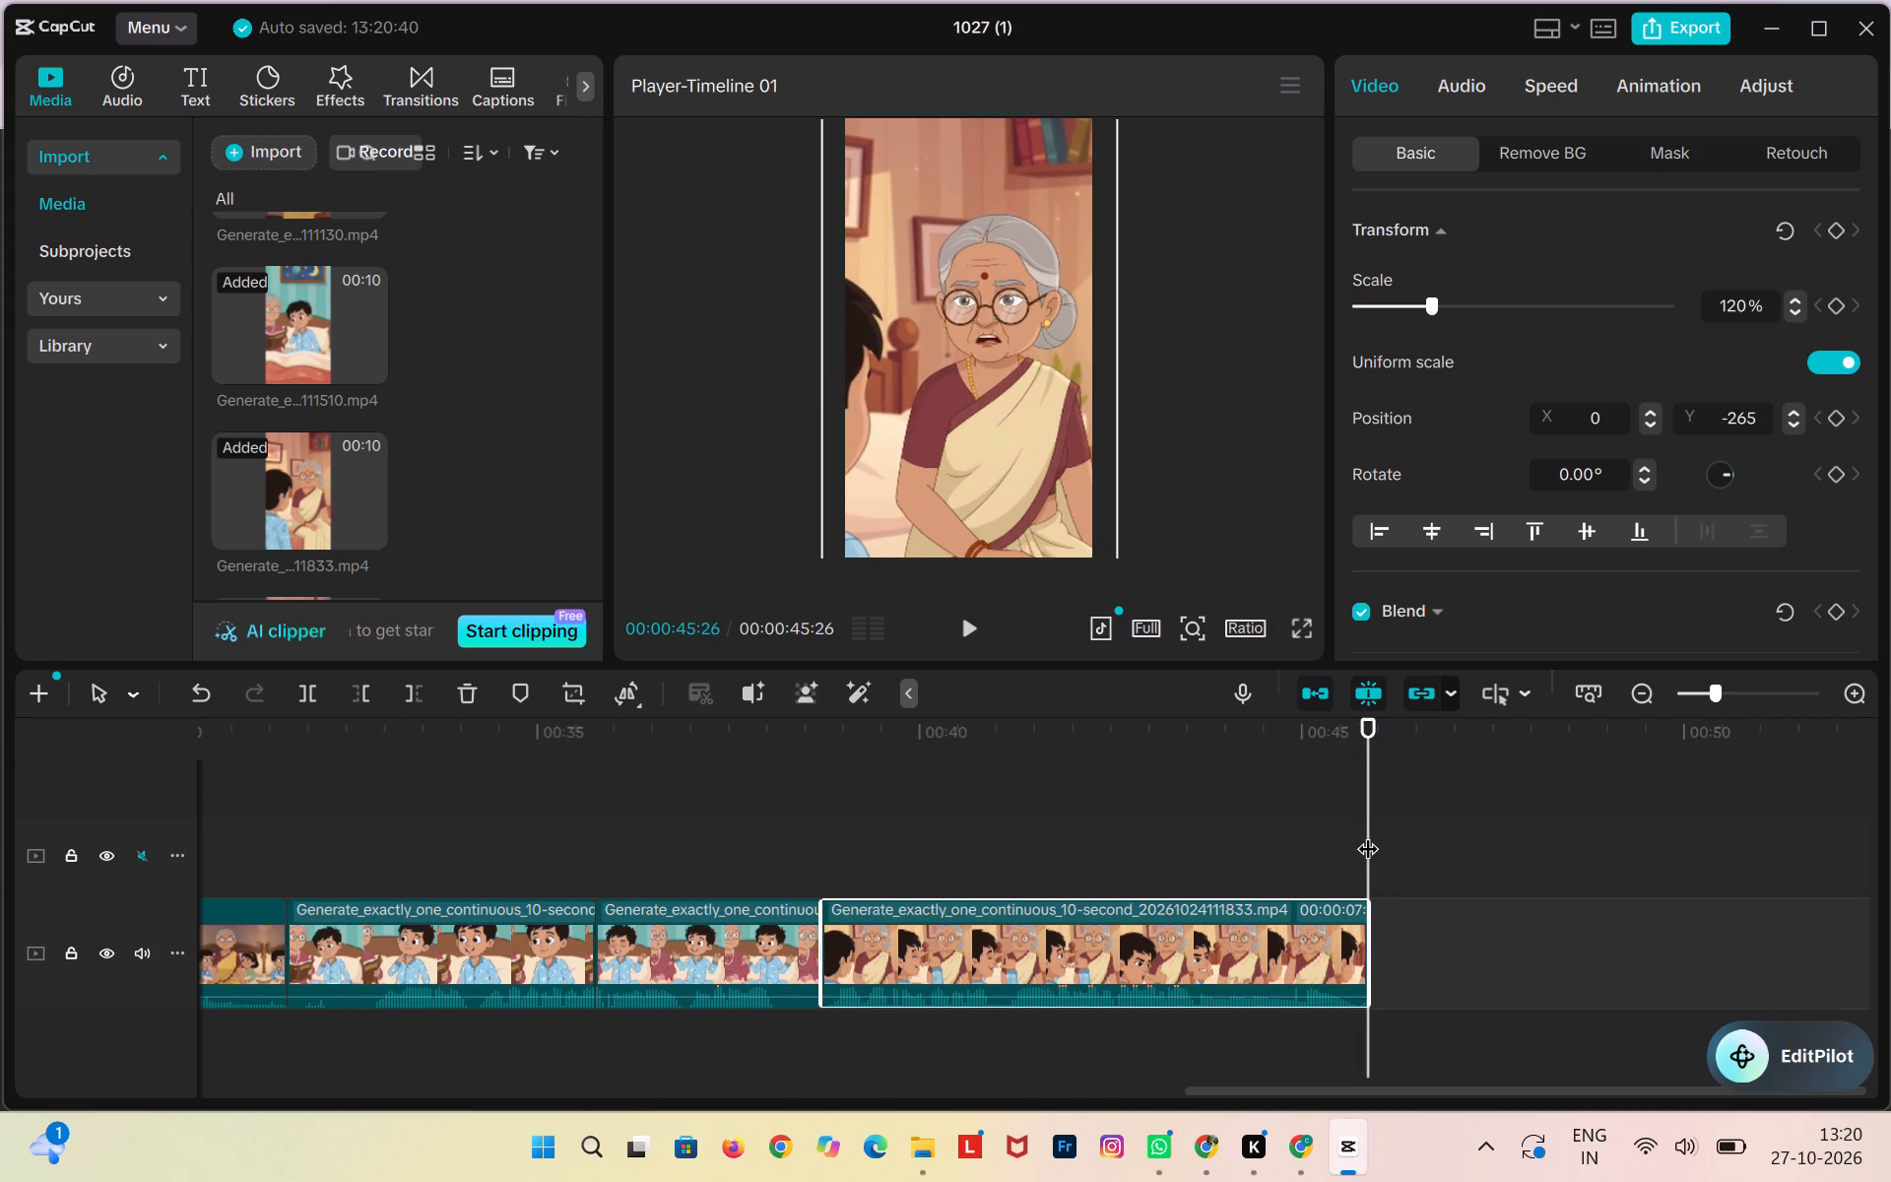
{"action": "left_click_drag", "start_coordinate": [1365, 832], "coordinate": [1112, 888]}
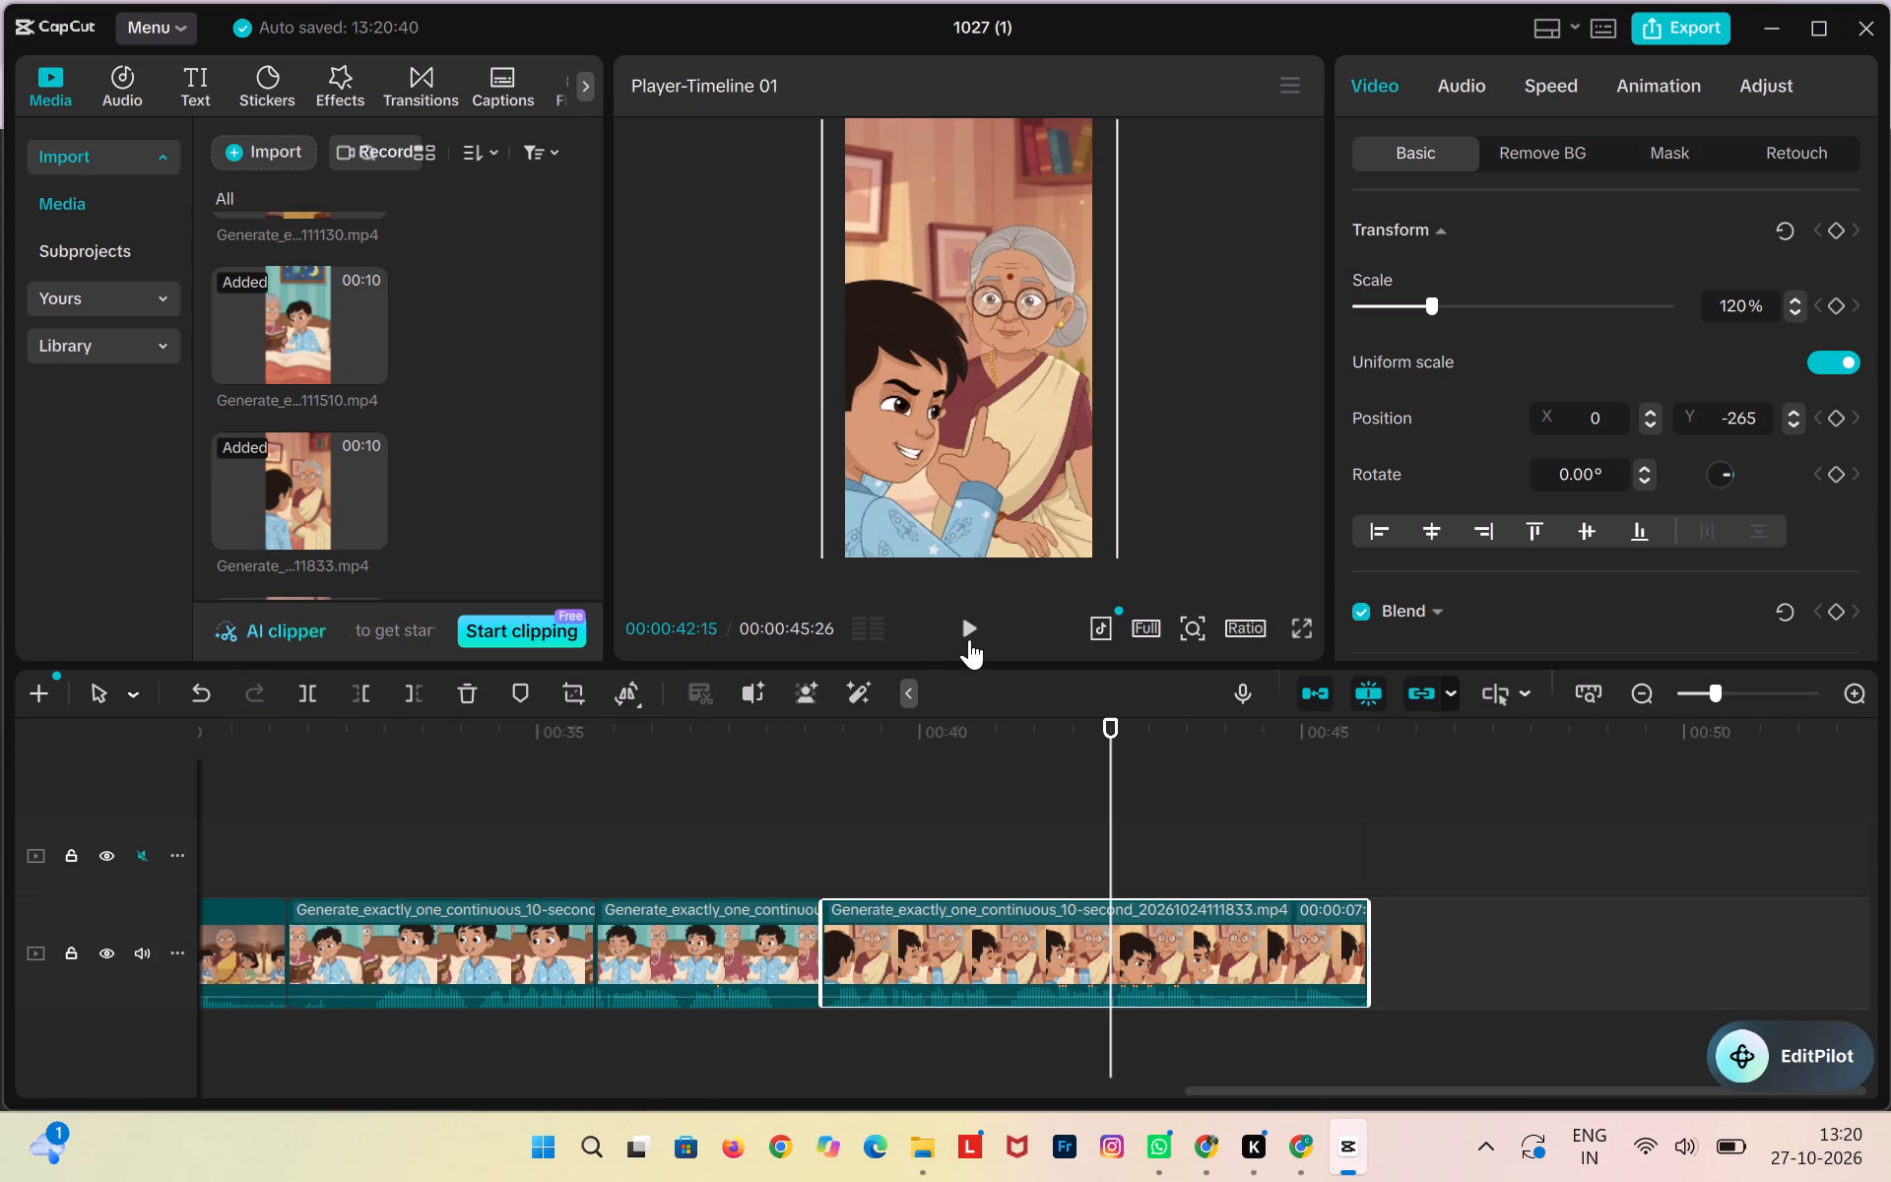
{"action": "left_click", "coordinate": [969, 639]}
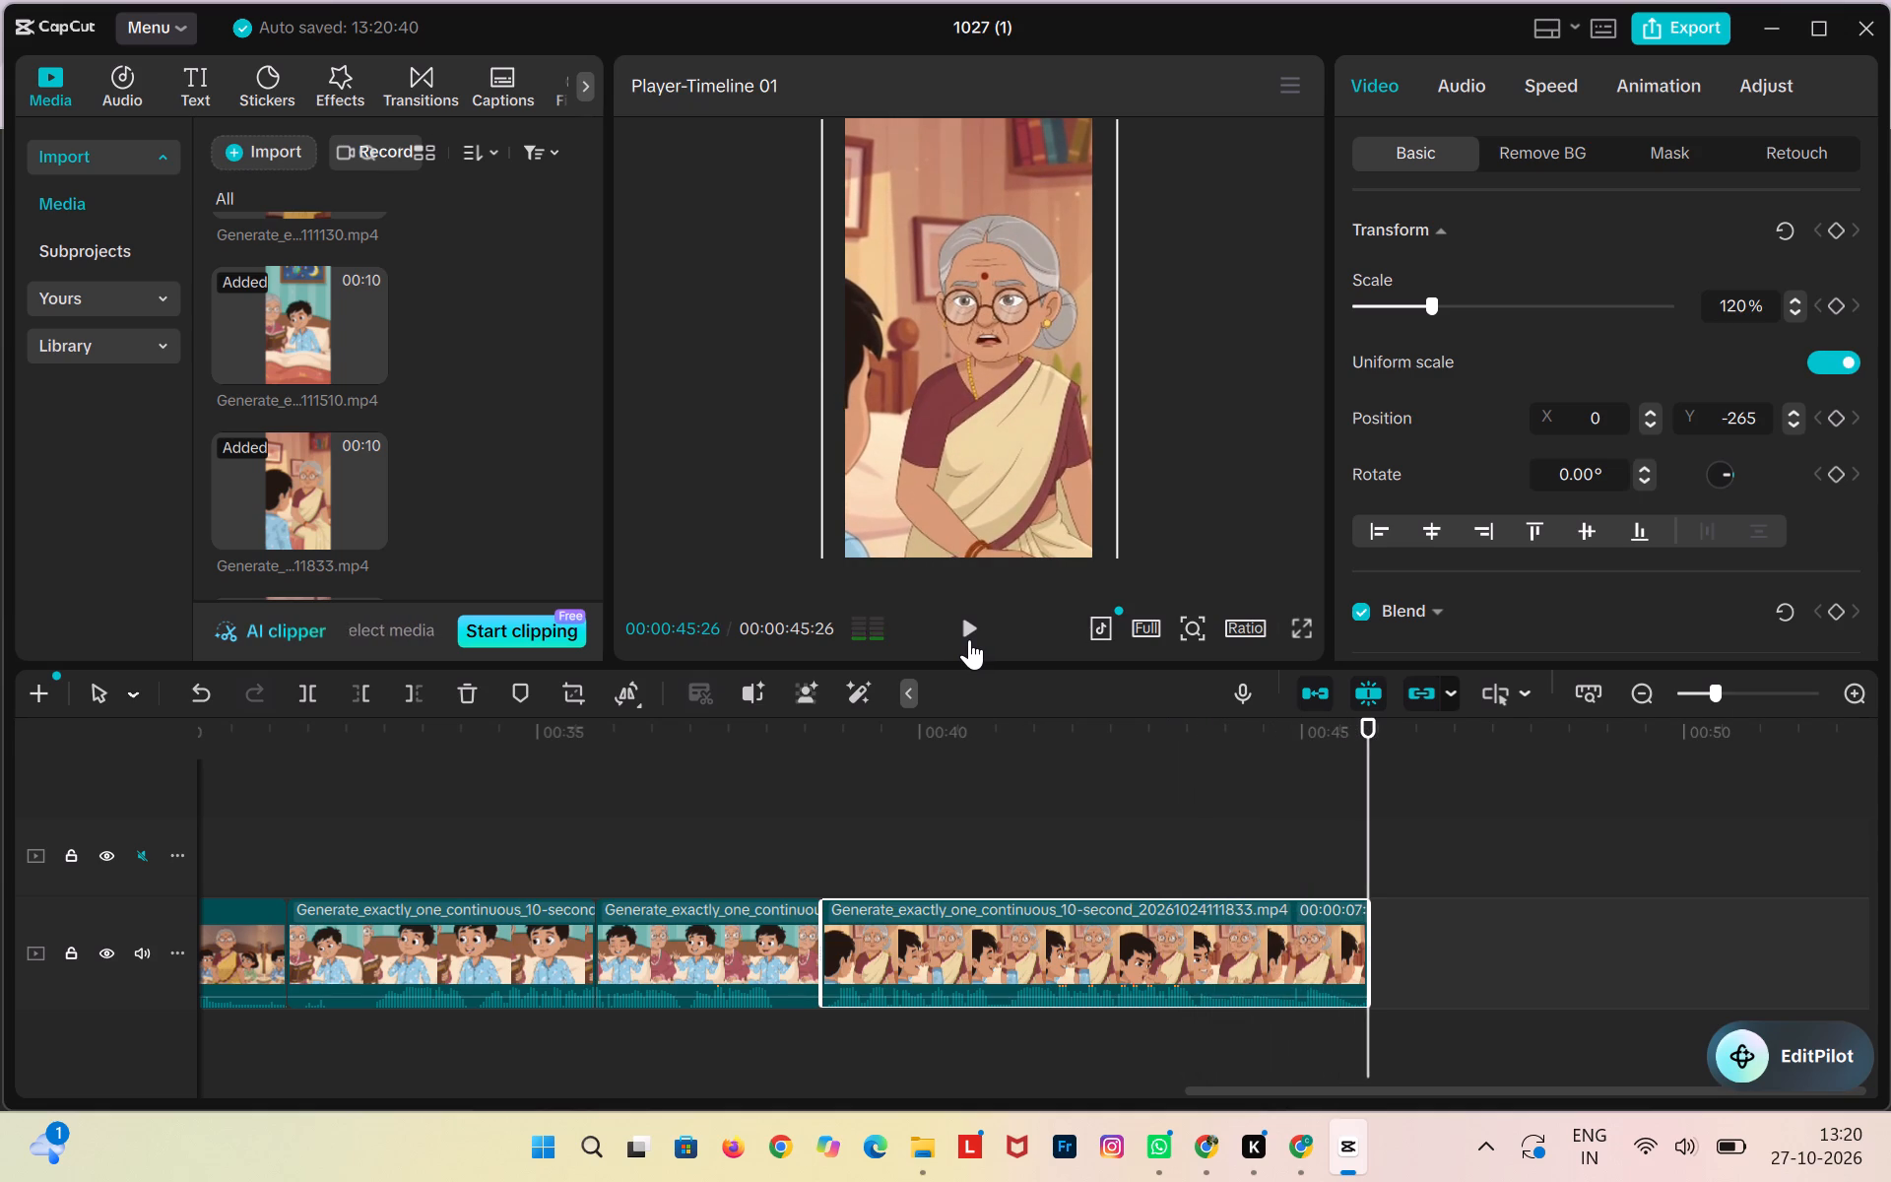
{"action": "left_click", "coordinate": [1368, 909]}
{"action": "left_click_drag", "start_coordinate": [1368, 909], "coordinate": [1356, 909]}
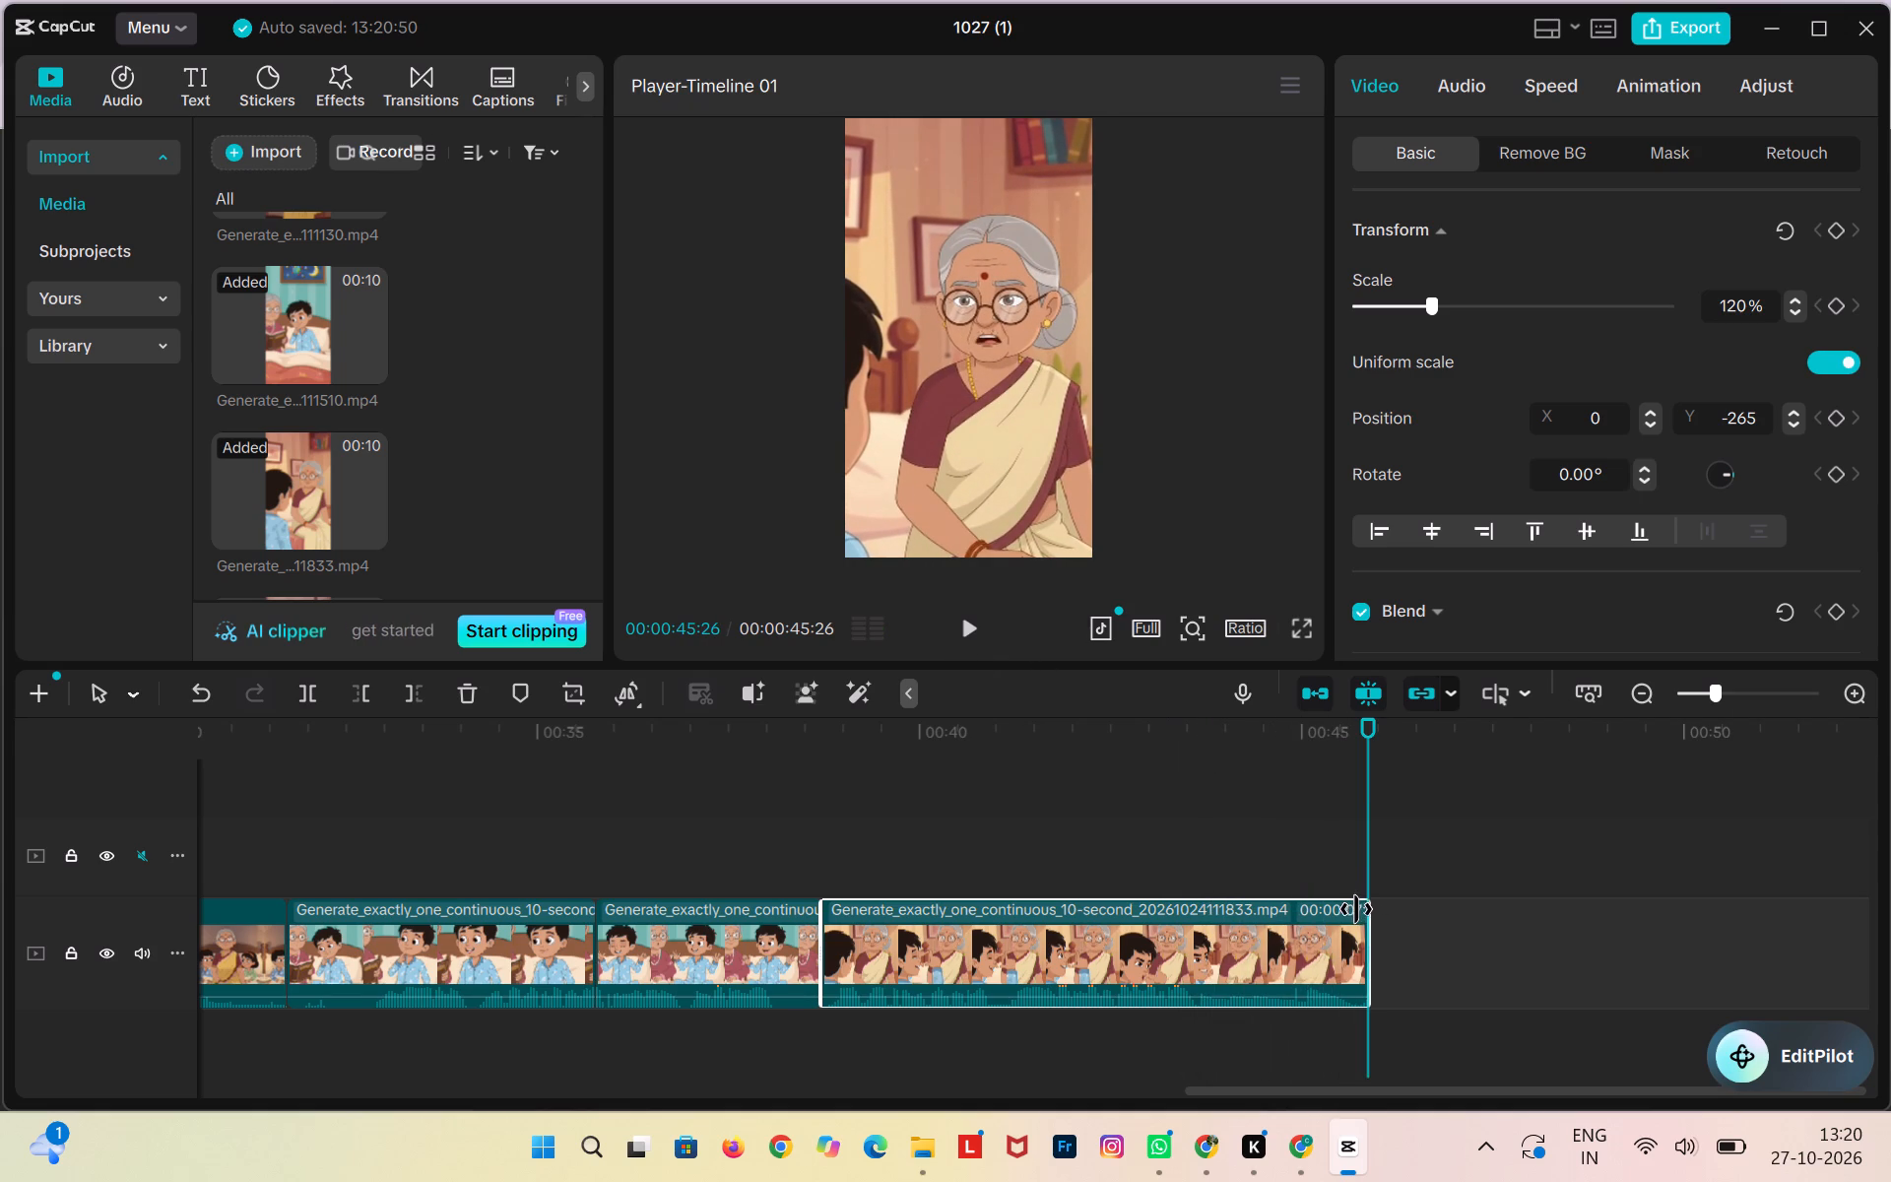
{"action": "left_click_drag", "start_coordinate": [1356, 909], "coordinate": [1348, 909]}
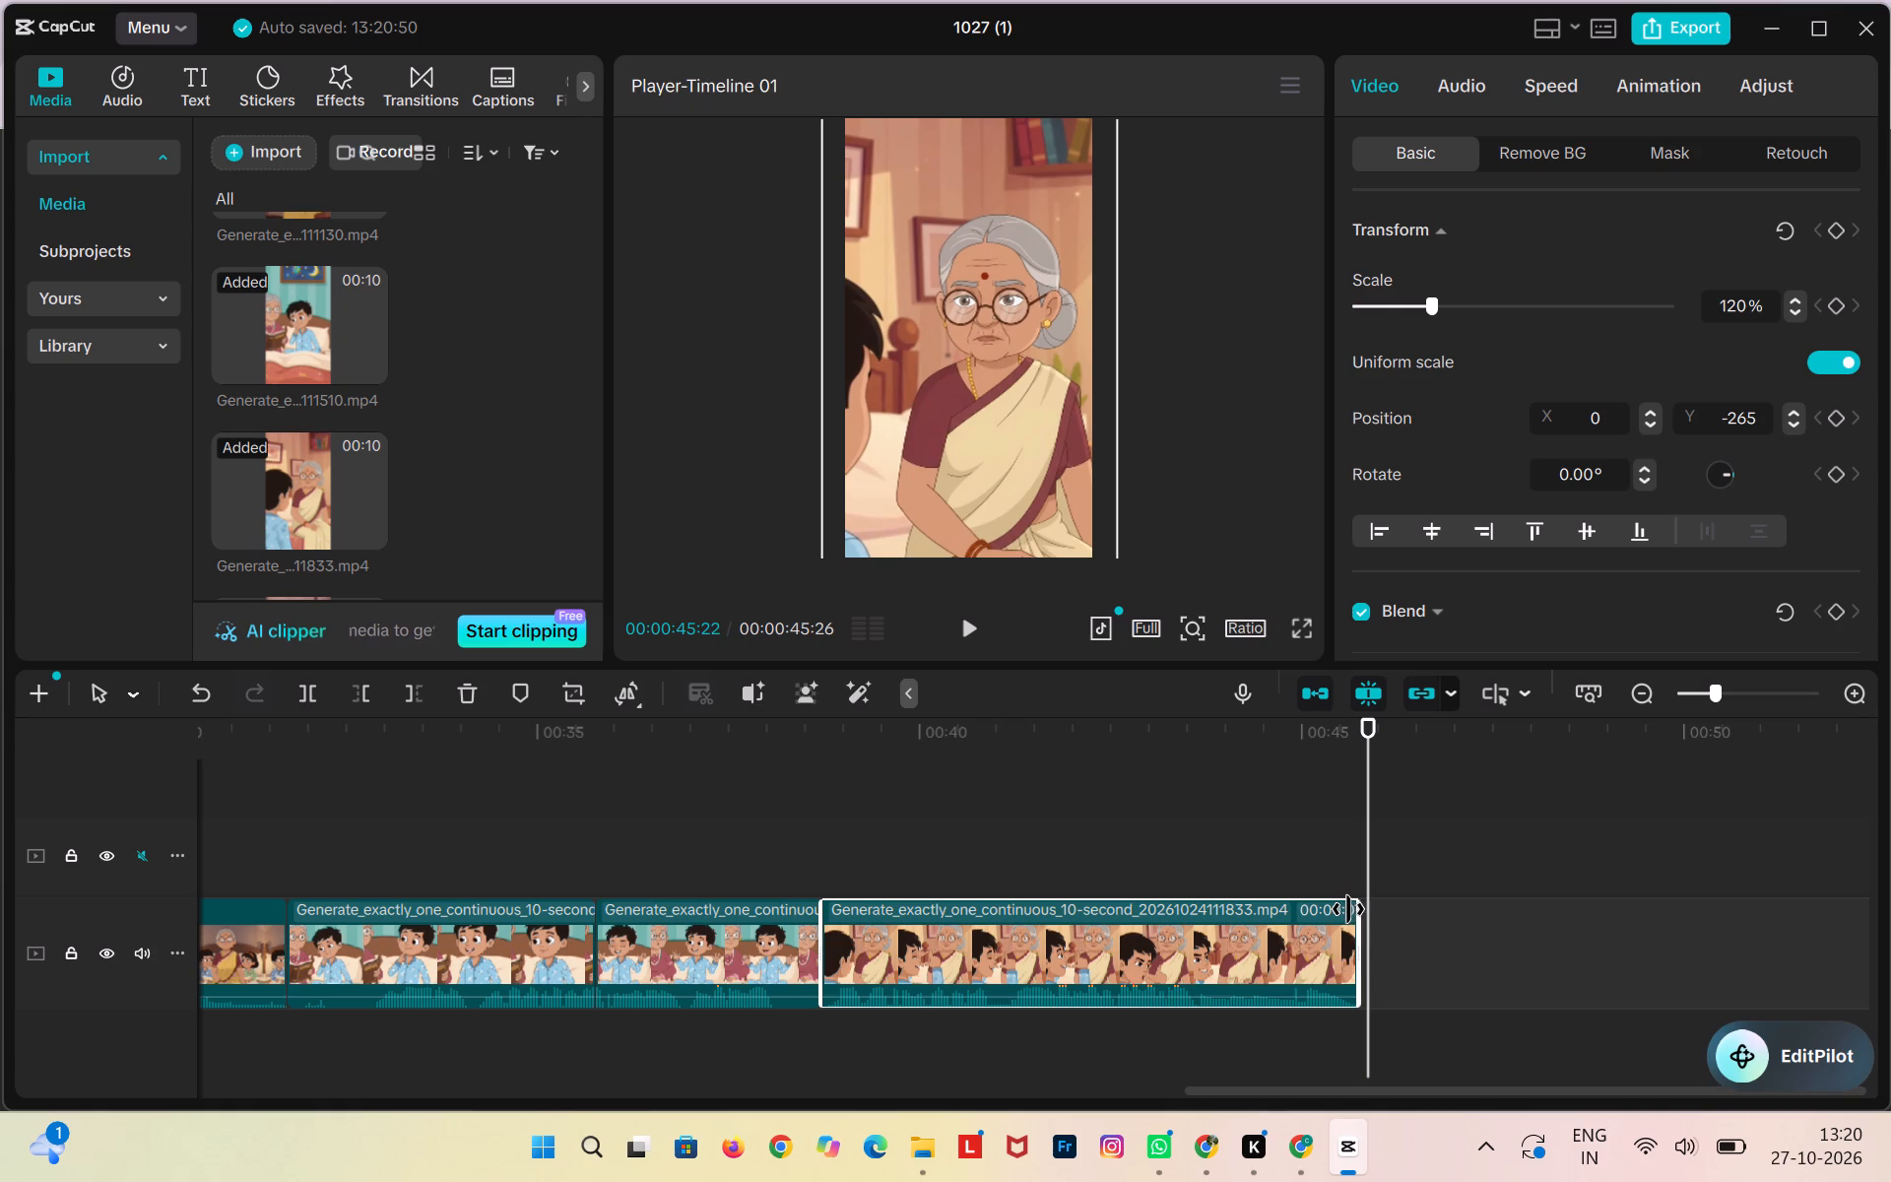
{"action": "left_click_drag", "start_coordinate": [1348, 909], "coordinate": [1349, 909]}
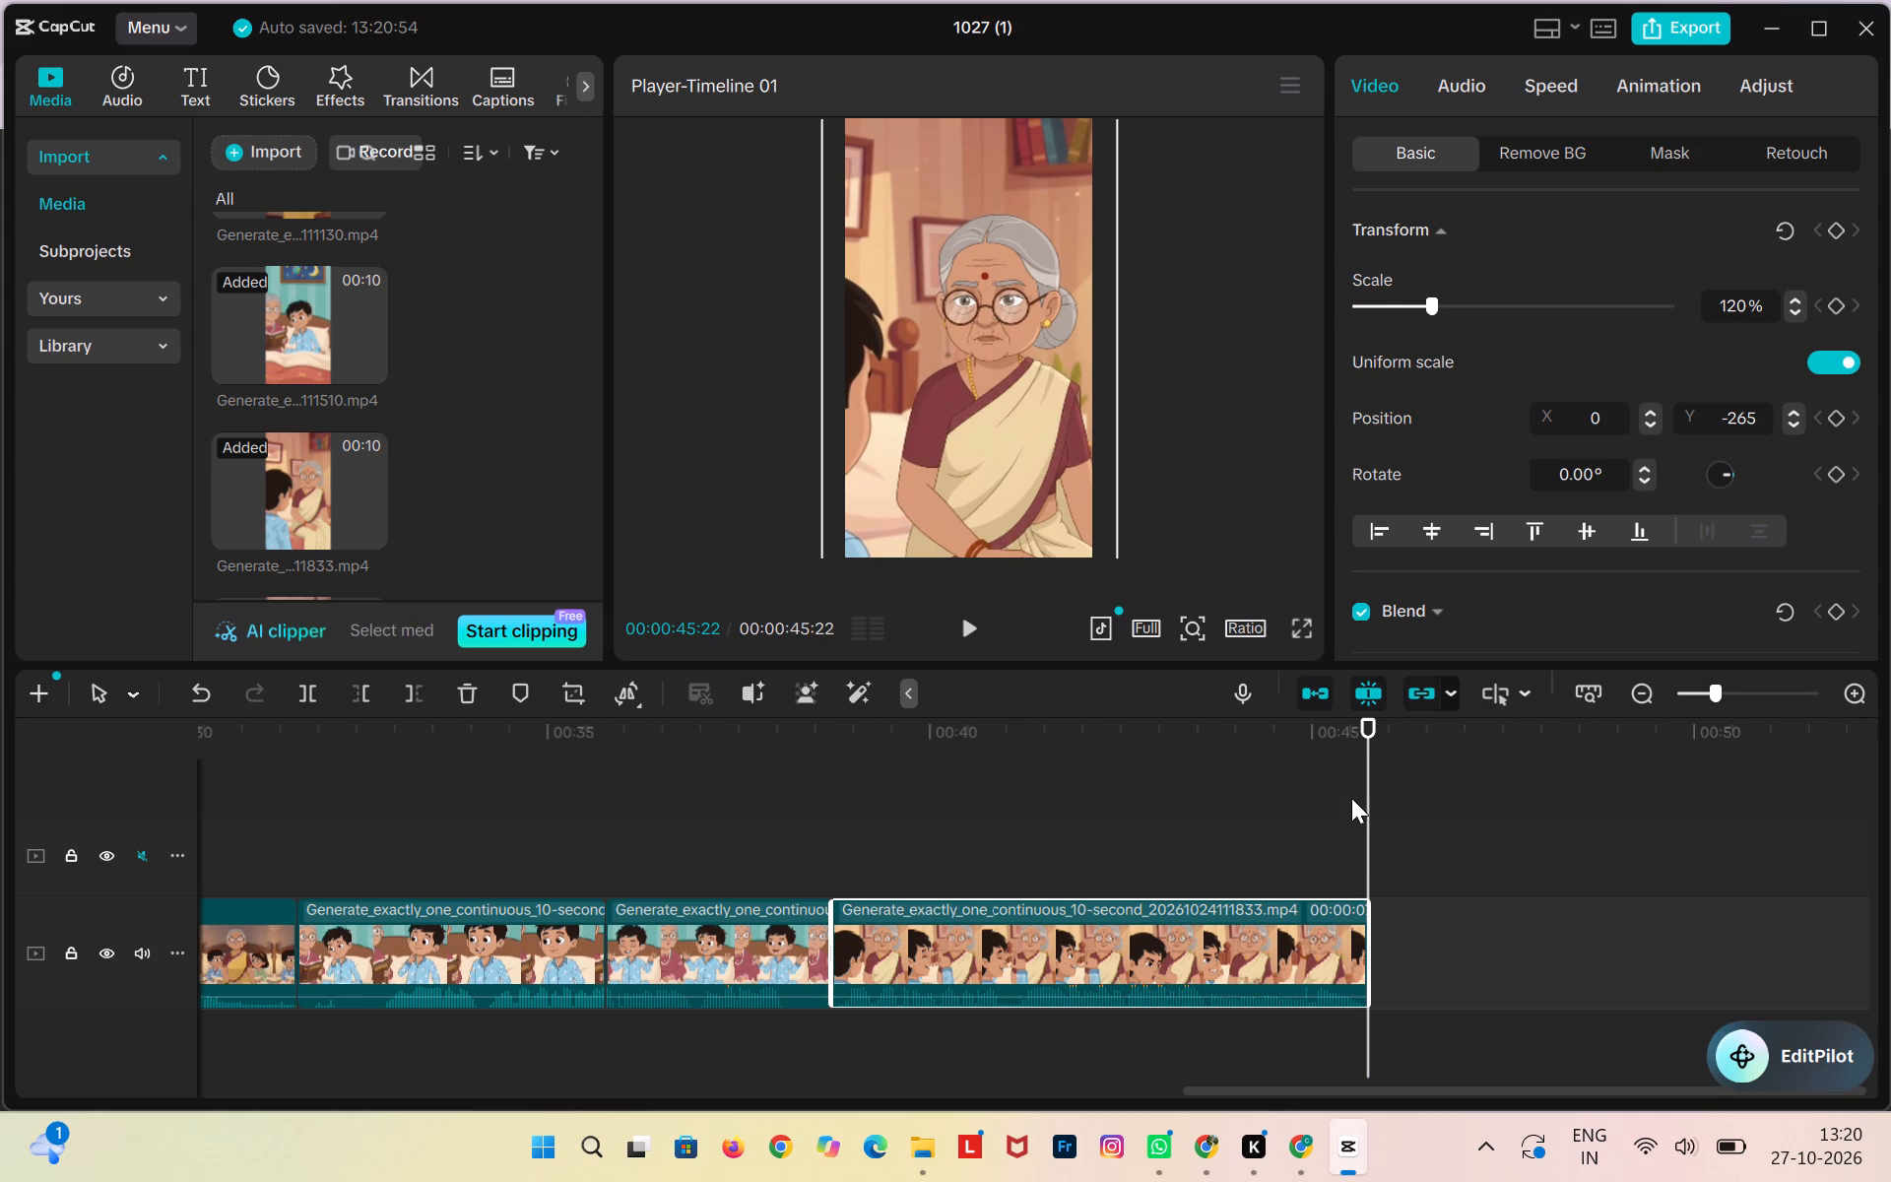
{"action": "left_click_drag", "start_coordinate": [1363, 798], "coordinate": [1201, 826]}
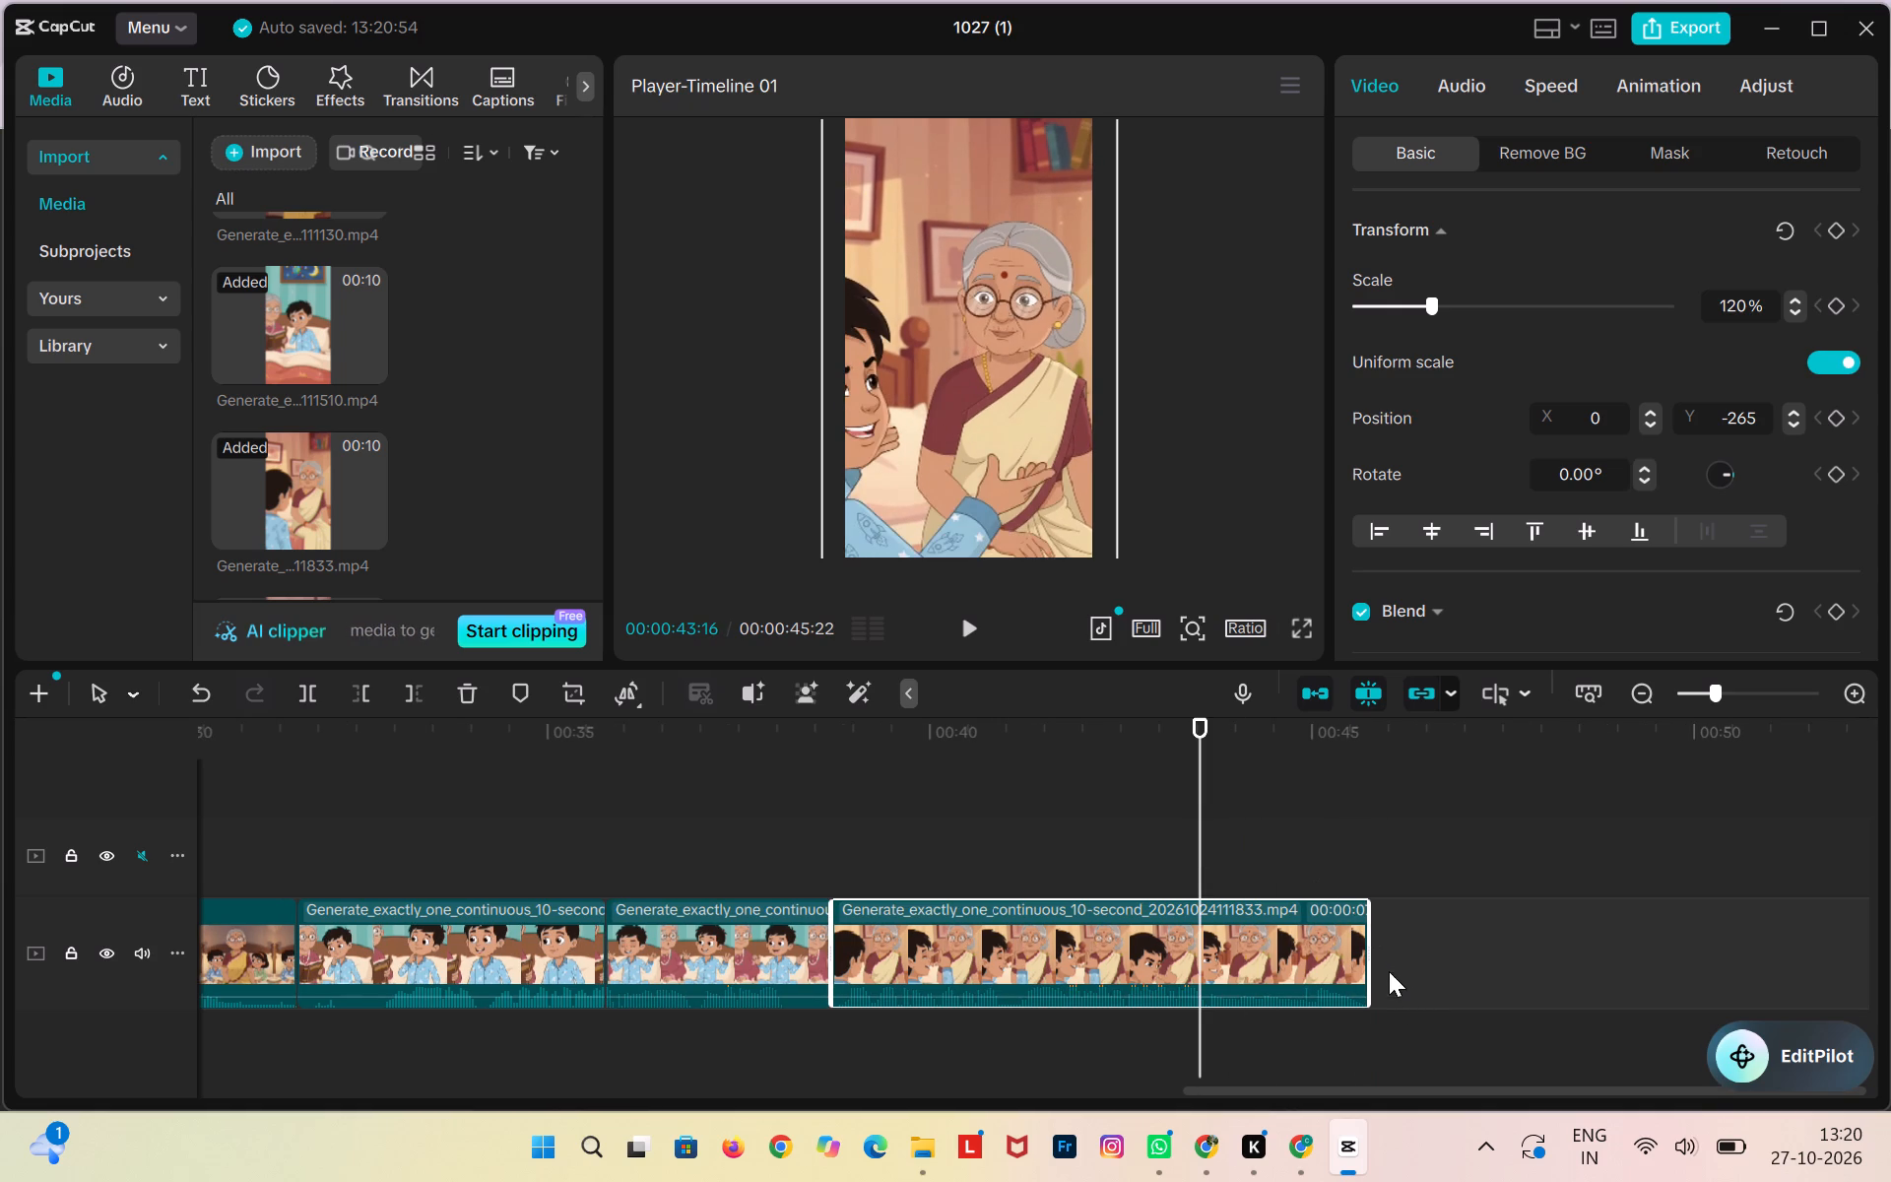
{"action": "left_click", "coordinate": [1369, 965]}
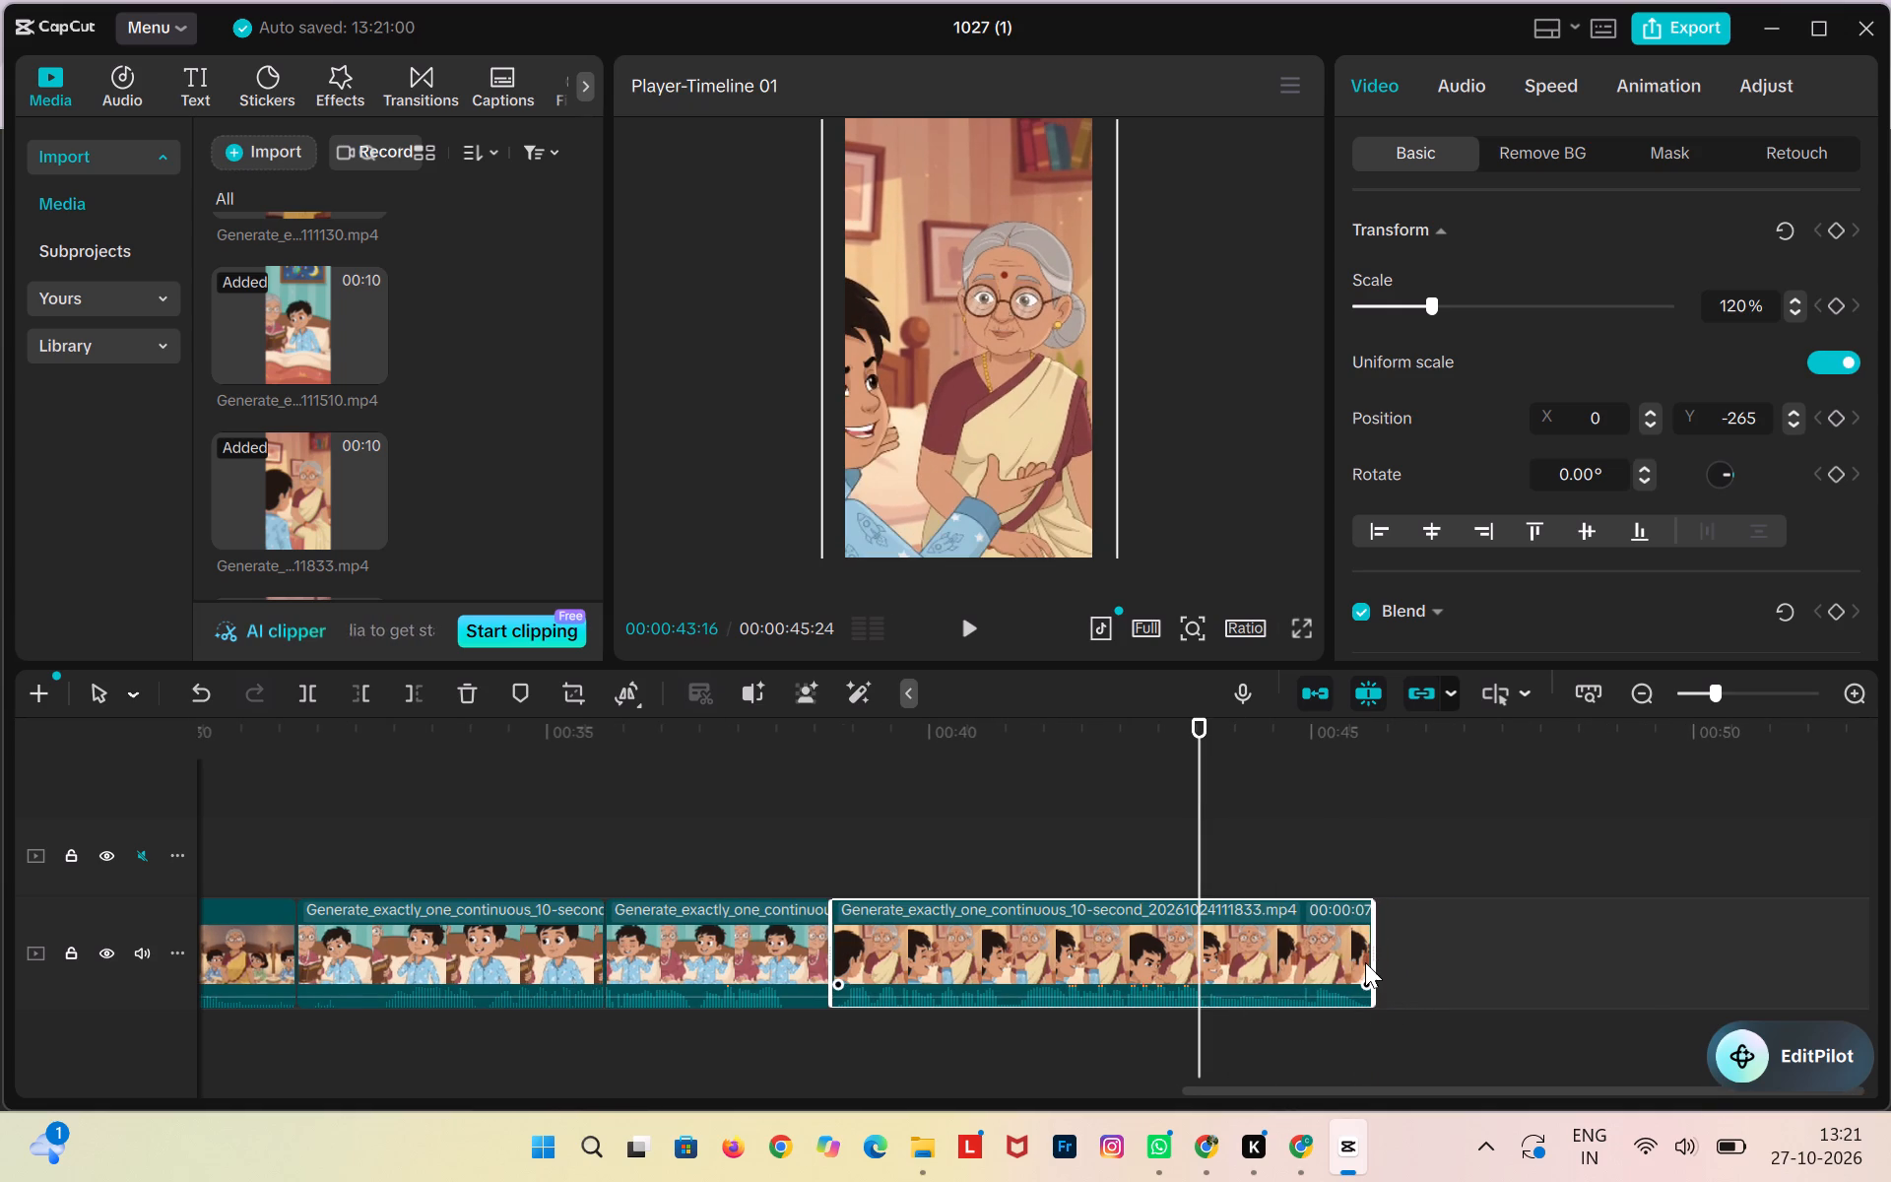
{"action": "left_click", "coordinate": [967, 643]}
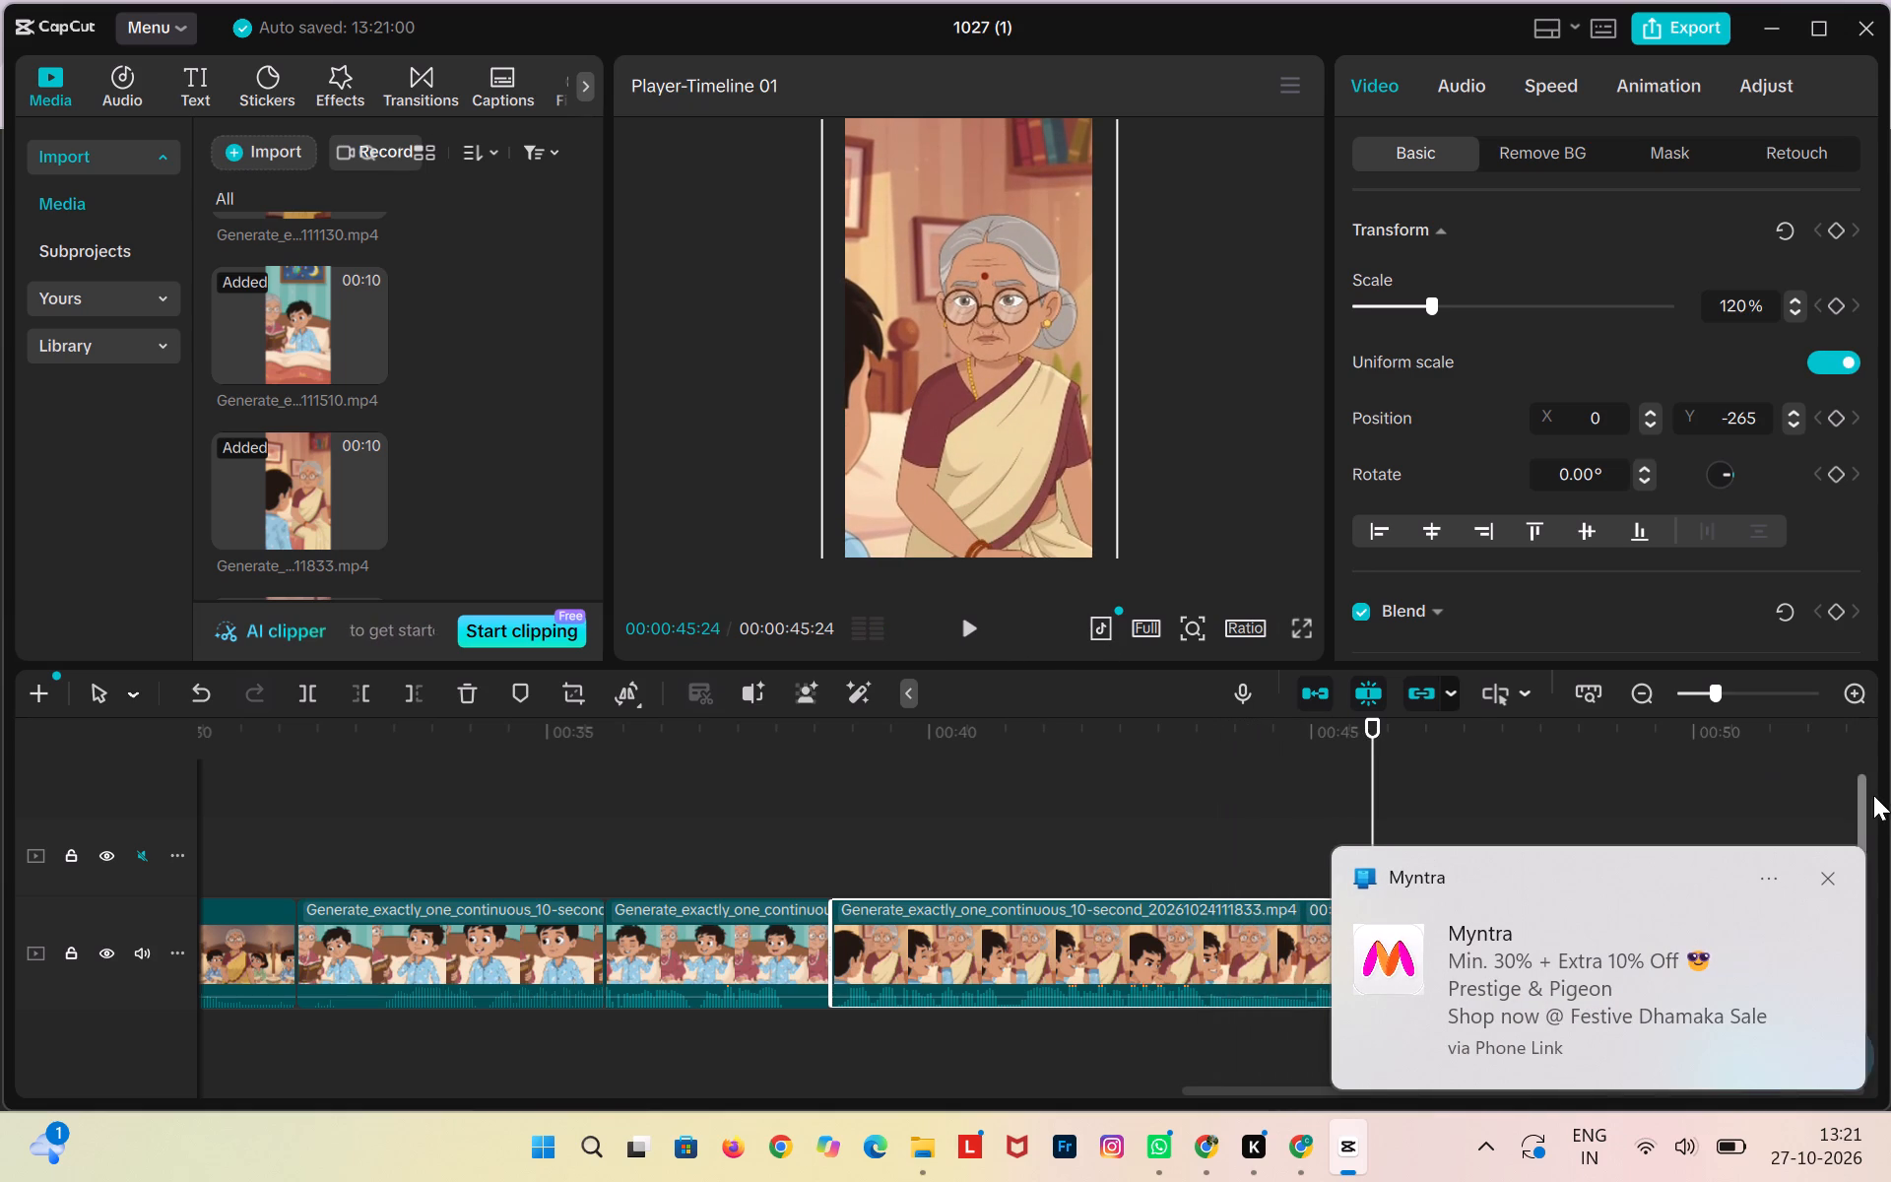
{"action": "left_click", "coordinate": [1821, 869]}
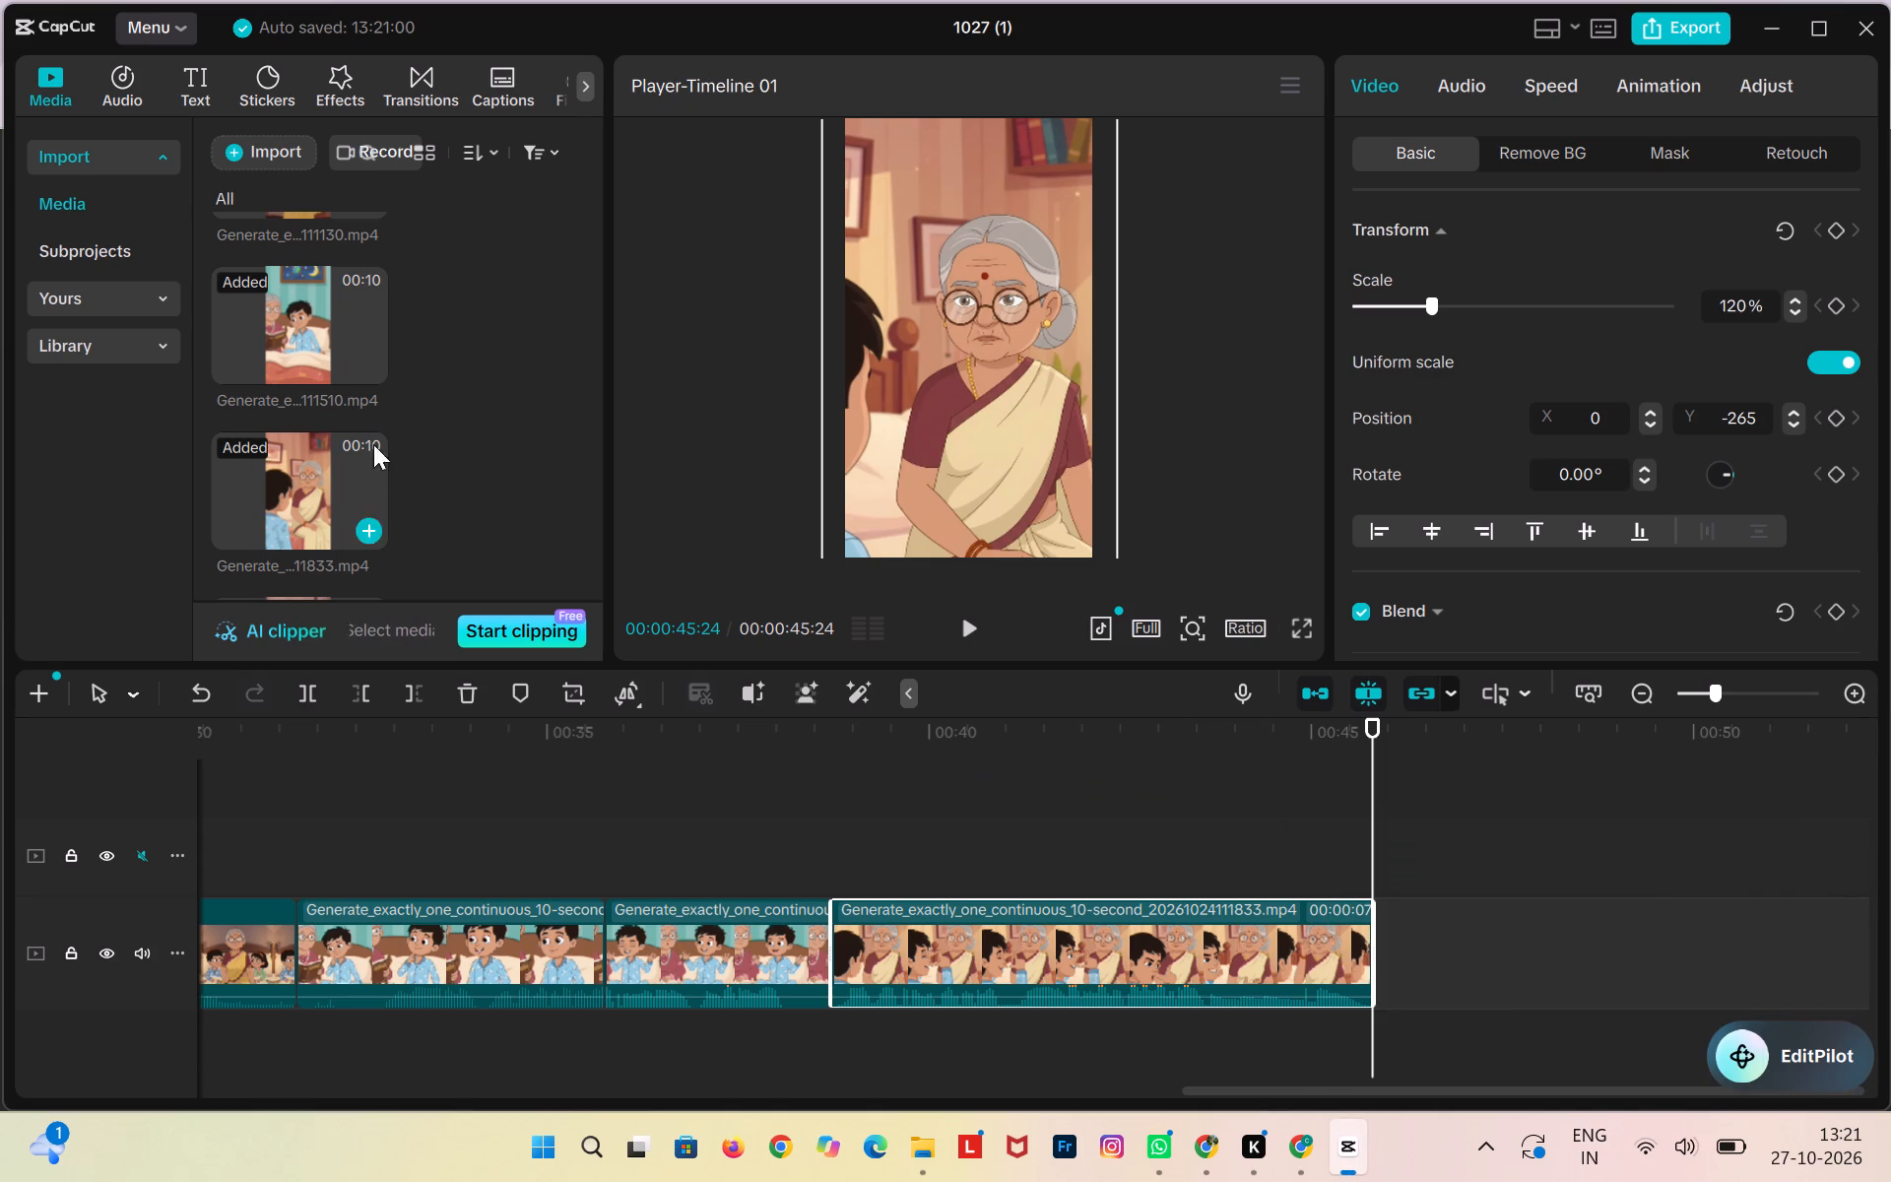
Add the Grandma_explaining_story_in_Telugu clip (112150) after the 111833 clip and play it through.
{"action": "scroll", "coordinate": [396, 427], "scroll_direction": "down", "scroll_amount": 1}
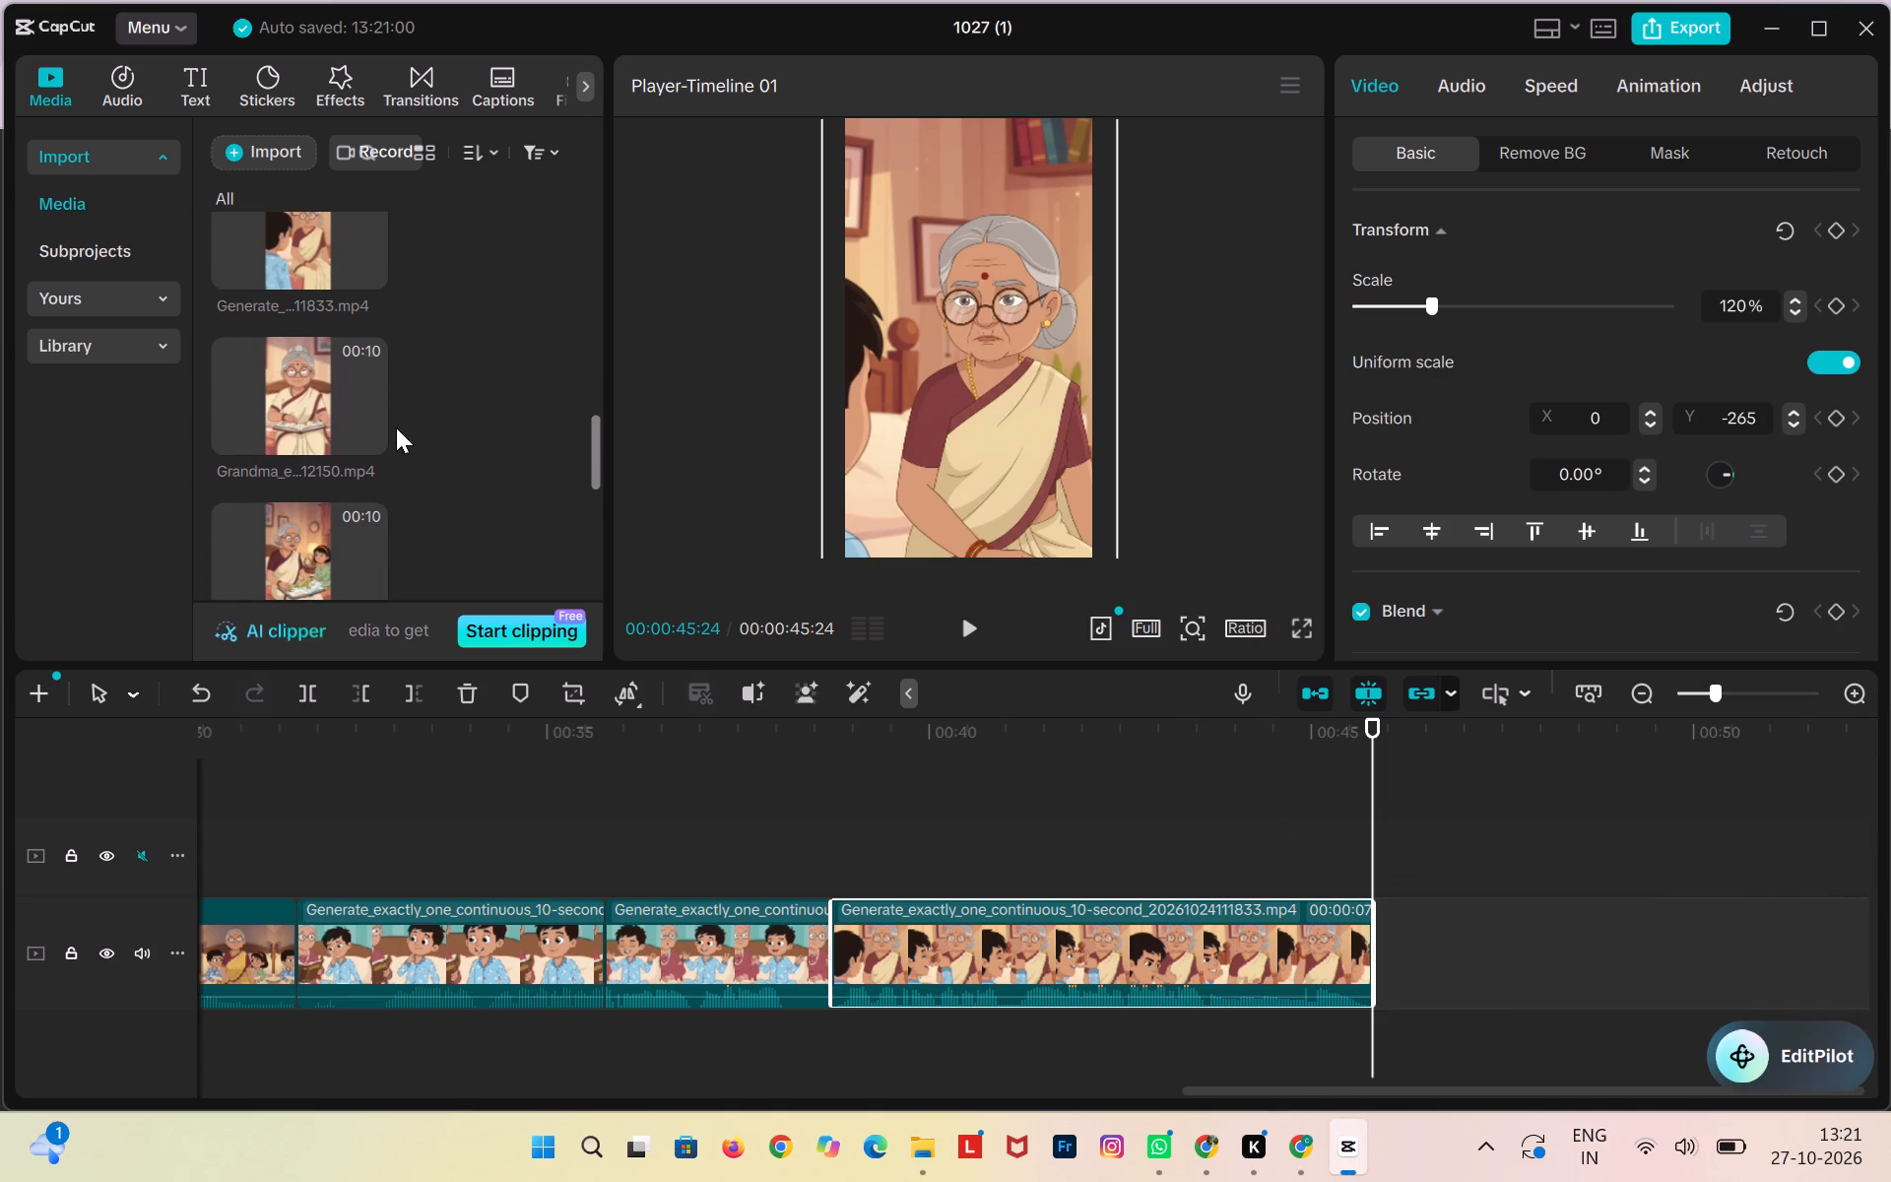
{"action": "left_click", "coordinate": [371, 433]}
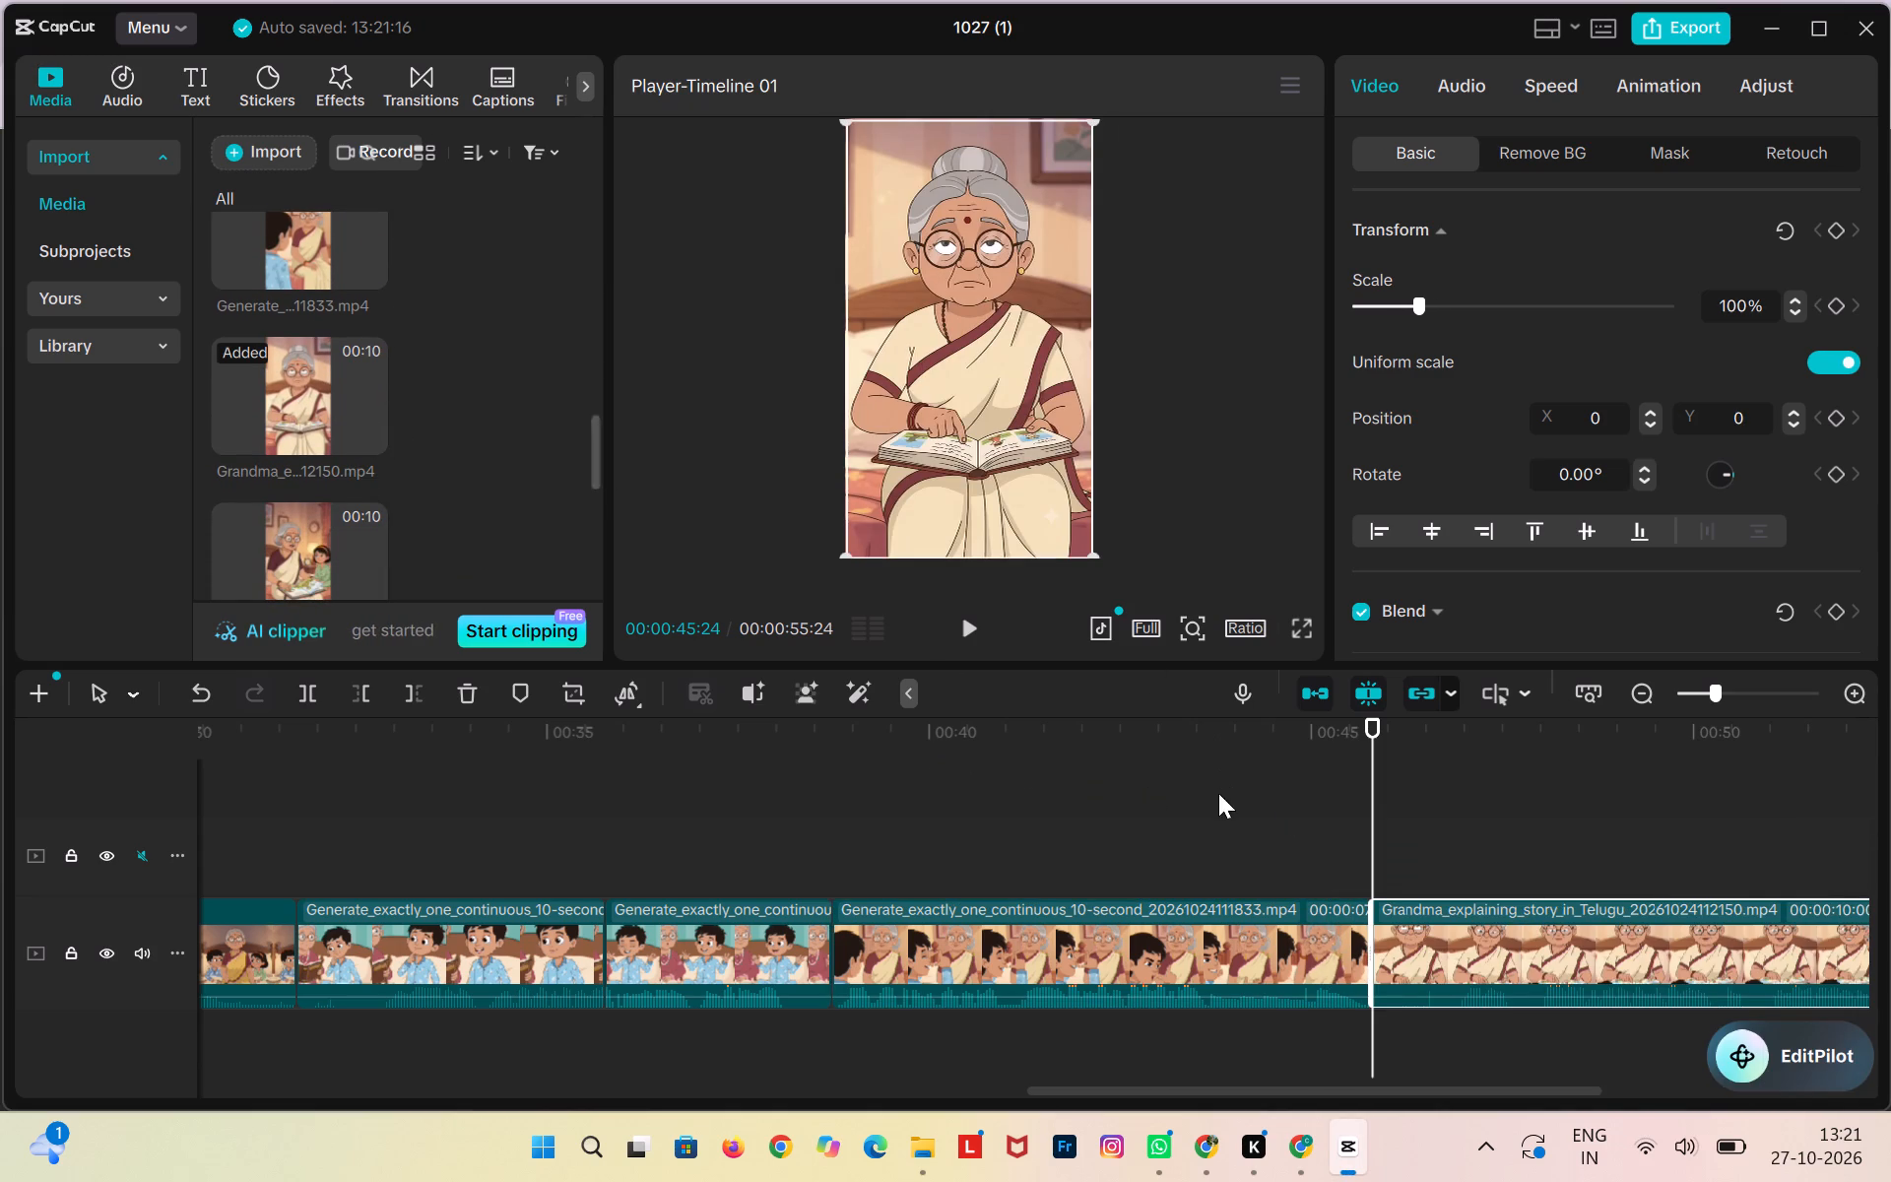
{"action": "scroll", "coordinate": [1212, 865], "scroll_direction": "left", "scroll_amount": 3}
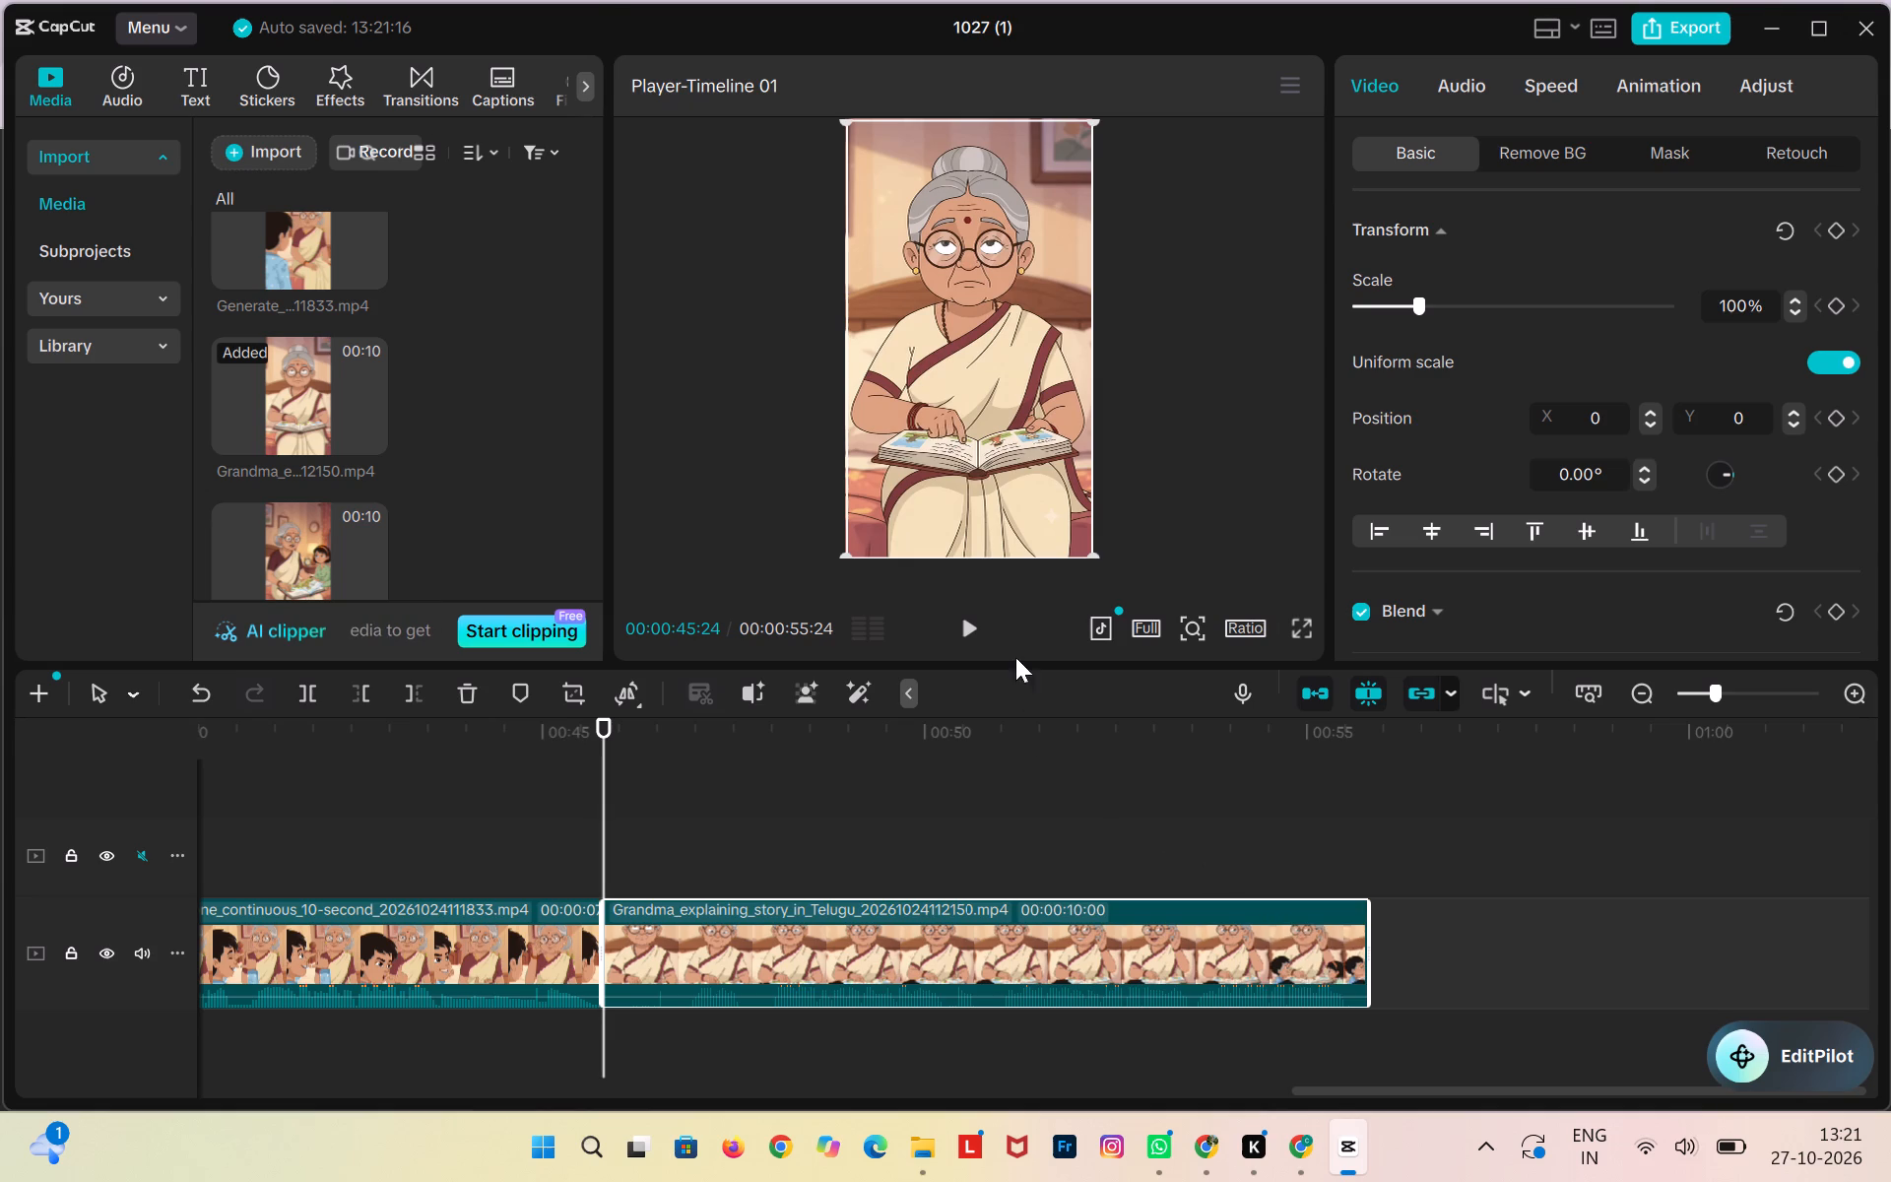
{"action": "left_click", "coordinate": [970, 628]}
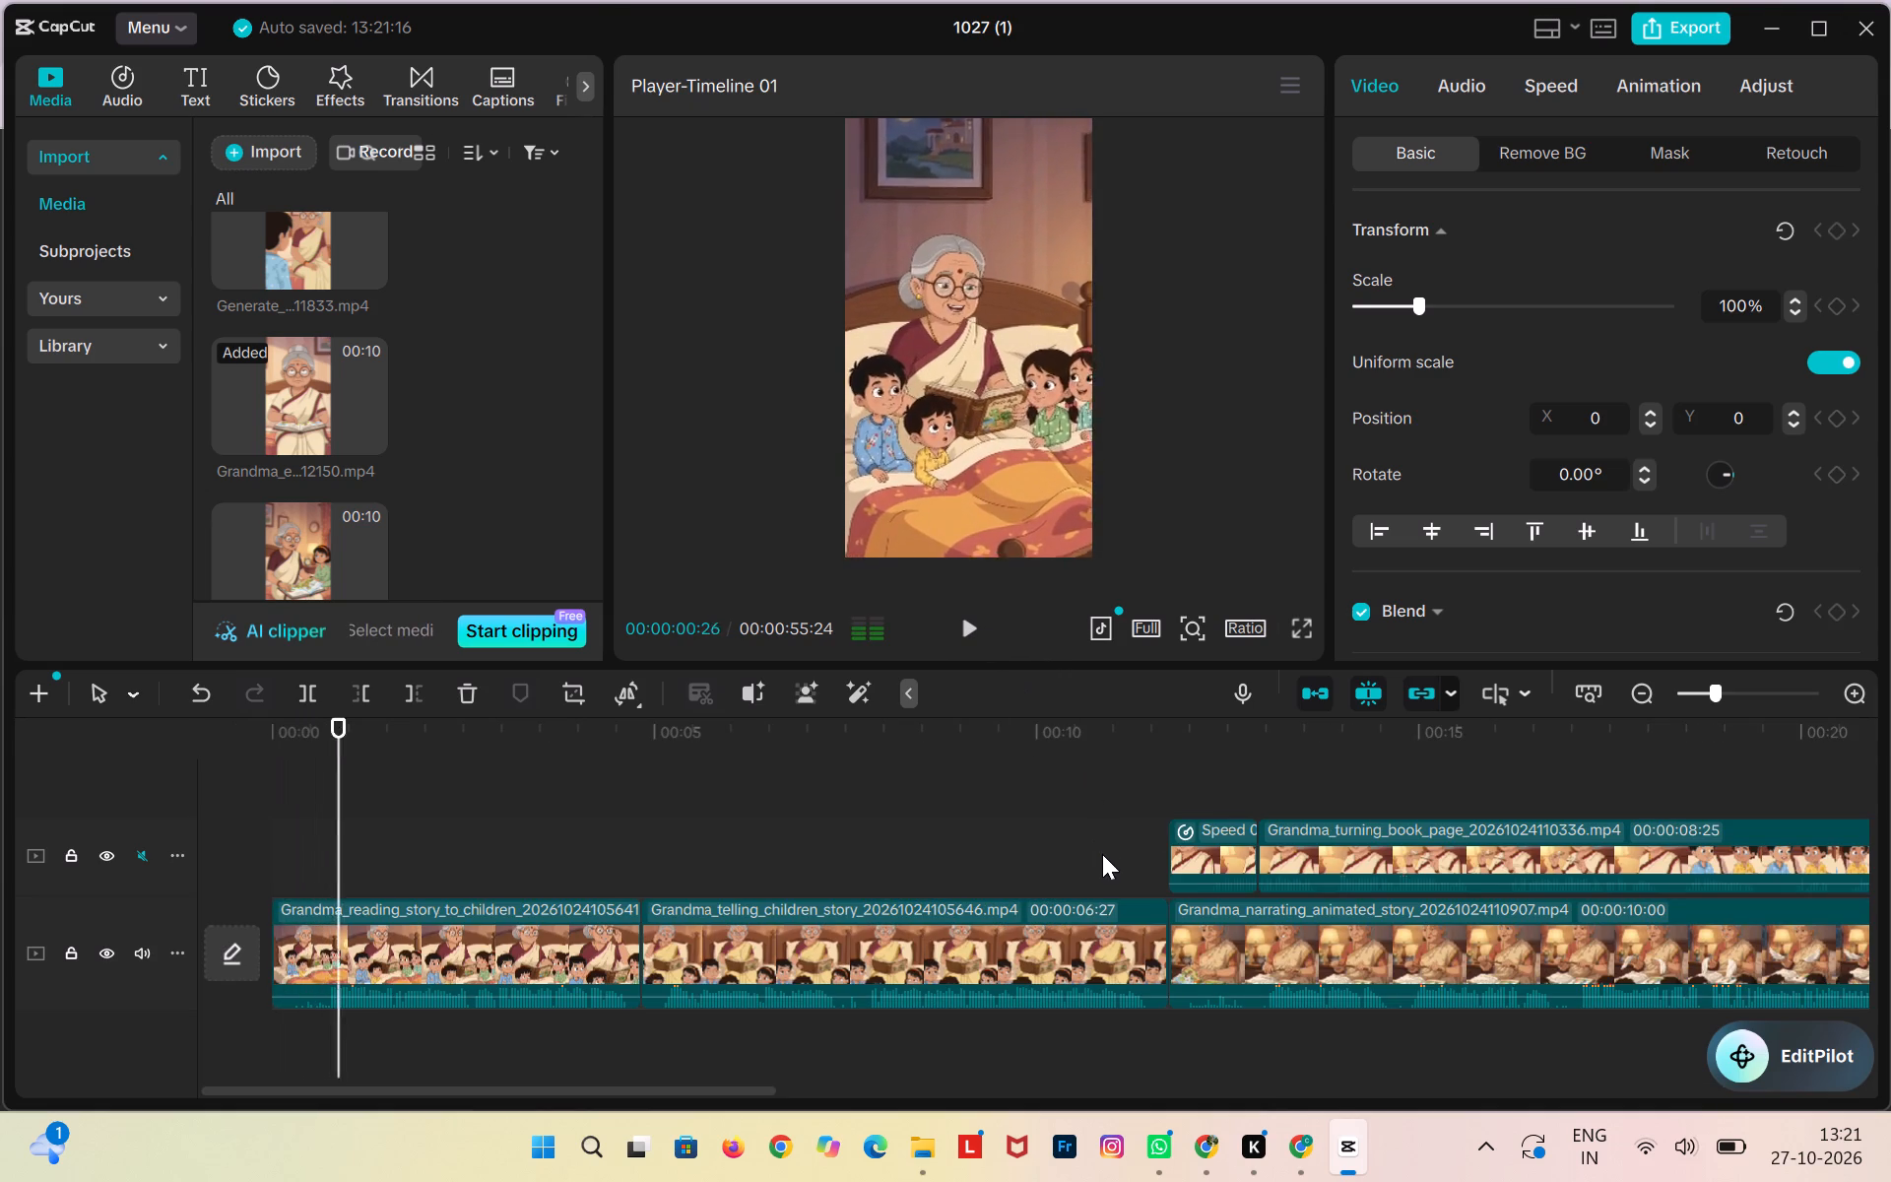
{"action": "left_click", "coordinate": [1102, 854]}
{"action": "scroll", "coordinate": [1102, 854], "scroll_direction": "left", "scroll_amount": 6}
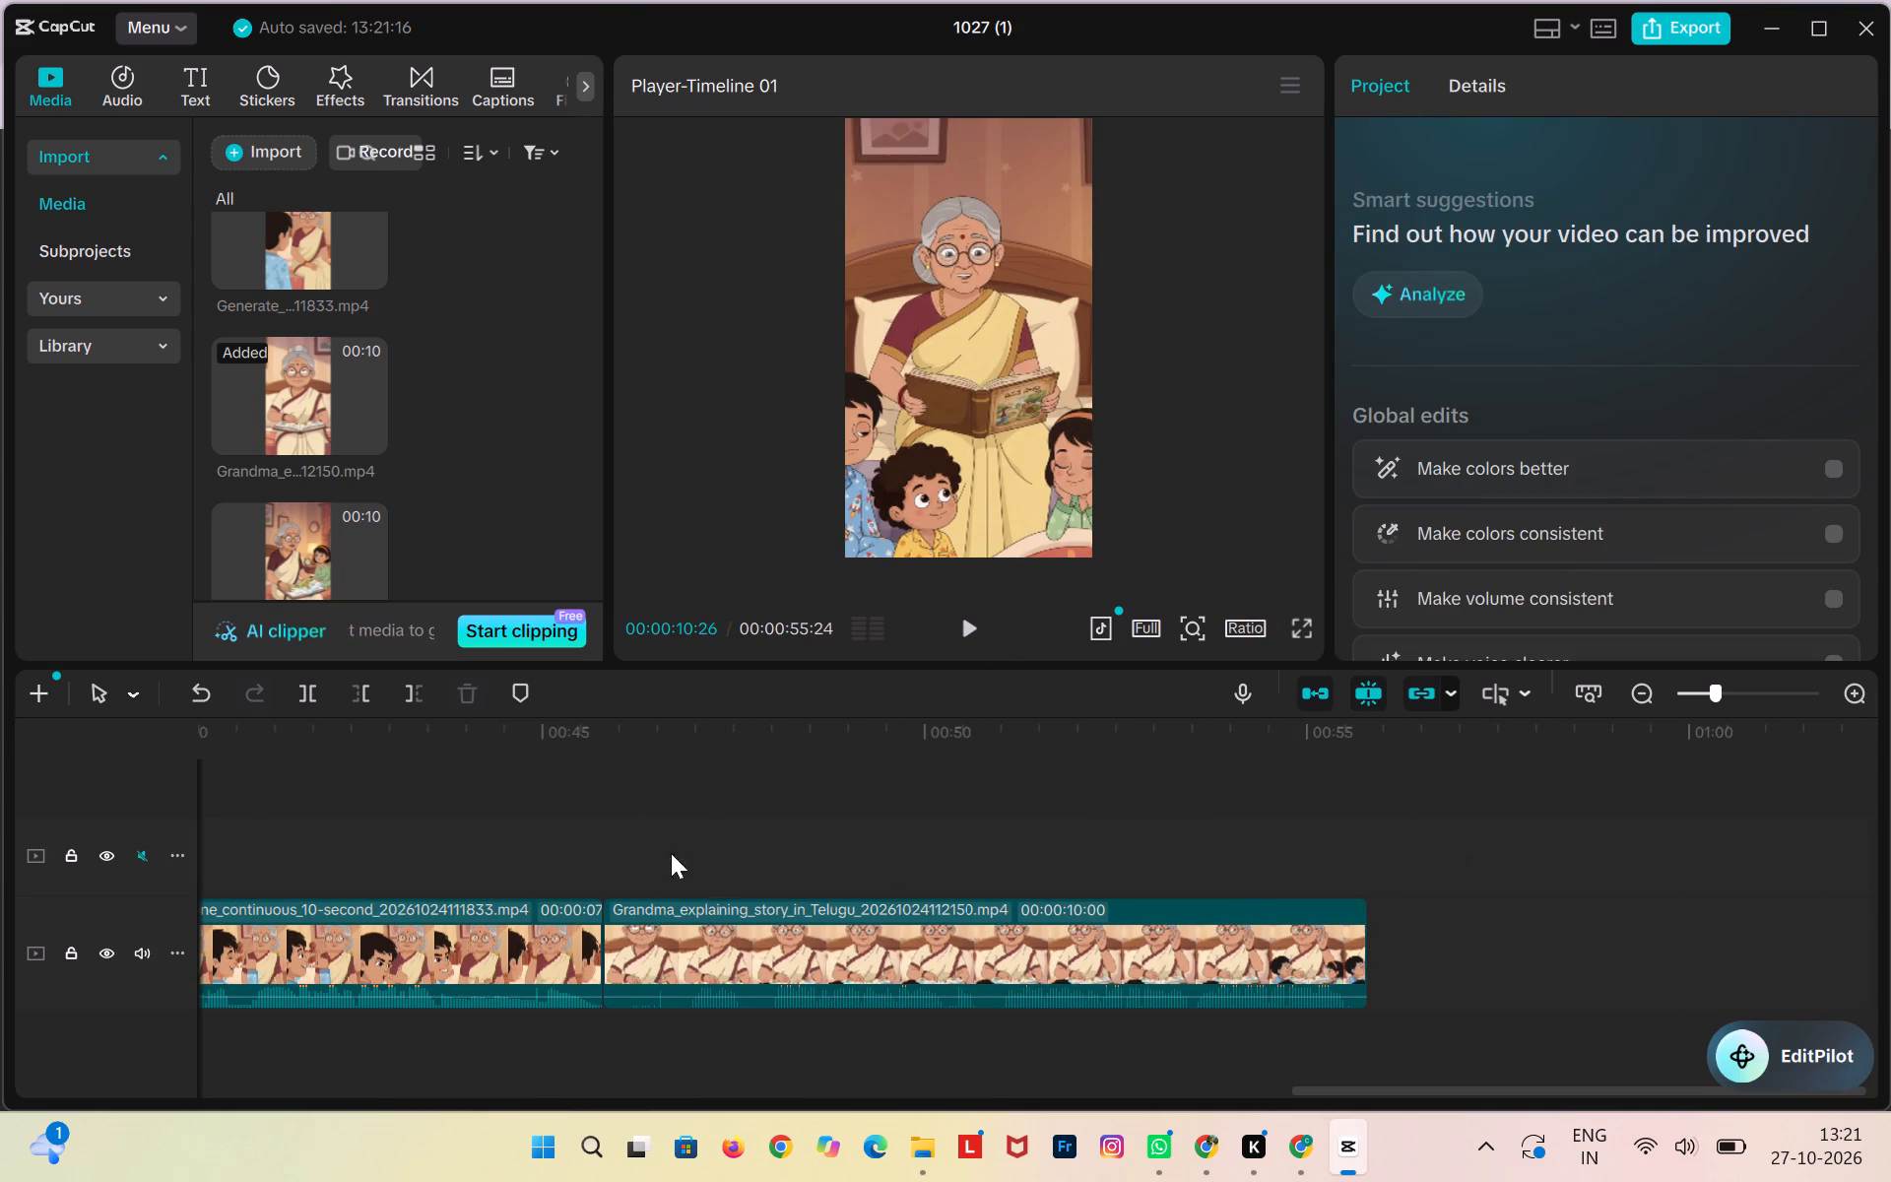
{"action": "left_click", "coordinate": [595, 831]}
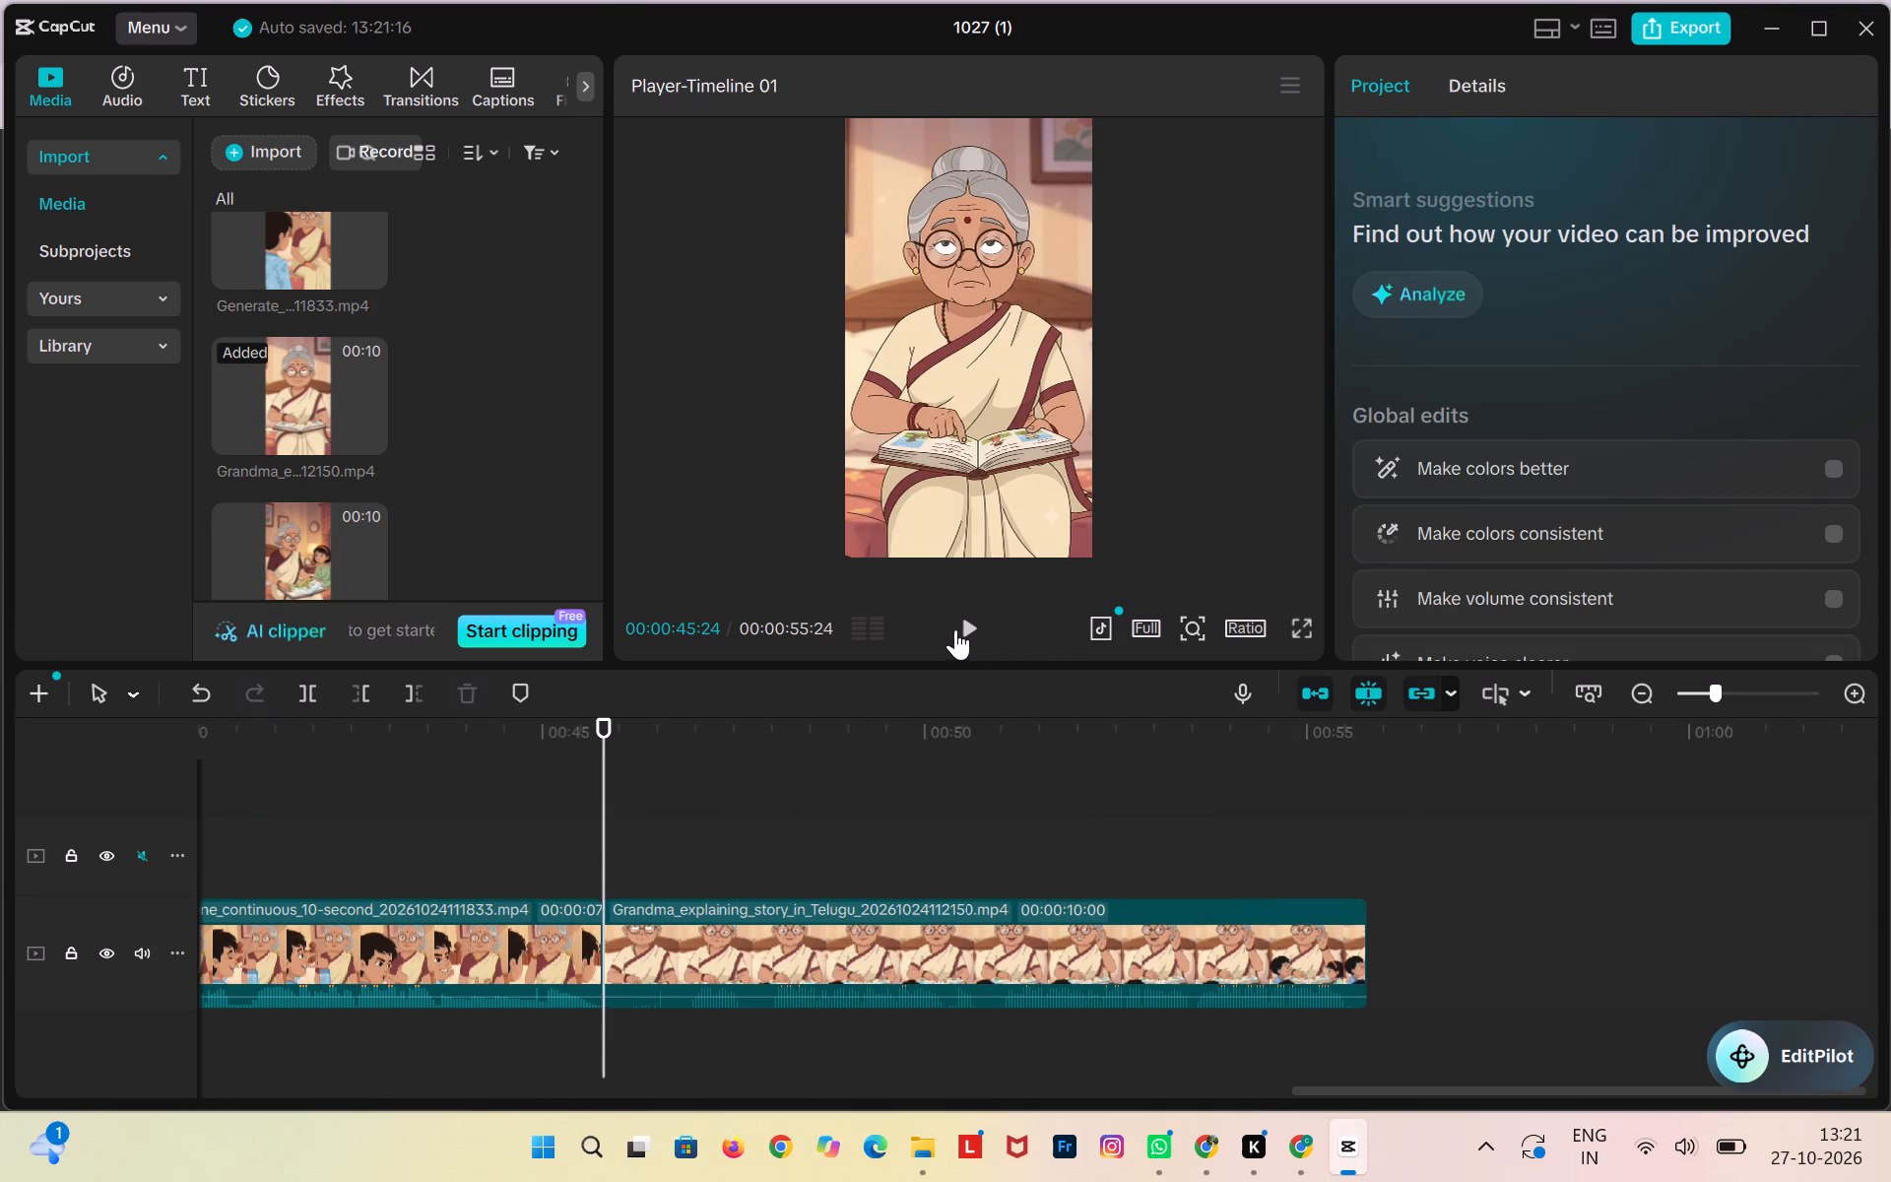
{"action": "left_click", "coordinate": [961, 624]}
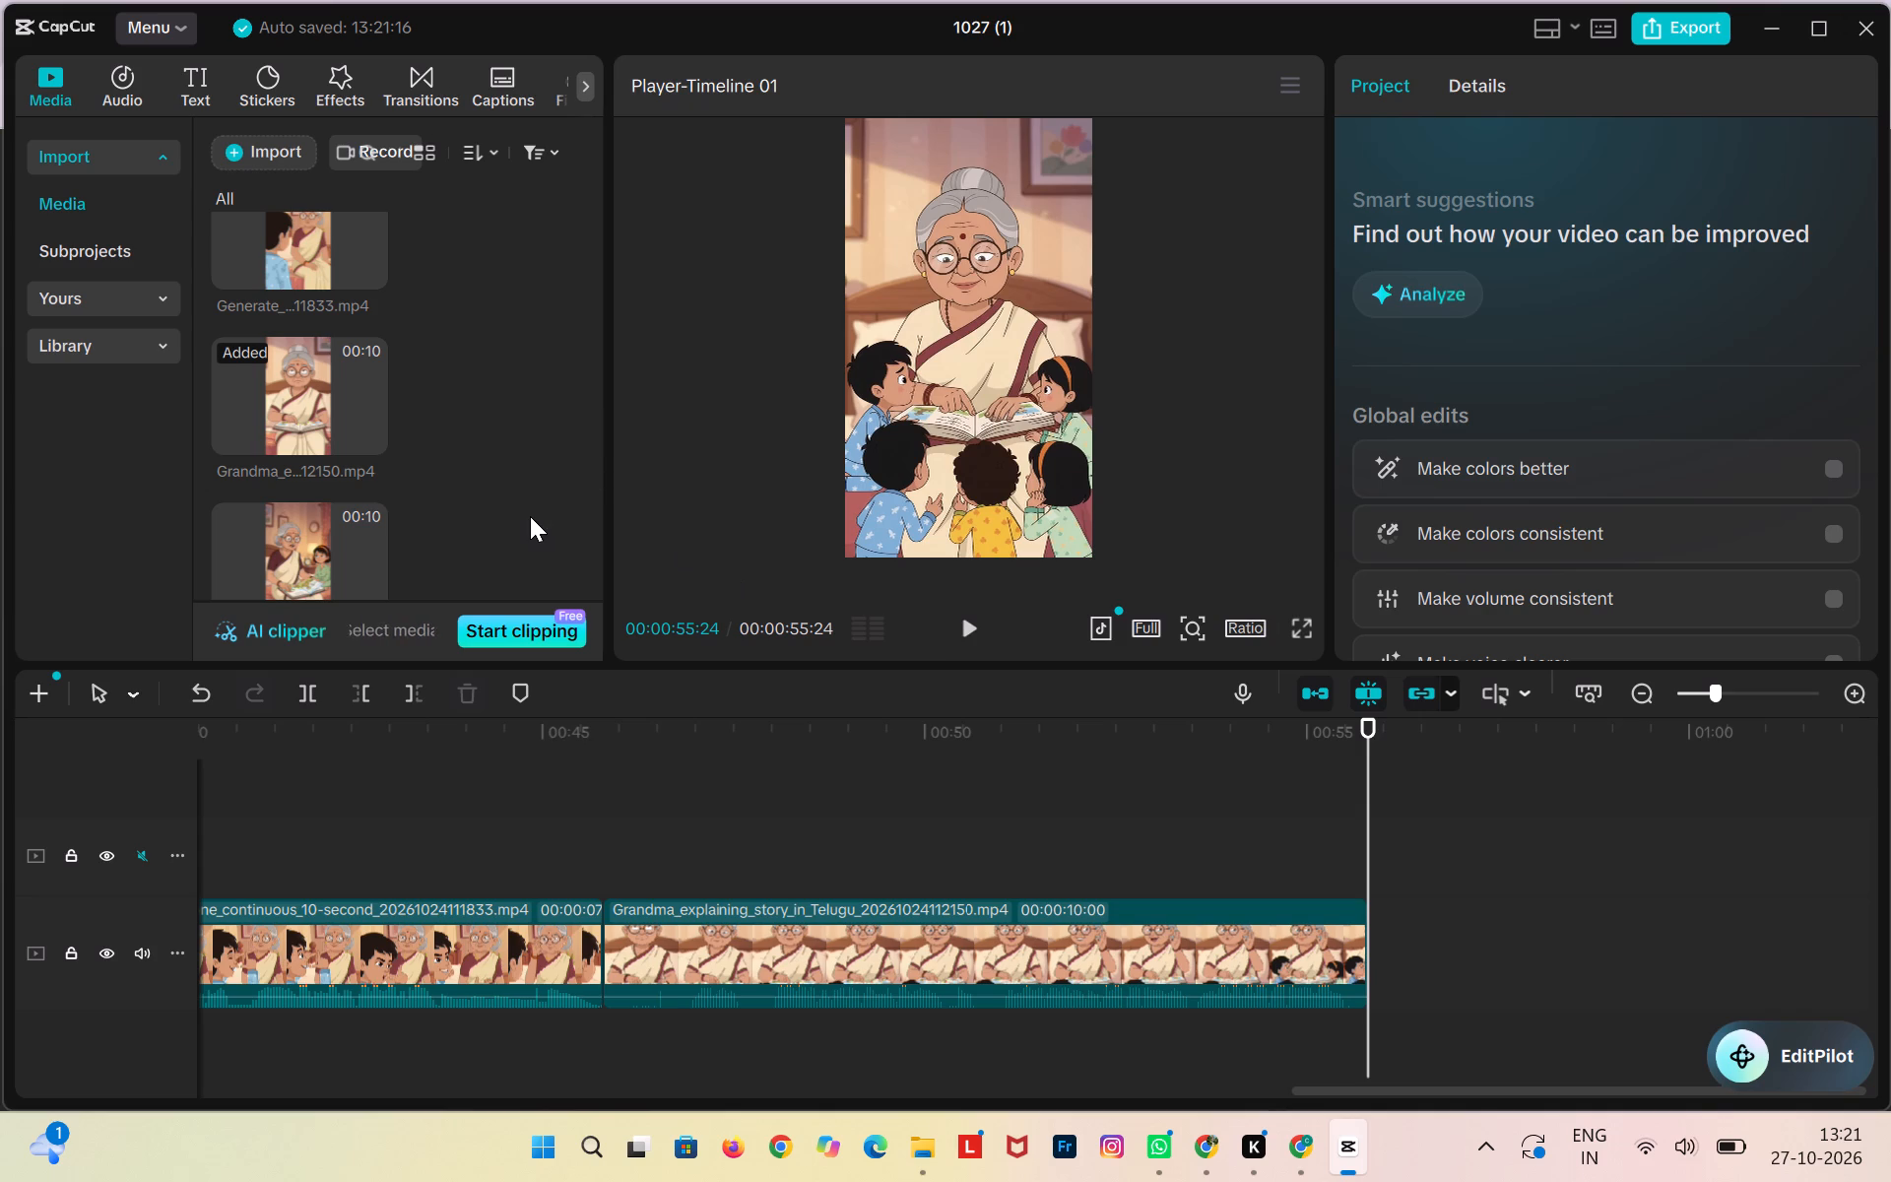
Add the Grandma_narrating_story_to_Ananya clip (112422) at the end of the timeline and play across its join with the previous clip.
{"action": "scroll", "coordinate": [530, 516], "scroll_direction": "down", "scroll_amount": 1}
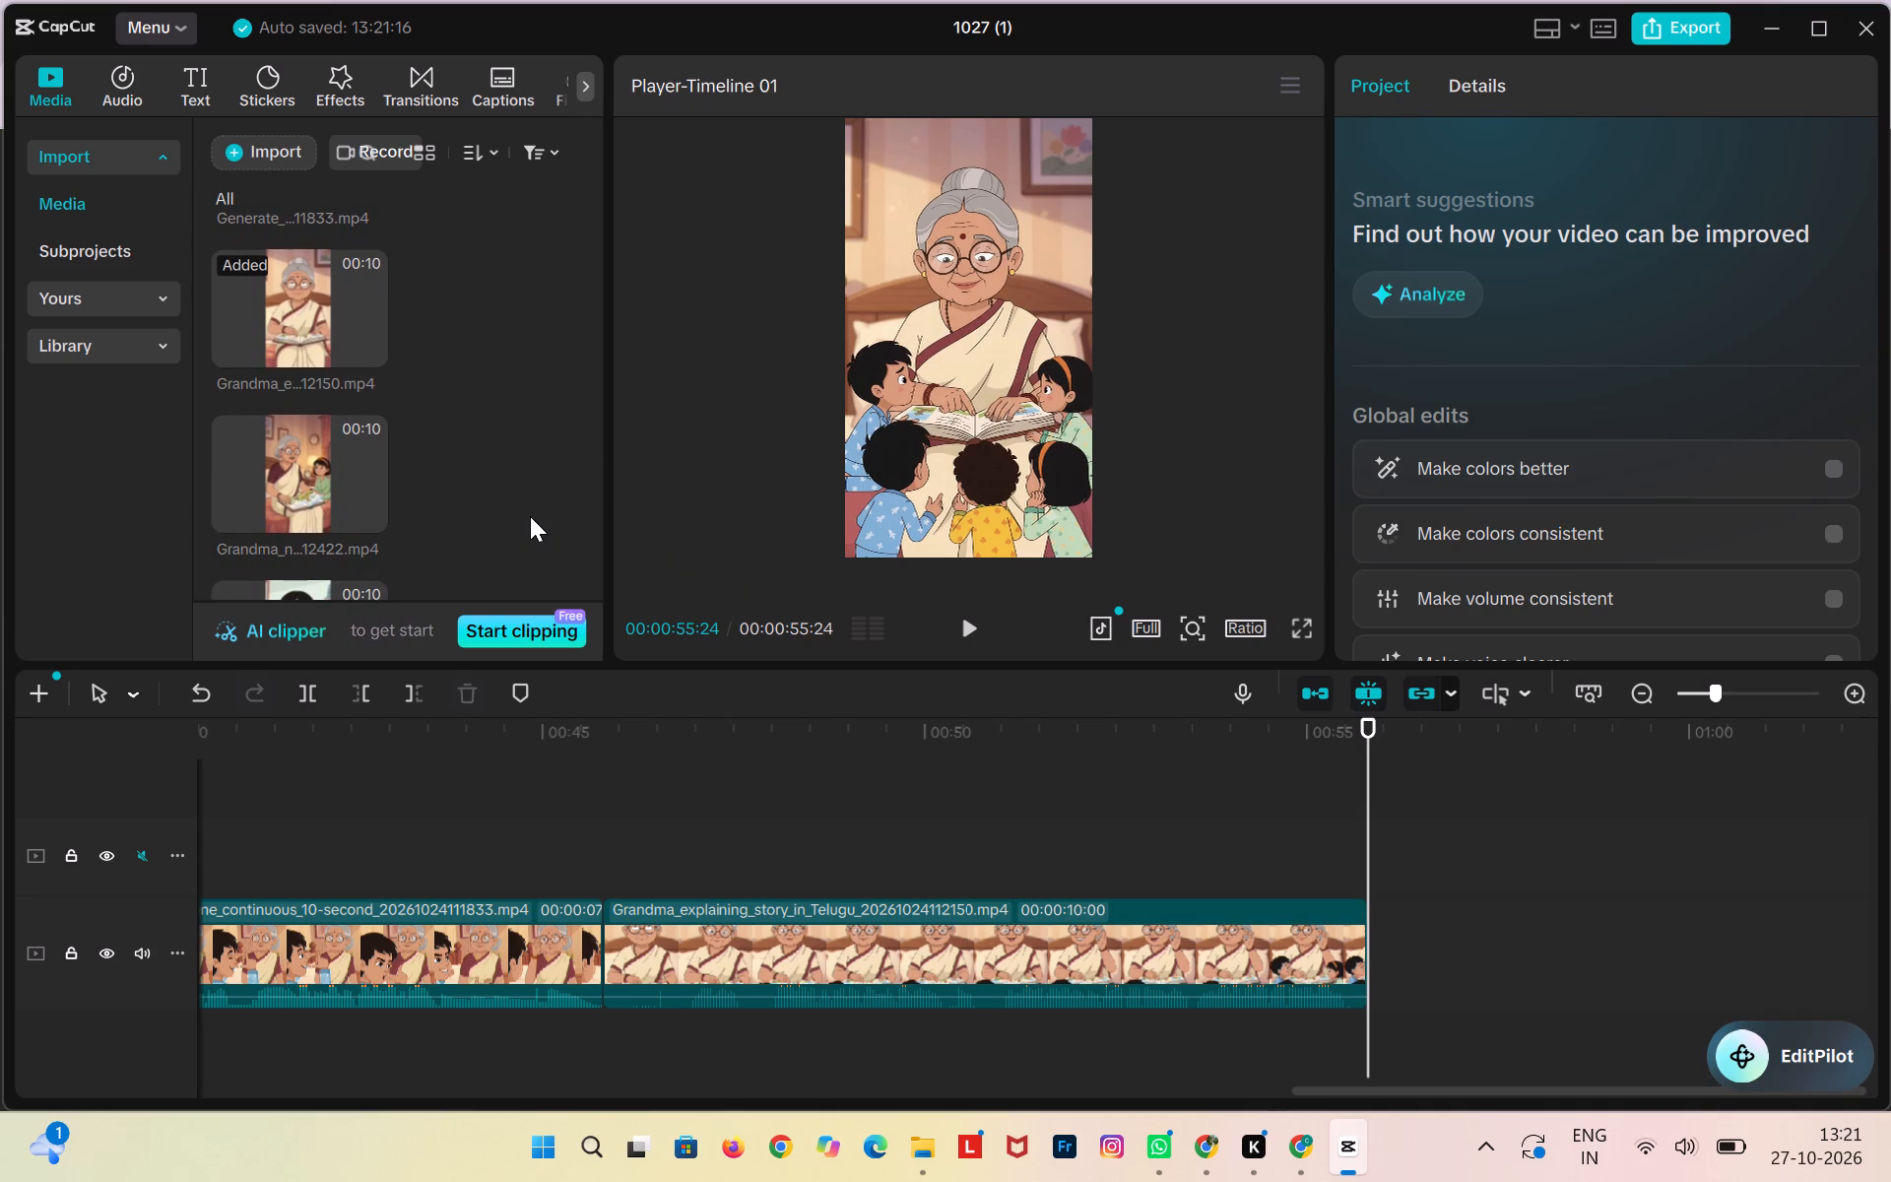
{"action": "left_click", "coordinate": [368, 519]}
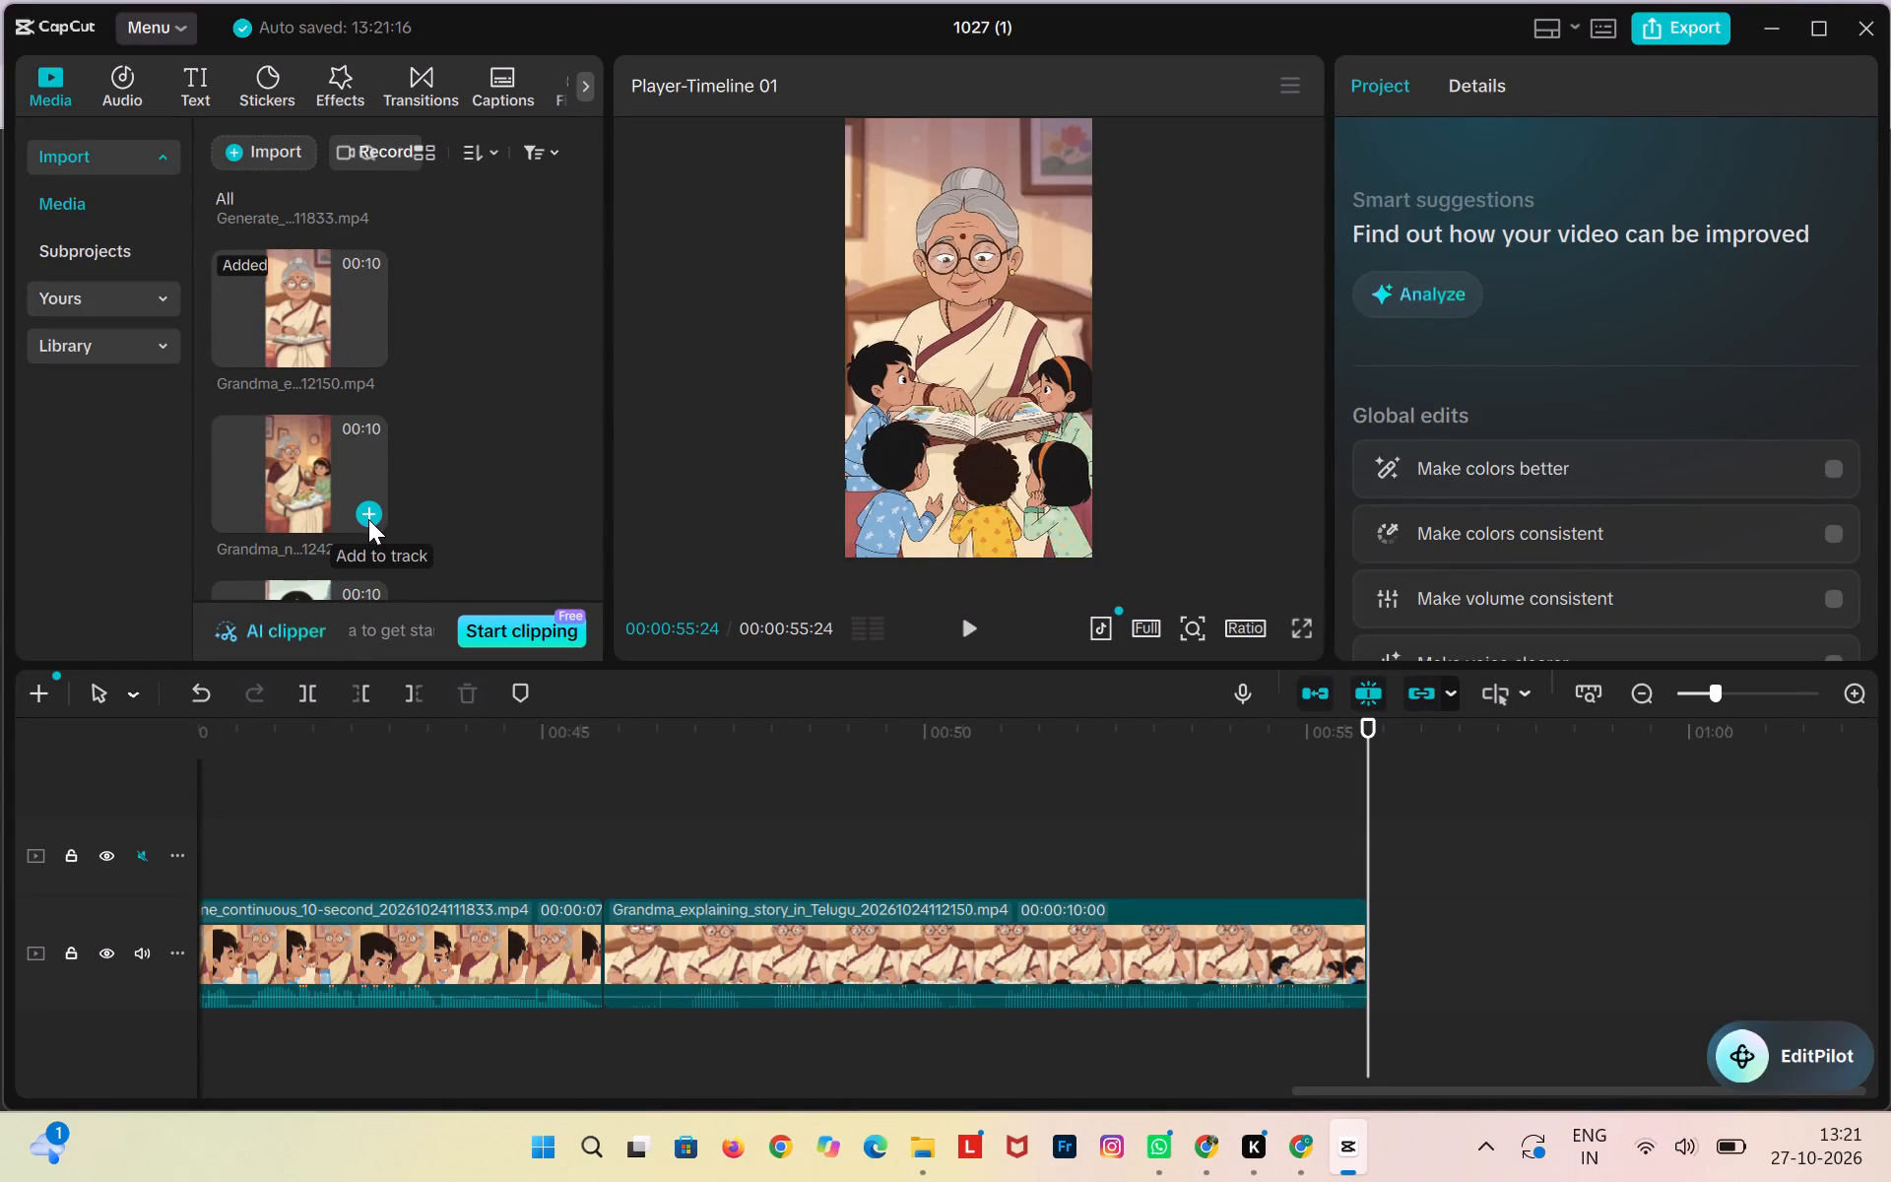
{"action": "scroll", "coordinate": [1247, 834], "scroll_direction": "left", "scroll_amount": 2}
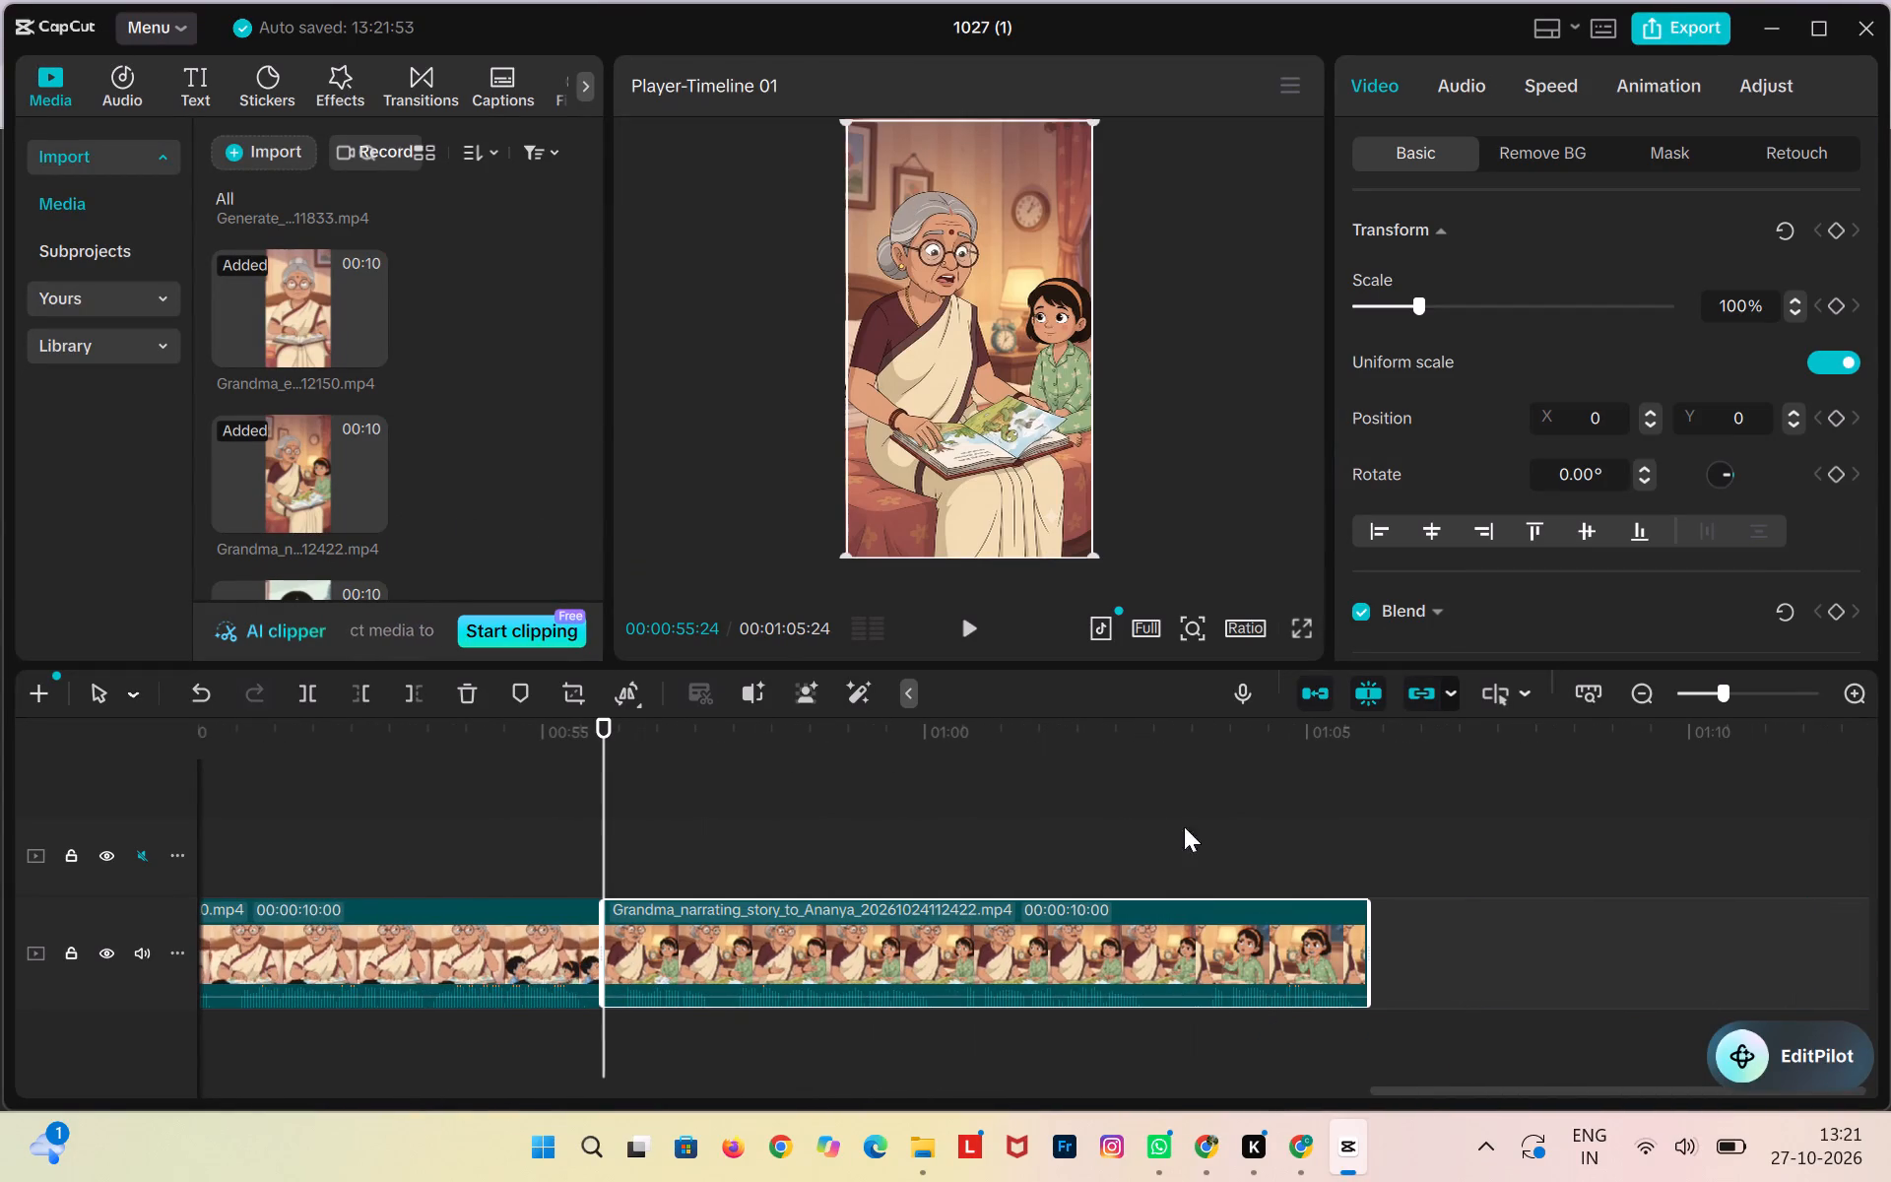
{"action": "left_click_drag", "start_coordinate": [604, 785], "coordinate": [550, 790]}
{"action": "left_click", "coordinate": [969, 622]}
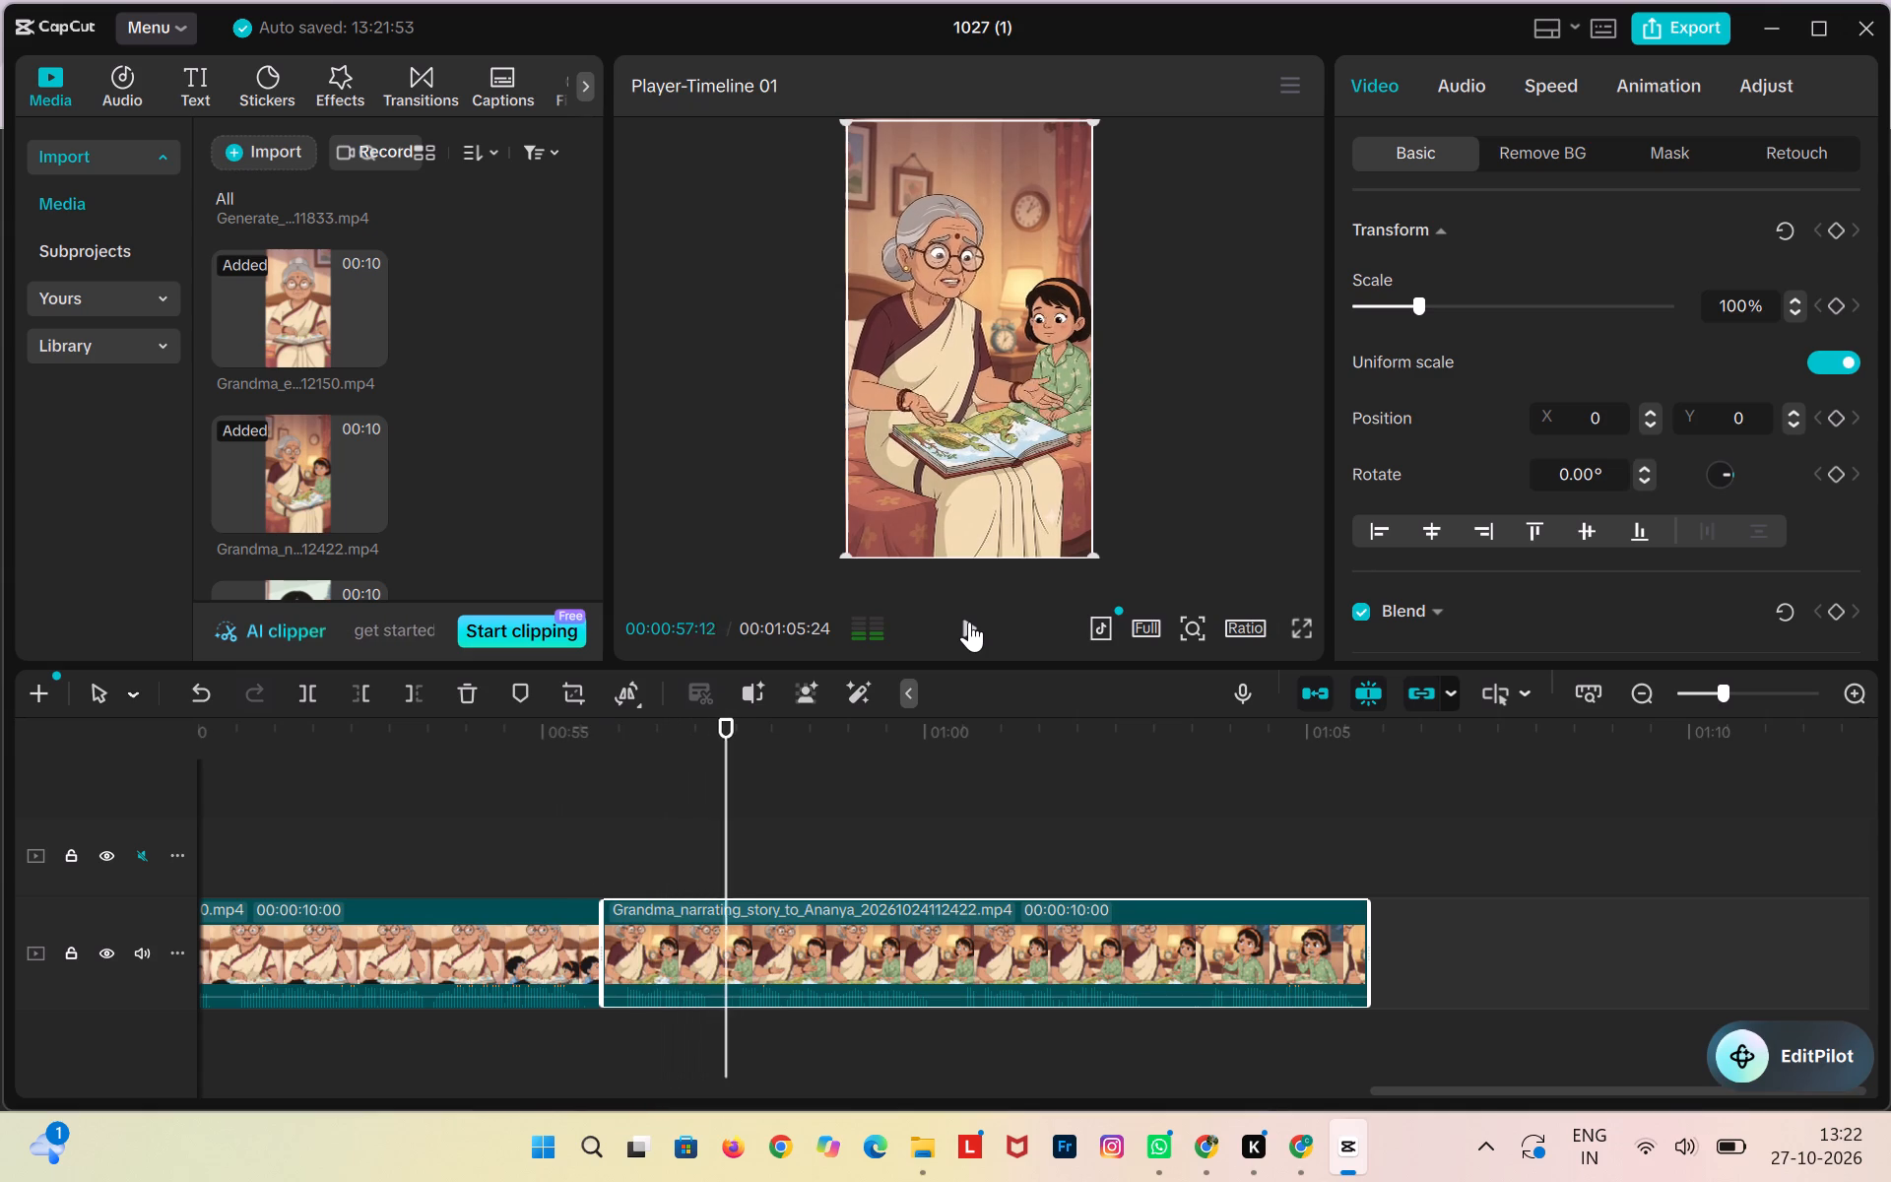
{"action": "left_click", "coordinate": [969, 622]}
Scale the Grandma_explaining_story_in_Telugu clip to 123%, framing it by the moment near its start where the children appear.
{"action": "scroll", "coordinate": [873, 853], "scroll_direction": "right", "scroll_amount": 1}
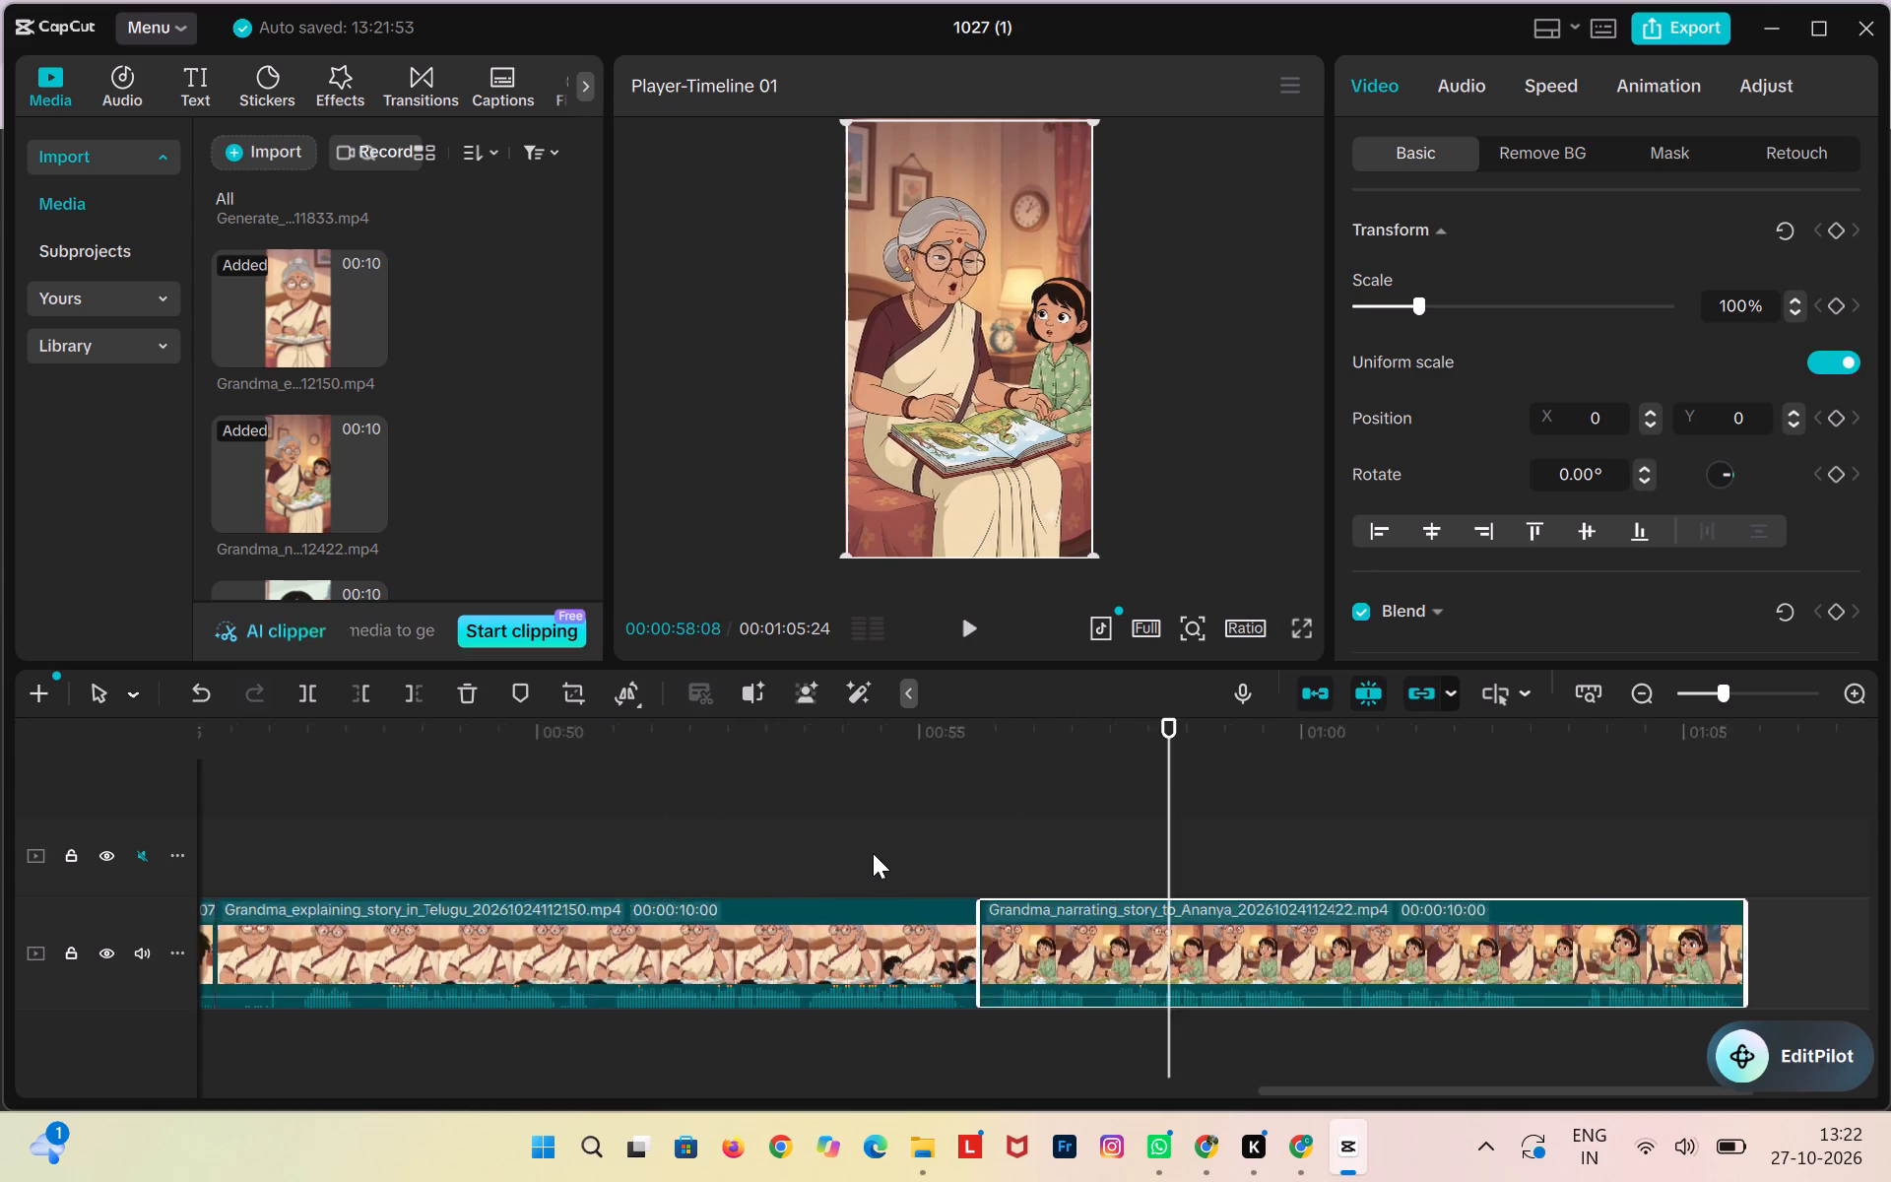
{"action": "scroll", "coordinate": [873, 853], "scroll_direction": "right", "scroll_amount": 1}
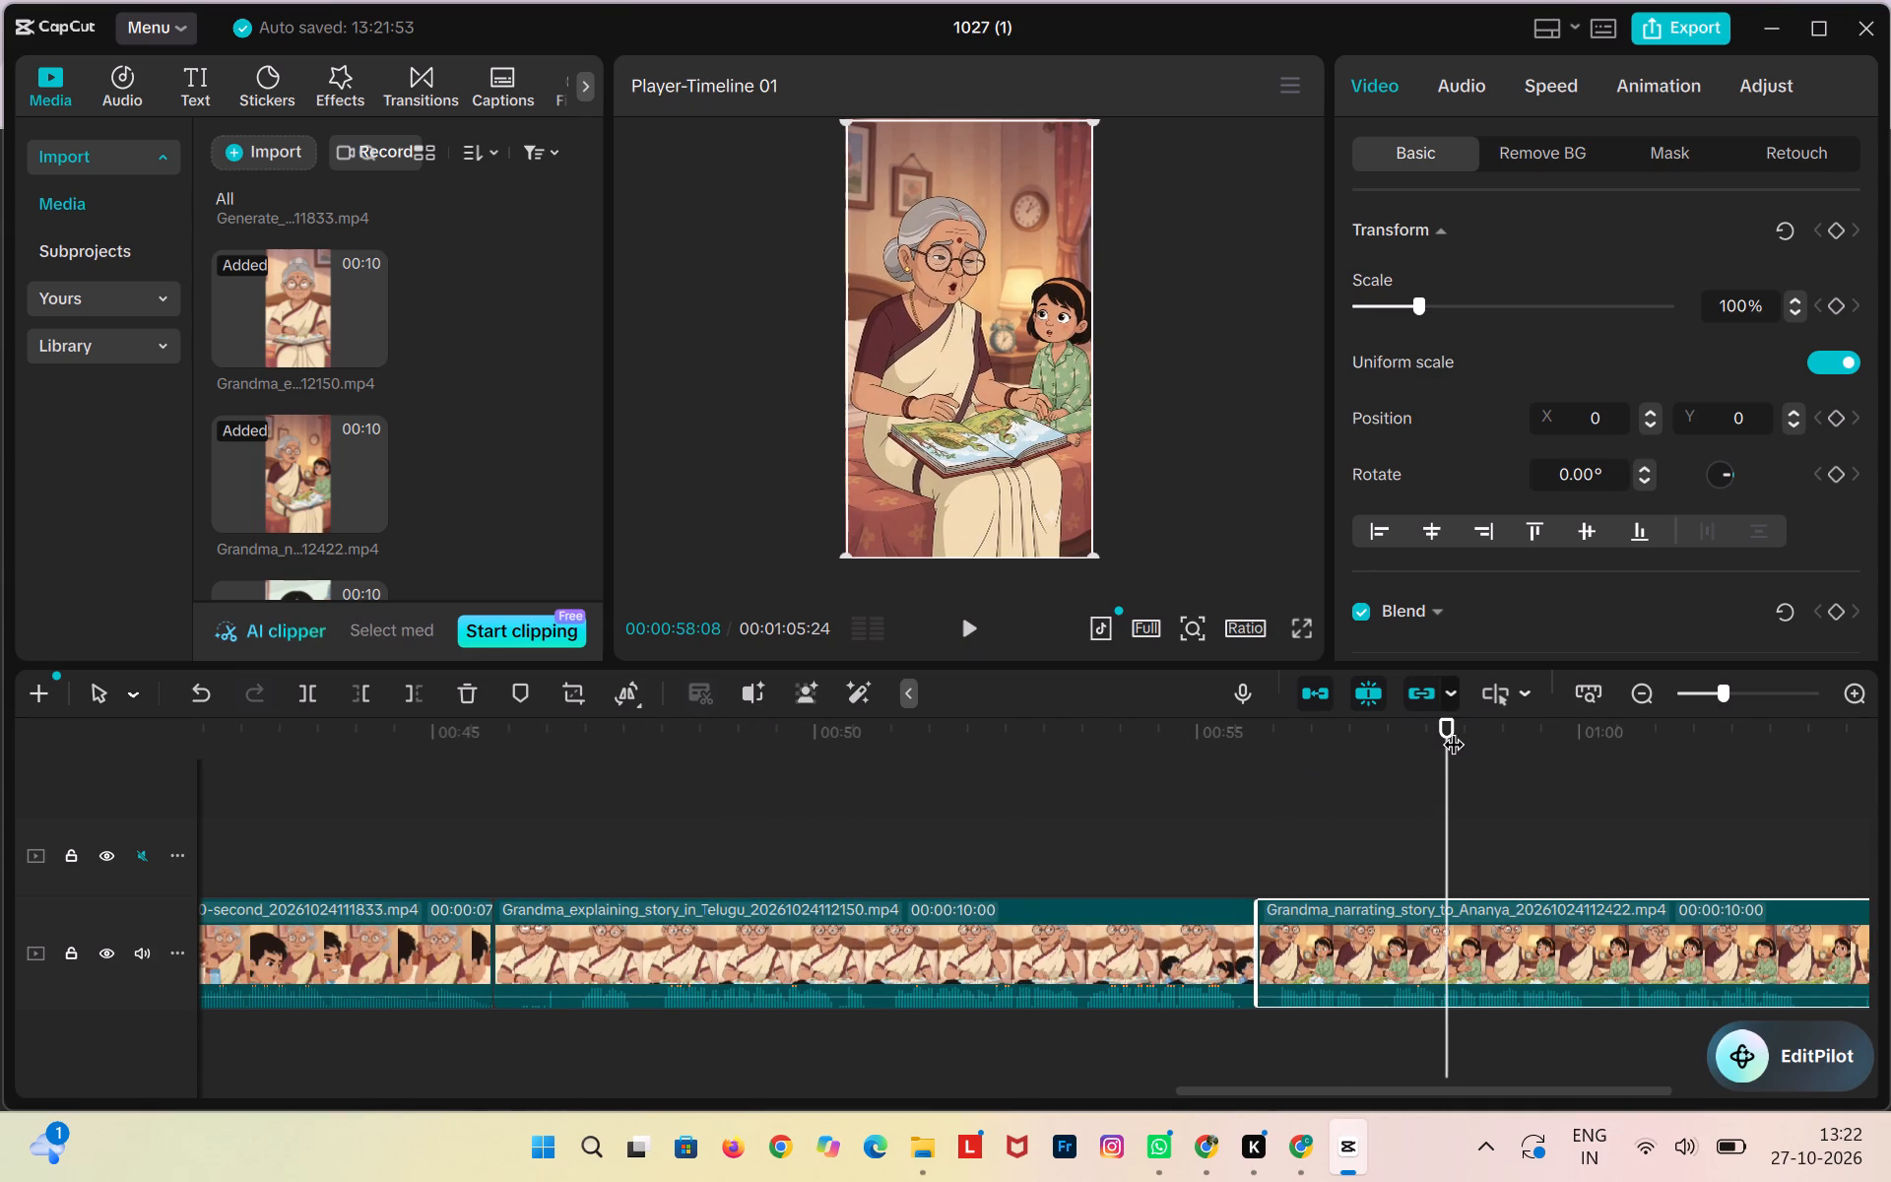
{"action": "left_click_drag", "start_coordinate": [1453, 729], "coordinate": [562, 934]}
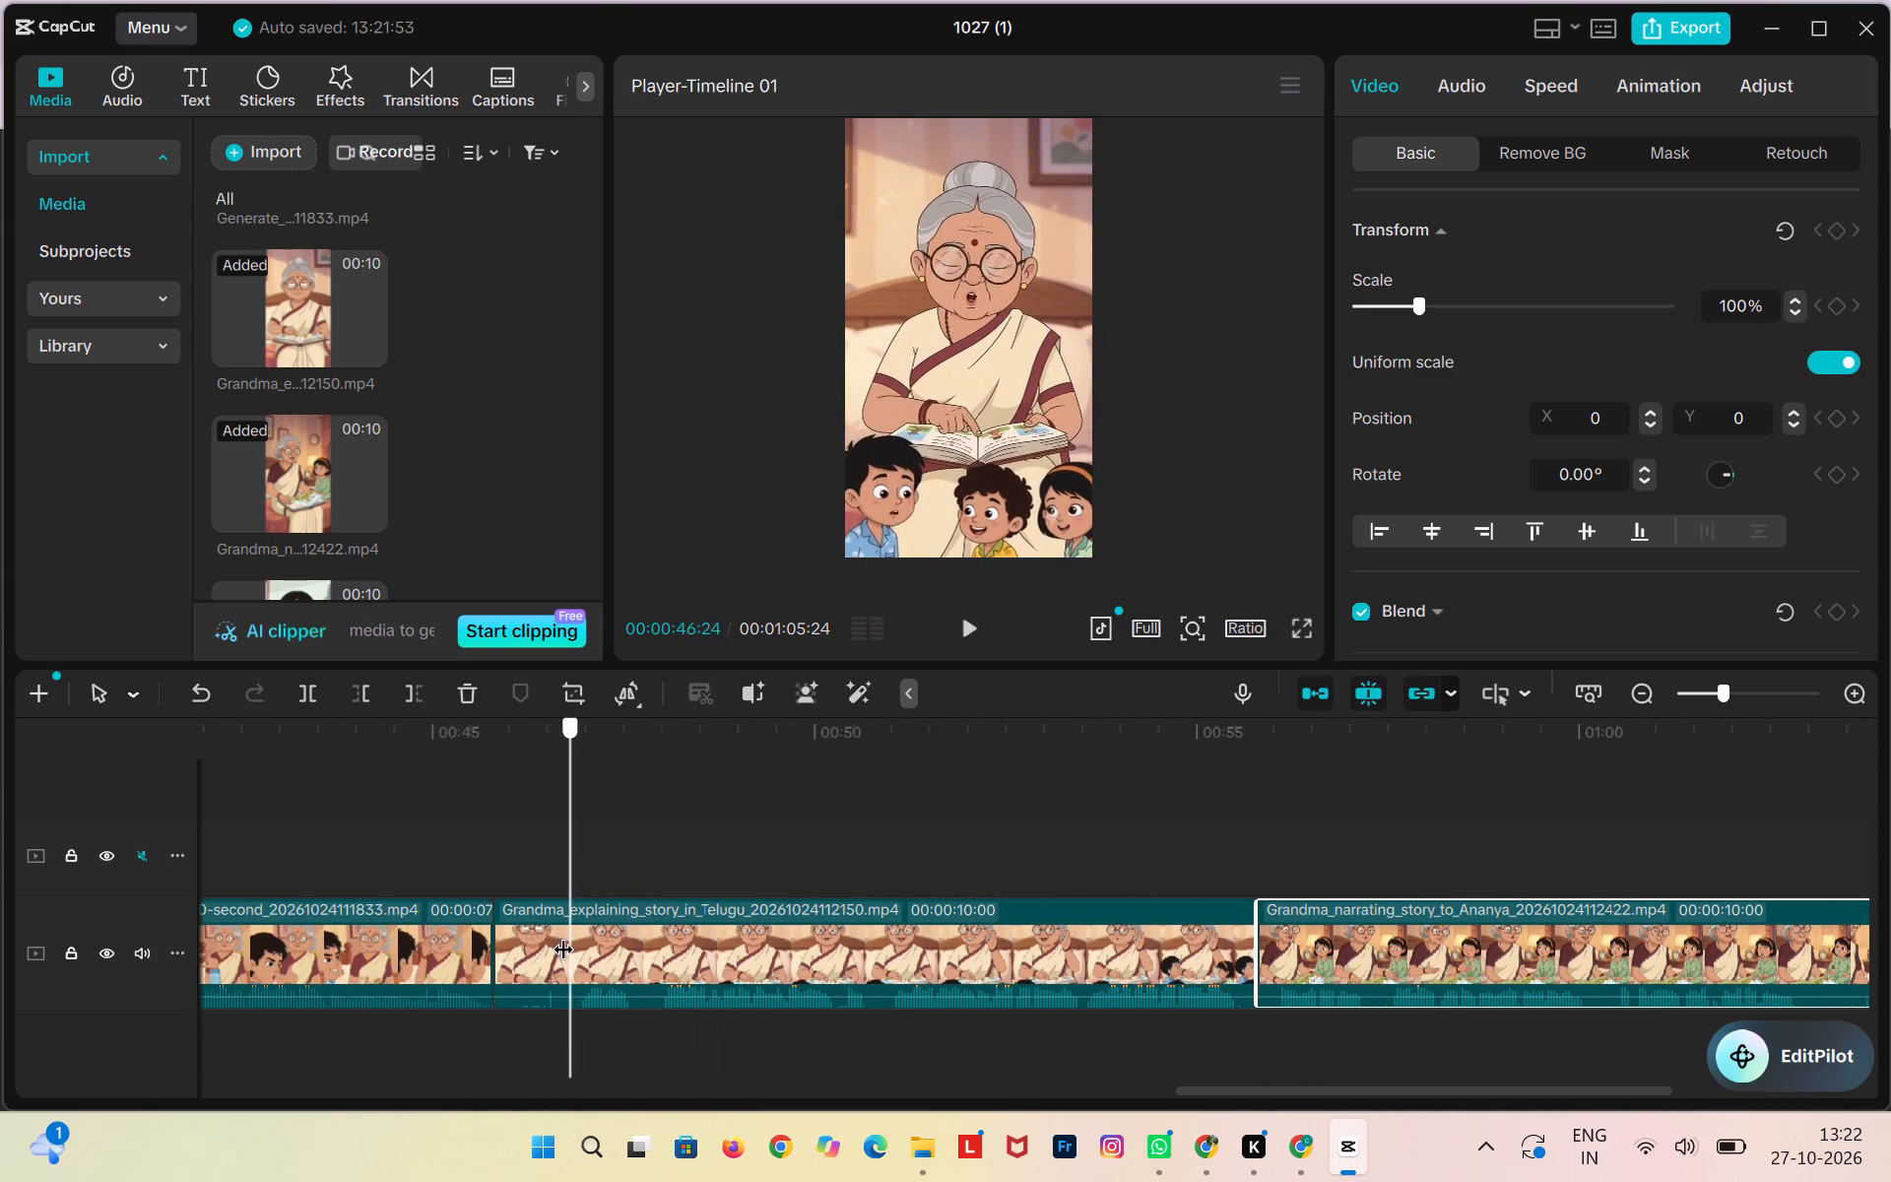
{"action": "left_click_drag", "start_coordinate": [562, 934], "coordinate": [523, 939]}
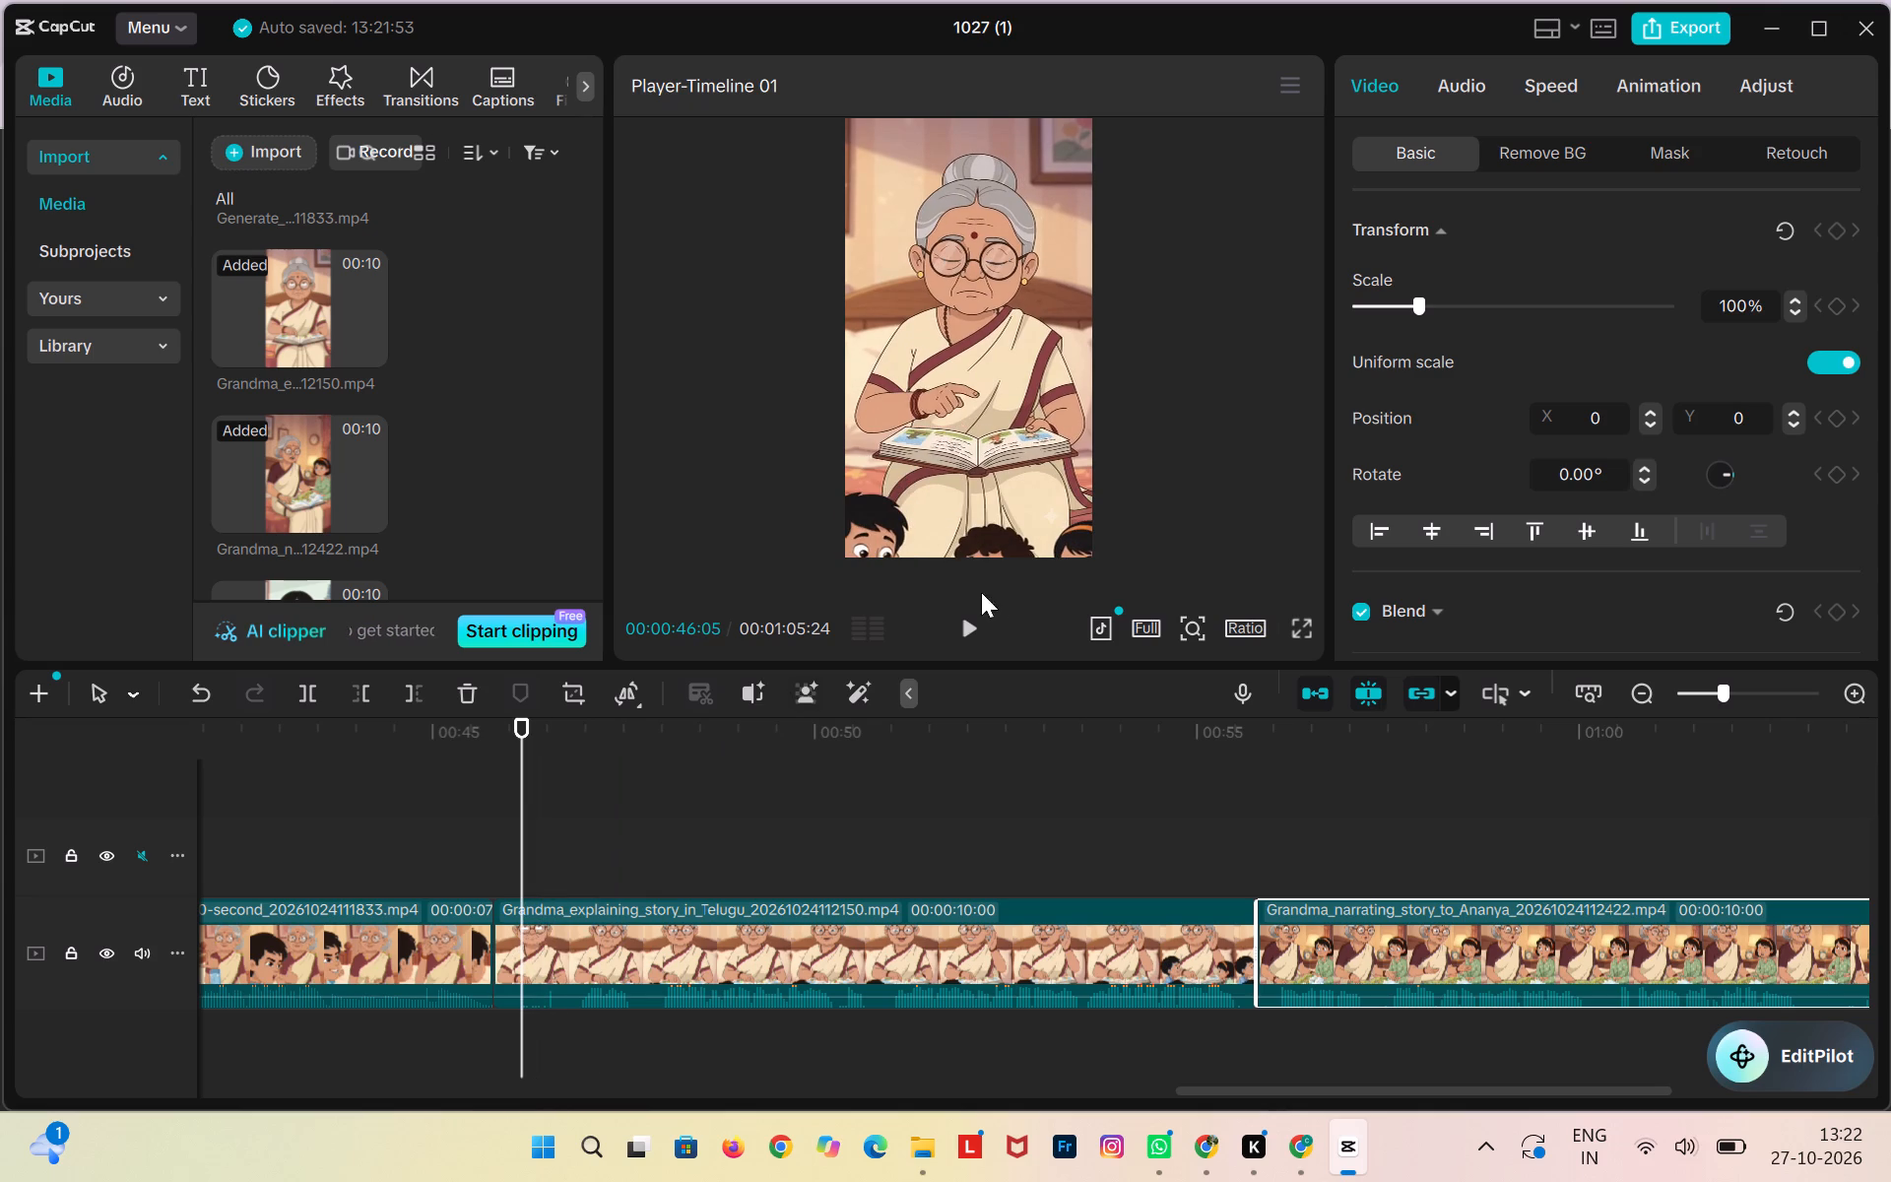
{"action": "left_click", "coordinate": [957, 937]}
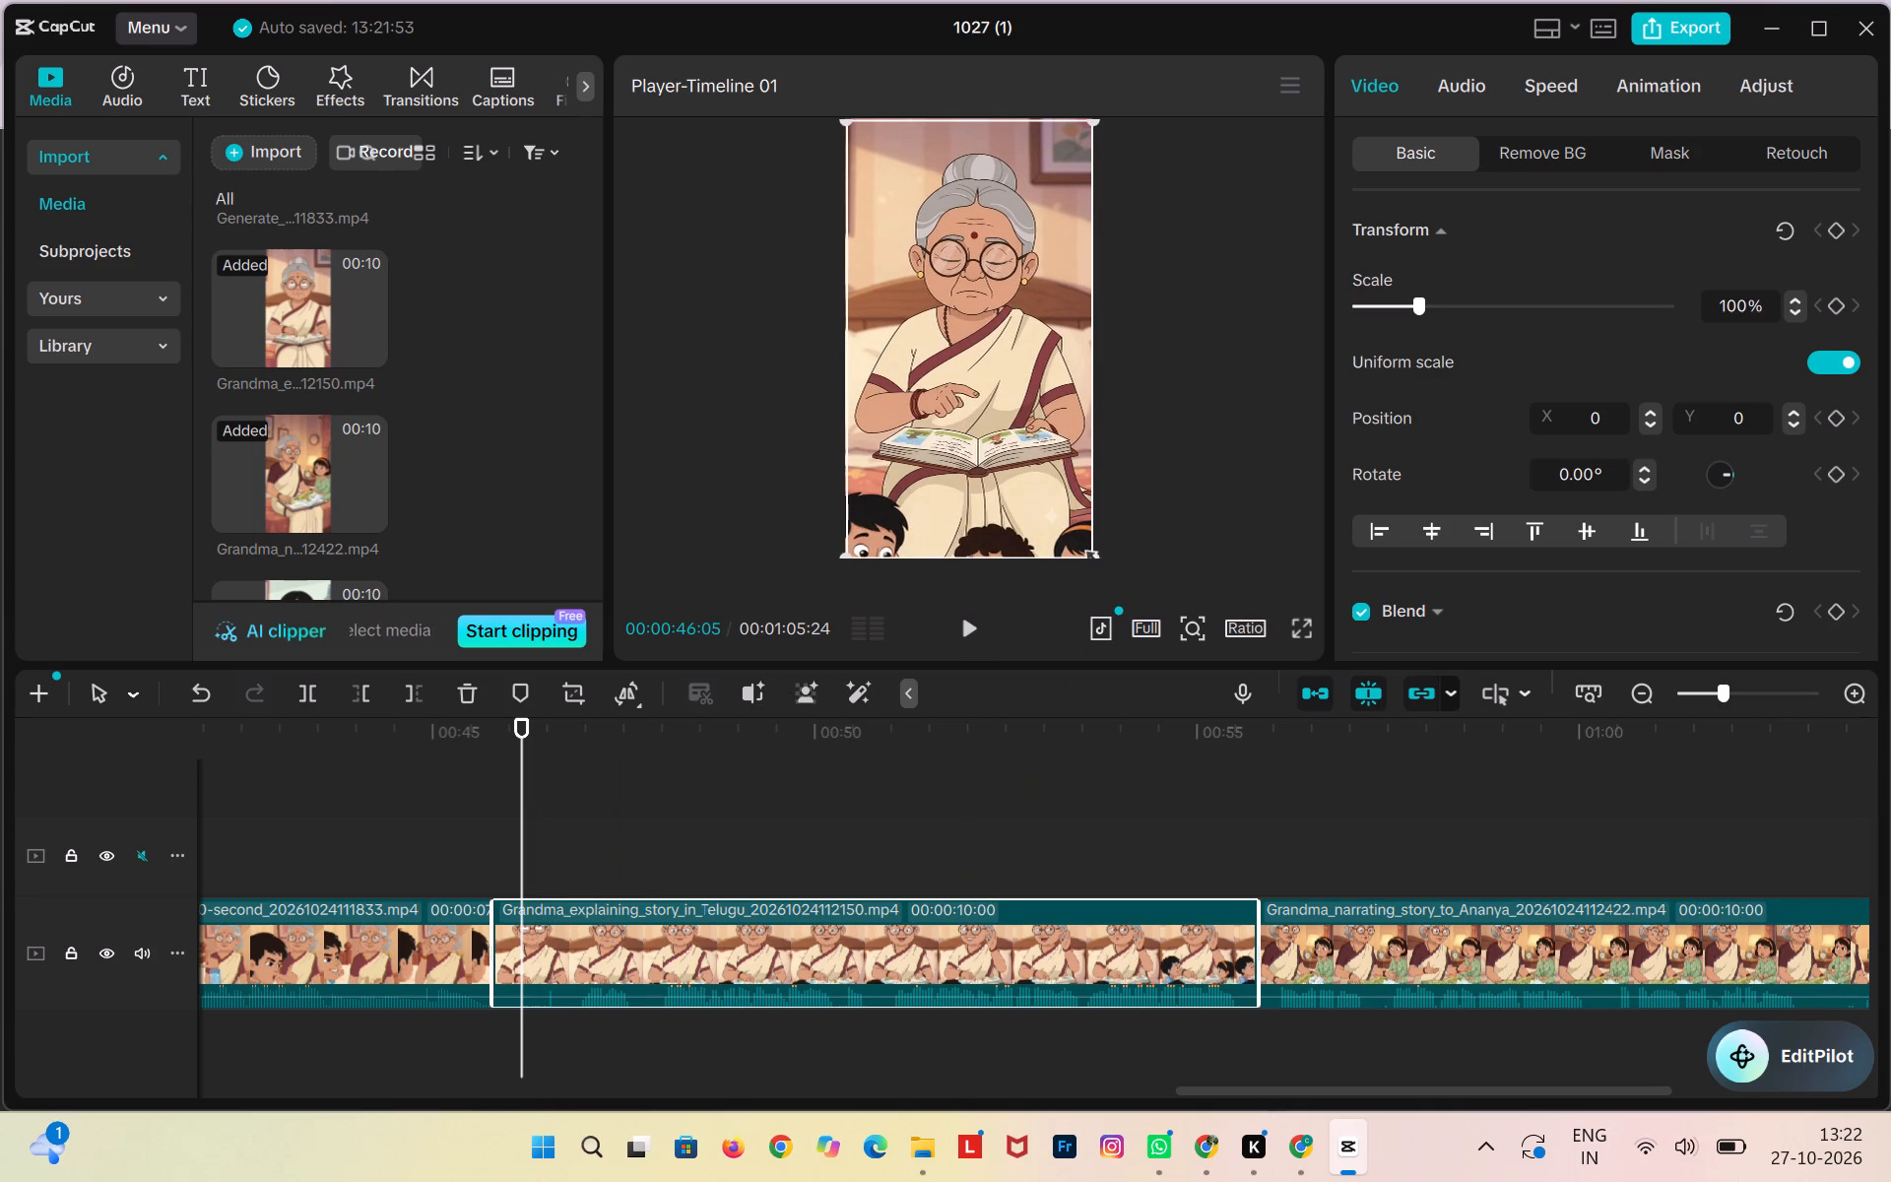
{"action": "left_click_drag", "start_coordinate": [1089, 551], "coordinate": [1153, 576]}
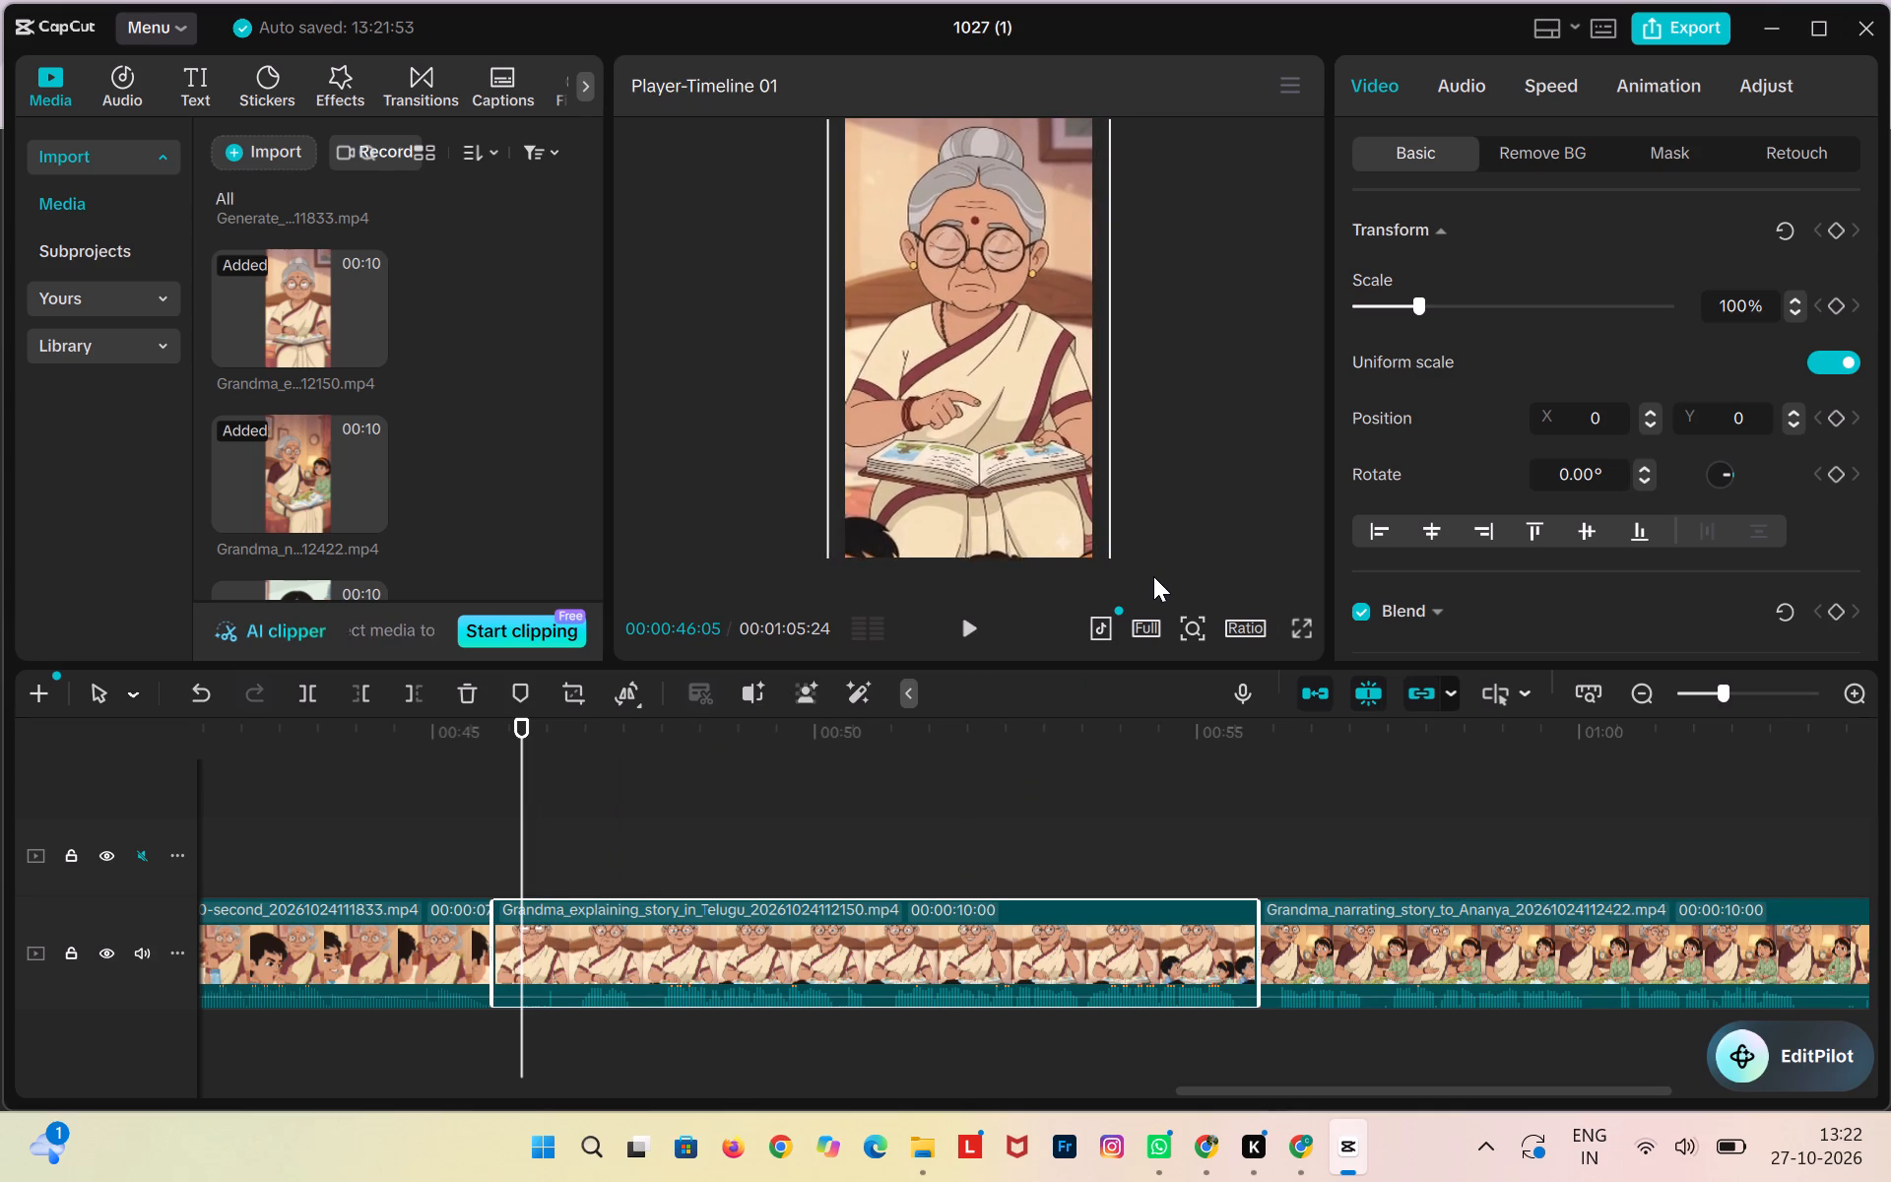
{"action": "left_click_drag", "start_coordinate": [1153, 576], "coordinate": [1175, 595]}
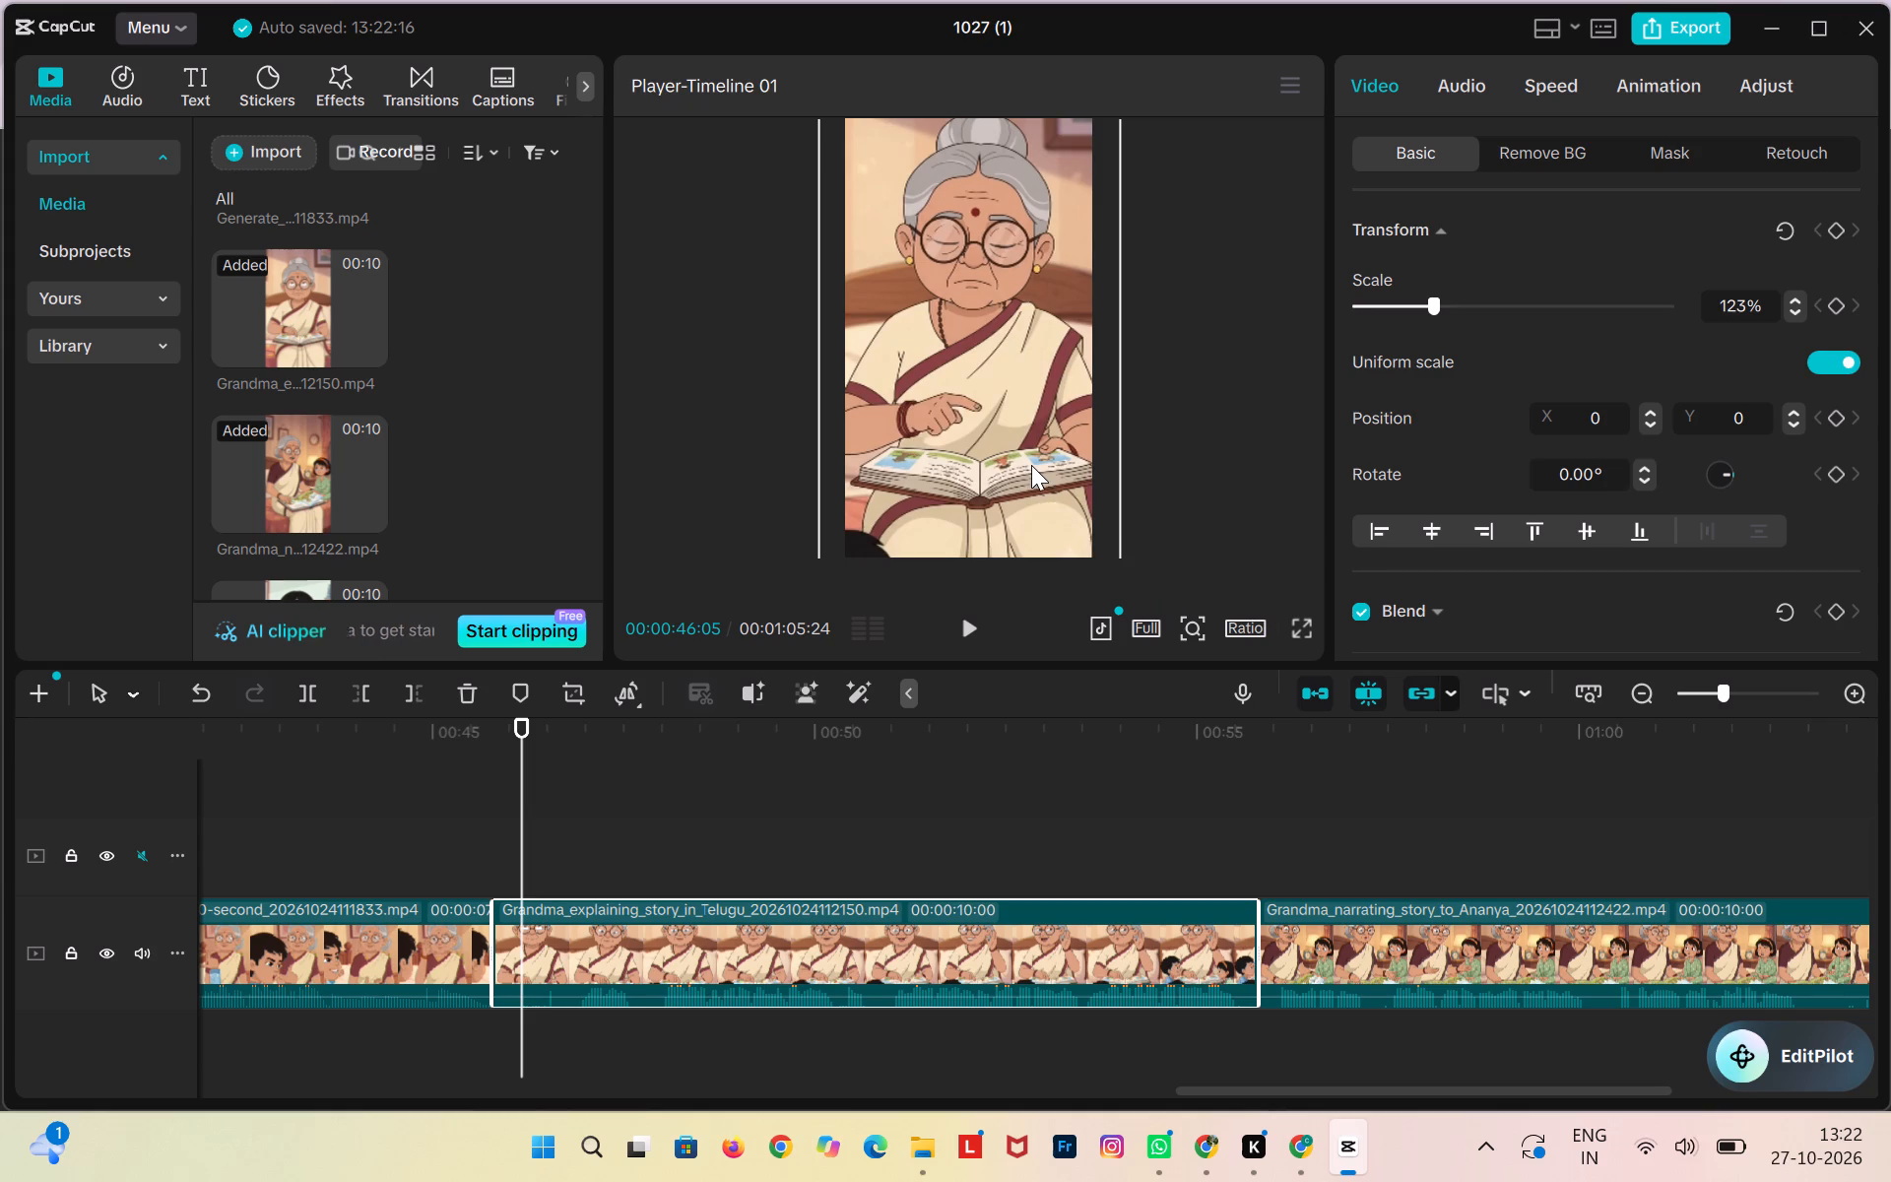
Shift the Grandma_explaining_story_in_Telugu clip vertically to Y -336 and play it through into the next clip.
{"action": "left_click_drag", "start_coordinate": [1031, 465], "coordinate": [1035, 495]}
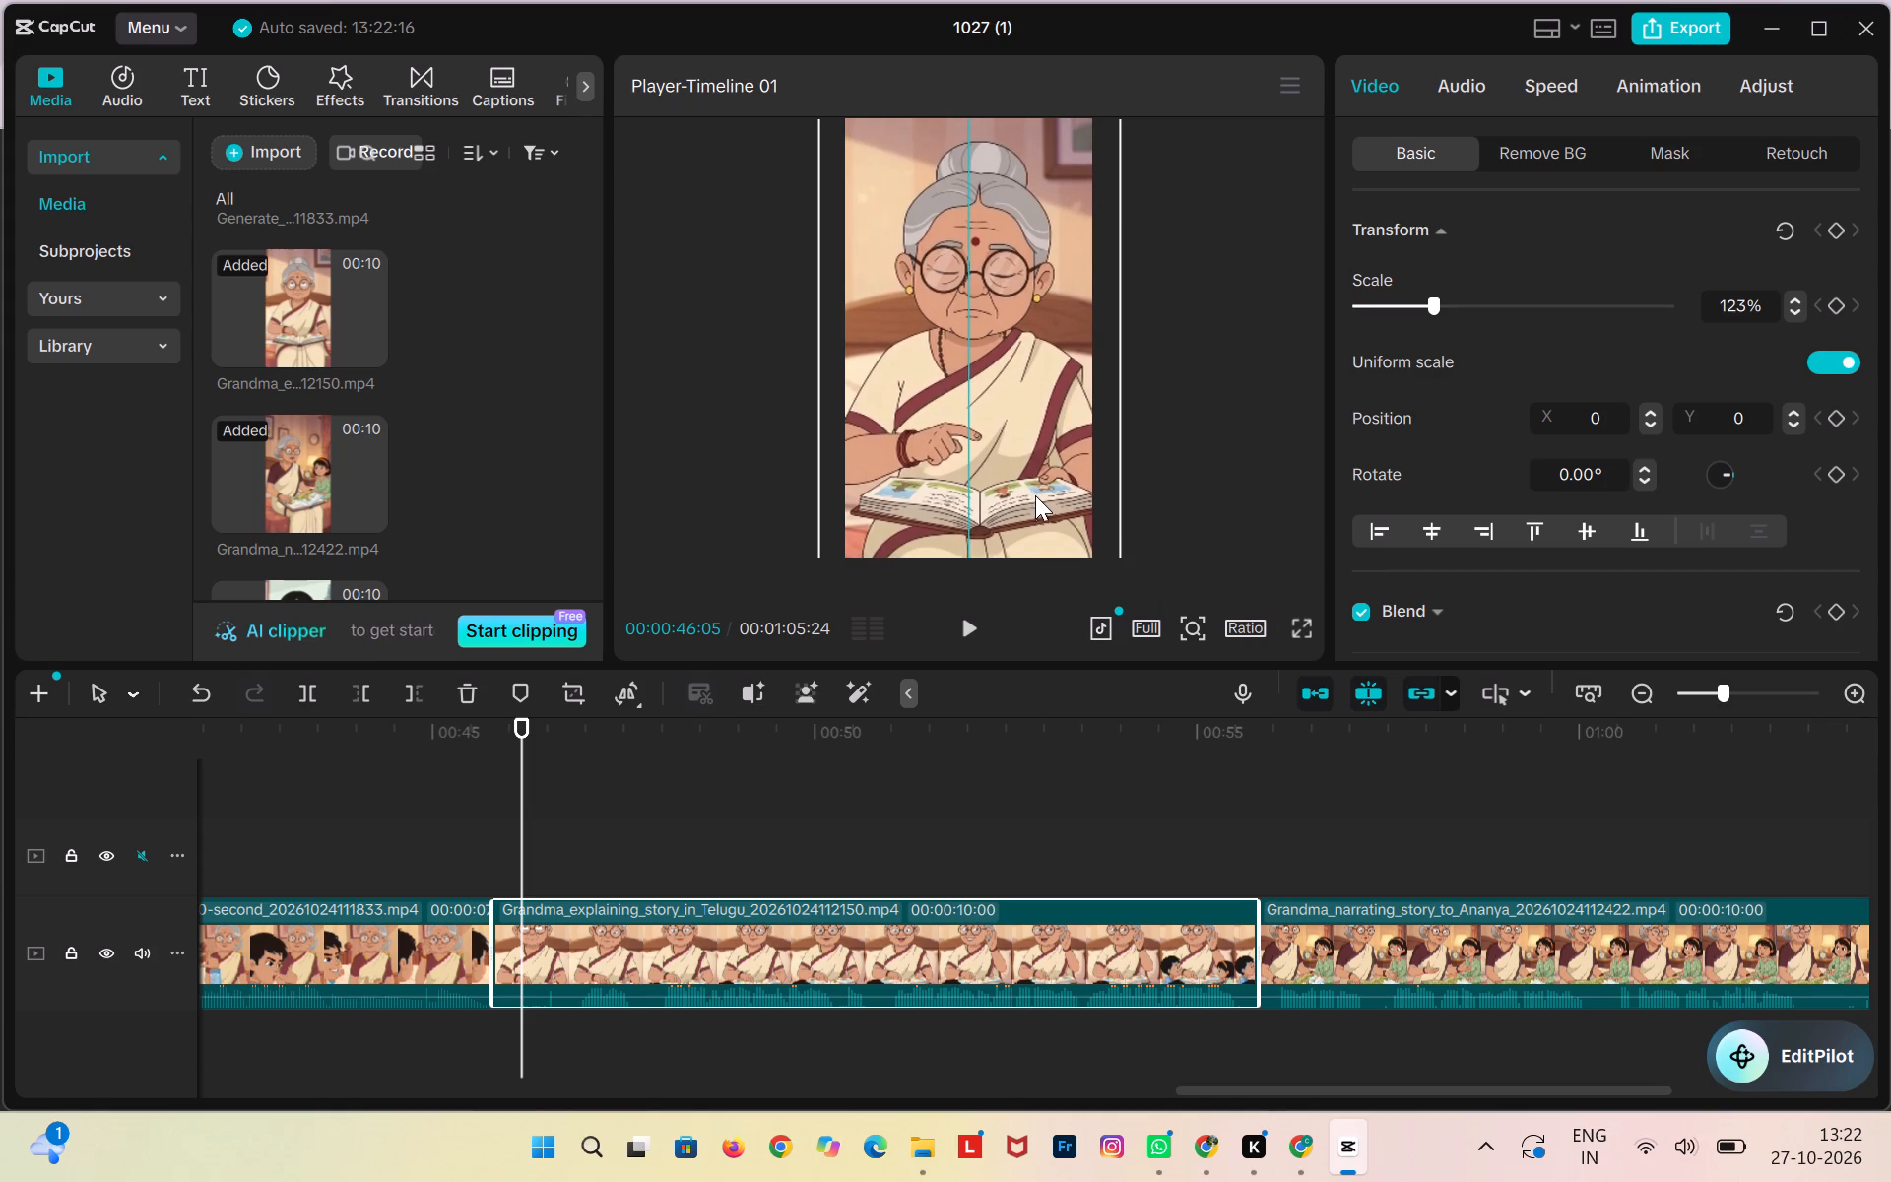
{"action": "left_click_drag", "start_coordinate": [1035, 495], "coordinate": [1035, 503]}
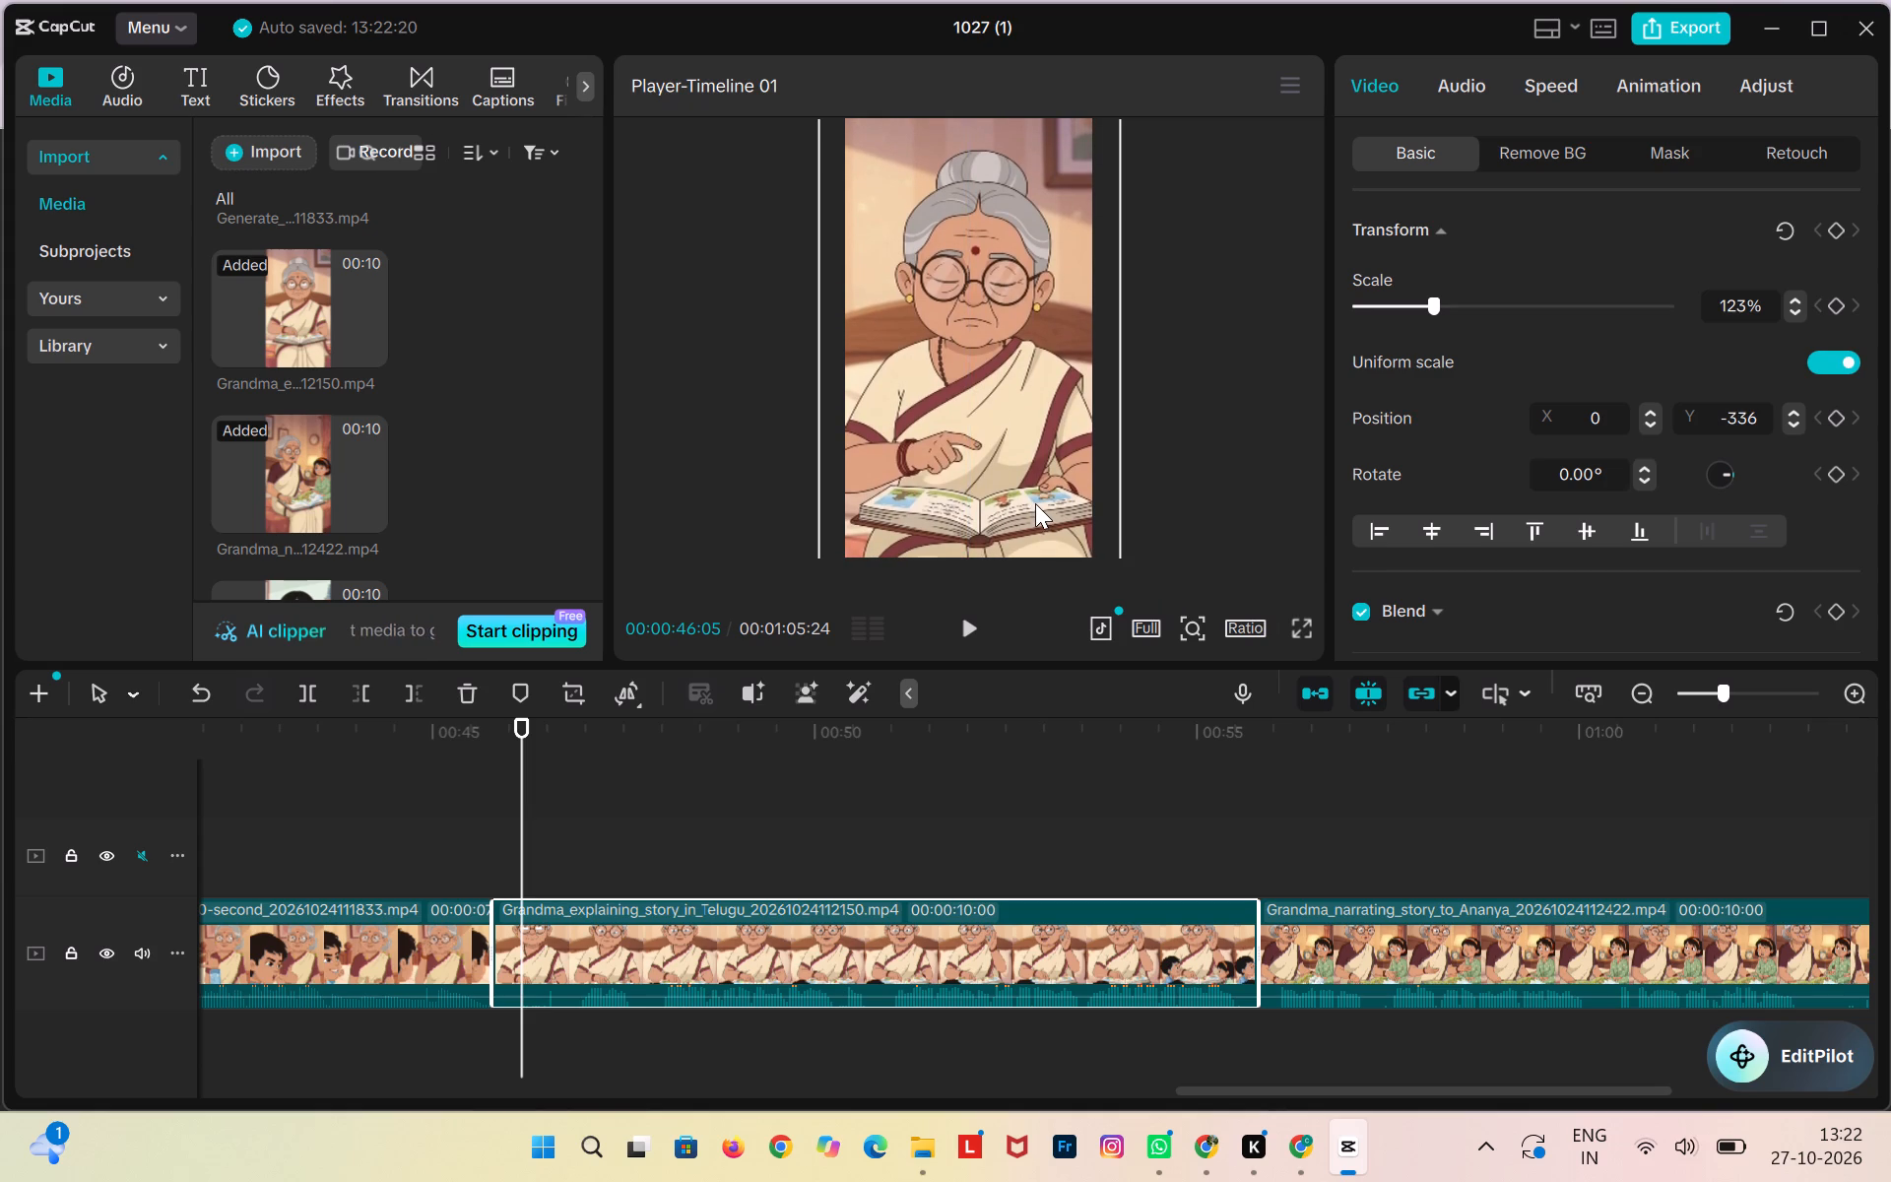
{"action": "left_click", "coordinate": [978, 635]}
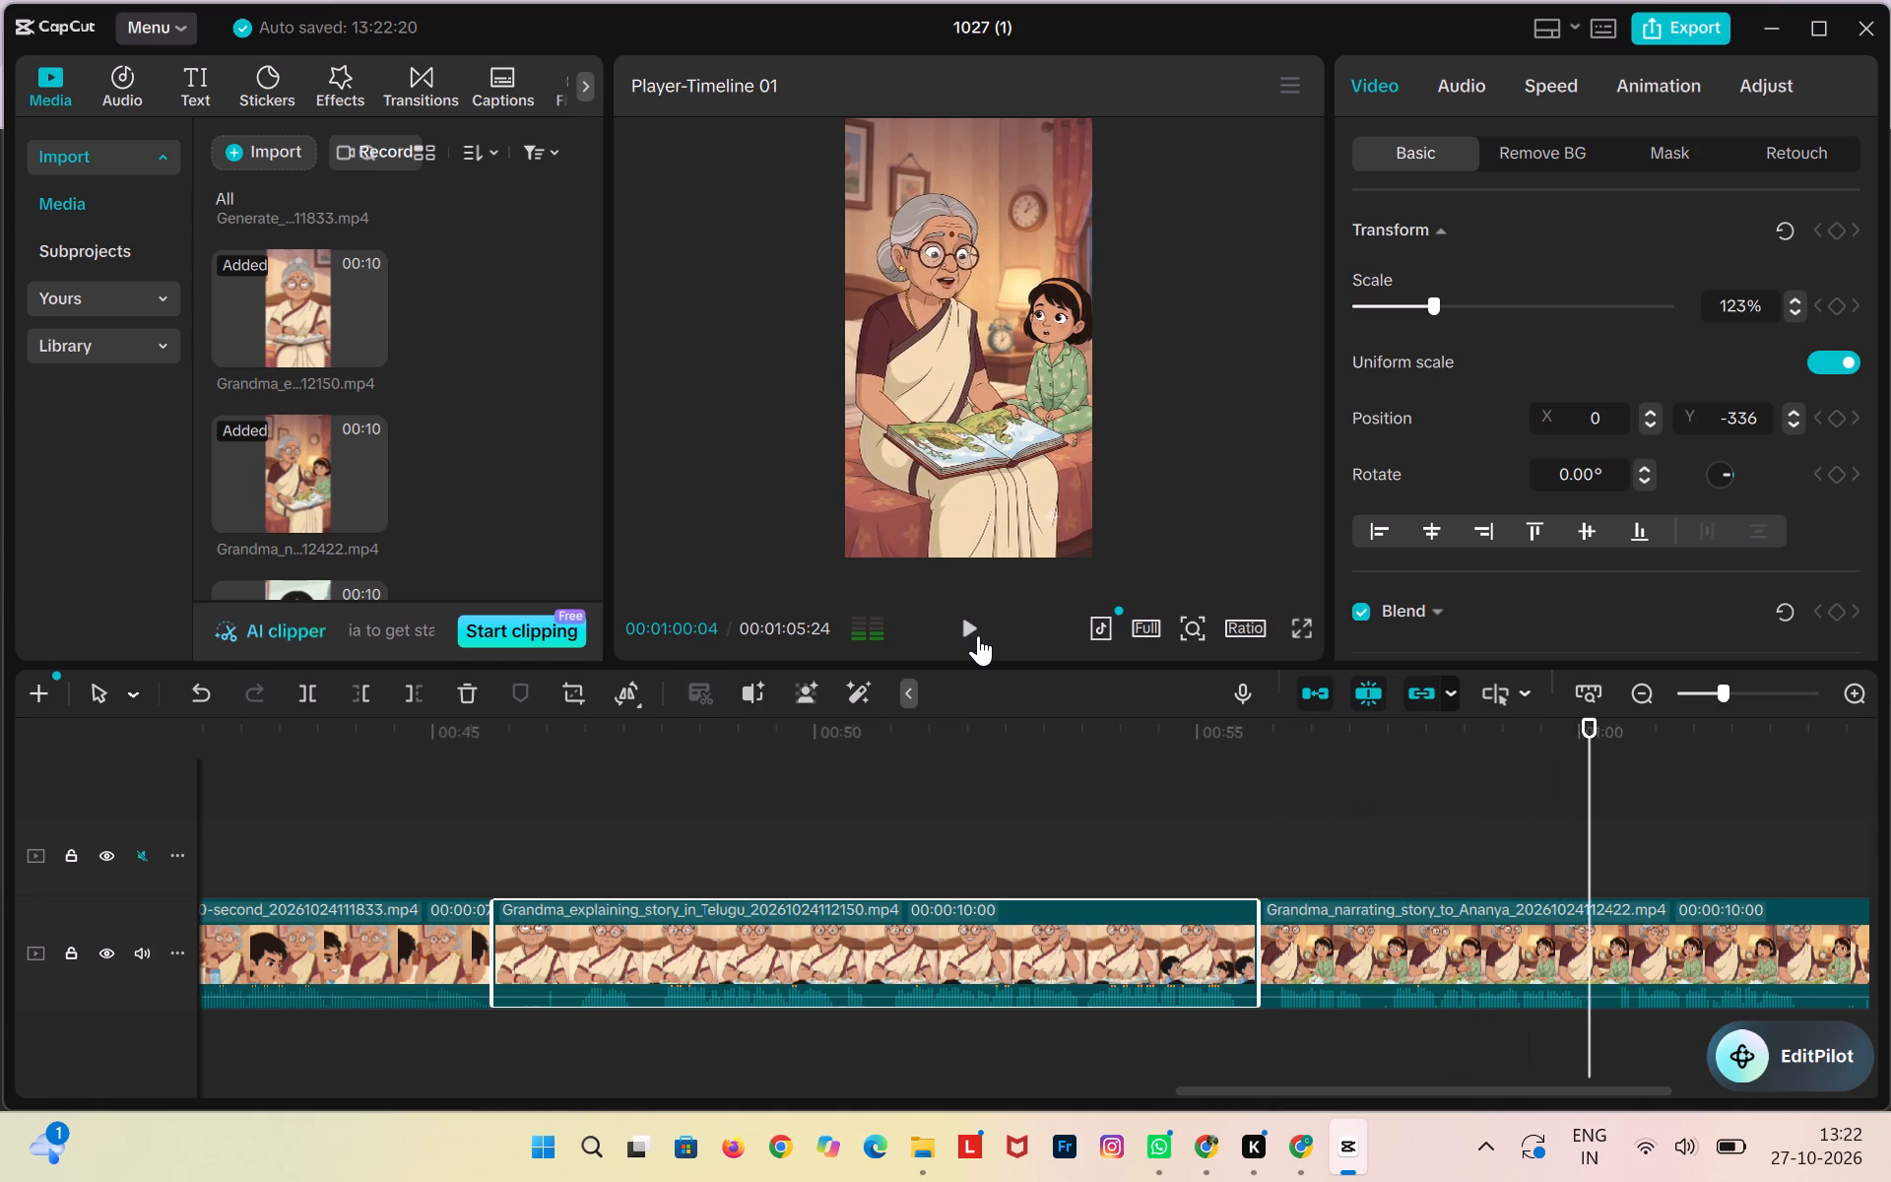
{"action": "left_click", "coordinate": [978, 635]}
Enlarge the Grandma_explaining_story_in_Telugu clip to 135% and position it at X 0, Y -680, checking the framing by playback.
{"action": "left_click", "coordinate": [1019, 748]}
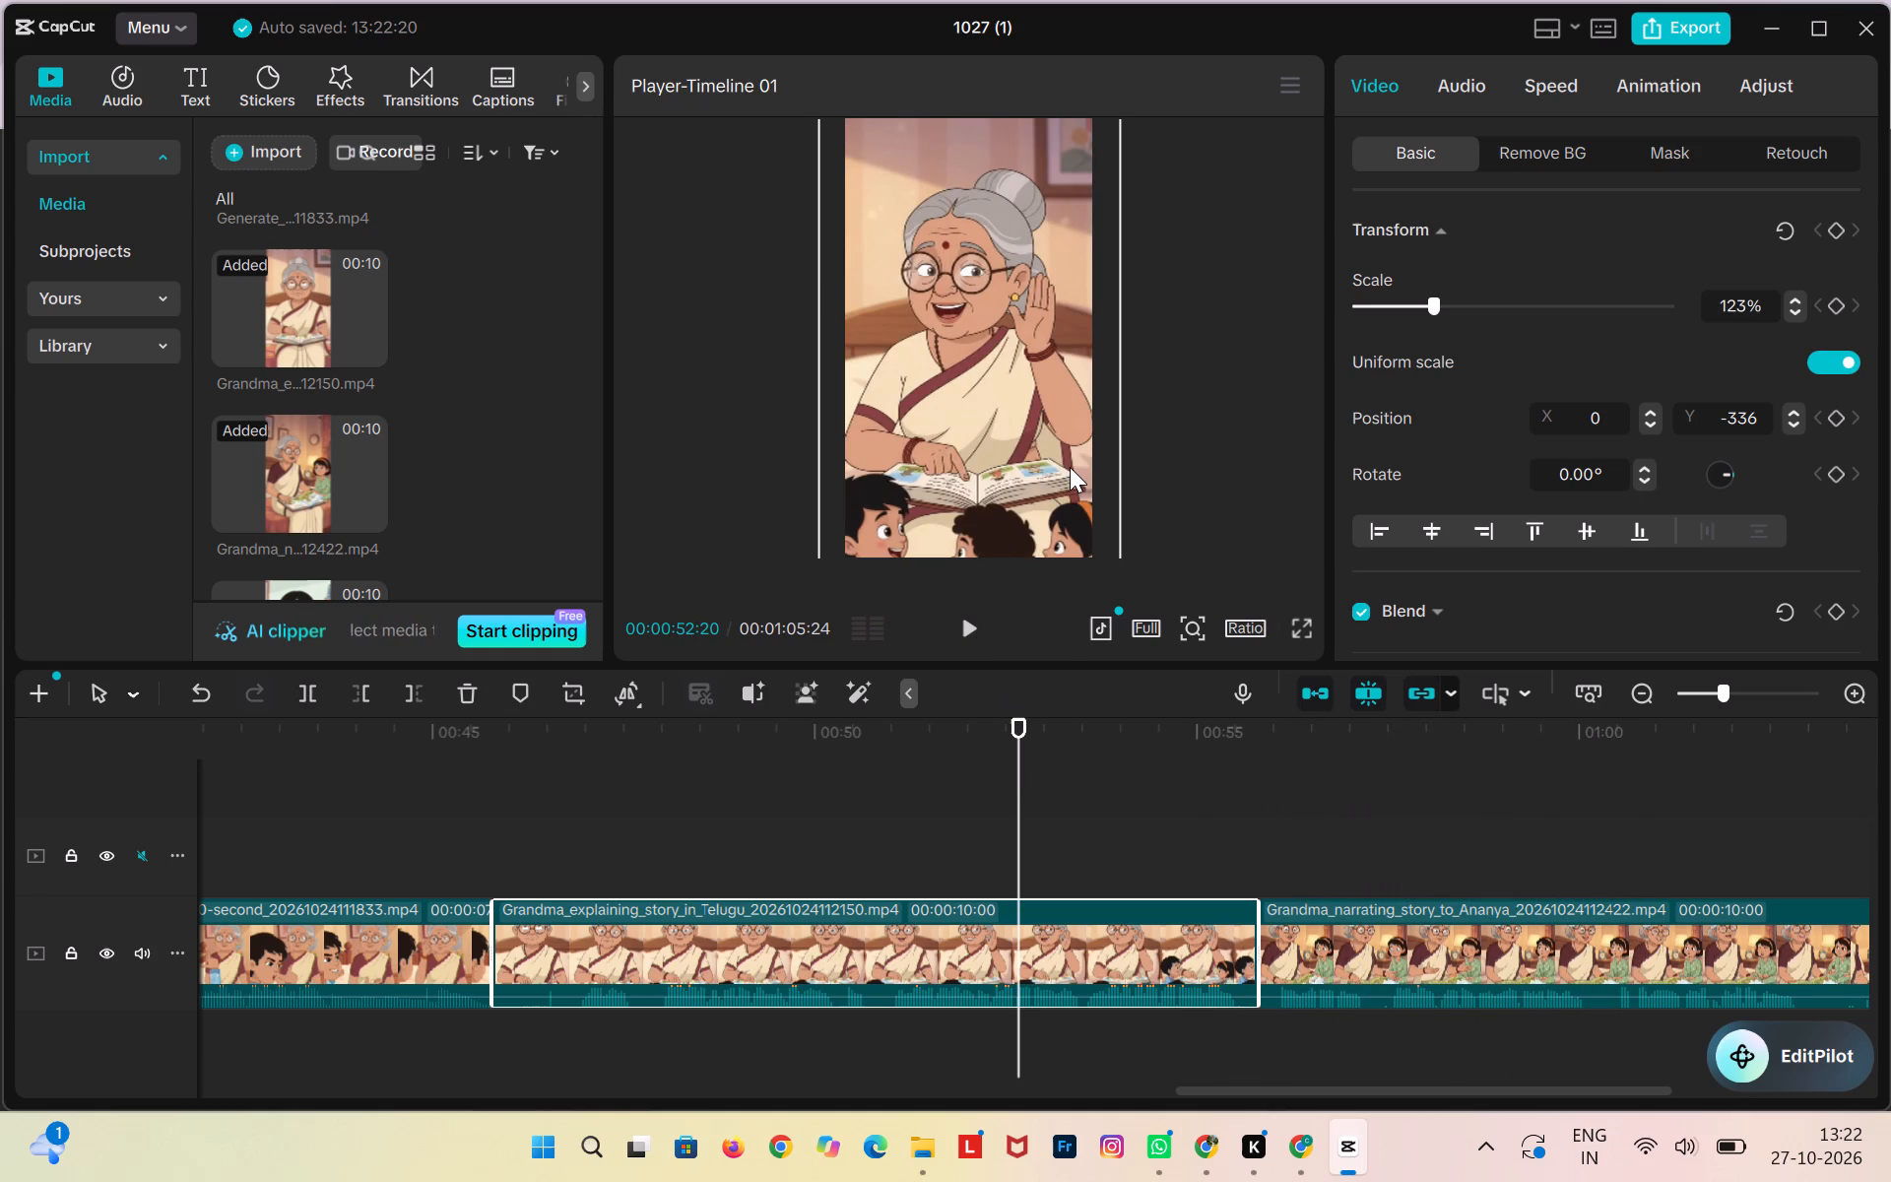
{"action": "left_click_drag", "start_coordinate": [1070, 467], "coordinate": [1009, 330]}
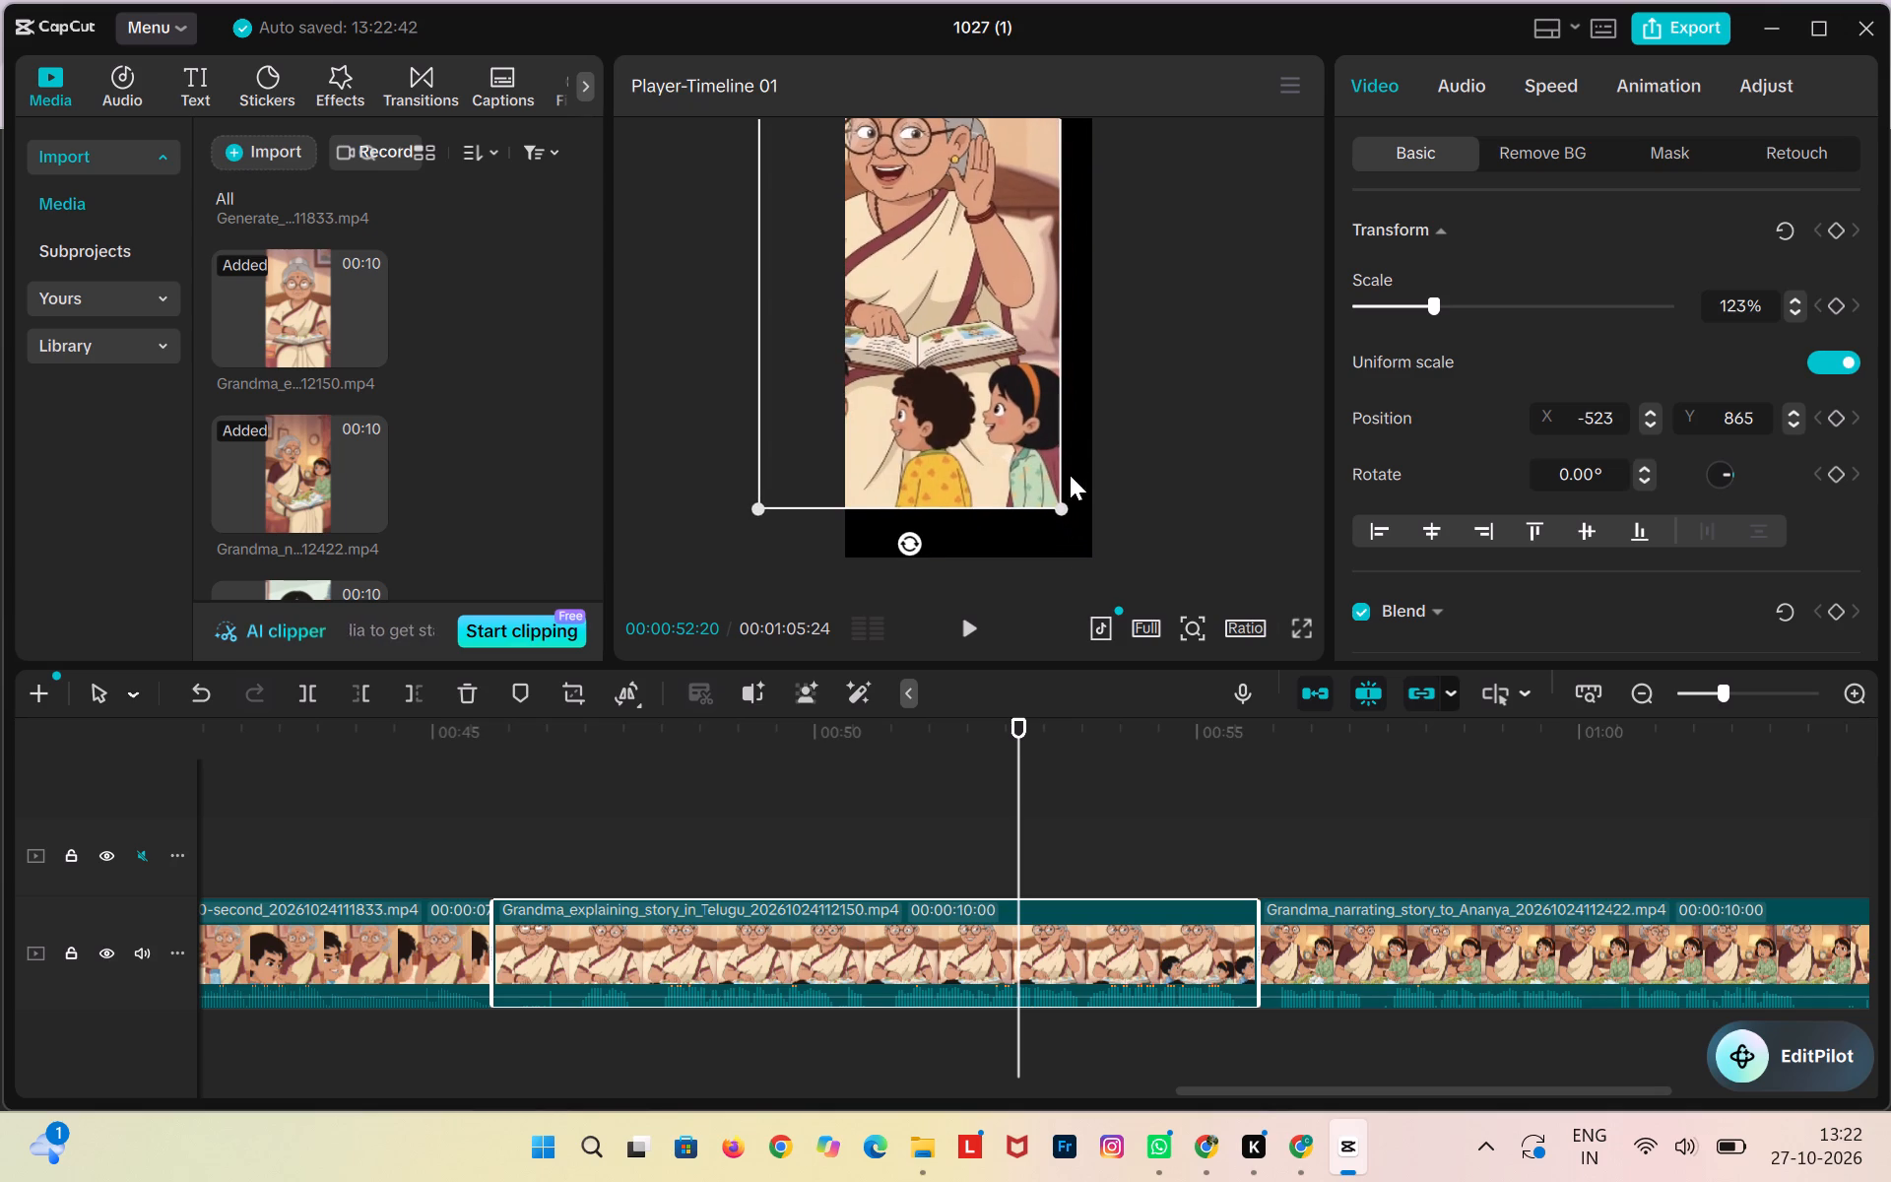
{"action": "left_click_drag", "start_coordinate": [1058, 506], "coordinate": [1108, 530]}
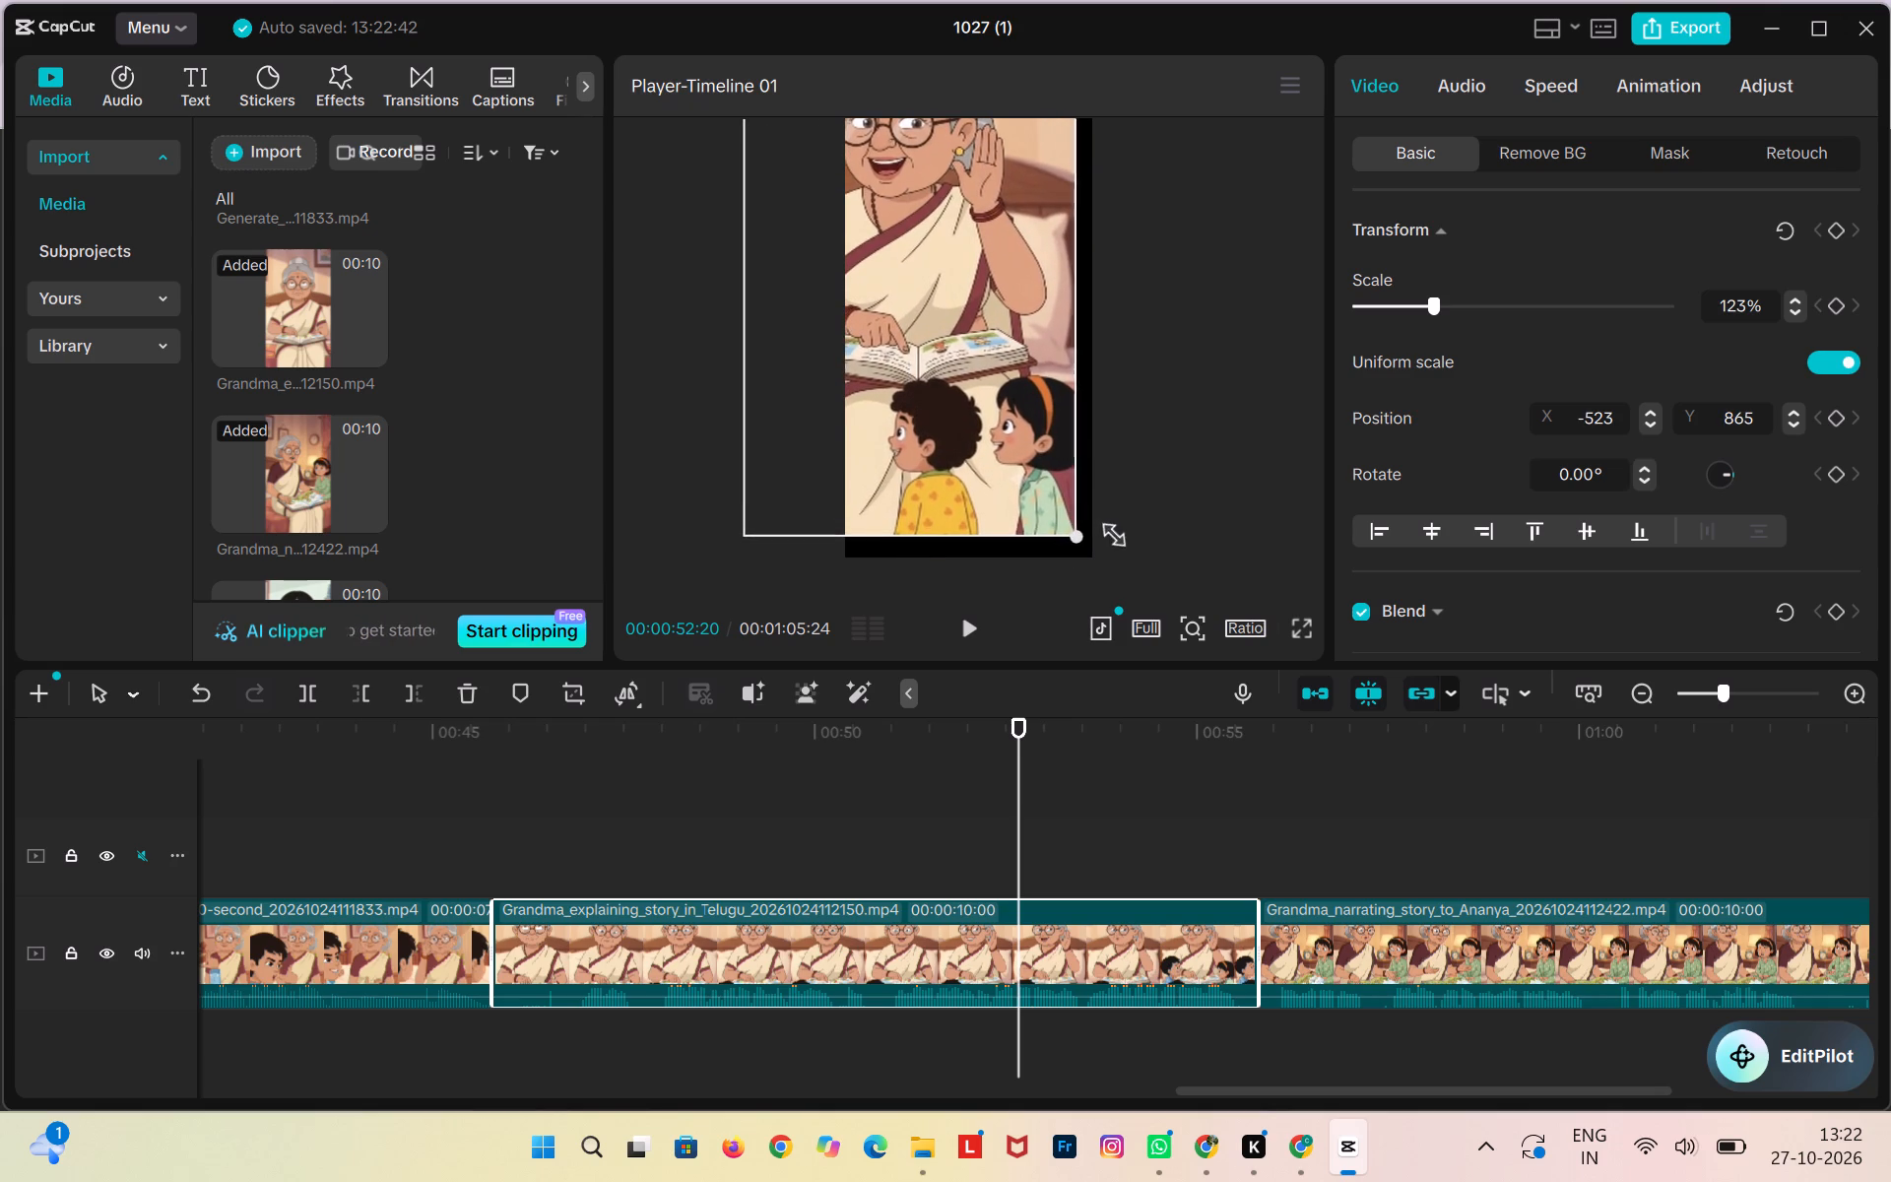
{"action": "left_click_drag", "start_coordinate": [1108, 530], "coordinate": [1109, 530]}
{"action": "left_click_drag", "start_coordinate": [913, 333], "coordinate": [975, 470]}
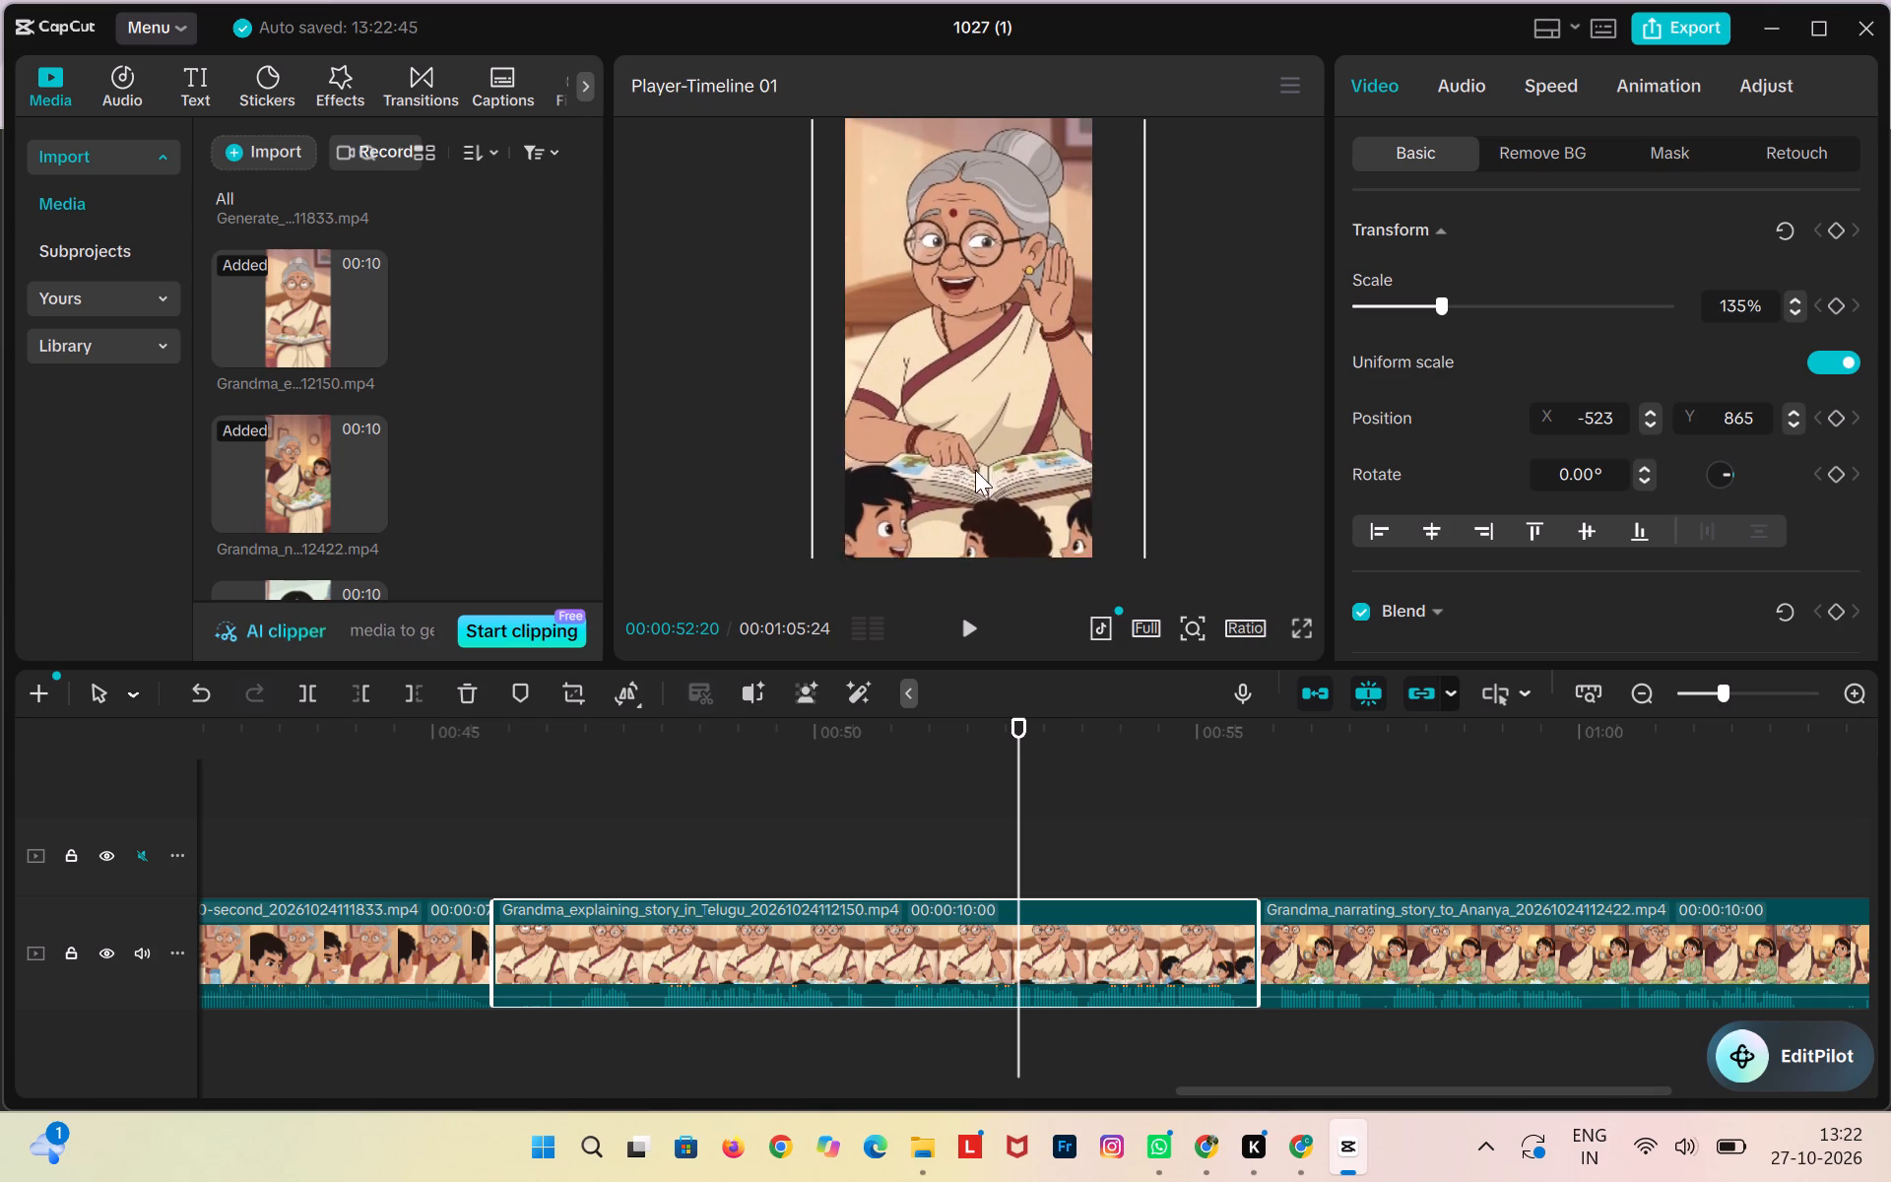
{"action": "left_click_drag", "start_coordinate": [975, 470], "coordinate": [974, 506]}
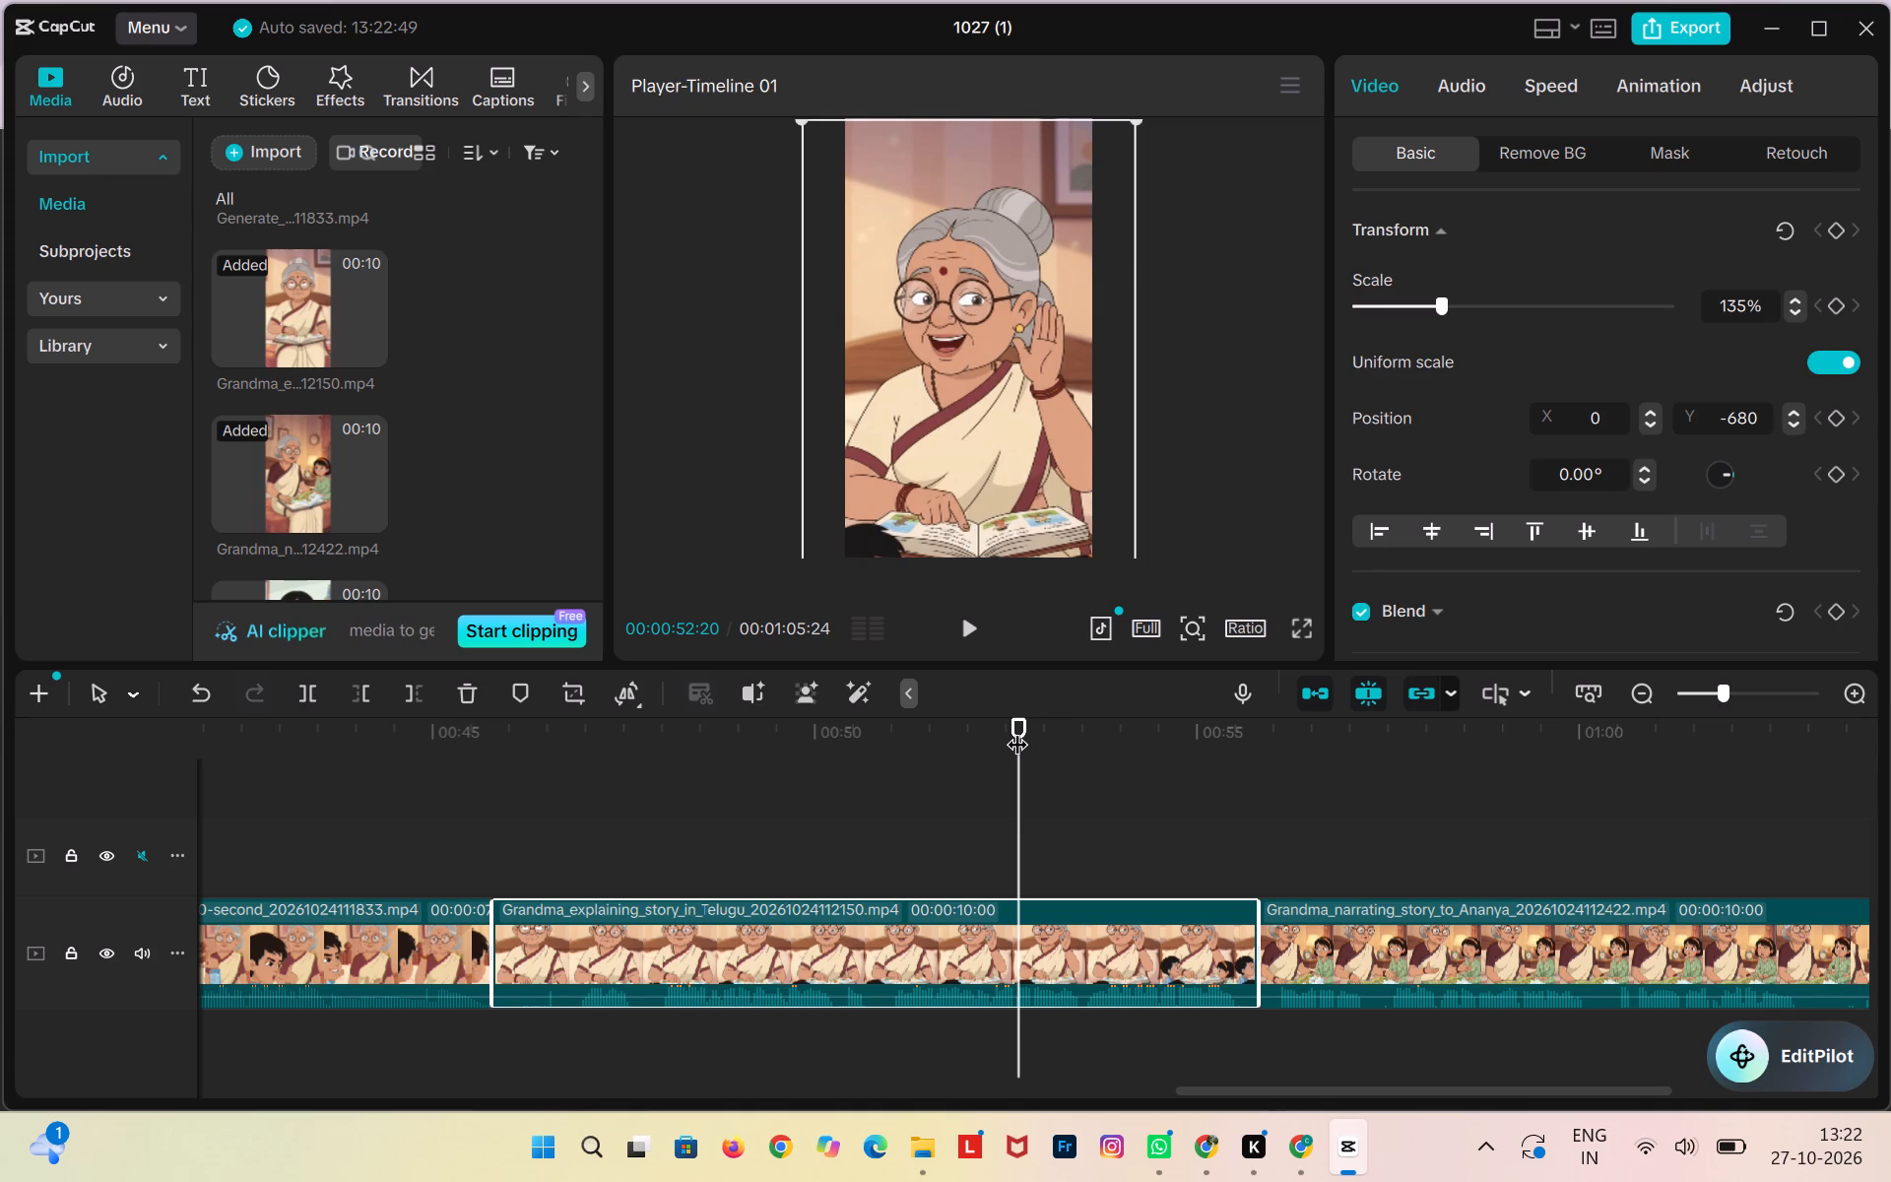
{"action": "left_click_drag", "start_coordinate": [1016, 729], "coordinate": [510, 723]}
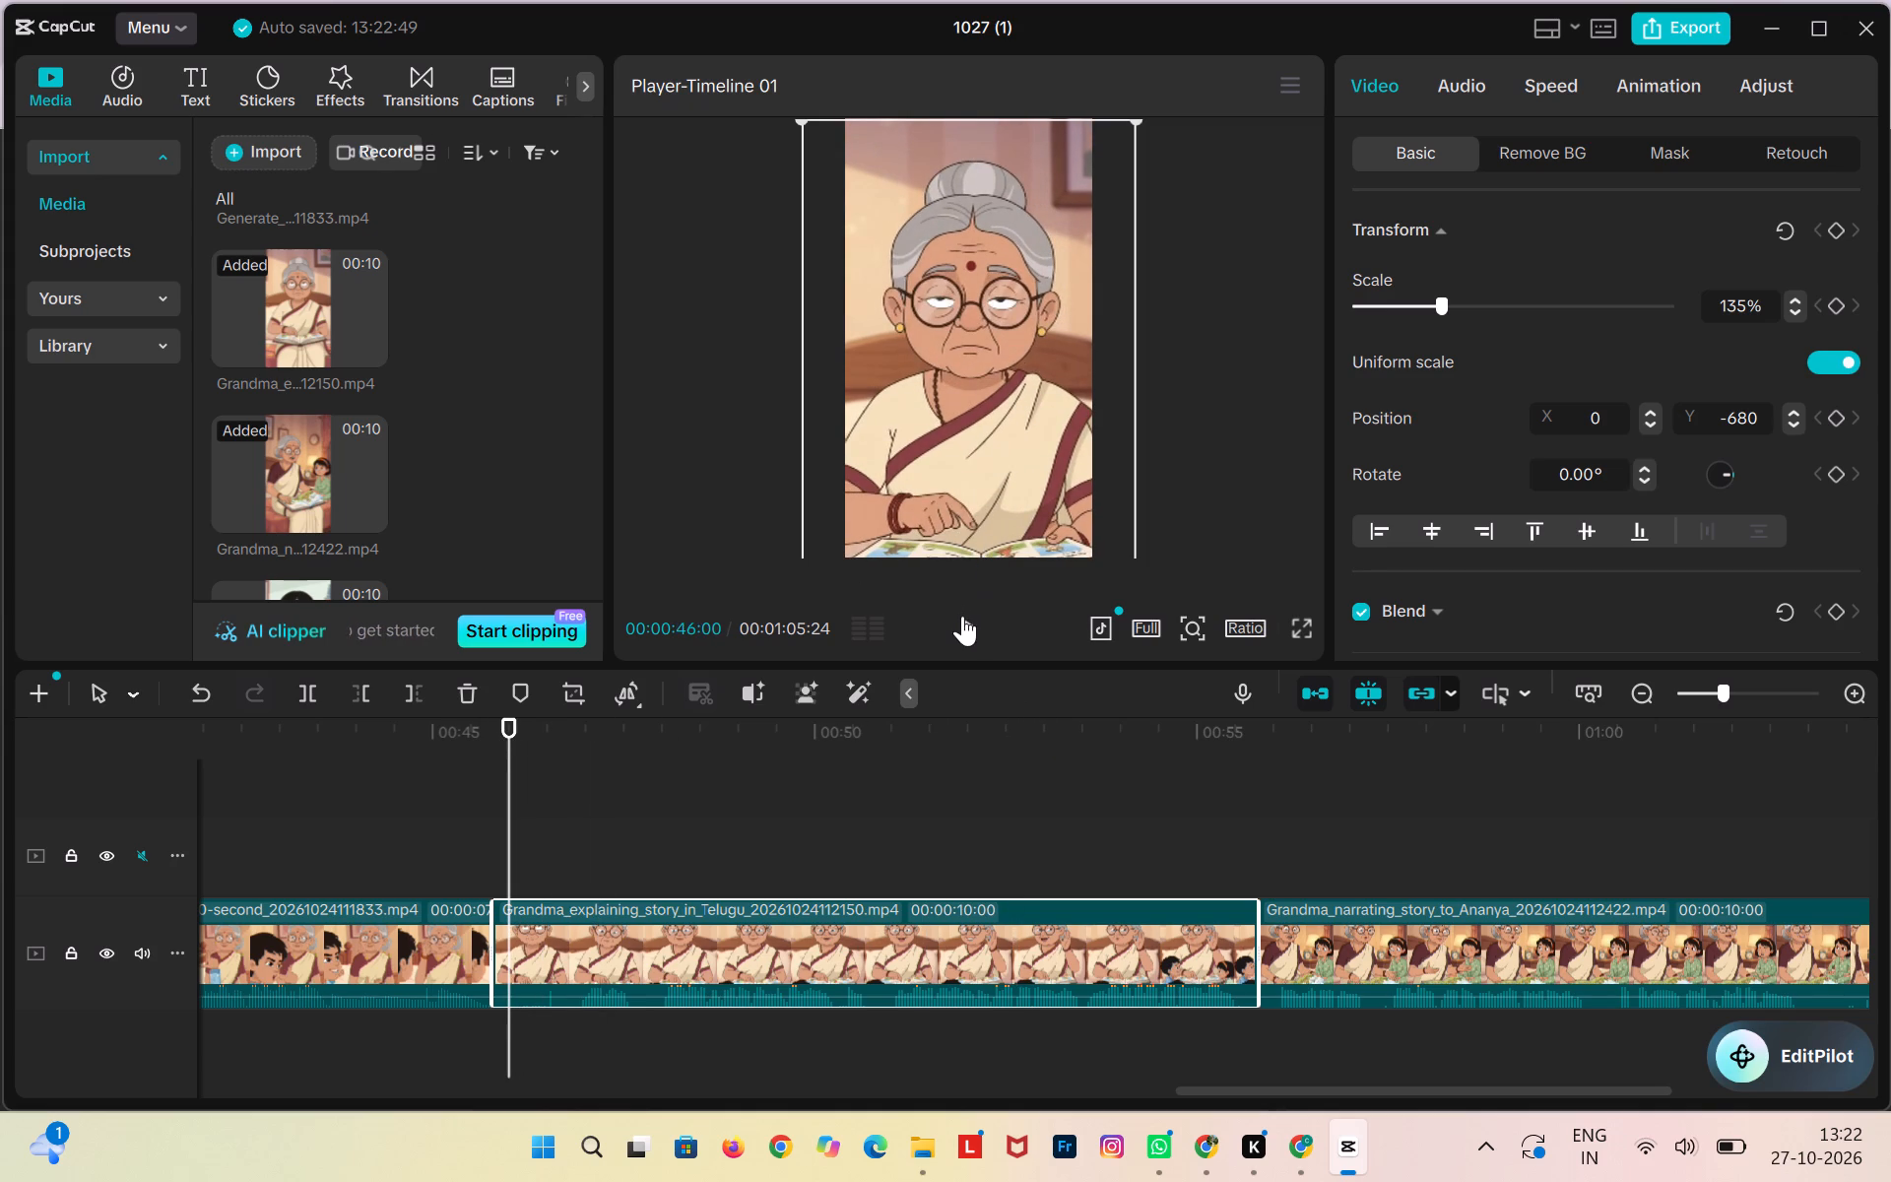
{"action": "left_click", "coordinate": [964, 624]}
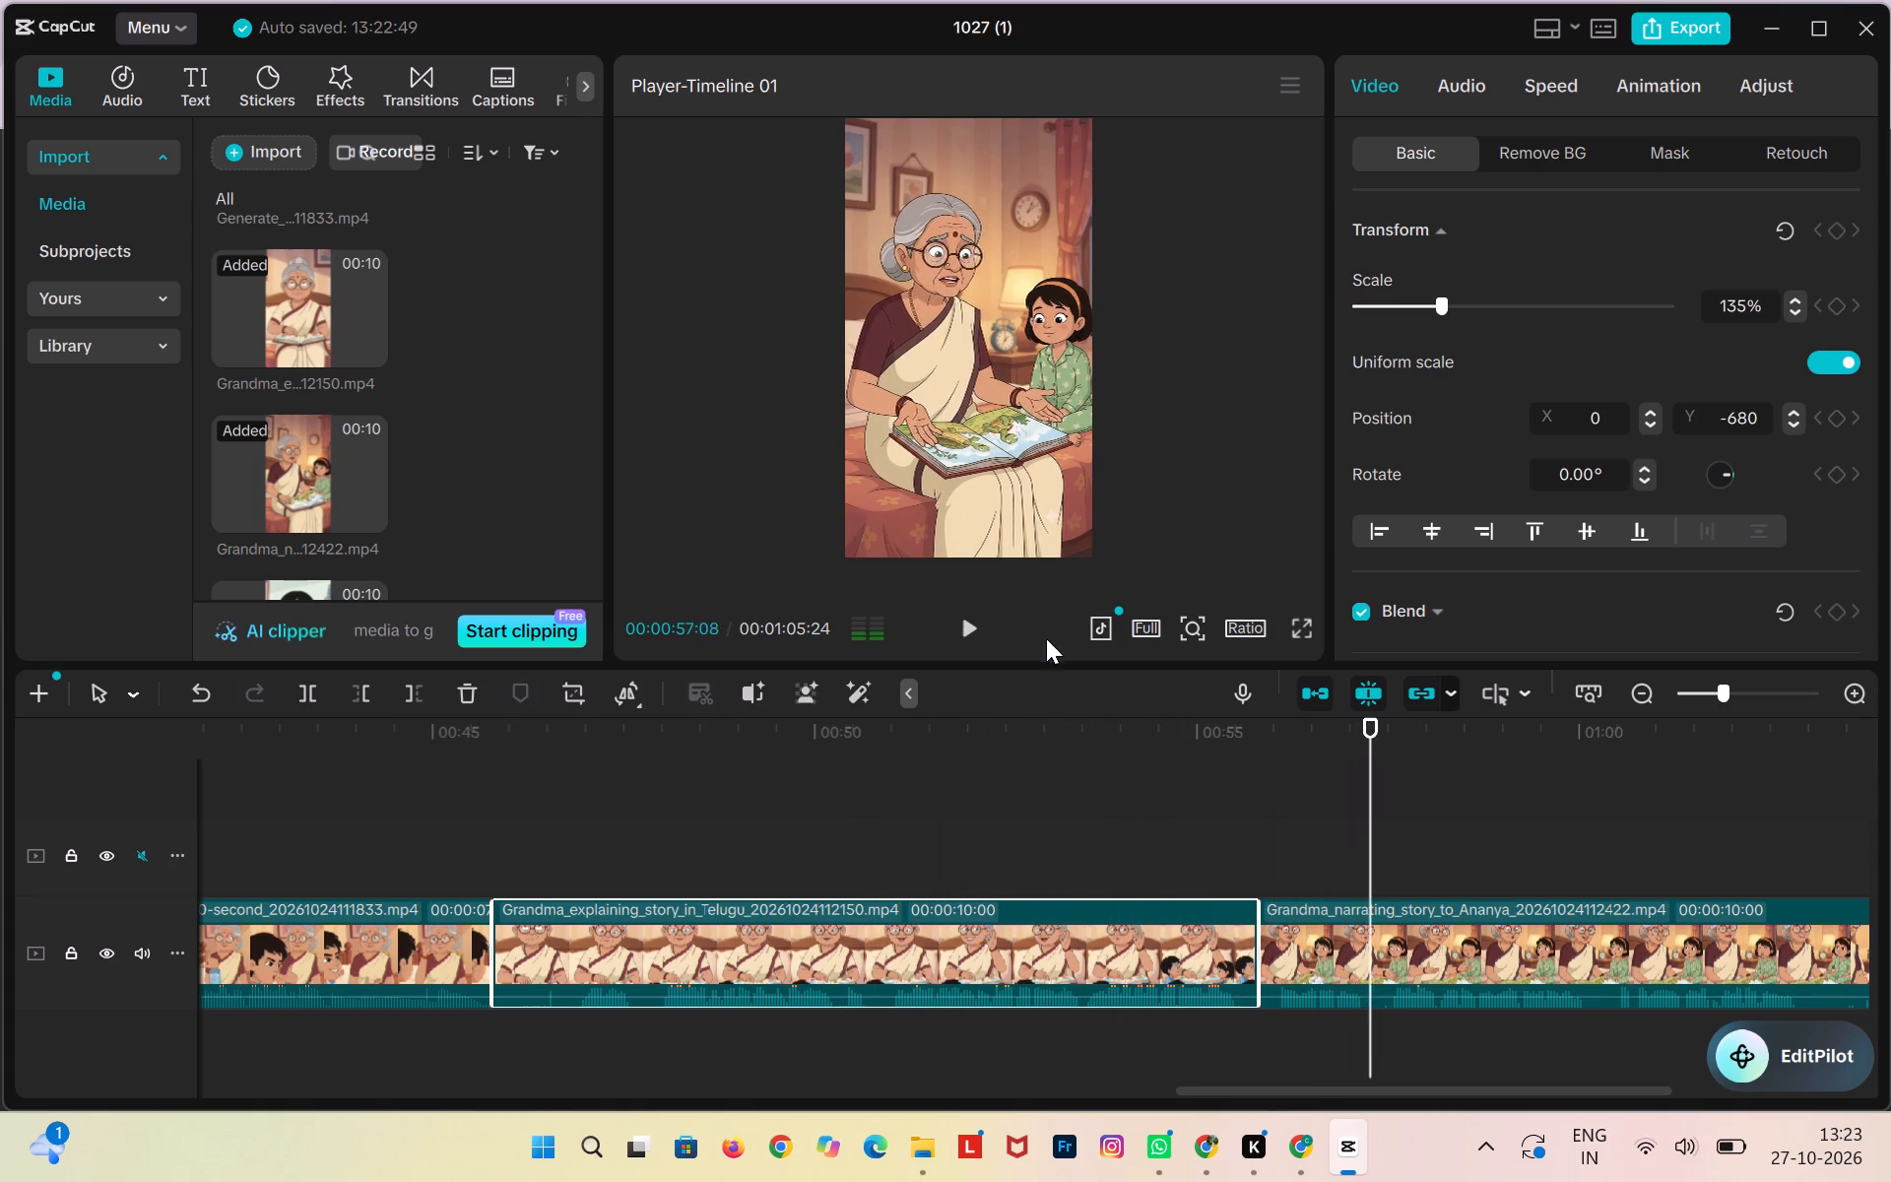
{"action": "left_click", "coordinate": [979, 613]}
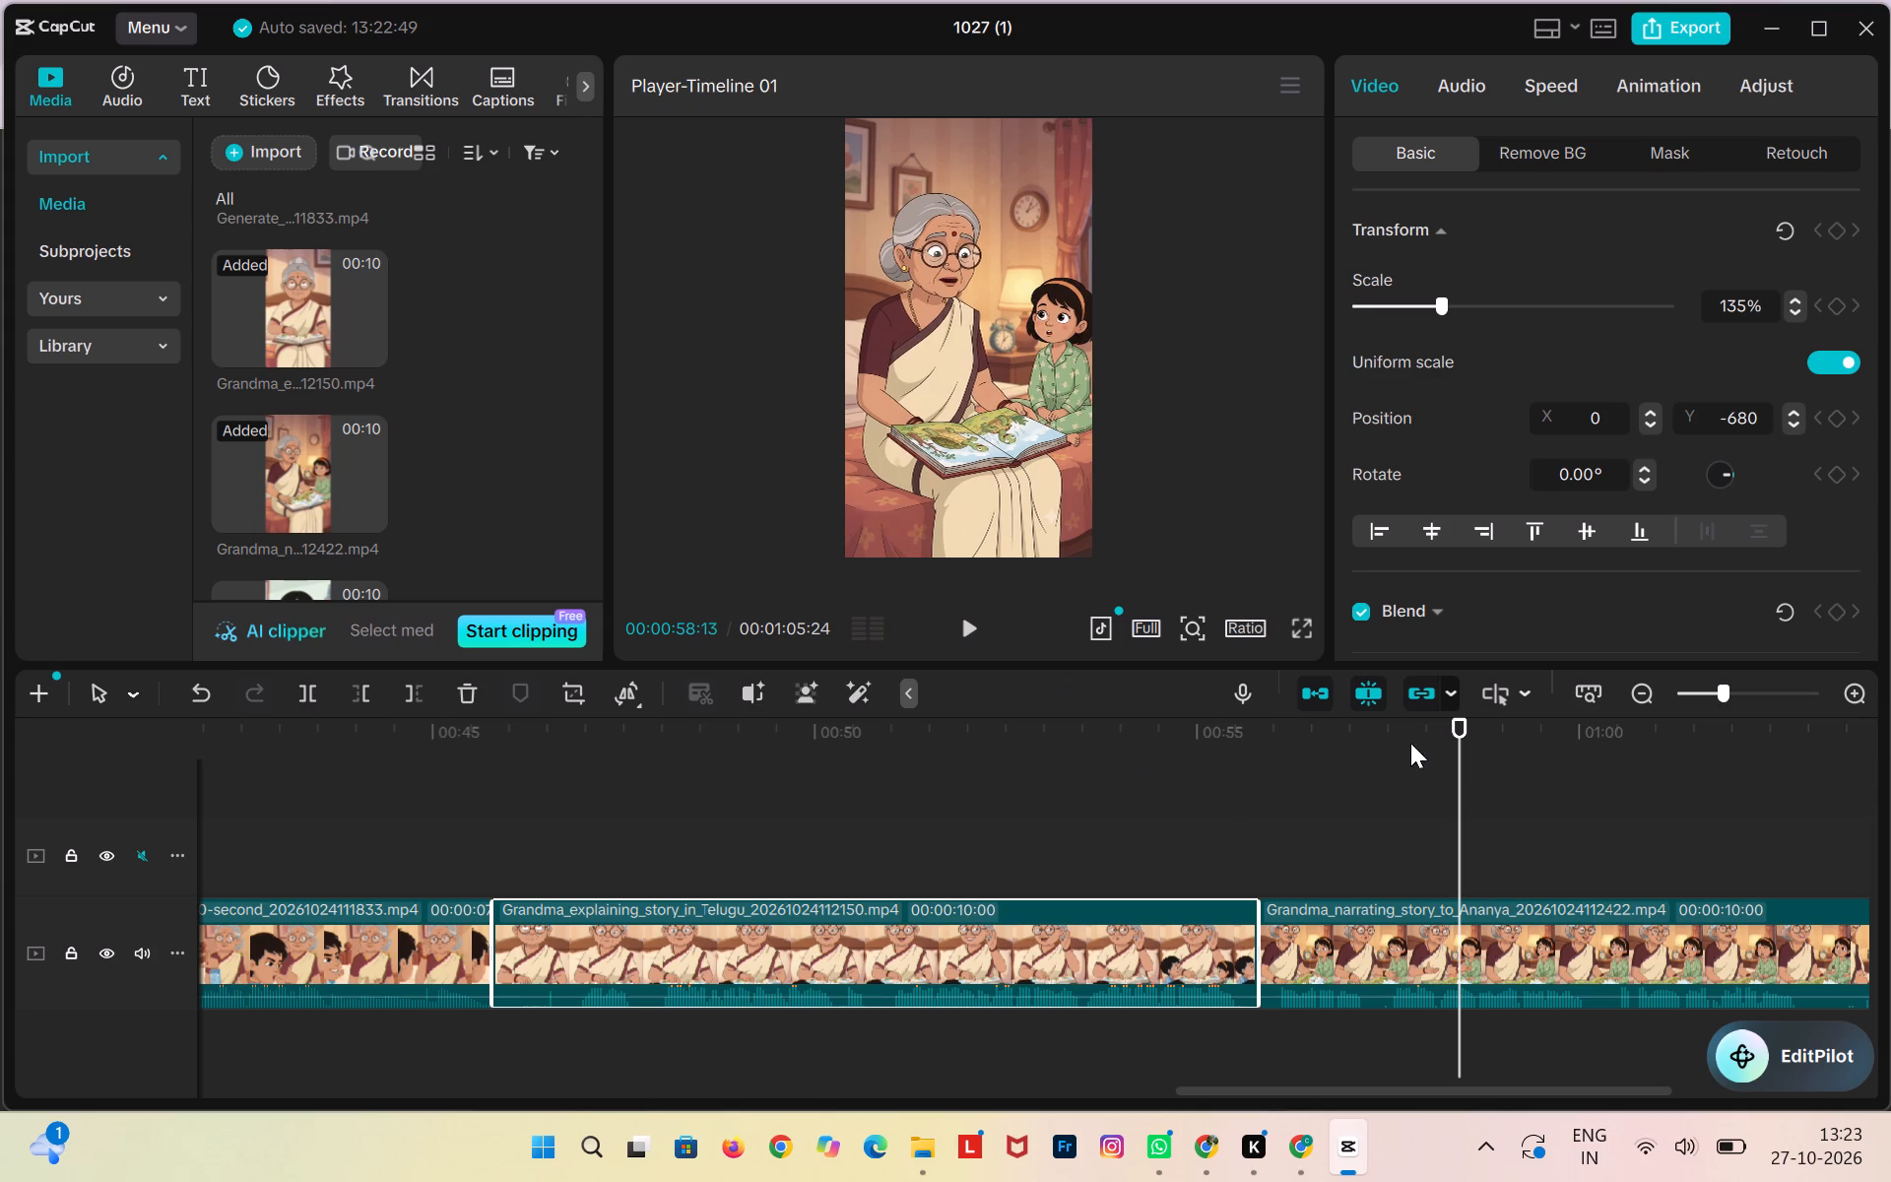
Reframe the Grandma_explaining_story_in_Telugu clip to 139% scale and Y -492, judging it at 00:00:49:19.
{"action": "left_click_drag", "start_coordinate": [1464, 721], "coordinate": [1166, 779]}
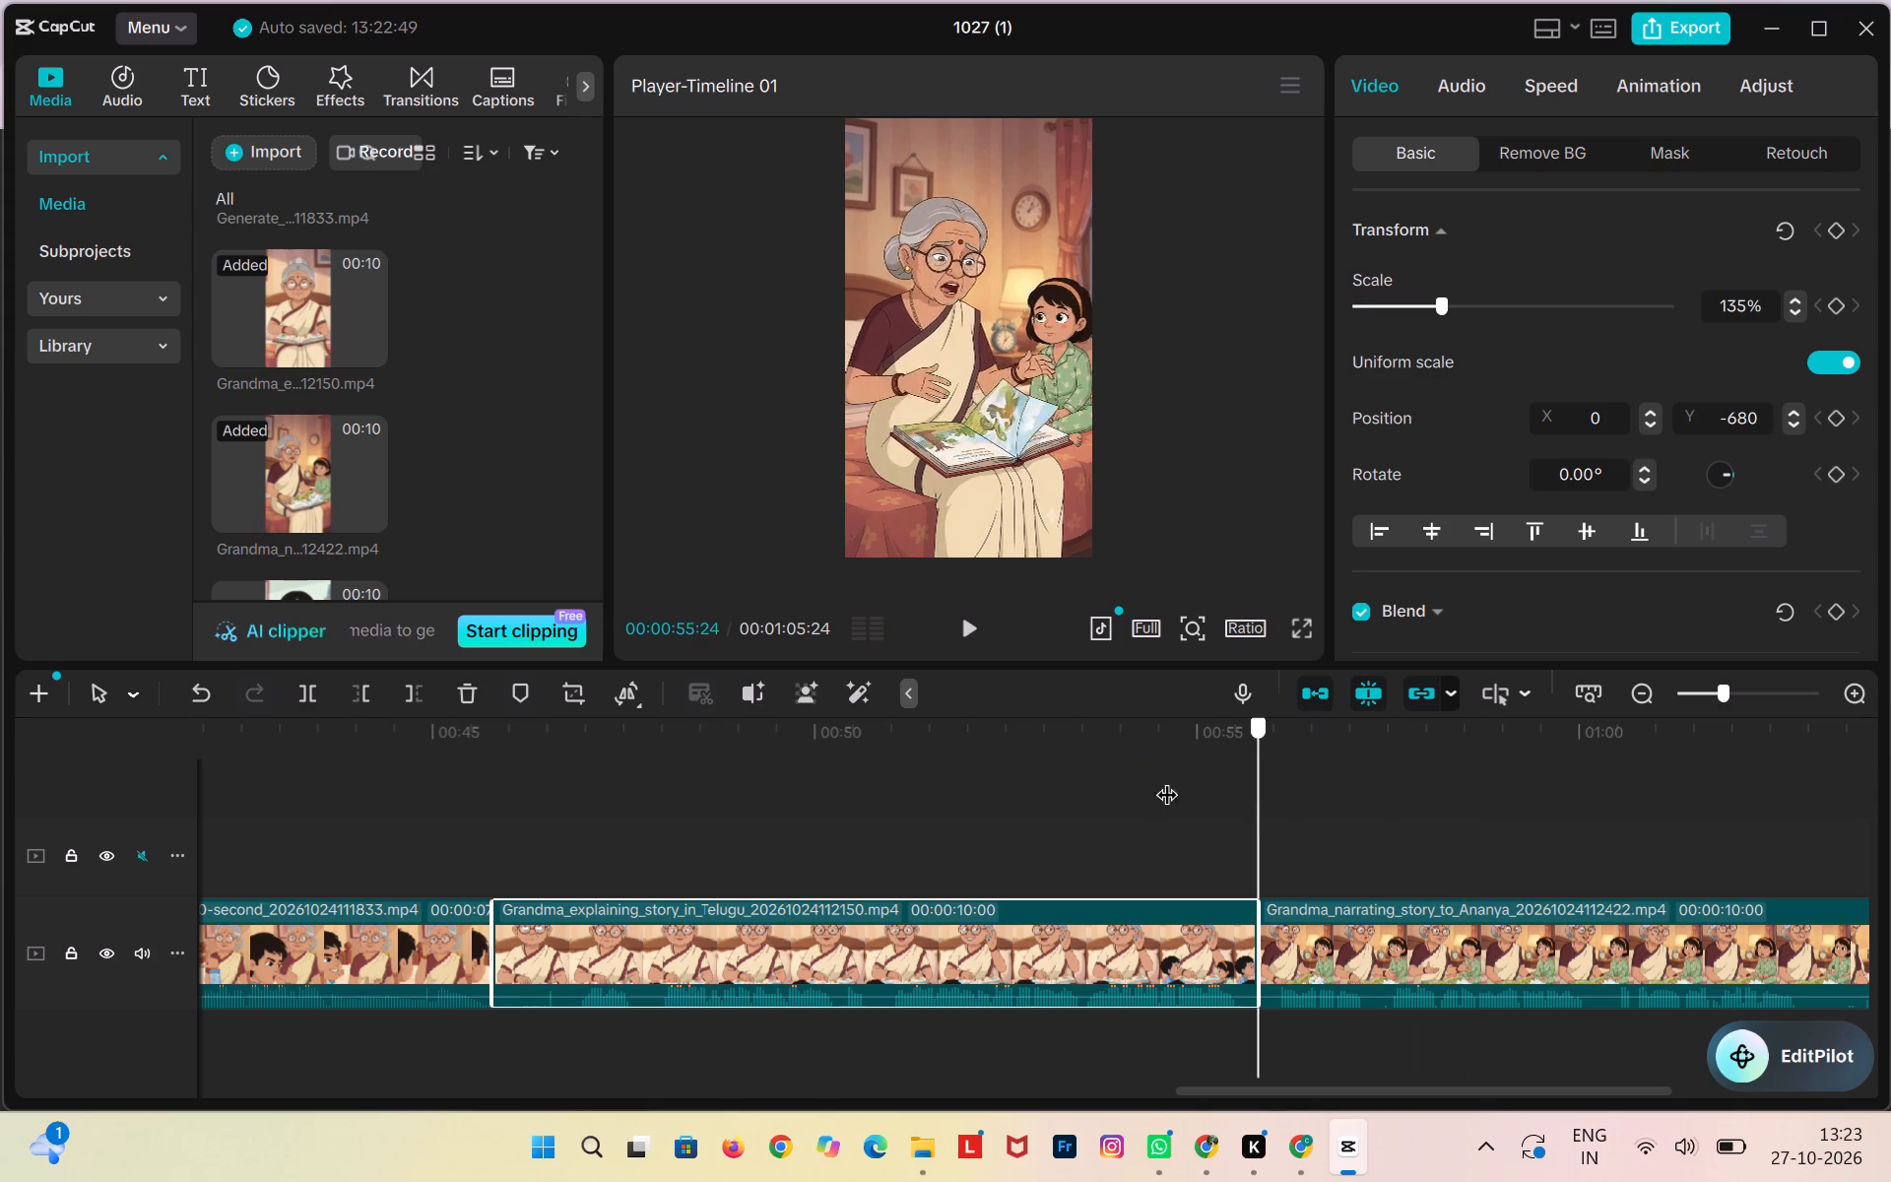
{"action": "left_click_drag", "start_coordinate": [1166, 779], "coordinate": [929, 824]}
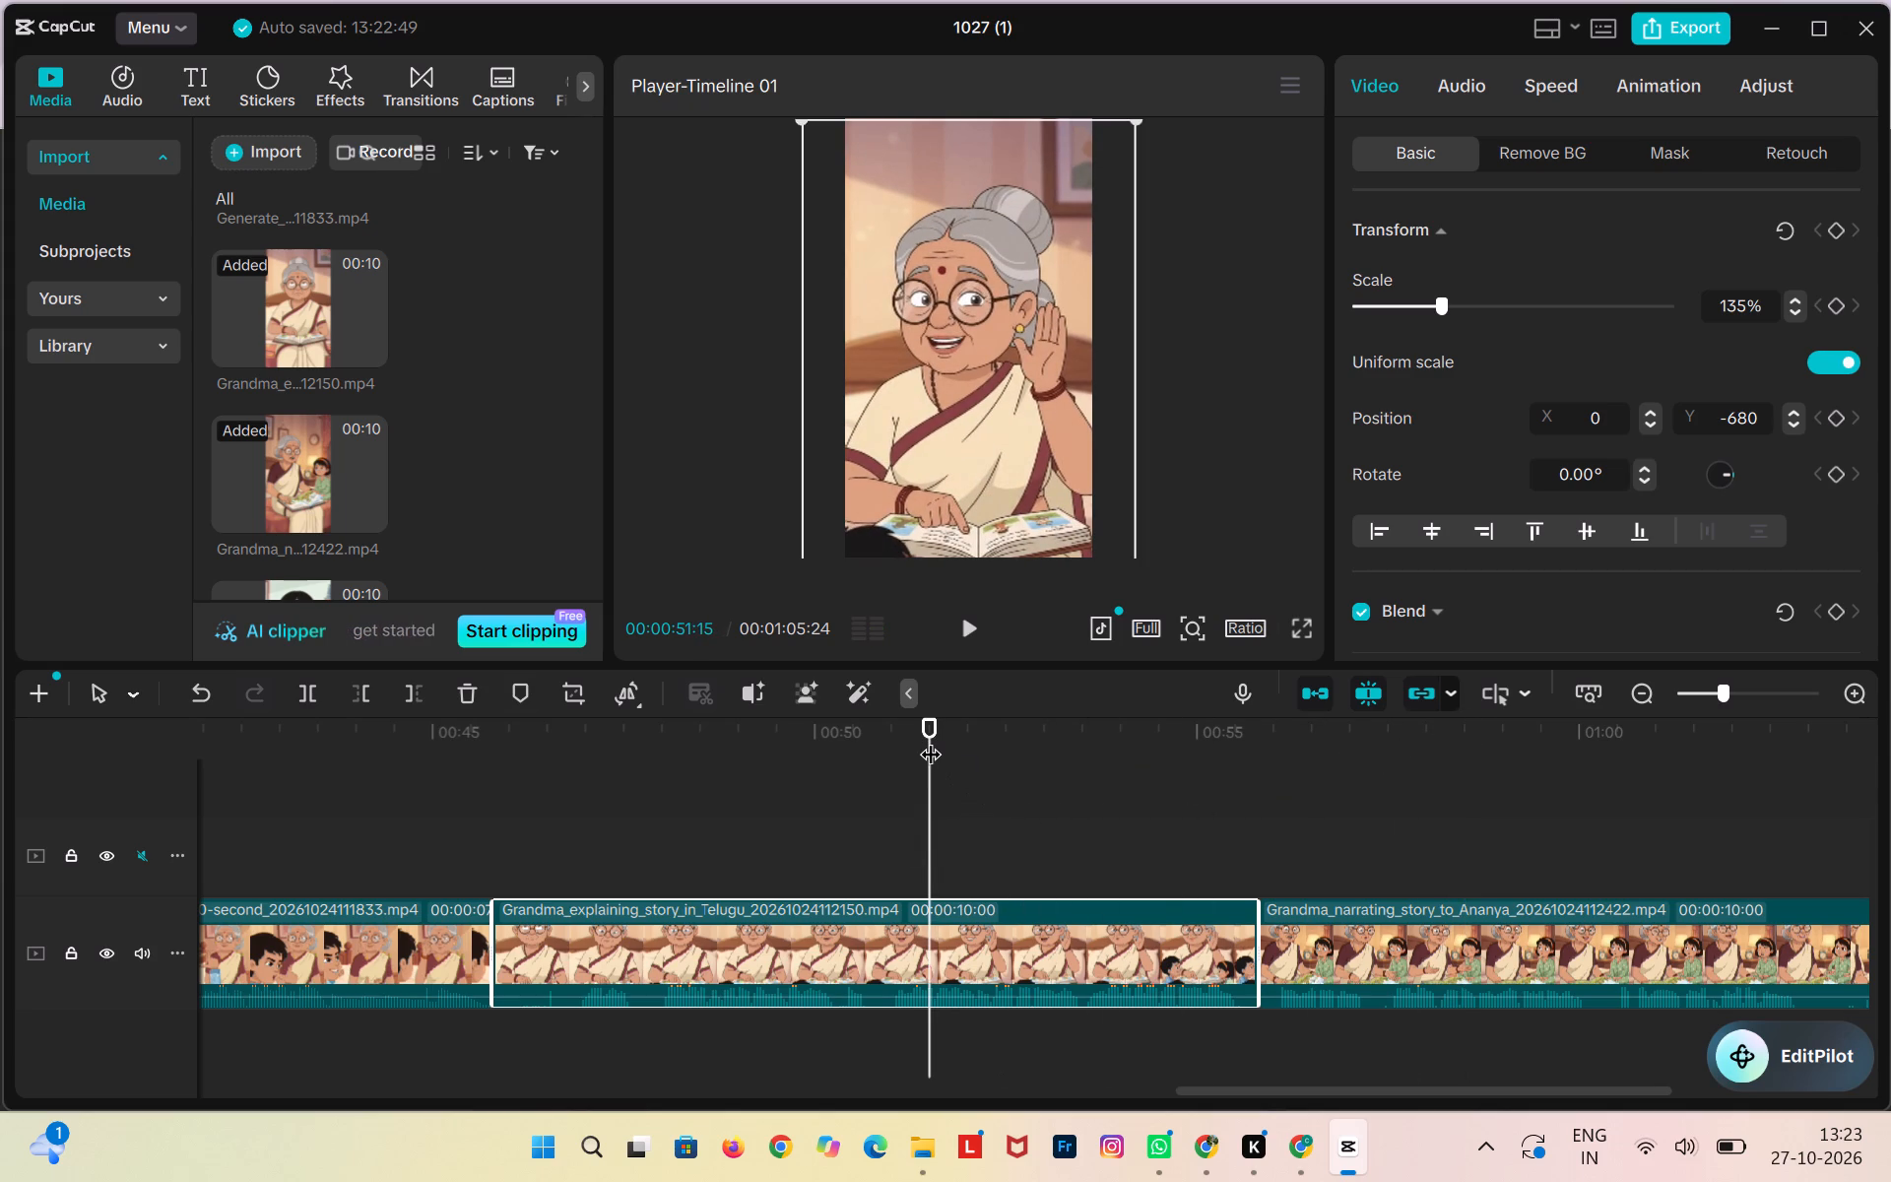
{"action": "left_click_drag", "start_coordinate": [930, 739], "coordinate": [787, 850]}
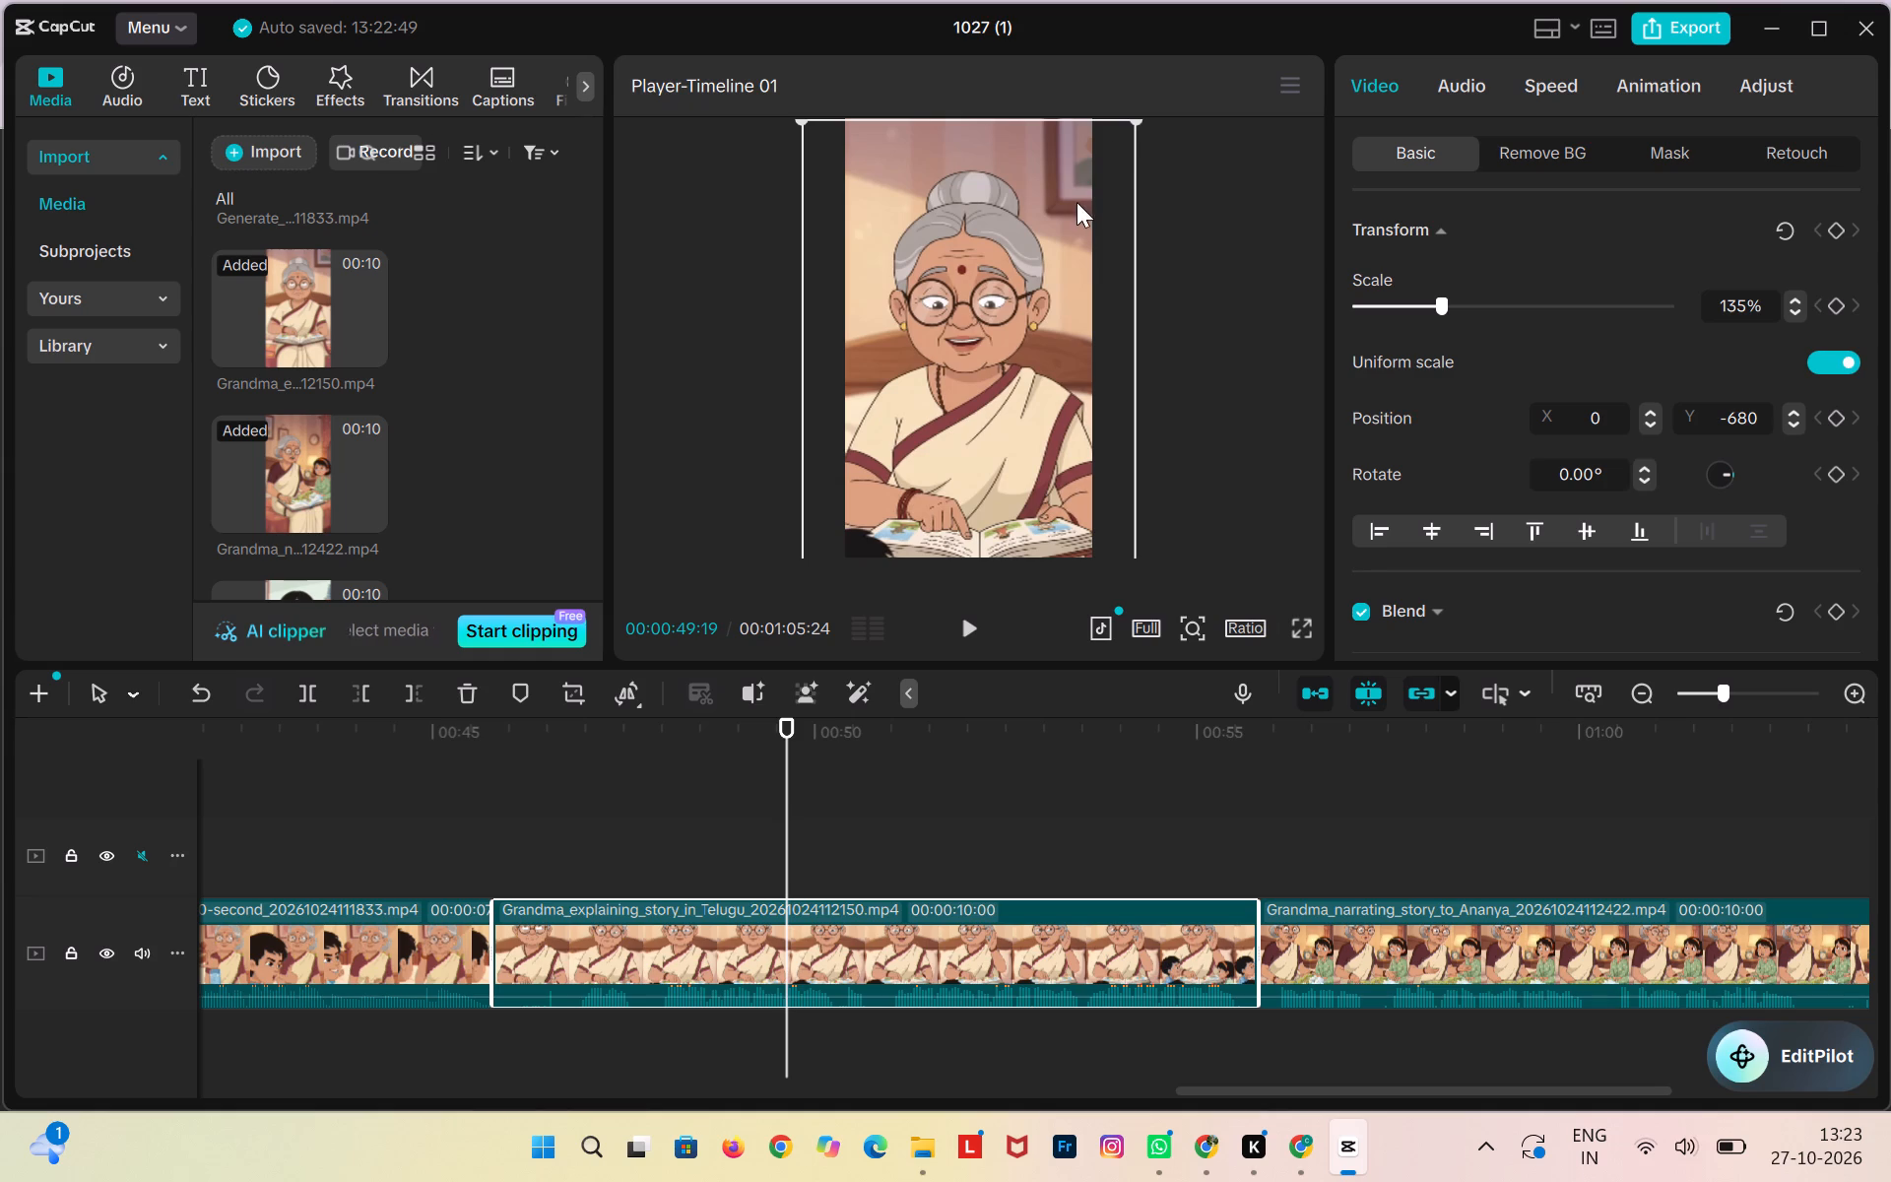
{"action": "left_click_drag", "start_coordinate": [1132, 120], "coordinate": [1134, 111]}
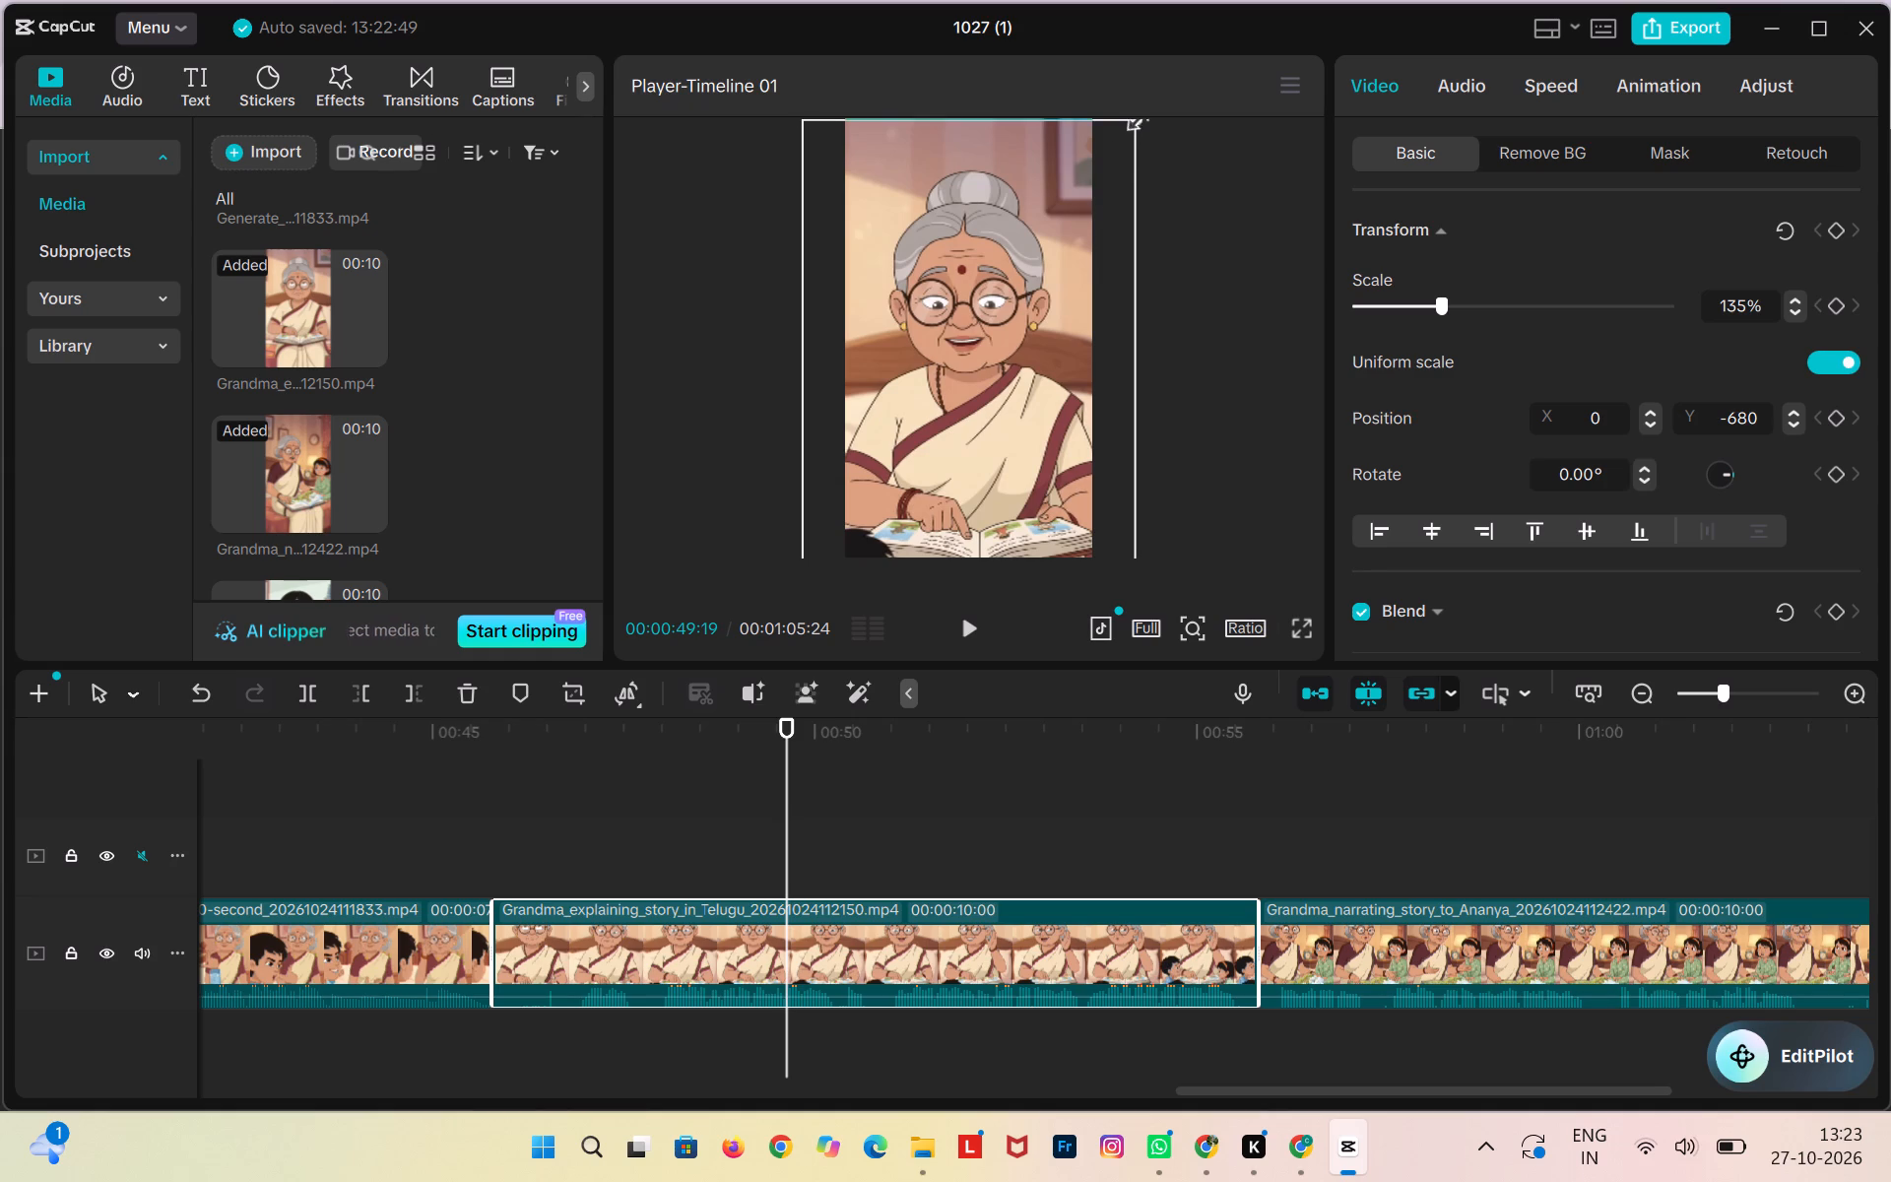
{"action": "left_click_drag", "start_coordinate": [1134, 111], "coordinate": [1135, 106]}
{"action": "left_click_drag", "start_coordinate": [1048, 295], "coordinate": [1051, 271]}
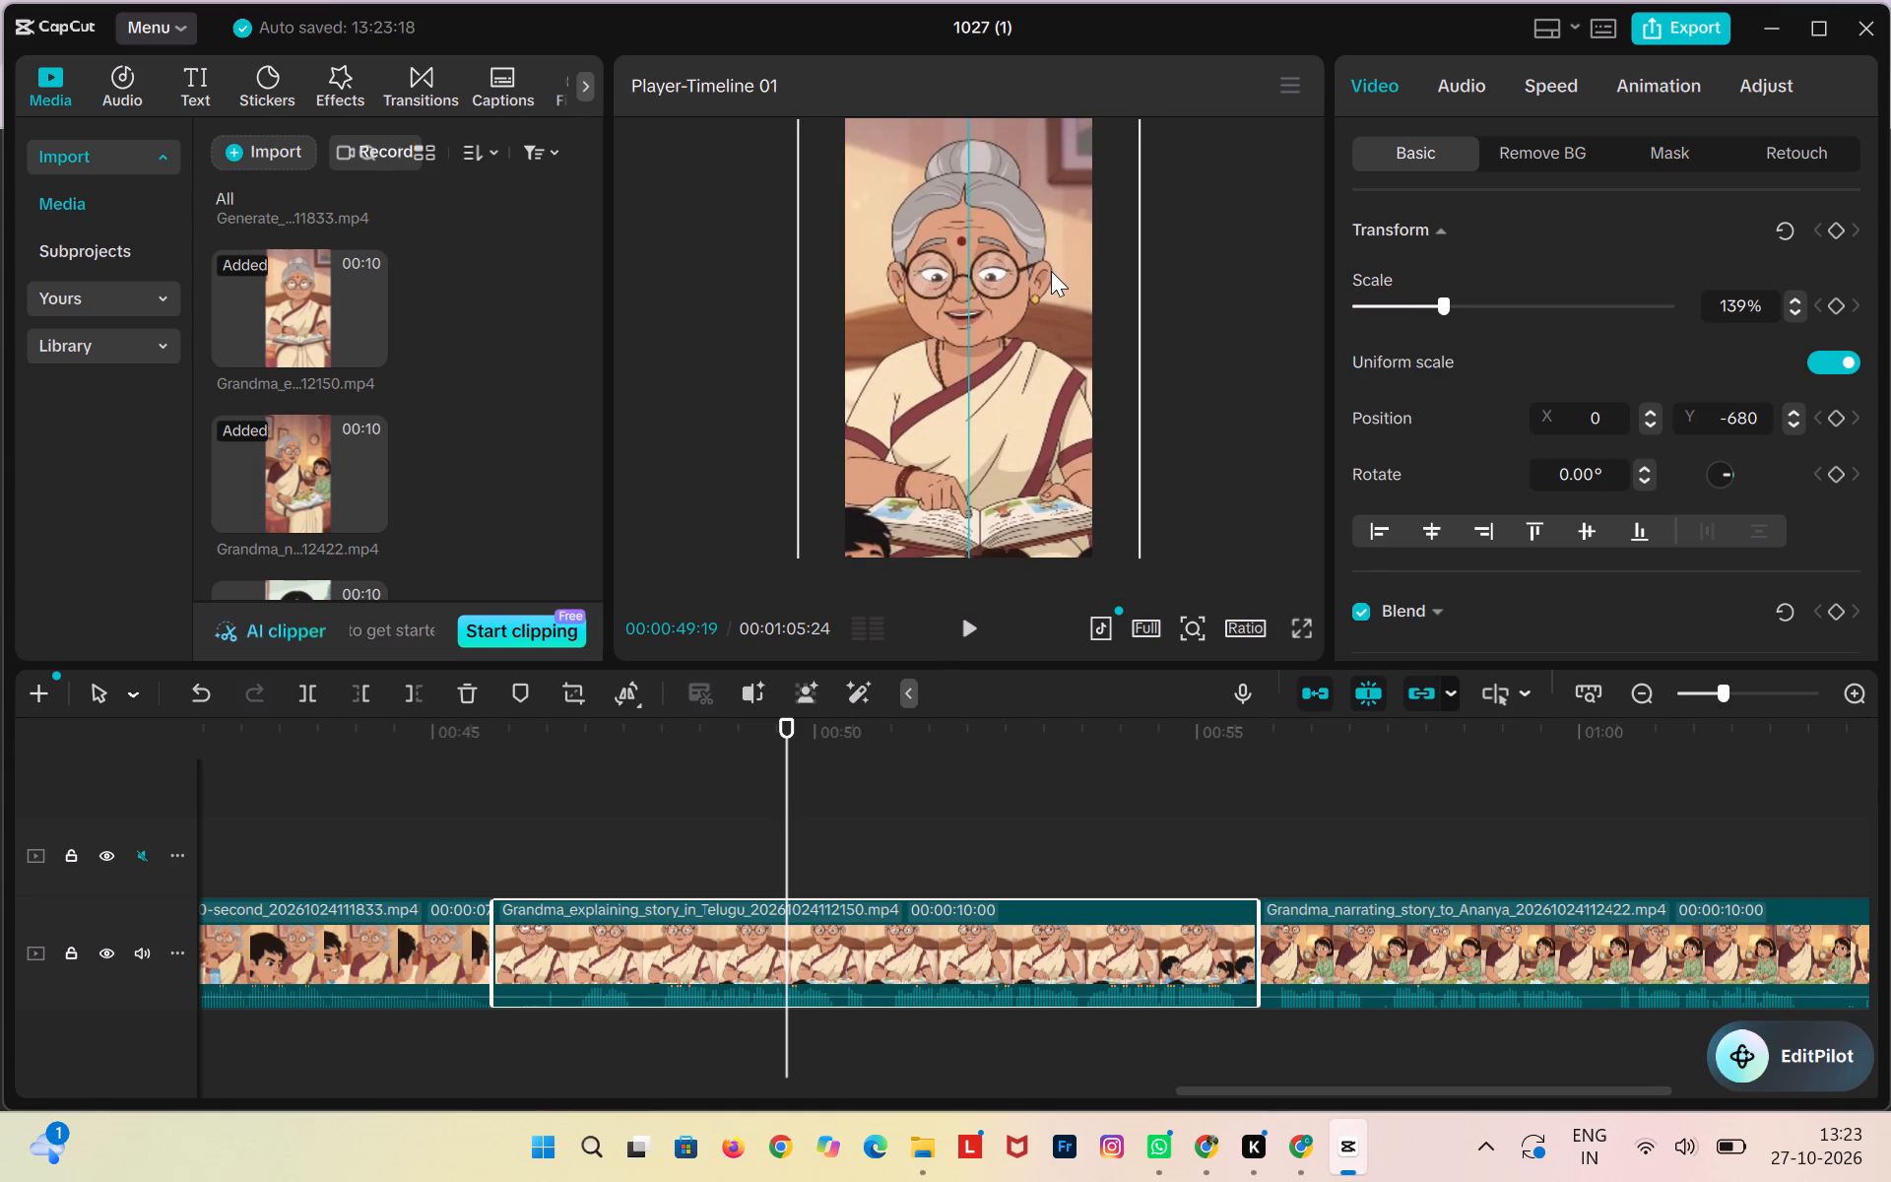
{"action": "left_click_drag", "start_coordinate": [1051, 271], "coordinate": [1051, 273]}
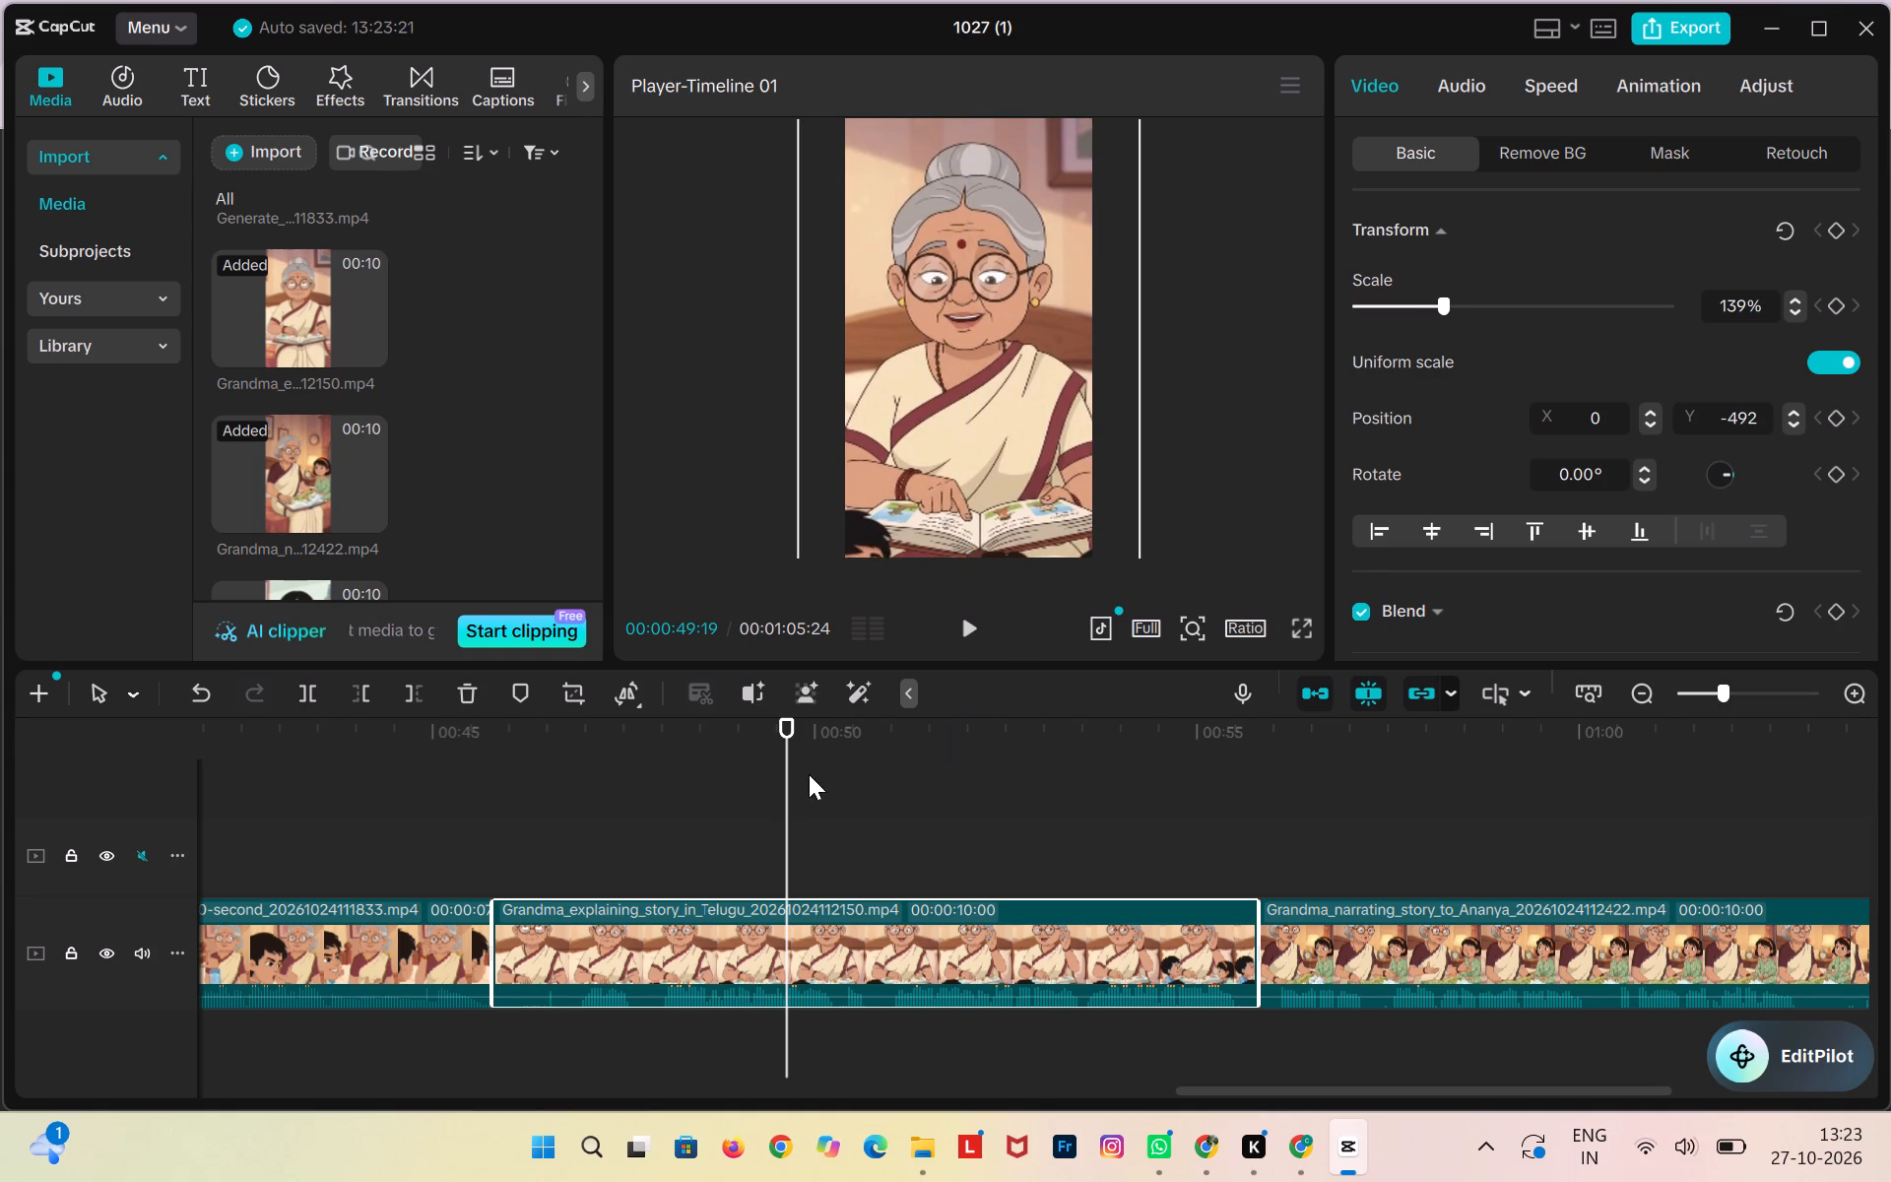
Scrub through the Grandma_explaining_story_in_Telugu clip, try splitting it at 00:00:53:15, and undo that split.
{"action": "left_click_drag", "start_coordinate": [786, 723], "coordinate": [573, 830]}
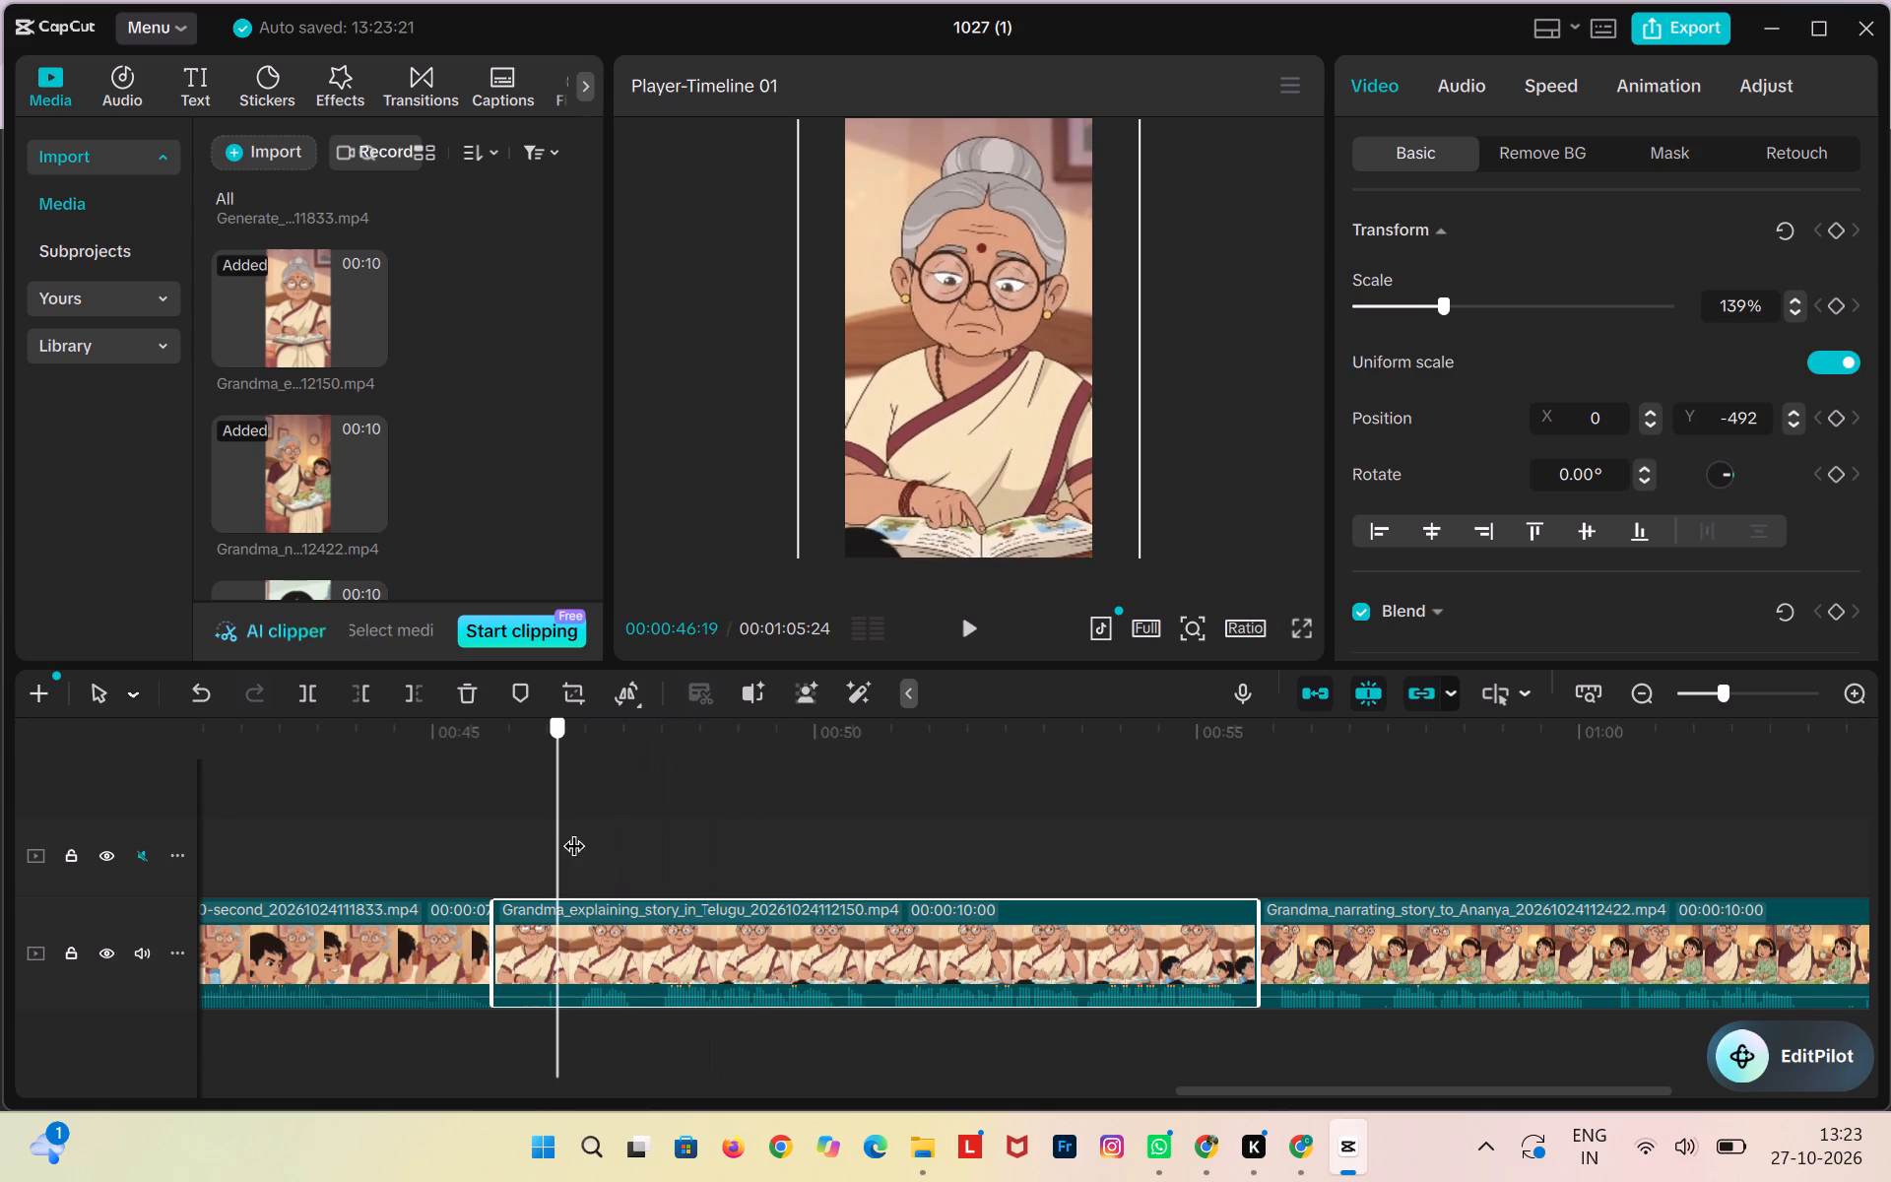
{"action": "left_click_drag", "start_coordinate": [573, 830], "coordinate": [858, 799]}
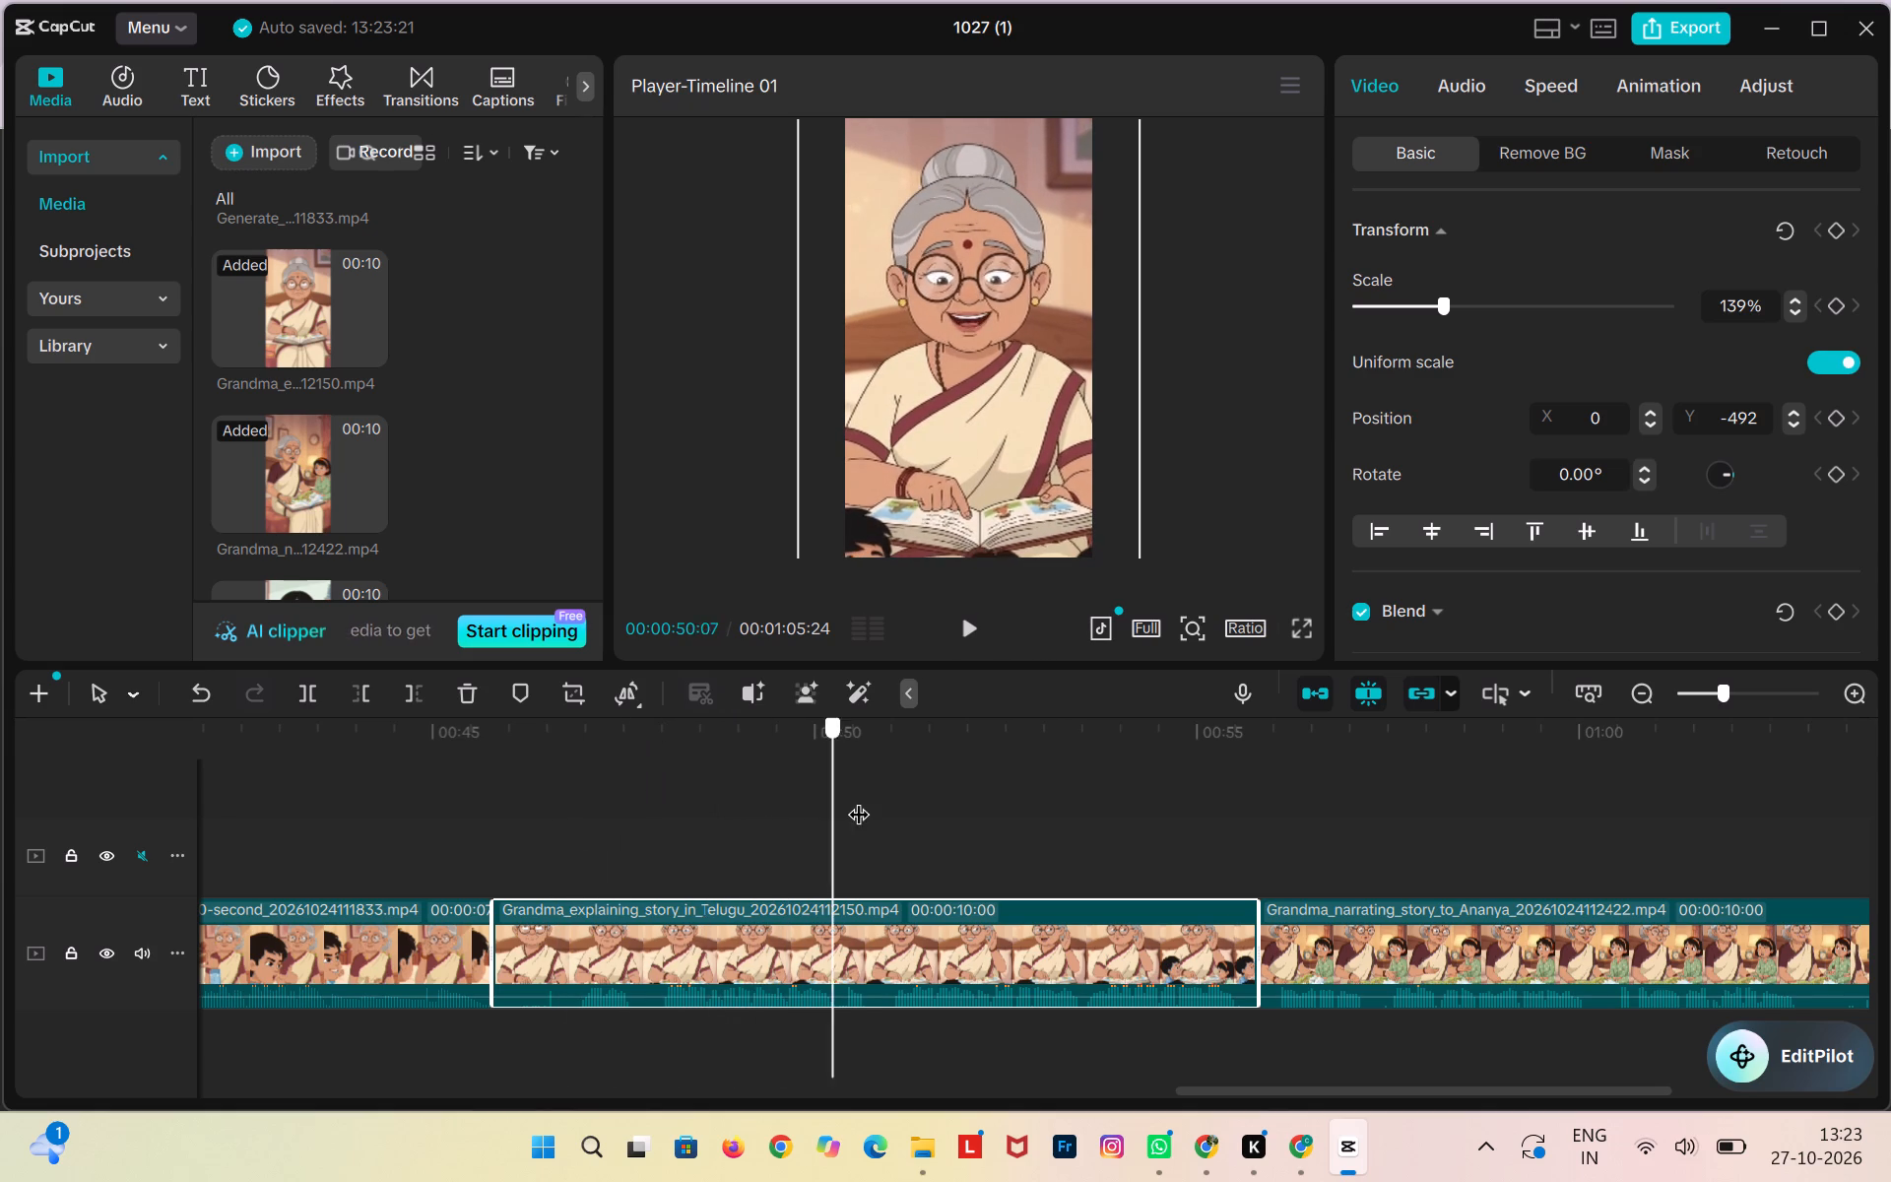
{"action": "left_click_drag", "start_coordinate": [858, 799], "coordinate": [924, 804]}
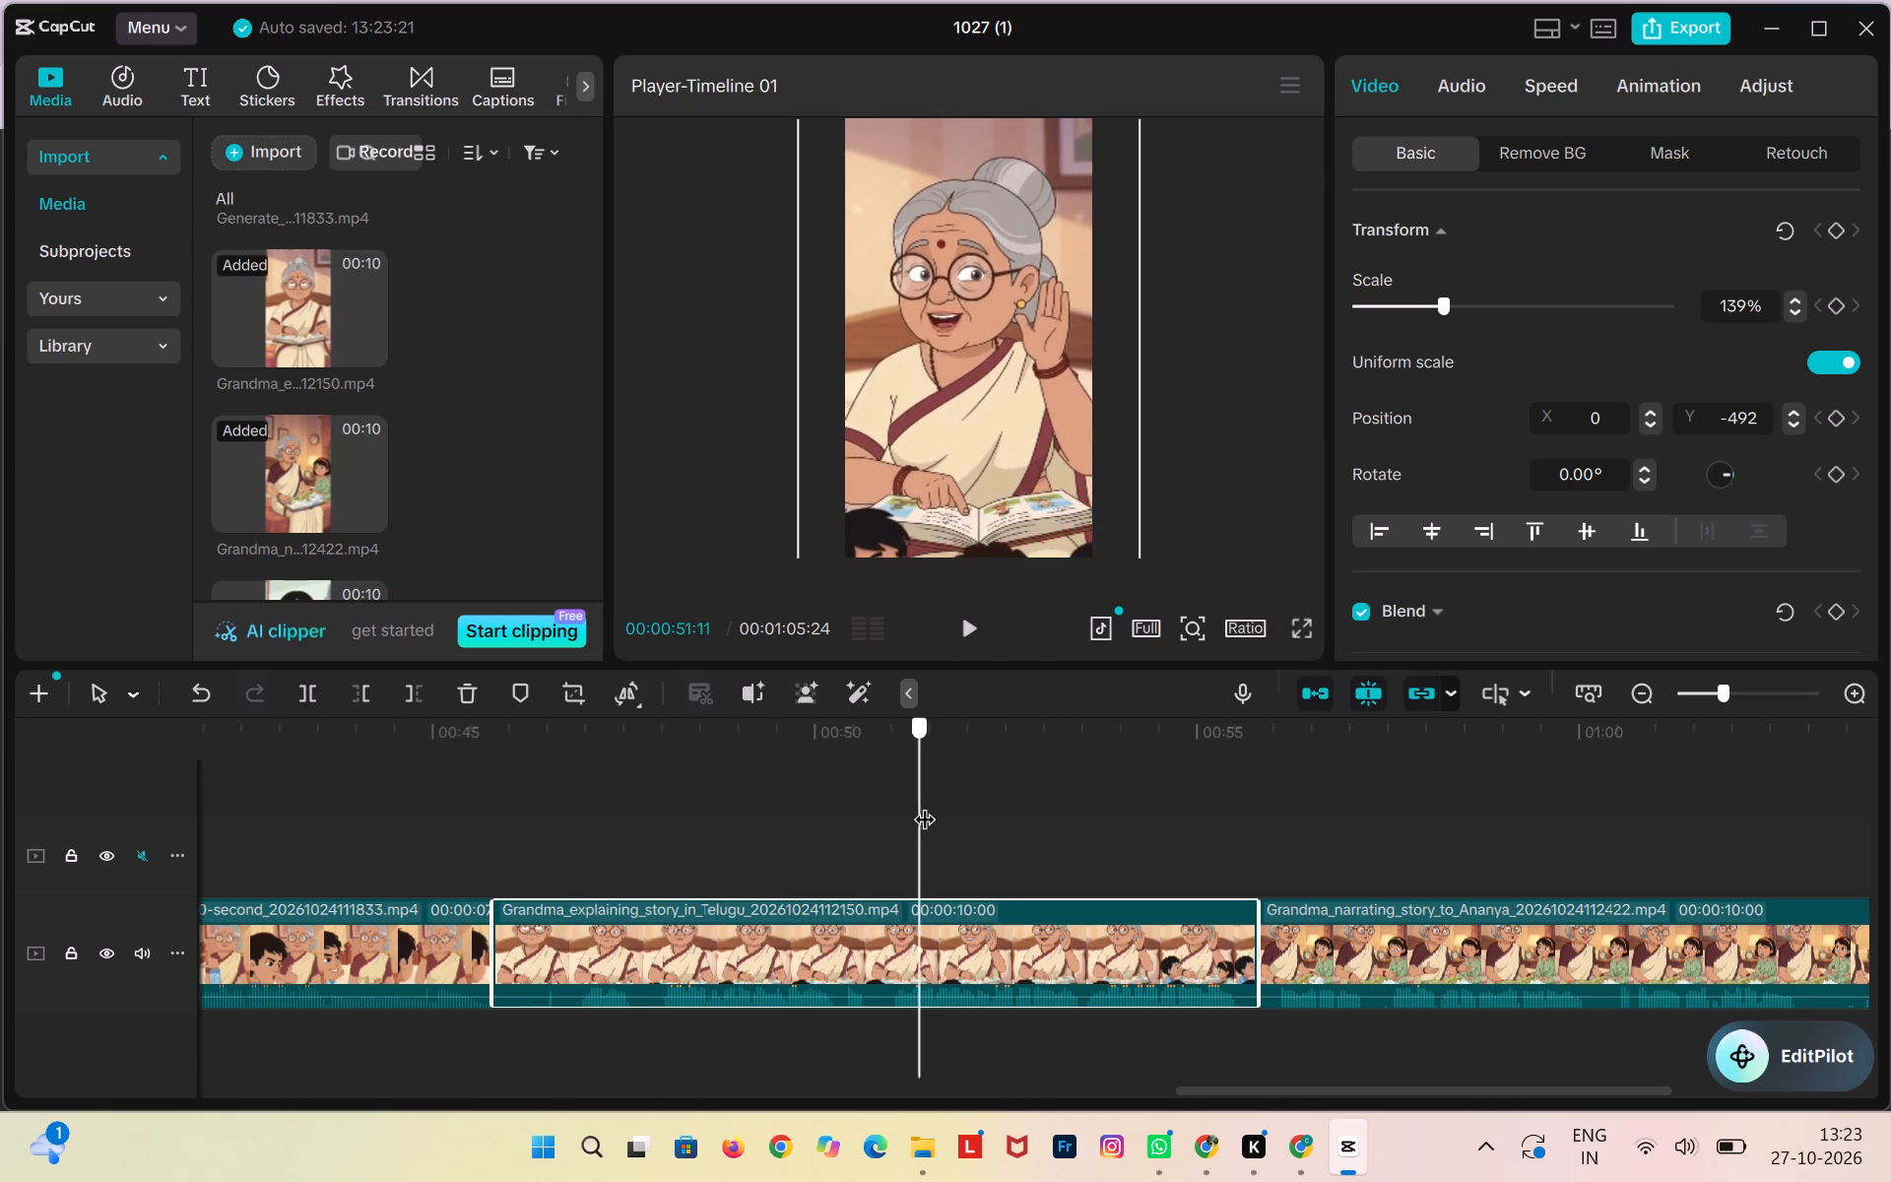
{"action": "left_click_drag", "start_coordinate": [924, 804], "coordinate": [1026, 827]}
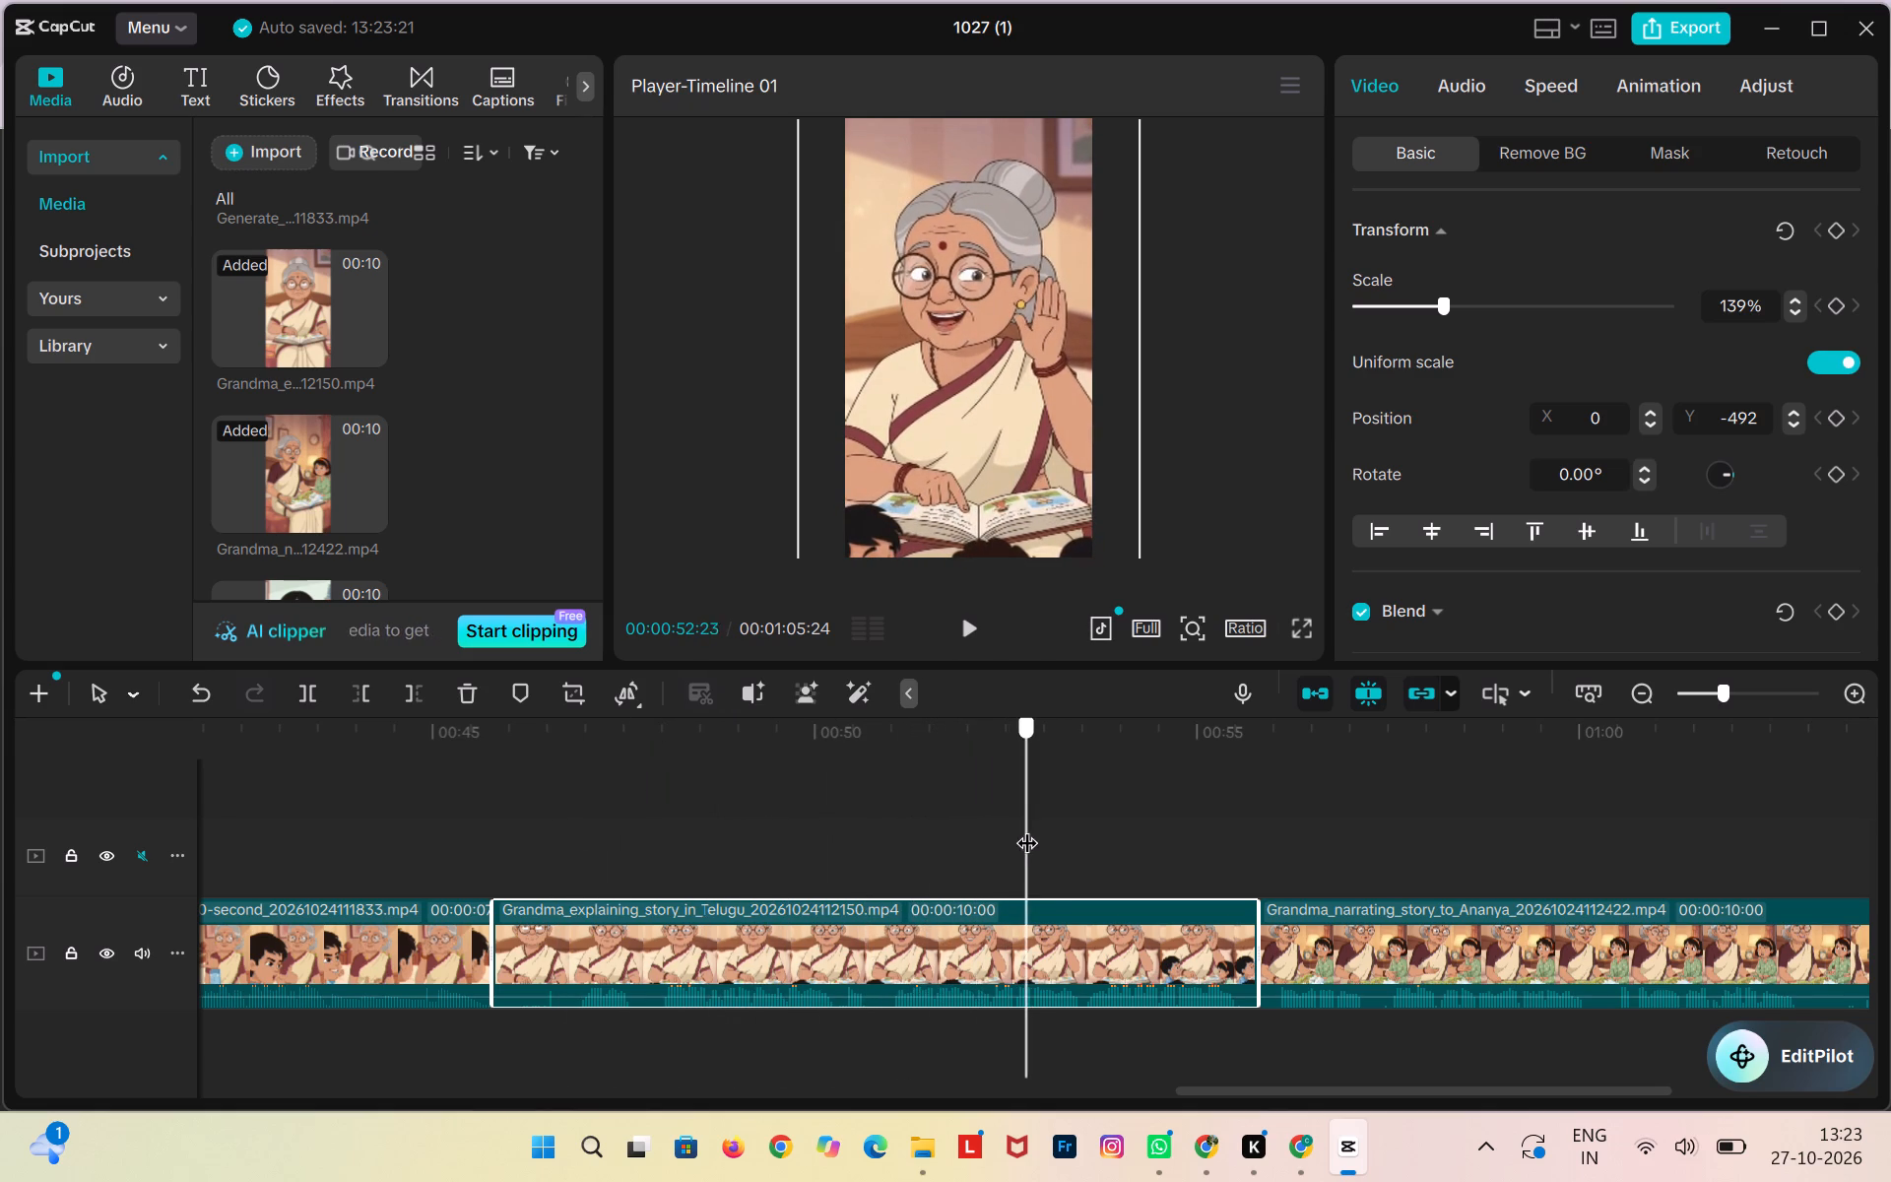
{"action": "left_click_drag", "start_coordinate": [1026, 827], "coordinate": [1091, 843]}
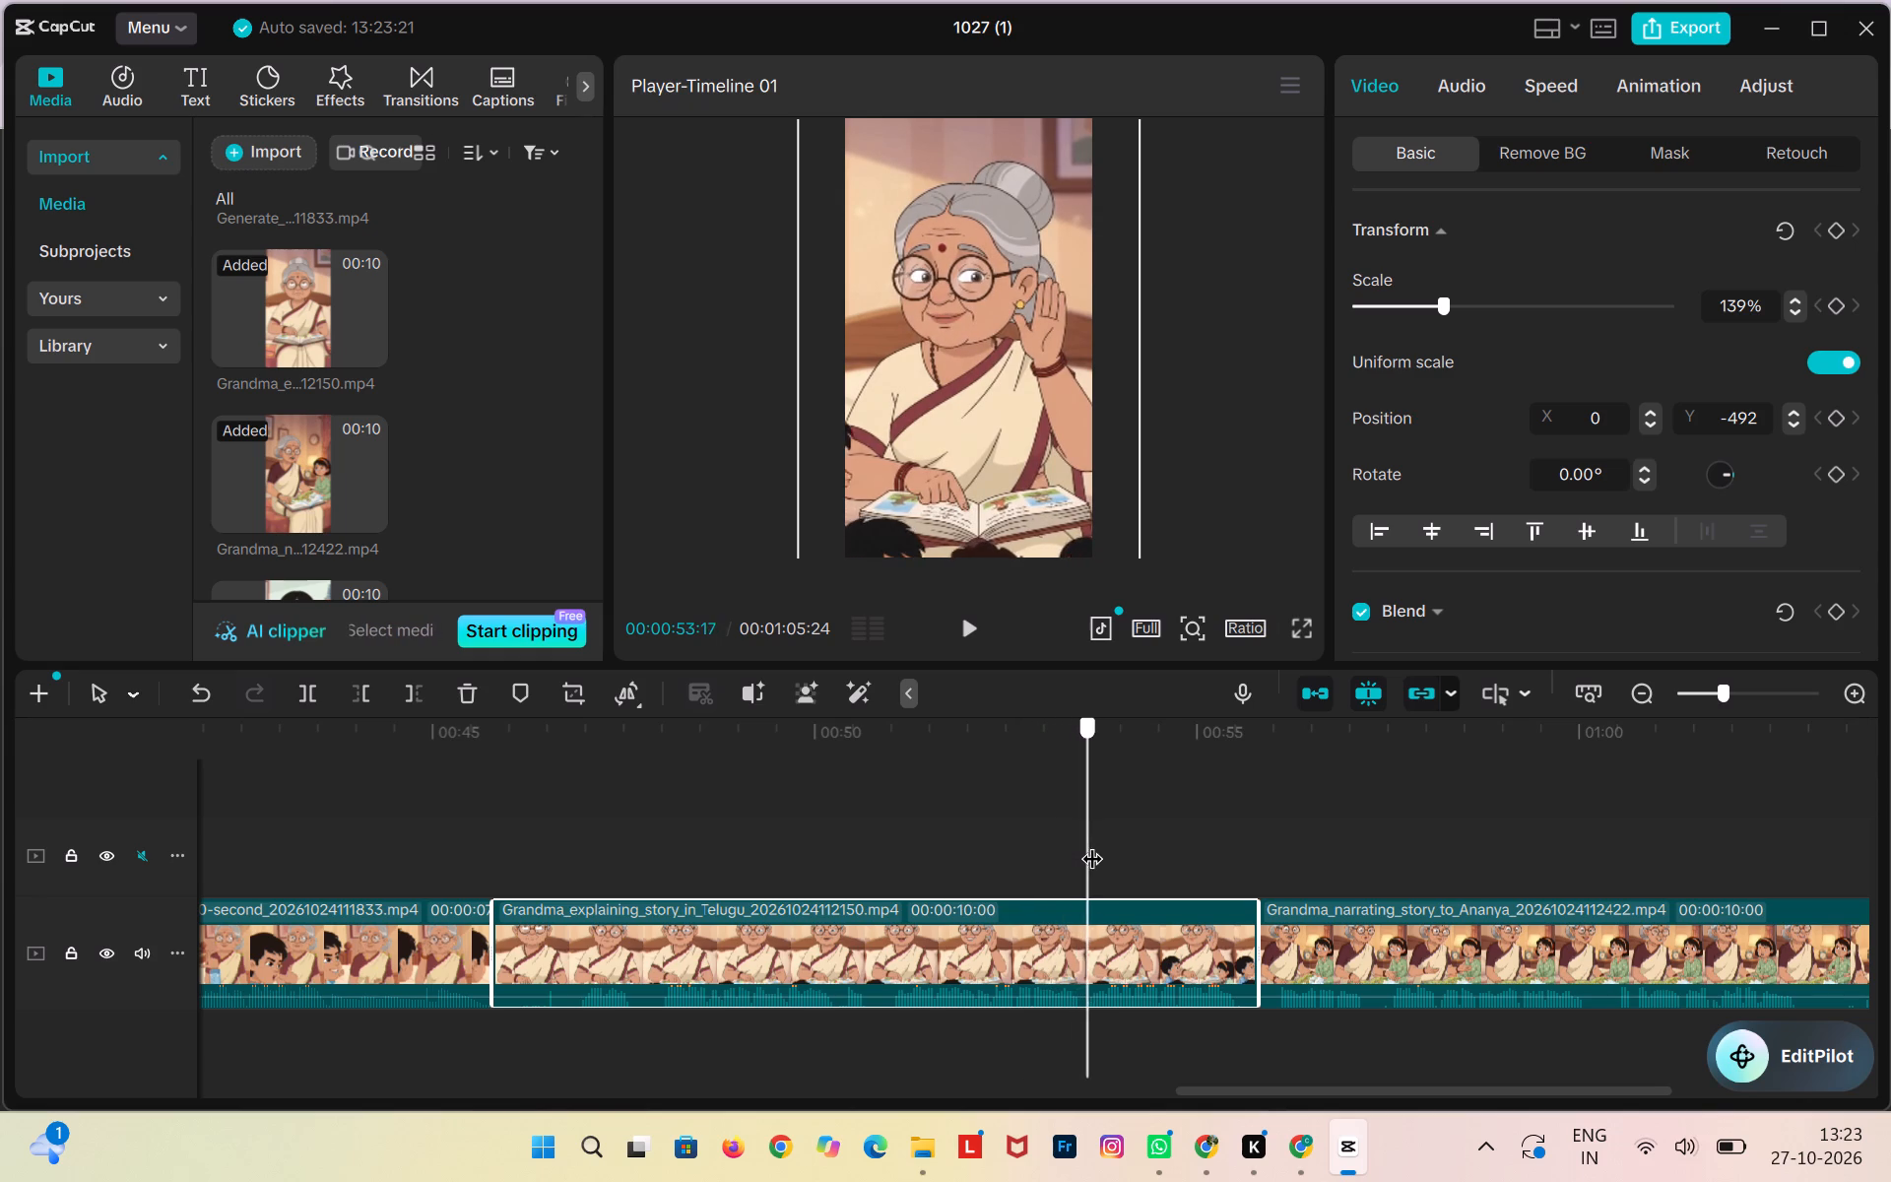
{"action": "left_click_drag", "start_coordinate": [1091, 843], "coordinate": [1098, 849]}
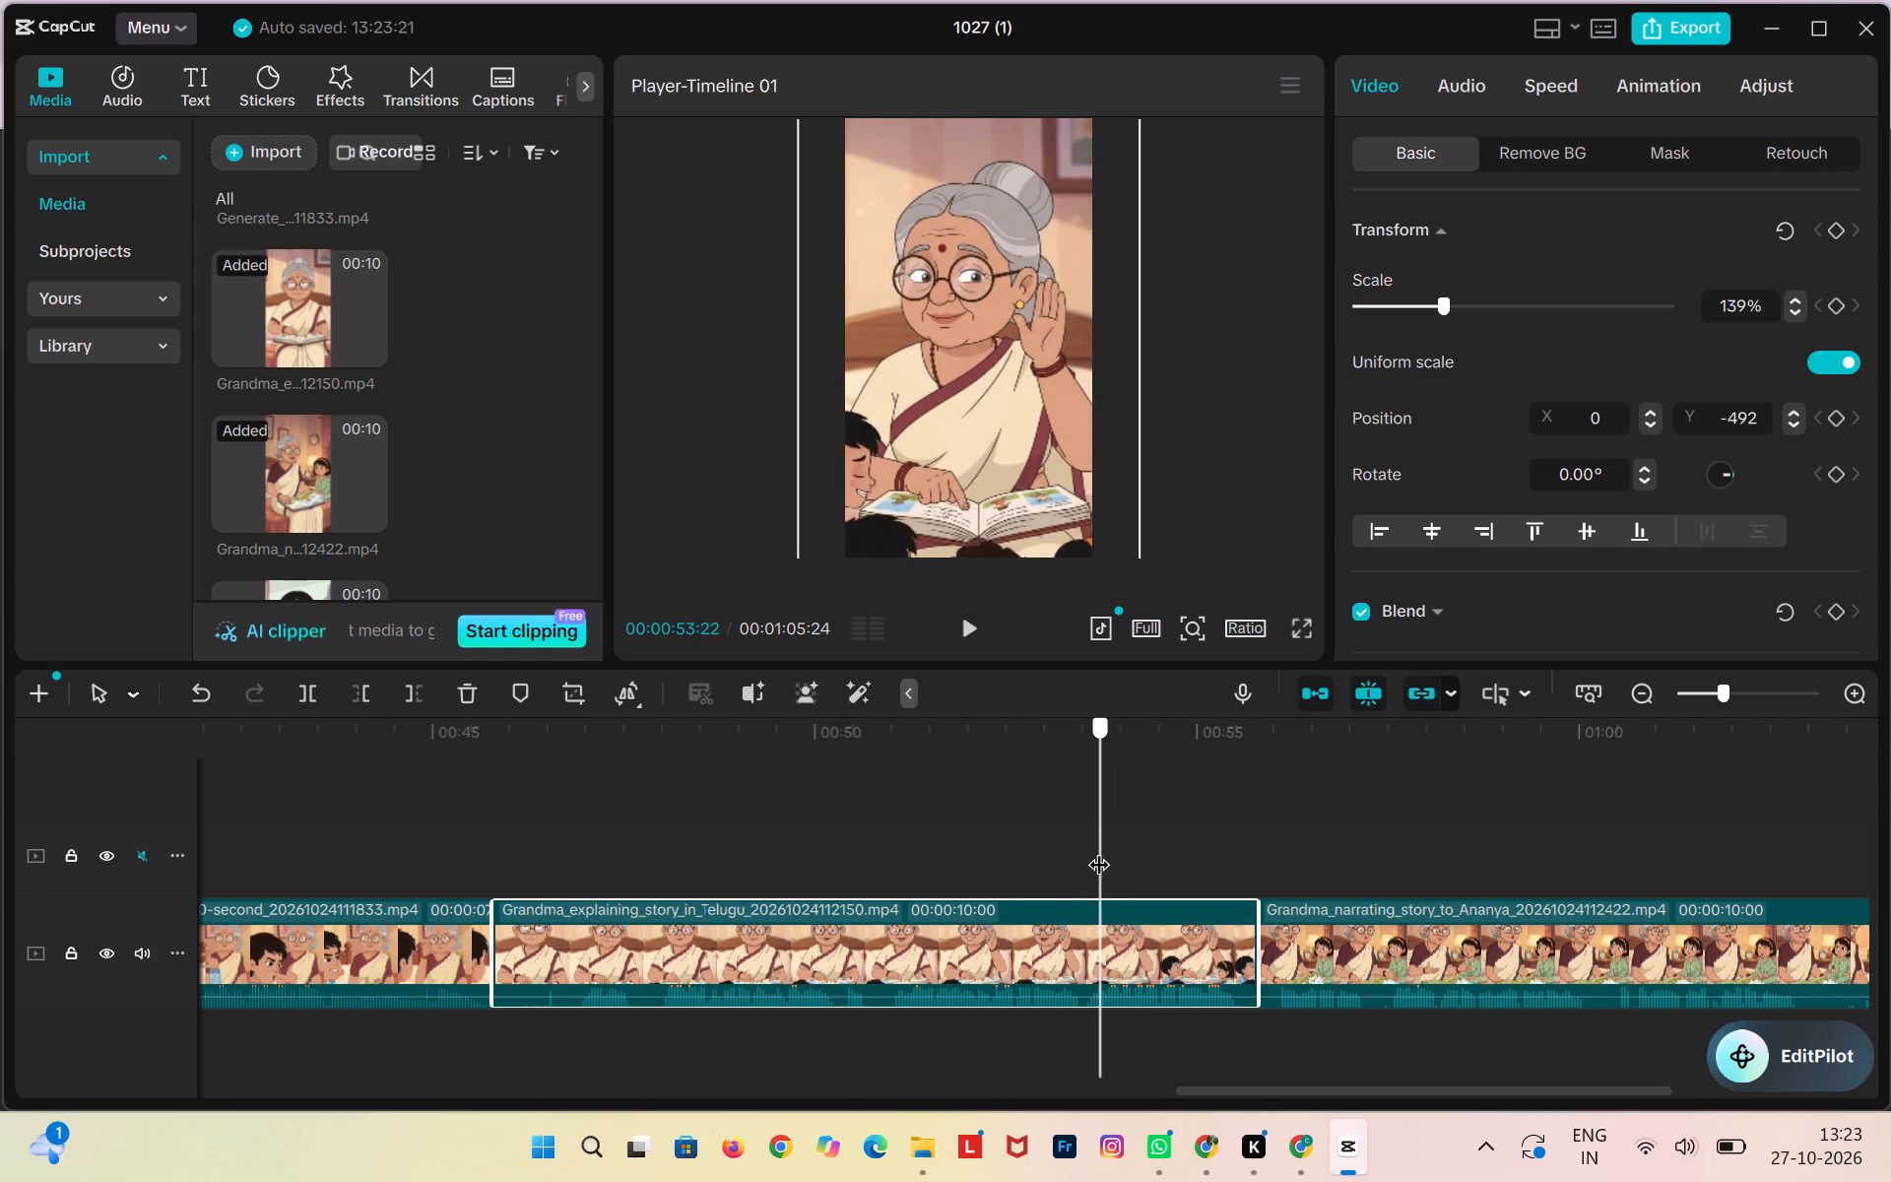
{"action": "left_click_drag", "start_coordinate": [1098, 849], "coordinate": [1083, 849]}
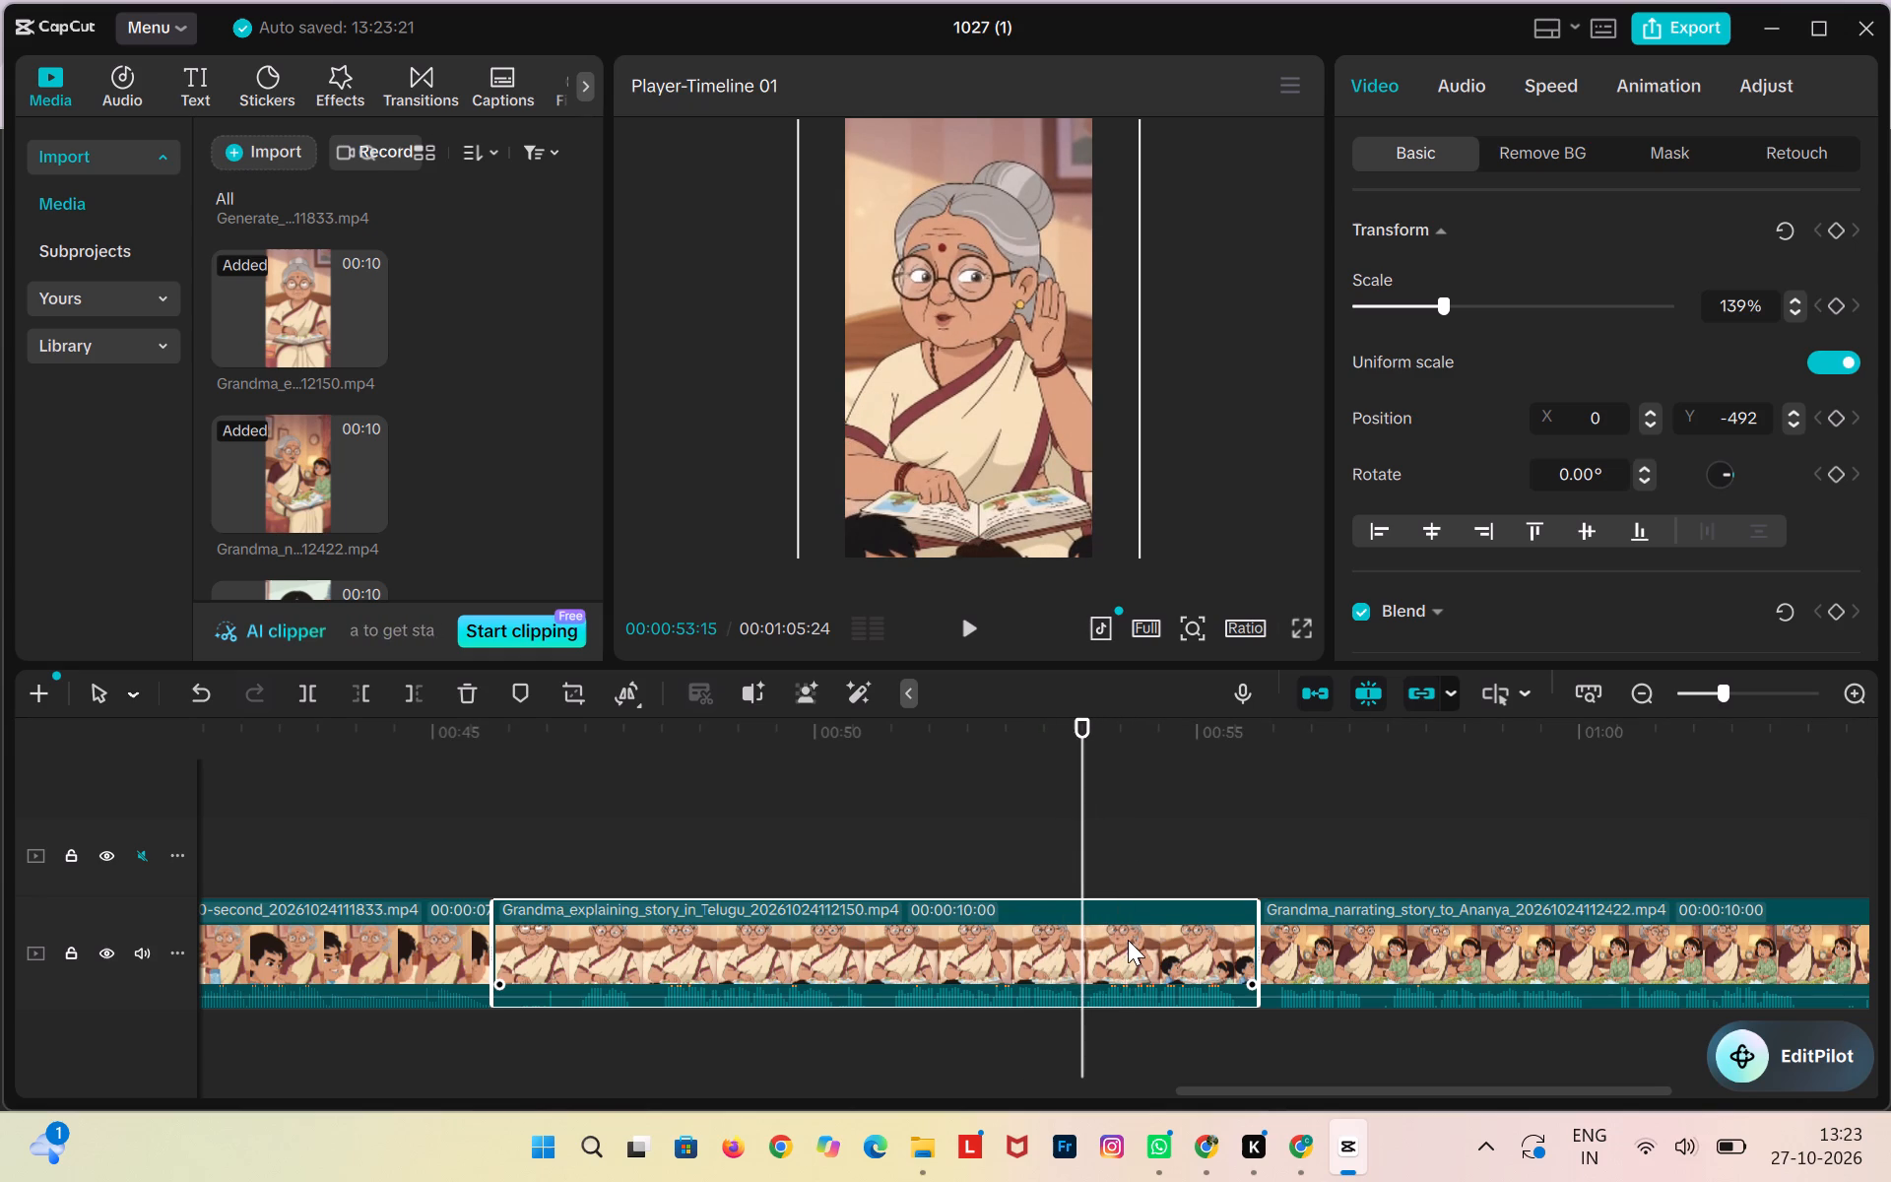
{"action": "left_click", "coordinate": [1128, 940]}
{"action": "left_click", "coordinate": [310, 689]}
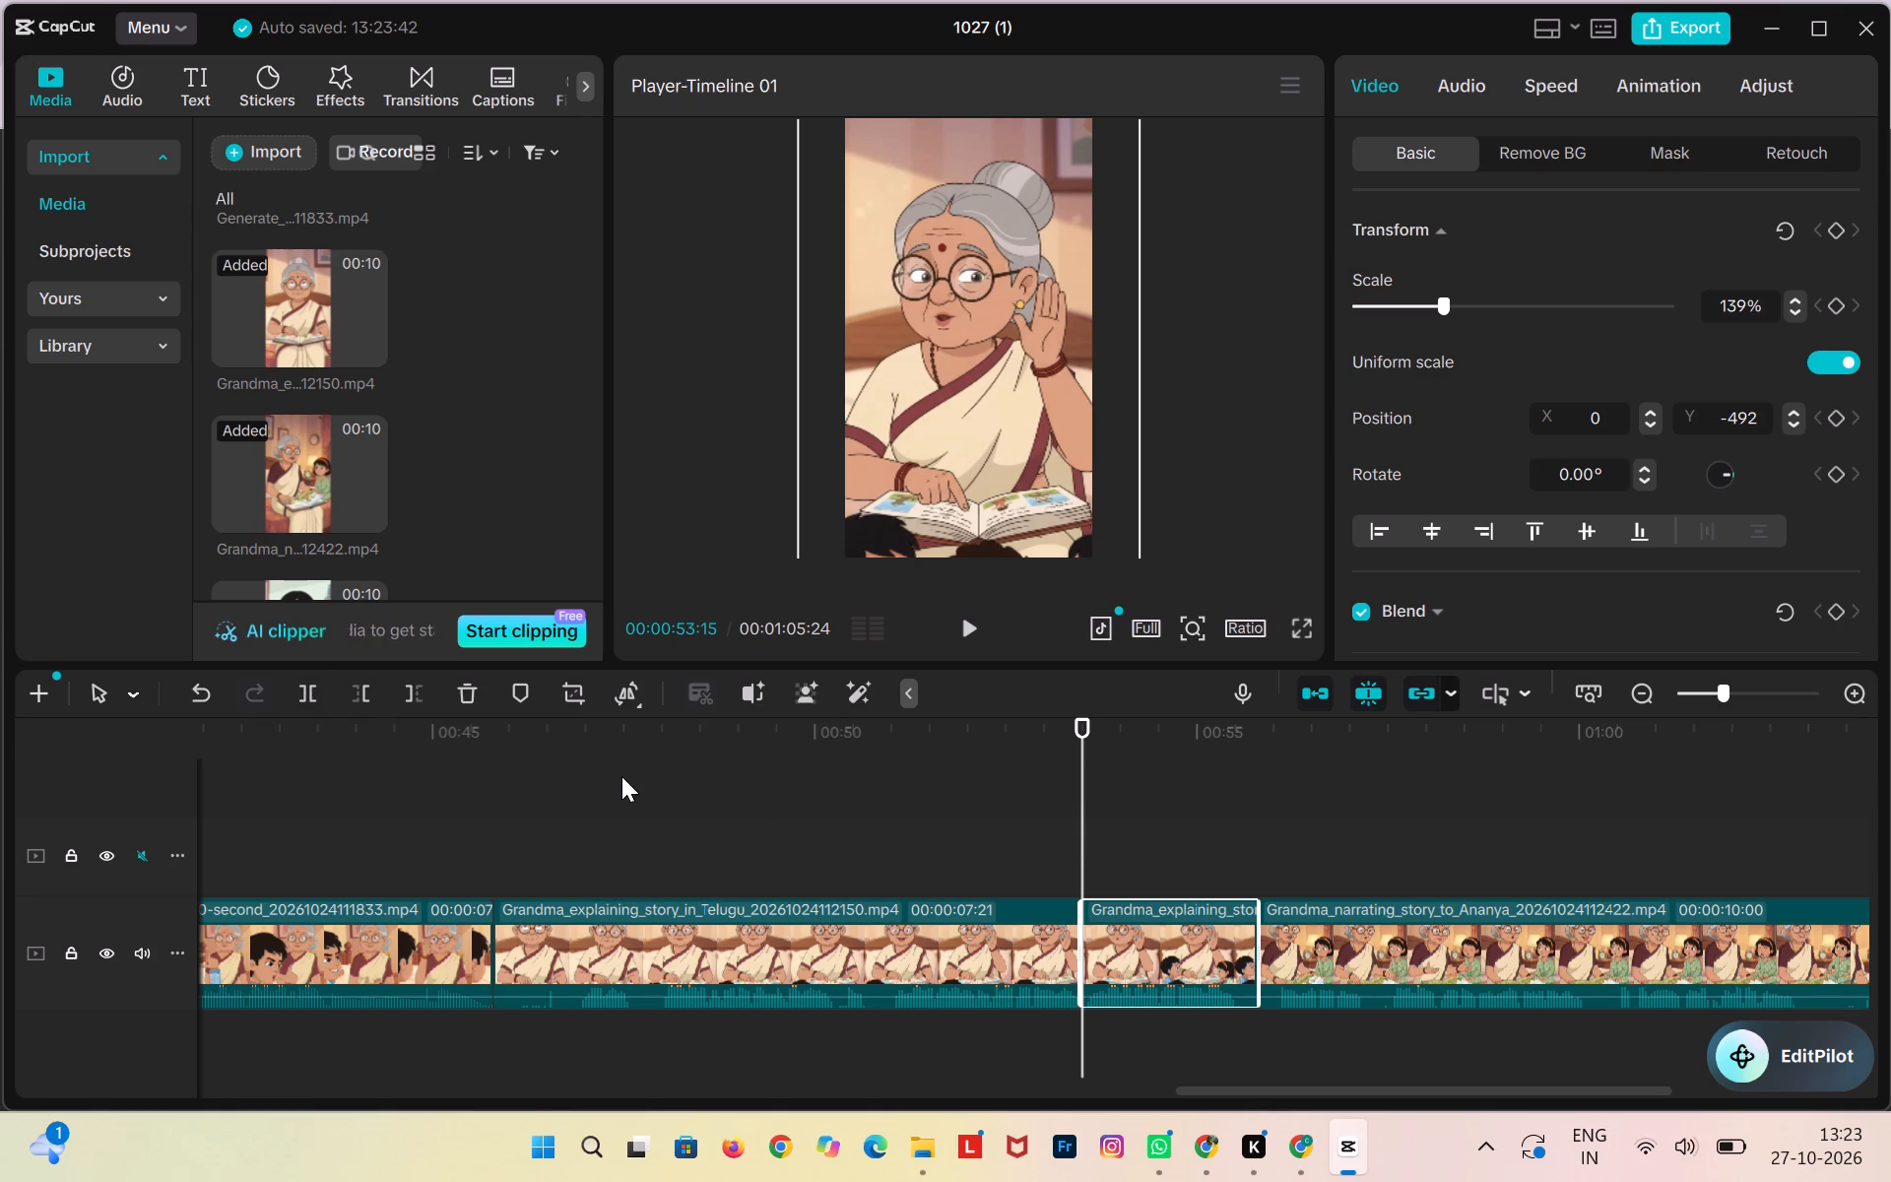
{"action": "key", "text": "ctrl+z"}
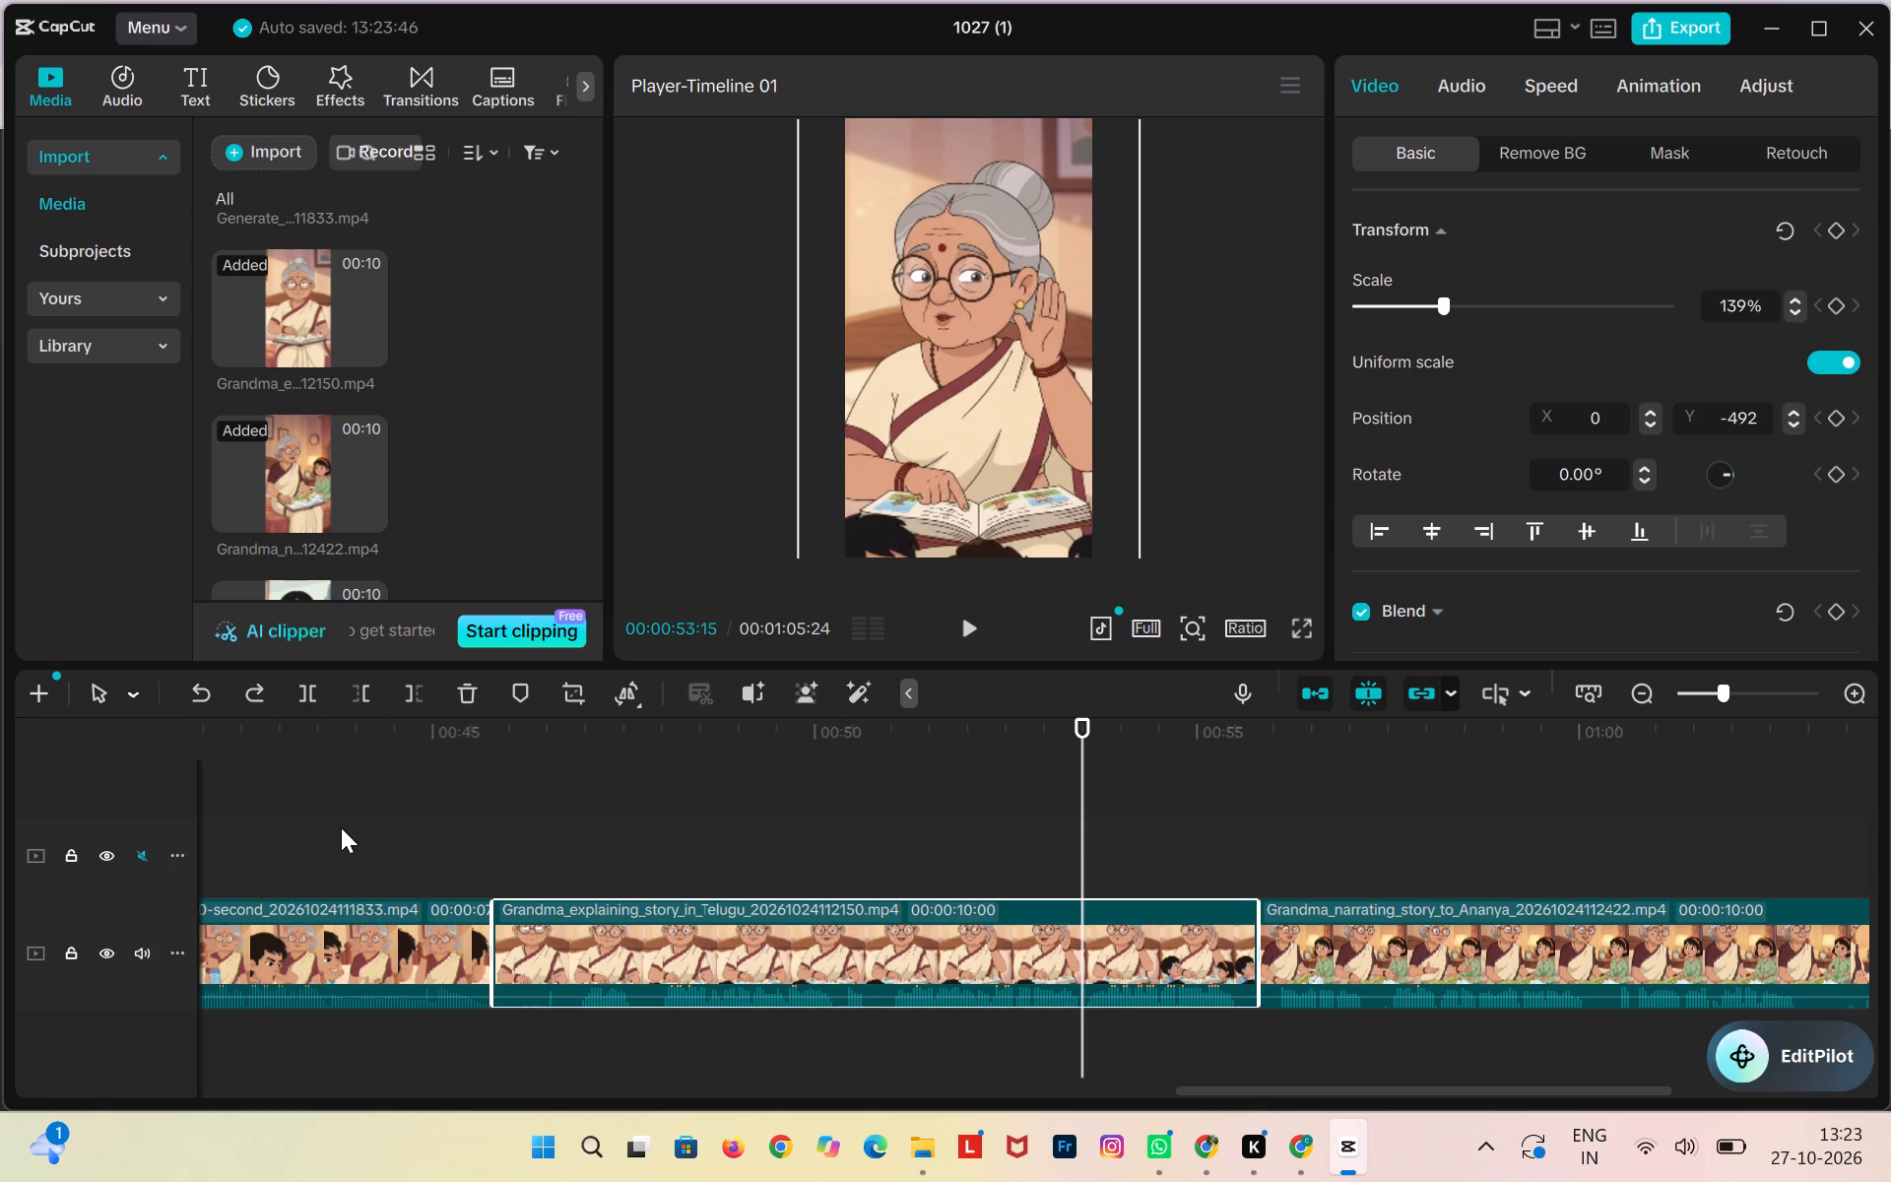
Split the Grandma_explaining_story_in_Telugu clip at 00:00:53:17.
{"action": "left_click", "coordinate": [1080, 720]}
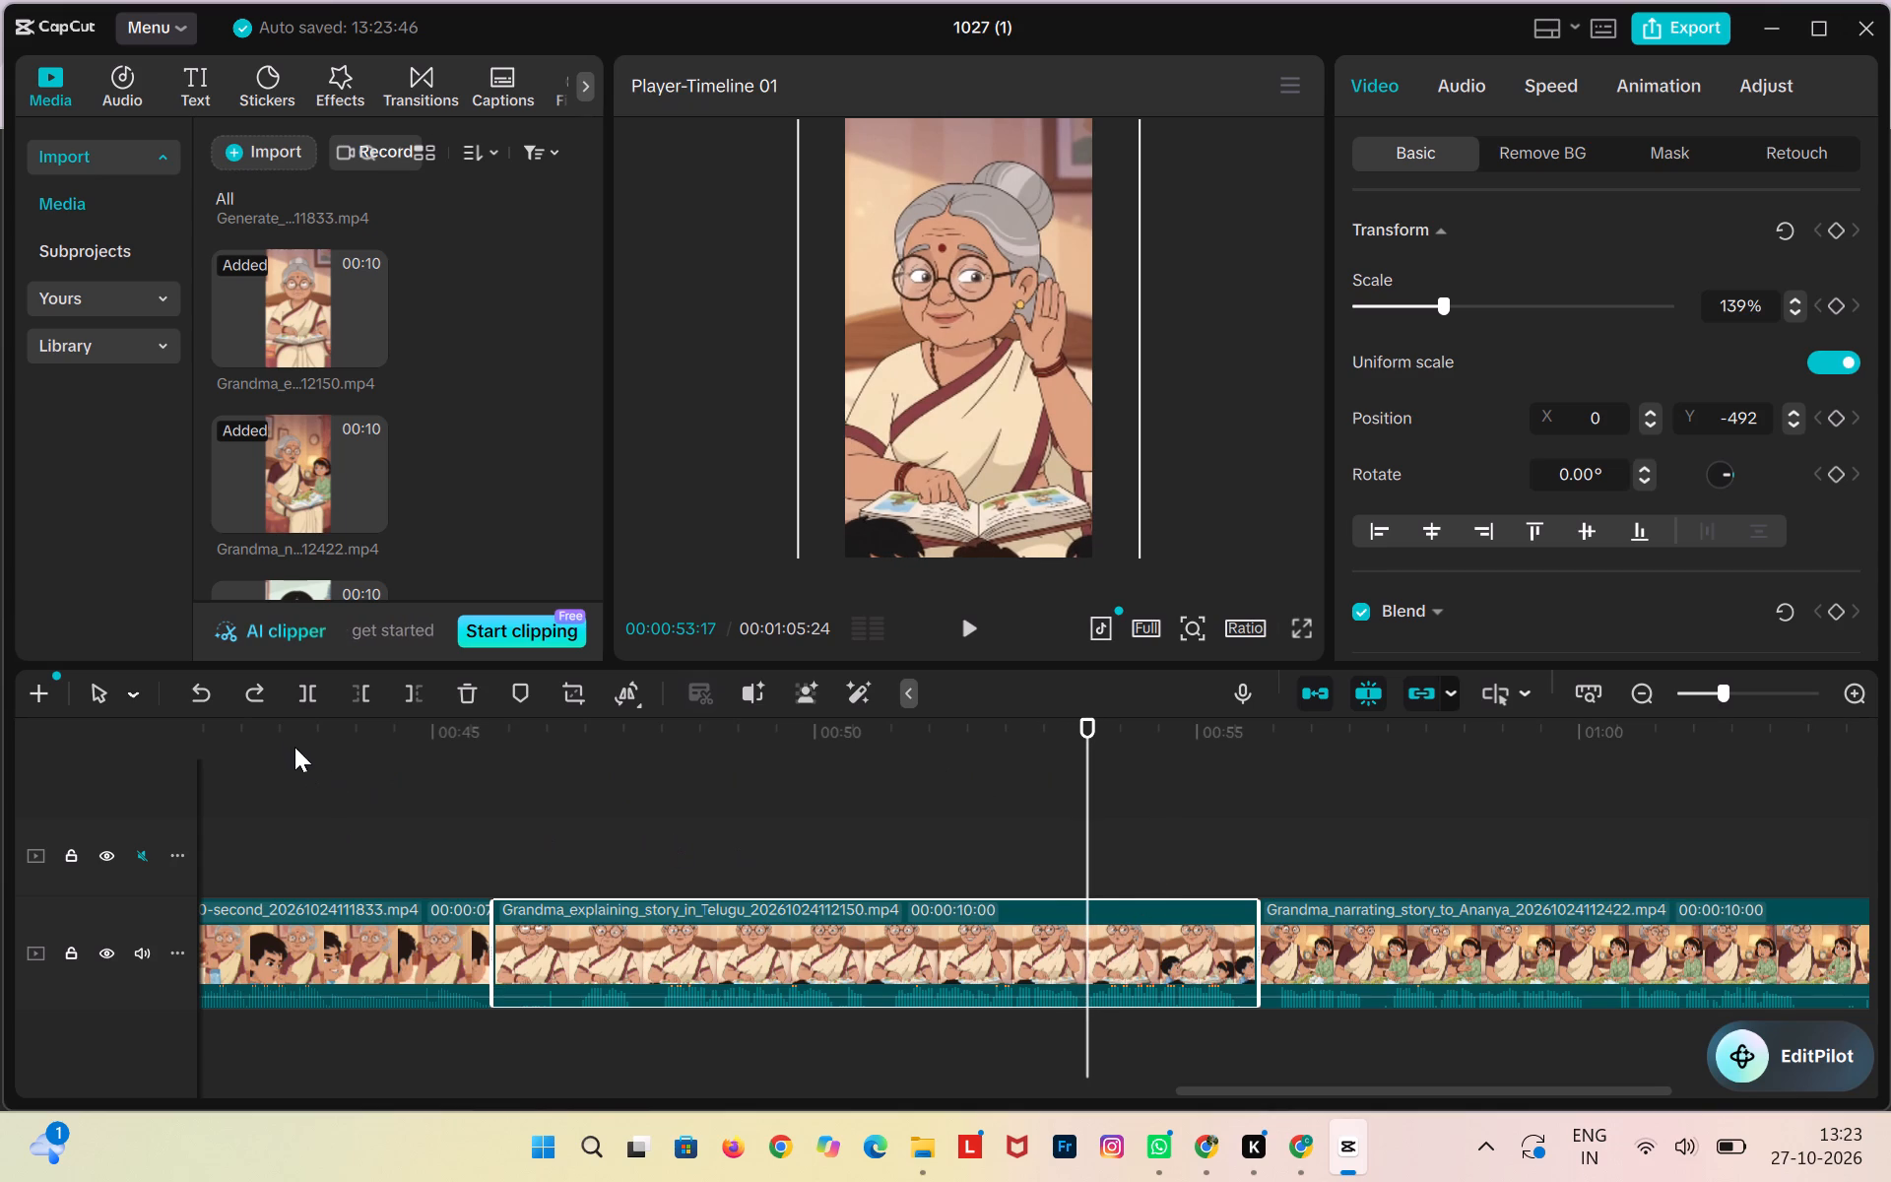
{"action": "left_click", "coordinate": [303, 703]}
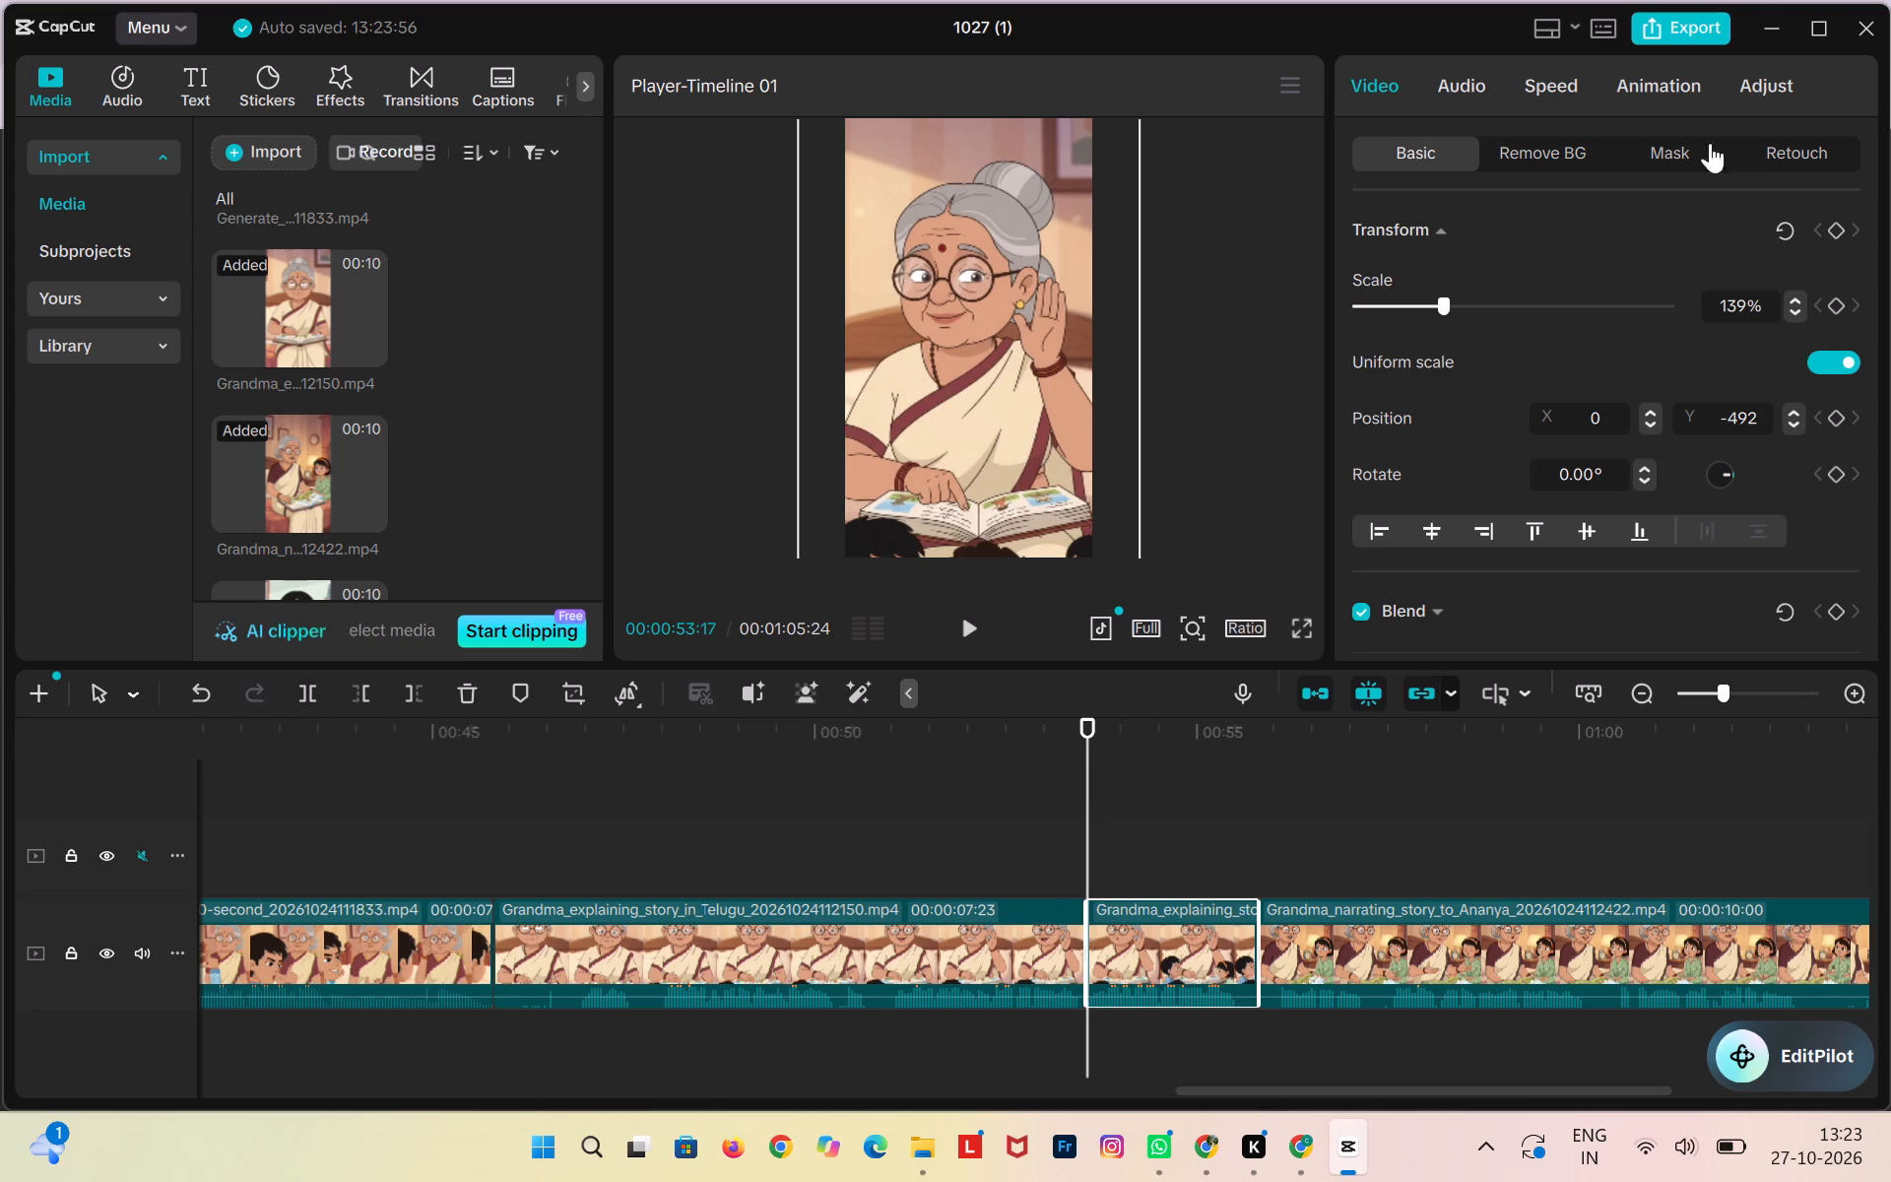
Mute the short second part of the split Telugu clip with volume -∞ dB, and play from before the split to the timeline's end.
{"action": "left_click", "coordinate": [1469, 83]}
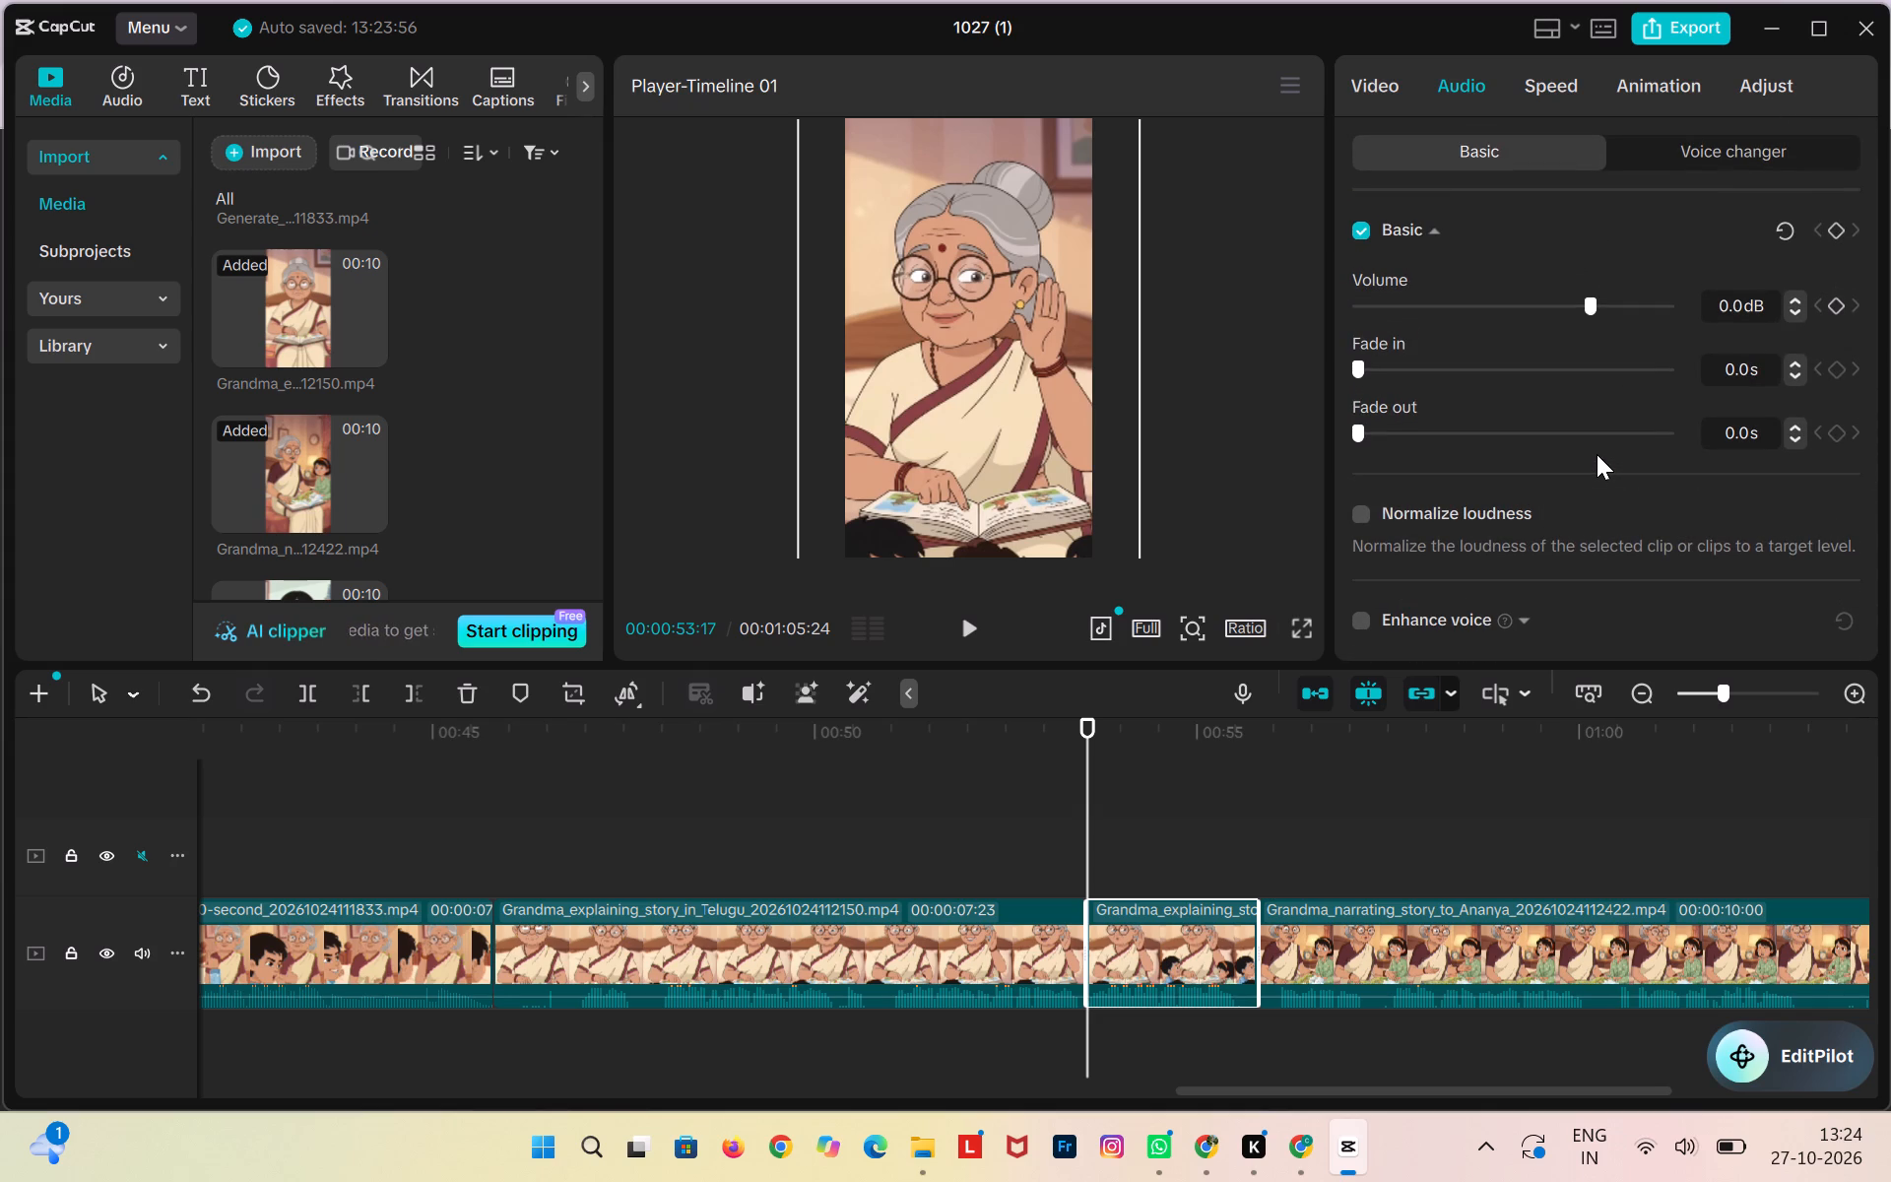
{"action": "left_click_drag", "start_coordinate": [1592, 305], "coordinate": [1415, 317]}
{"action": "left_click_drag", "start_coordinate": [1415, 317], "coordinate": [1265, 315]}
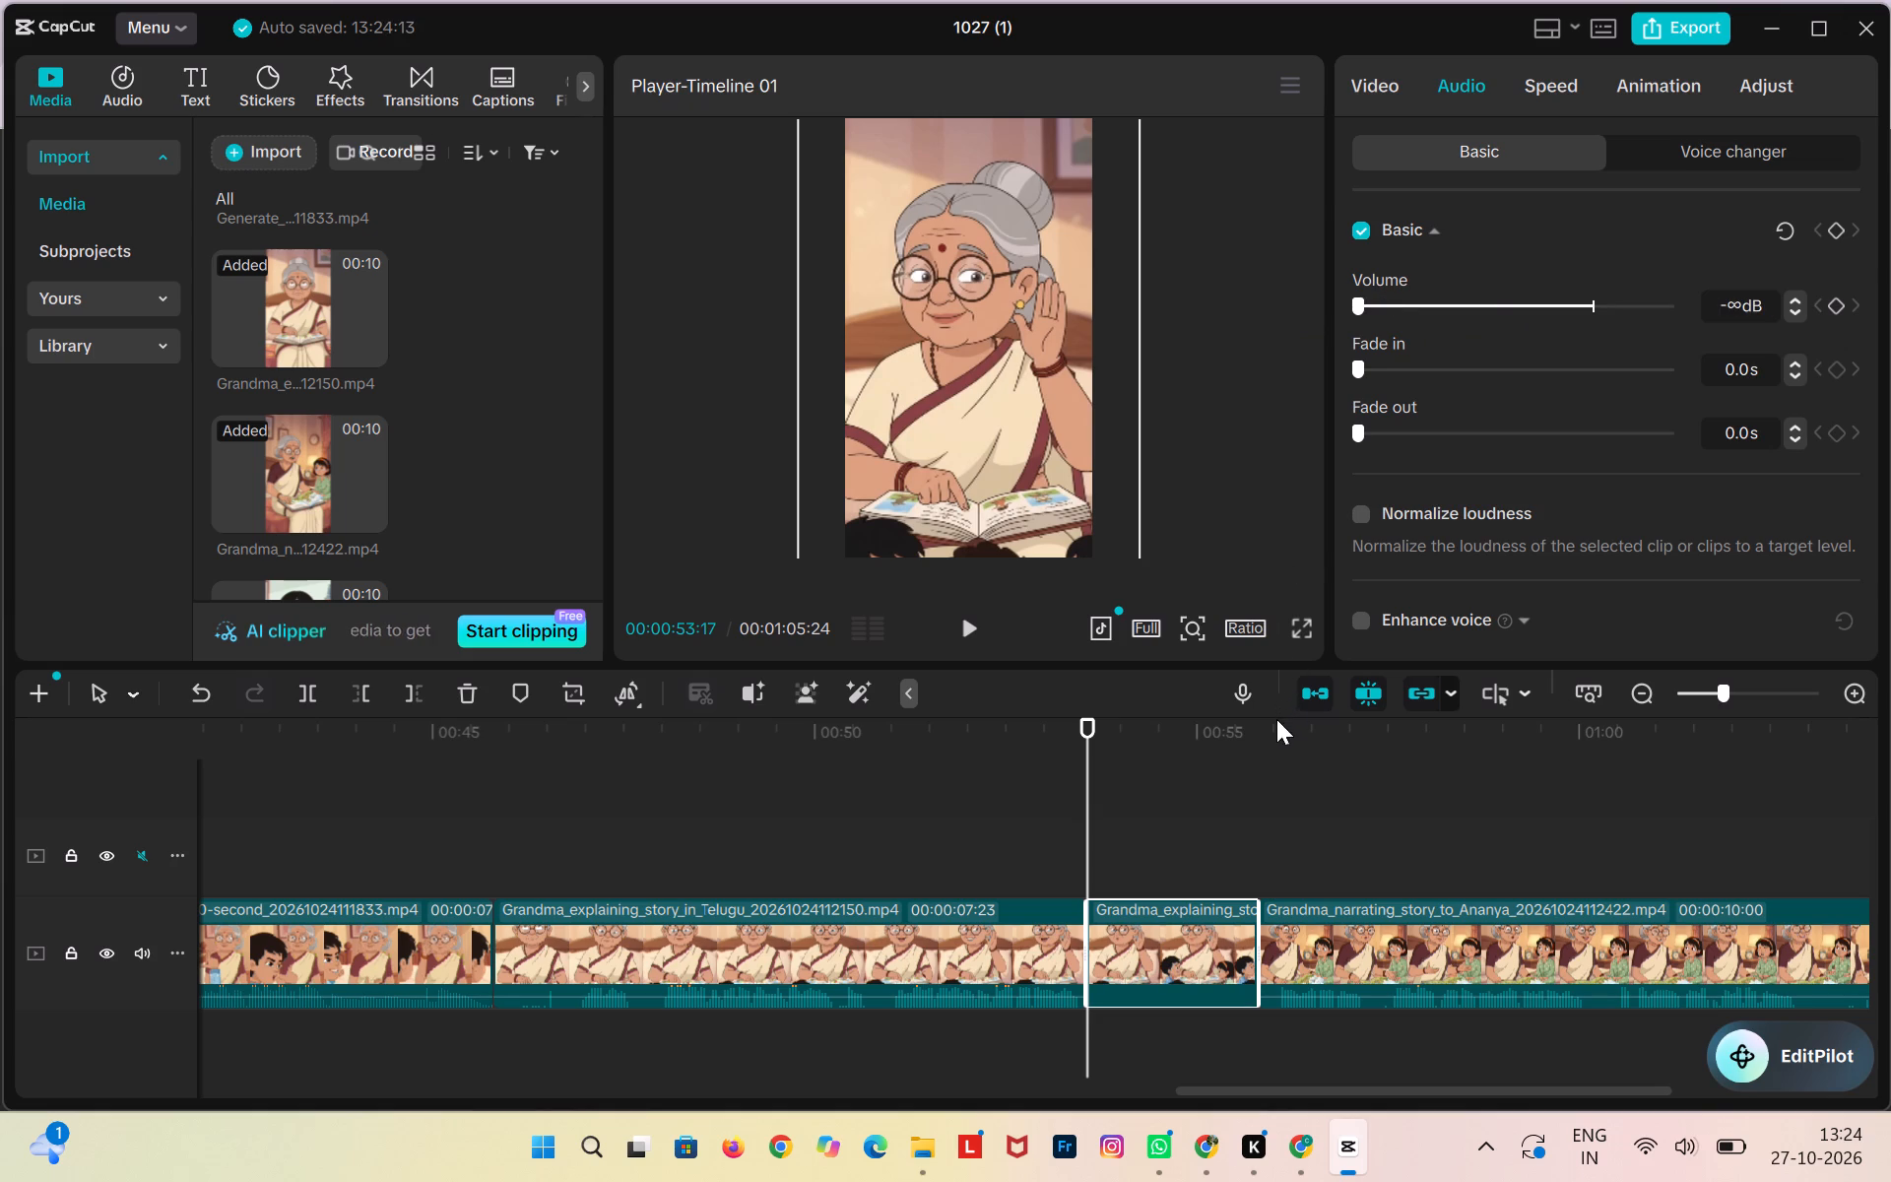
{"action": "left_click_drag", "start_coordinate": [1092, 730], "coordinate": [902, 732]}
{"action": "left_click", "coordinate": [973, 619]}
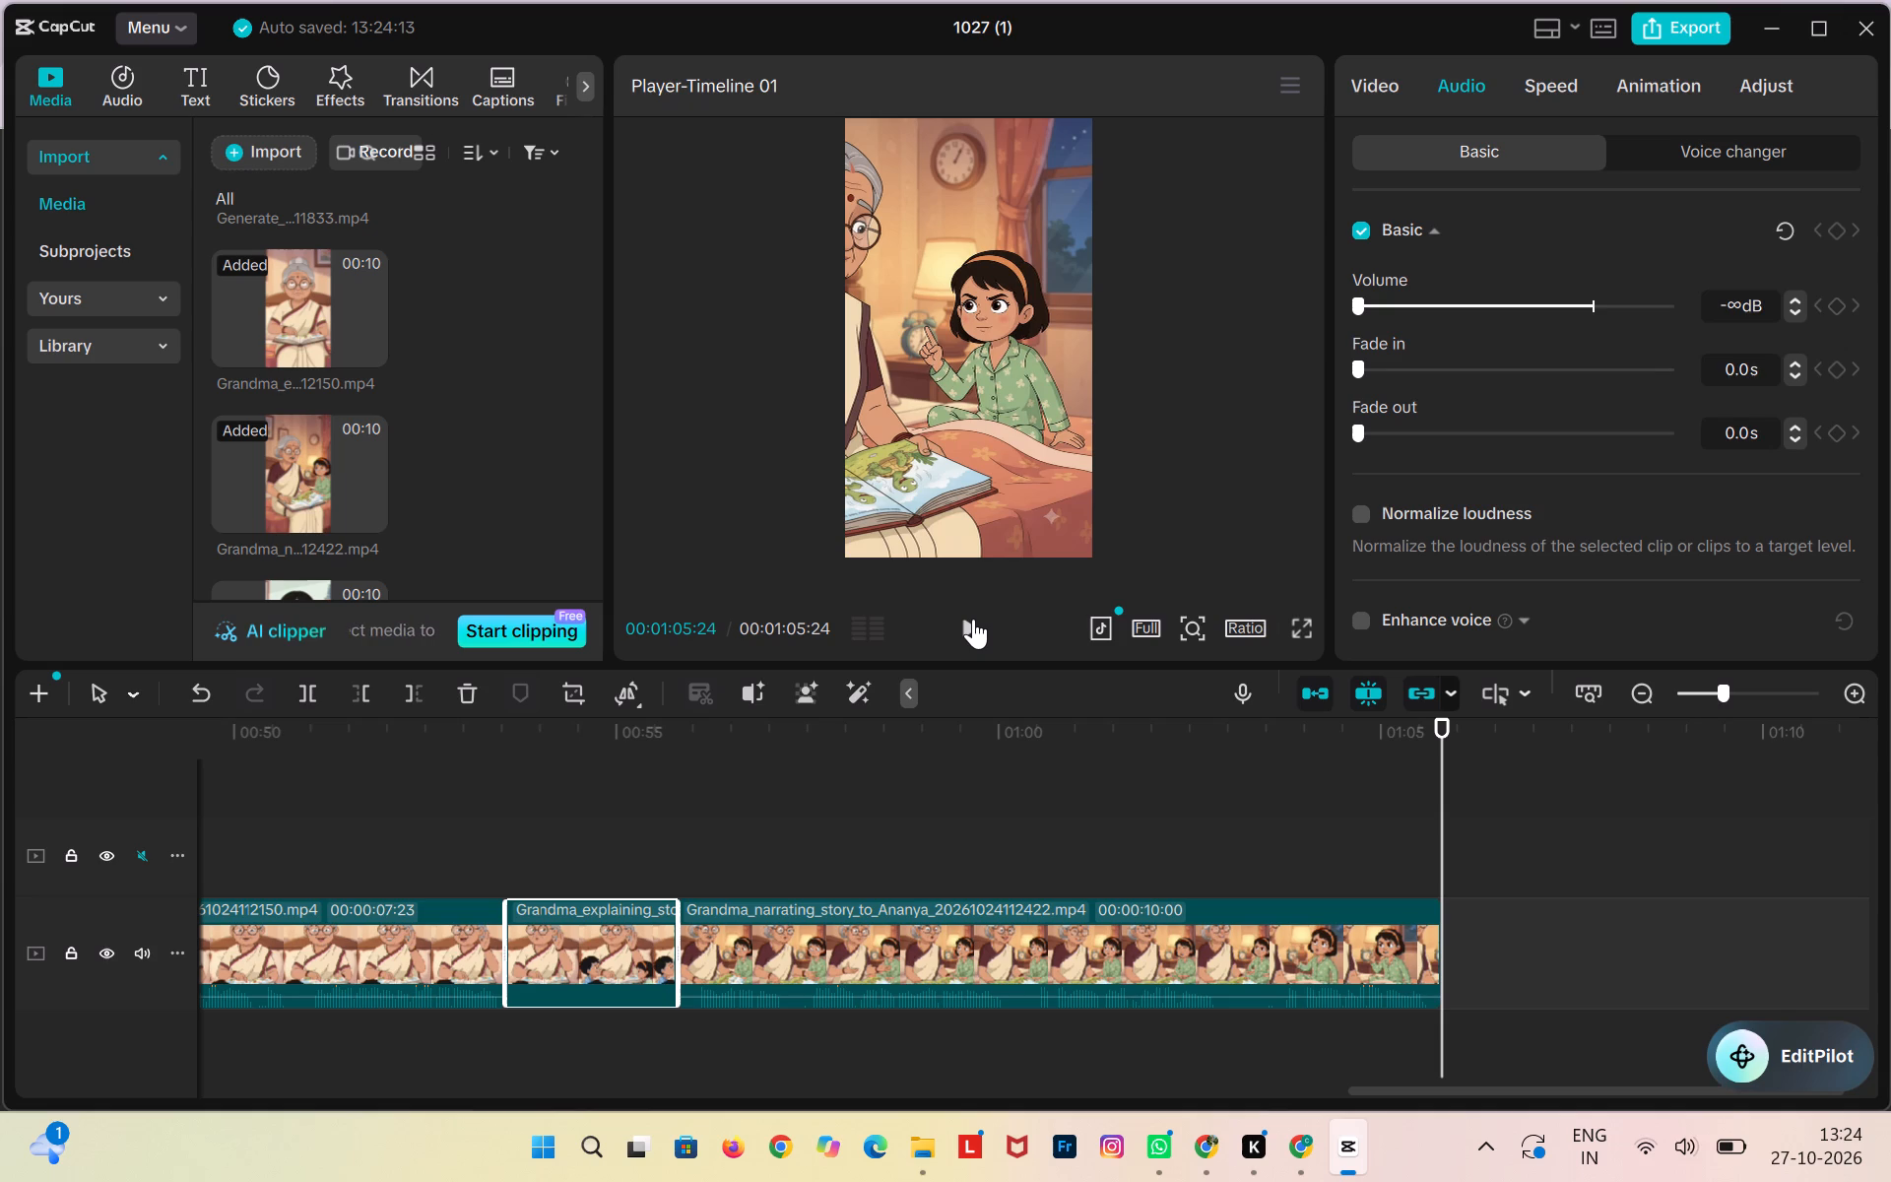
Enlarge the Grandma_narrating_story_to_Ananya clip slightly beyond the frame, shift it down, and play from just before it to the timeline's end.
{"action": "left_click", "coordinate": [937, 932]}
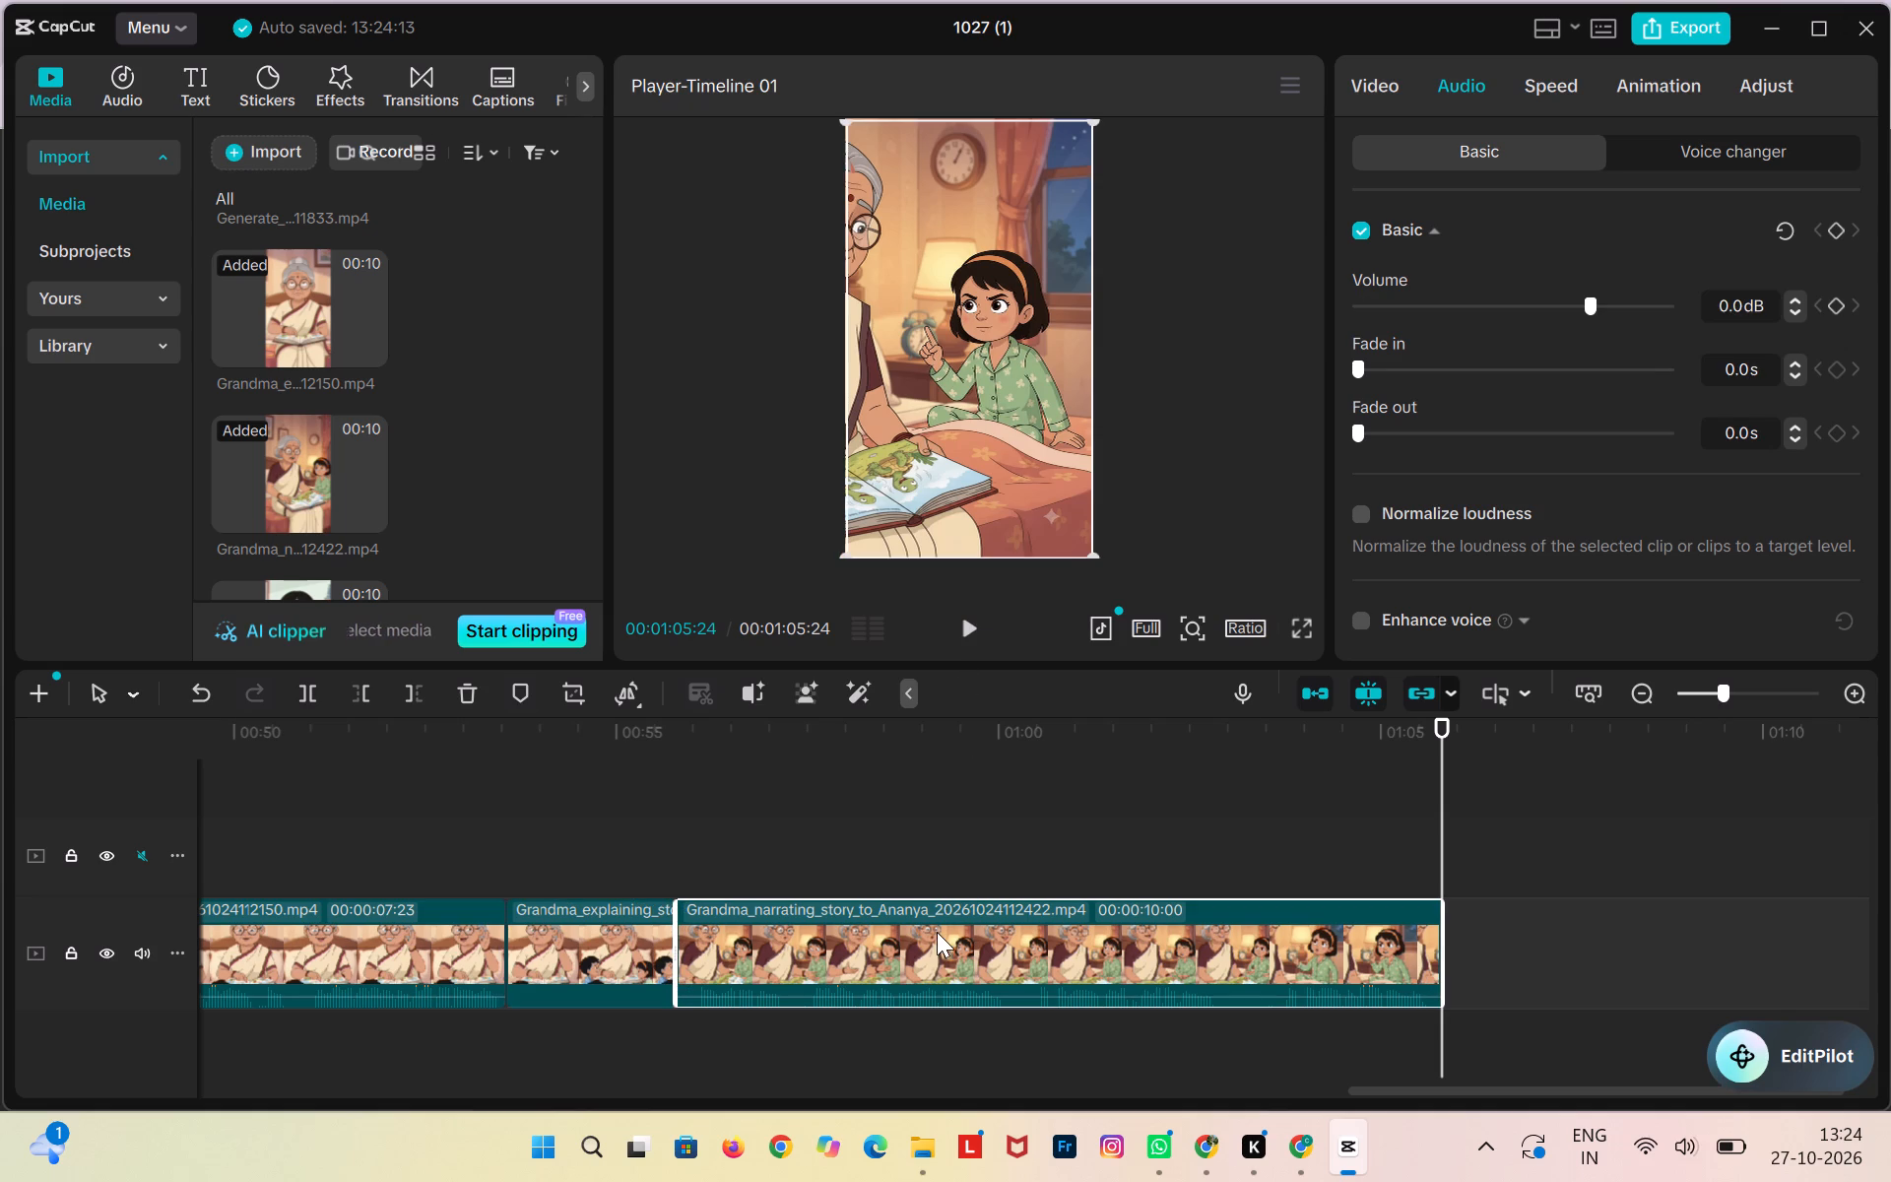
{"action": "left_click_drag", "start_coordinate": [1092, 550], "coordinate": [1110, 579]}
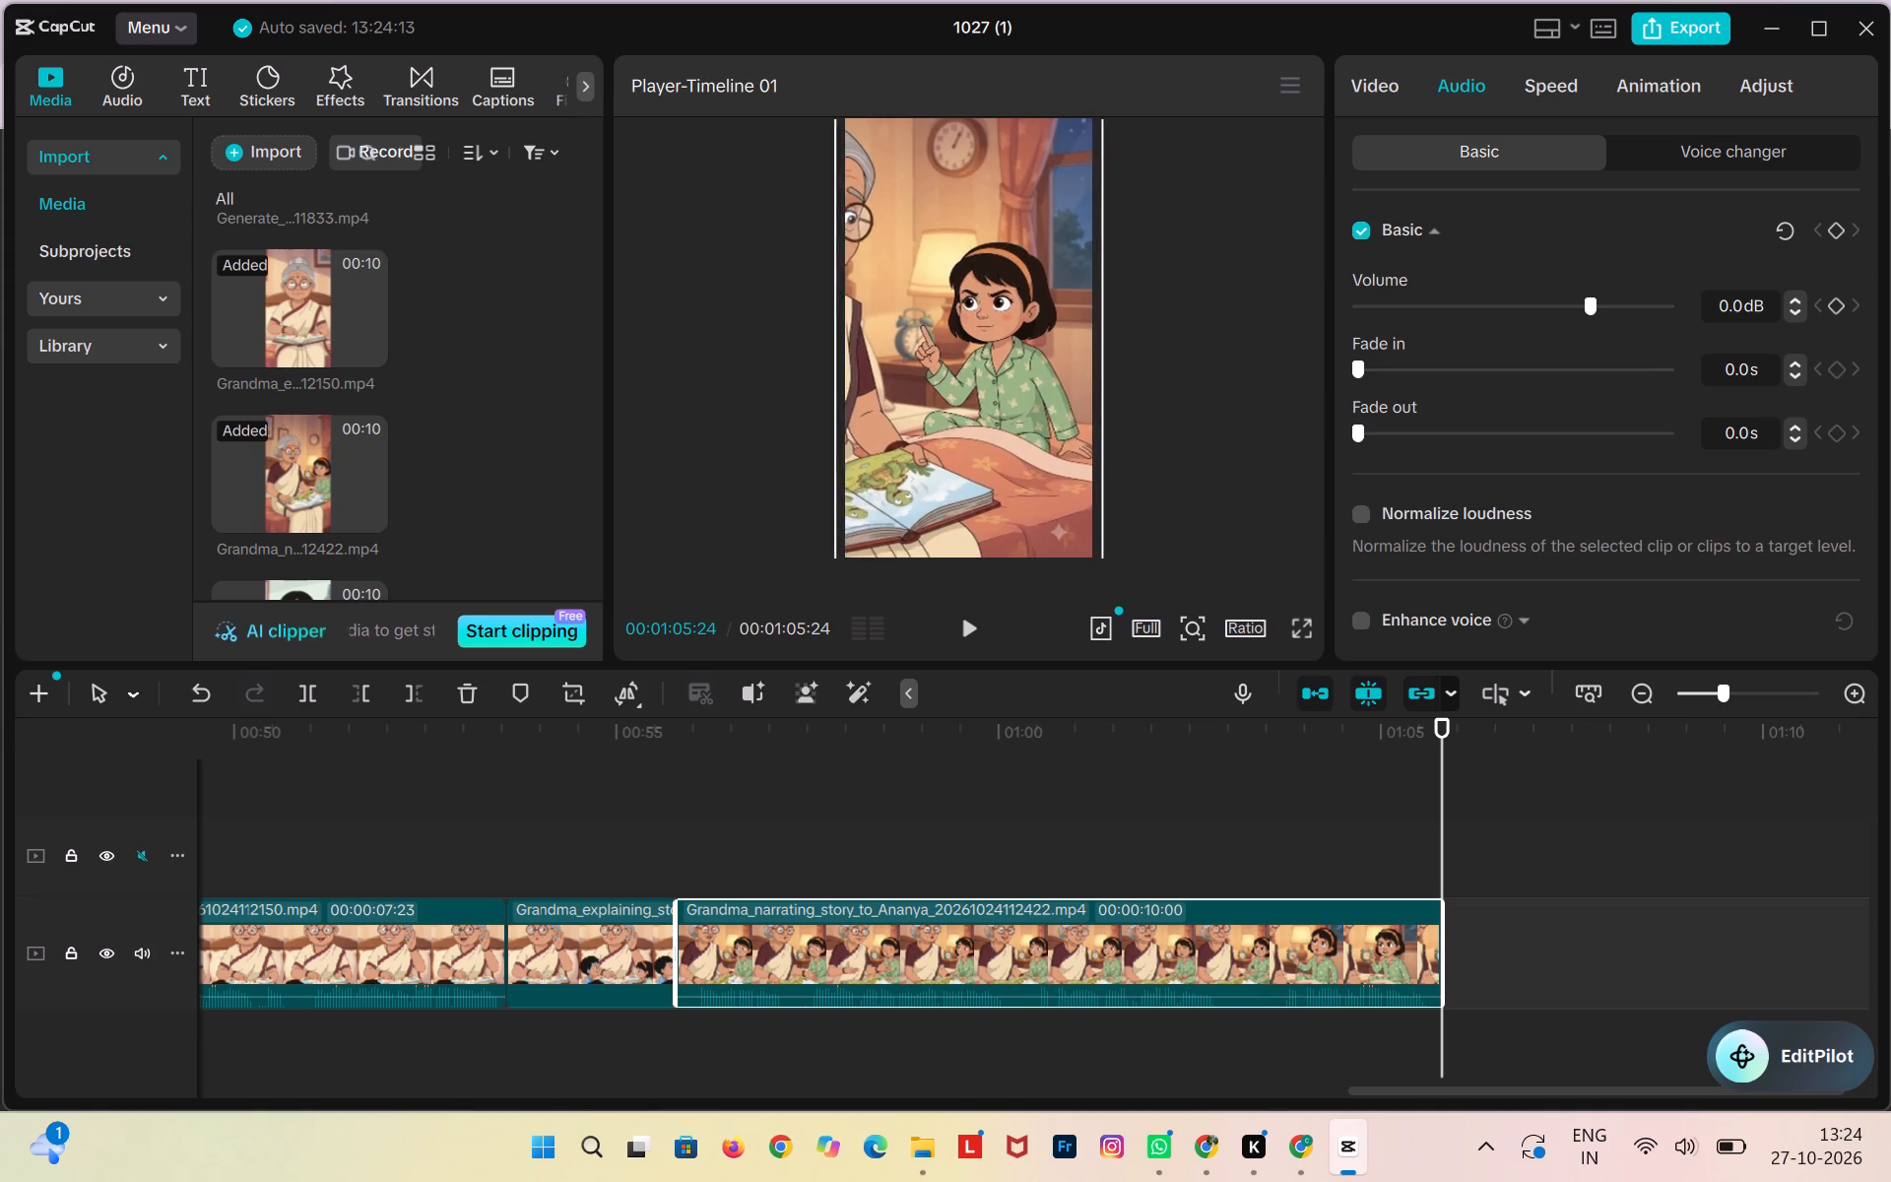
{"action": "left_click_drag", "start_coordinate": [1110, 579], "coordinate": [1136, 620]}
{"action": "left_click_drag", "start_coordinate": [1040, 509], "coordinate": [1041, 523]}
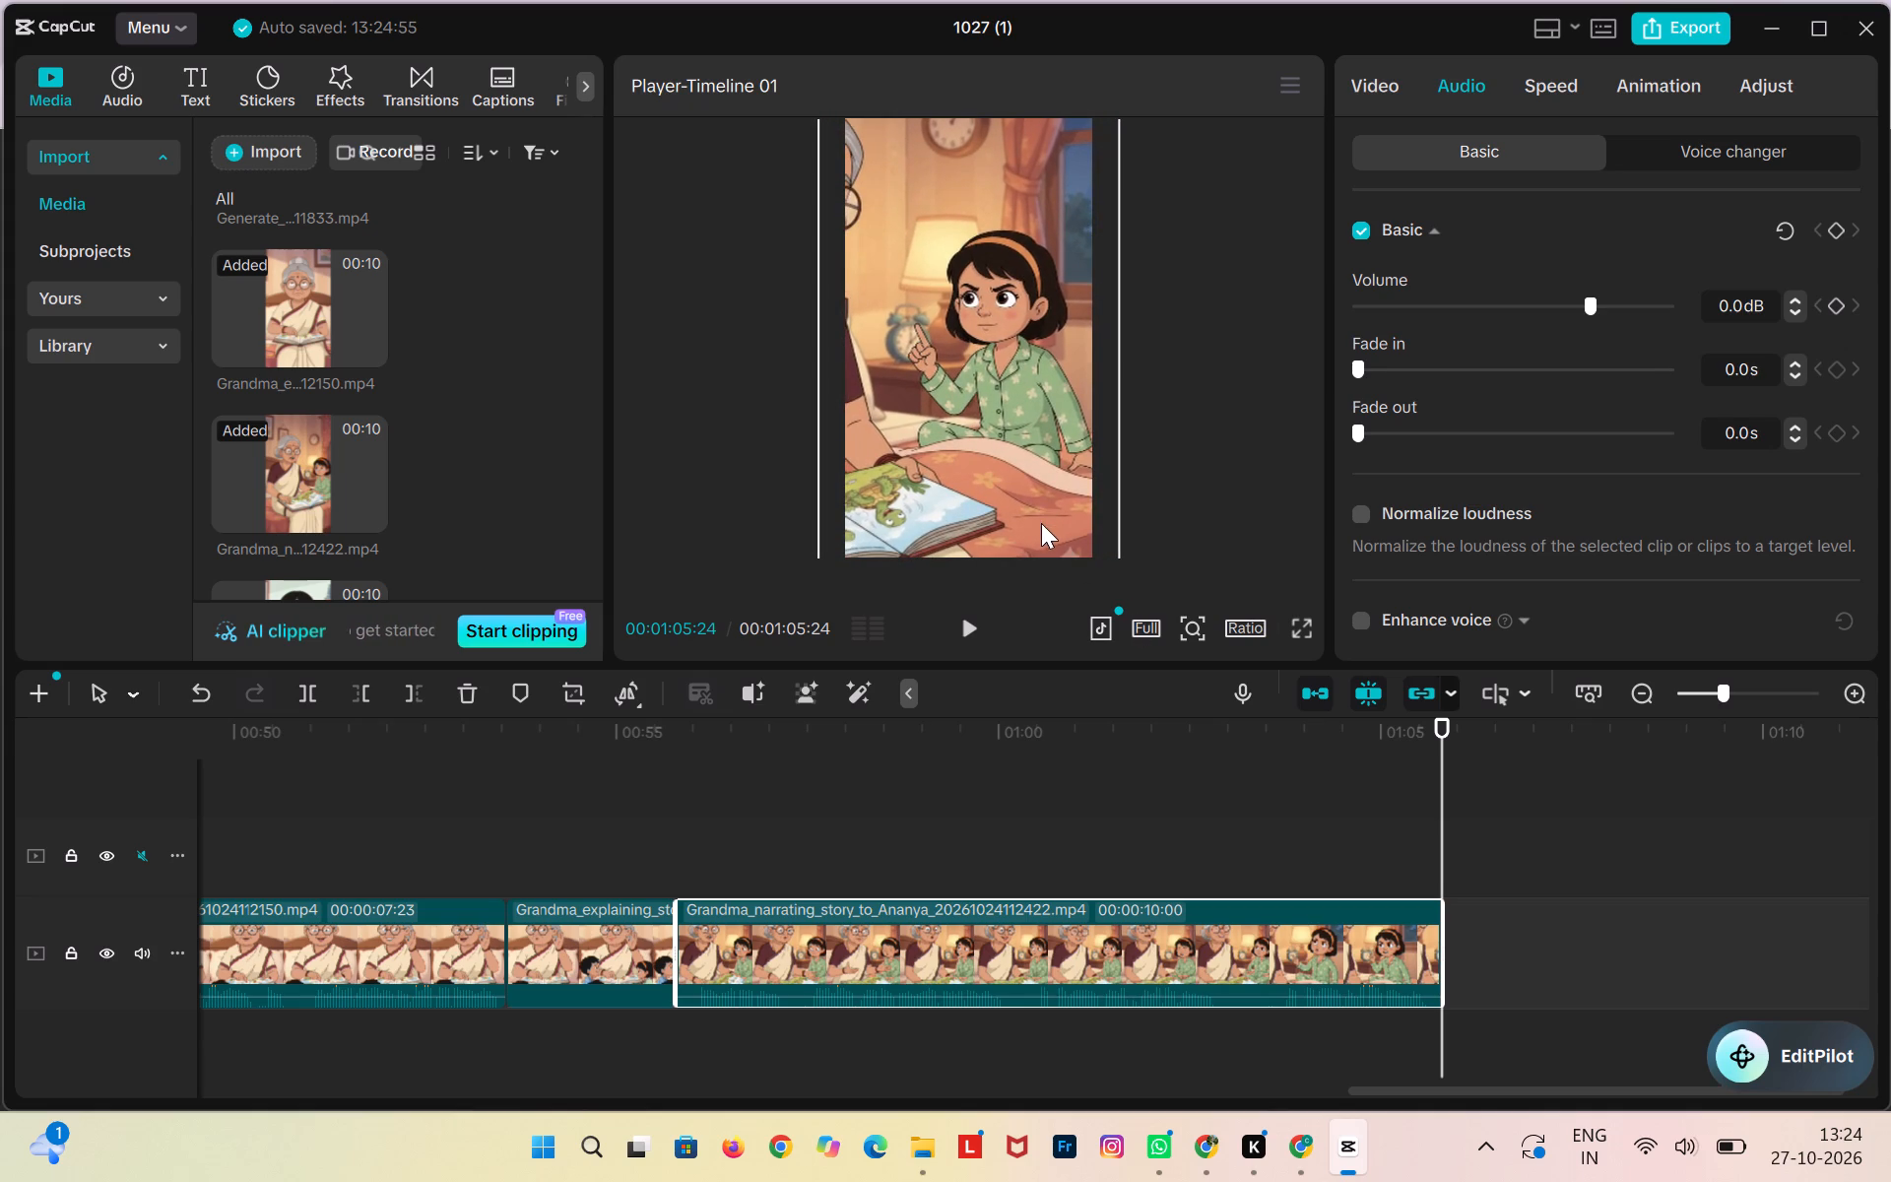
{"action": "left_click_drag", "start_coordinate": [1041, 523], "coordinate": [1047, 535]}
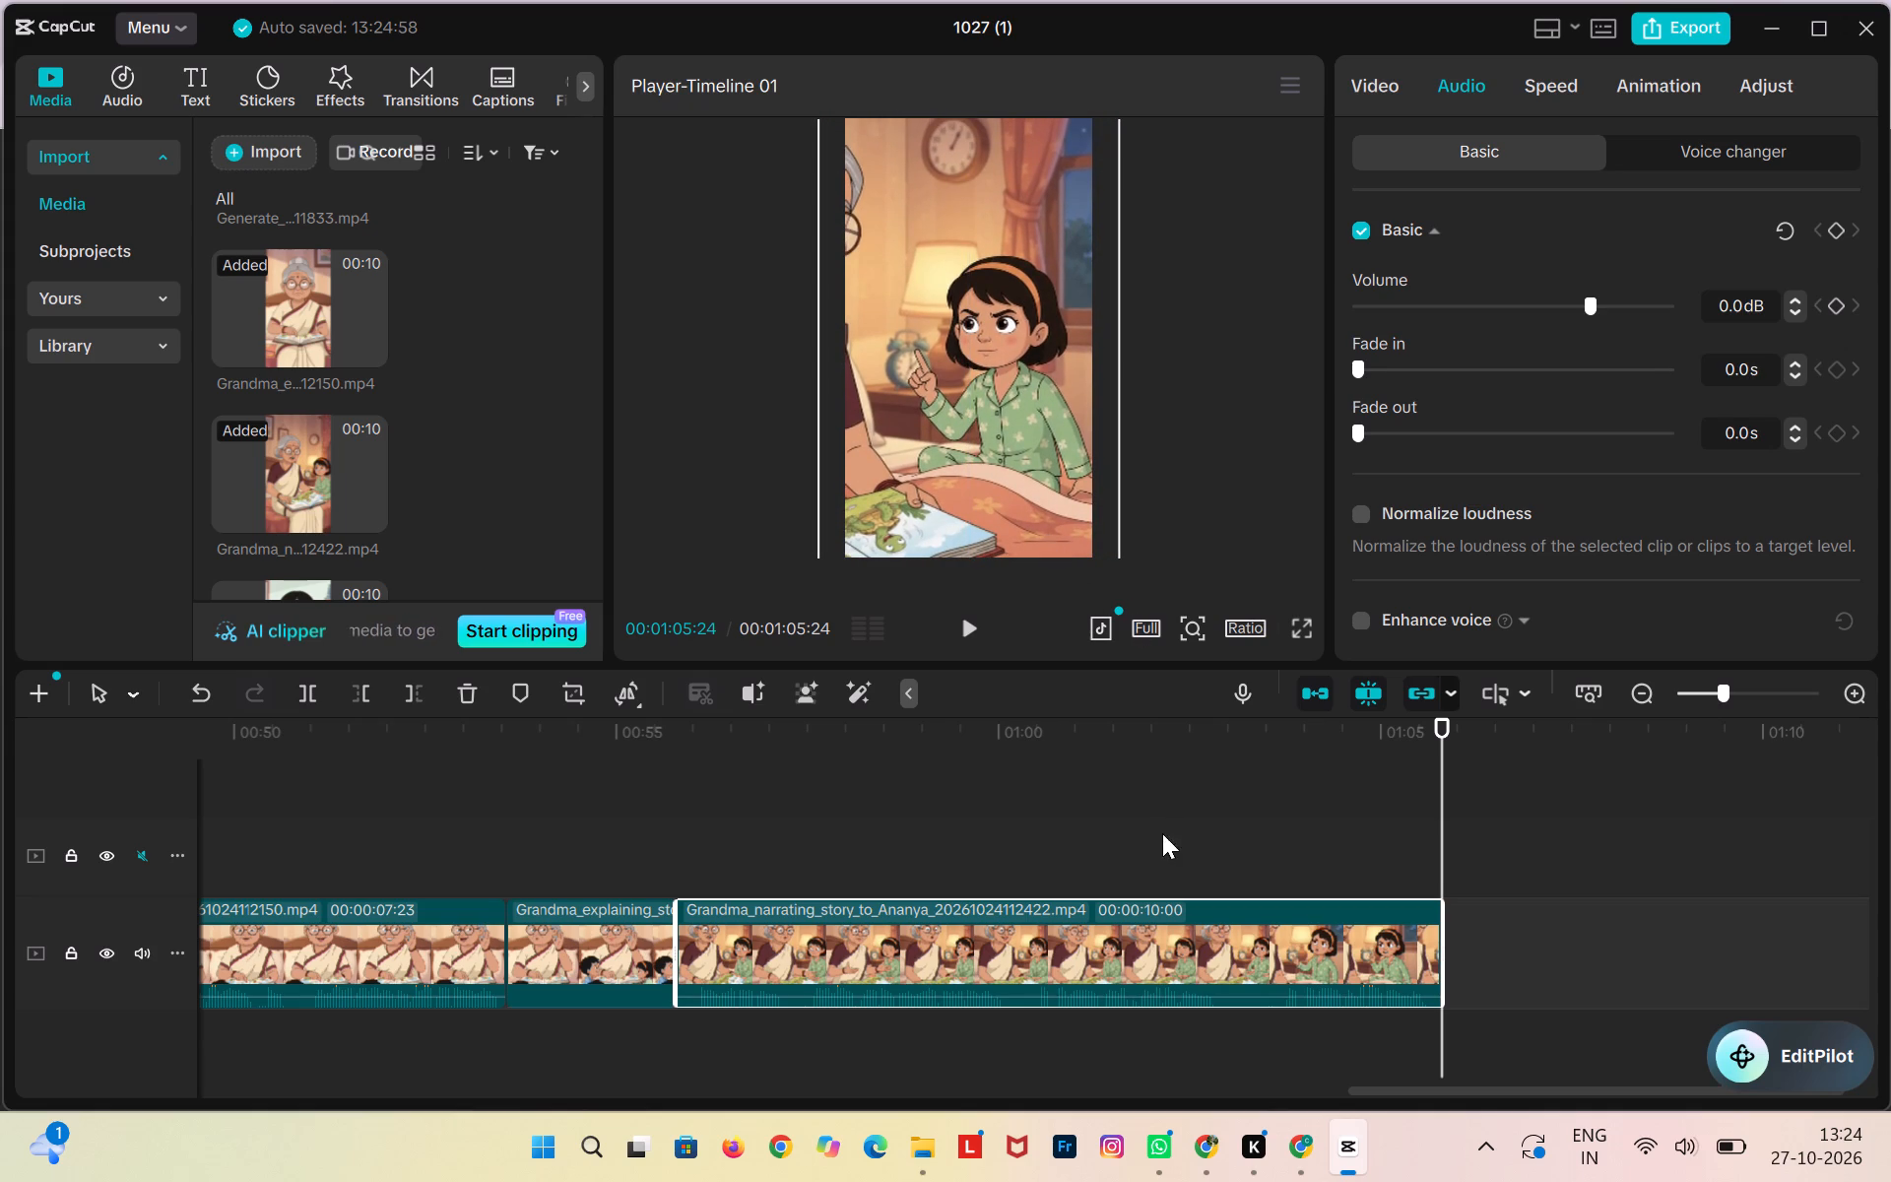
{"action": "left_click_drag", "start_coordinate": [1438, 724], "coordinate": [648, 848]}
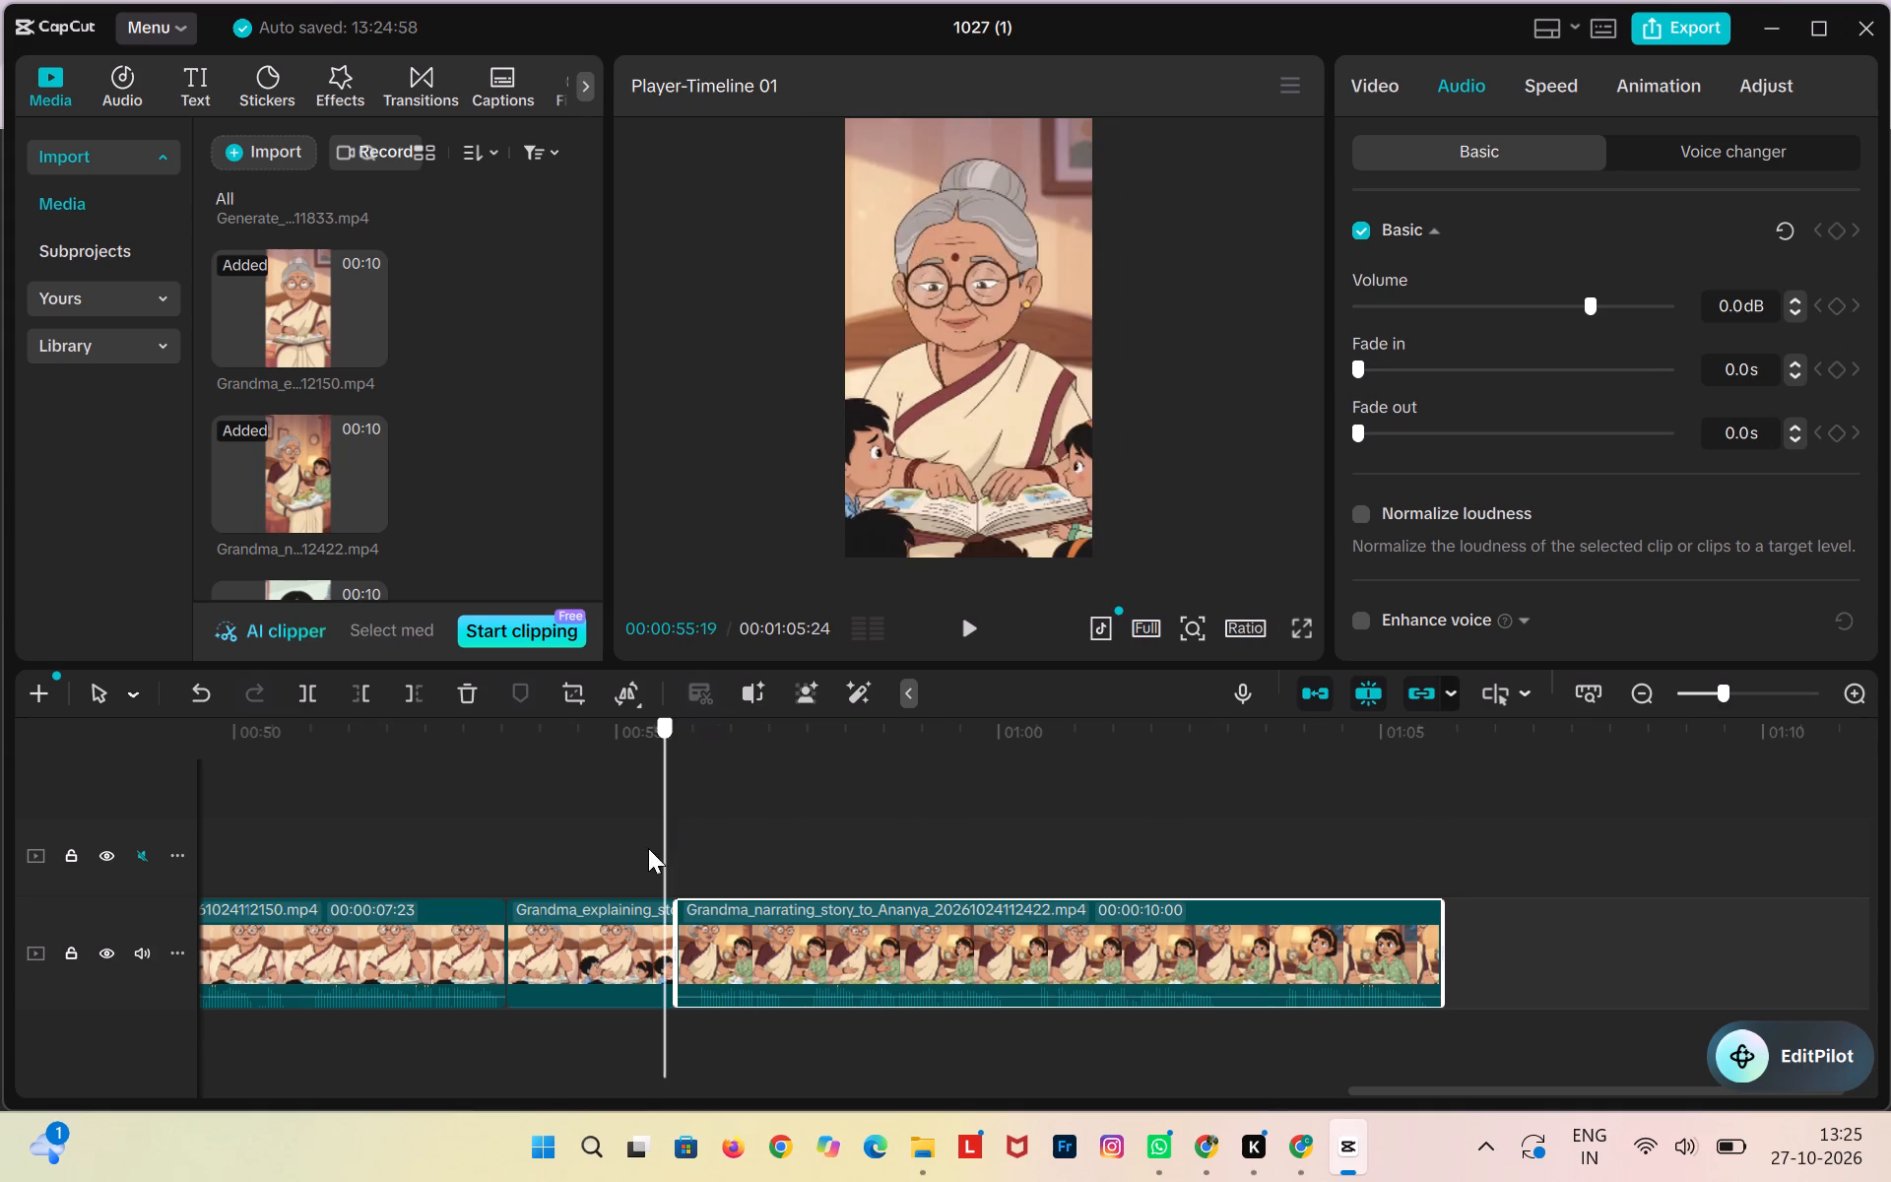
{"action": "left_click_drag", "start_coordinate": [648, 848], "coordinate": [625, 878]}
{"action": "left_click", "coordinate": [985, 620]}
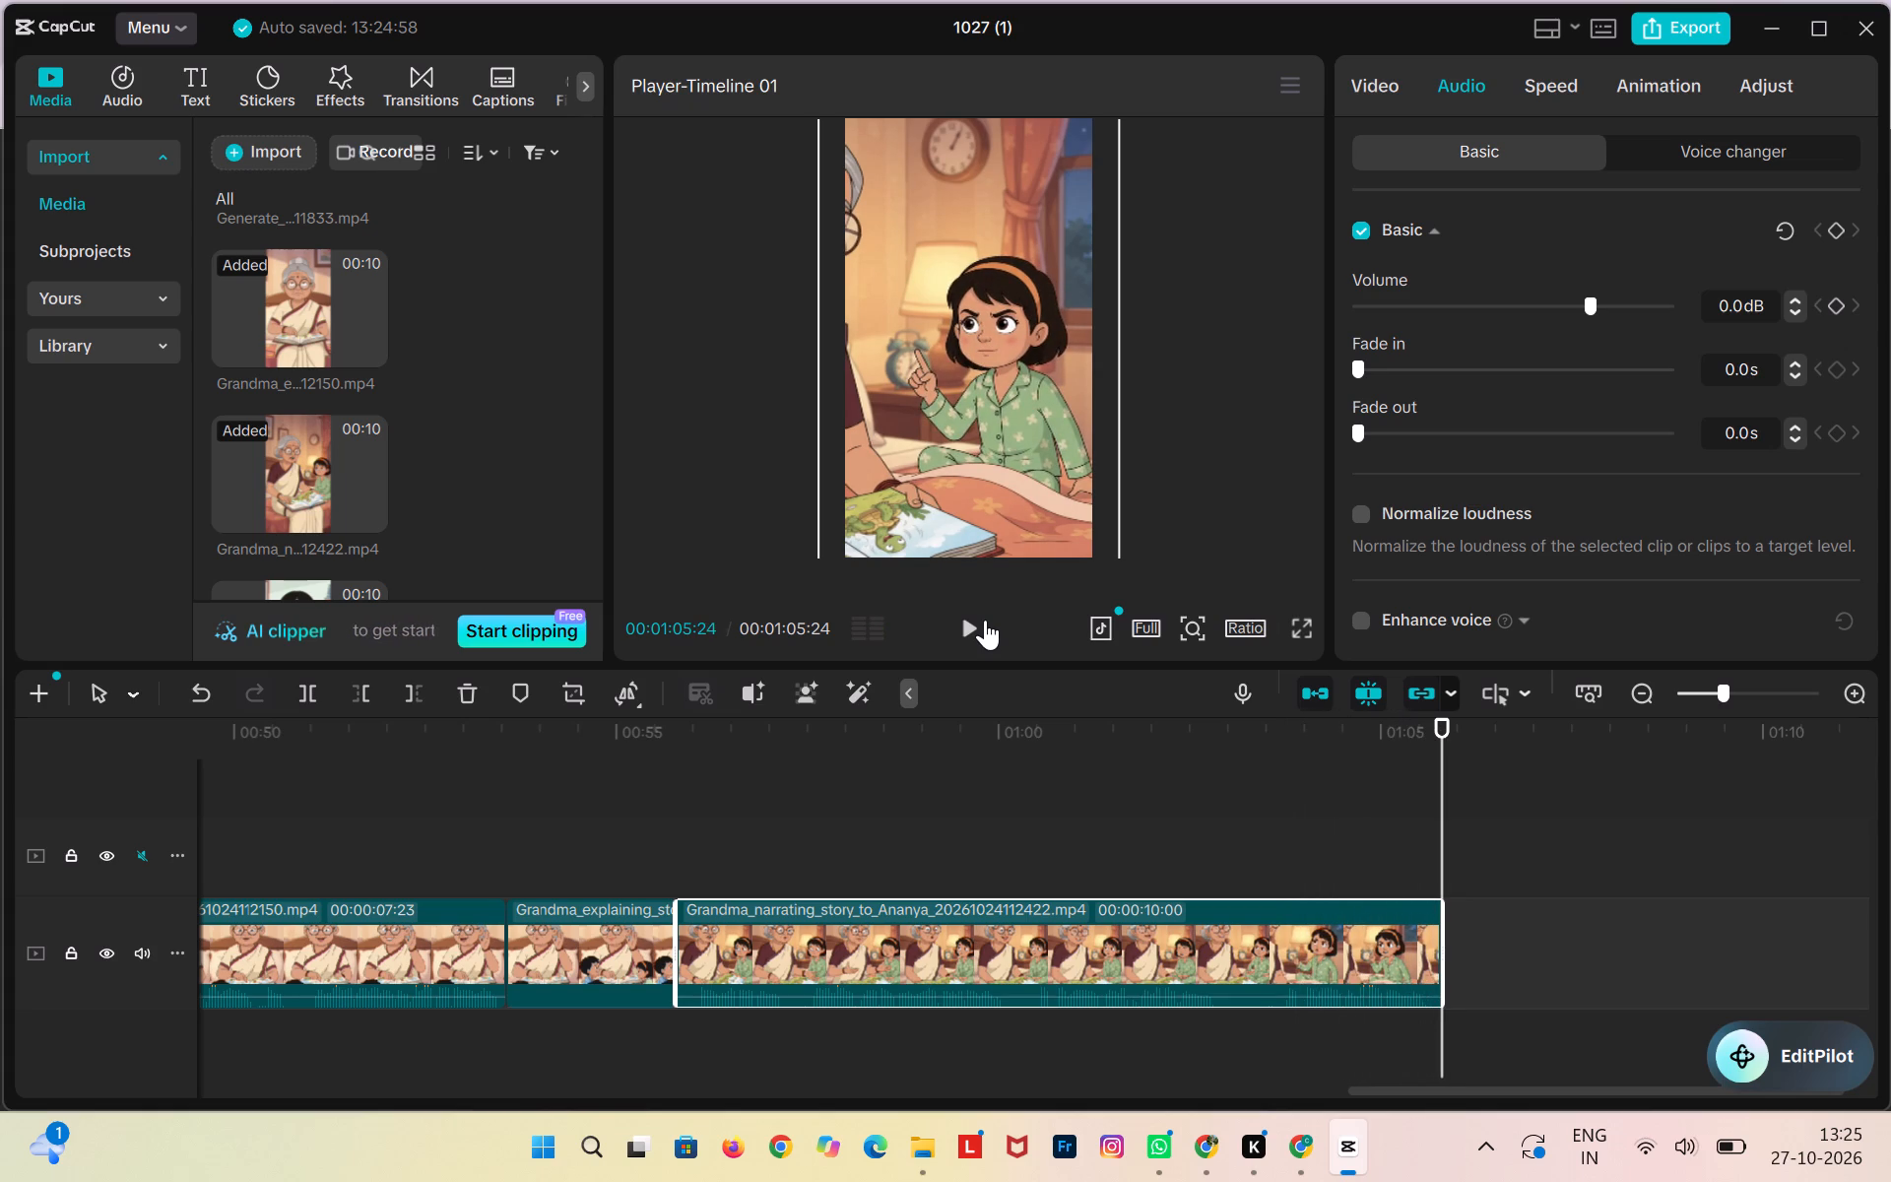
Add the 10-second Generate_exactly_one_continuous clip ending in 112651 to the end of the timeline.
{"action": "scroll", "coordinate": [408, 411], "scroll_direction": "down", "scroll_amount": 1}
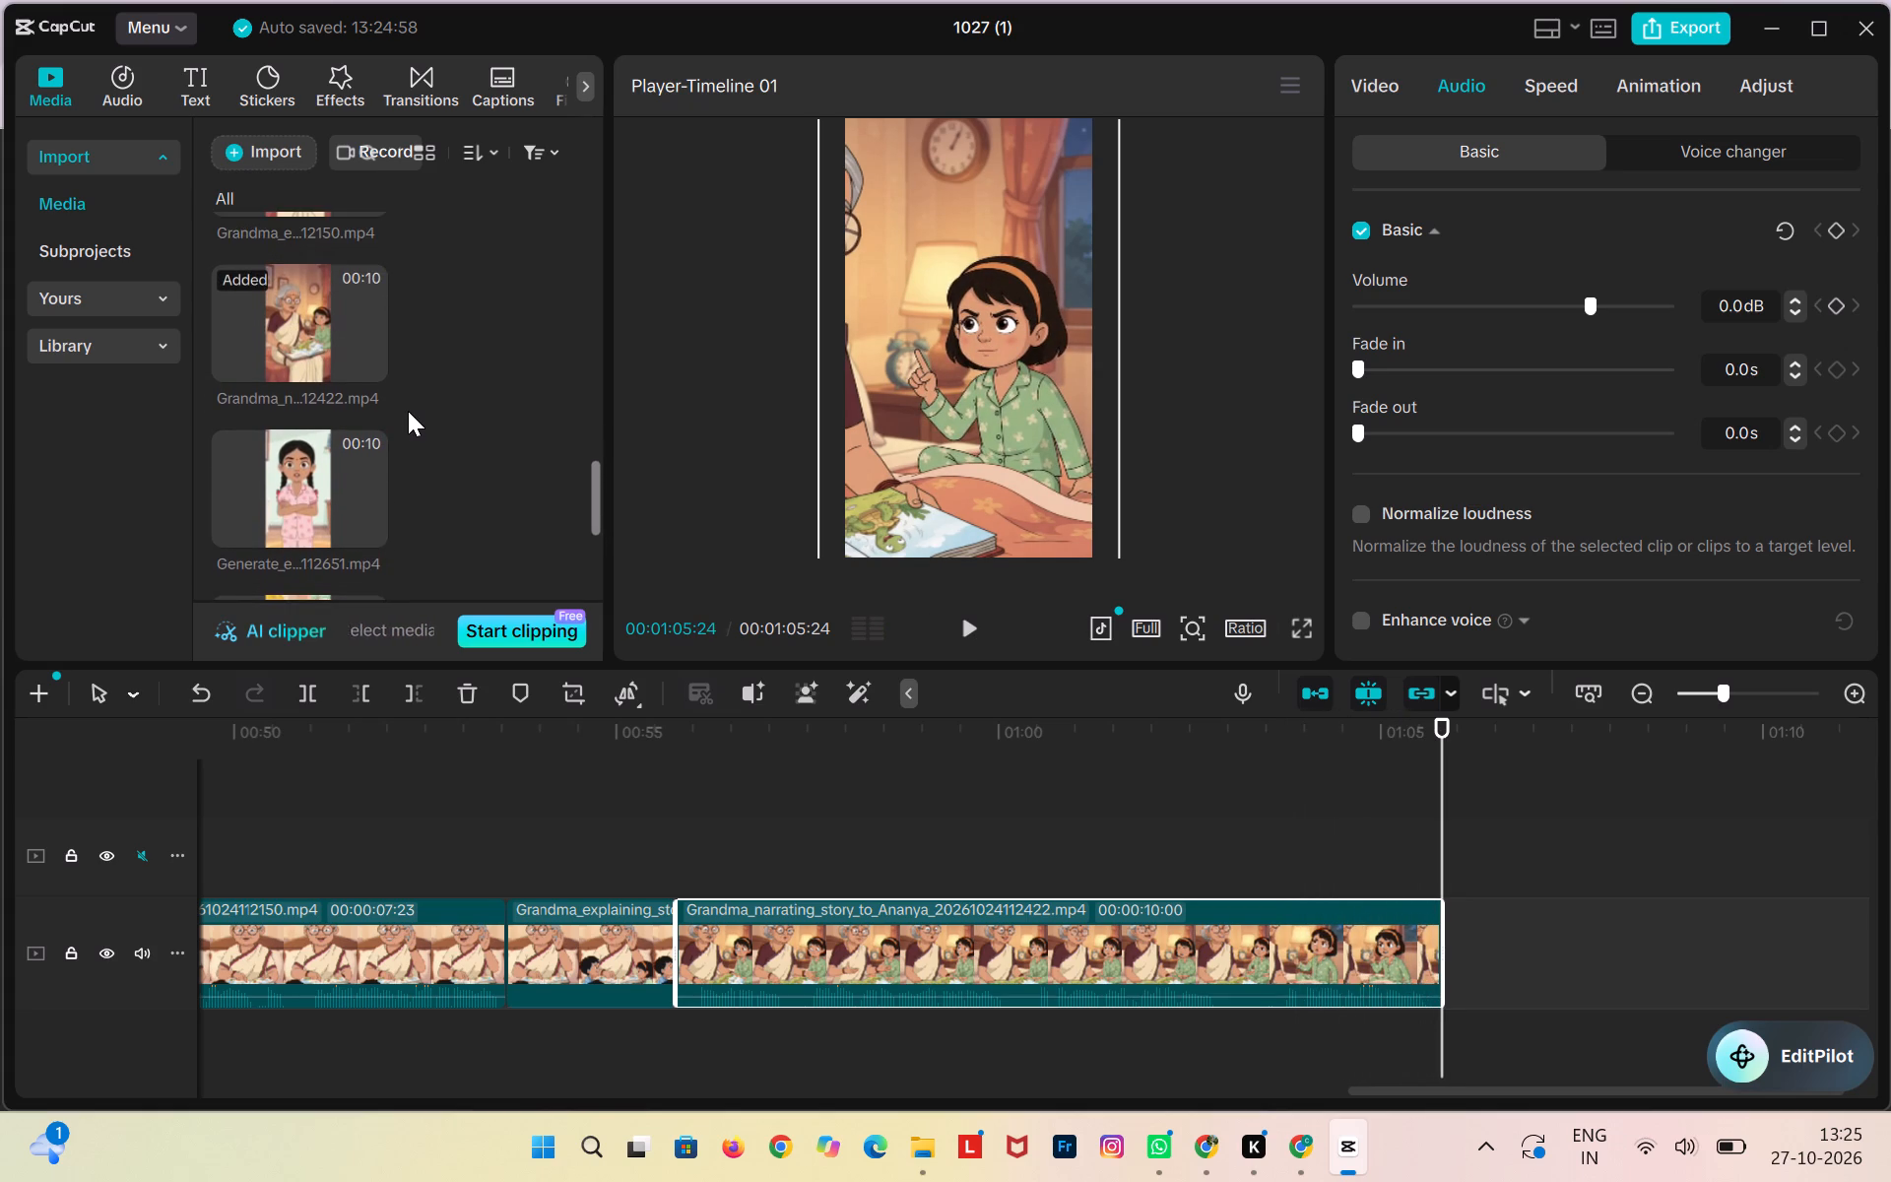
{"action": "scroll", "coordinate": [408, 411], "scroll_direction": "down", "scroll_amount": 1}
{"action": "left_click", "coordinate": [369, 411]}
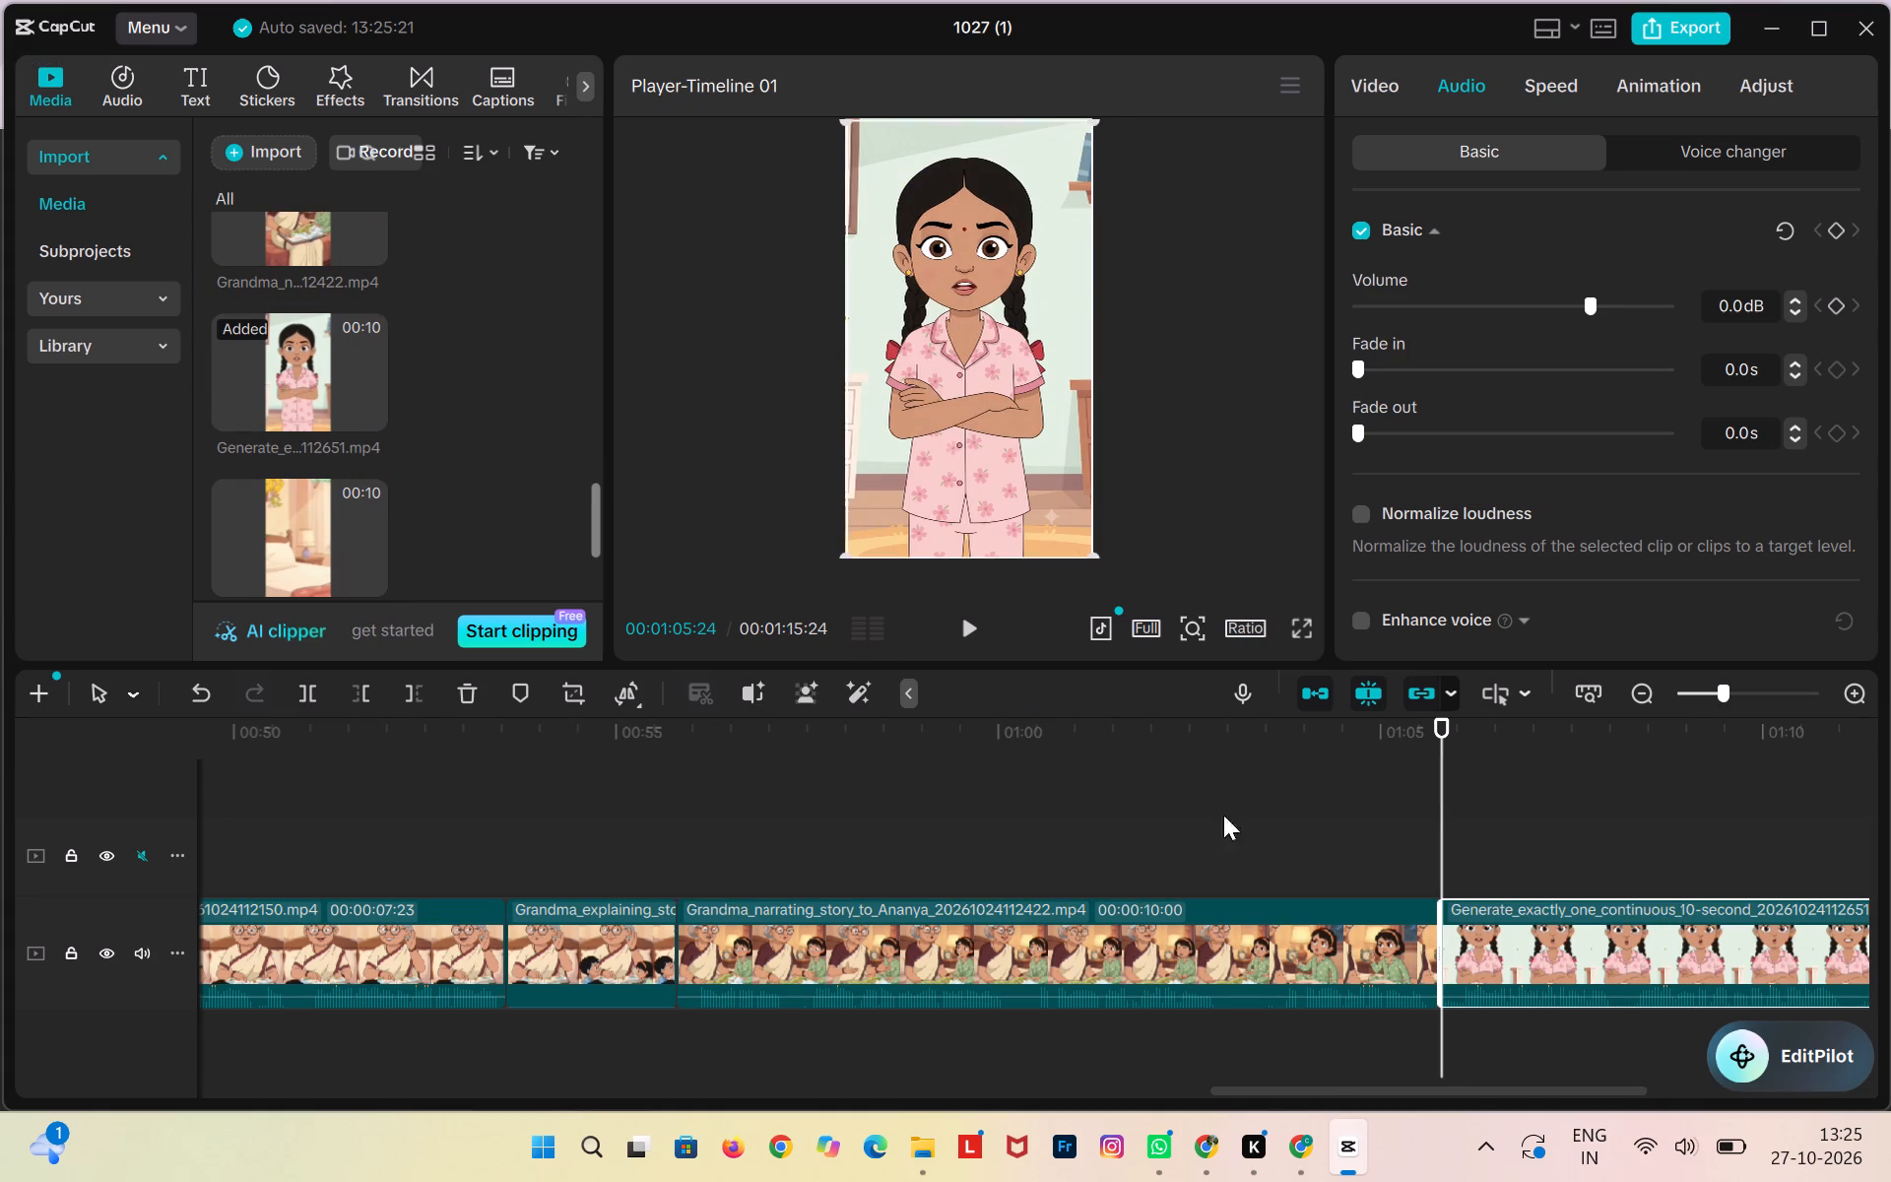
Enlarge the 112651 clip beyond the frame, shift it down while keeping it centred, and play from 00:01:05:08 to the end.
{"action": "scroll", "coordinate": [1257, 863], "scroll_direction": "left", "scroll_amount": 2}
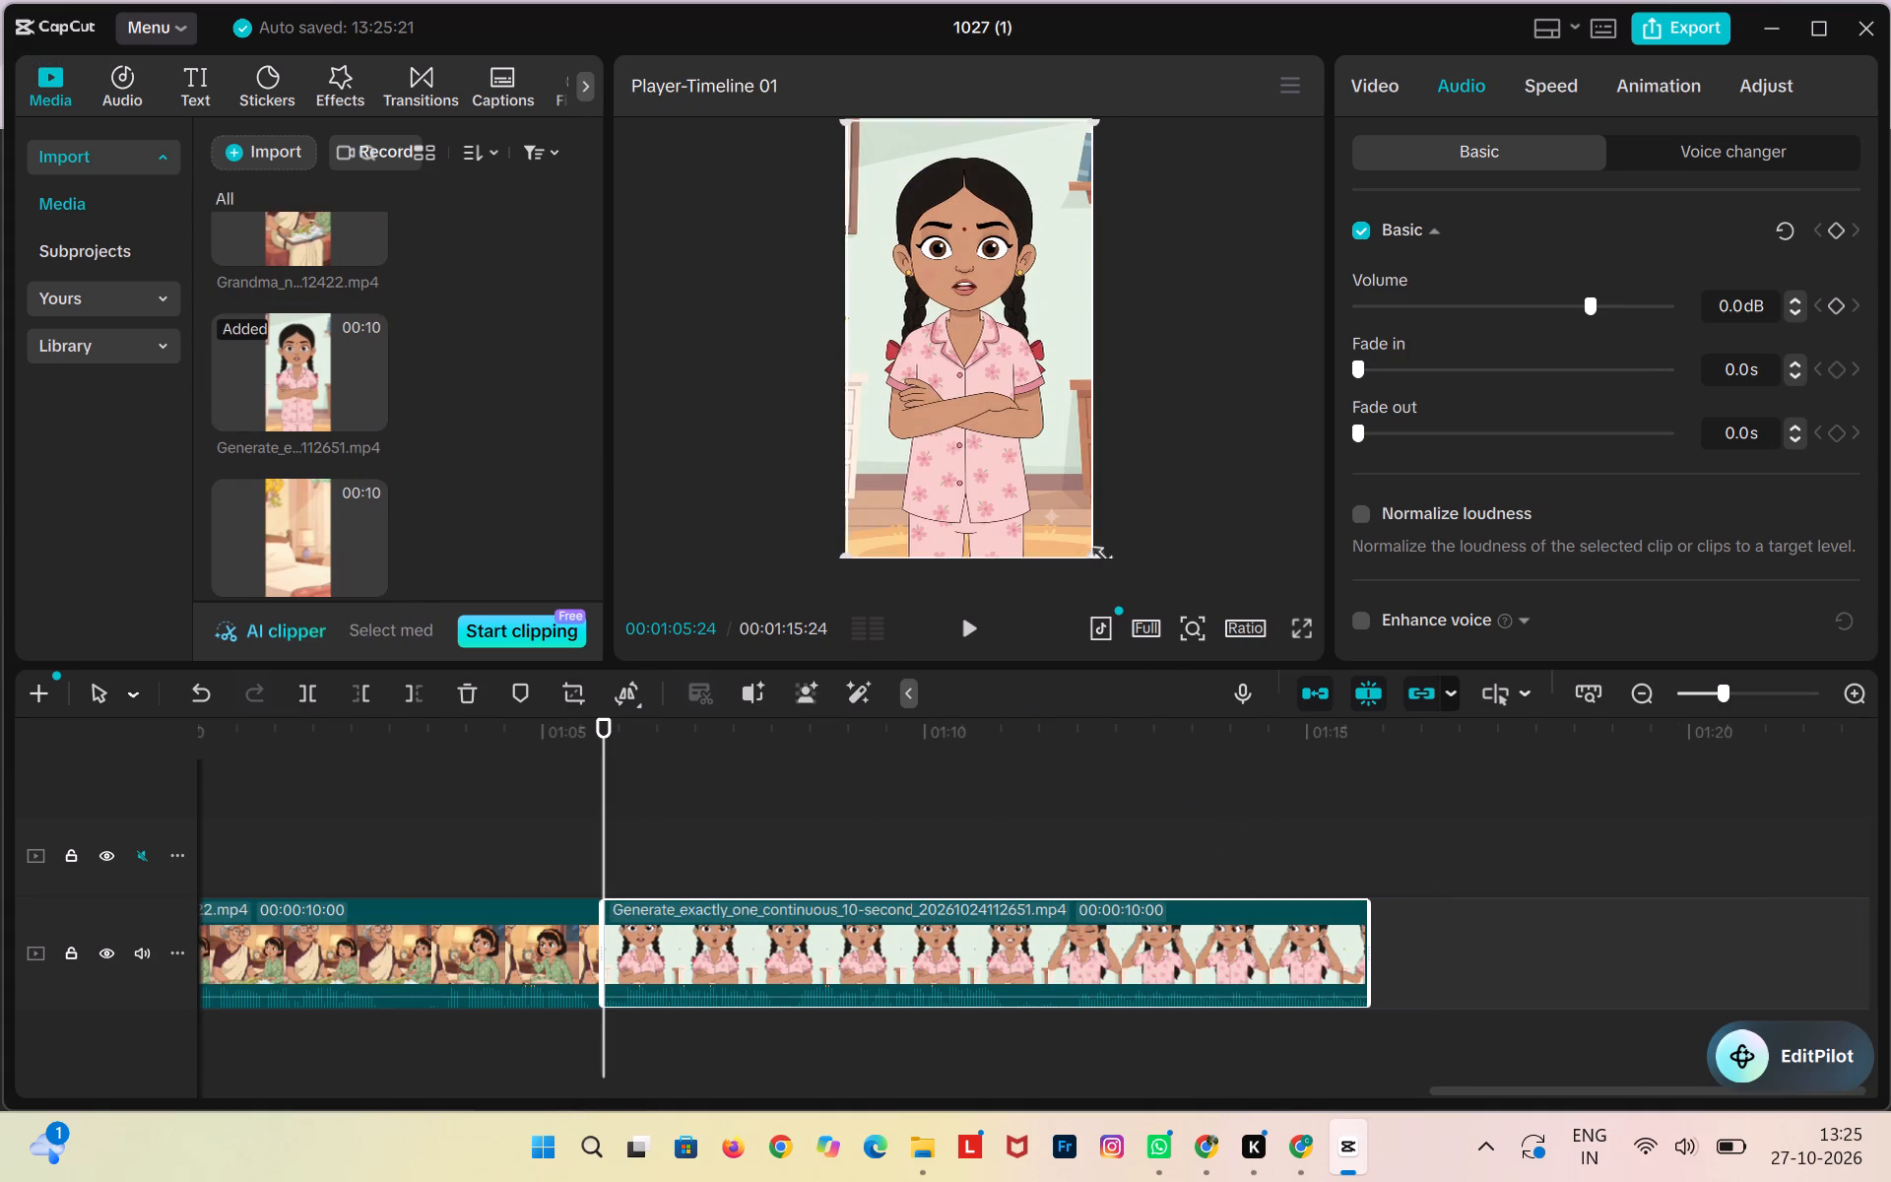
{"action": "left_click_drag", "start_coordinate": [1082, 549], "coordinate": [1139, 583]}
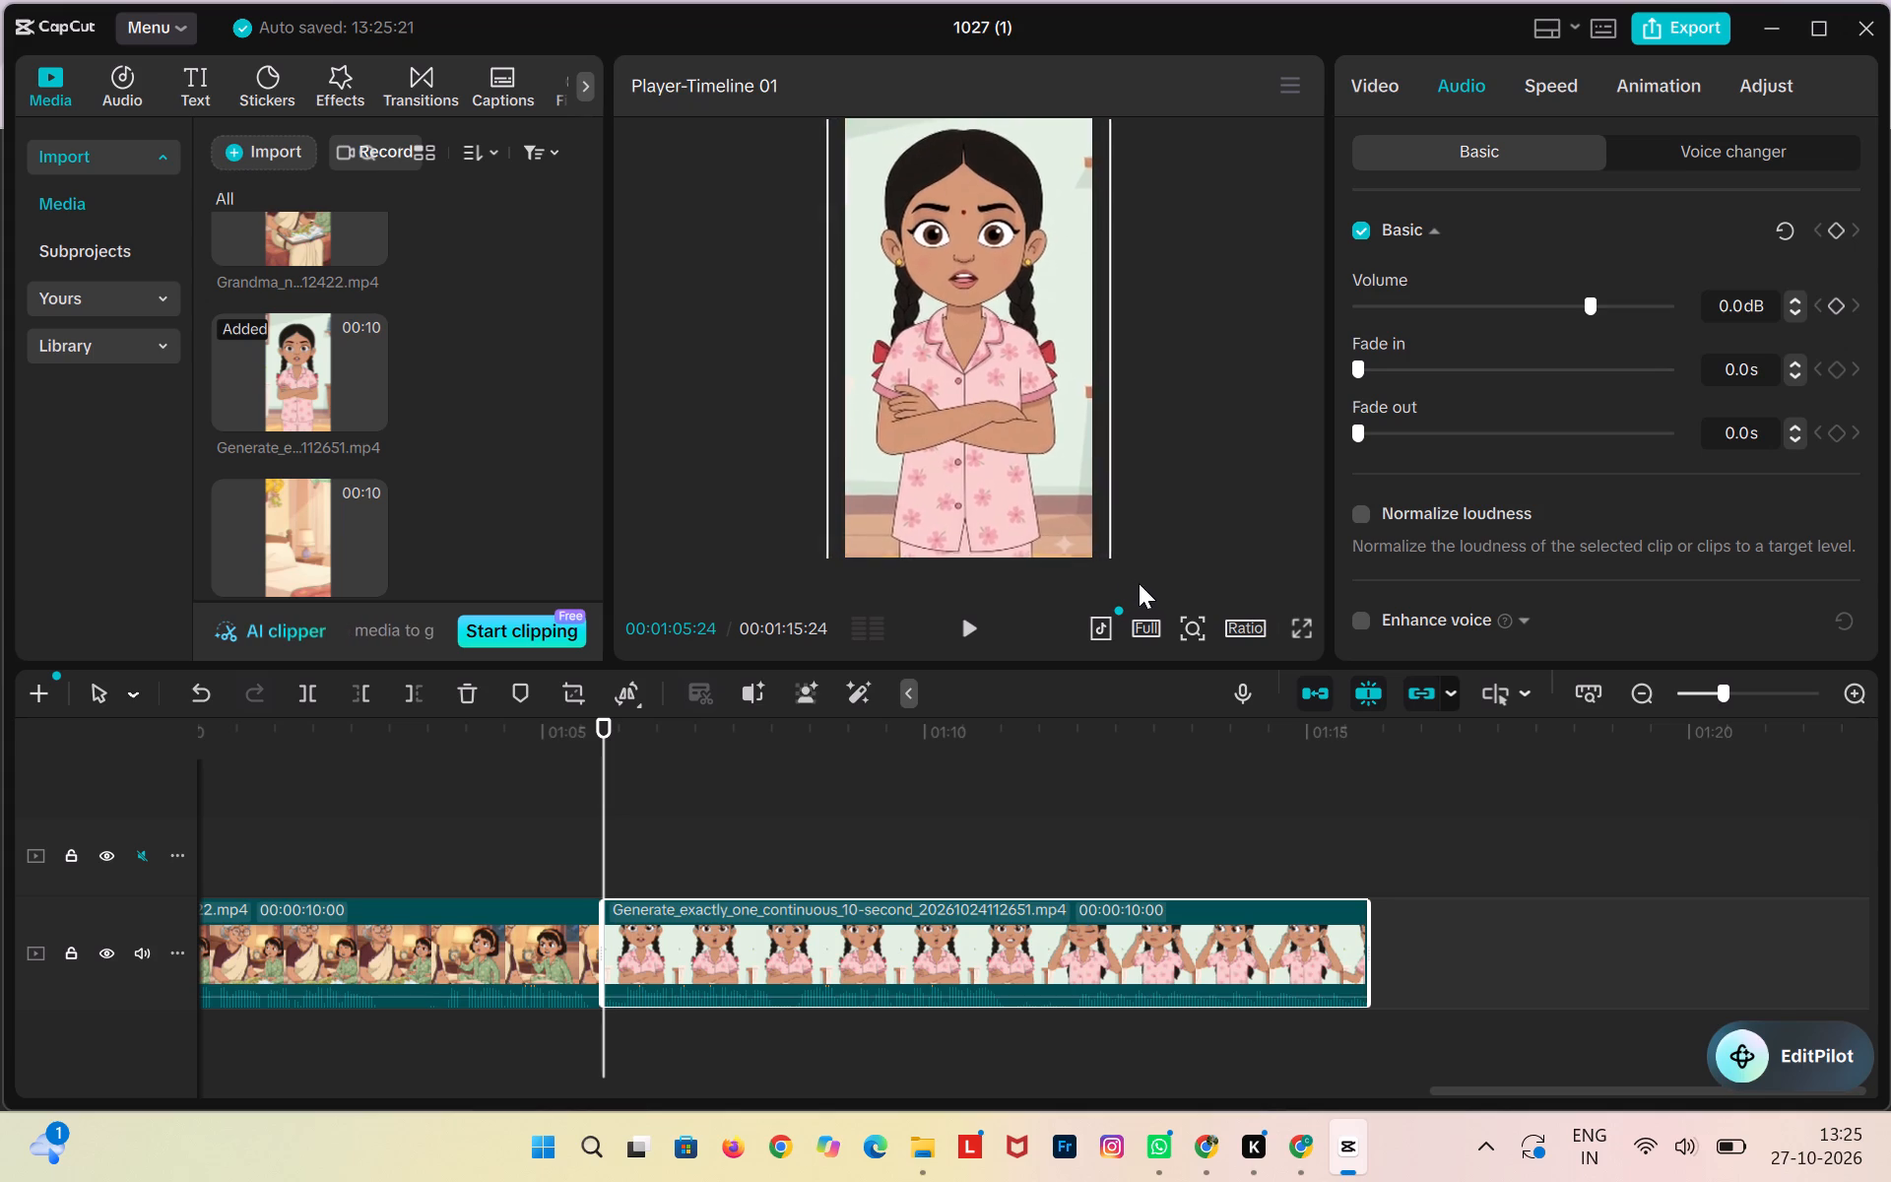
{"action": "left_click_drag", "start_coordinate": [1139, 583], "coordinate": [1161, 596]}
{"action": "left_click_drag", "start_coordinate": [1067, 493], "coordinate": [1075, 518]}
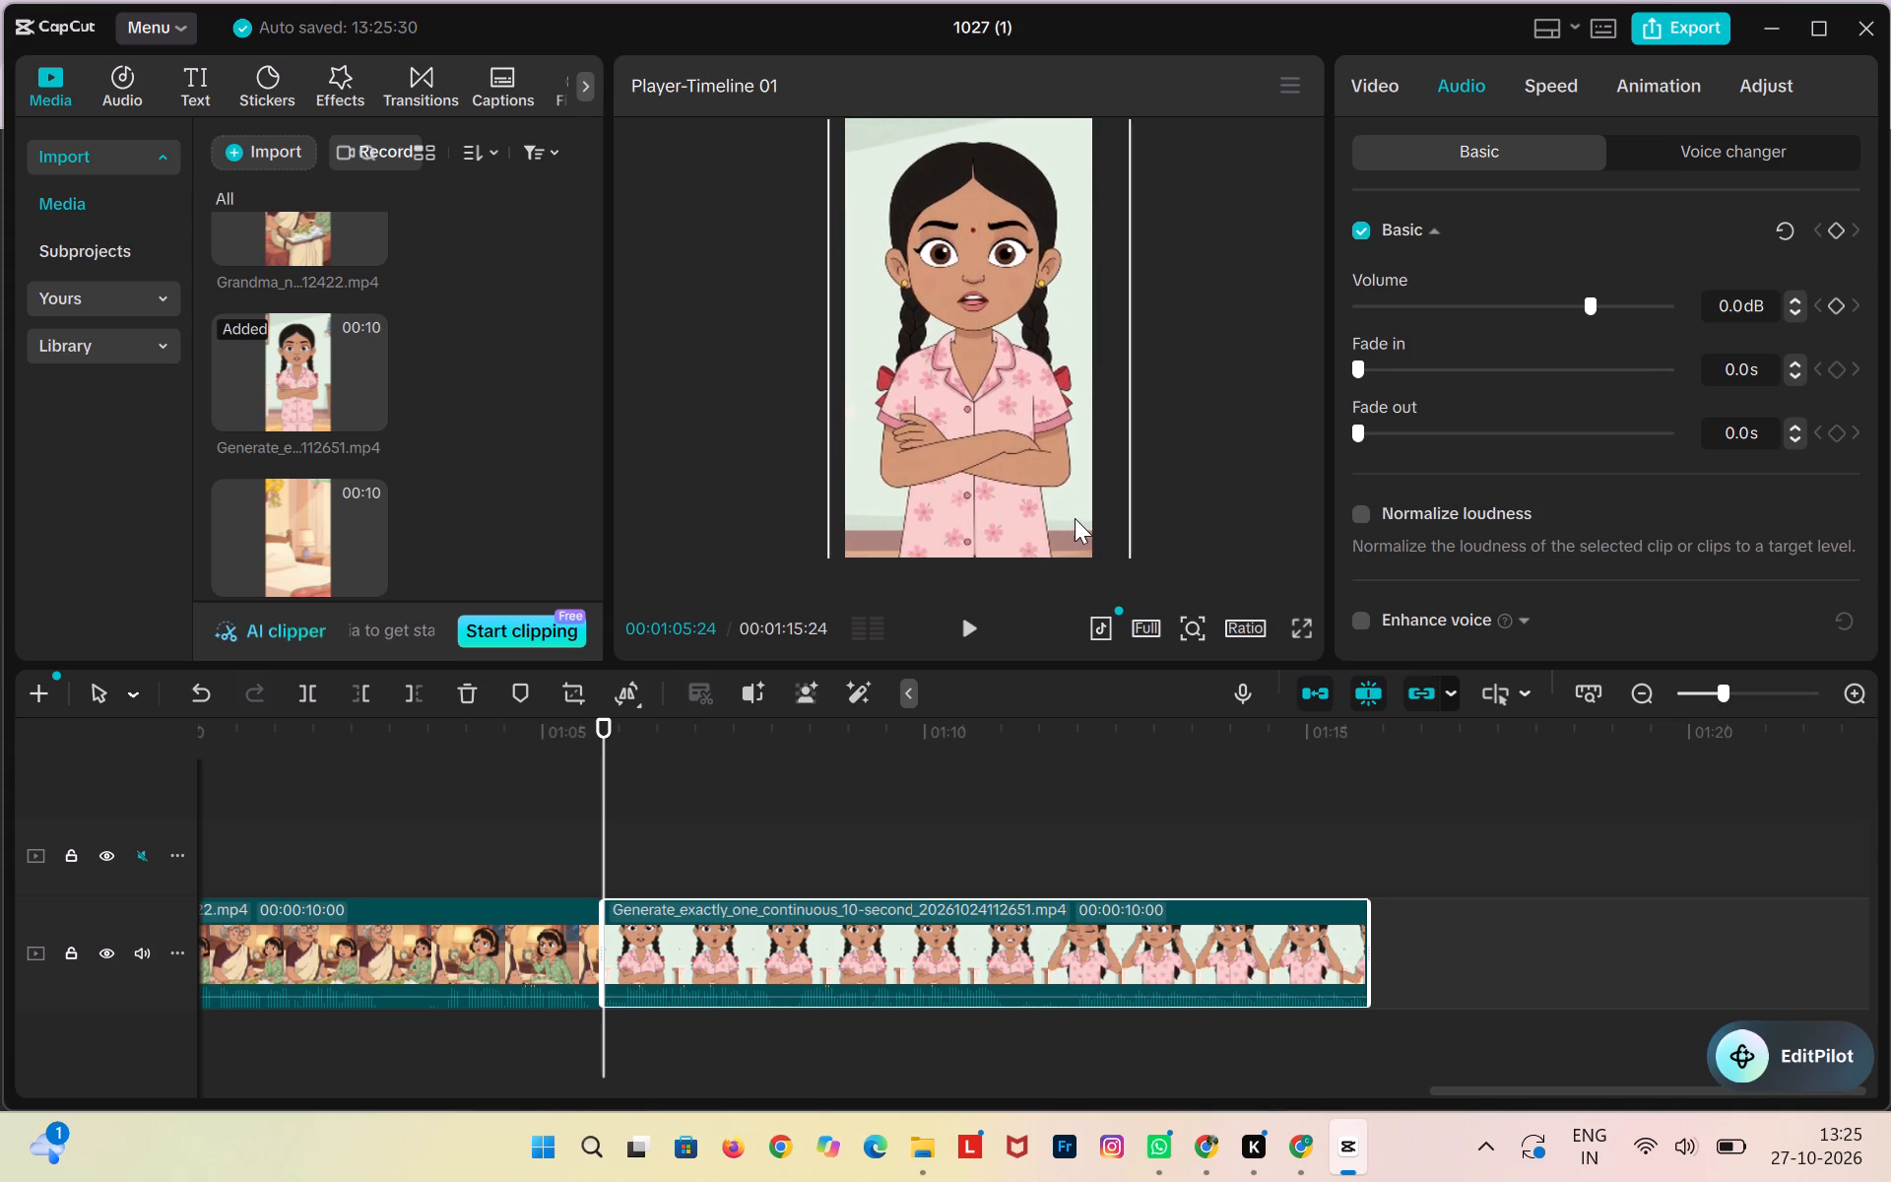
{"action": "left_click_drag", "start_coordinate": [1075, 518], "coordinate": [1067, 518]}
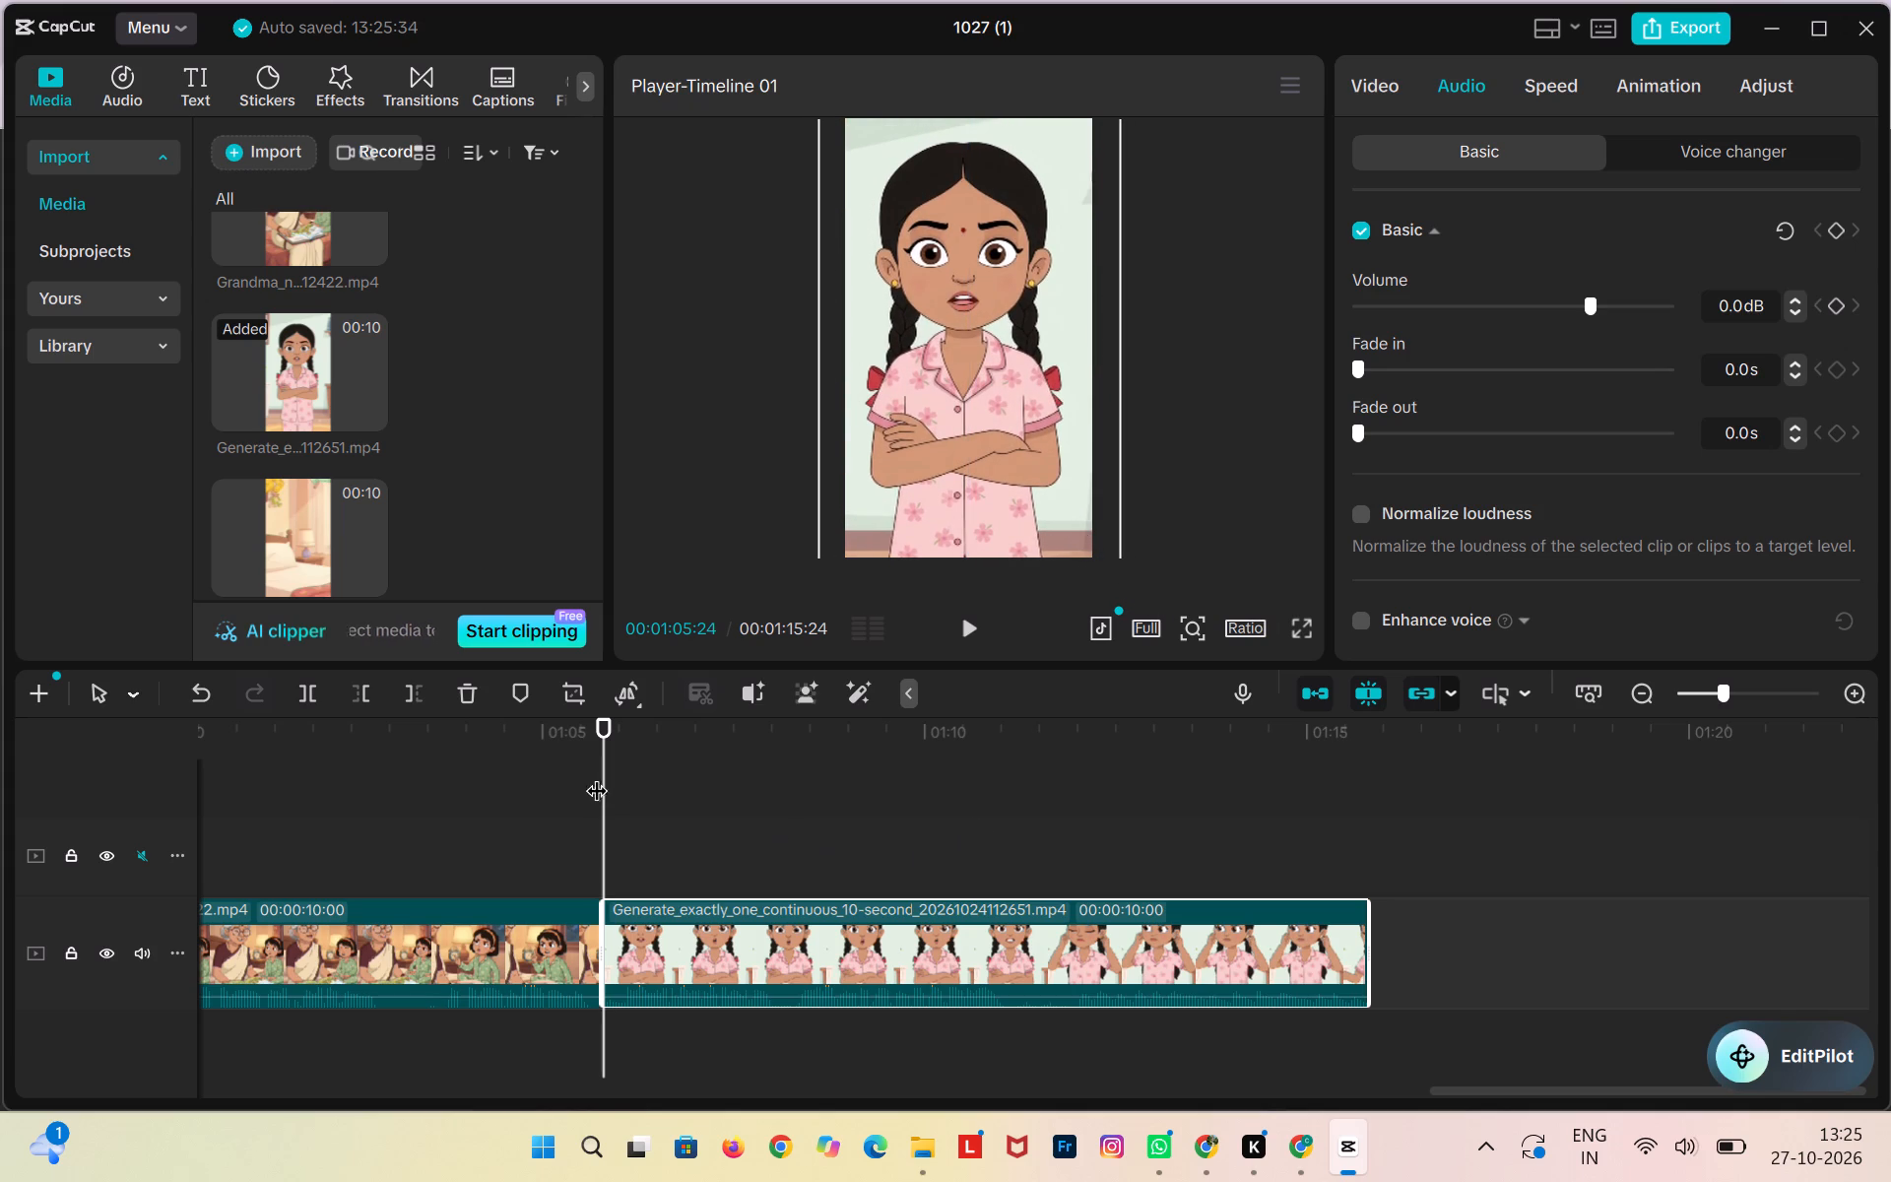
{"action": "left_click_drag", "start_coordinate": [606, 722], "coordinate": [572, 727]}
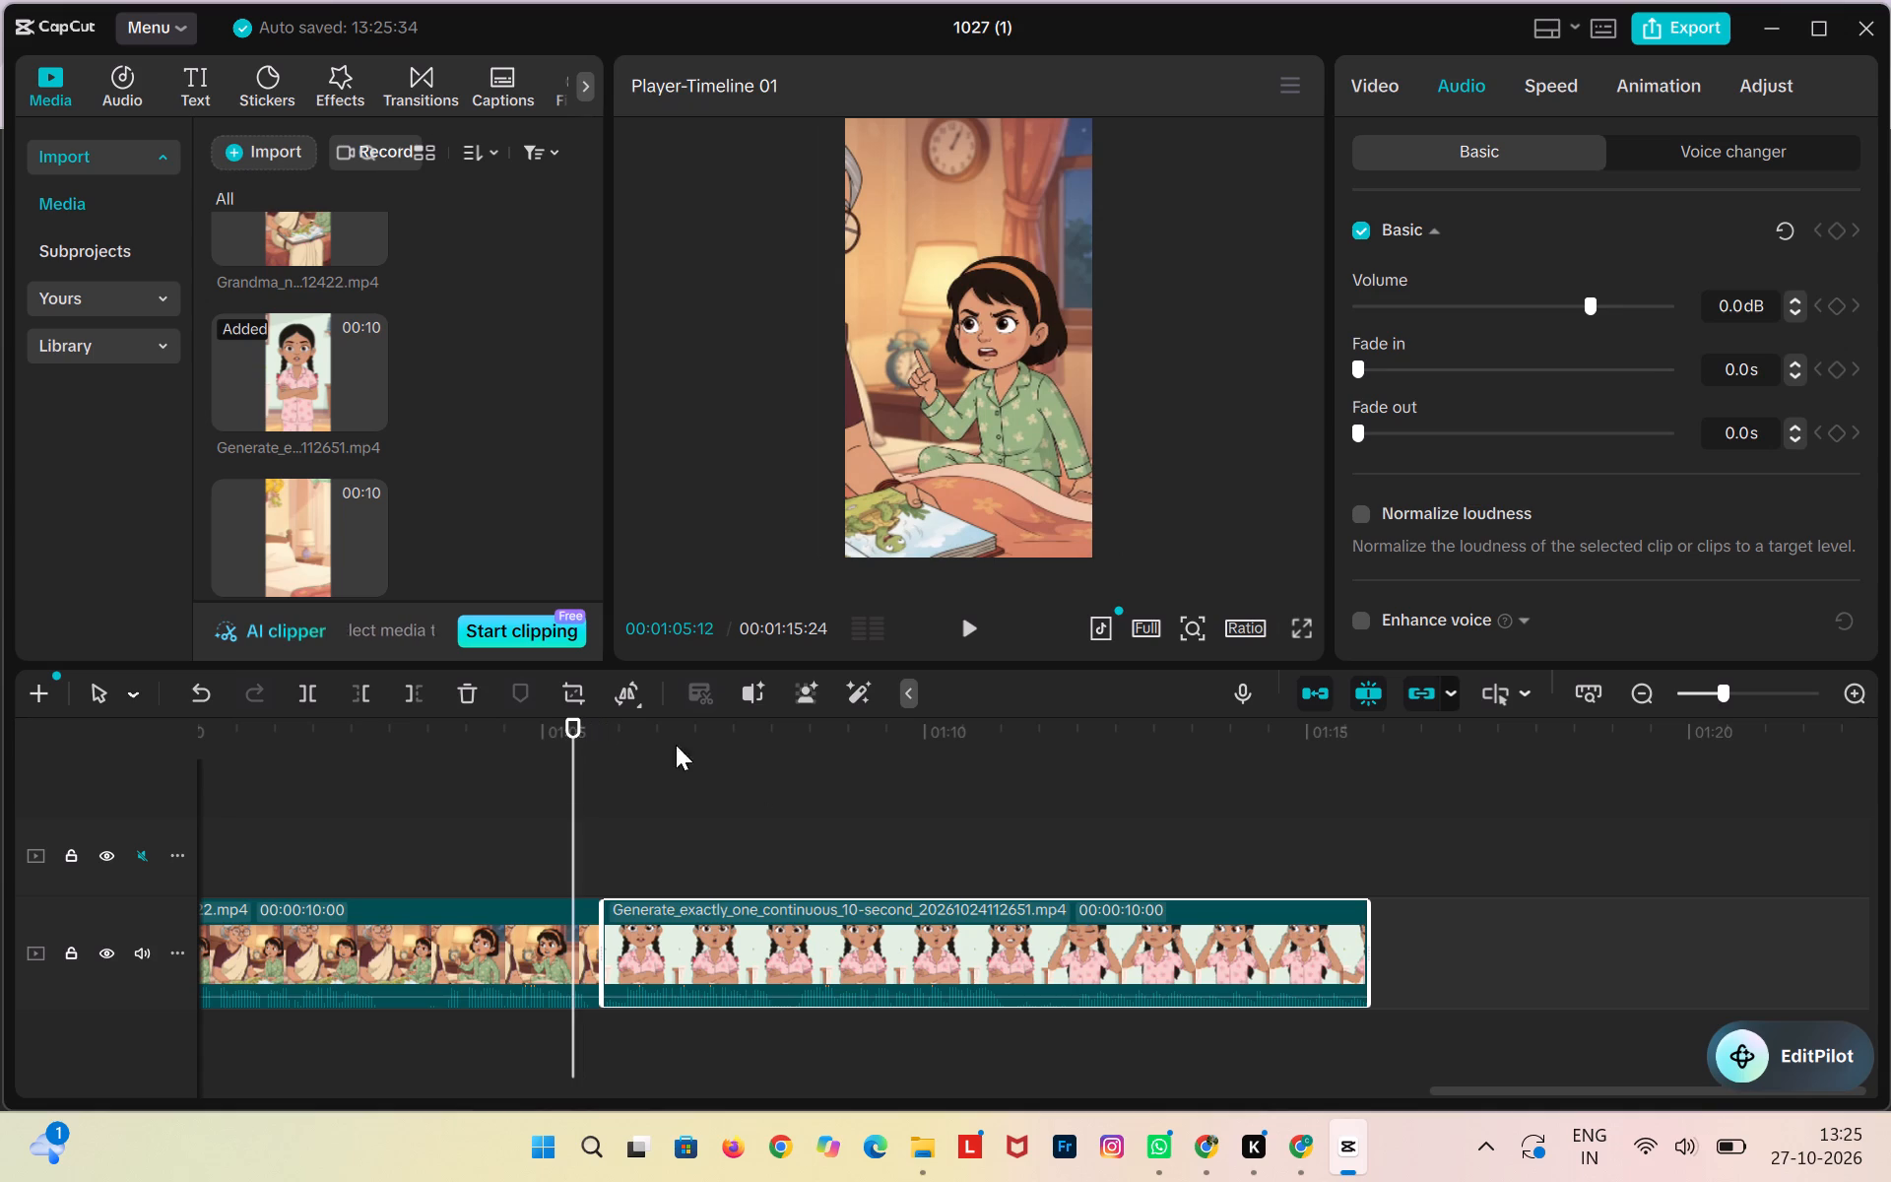
{"action": "left_click", "coordinate": [817, 836]}
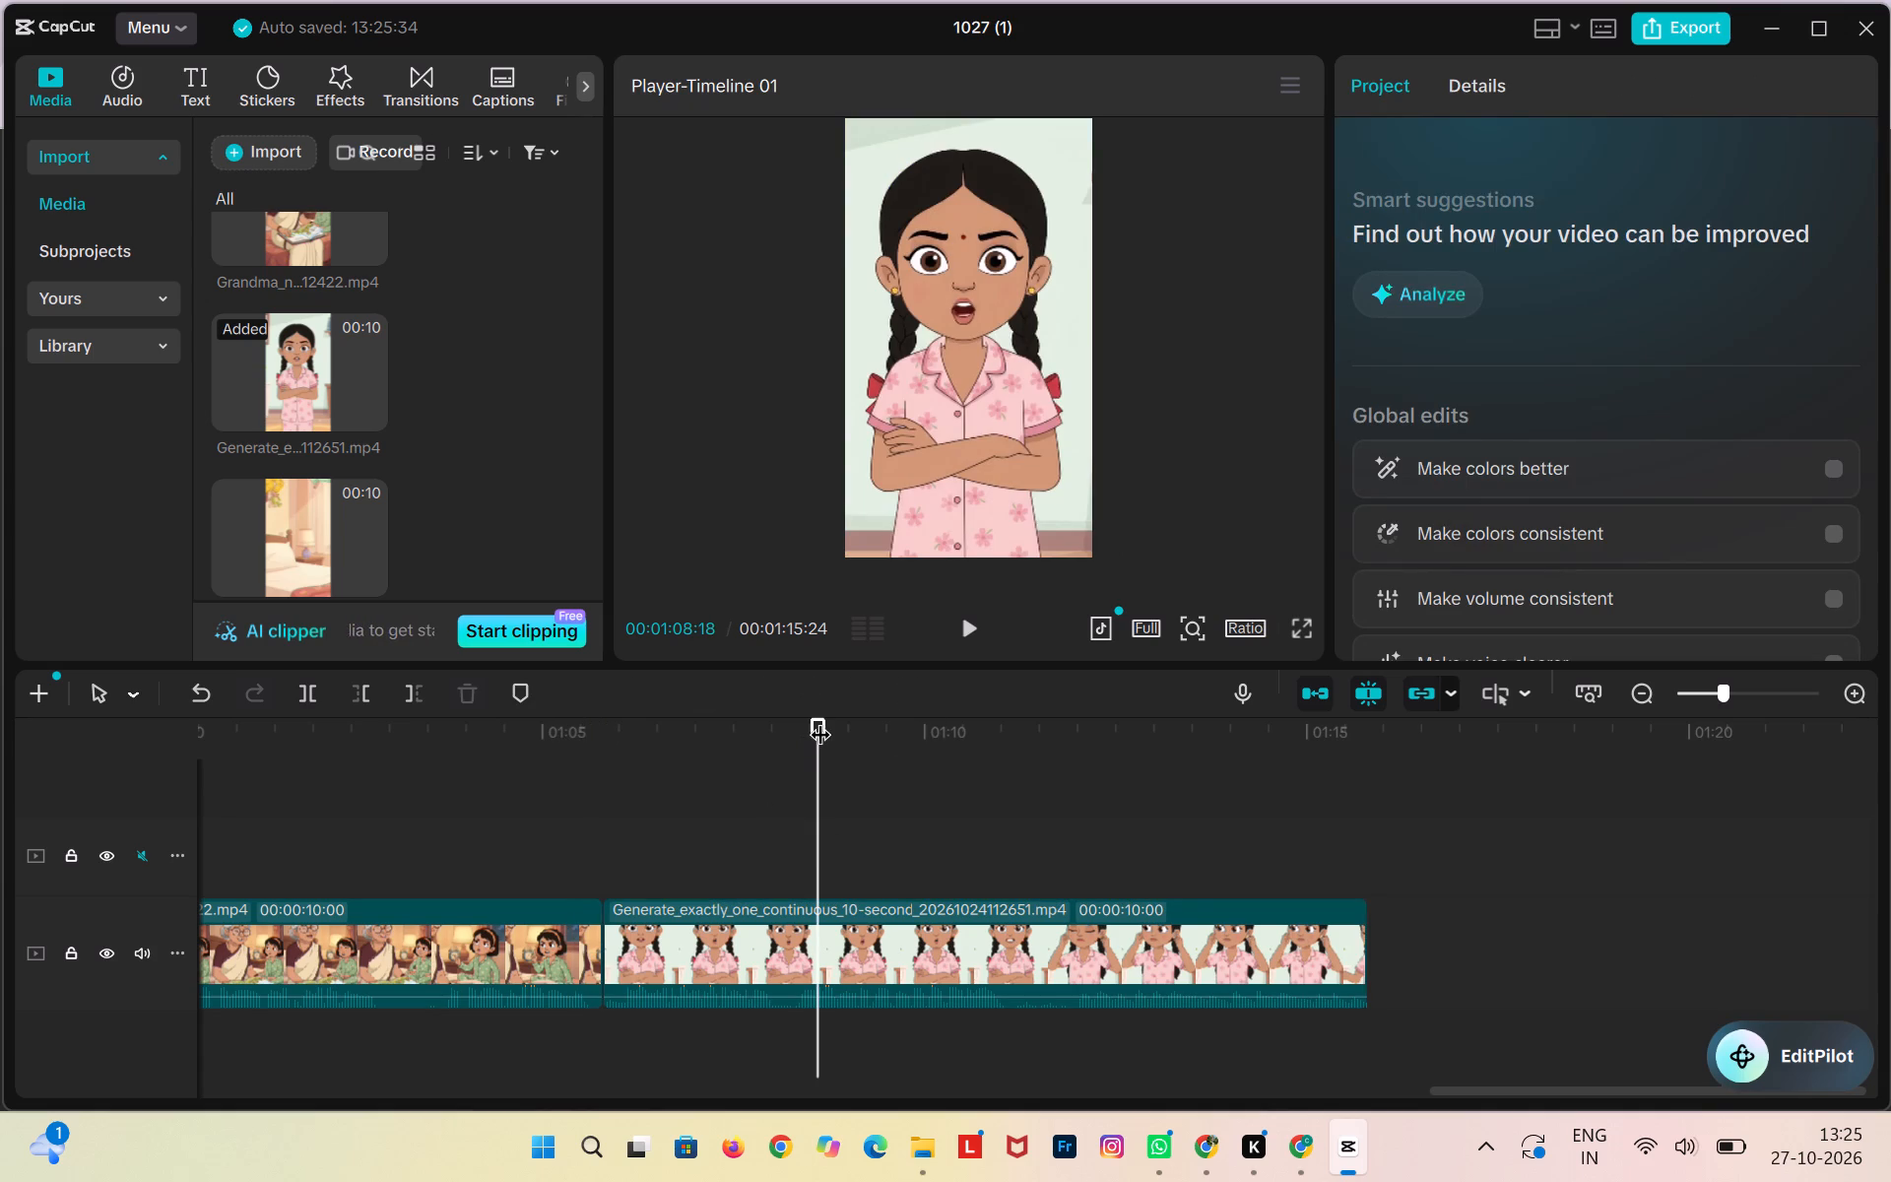
{"action": "left_click_drag", "start_coordinate": [819, 719], "coordinate": [562, 724]}
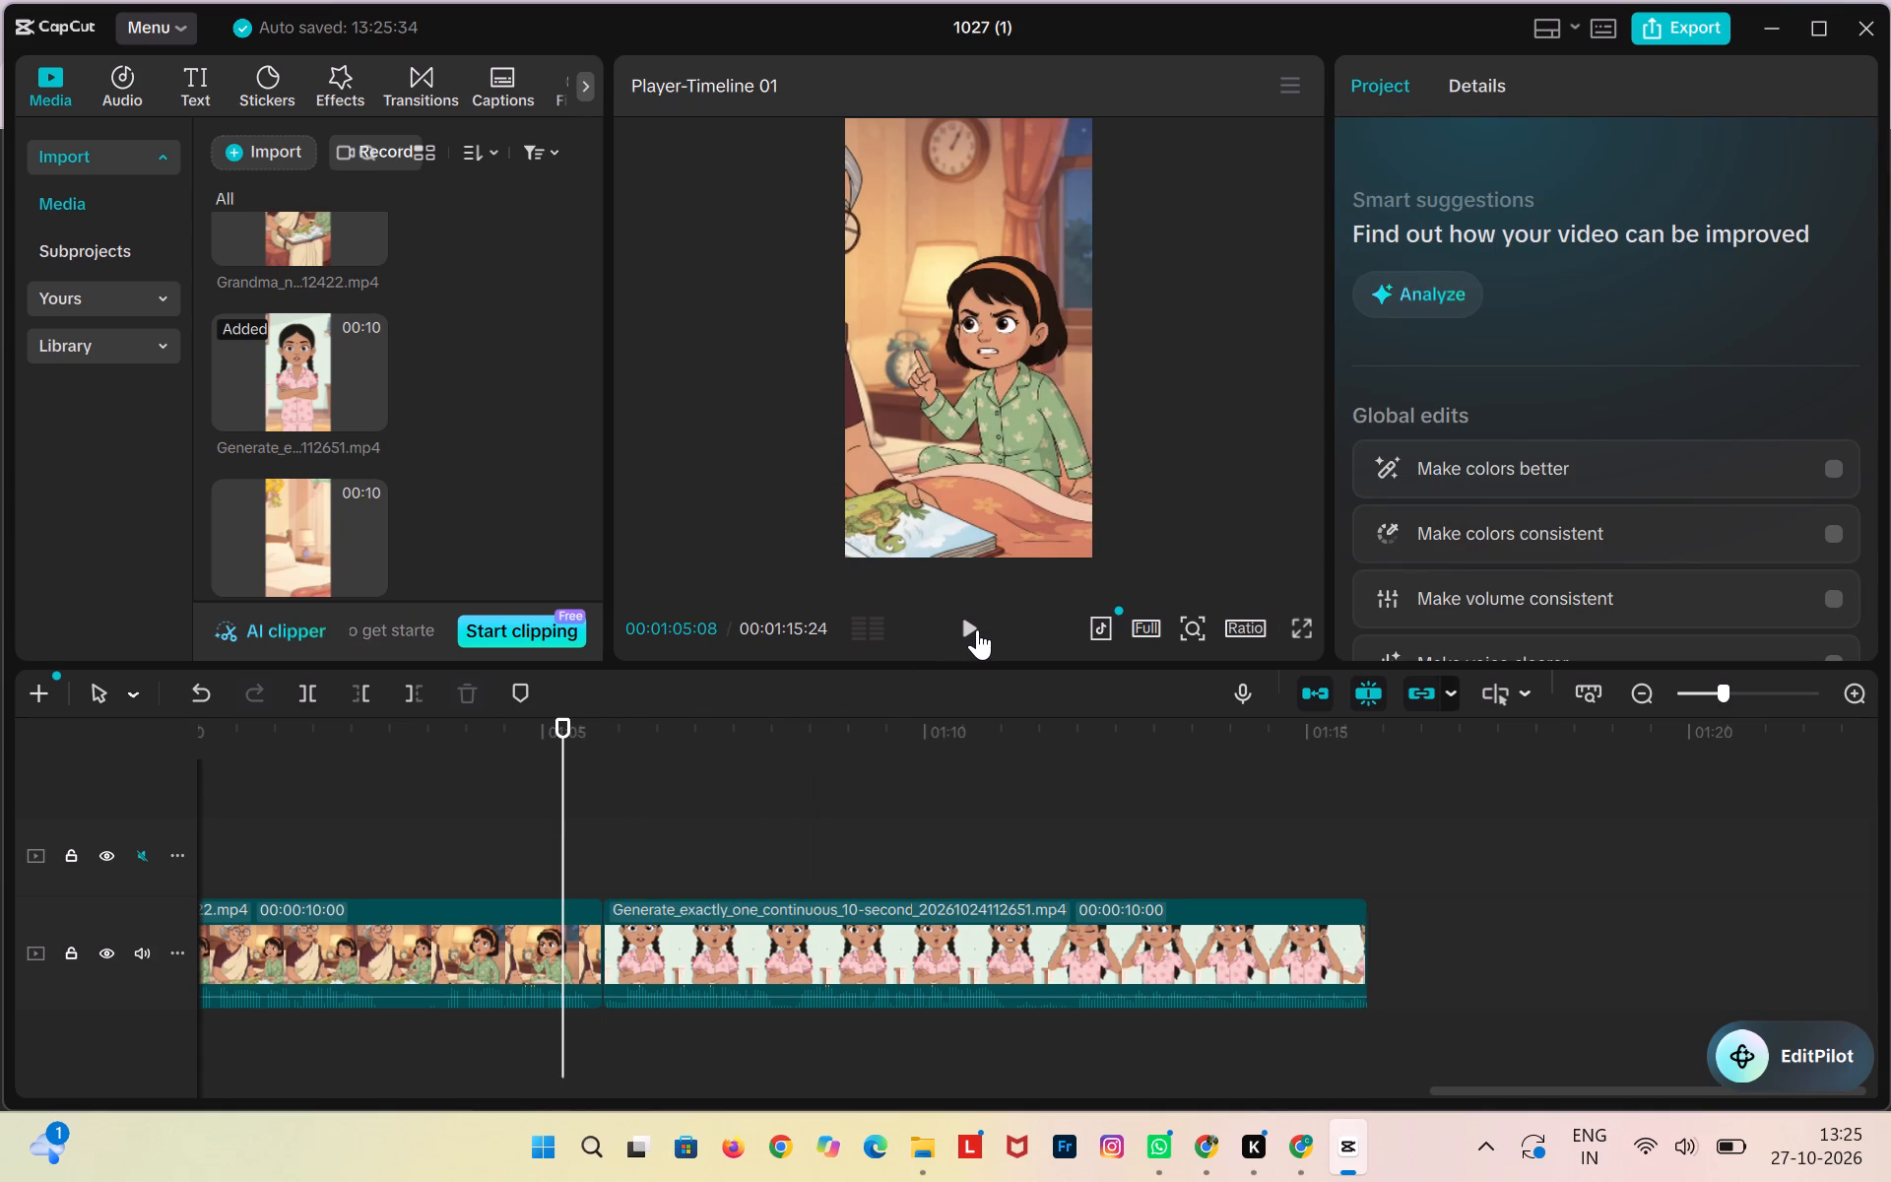
{"action": "left_click", "coordinate": [977, 629]}
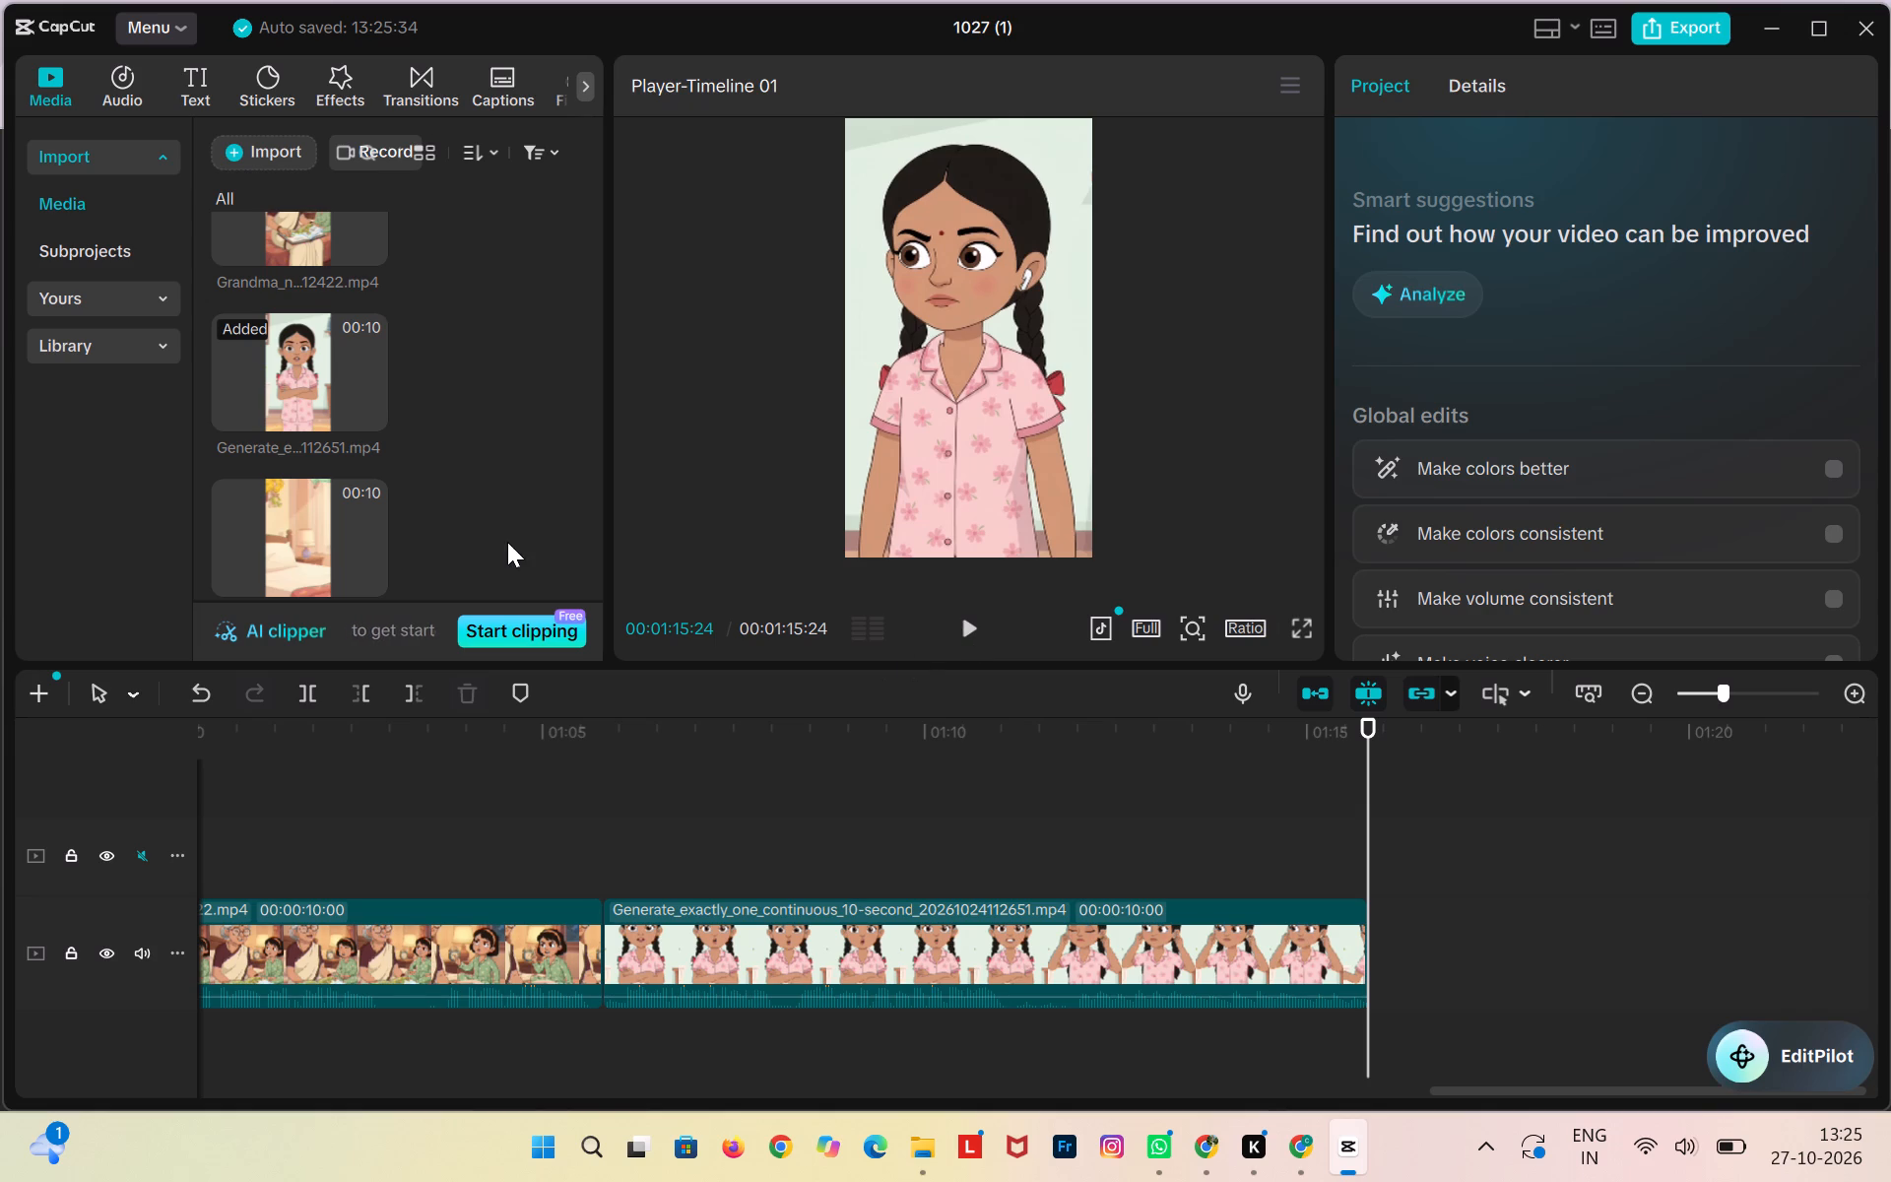
Add the 10-second Generate_exactly_one_continuous clip ending in 112903 to the end of the timeline.
{"action": "scroll", "coordinate": [471, 490], "scroll_direction": "down", "scroll_amount": 1}
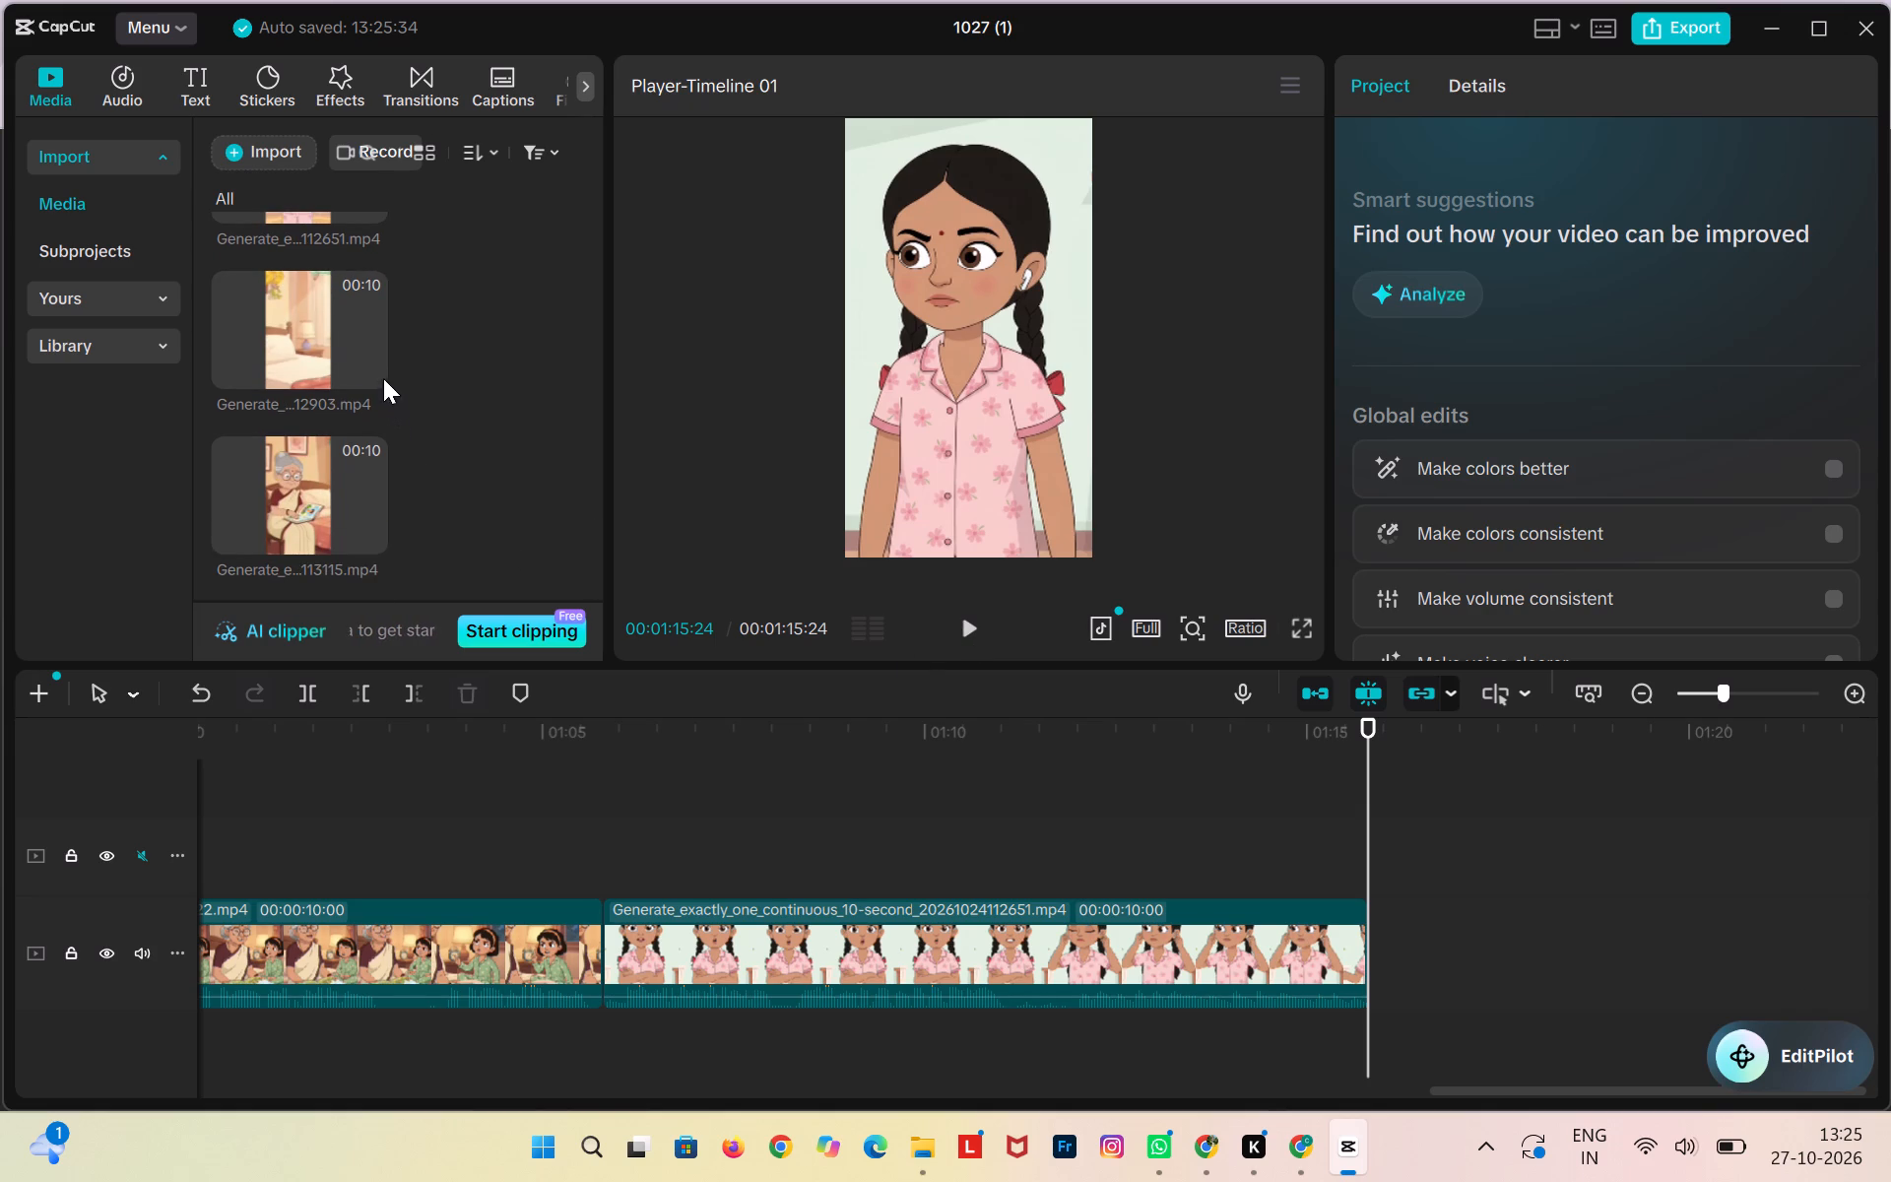
{"action": "left_click", "coordinate": [363, 366]}
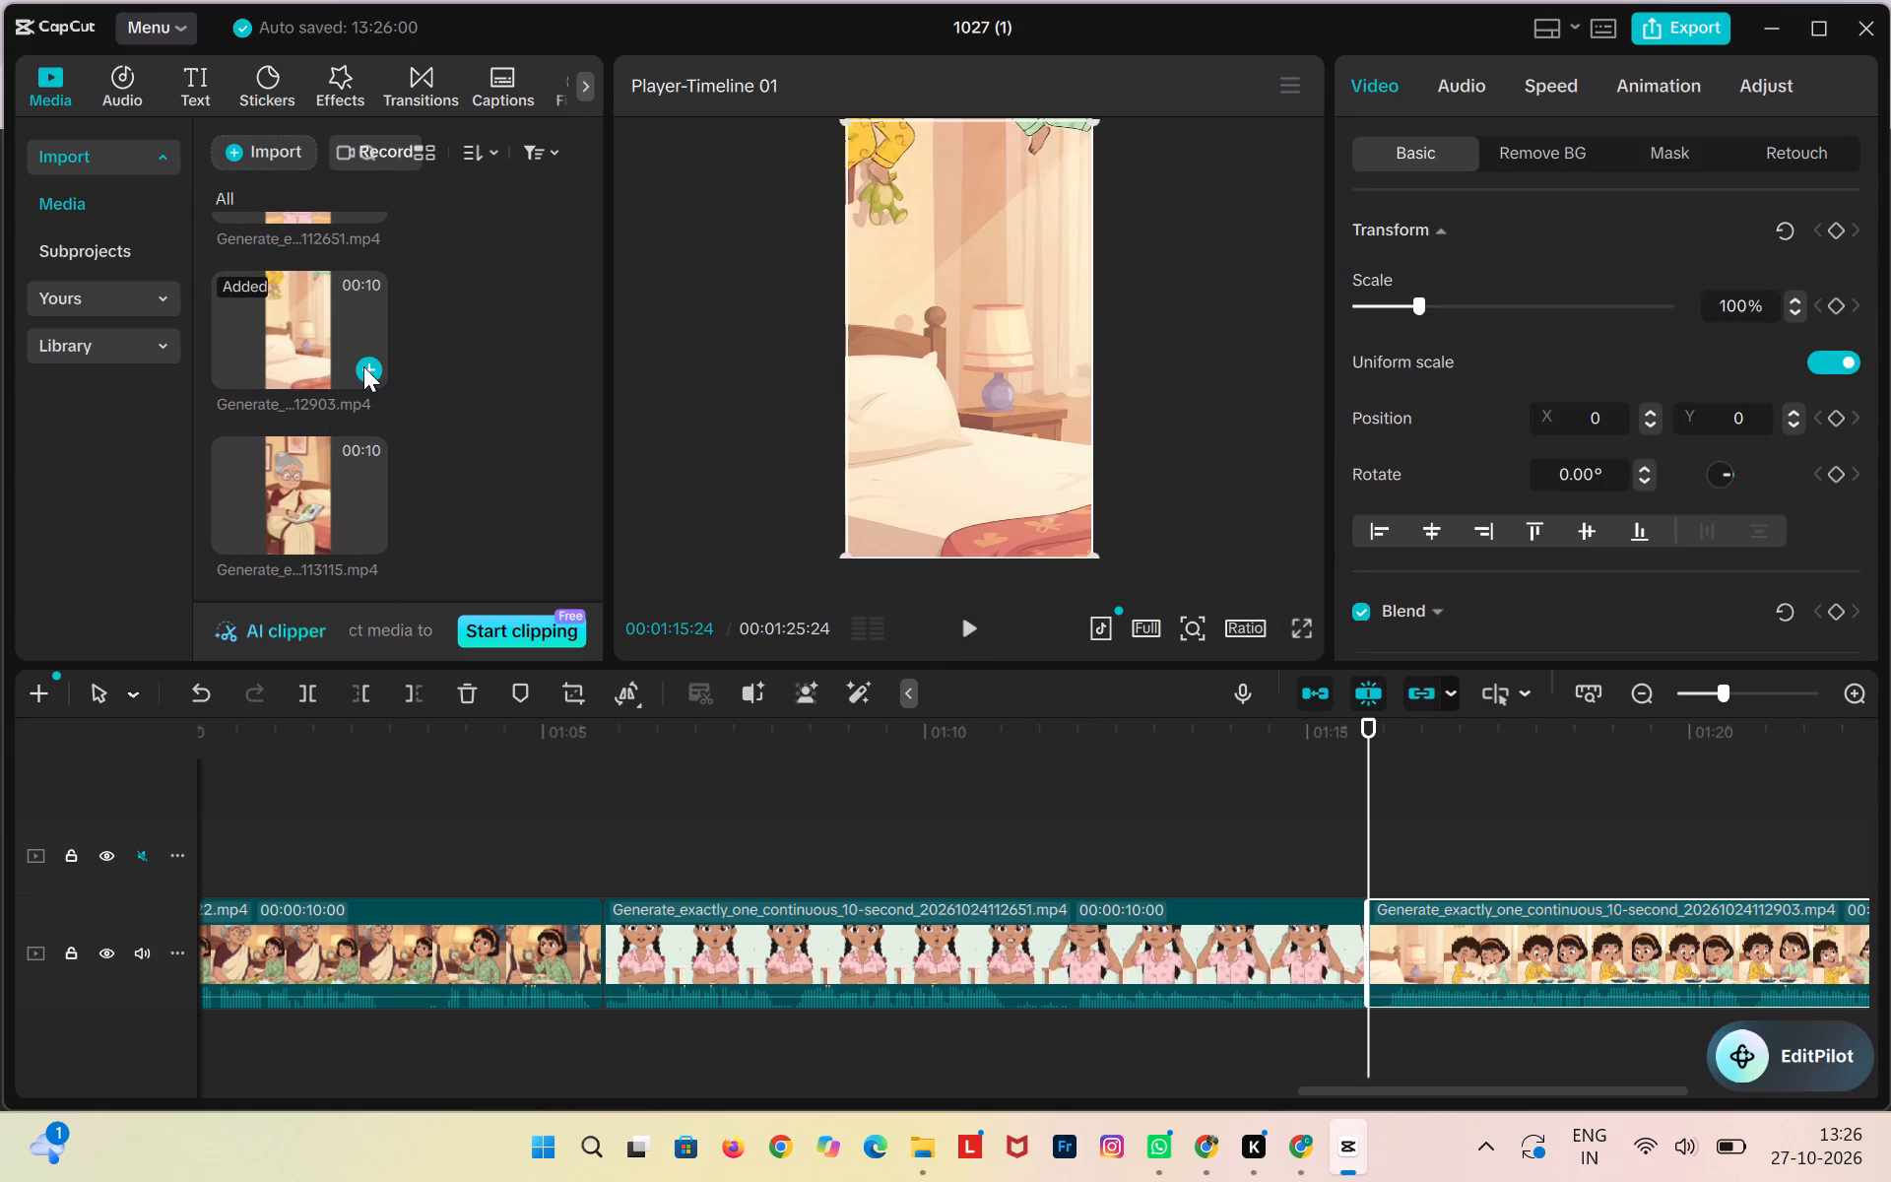
Reframe the 112903 clip to 121% scale and Y -265, and play from 00:01:15:02 to the timeline's end.
{"action": "scroll", "coordinate": [1499, 810], "scroll_direction": "left", "scroll_amount": 3}
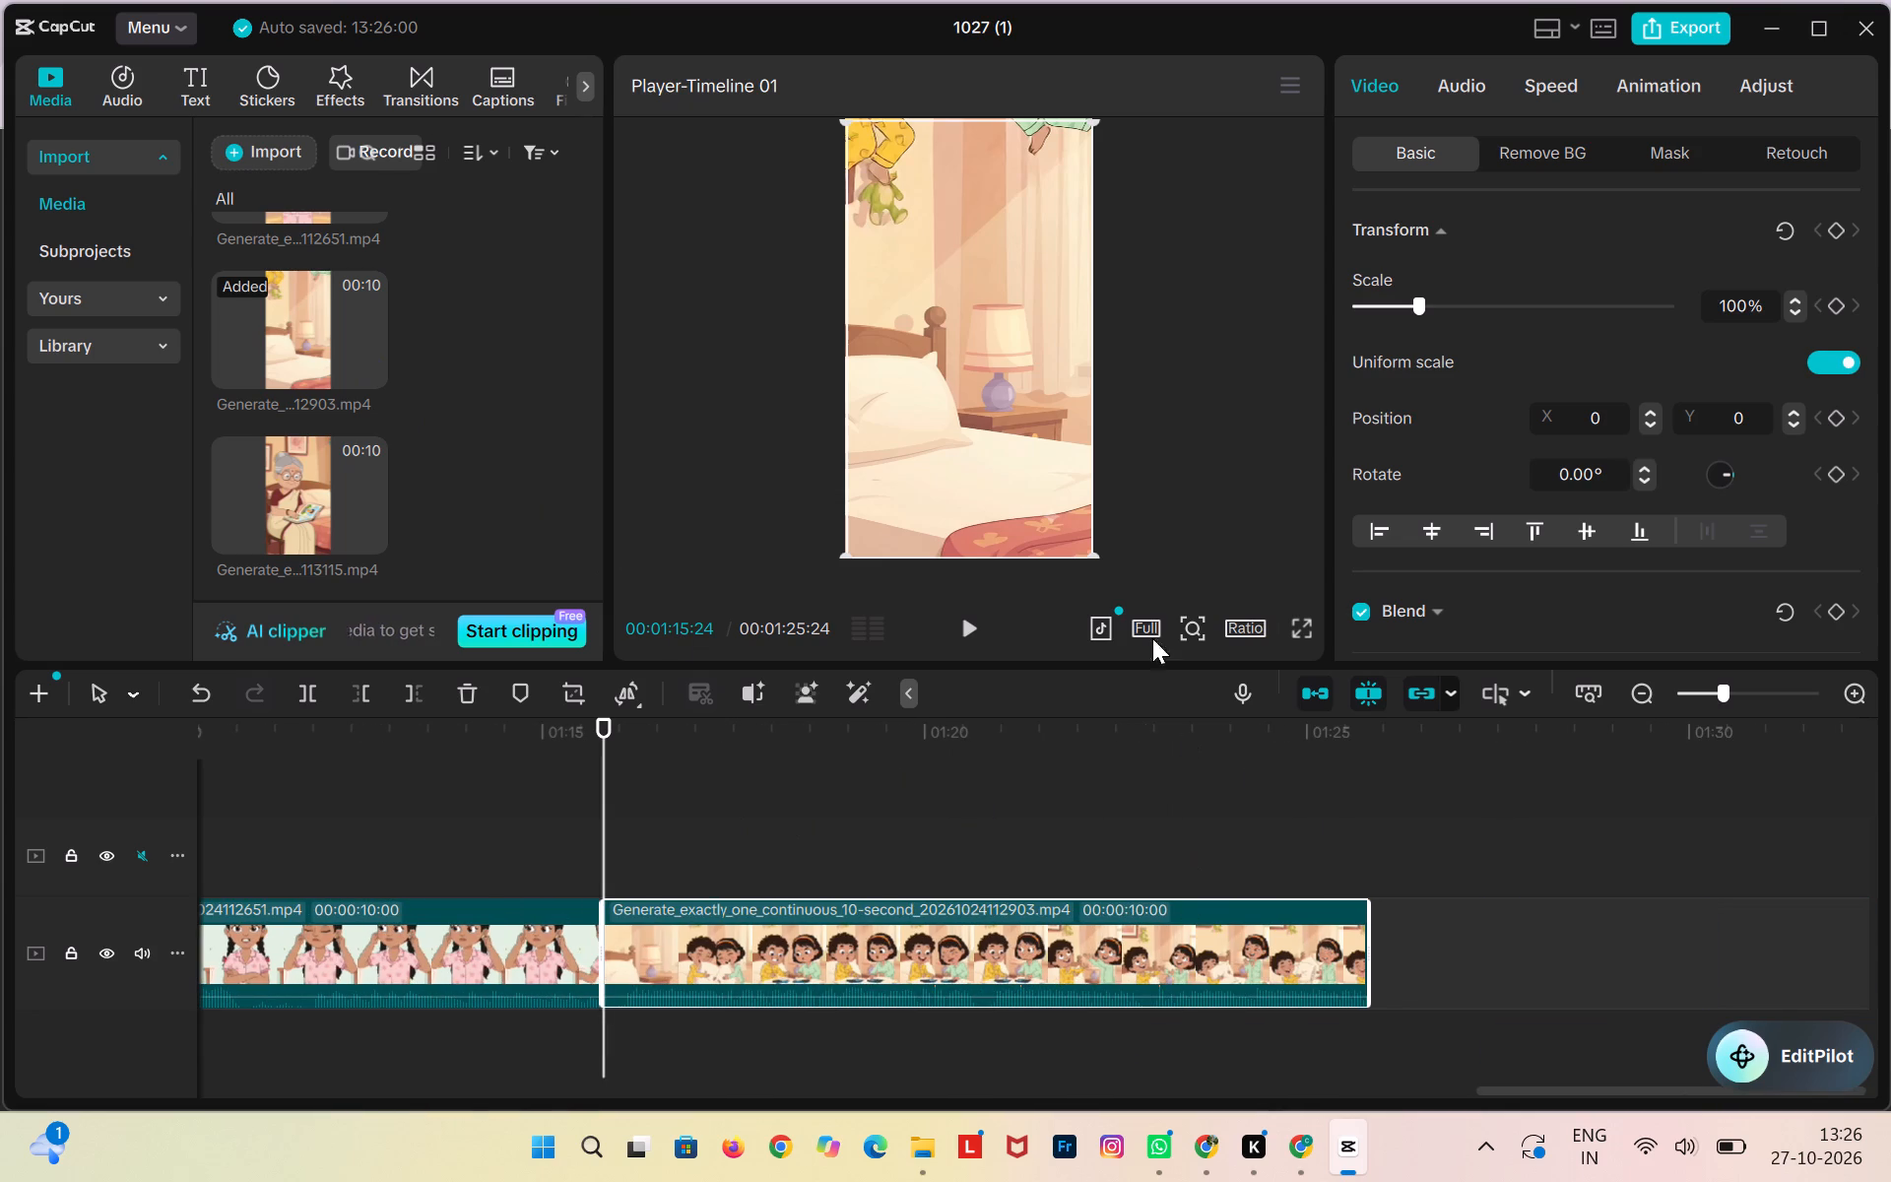
{"action": "left_click_drag", "start_coordinate": [1089, 554], "coordinate": [1142, 599]}
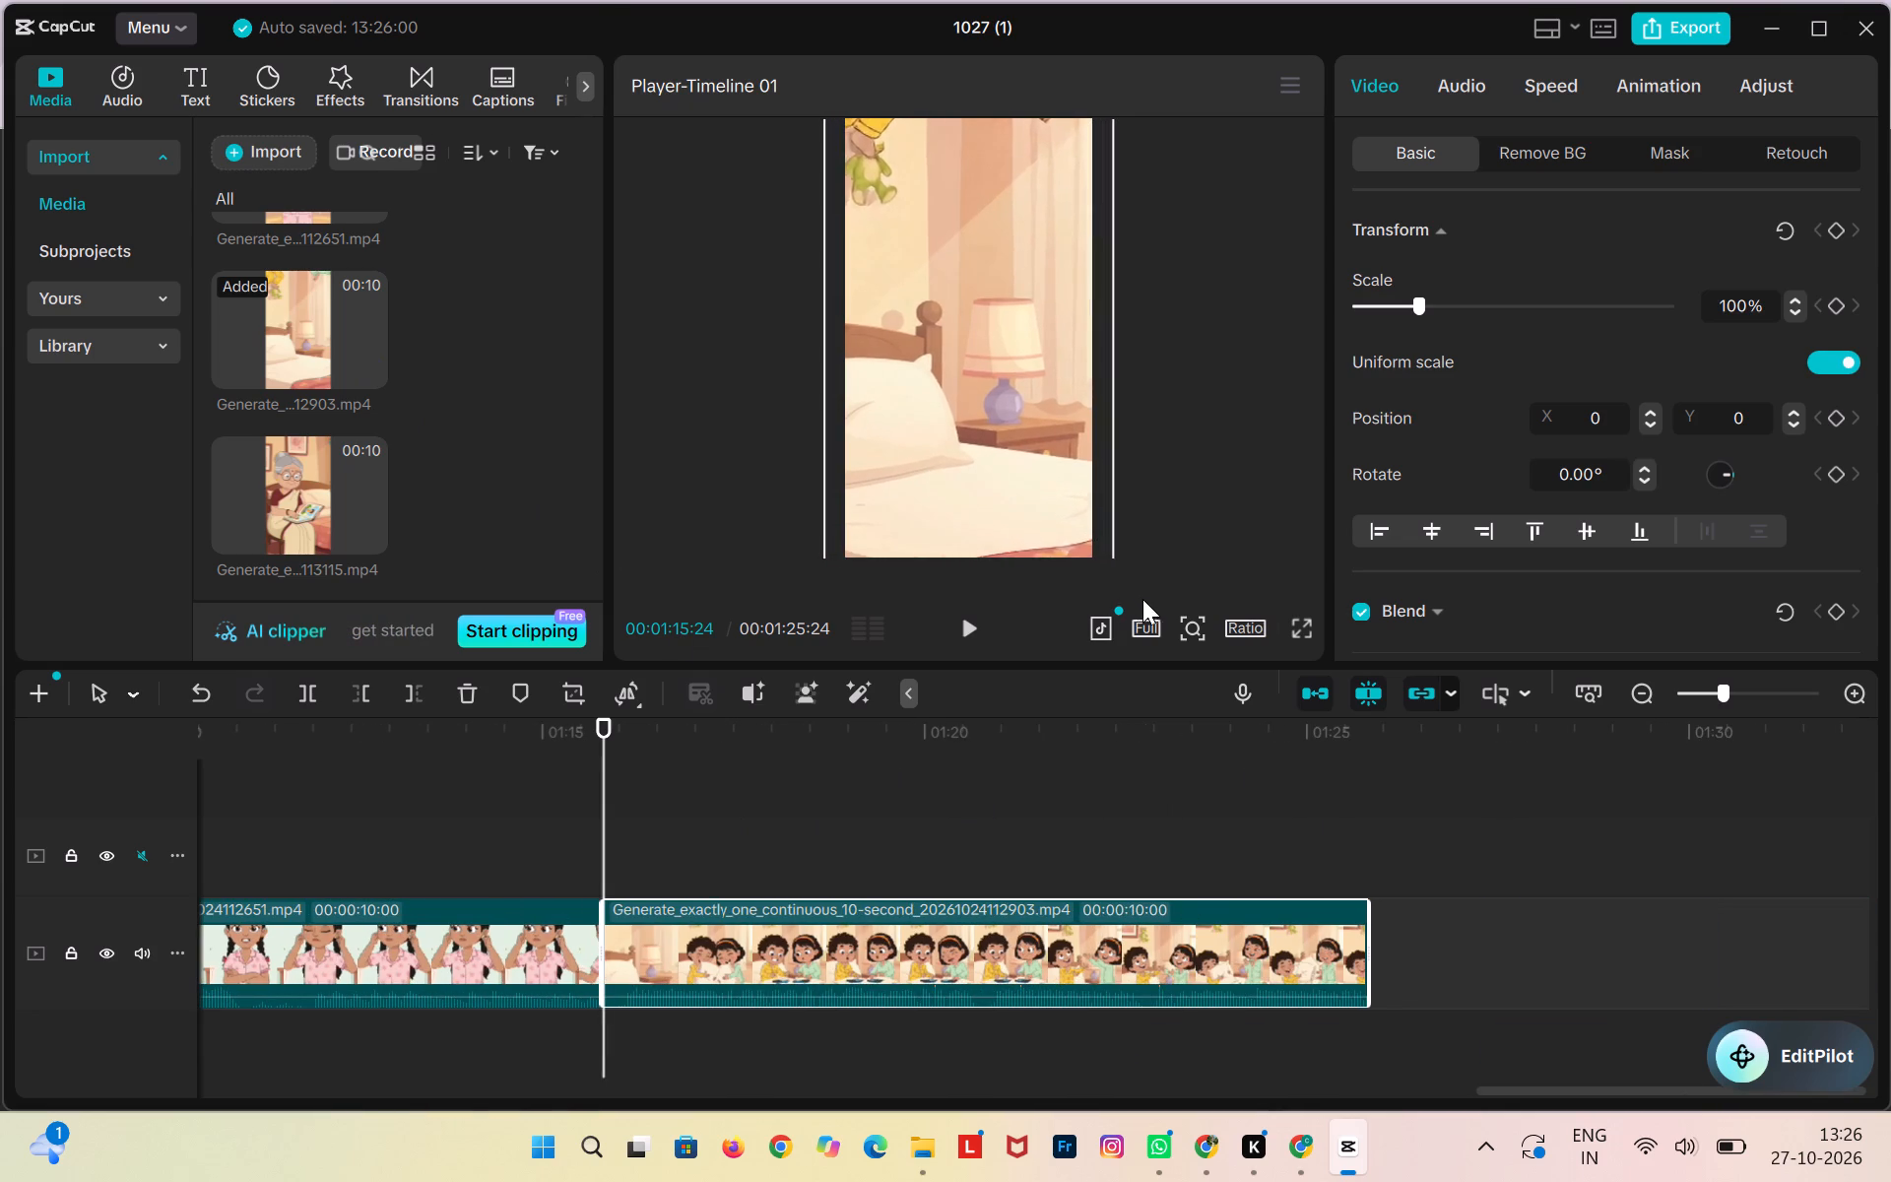
{"action": "left_click_drag", "start_coordinate": [1142, 599], "coordinate": [1149, 608]}
{"action": "left_click_drag", "start_coordinate": [1005, 462], "coordinate": [1006, 486]}
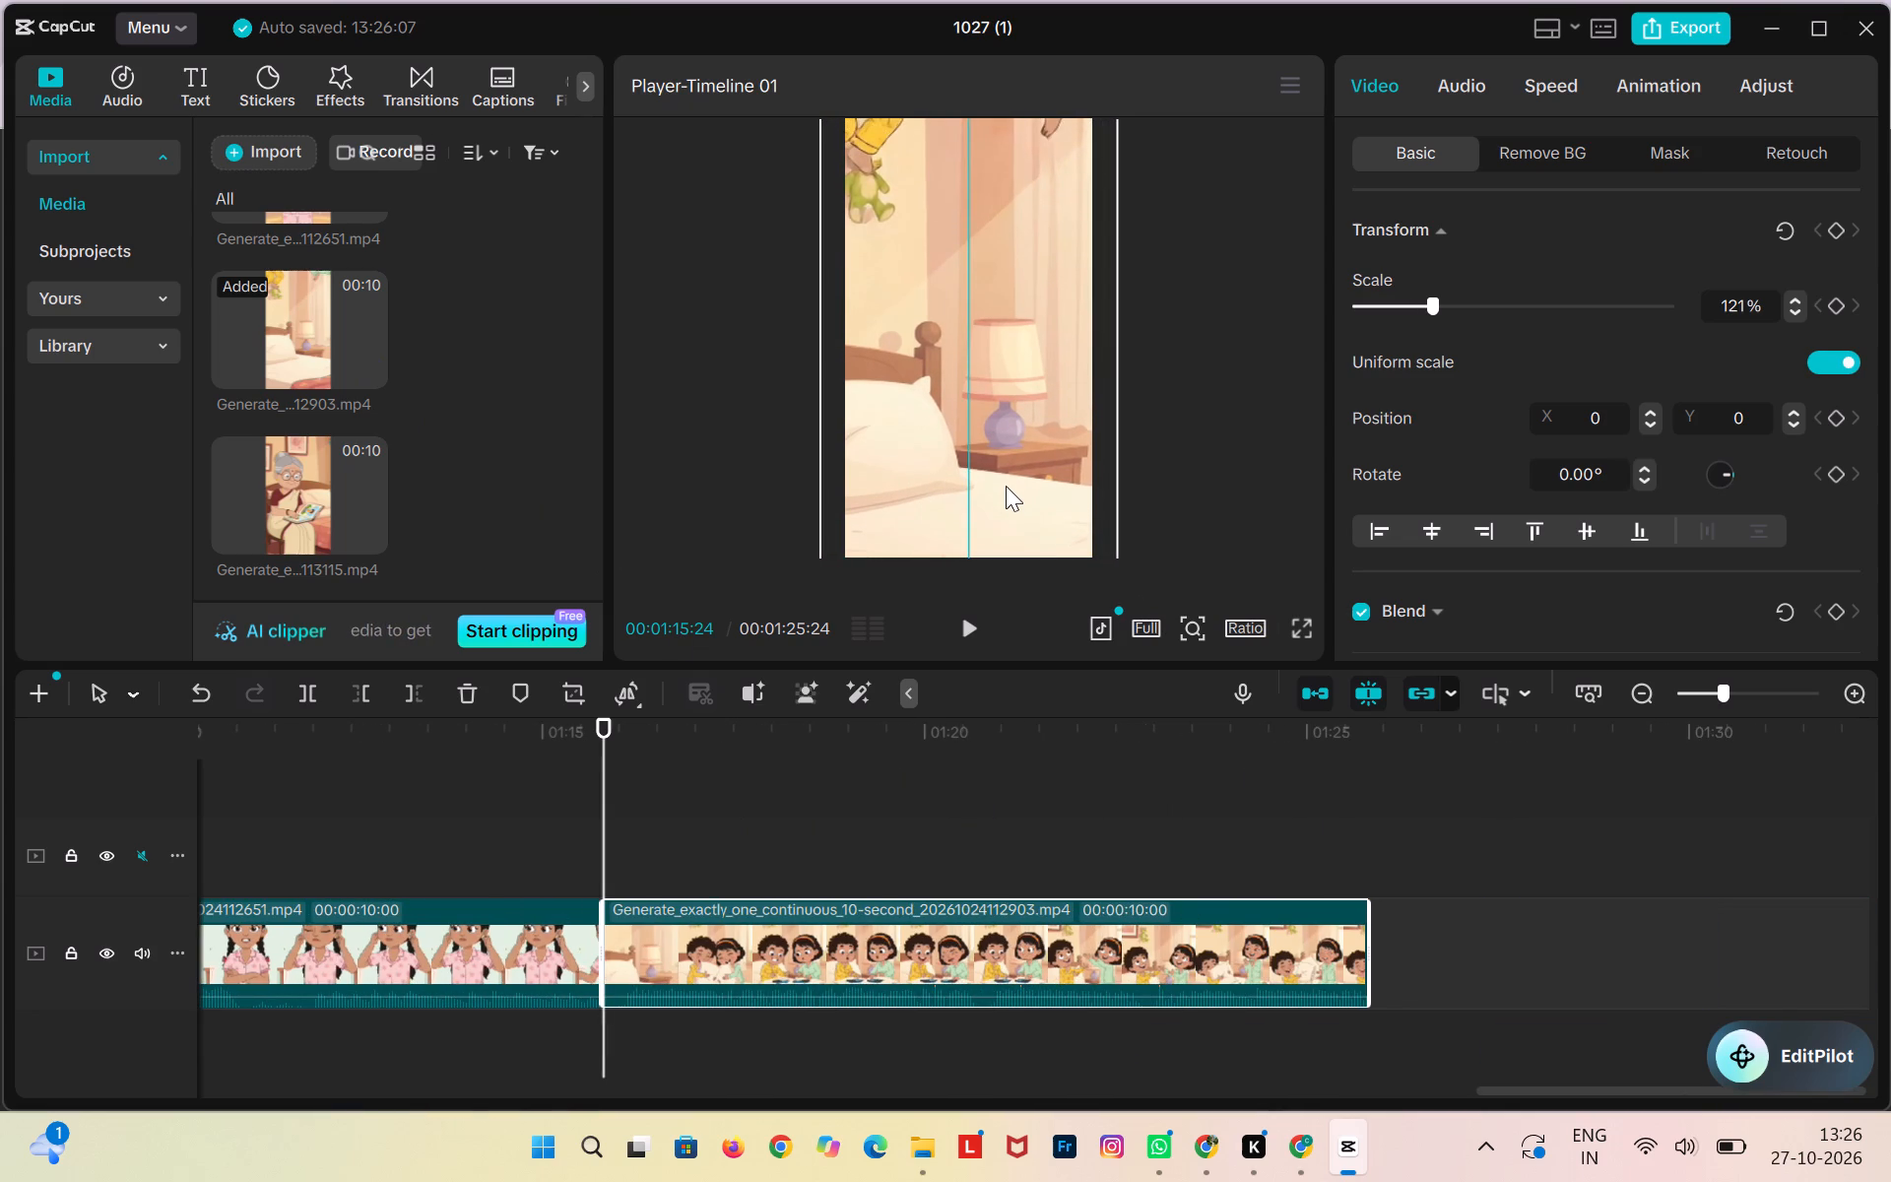
{"action": "left_click_drag", "start_coordinate": [1006, 486], "coordinate": [1009, 492]}
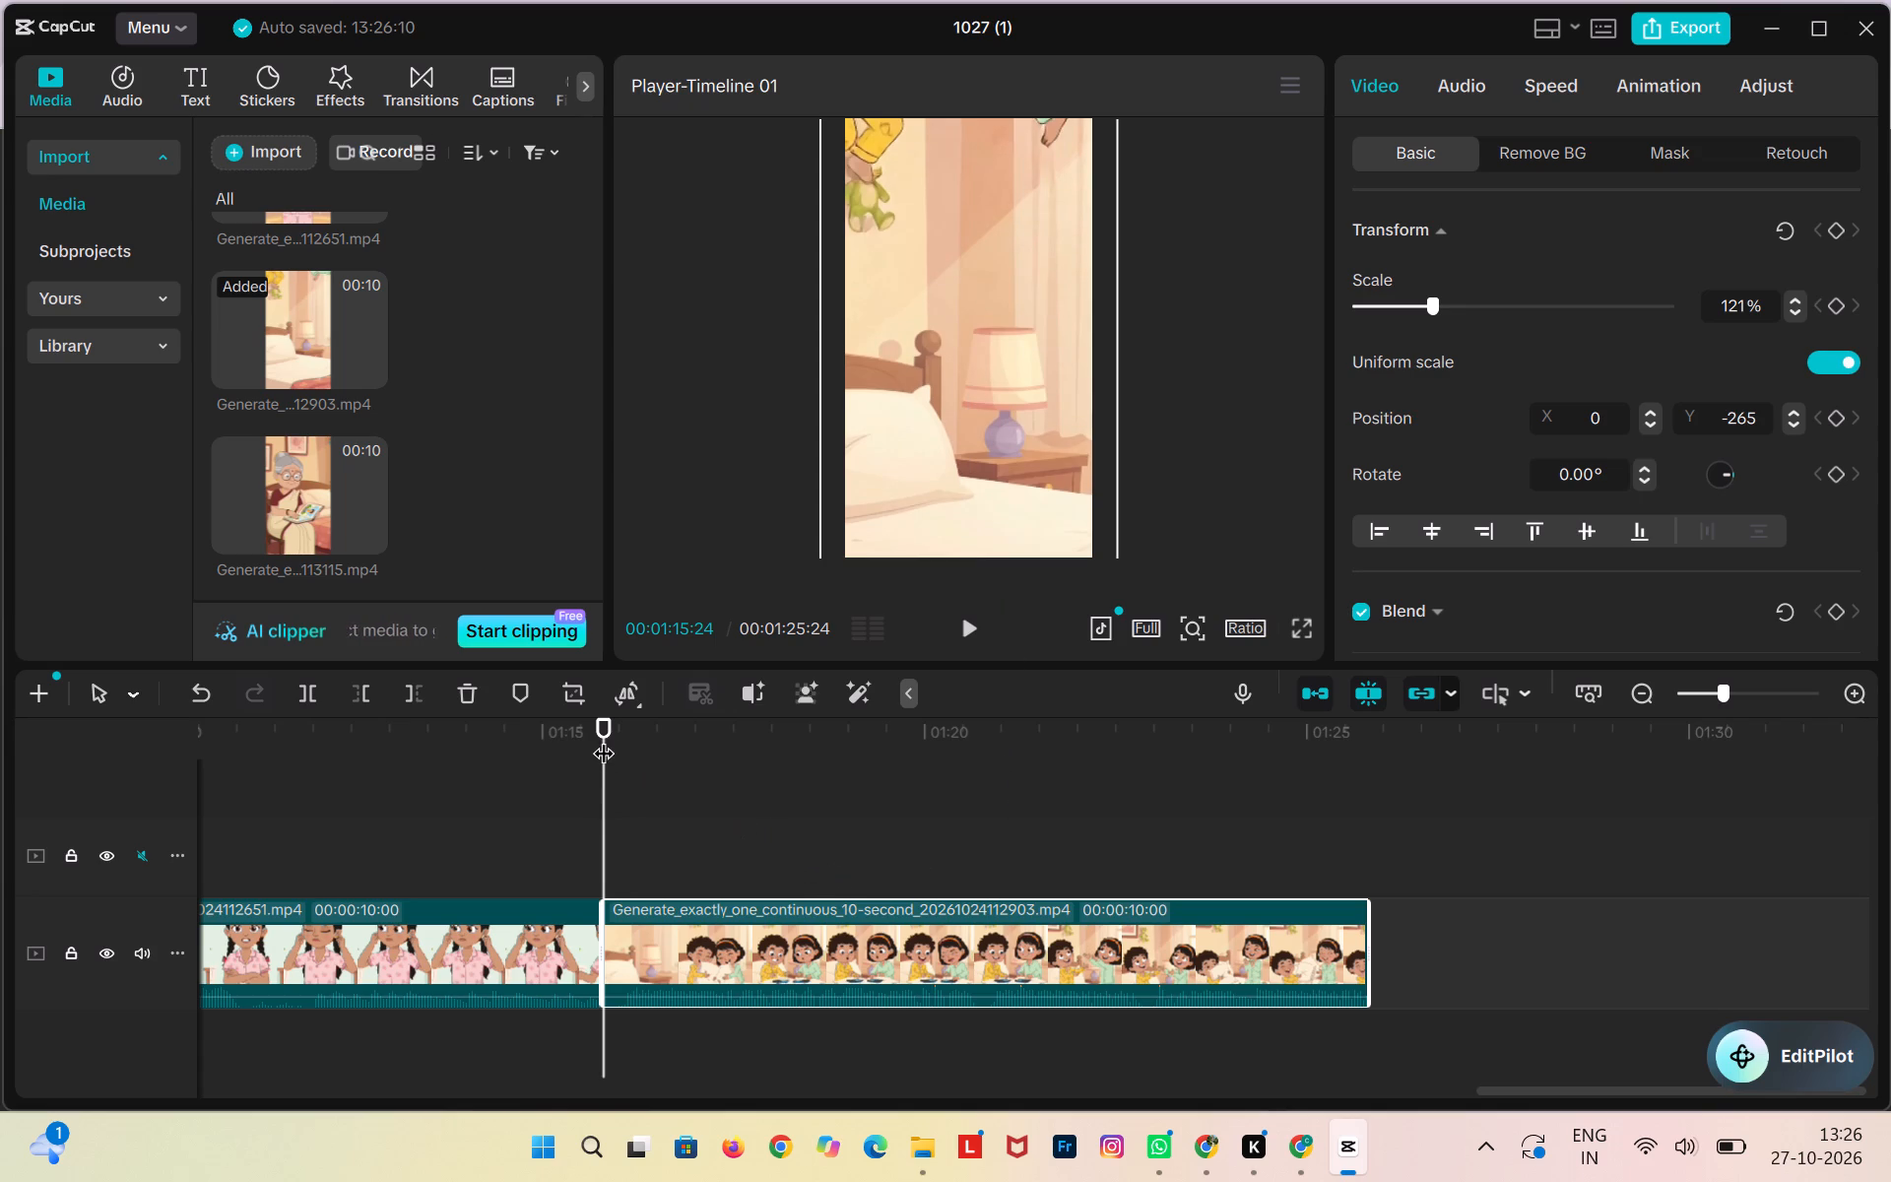
{"action": "left_click_drag", "start_coordinate": [611, 723], "coordinate": [564, 722]}
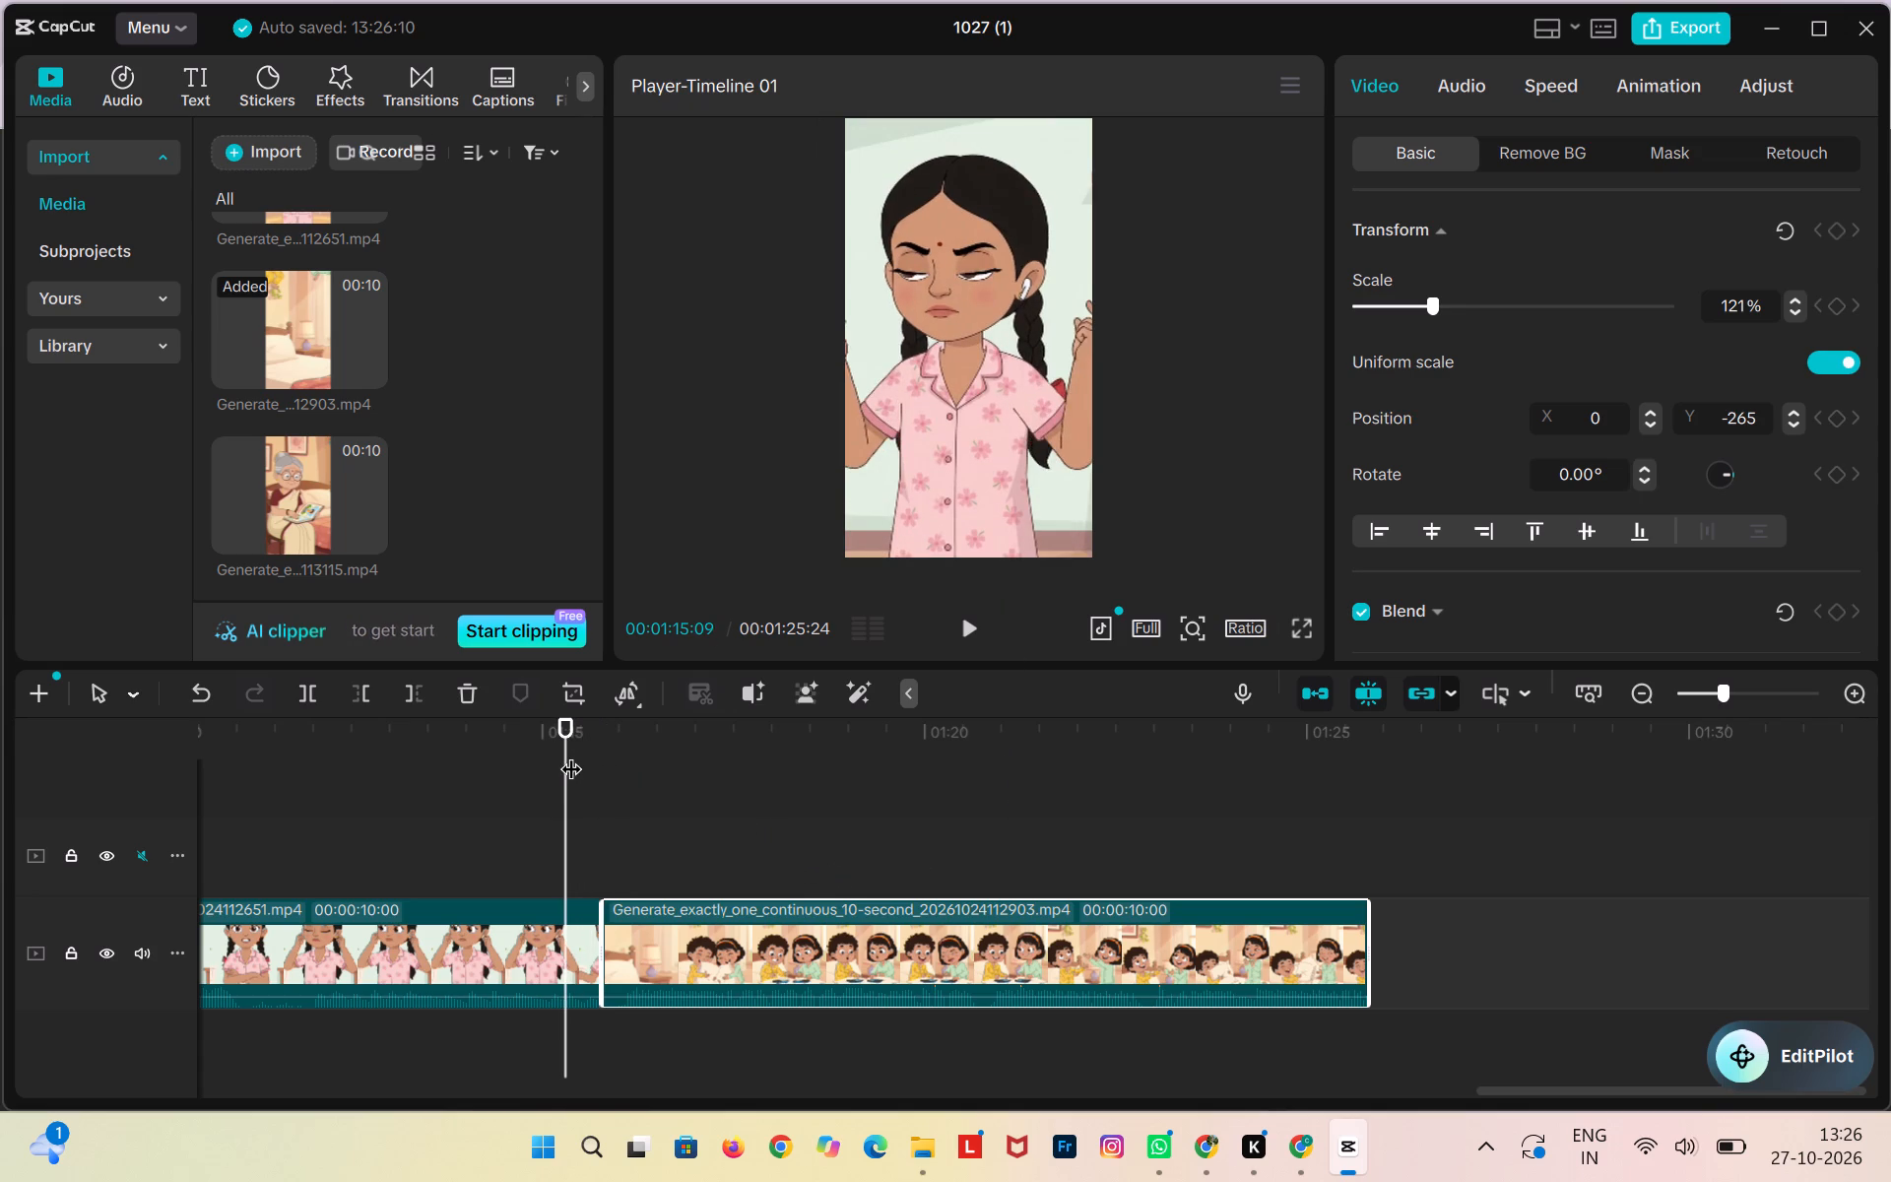
{"action": "left_click", "coordinate": [570, 756]}
{"action": "left_click", "coordinate": [577, 757]}
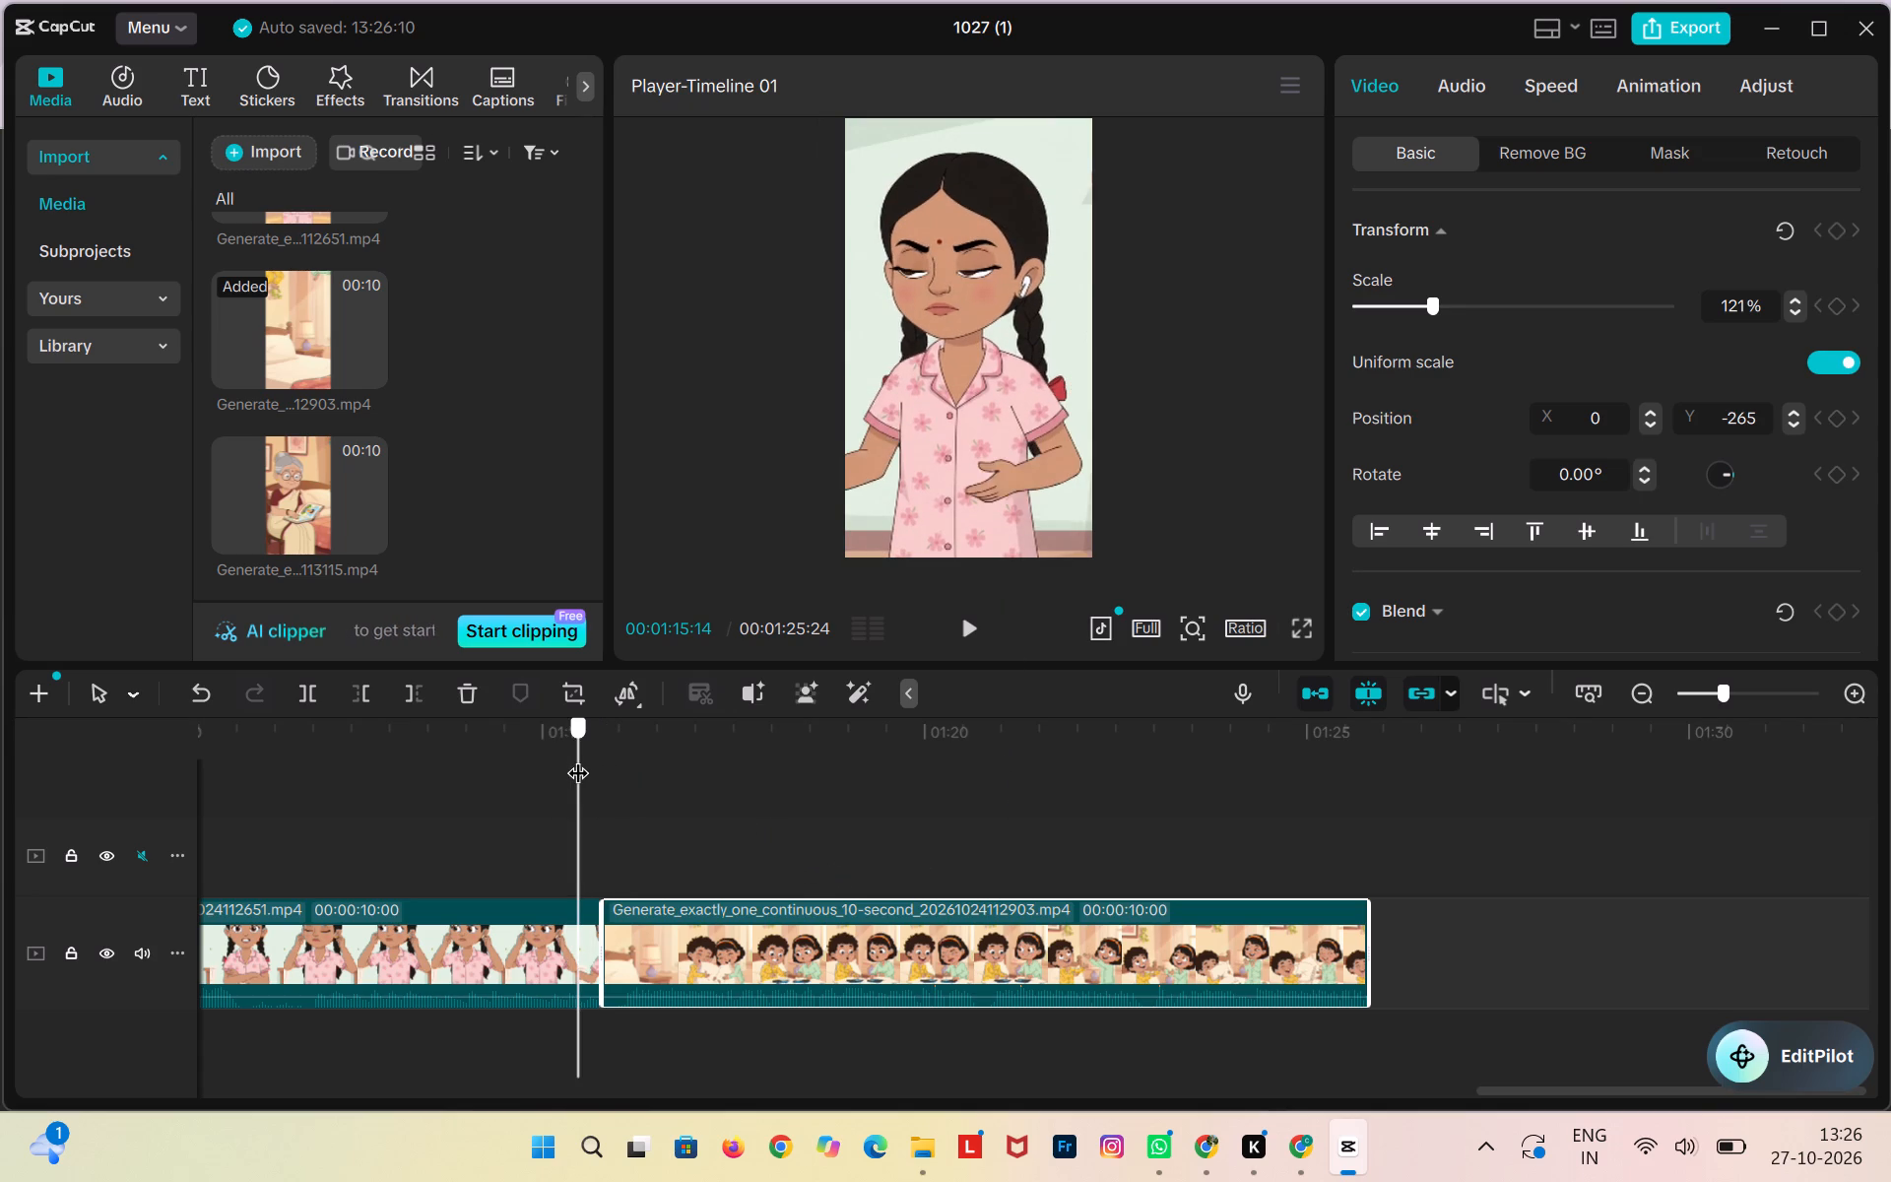
{"action": "left_click", "coordinate": [549, 759]}
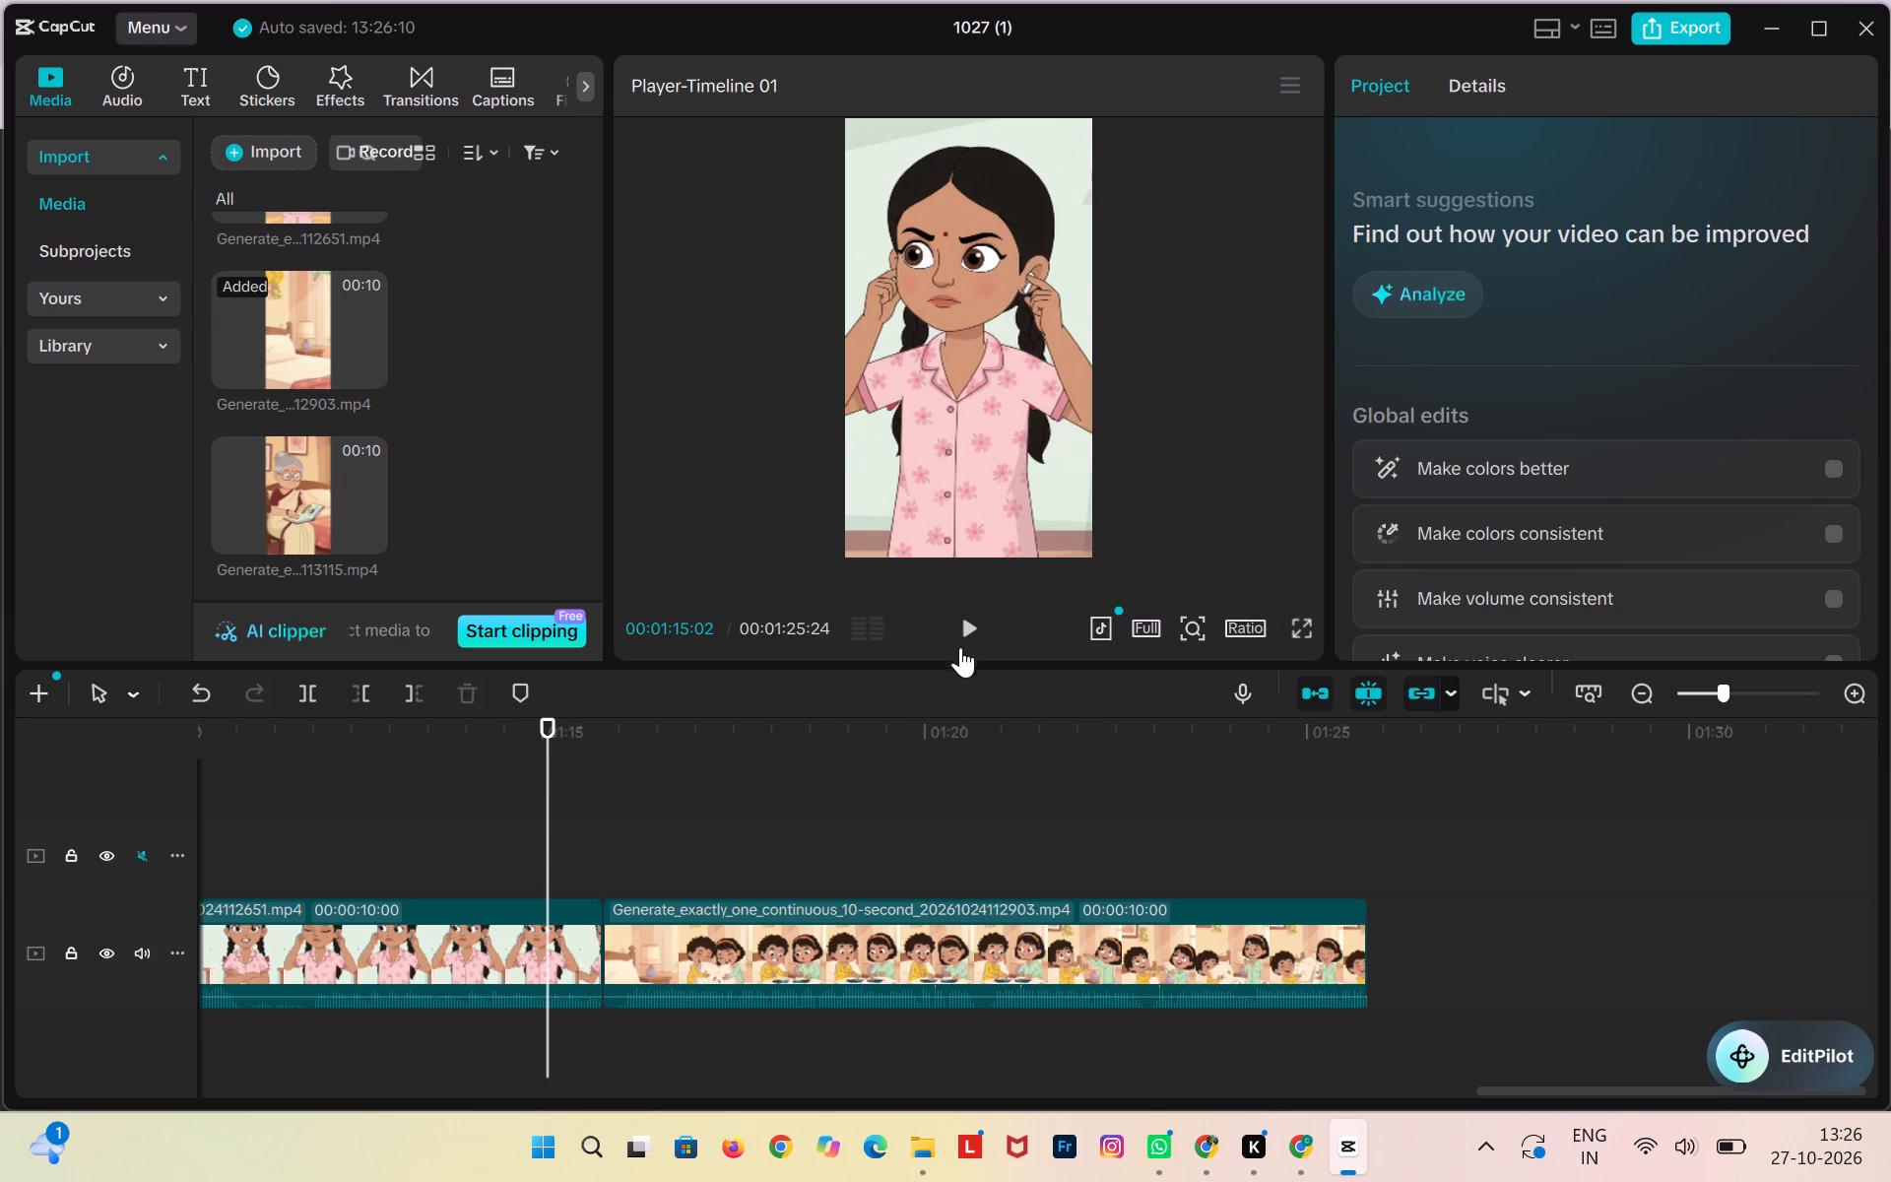
{"action": "left_click", "coordinate": [965, 631]}
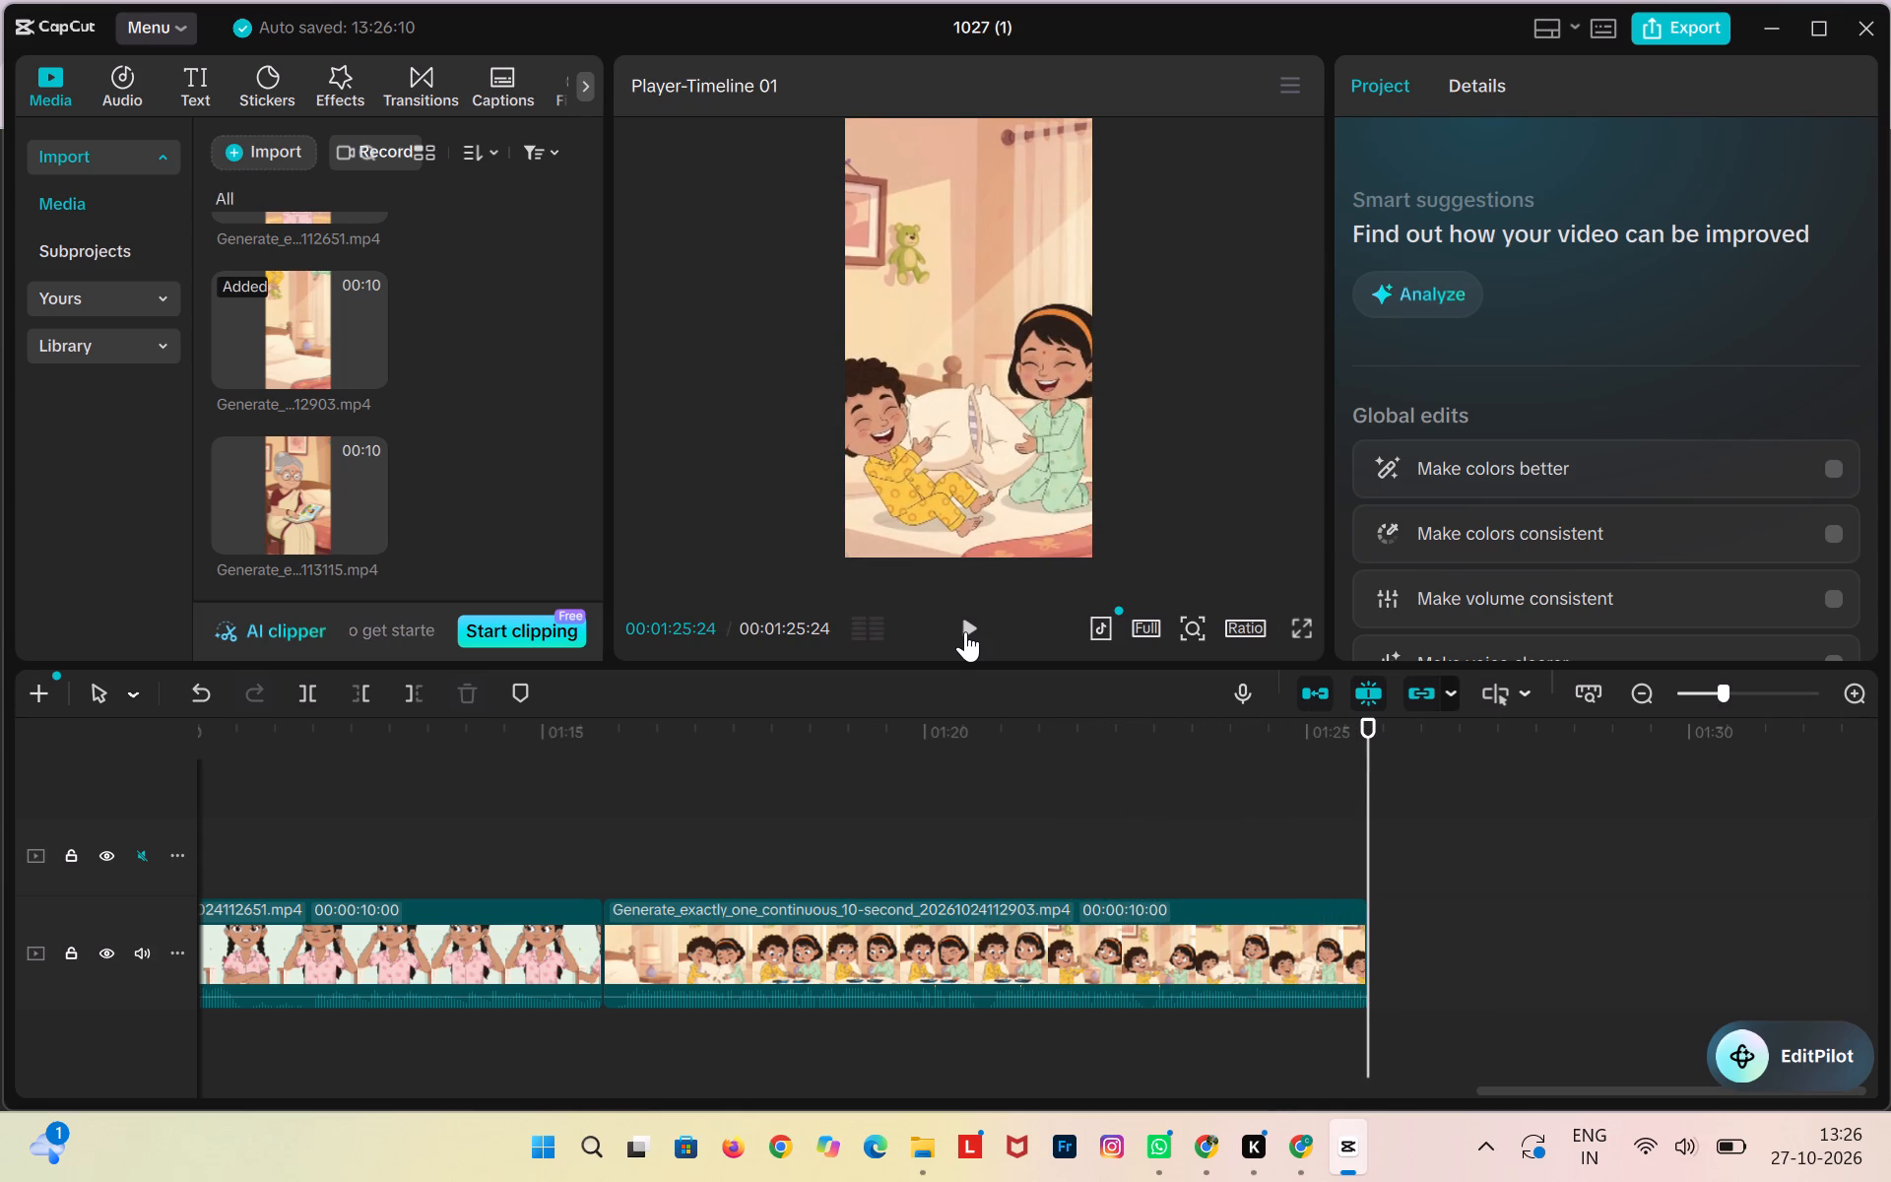
Add the 10-second Generate_exactly_one_continuous clip ending in 113115 to the end of the timeline.
{"action": "scroll", "coordinate": [501, 464], "scroll_direction": "down", "scroll_amount": 1}
{"action": "left_click", "coordinate": [367, 533]}
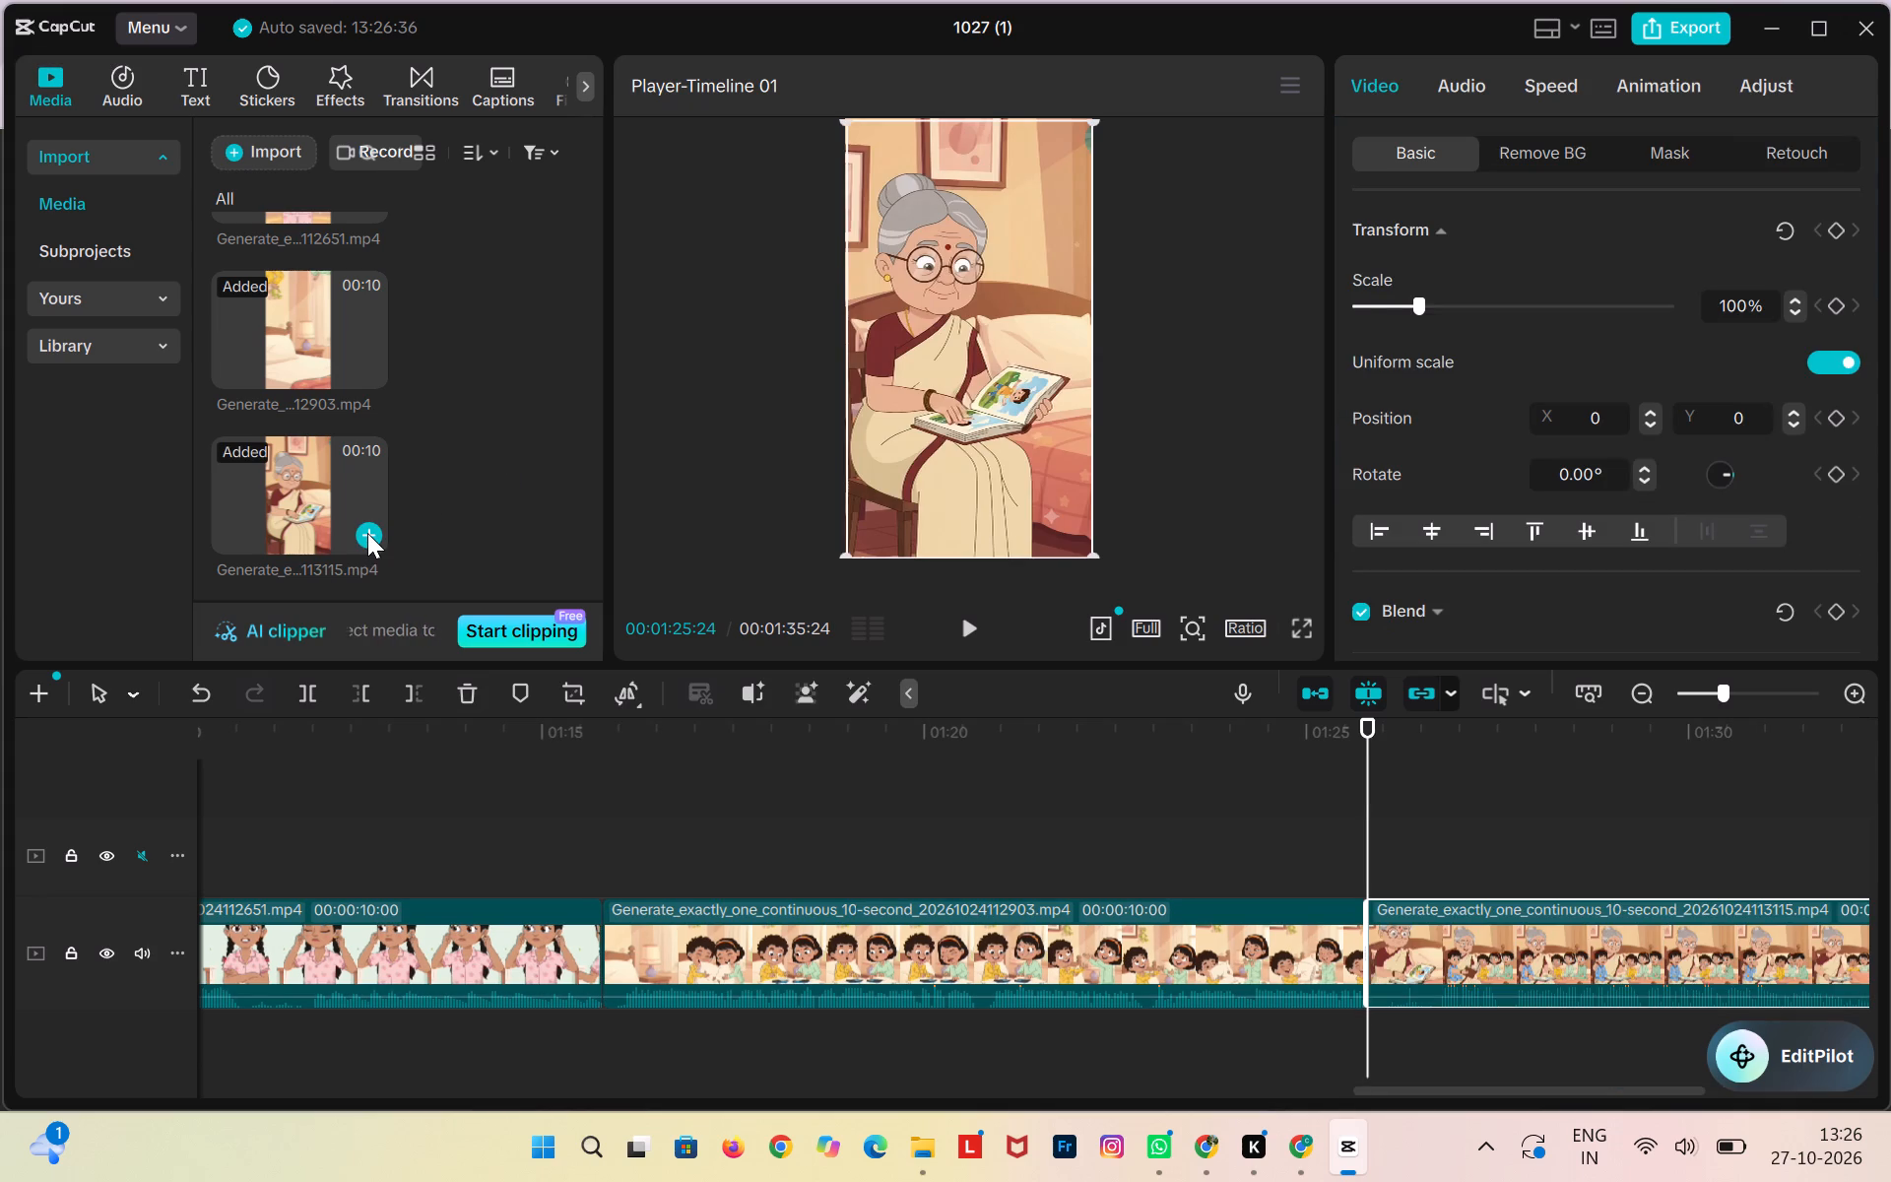
Reframe the 113115 clip to 121% scale and Y -310, and play from 00:01:25:07 to the timeline's end.
{"action": "scroll", "coordinate": [1474, 847], "scroll_direction": "left", "scroll_amount": 3}
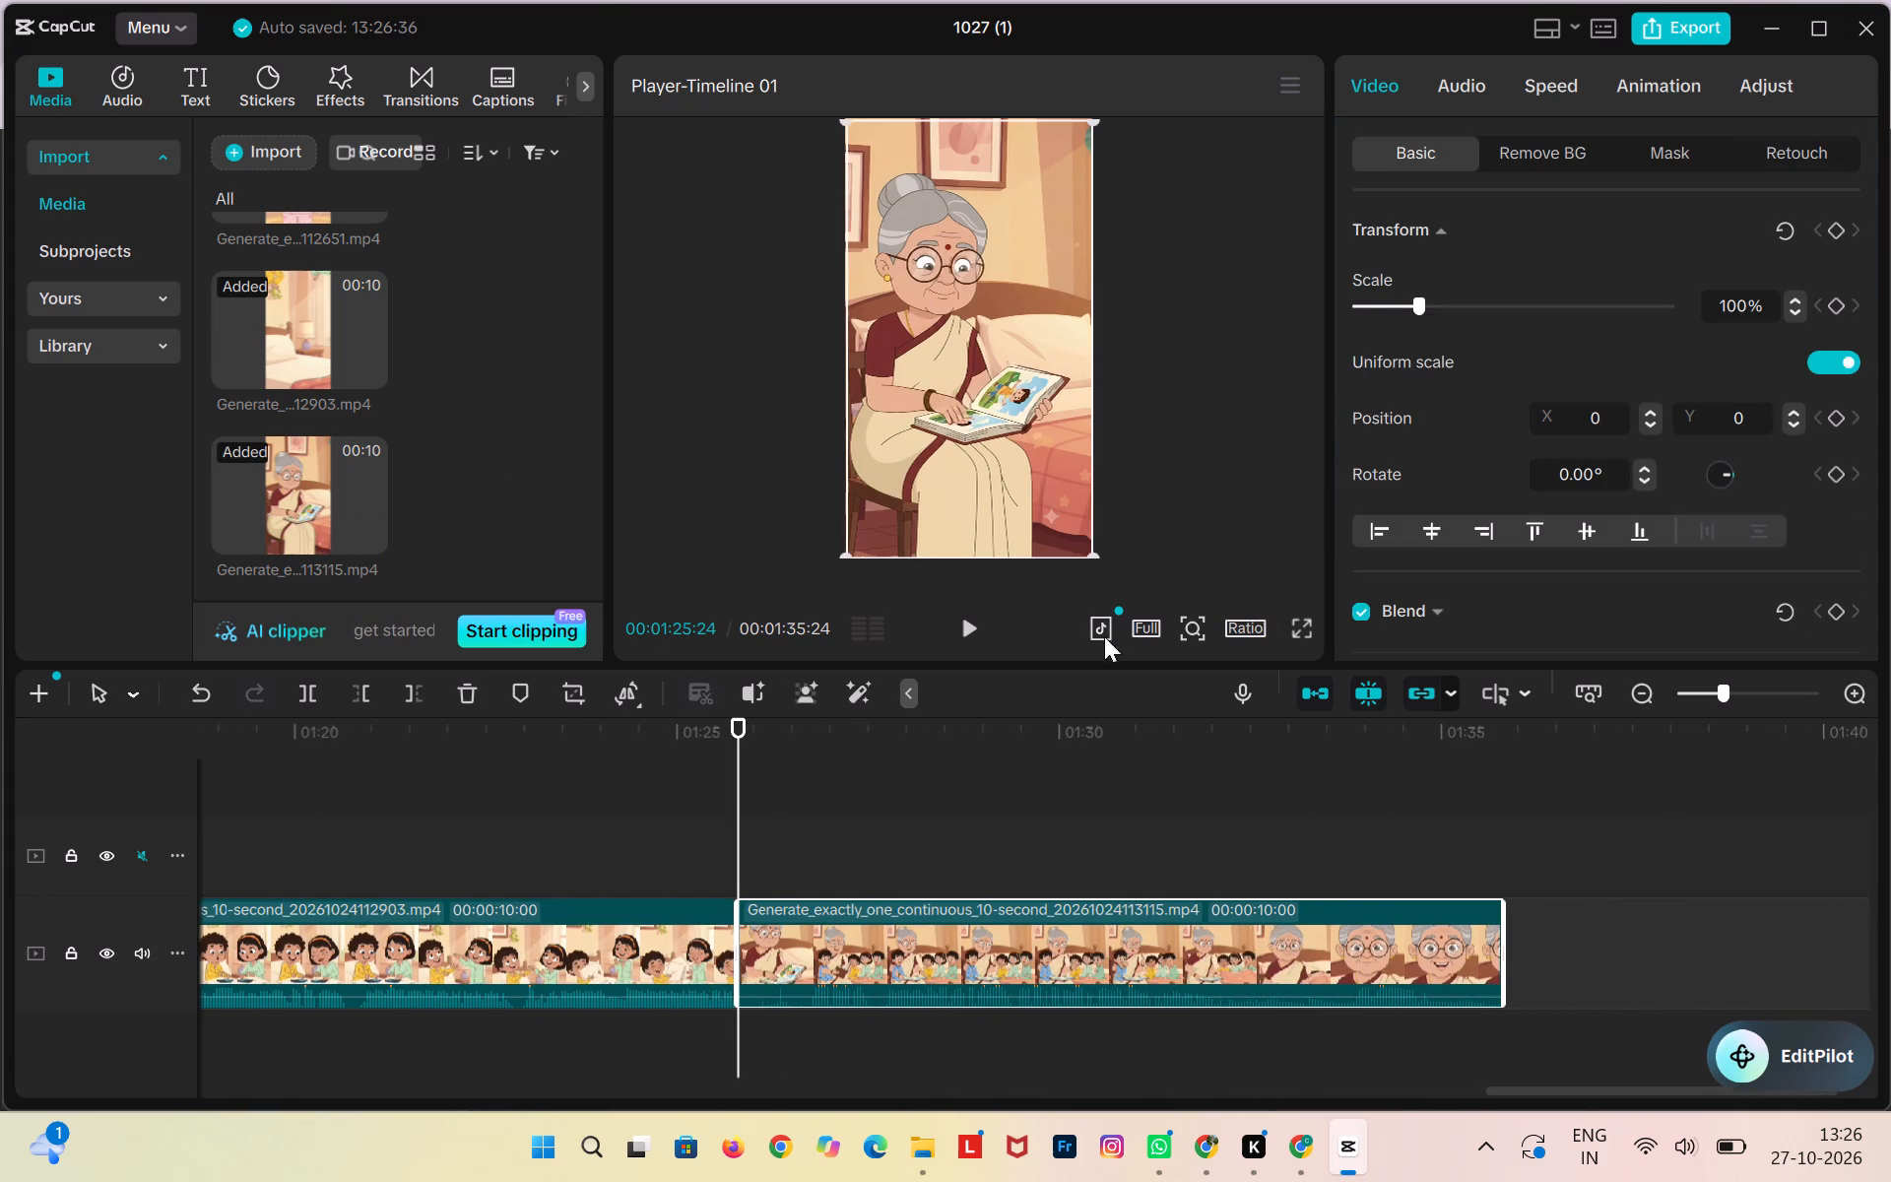
{"action": "left_click_drag", "start_coordinate": [1083, 552], "coordinate": [1141, 604]}
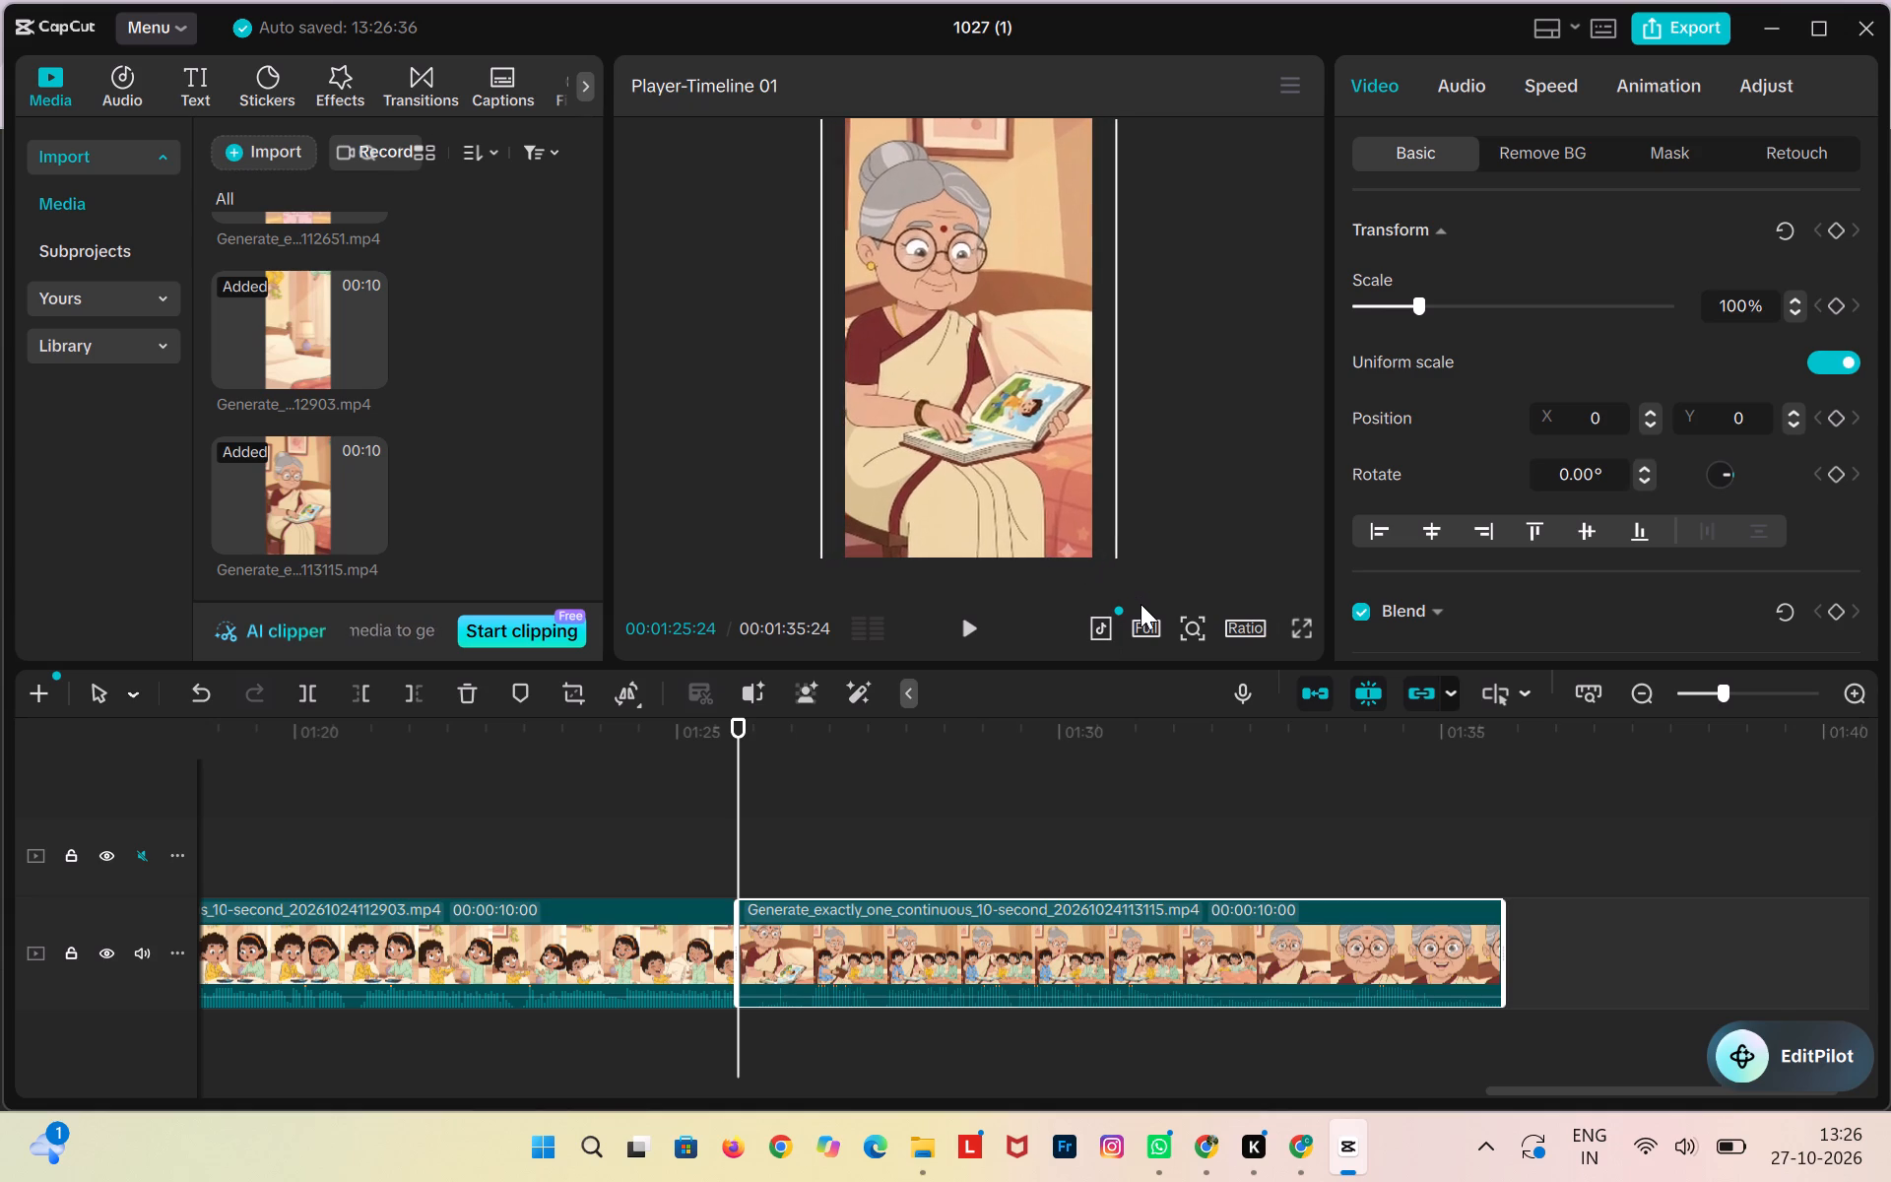
{"action": "left_click_drag", "start_coordinate": [1141, 604], "coordinate": [1141, 604]}
{"action": "left_click_drag", "start_coordinate": [1015, 474], "coordinate": [1021, 497]}
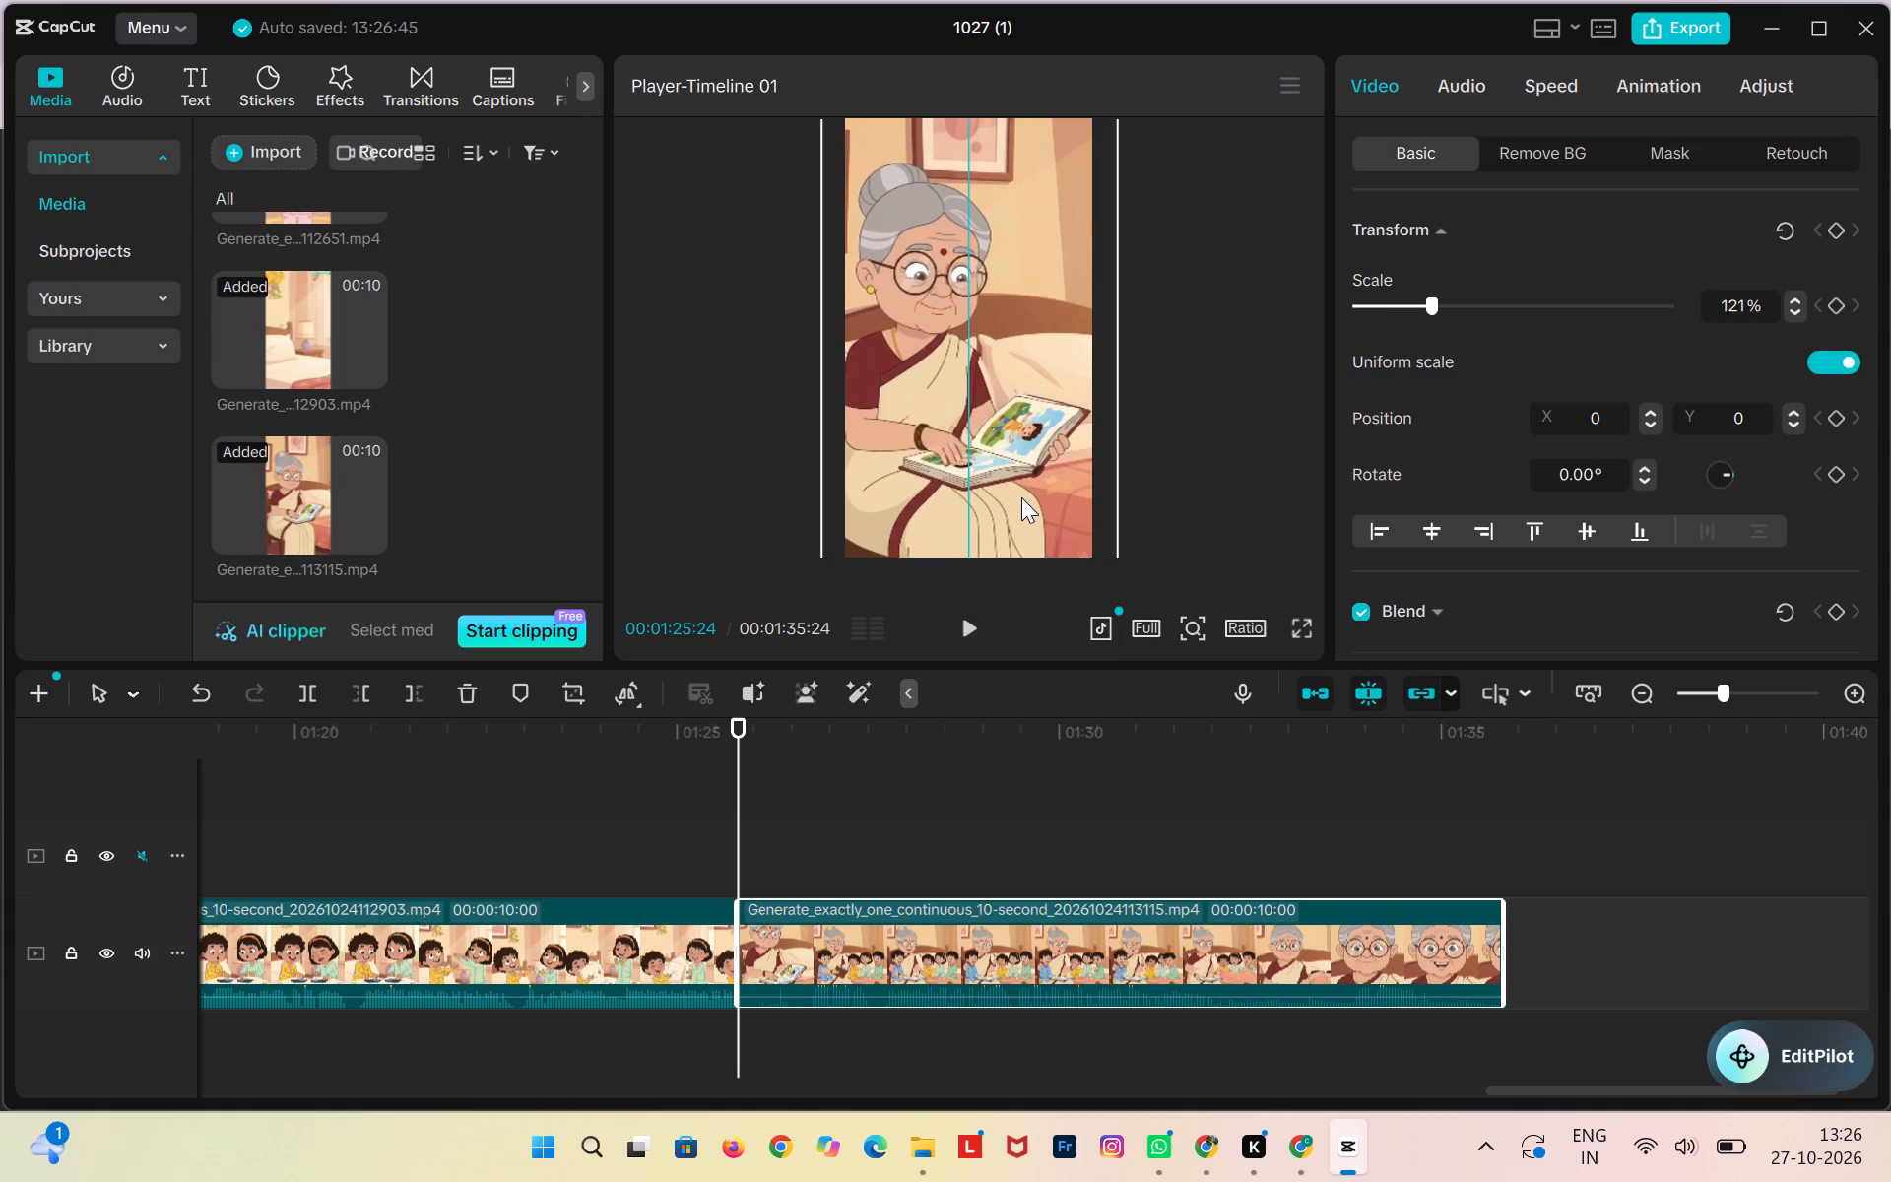
{"action": "left_click_drag", "start_coordinate": [1021, 497], "coordinate": [1021, 510]}
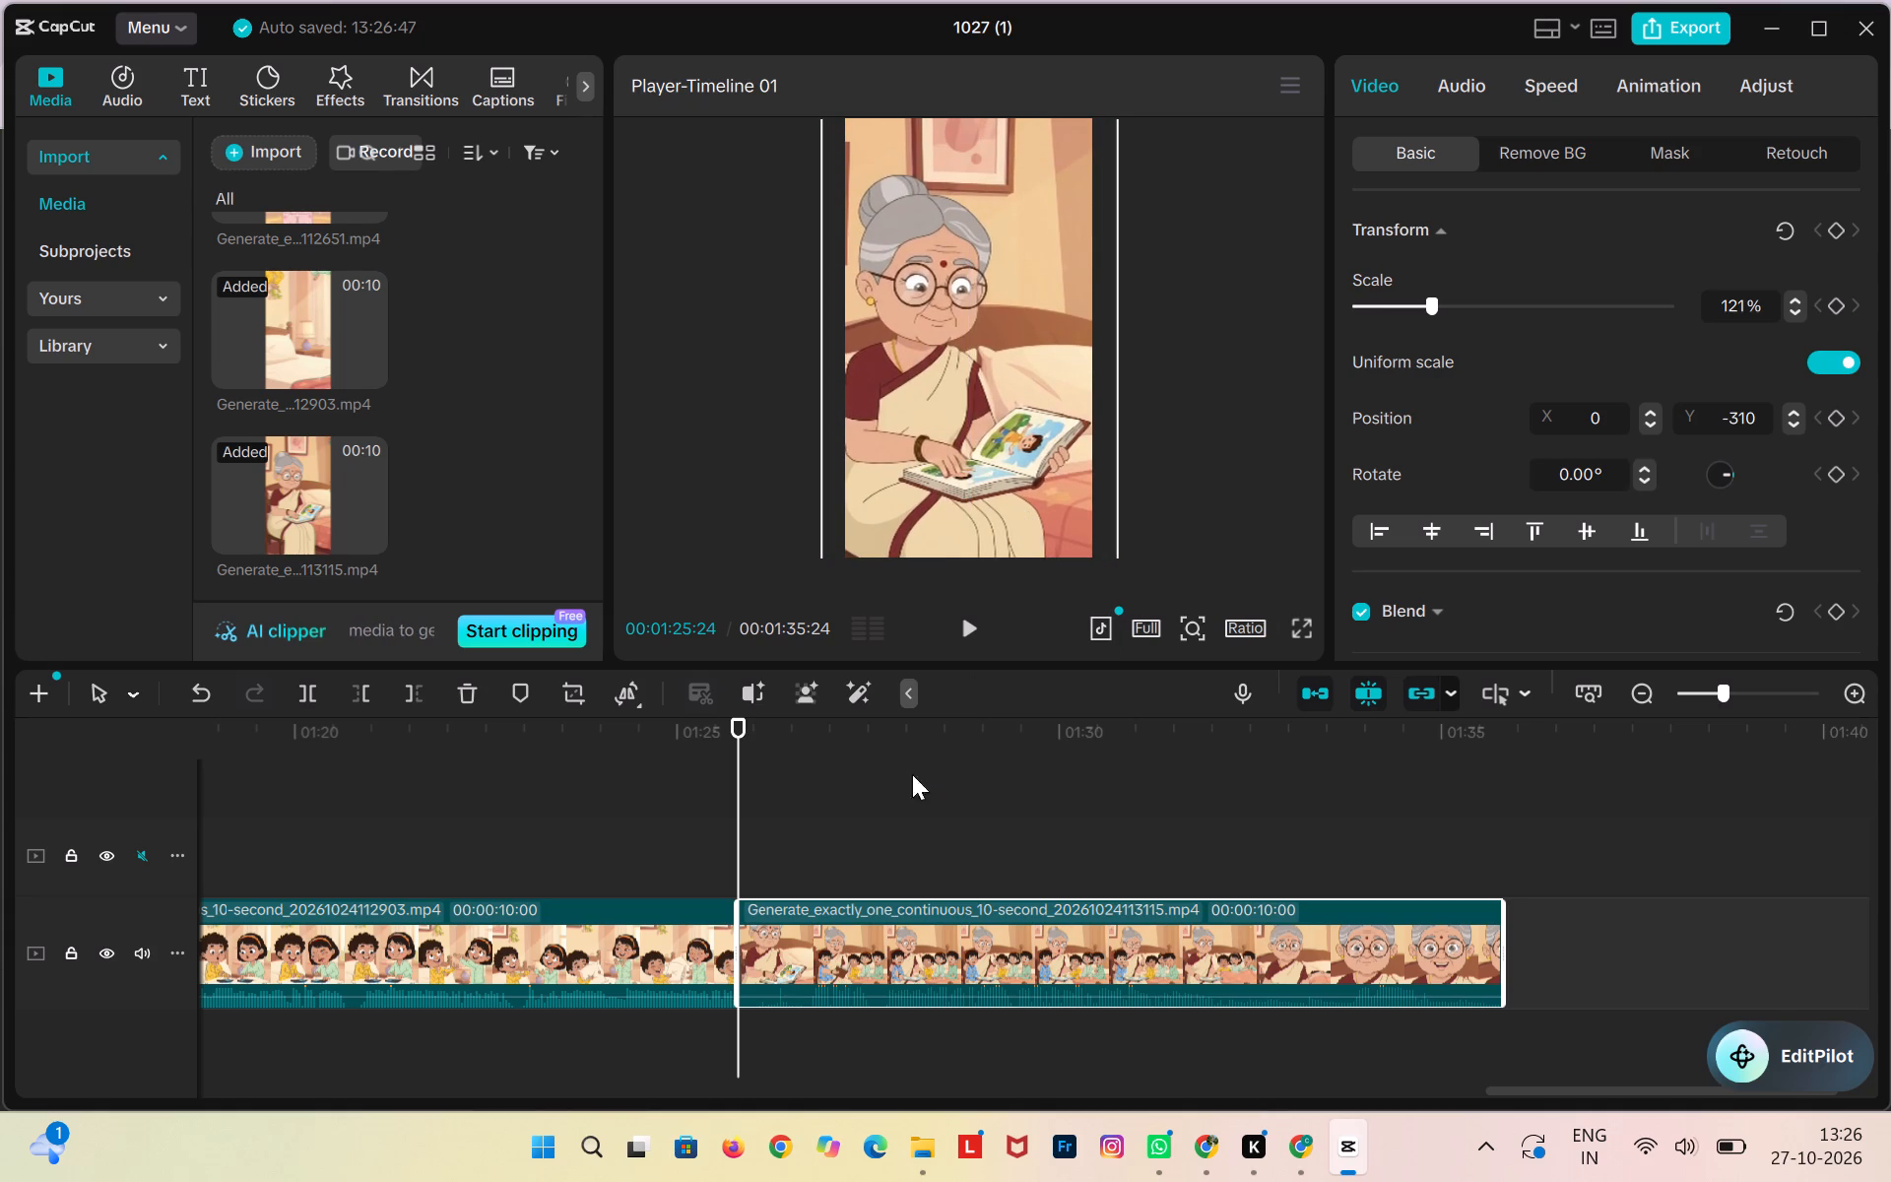
{"action": "left_click", "coordinate": [695, 798]}
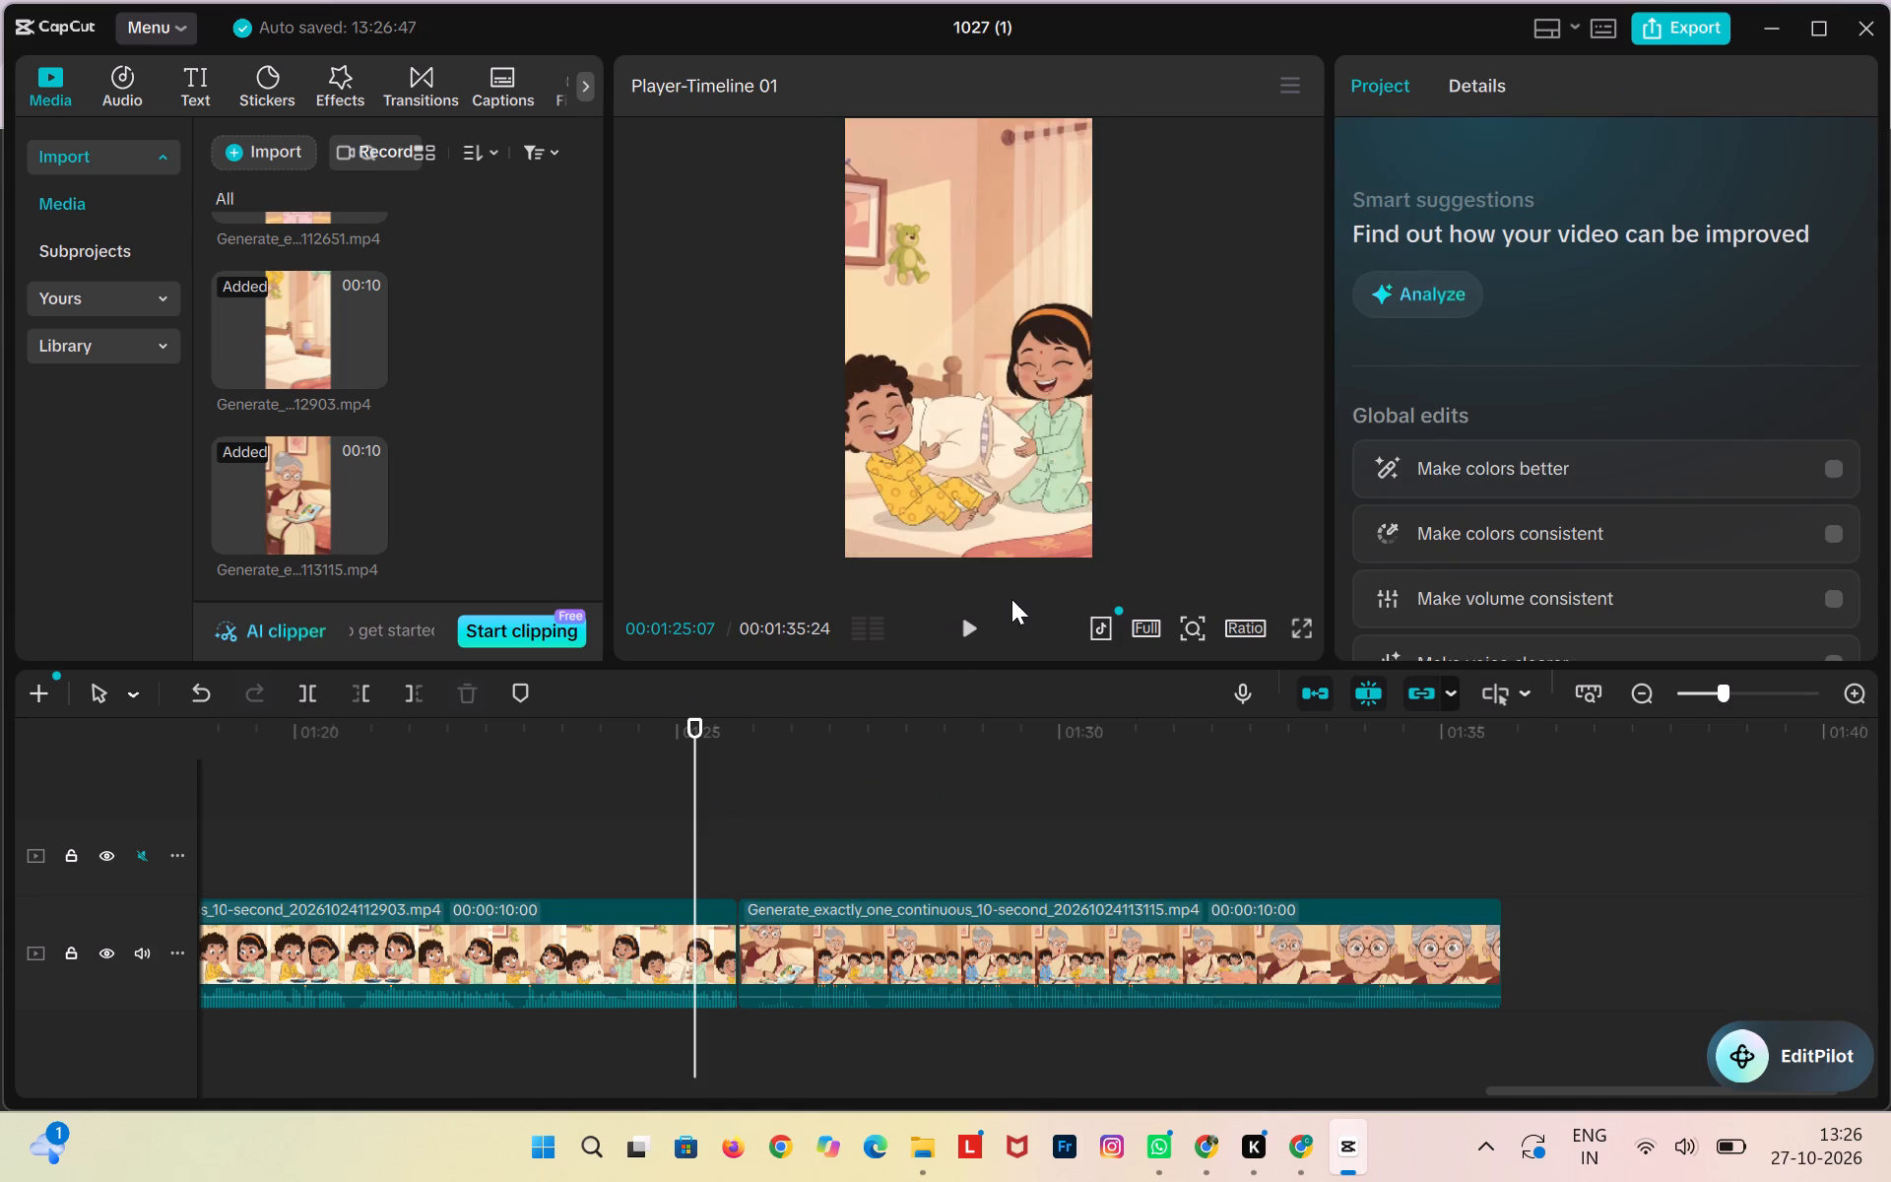
{"action": "left_click", "coordinate": [973, 628]}
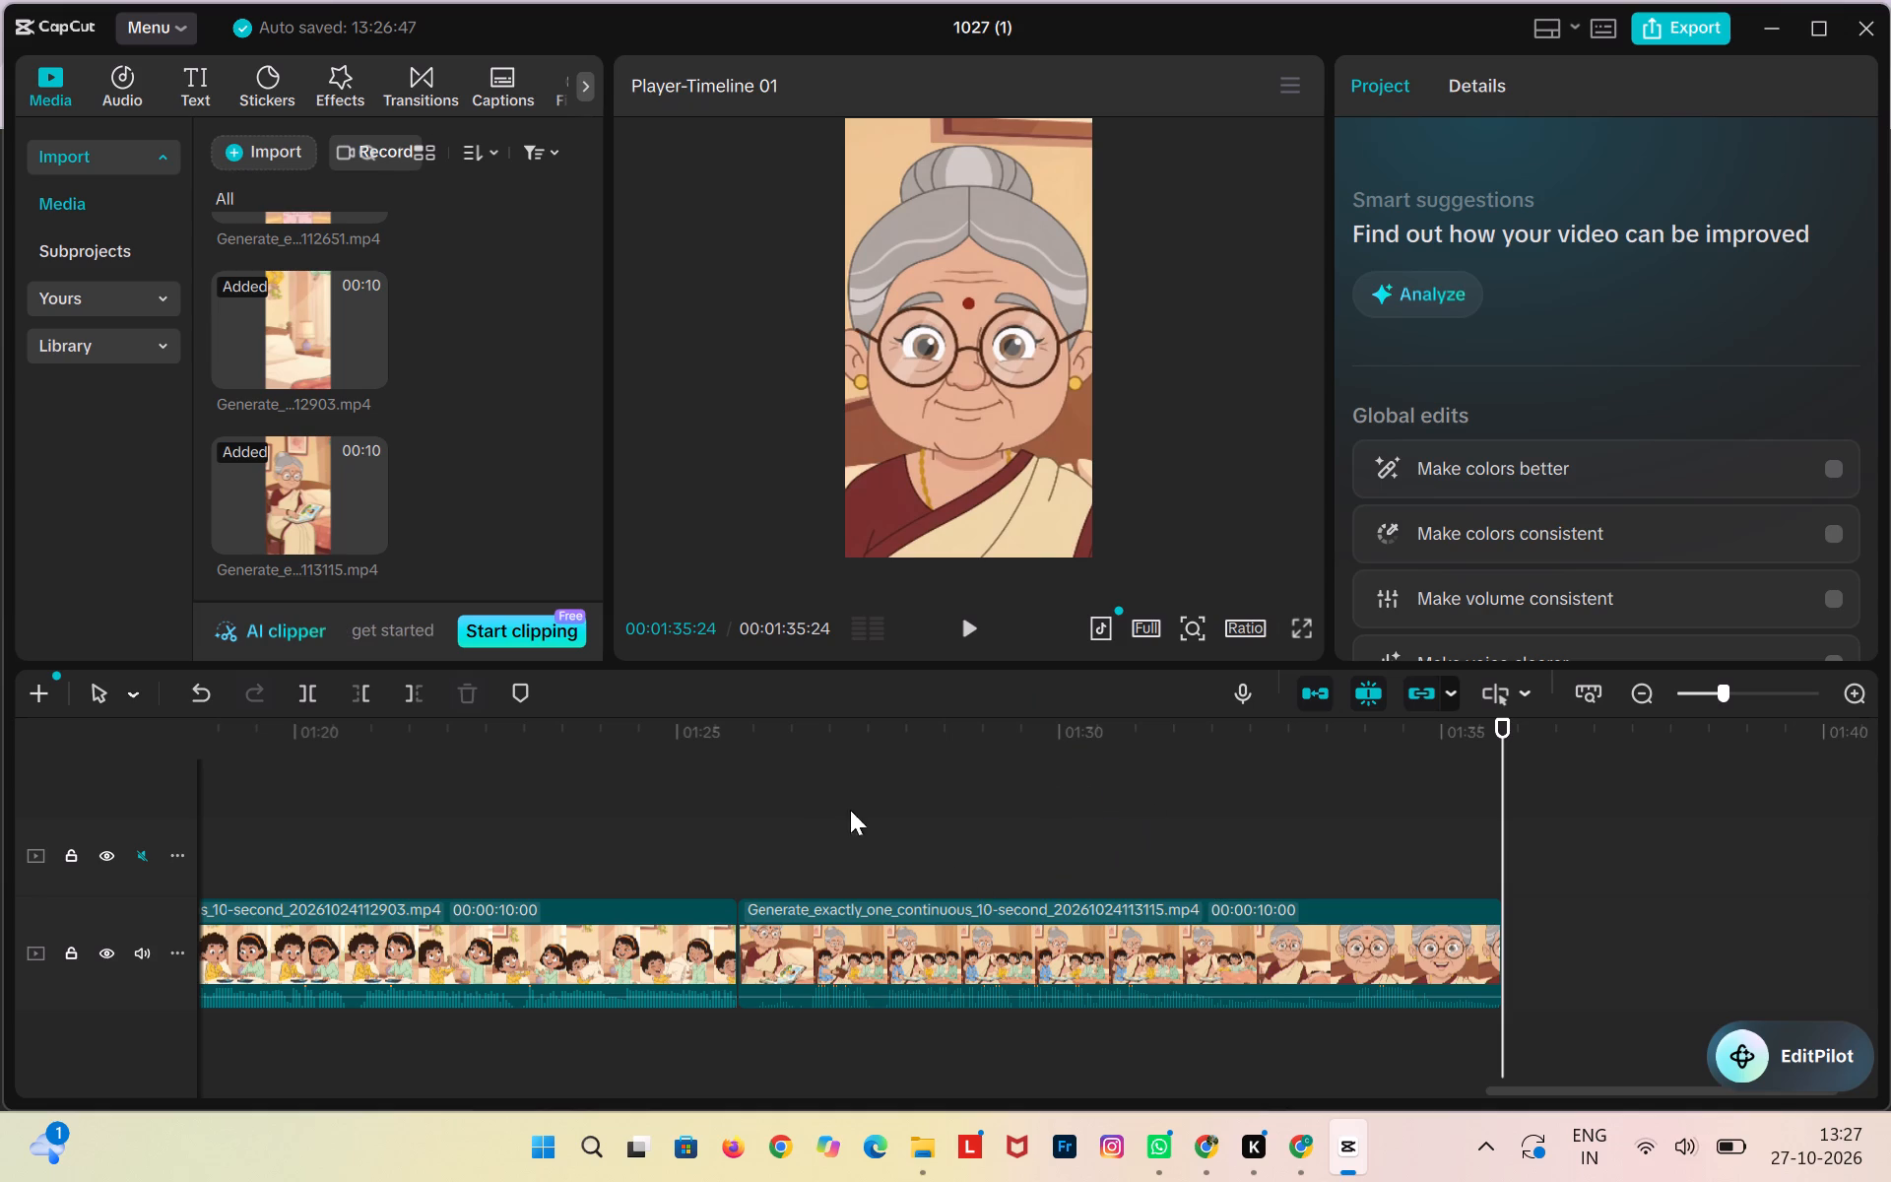
Import the ezgif.com-gif-maker camera GIF from the Downloads folder into the project media.
{"action": "scroll", "coordinate": [482, 470], "scroll_direction": "down", "scroll_amount": 1}
{"action": "left_click", "coordinate": [914, 1160]}
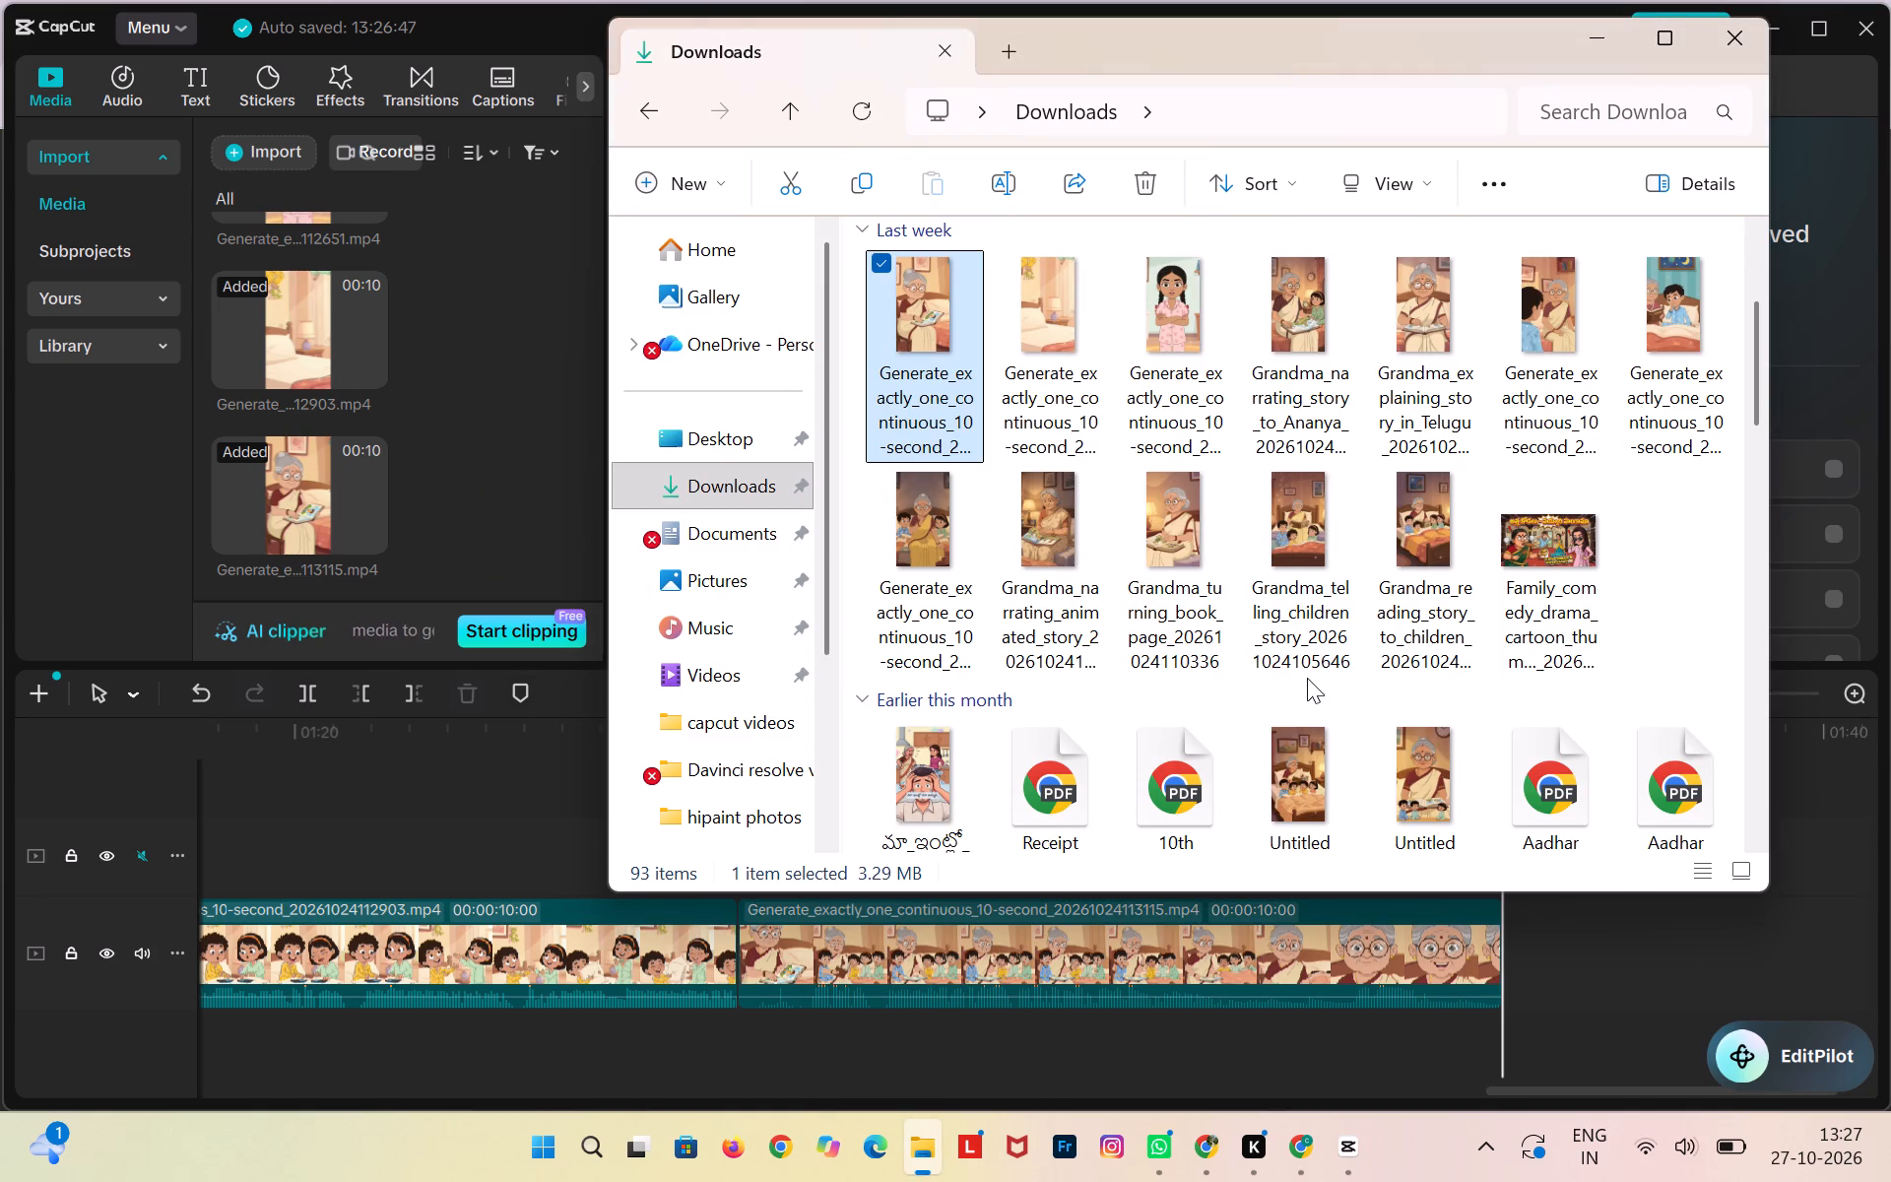
{"action": "scroll", "coordinate": [1307, 678], "scroll_direction": "down", "scroll_amount": 6}
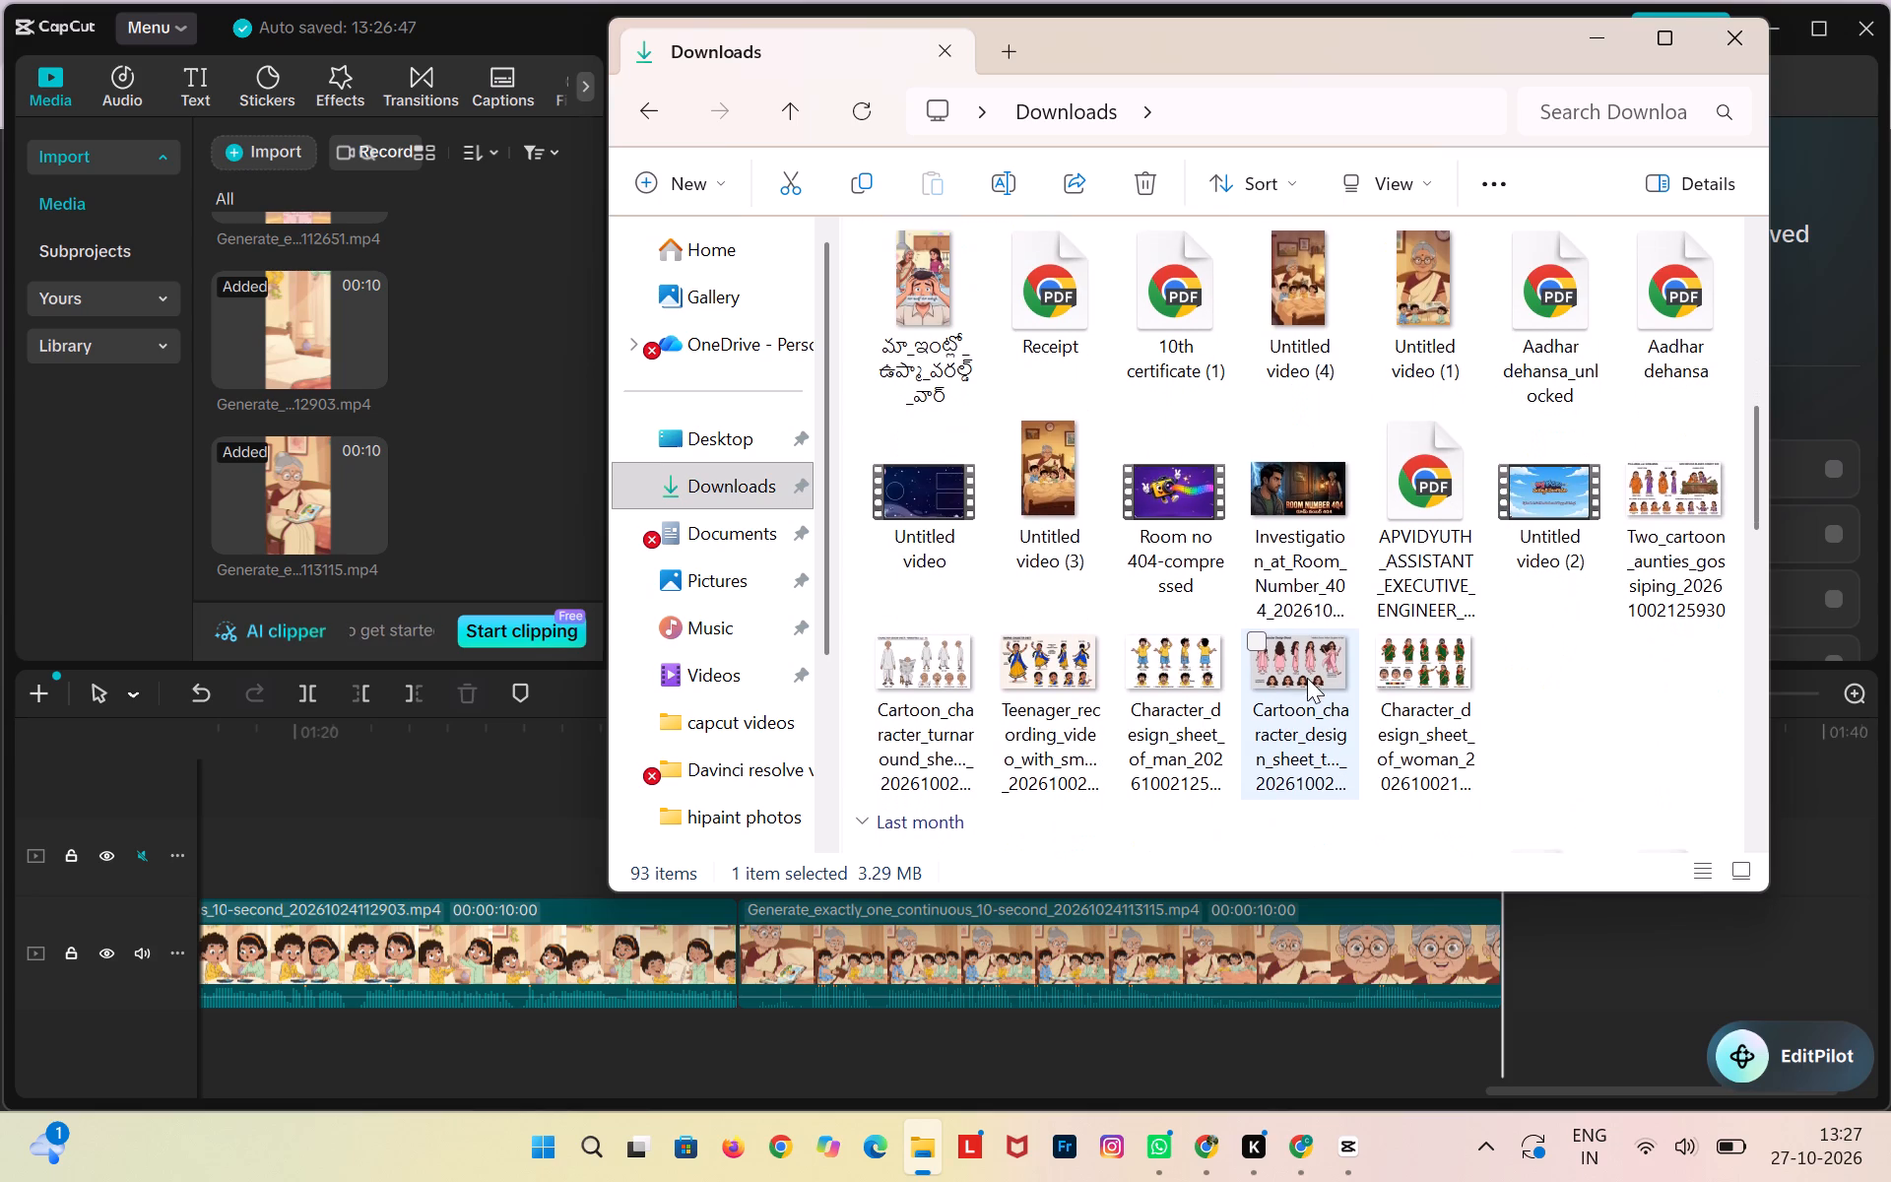
{"action": "scroll", "coordinate": [1307, 678], "scroll_direction": "down", "scroll_amount": 2}
{"action": "left_click_drag", "start_coordinate": [1292, 536], "coordinate": [502, 498]}
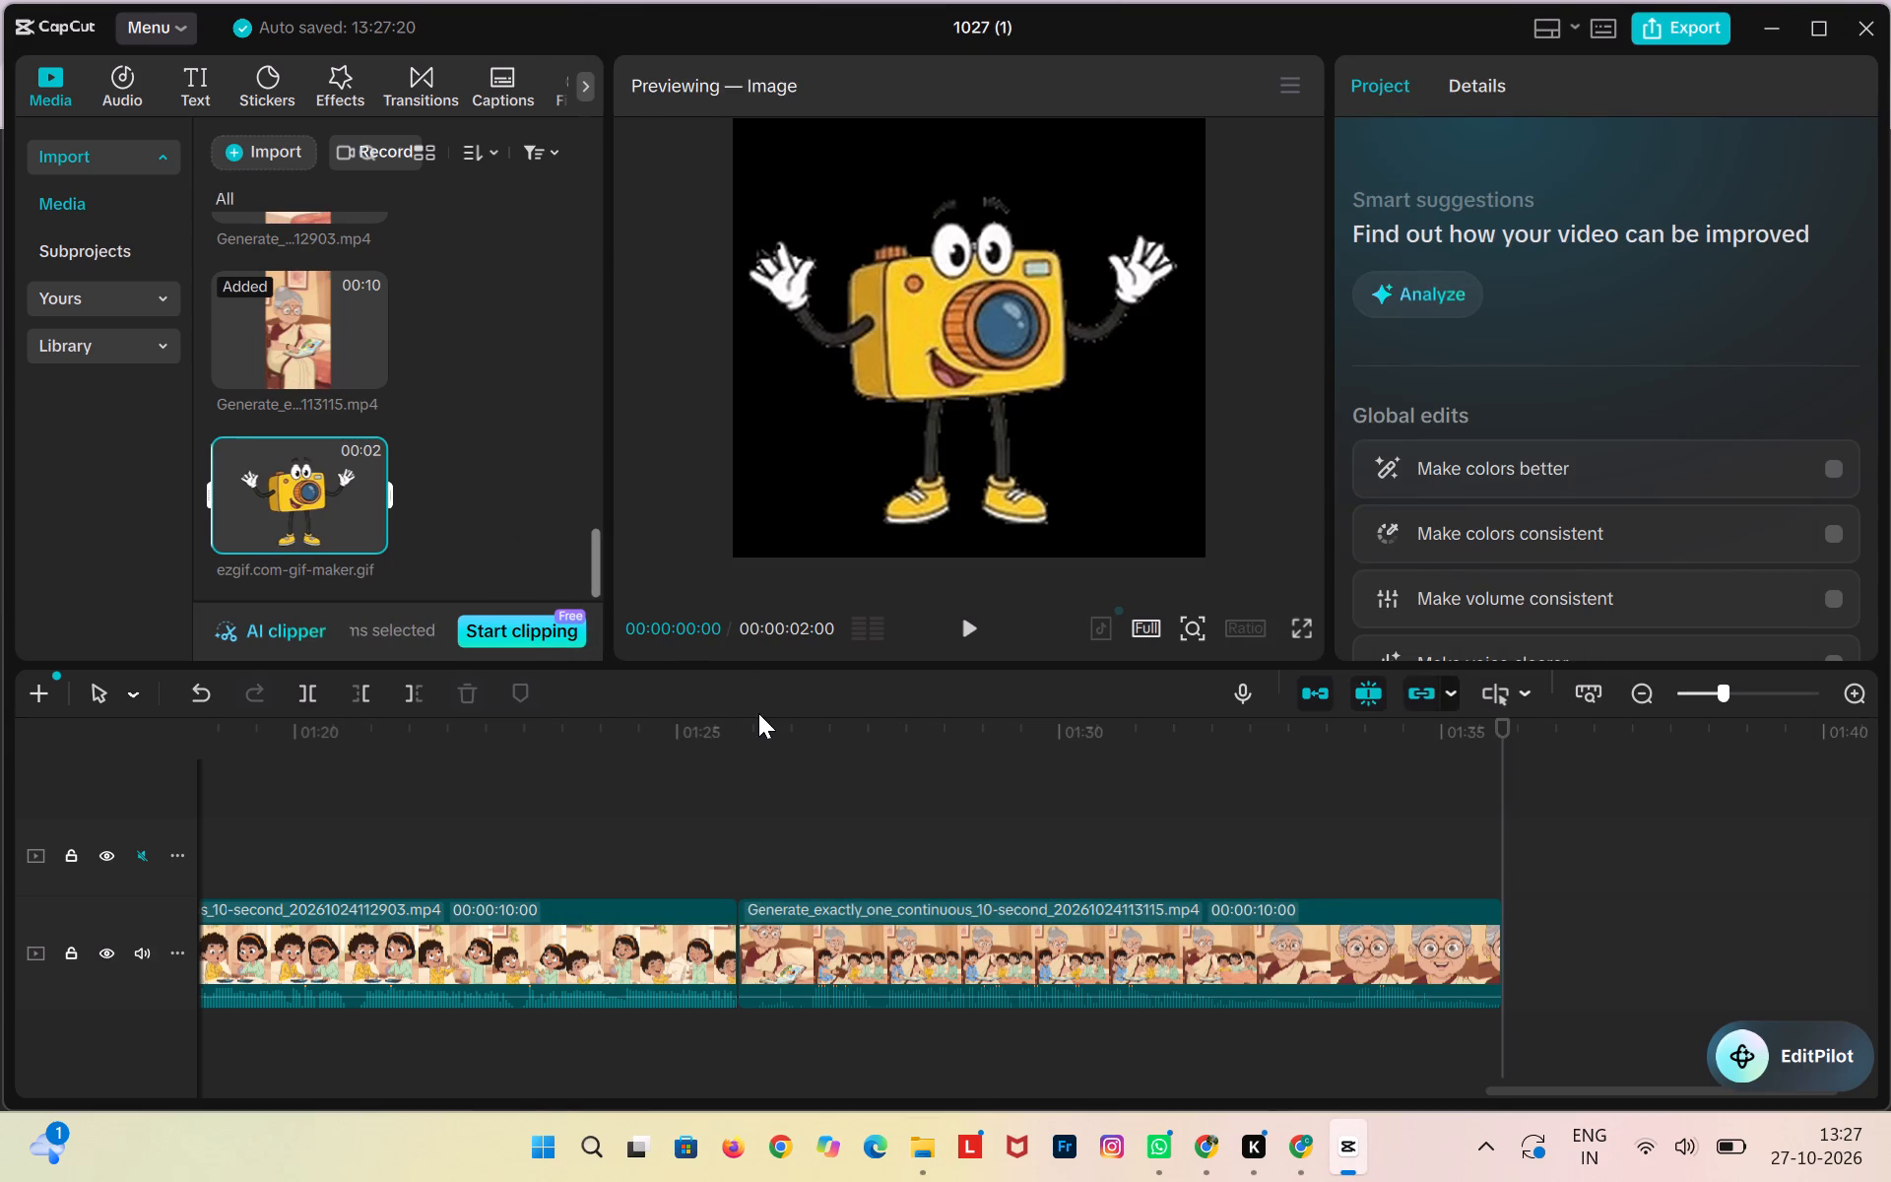
Add INTRO Short from the Documents capcut videos folder to the end of the timeline and briefly play it from 00:01:35:24.
{"action": "left_click", "coordinate": [920, 1148]}
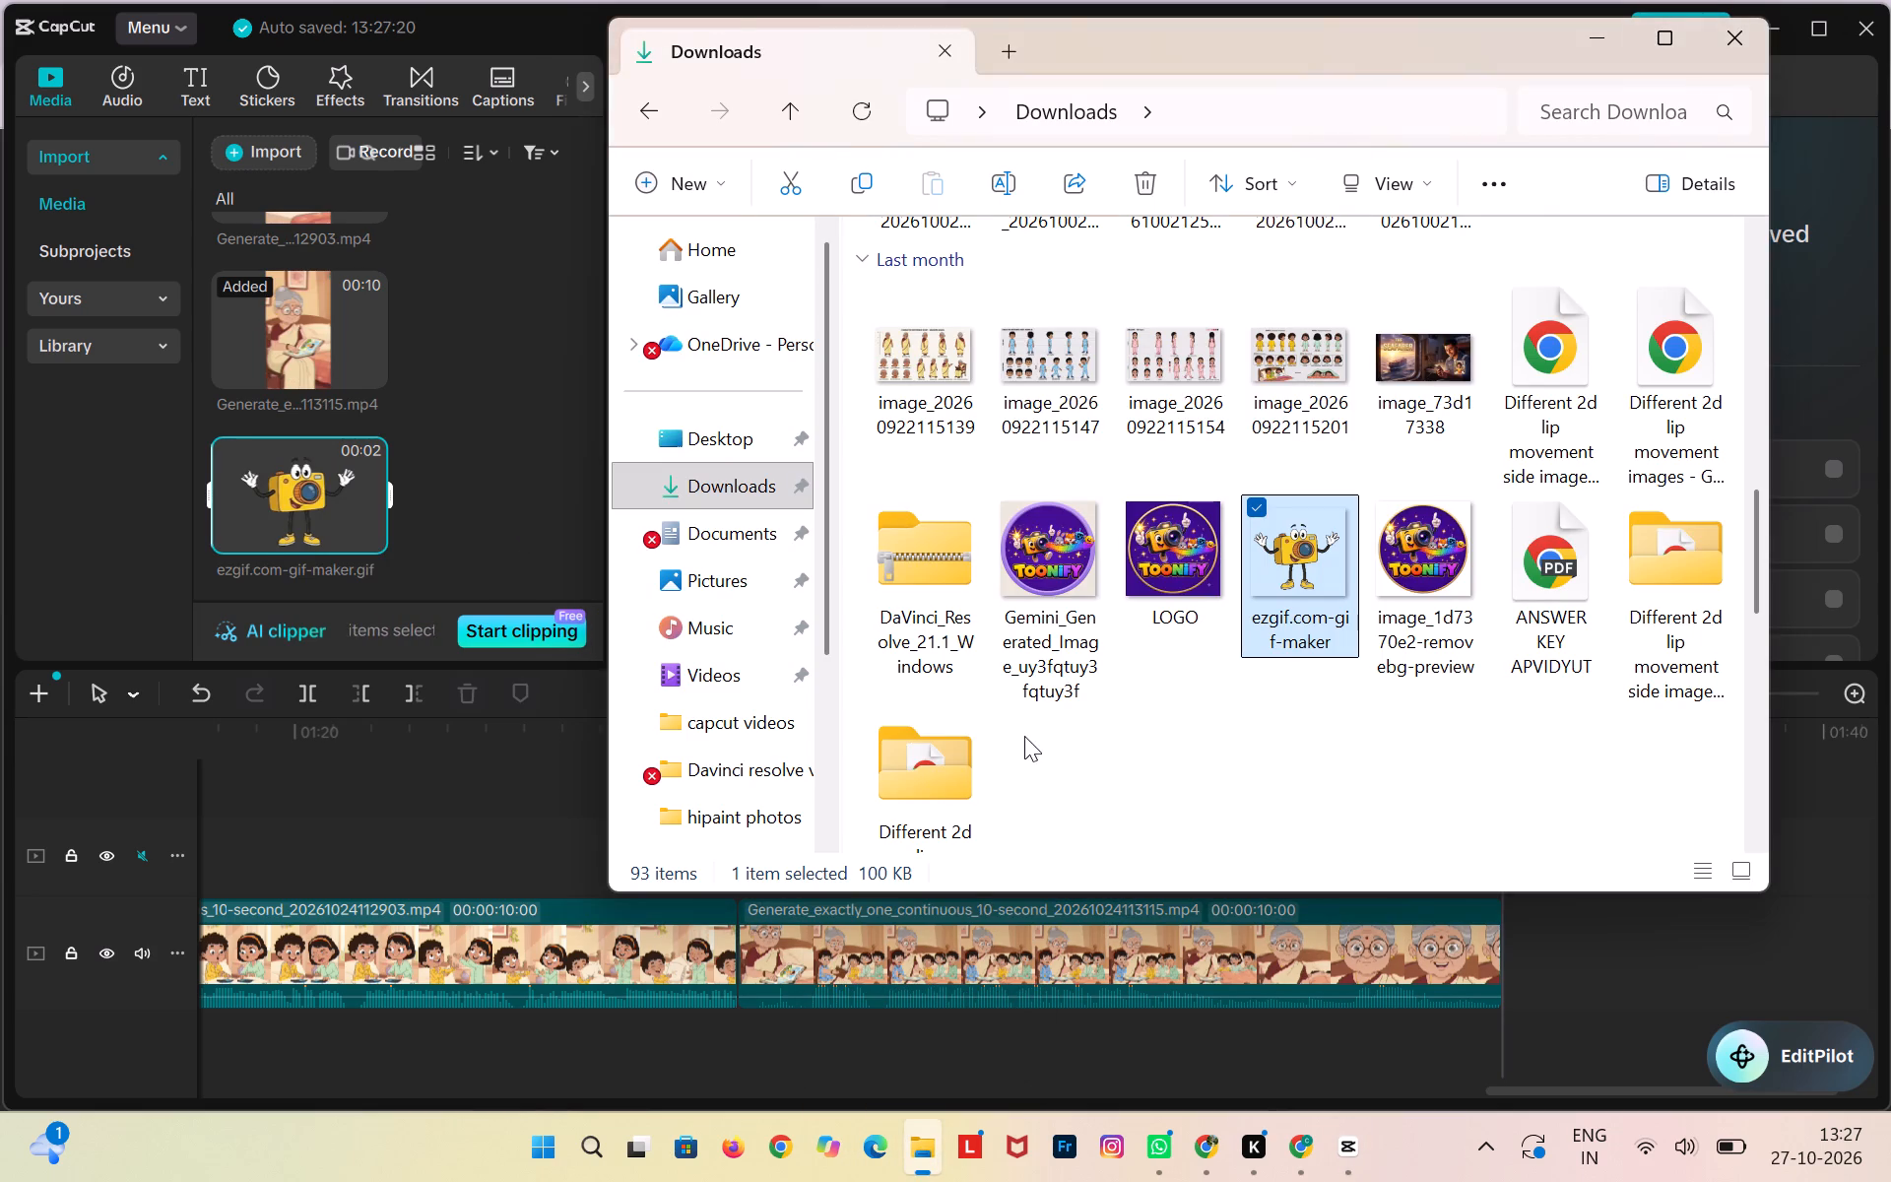
{"action": "left_click", "coordinate": [698, 525]}
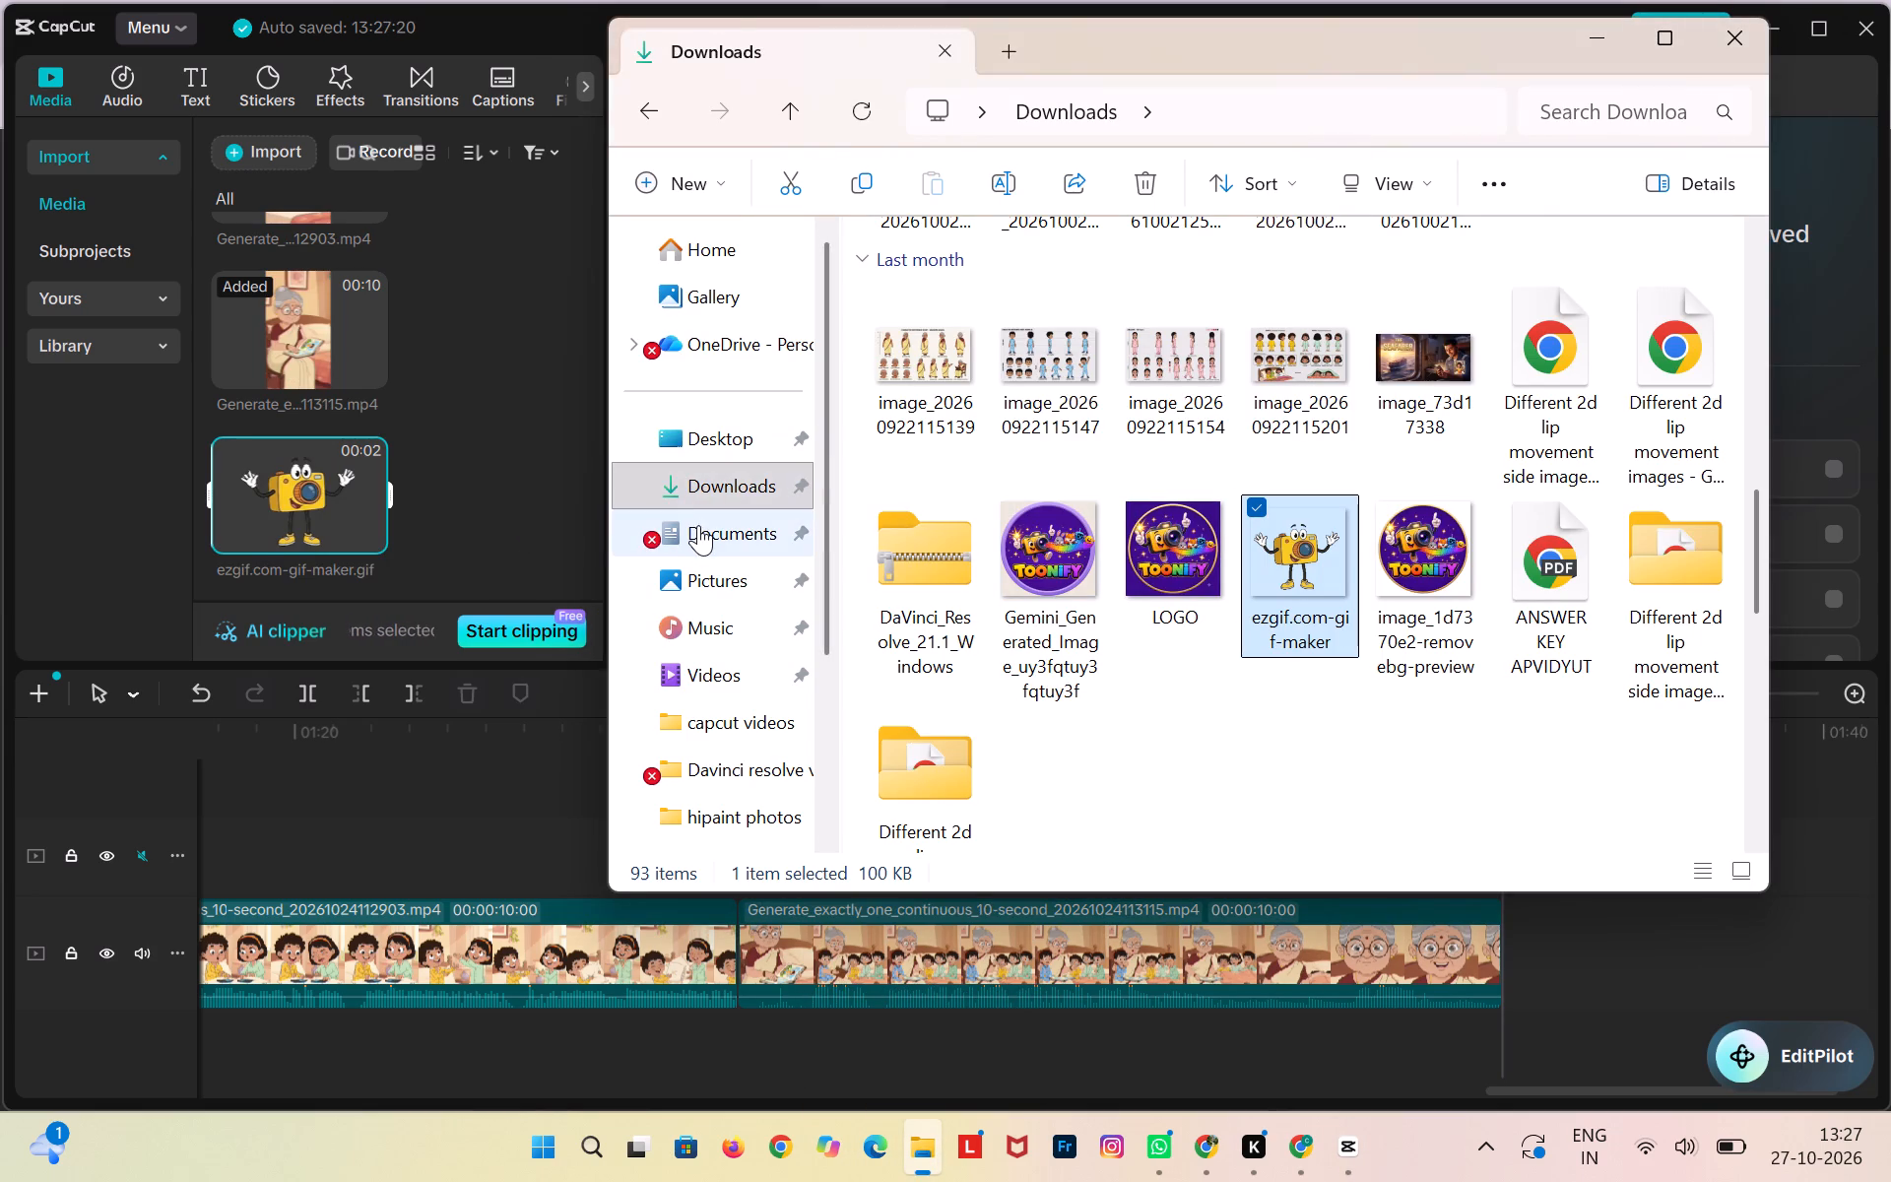
{"action": "double_click", "coordinate": [979, 350]}
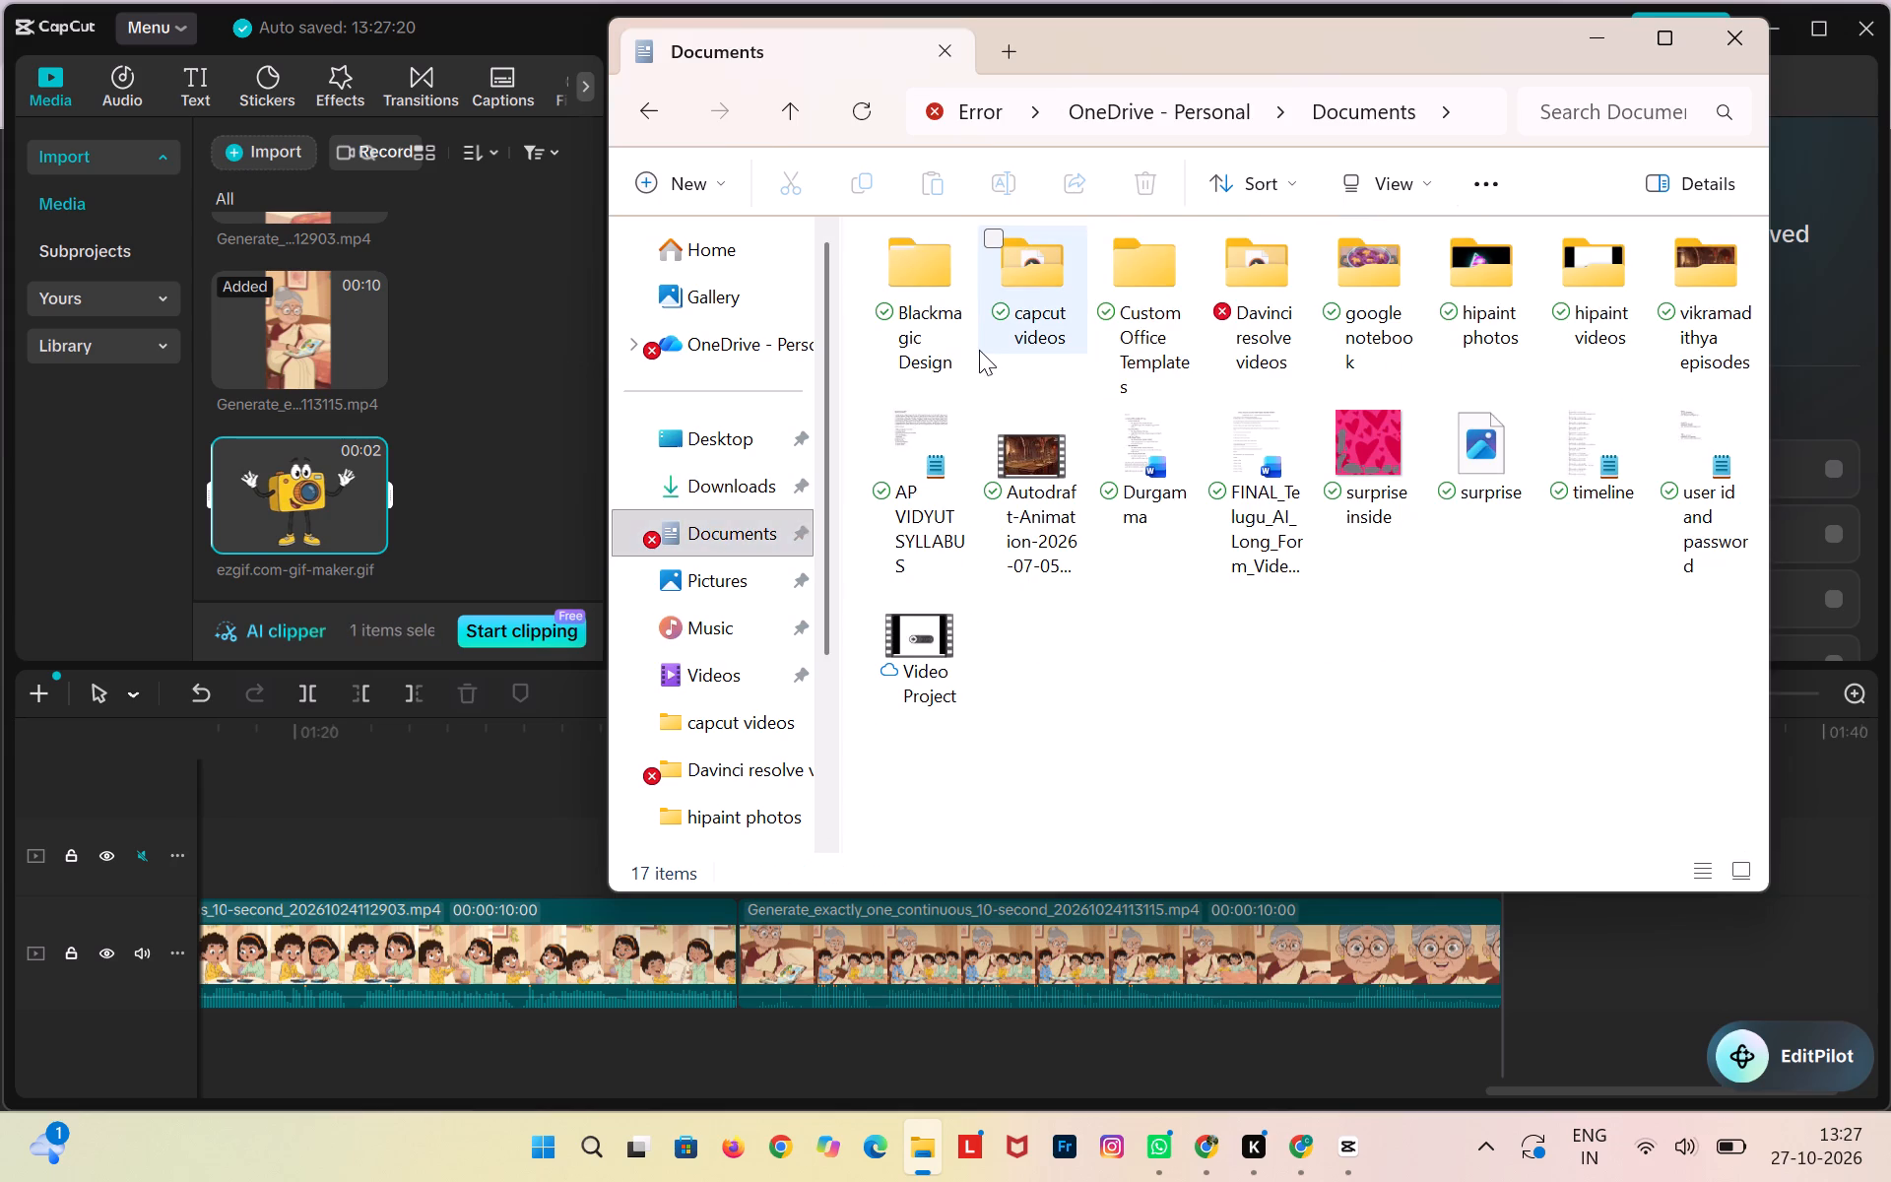
{"action": "left_click_drag", "start_coordinate": [963, 716], "coordinate": [939, 709]}
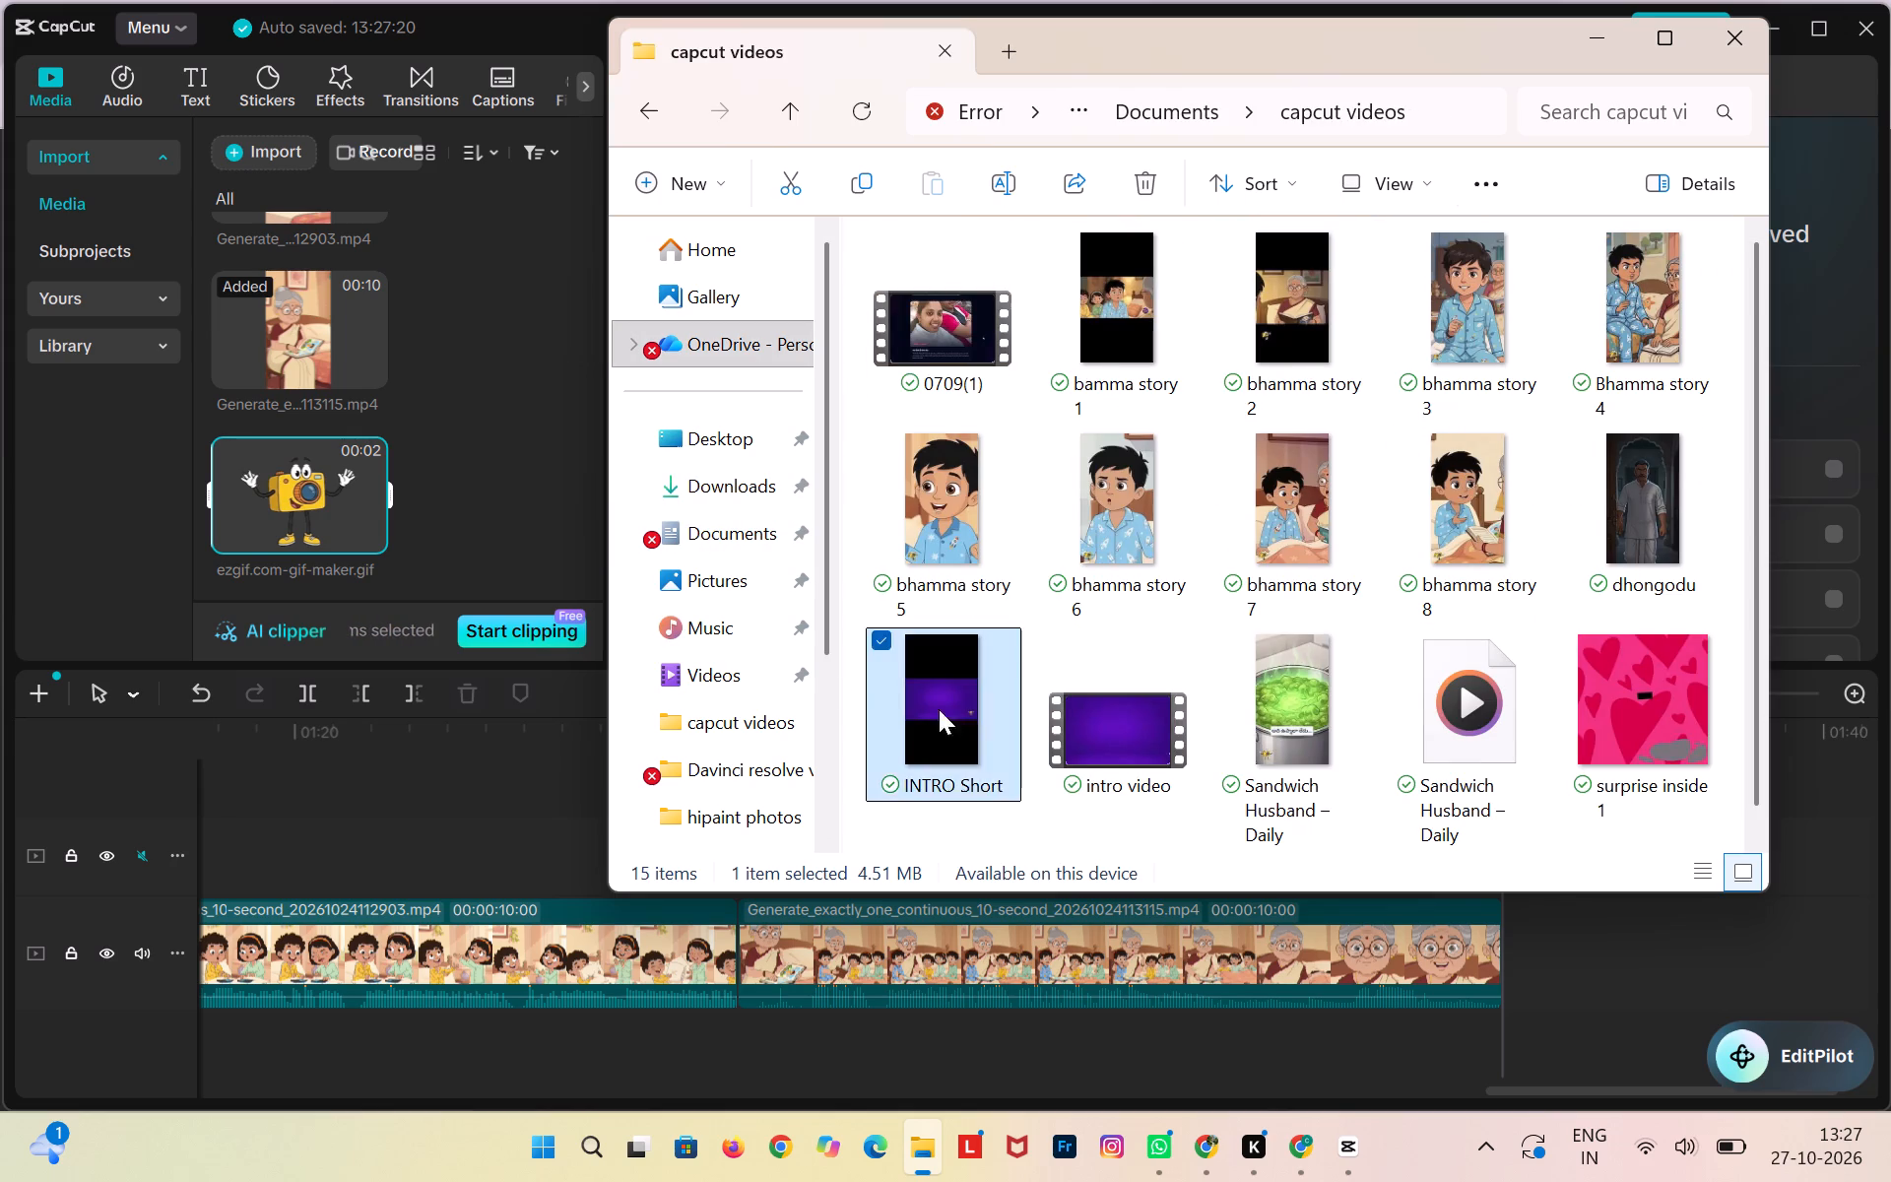
{"action": "left_click_drag", "start_coordinate": [939, 709], "coordinate": [468, 426]}
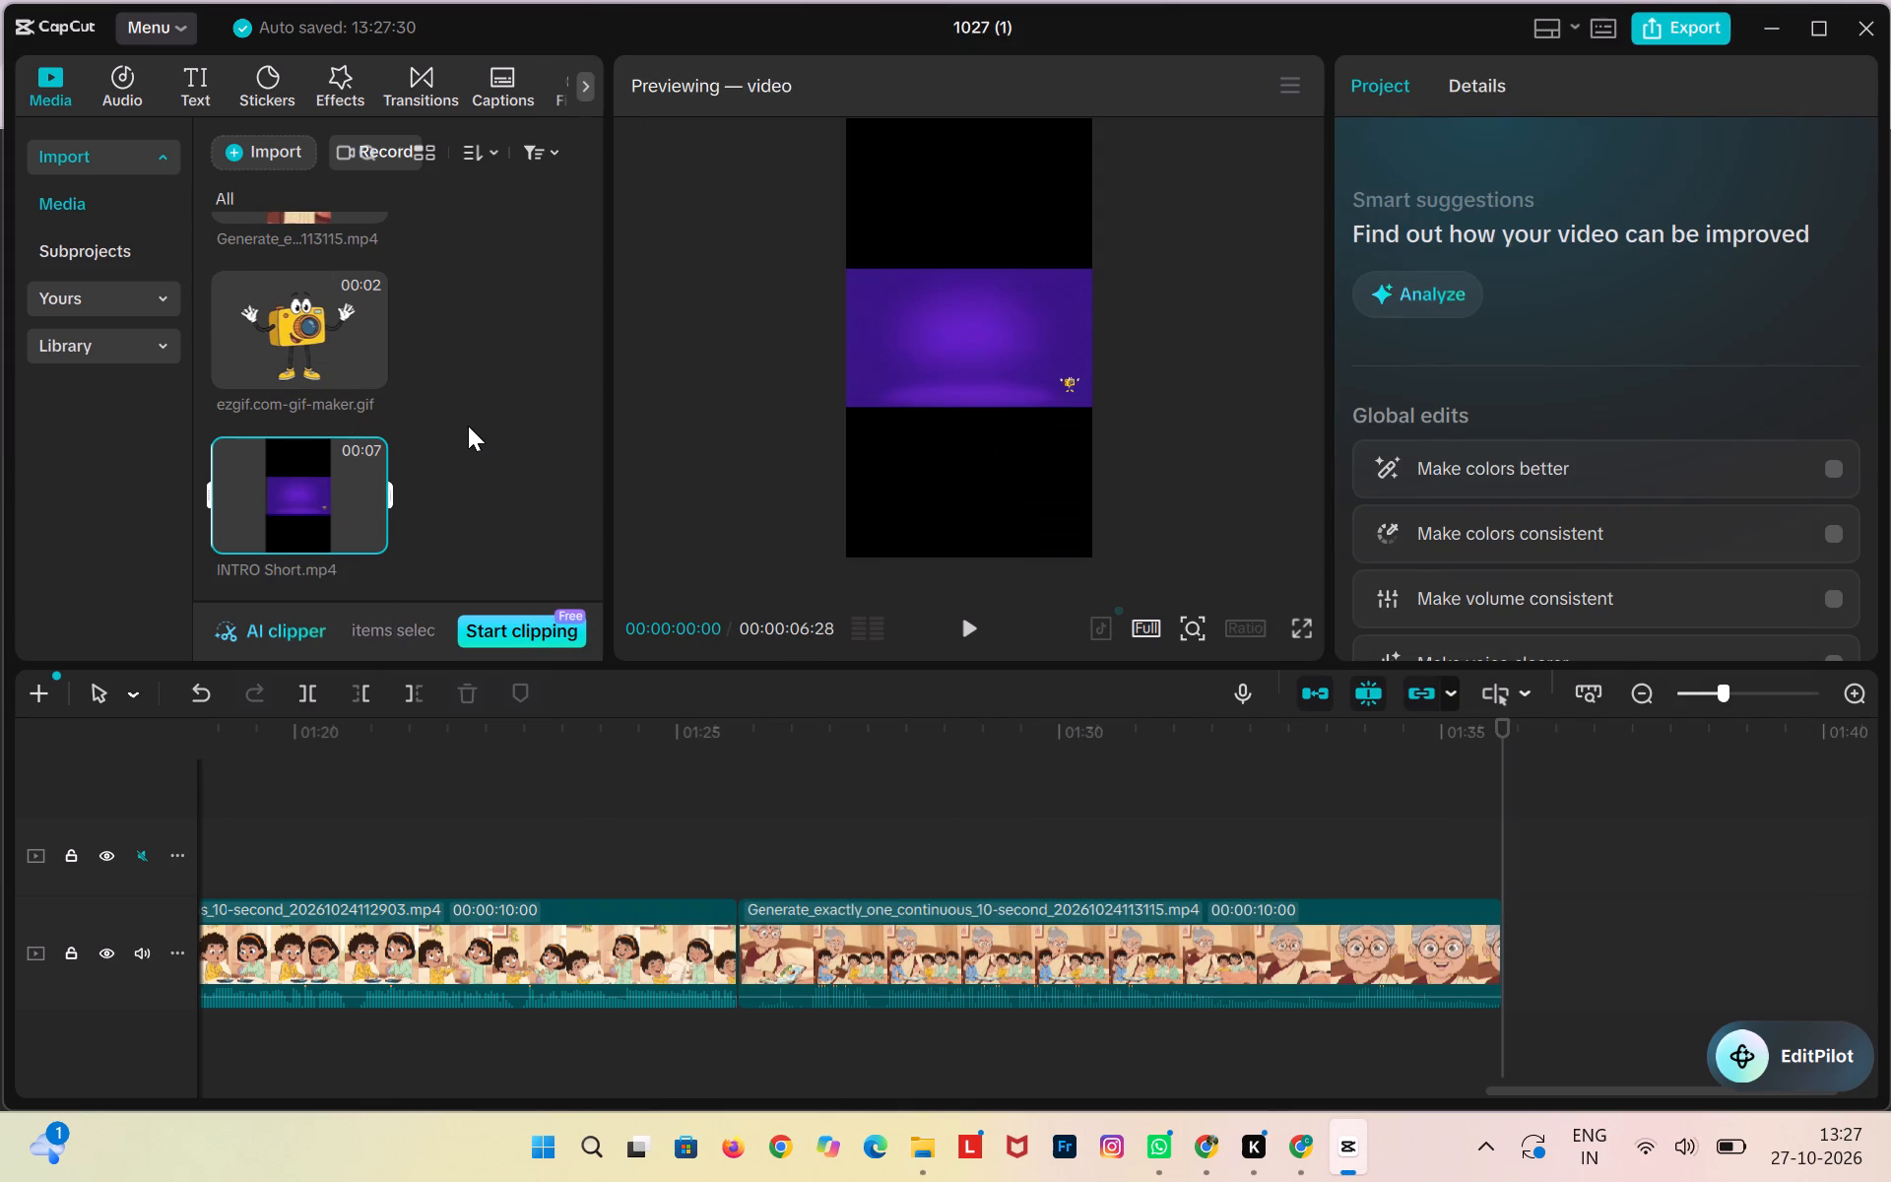
{"action": "left_click", "coordinate": [367, 530]}
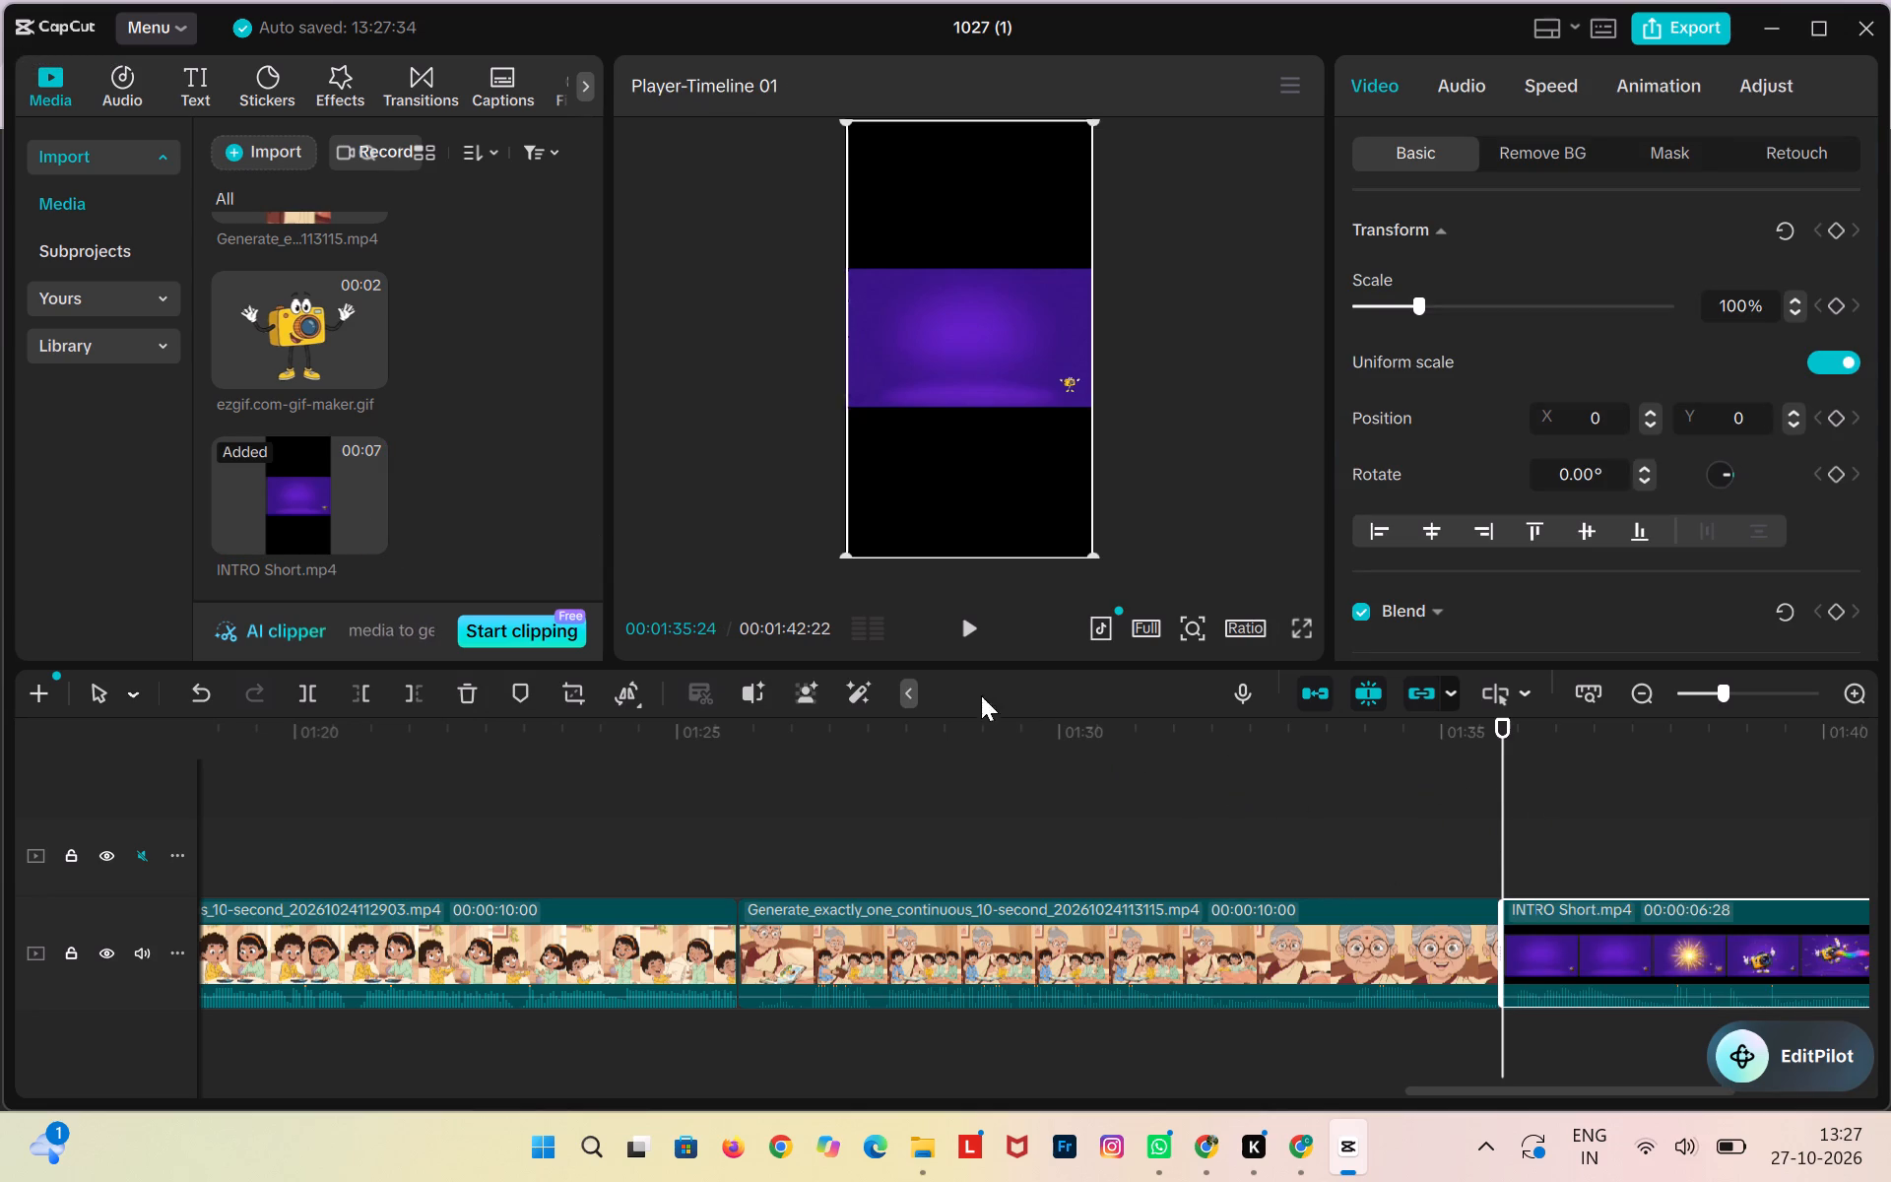
{"action": "left_click", "coordinate": [969, 633]}
{"action": "left_click", "coordinate": [969, 633]}
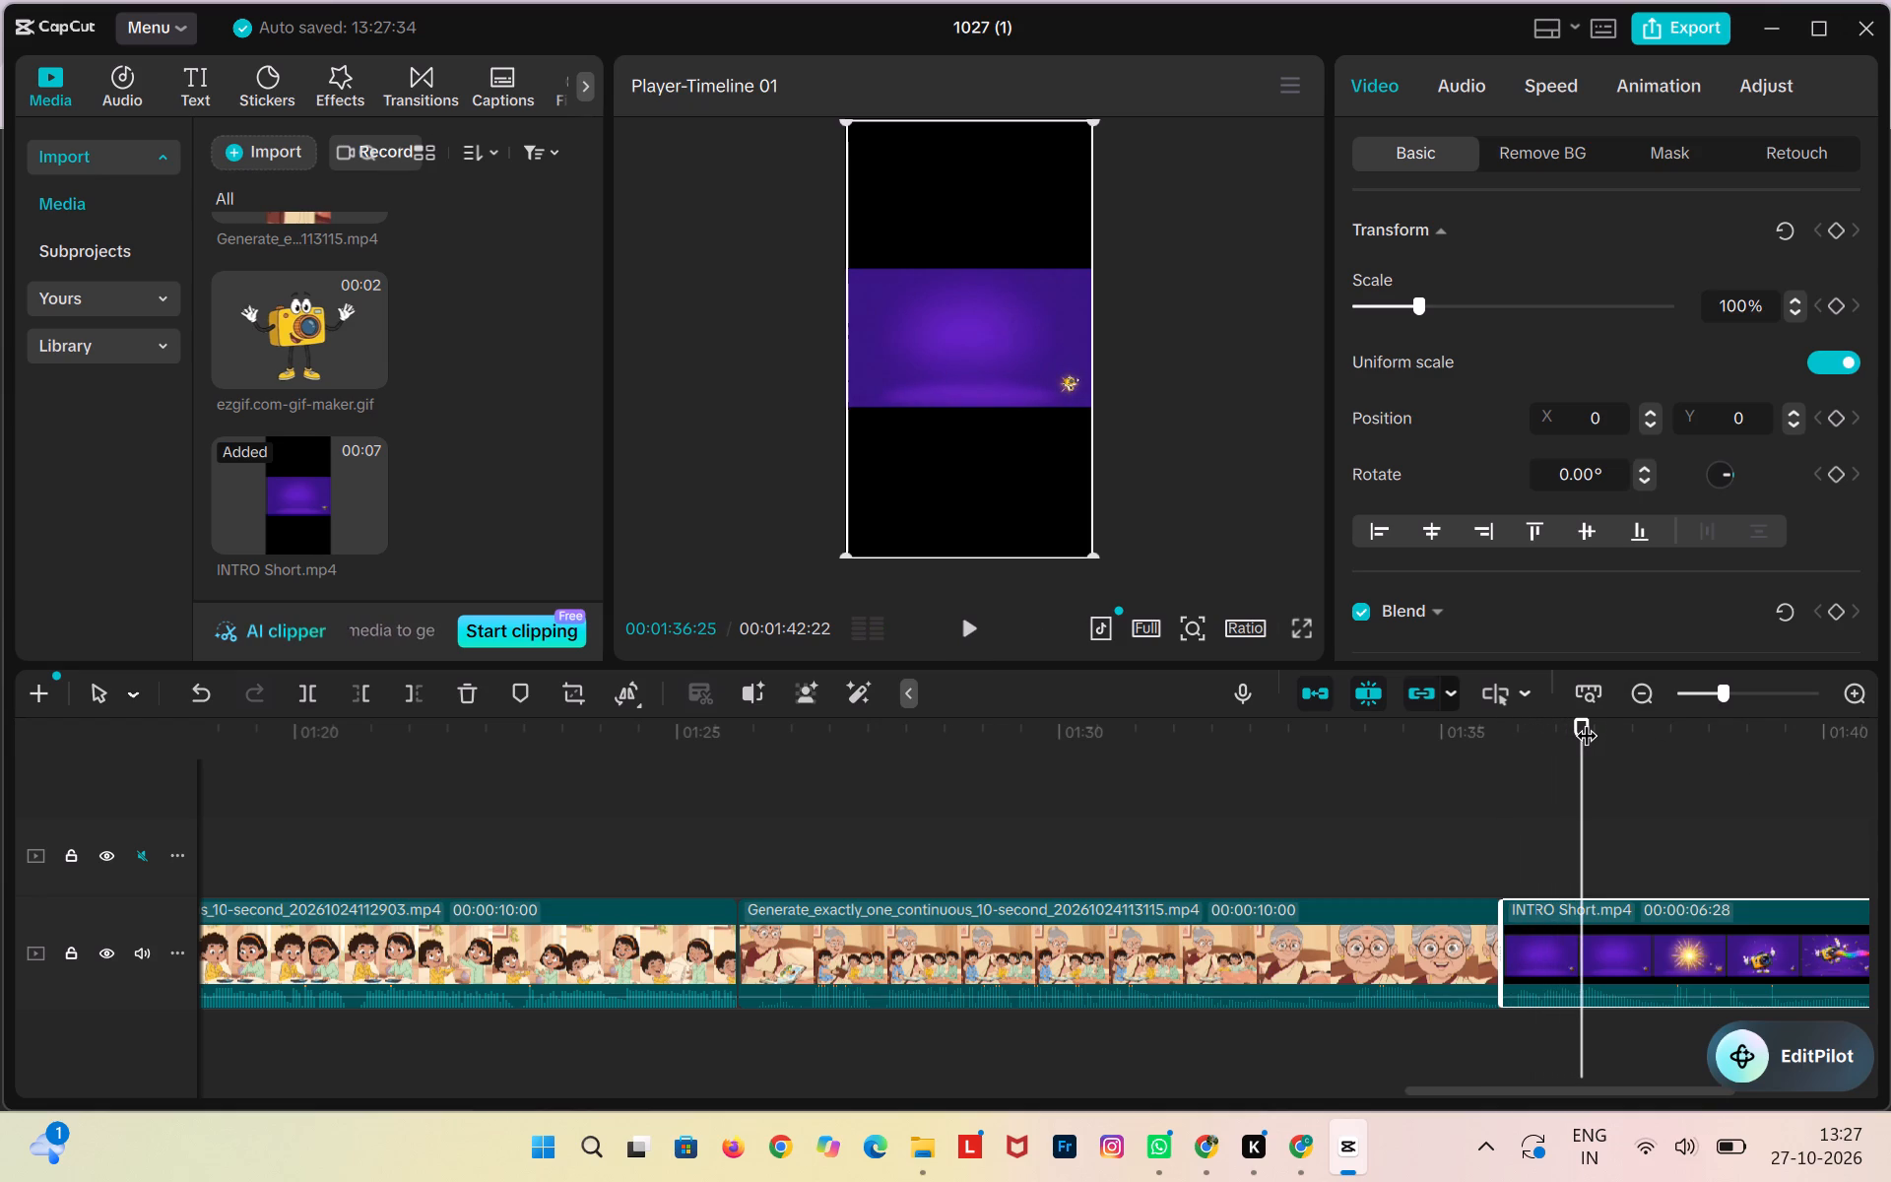
Add the ezgif.com-gif-maker GIF at 00:00:00:00 and place it on its own track above the other clips.
{"action": "scroll", "coordinate": [1359, 840], "scroll_direction": "right", "scroll_amount": 12}
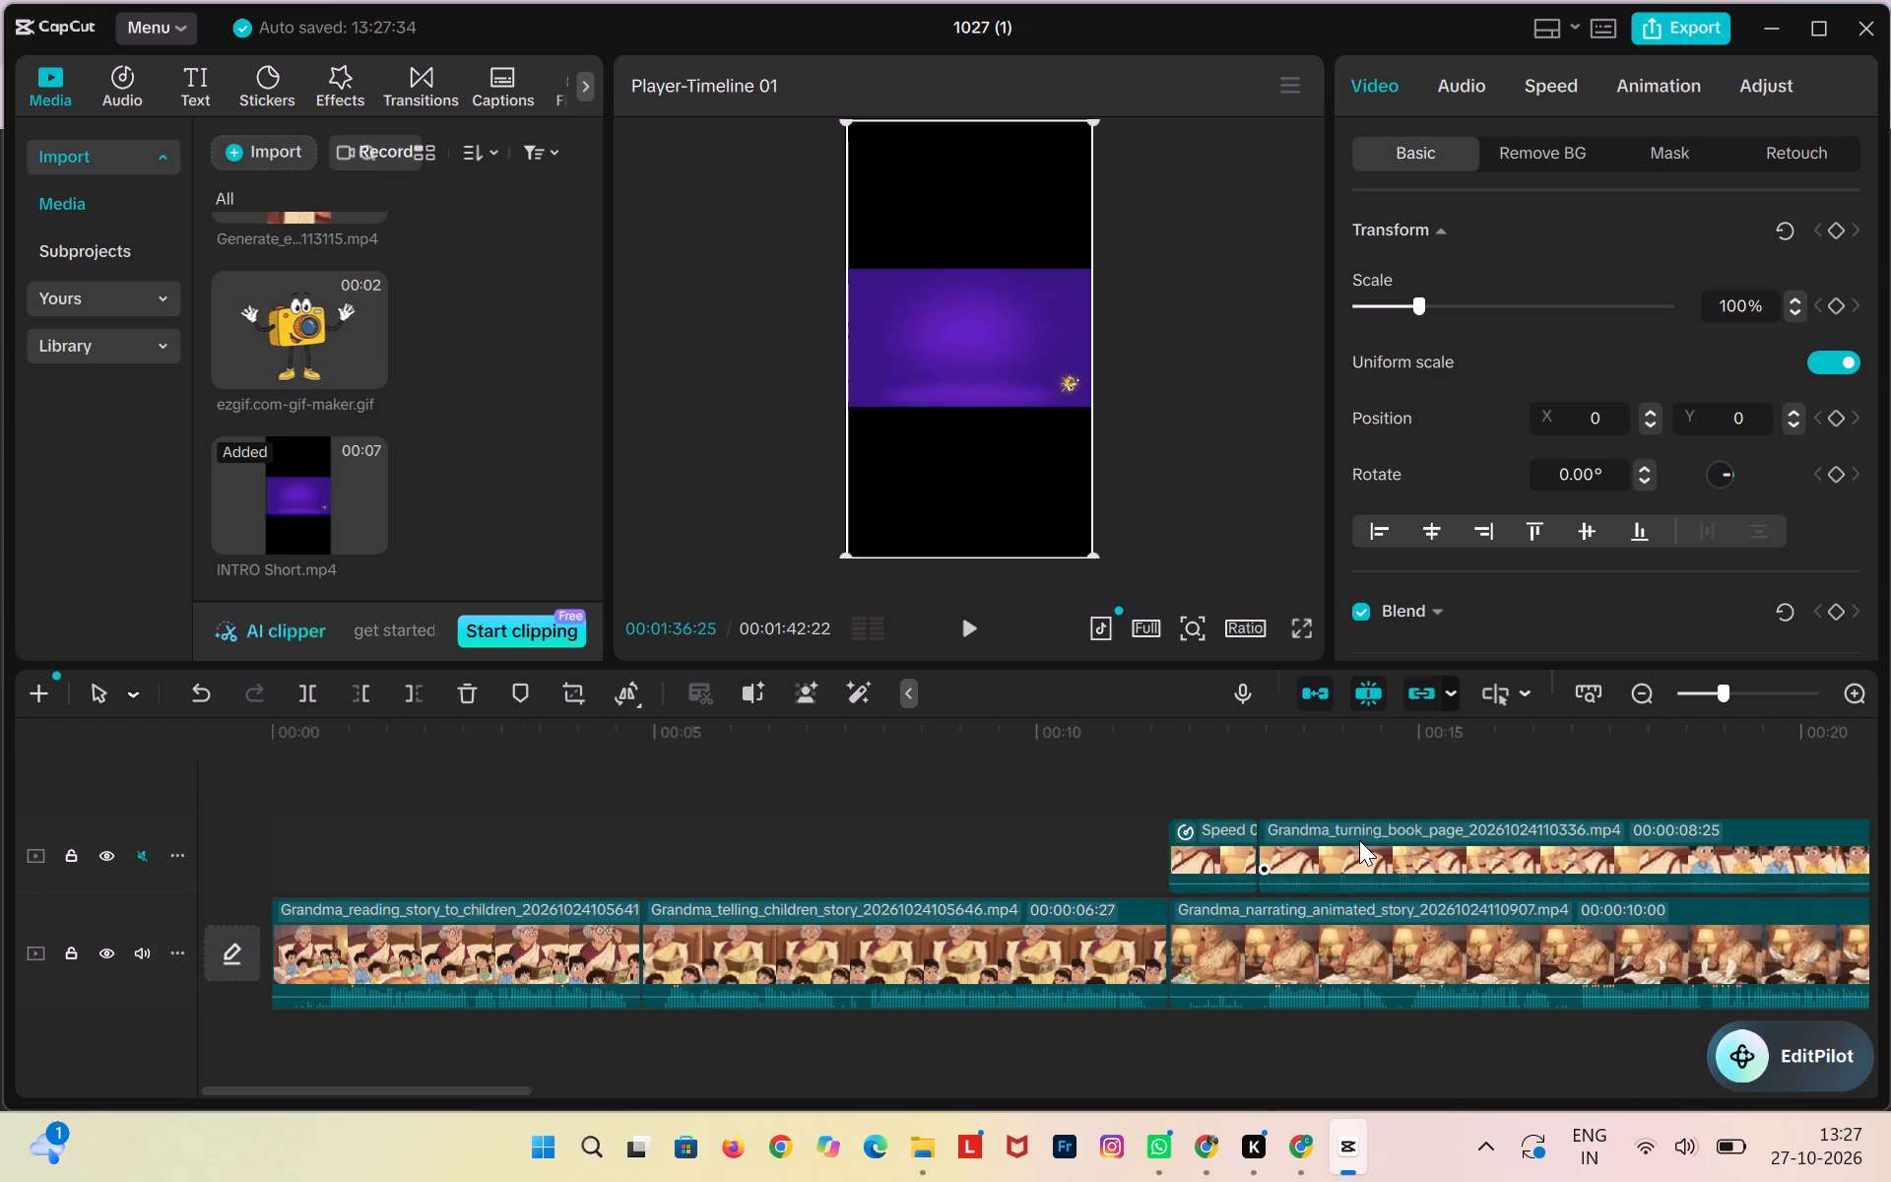
{"action": "left_click", "coordinate": [269, 743]}
{"action": "left_click", "coordinate": [276, 737]}
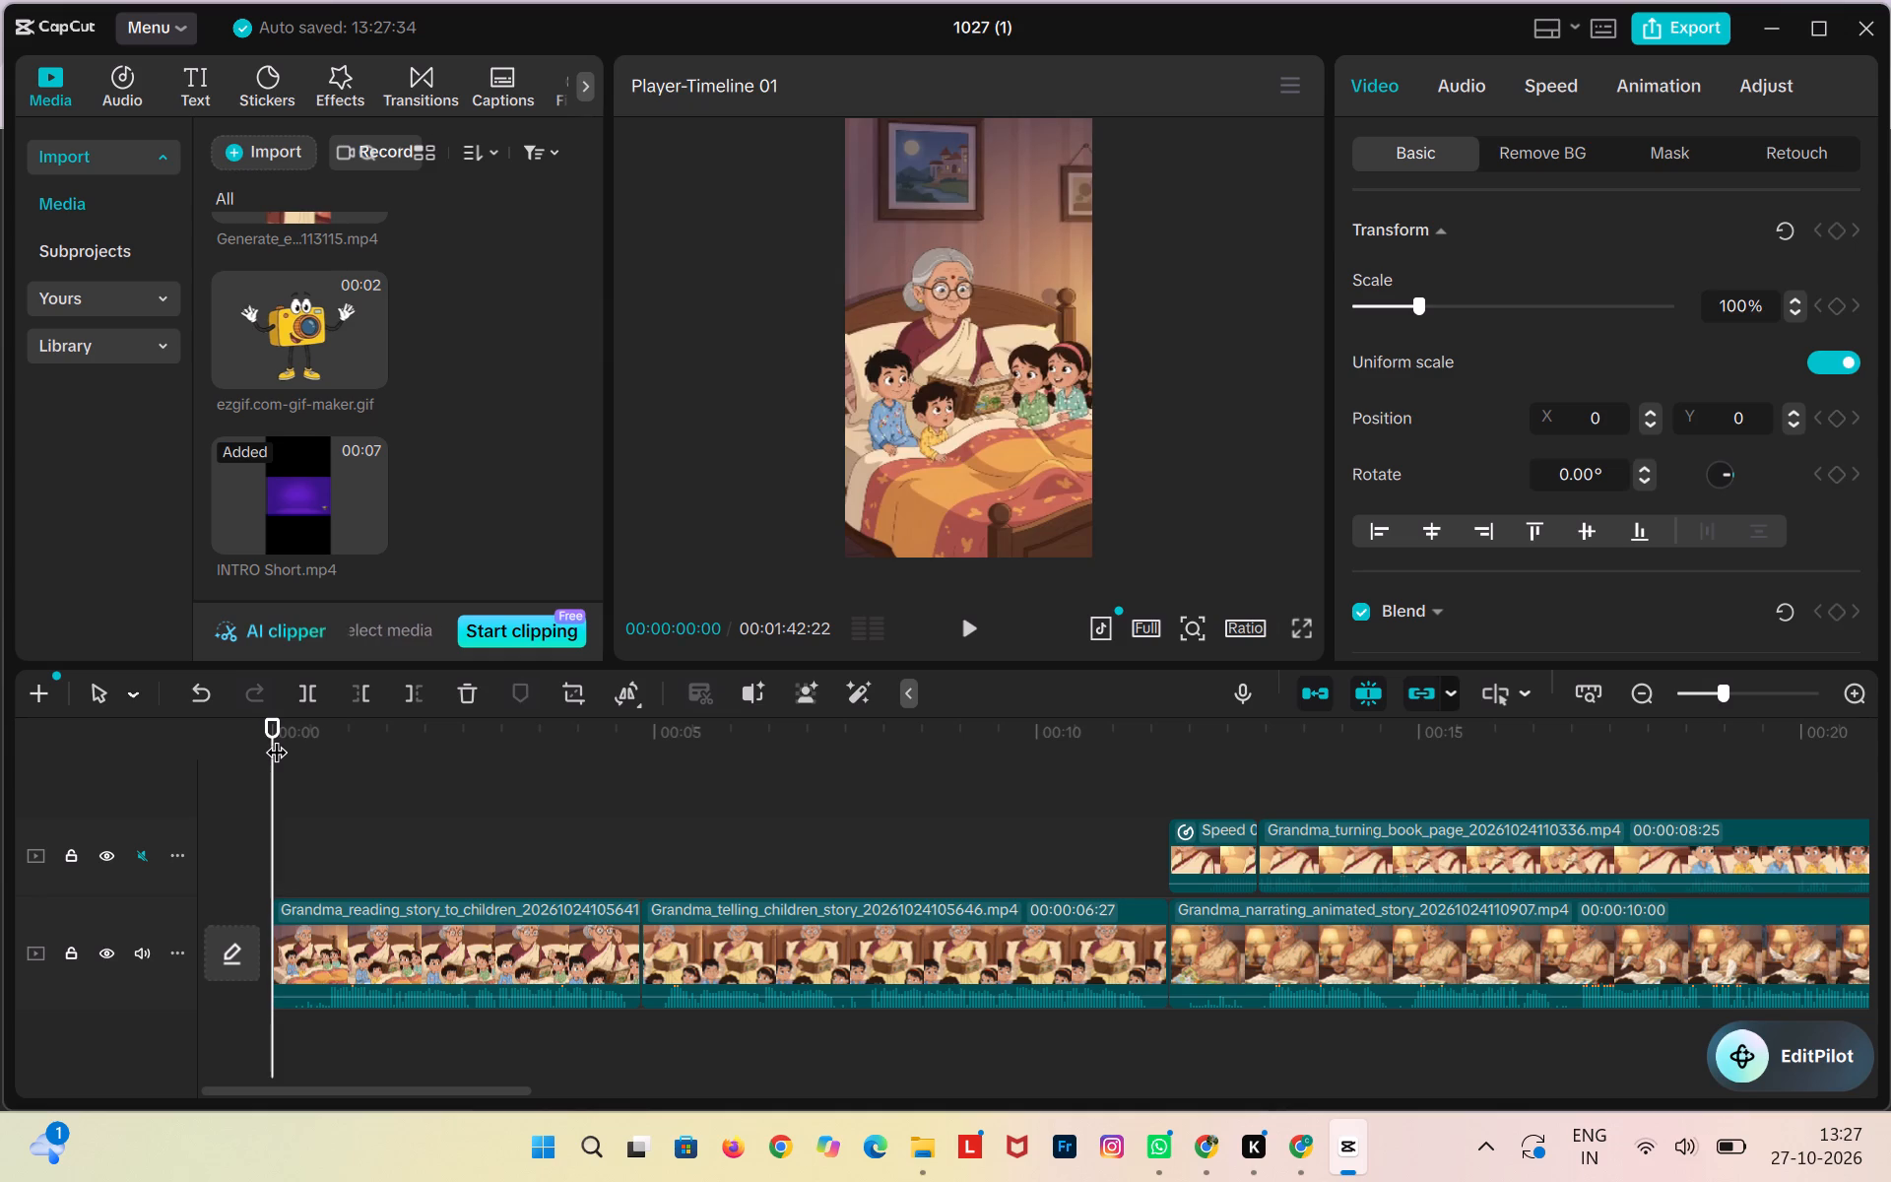
{"action": "left_click_drag", "start_coordinate": [276, 737], "coordinate": [234, 737]}
{"action": "left_click", "coordinate": [363, 369]}
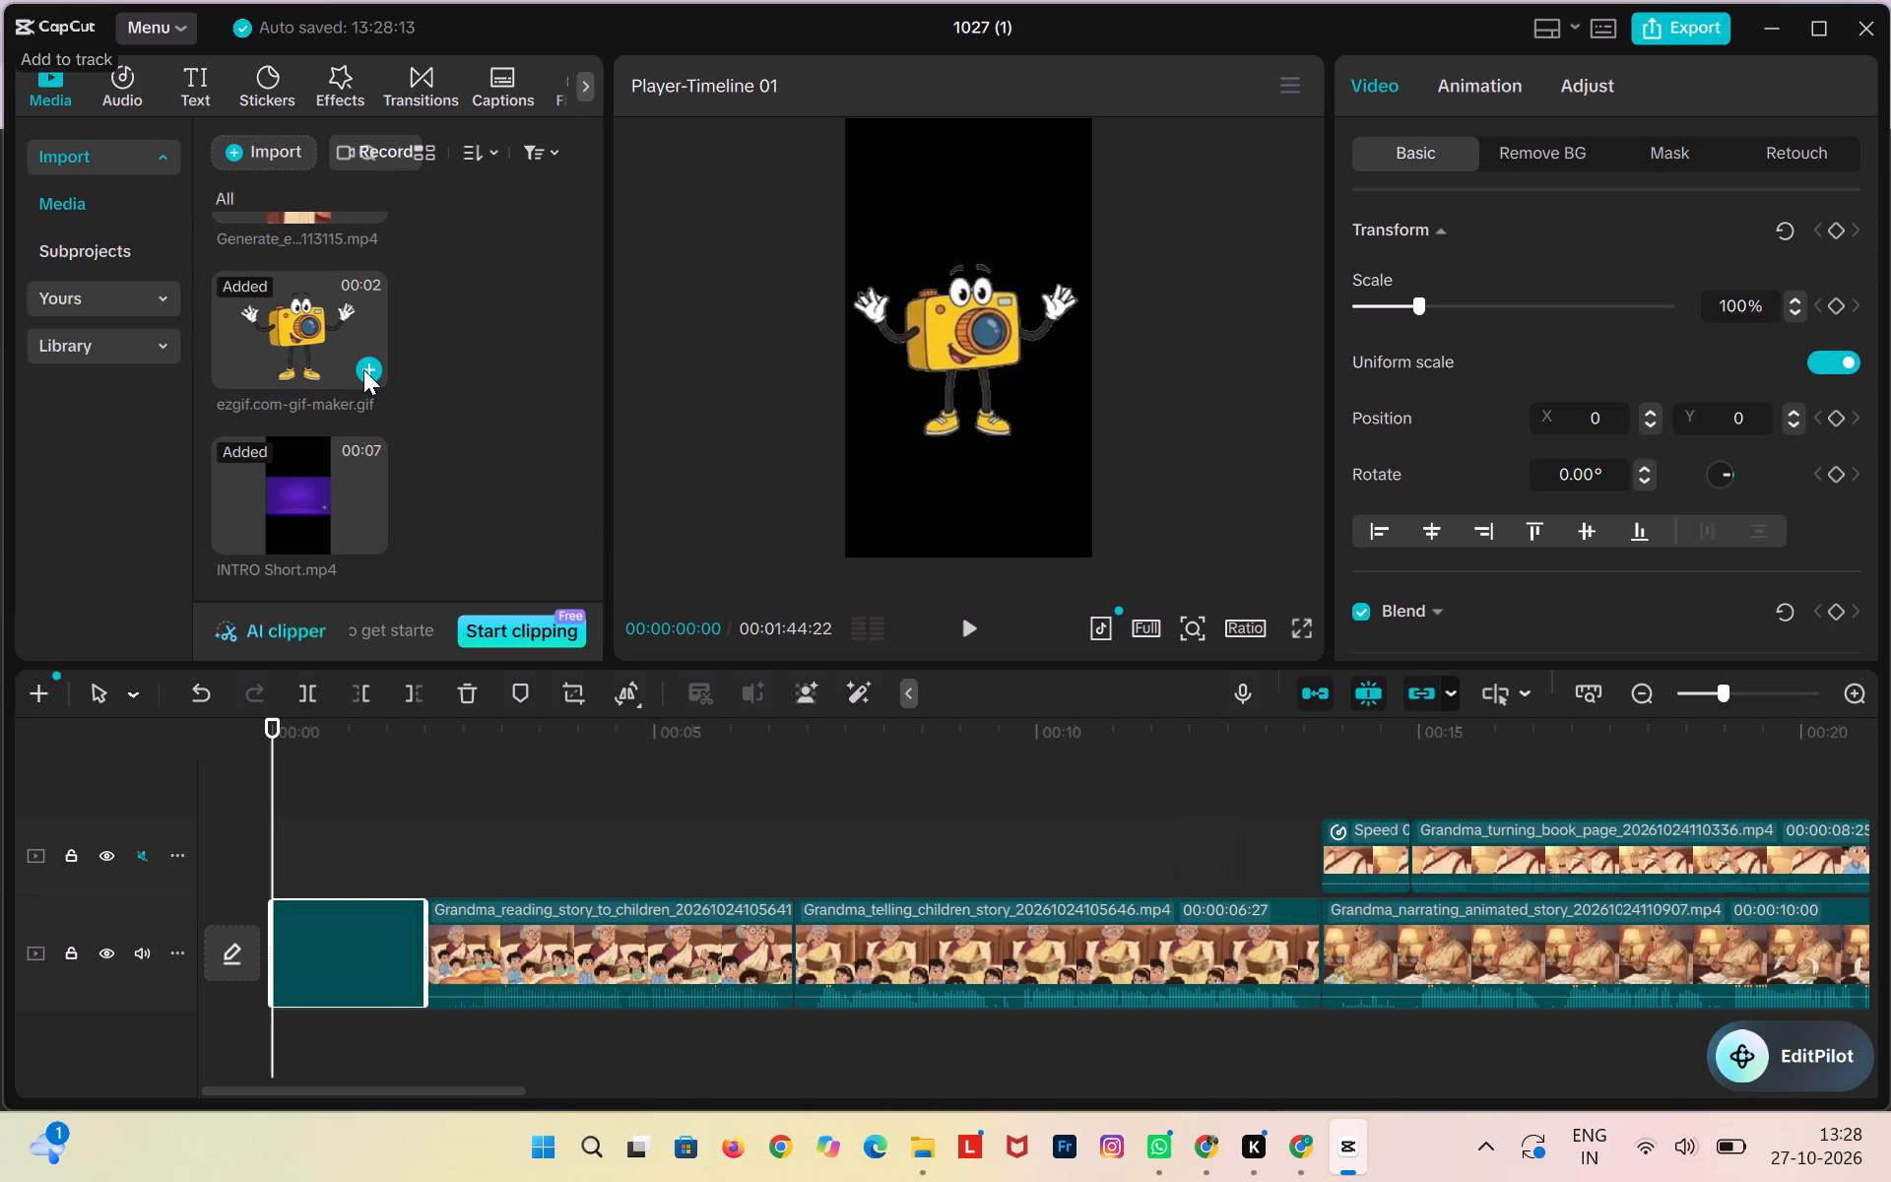
{"action": "left_click_drag", "start_coordinate": [330, 937], "coordinate": [325, 859]}
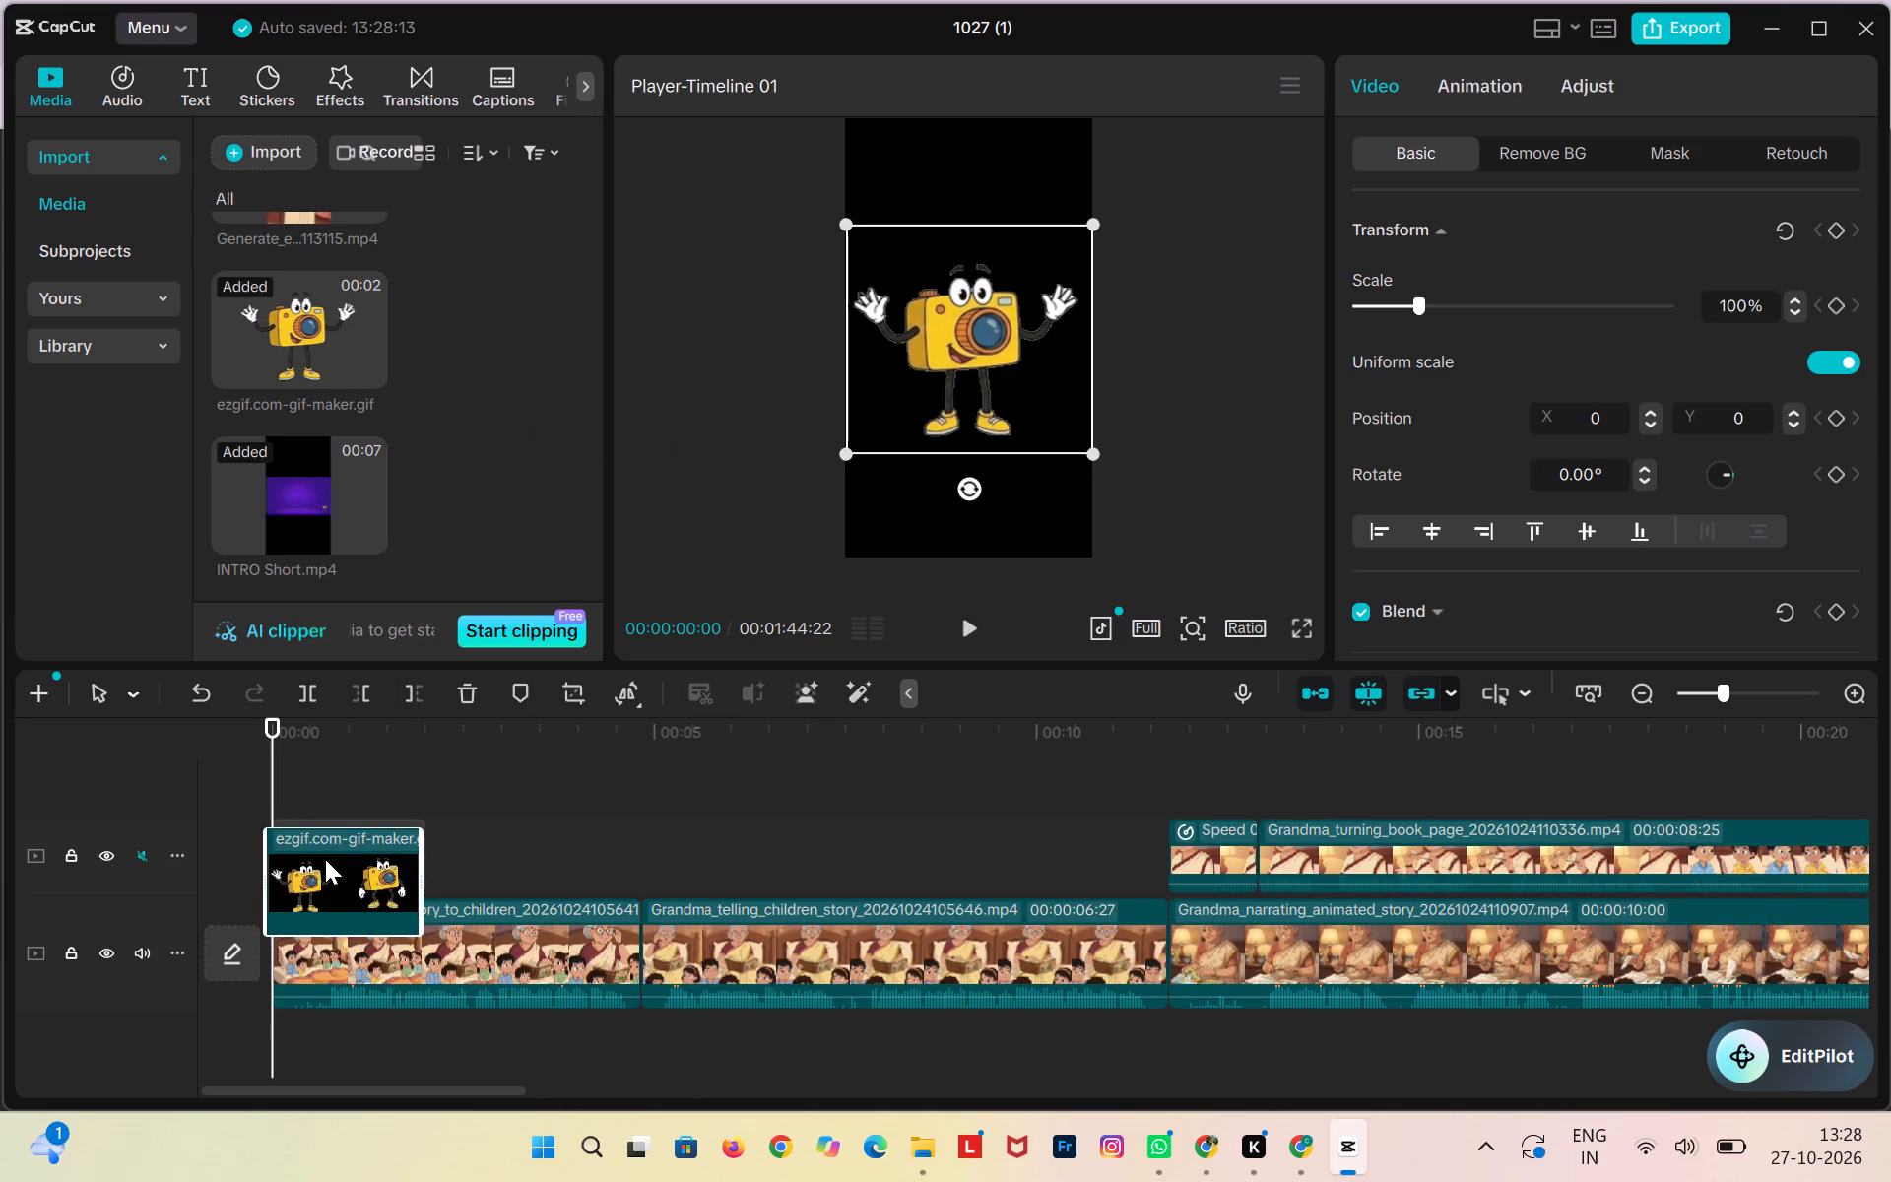
{"action": "left_click_drag", "start_coordinate": [325, 859], "coordinate": [321, 760]}
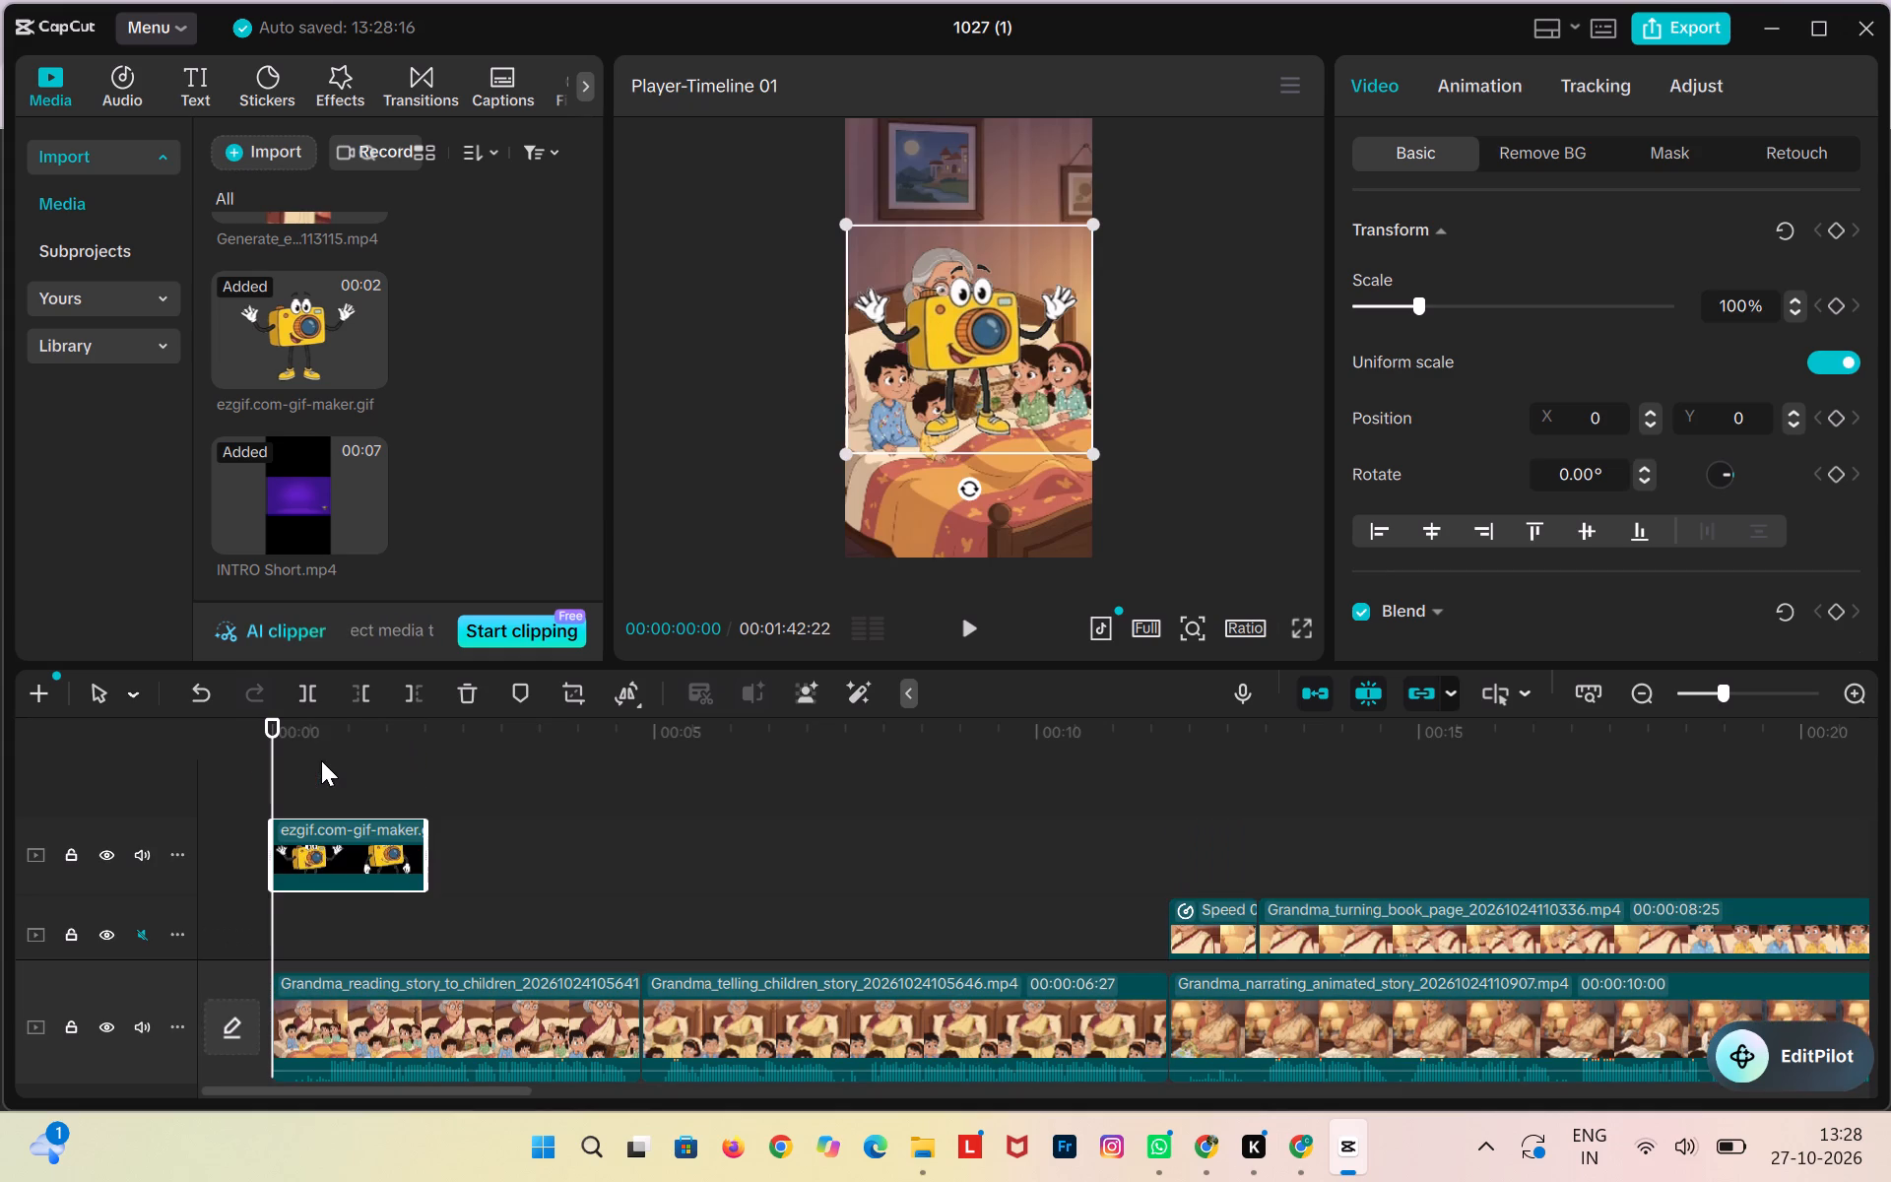
Extend the camera GIF overlay until it ends where the INTRO Short clip begins.
{"action": "left_click_drag", "start_coordinate": [424, 856], "coordinate": [1164, 770]}
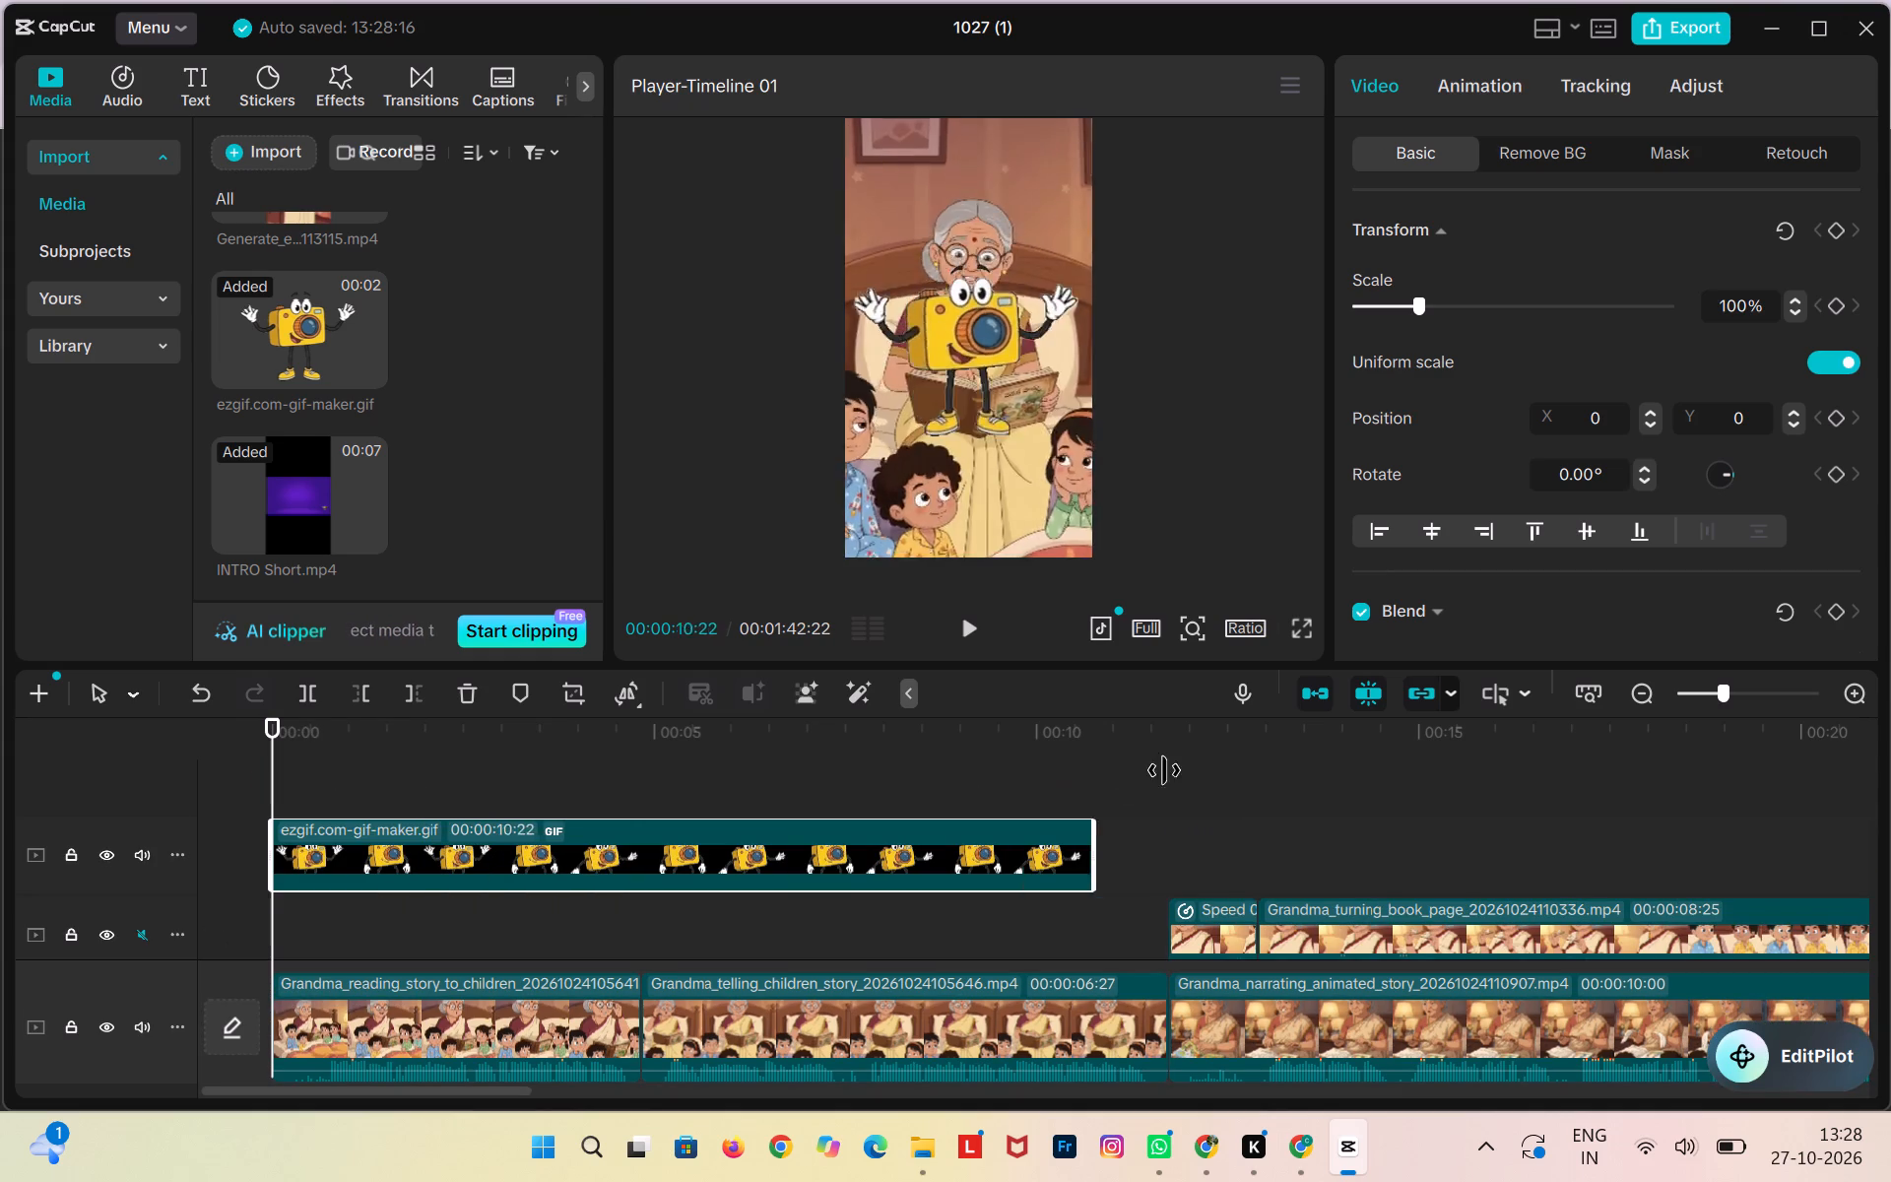
{"action": "left_click_drag", "start_coordinate": [1164, 770], "coordinate": [1878, 815]}
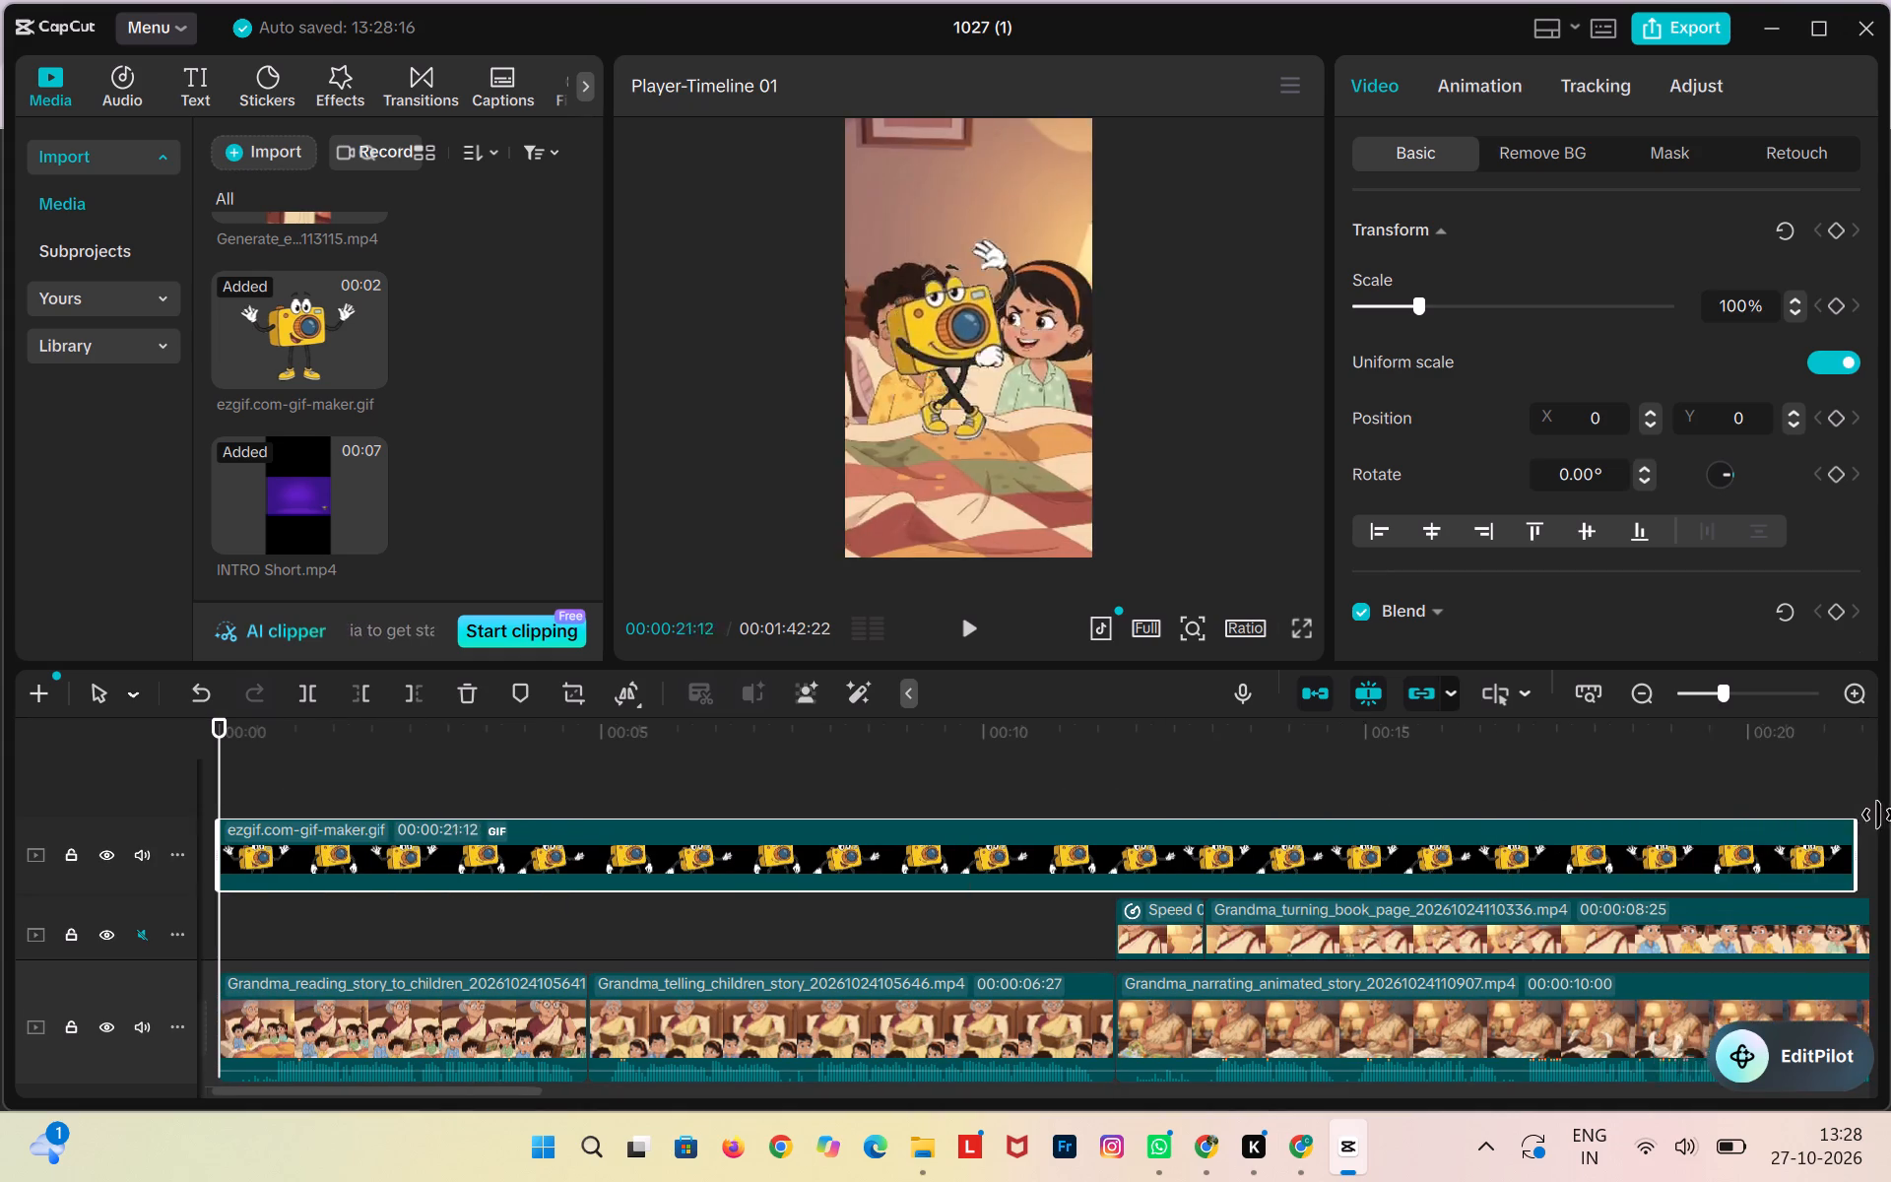
{"action": "left_click_drag", "start_coordinate": [1878, 815], "coordinate": [1890, 816]}
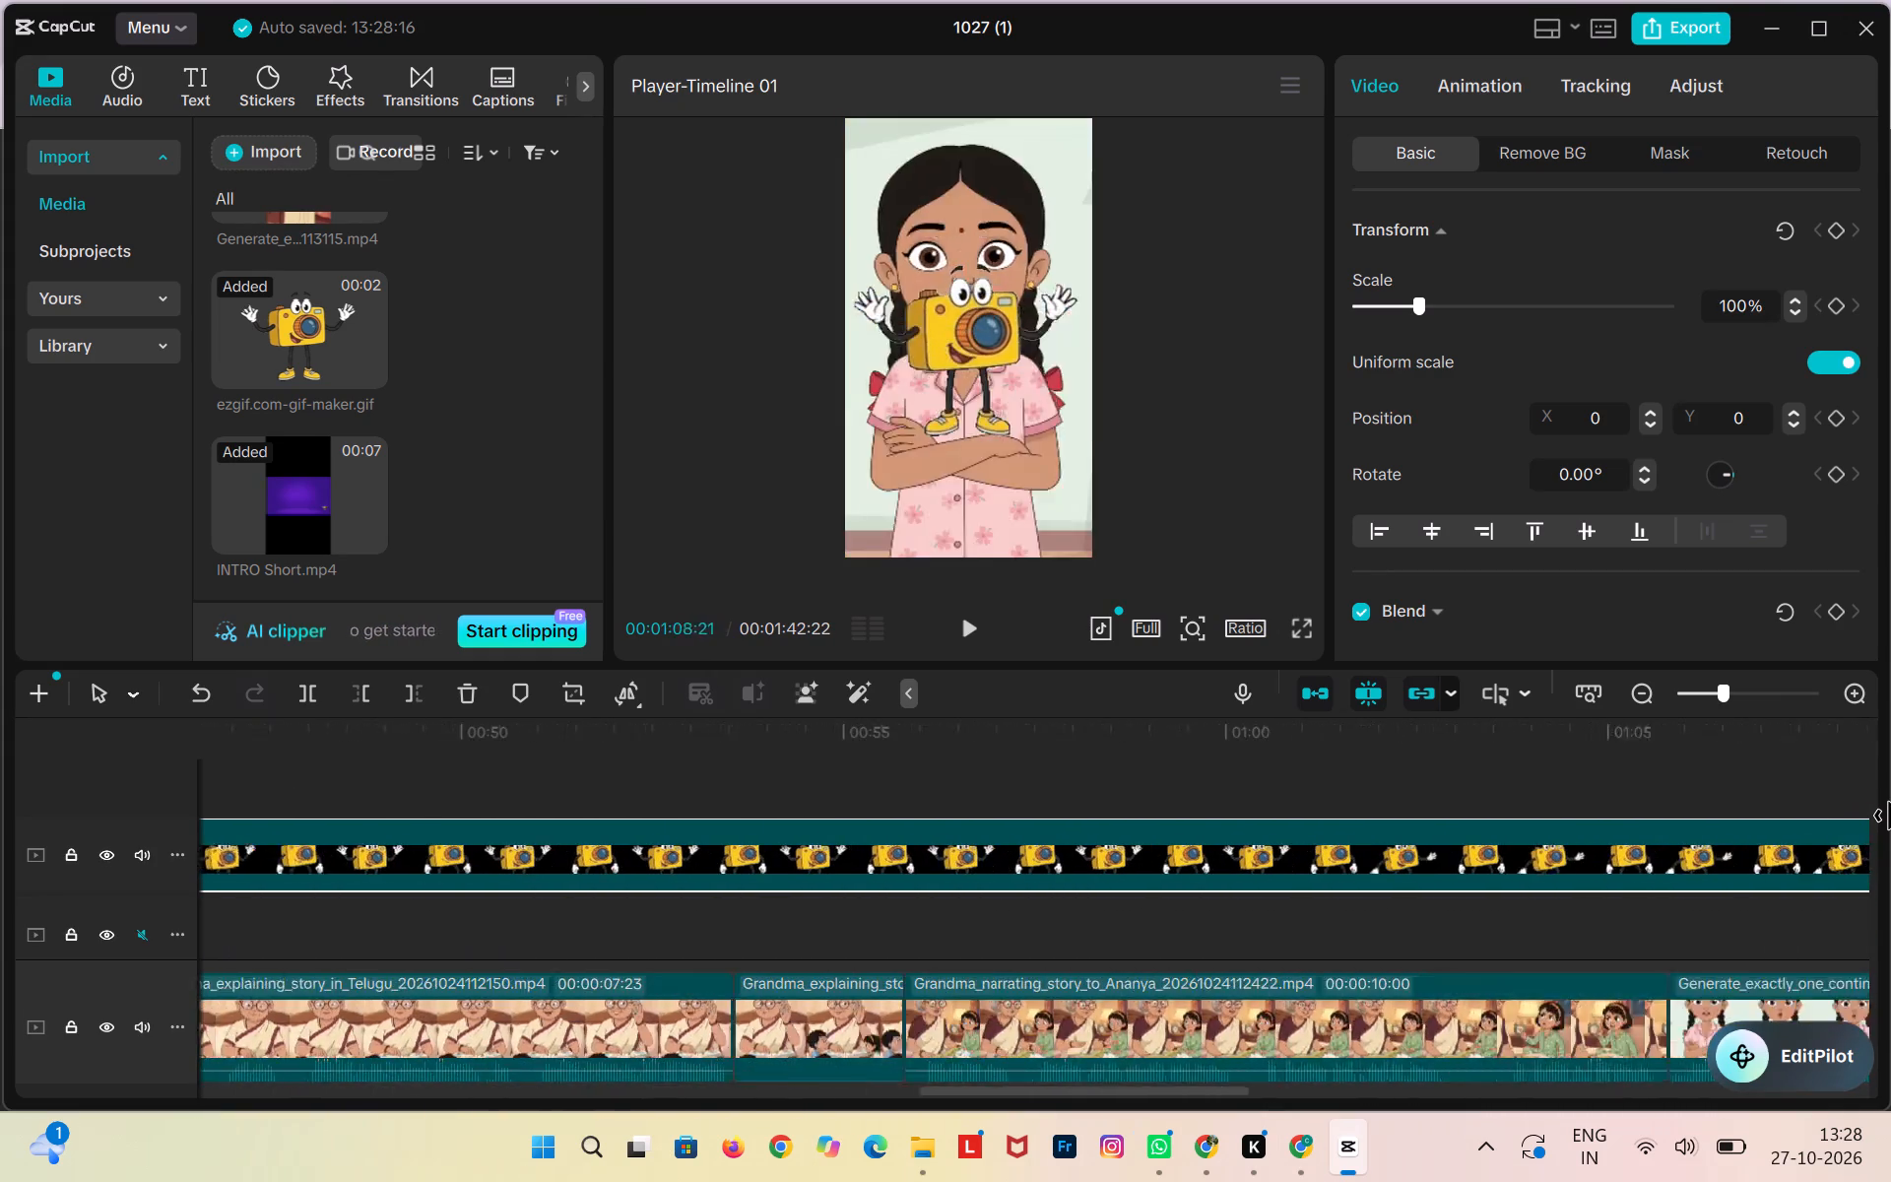
{"action": "left_click_drag", "start_coordinate": [1890, 816], "coordinate": [1890, 825]}
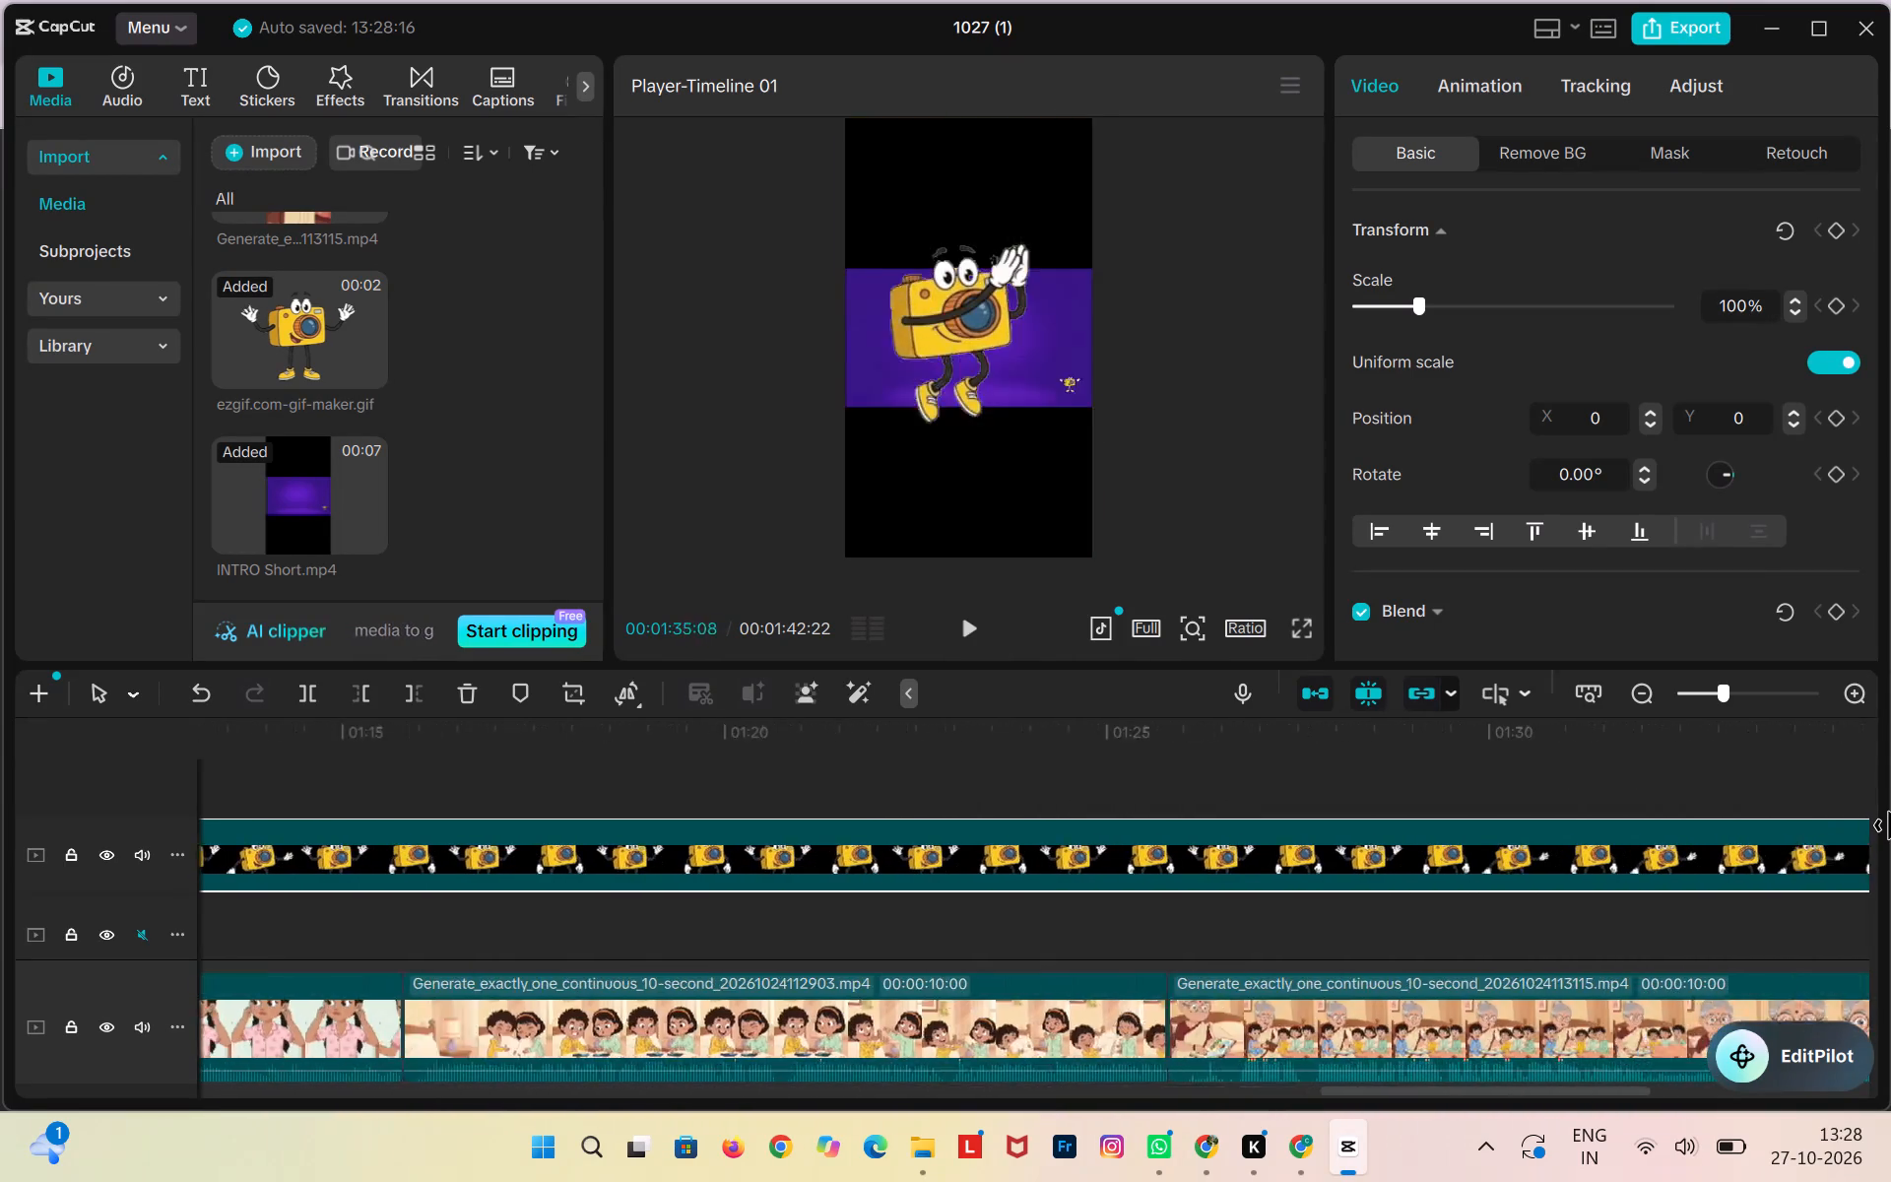
{"action": "left_click_drag", "start_coordinate": [1890, 825], "coordinate": [890, 918]}
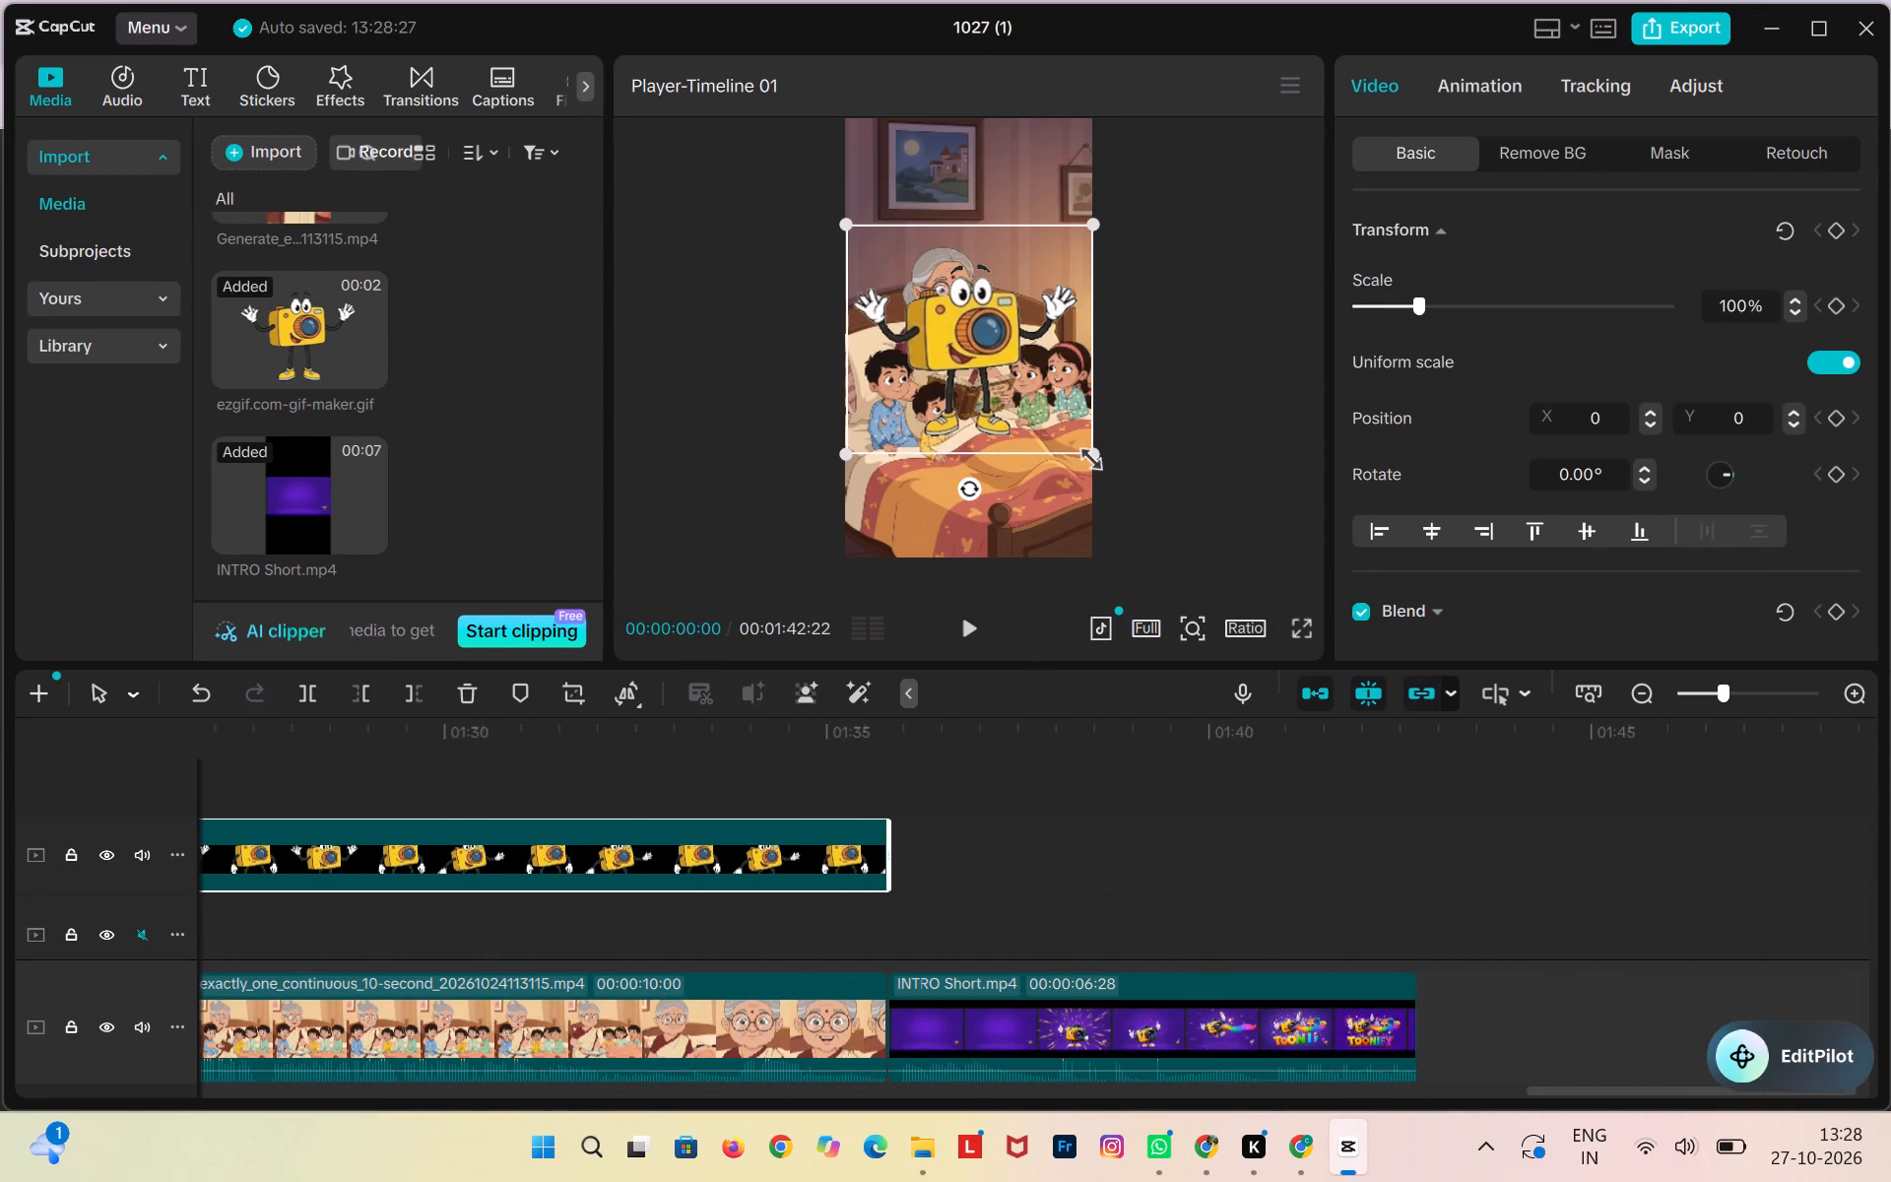
Shrink the camera GIF to 15% scale and place it in the frame's lower-left corner at X -837, Y -1693.
{"action": "left_click_drag", "start_coordinate": [1091, 442], "coordinate": [960, 353]}
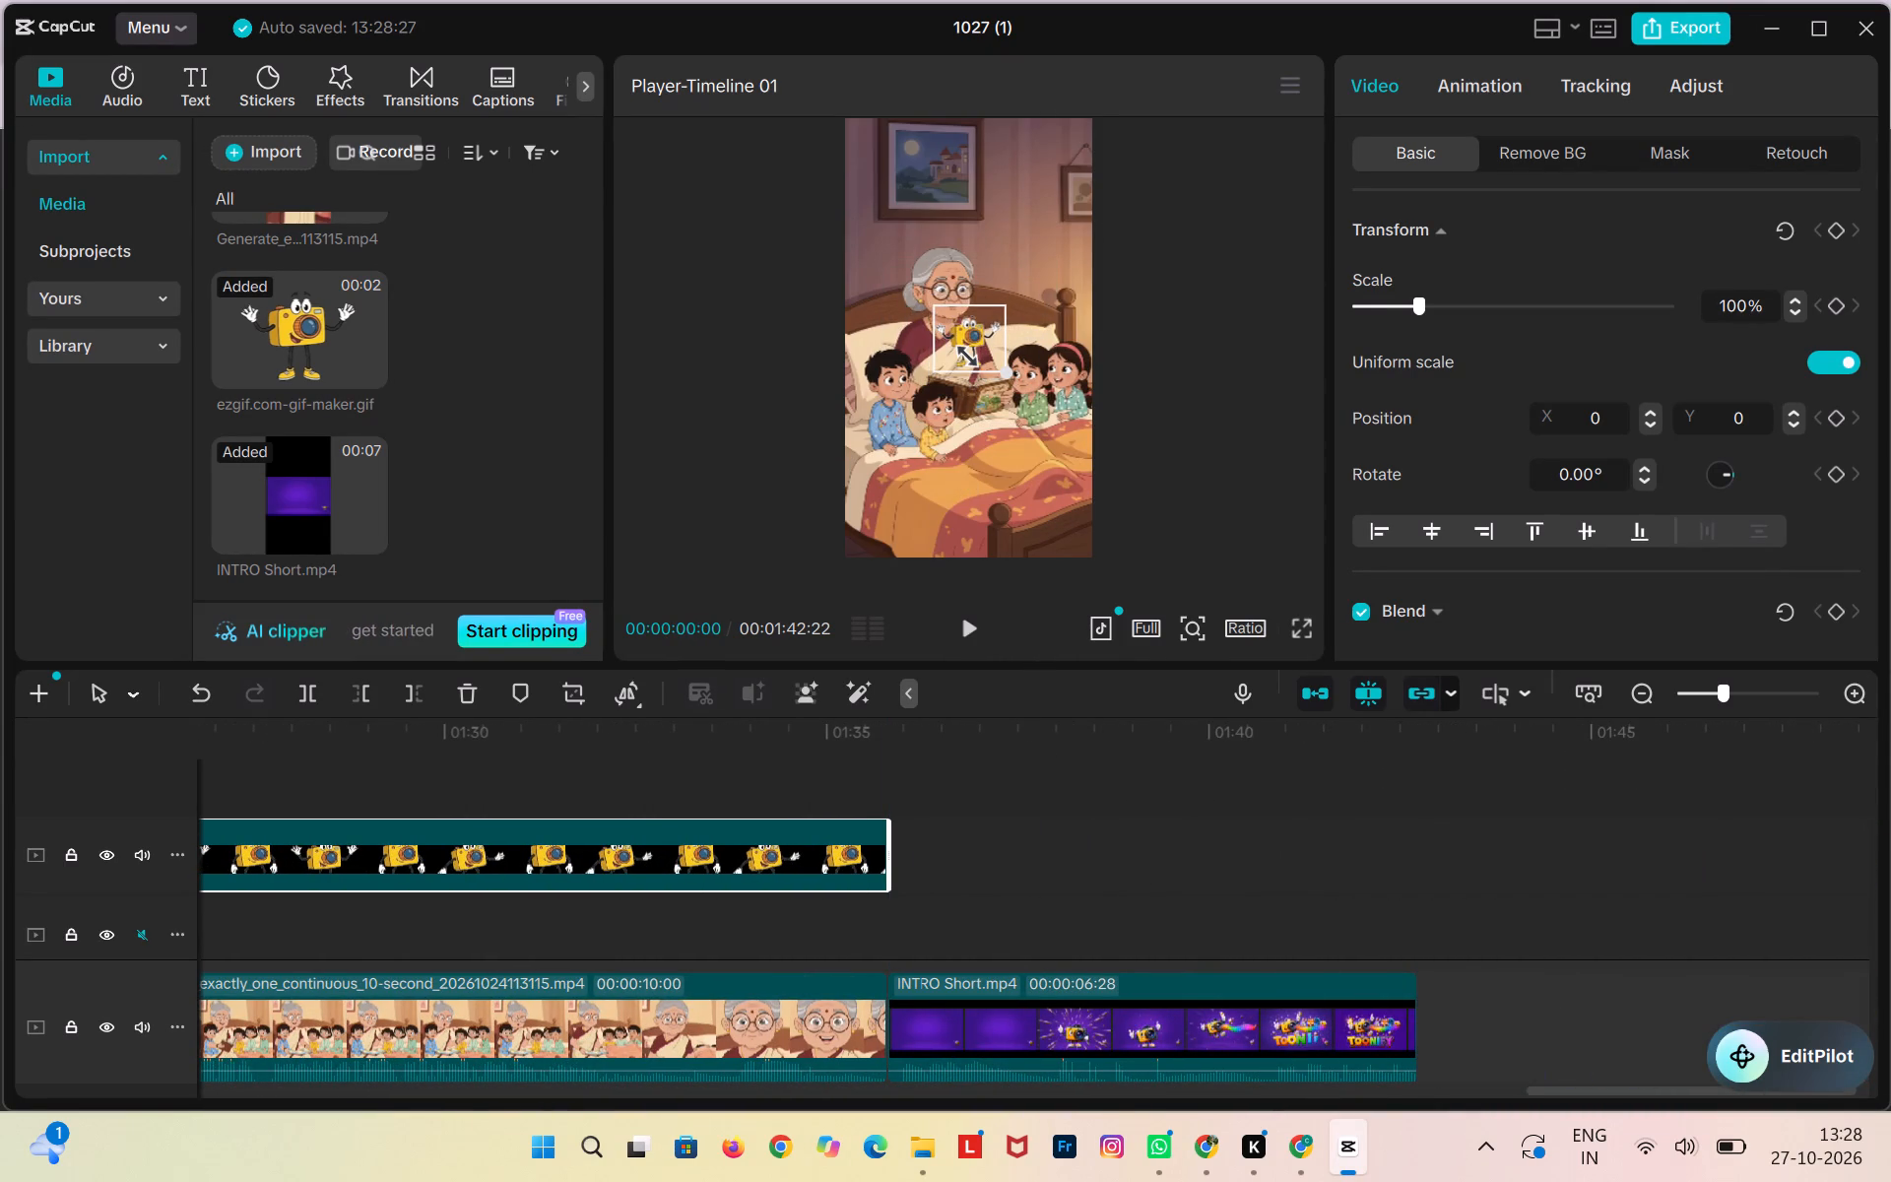
{"action": "left_click_drag", "start_coordinate": [960, 353], "coordinate": [949, 333]}
{"action": "left_click_drag", "start_coordinate": [974, 336], "coordinate": [880, 504]}
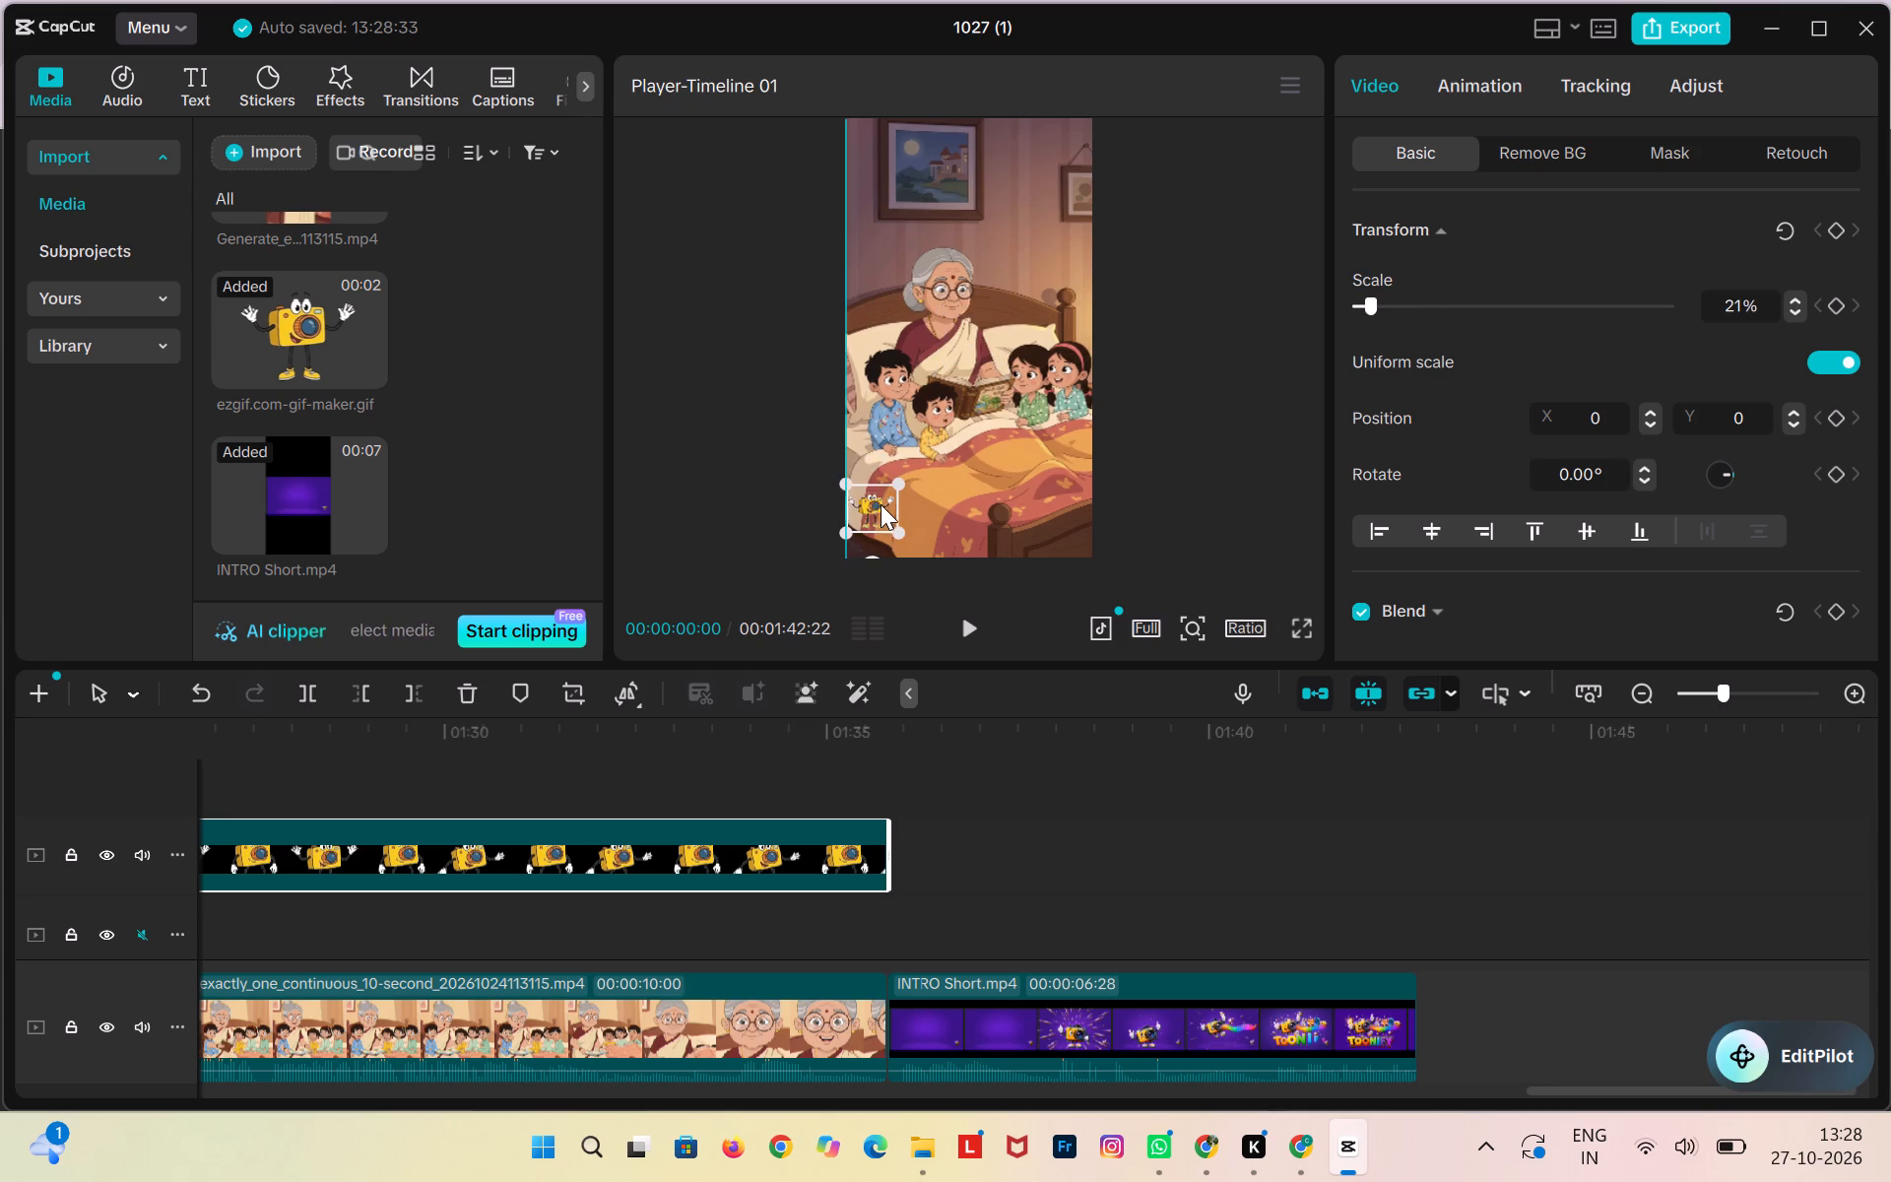
{"action": "left_click_drag", "start_coordinate": [880, 504], "coordinate": [877, 530]}
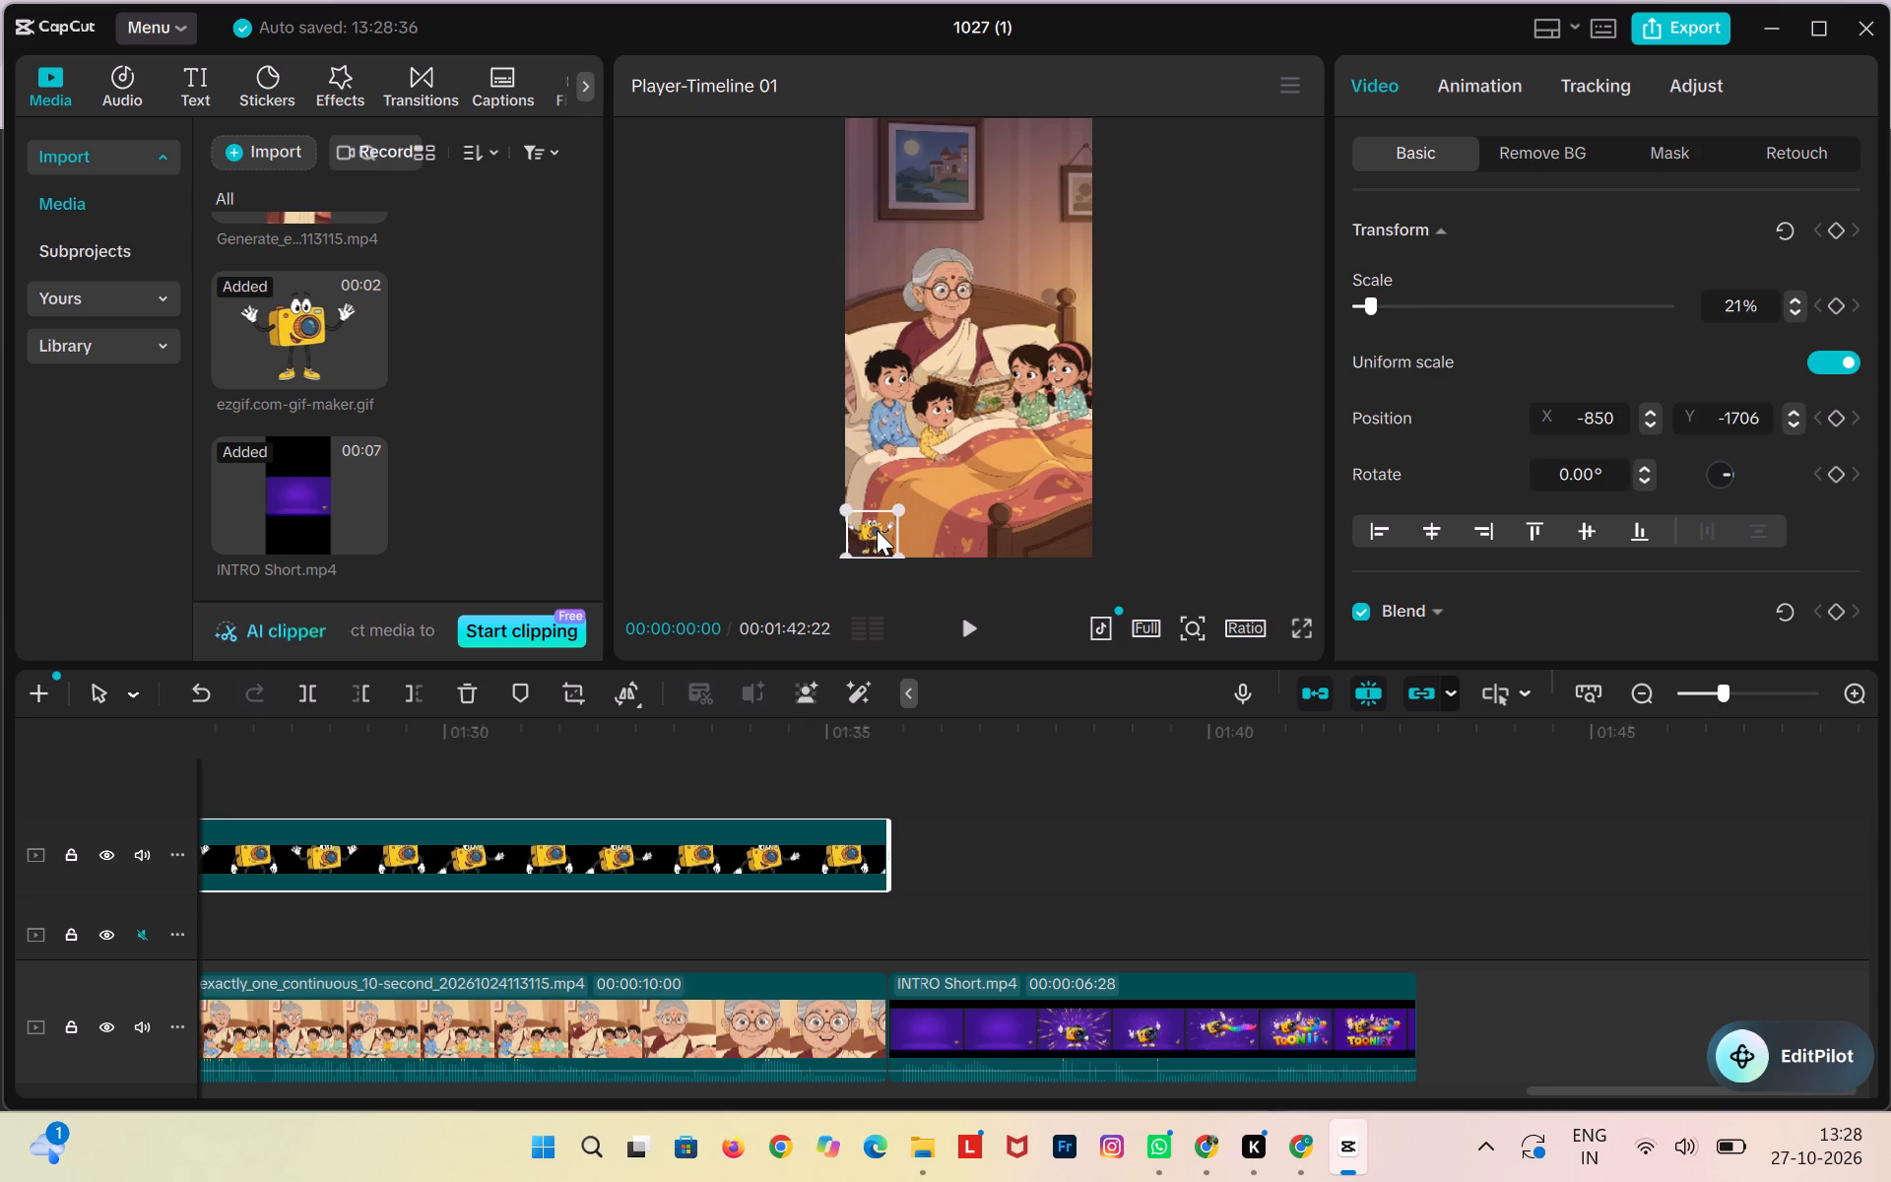
{"action": "left_click_drag", "start_coordinate": [876, 524], "coordinate": [877, 518]}
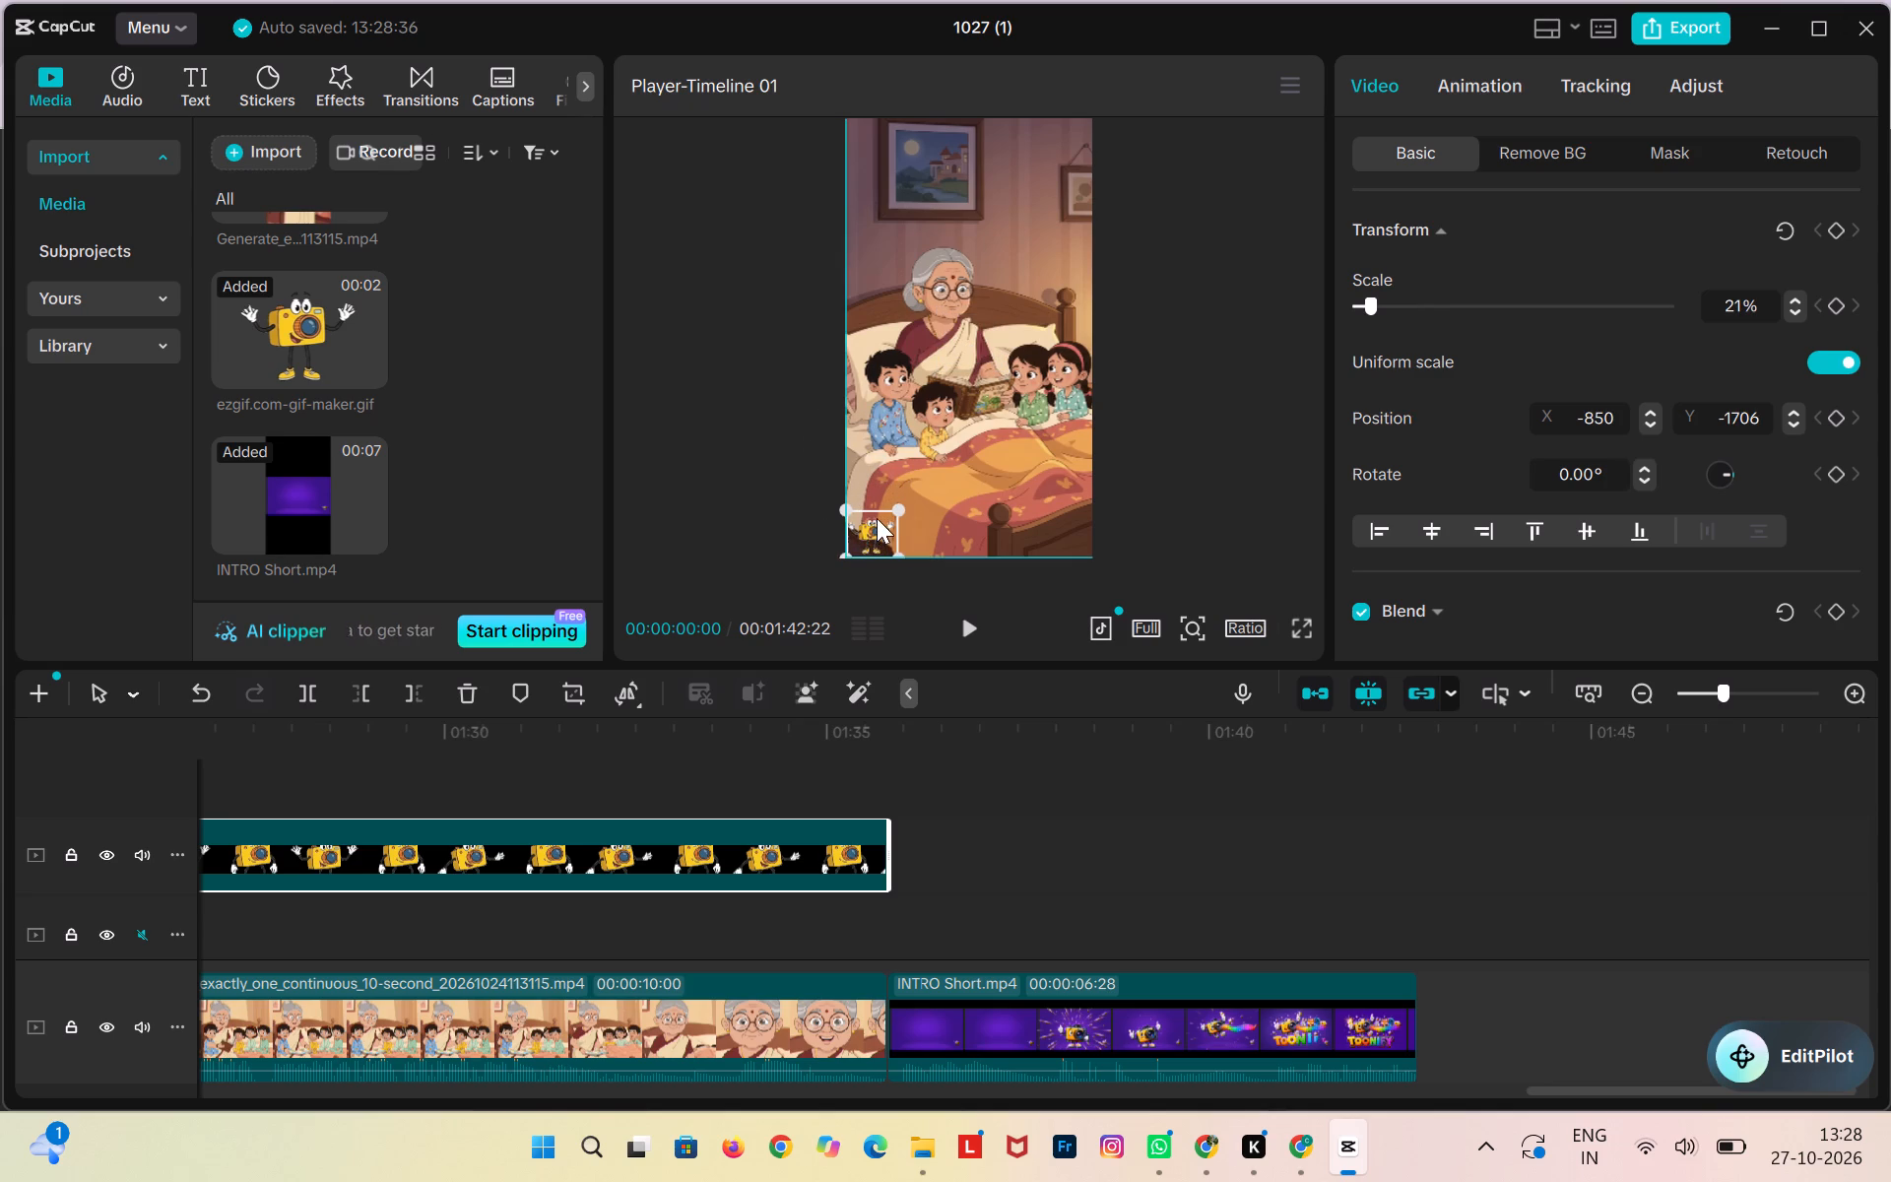
{"action": "left_click_drag", "start_coordinate": [877, 518], "coordinate": [885, 513]}
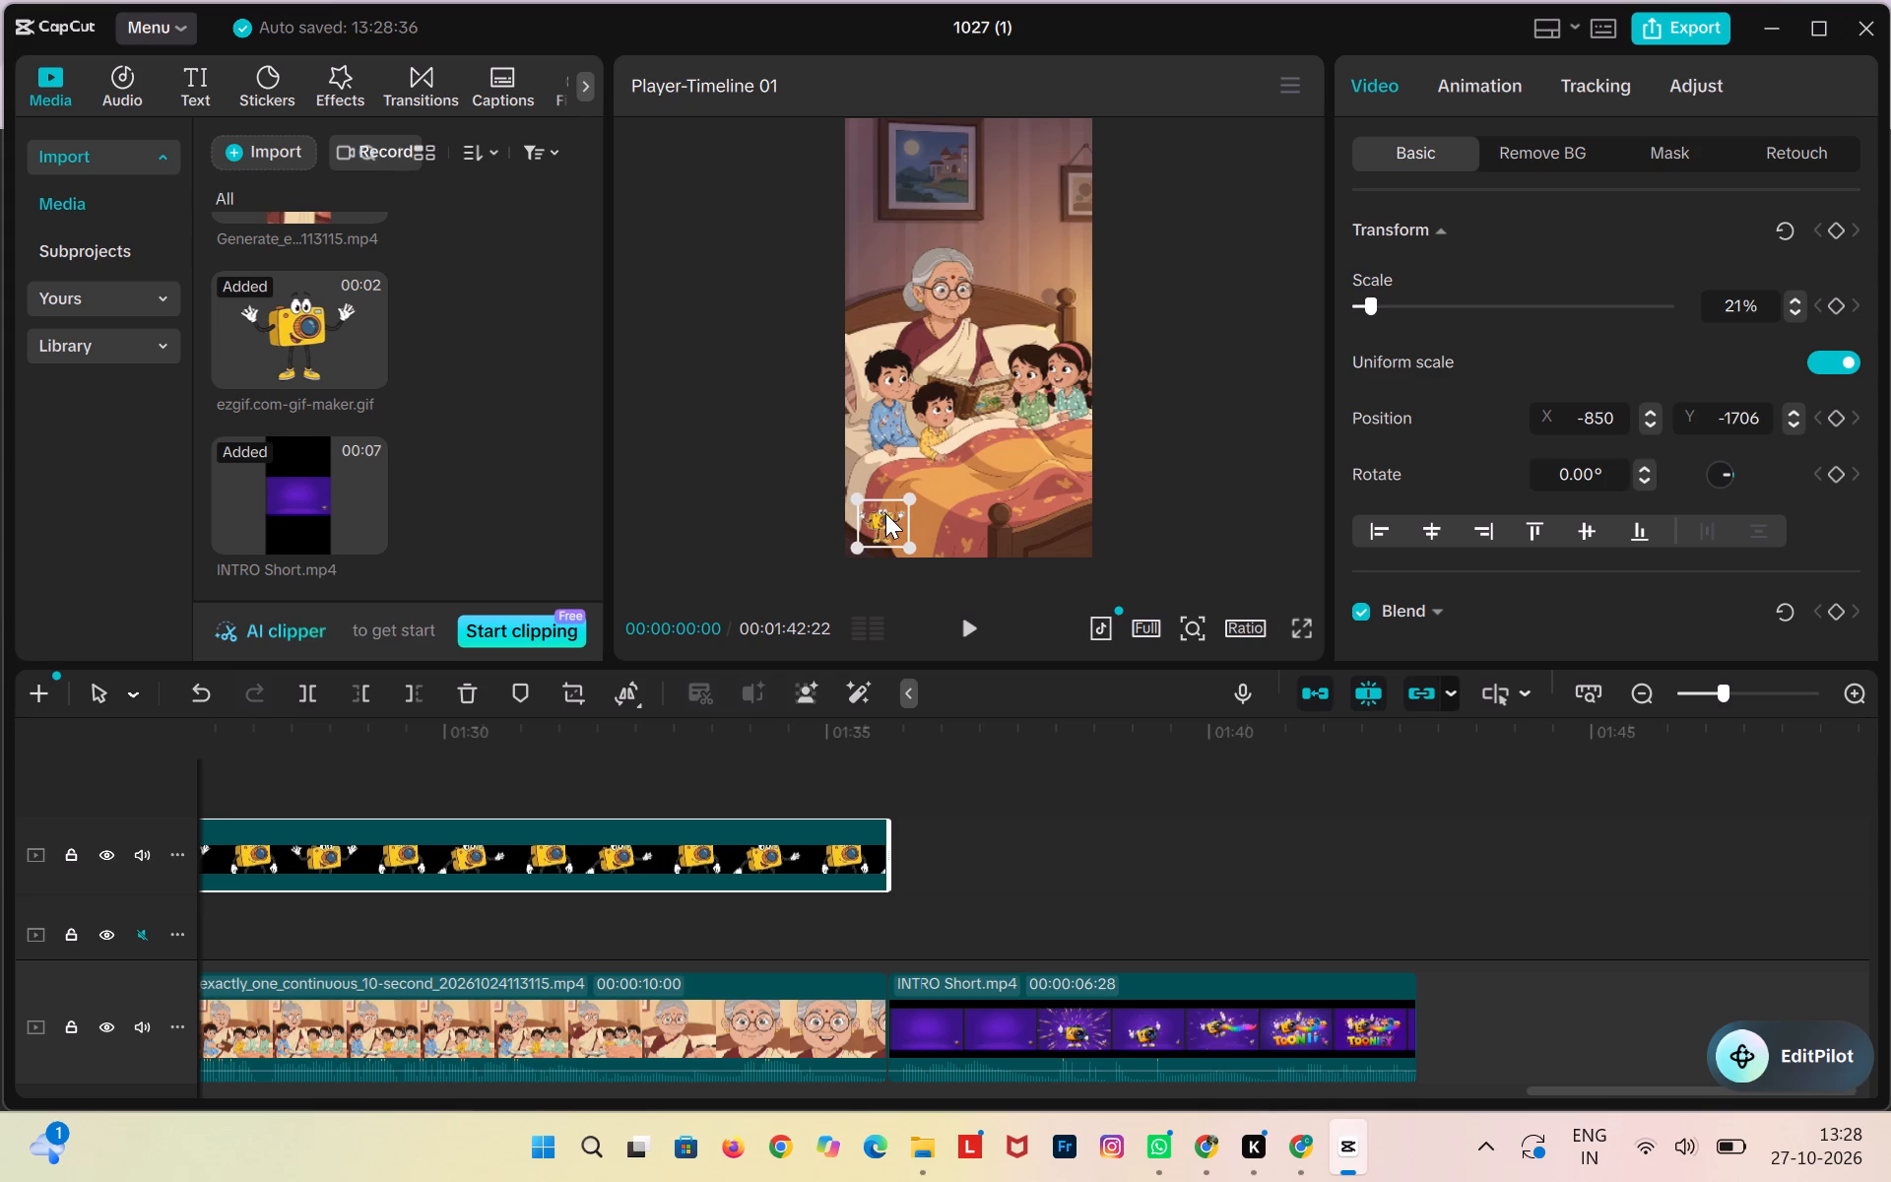
{"action": "left_click_drag", "start_coordinate": [910, 492], "coordinate": [908, 493]}
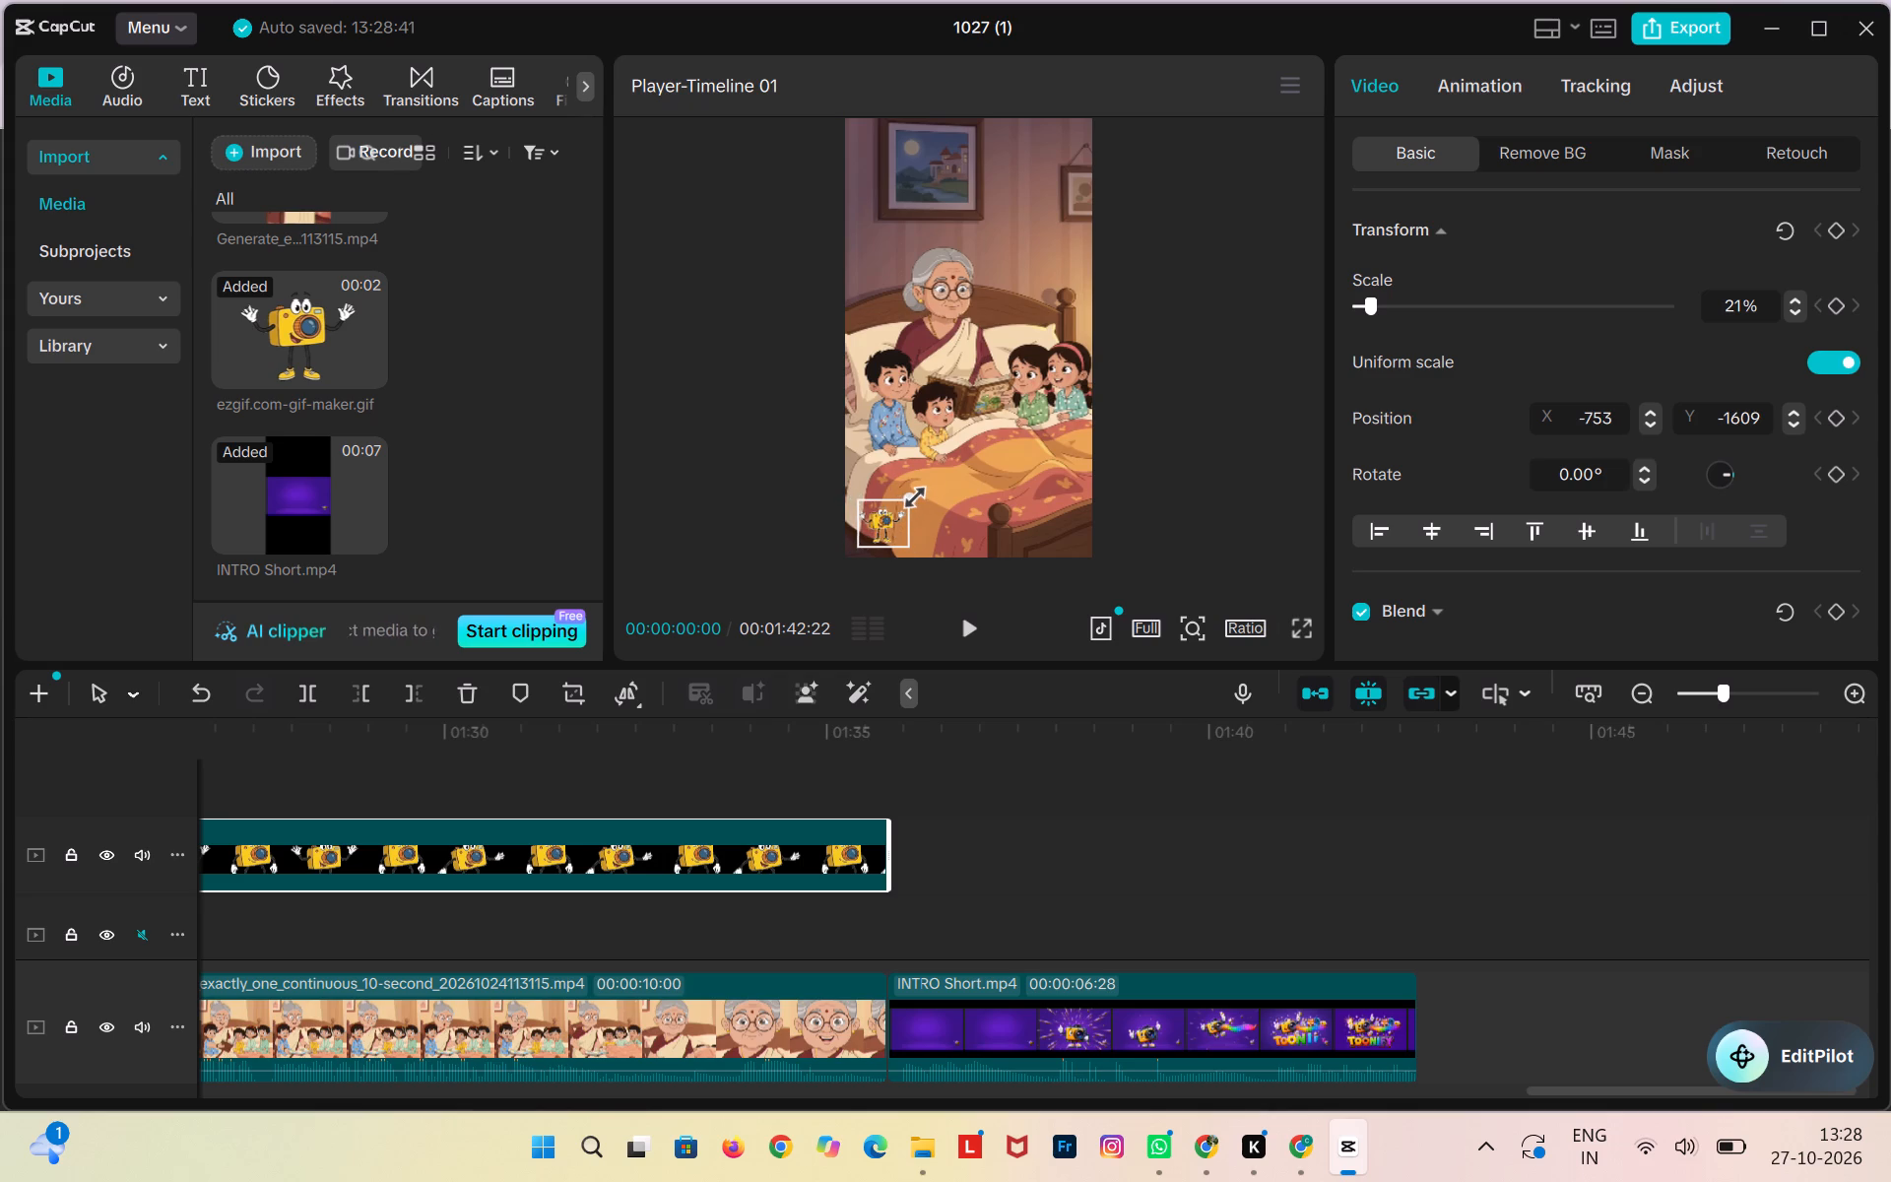
{"action": "left_click_drag", "start_coordinate": [908, 493], "coordinate": [898, 503]}
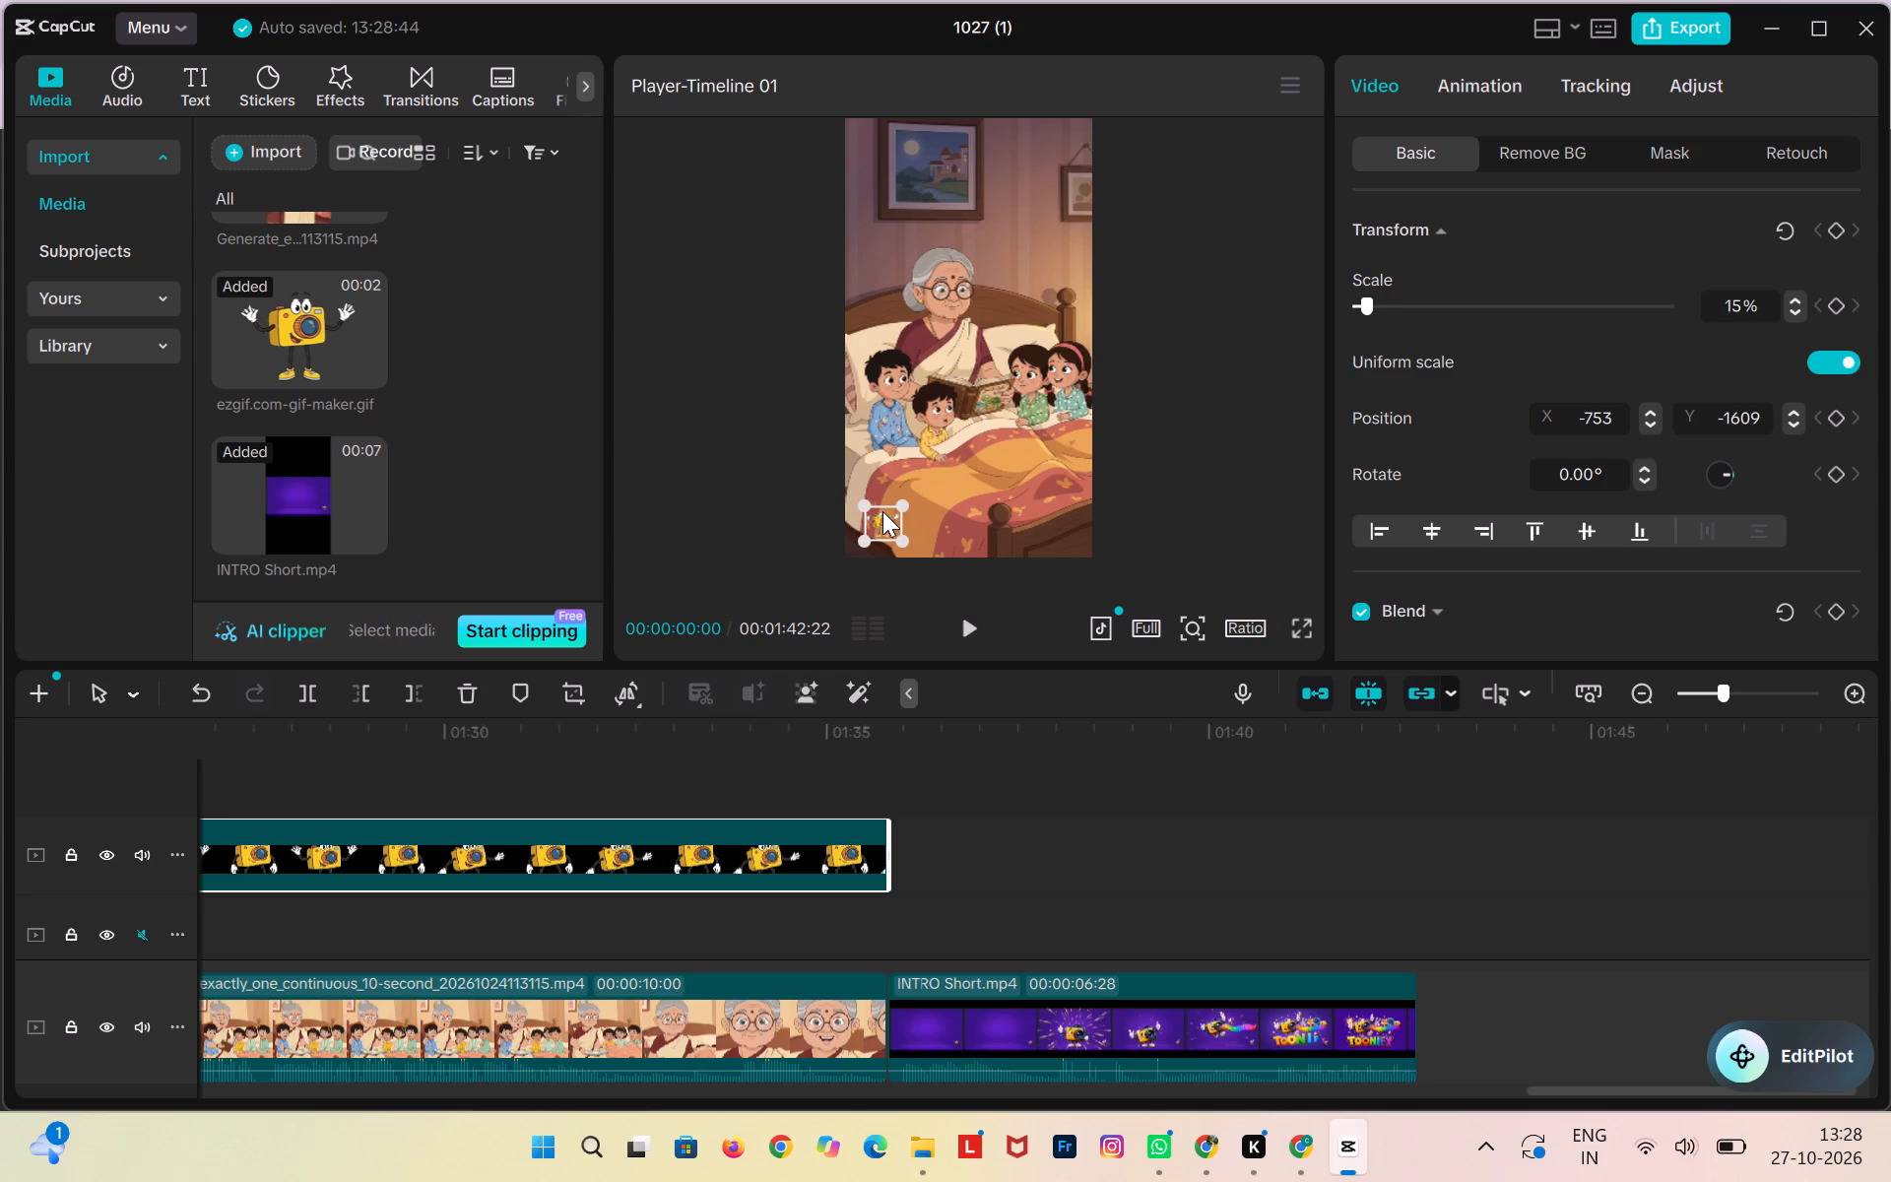
{"action": "left_click_drag", "start_coordinate": [880, 514], "coordinate": [868, 523]}
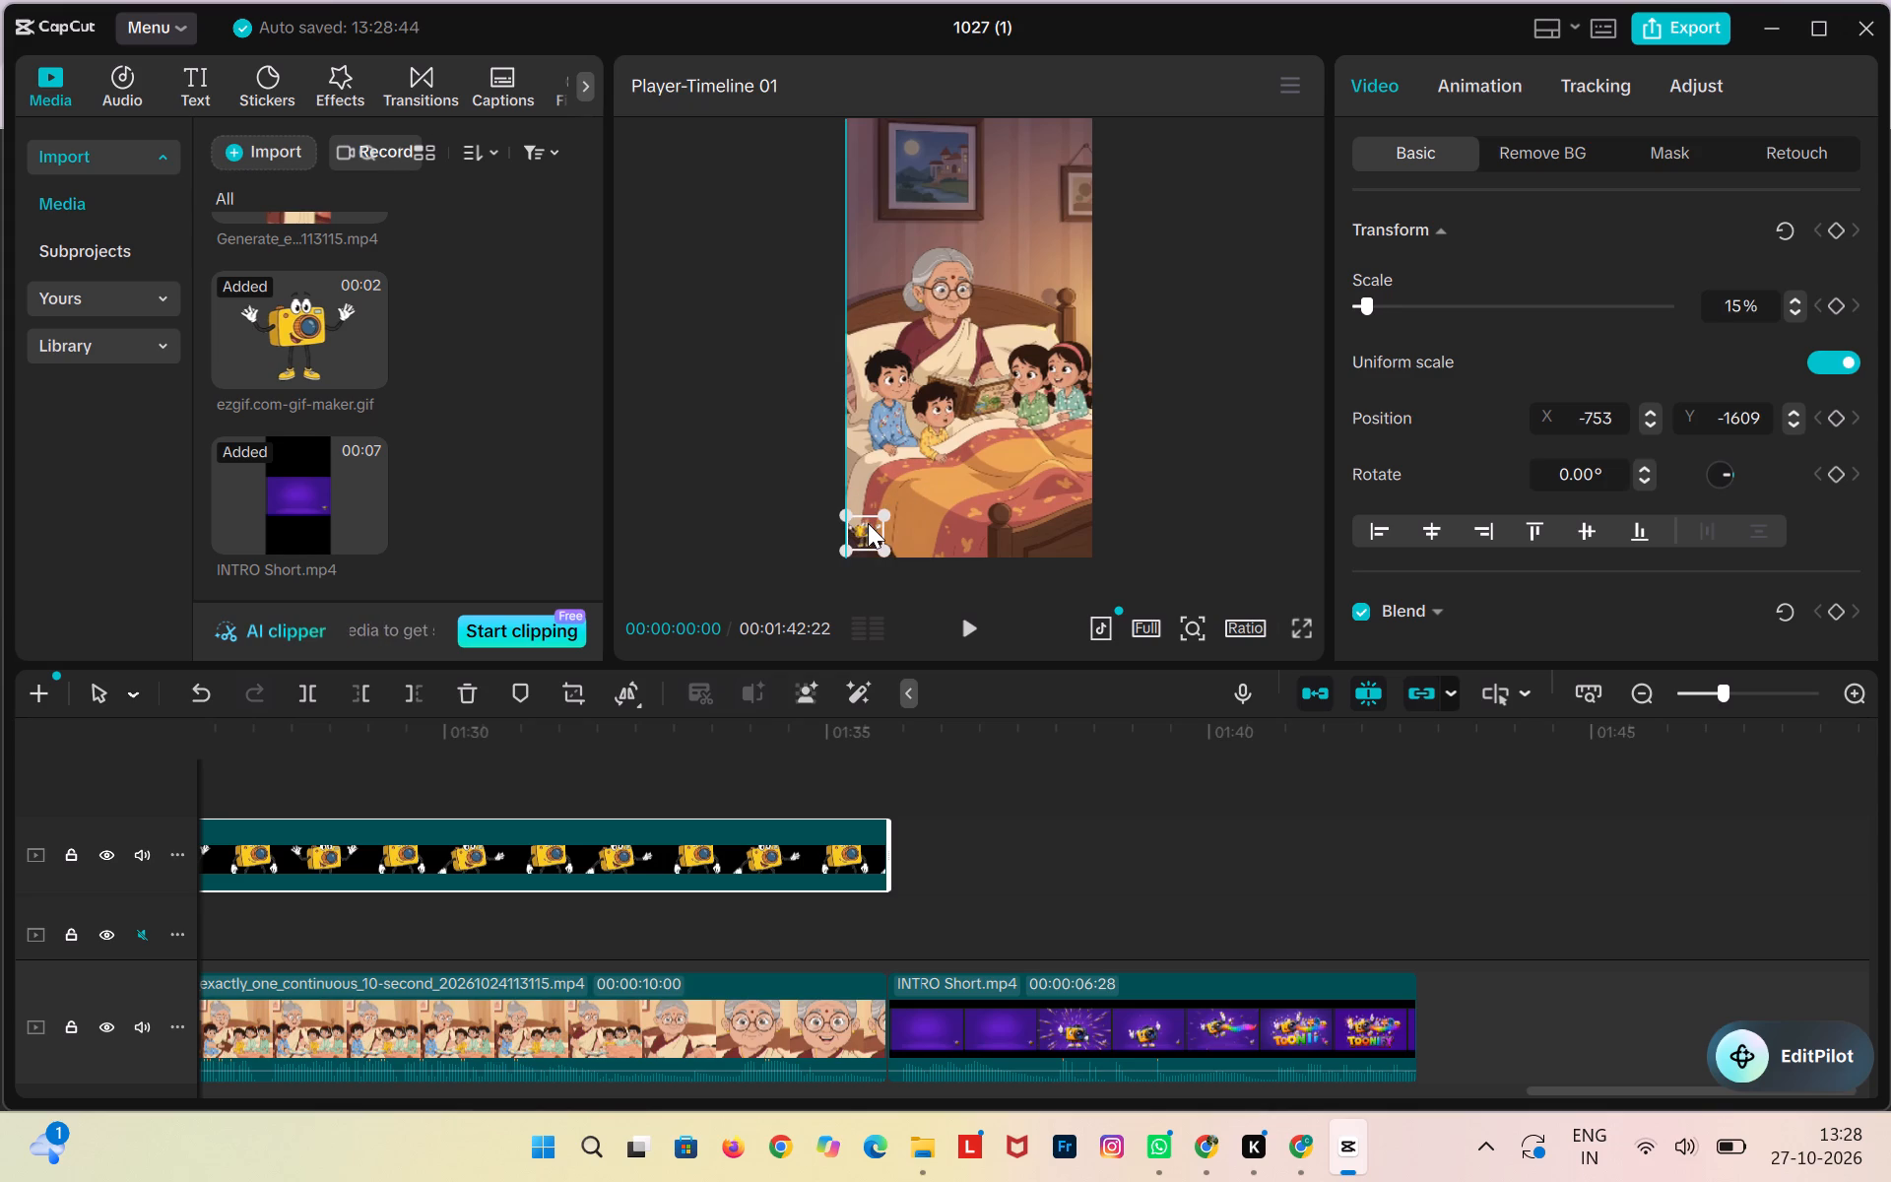
{"action": "left_click_drag", "start_coordinate": [868, 523], "coordinate": [870, 523]}
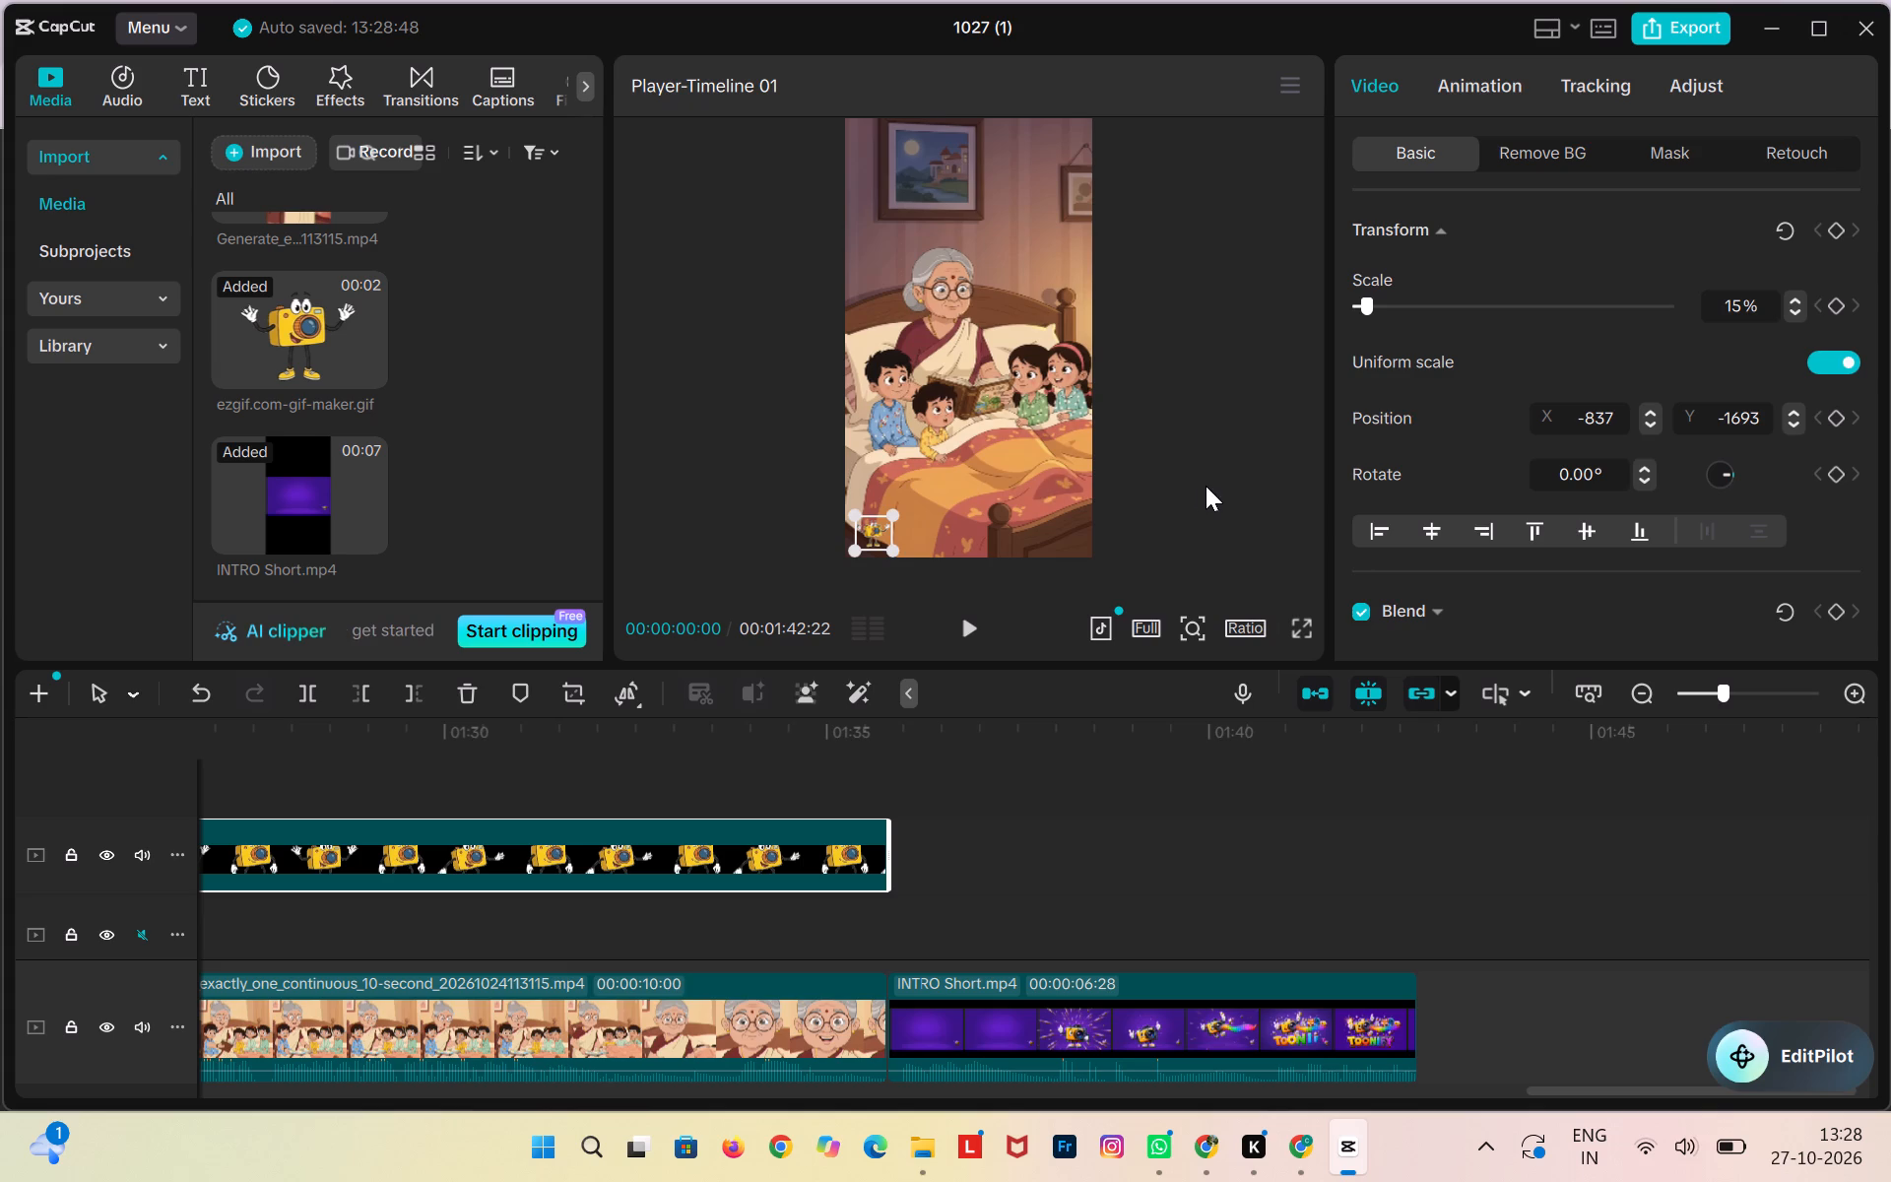
{"action": "left_click", "coordinate": [1206, 486]}
Play the assembled video full screen from 00:00:00:00.
{"action": "left_click", "coordinate": [1303, 622]}
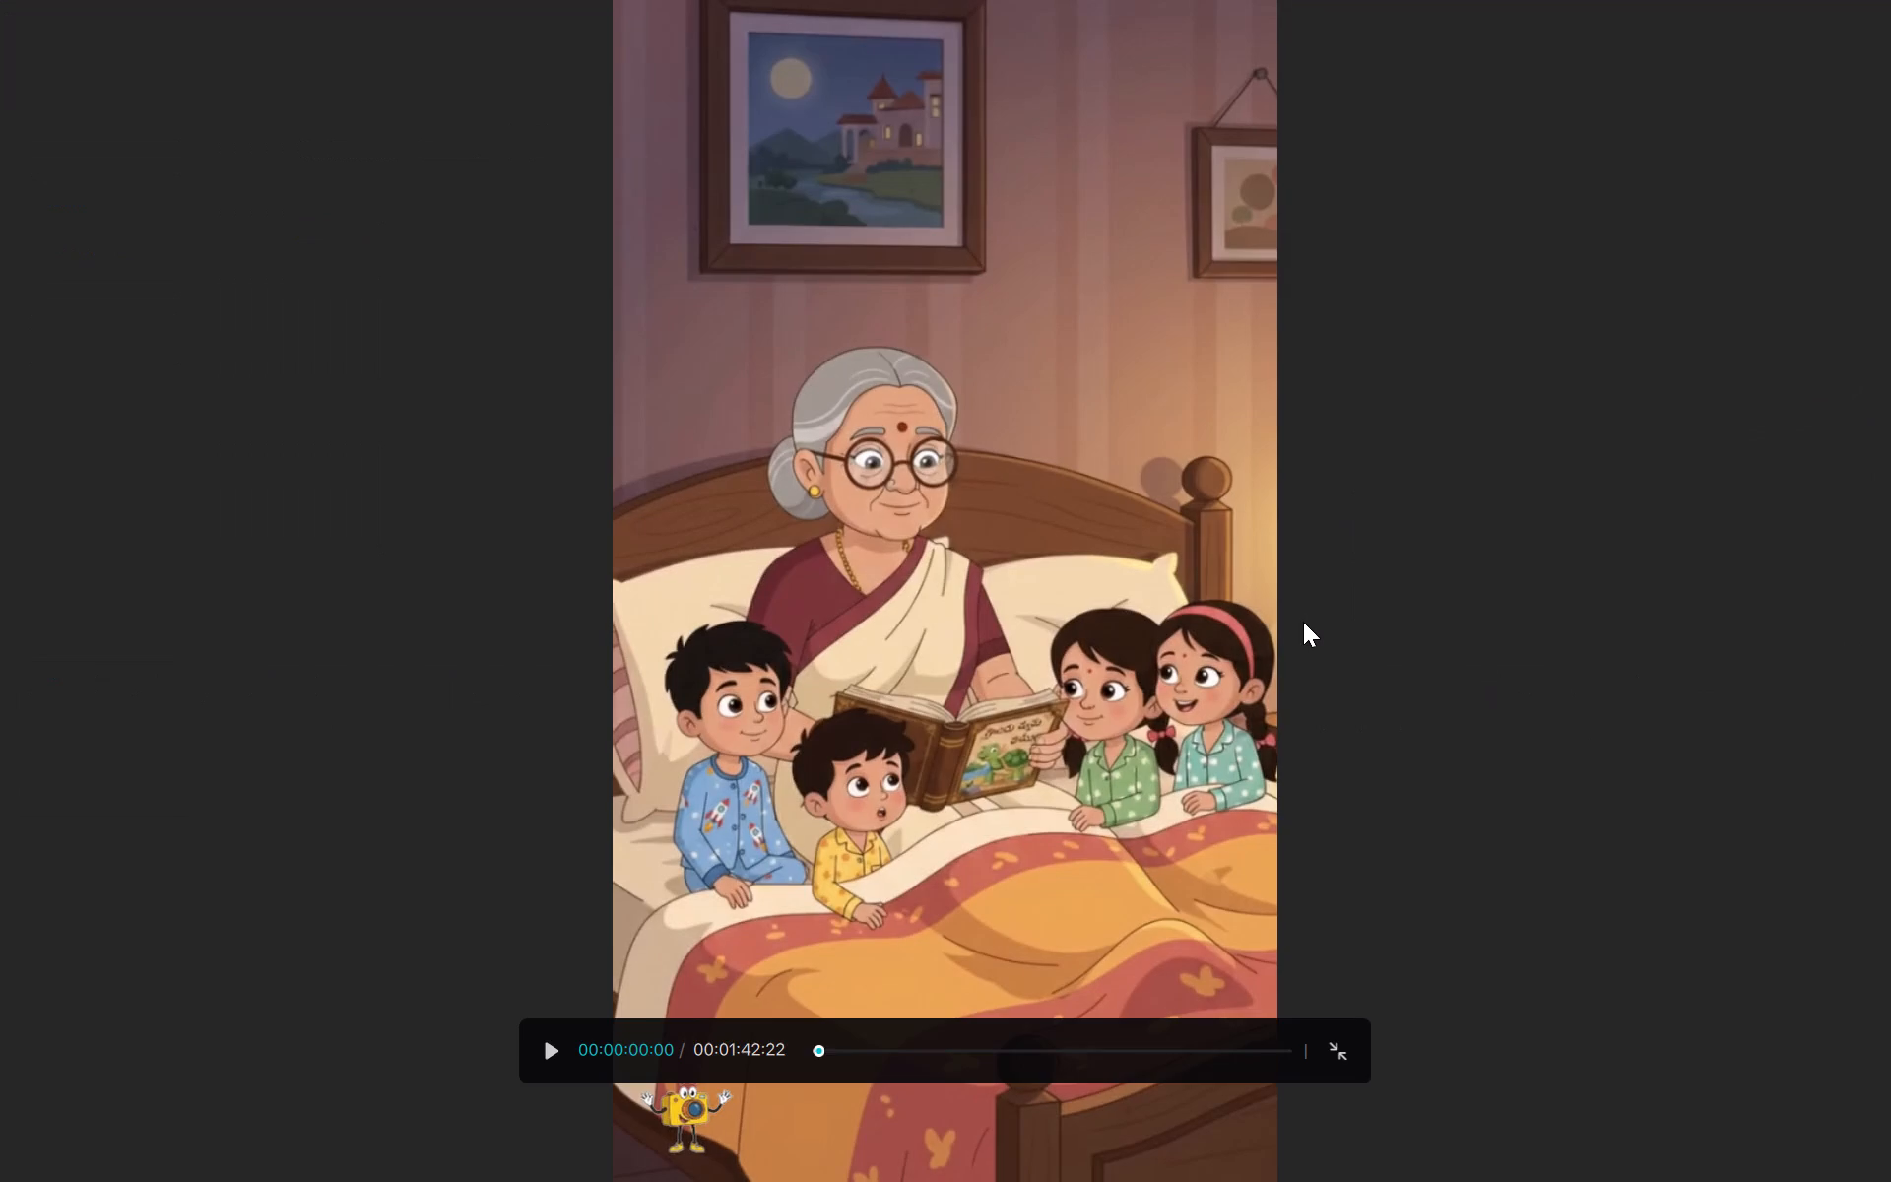
{"action": "left_click", "coordinate": [545, 1050]}
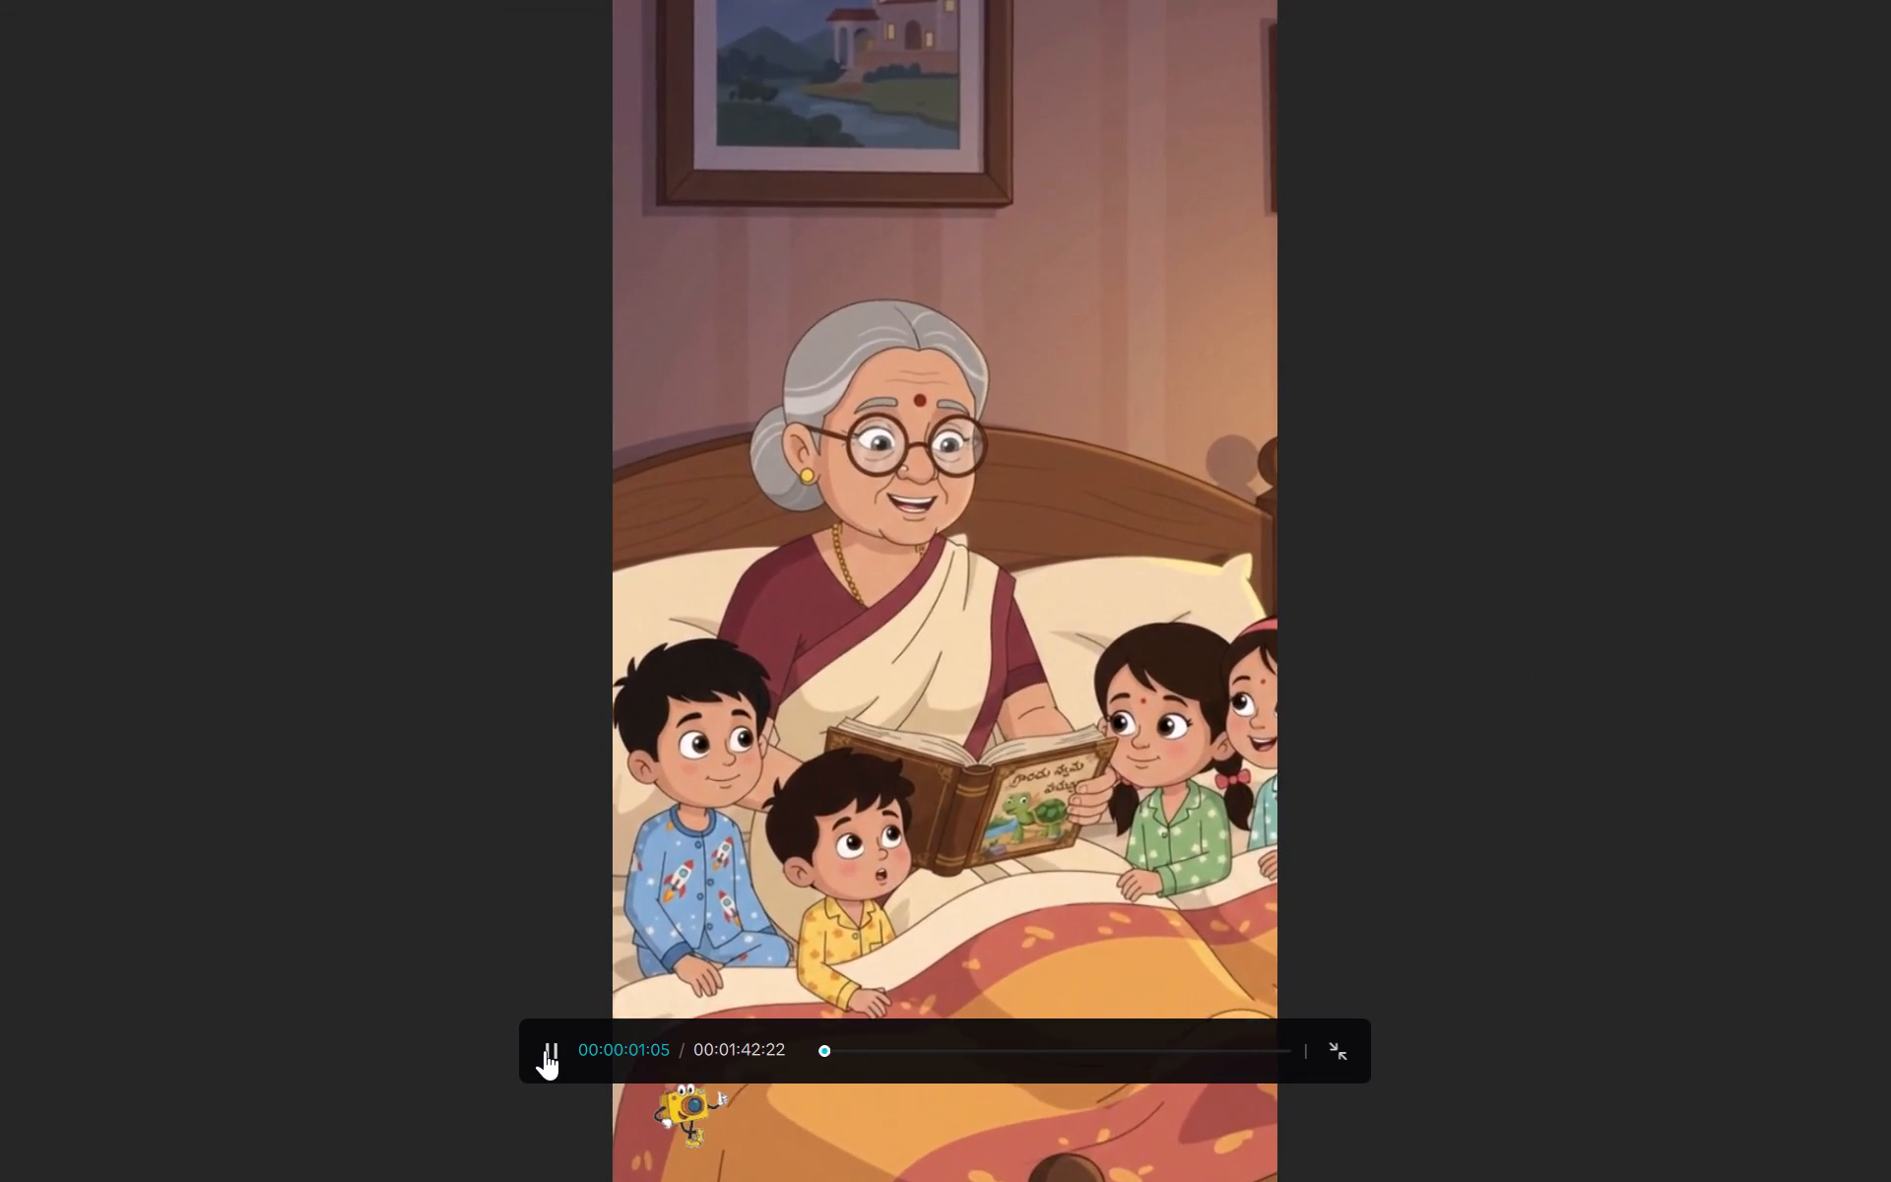
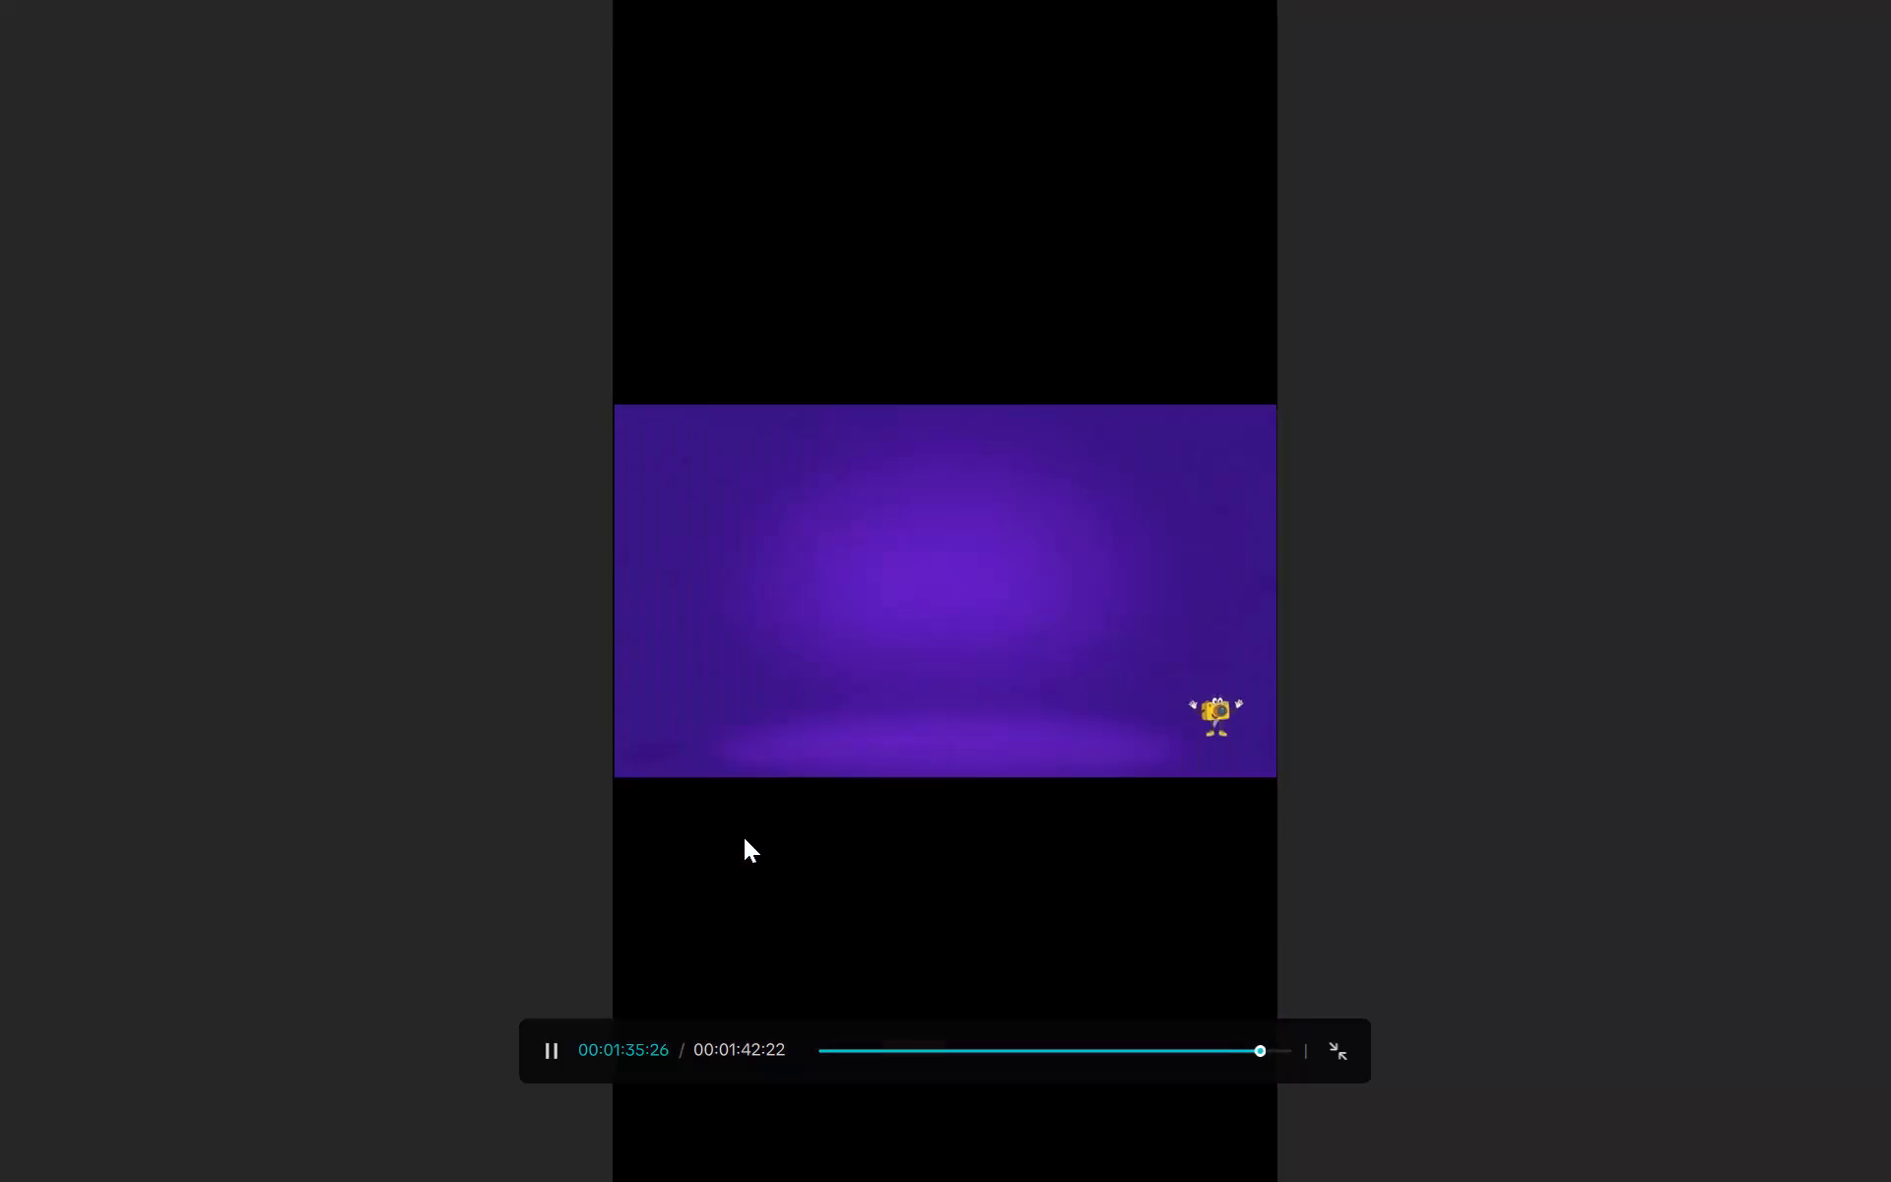
Replay the closing part of the assembled video through the INTRO Short, and return to the editor.
{"action": "left_click", "coordinate": [1224, 1051]}
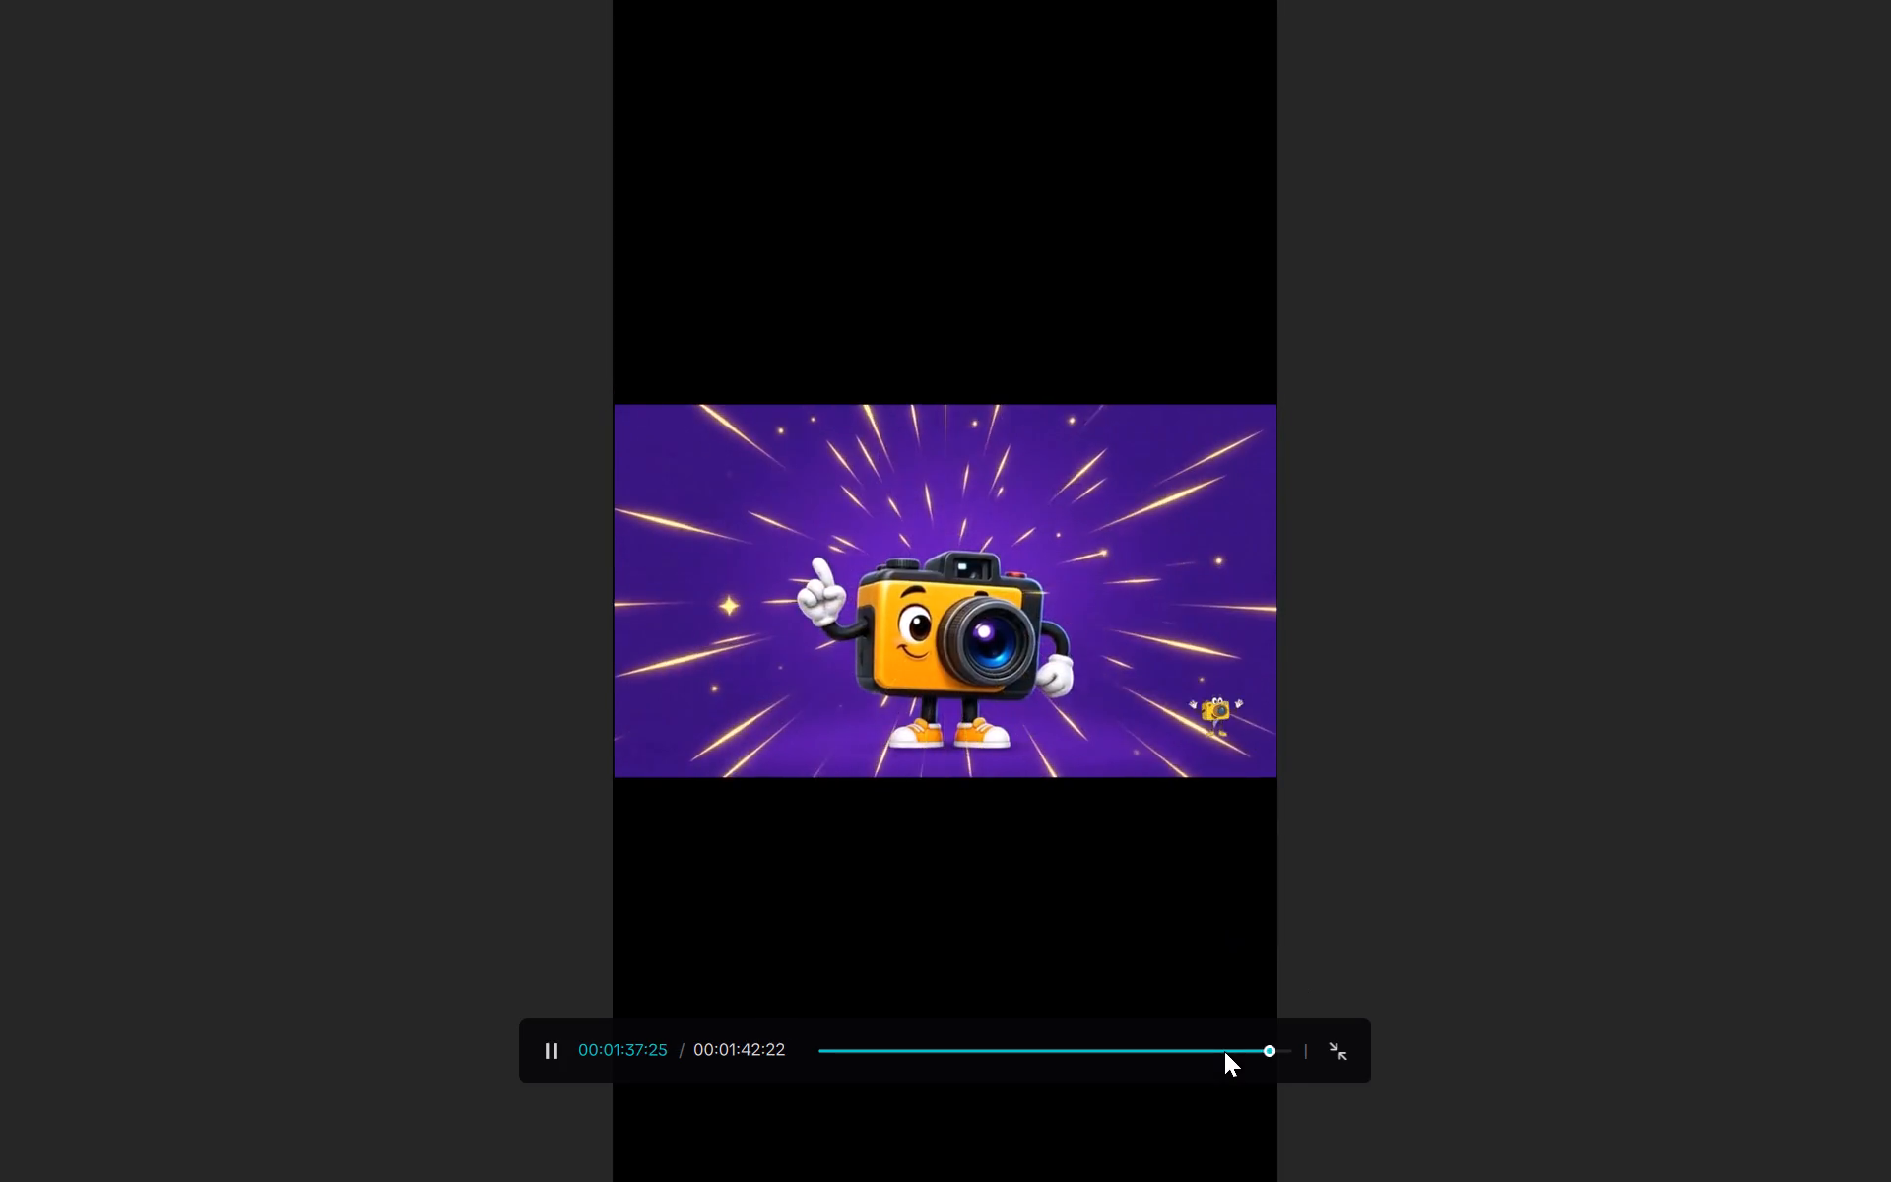
{"action": "left_click", "coordinate": [1343, 1047]}
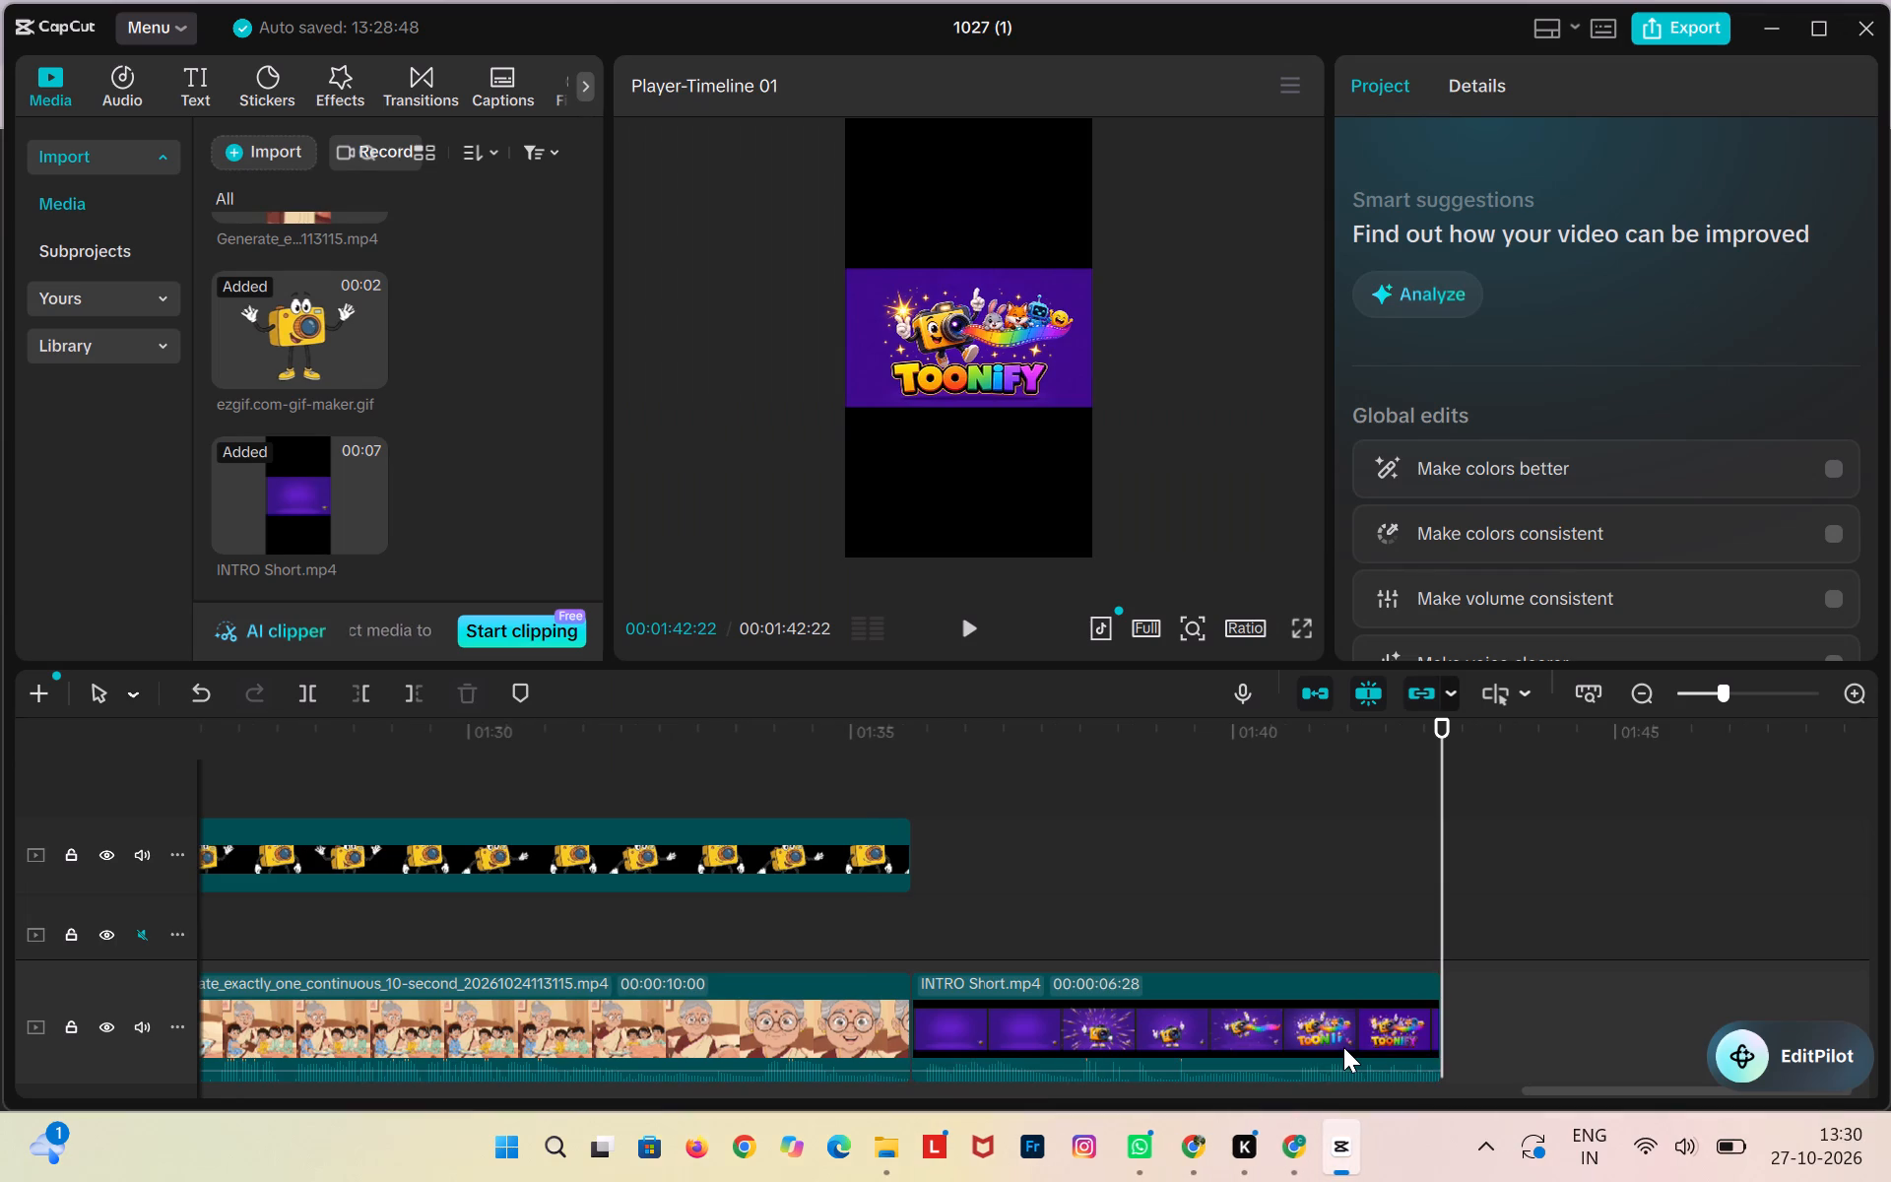
Export the finished video as "bhamma story 9" in 1080P mp4 at 30fps, without sharing it.
{"action": "left_click", "coordinate": [1679, 35]}
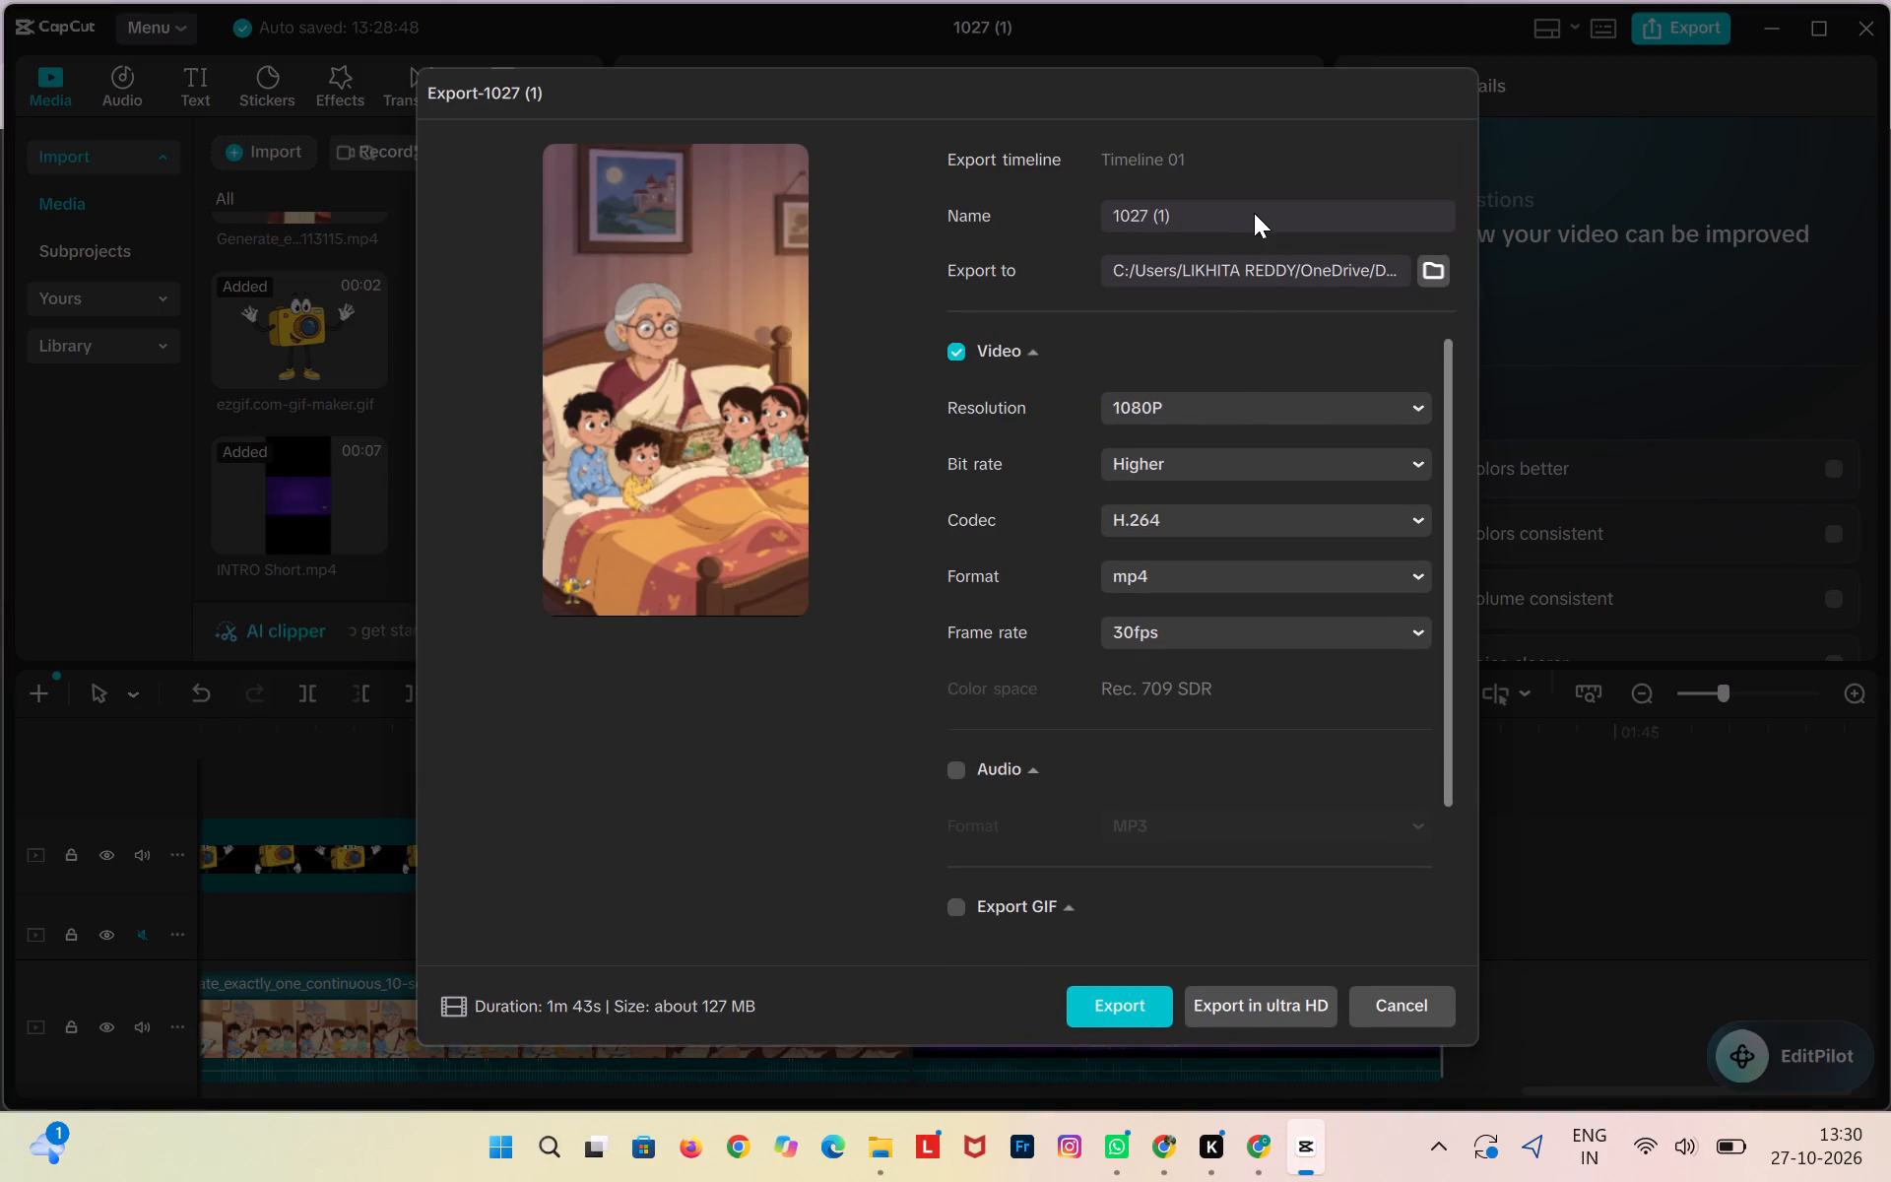
{"action": "triple_click", "coordinate": [1254, 213]}
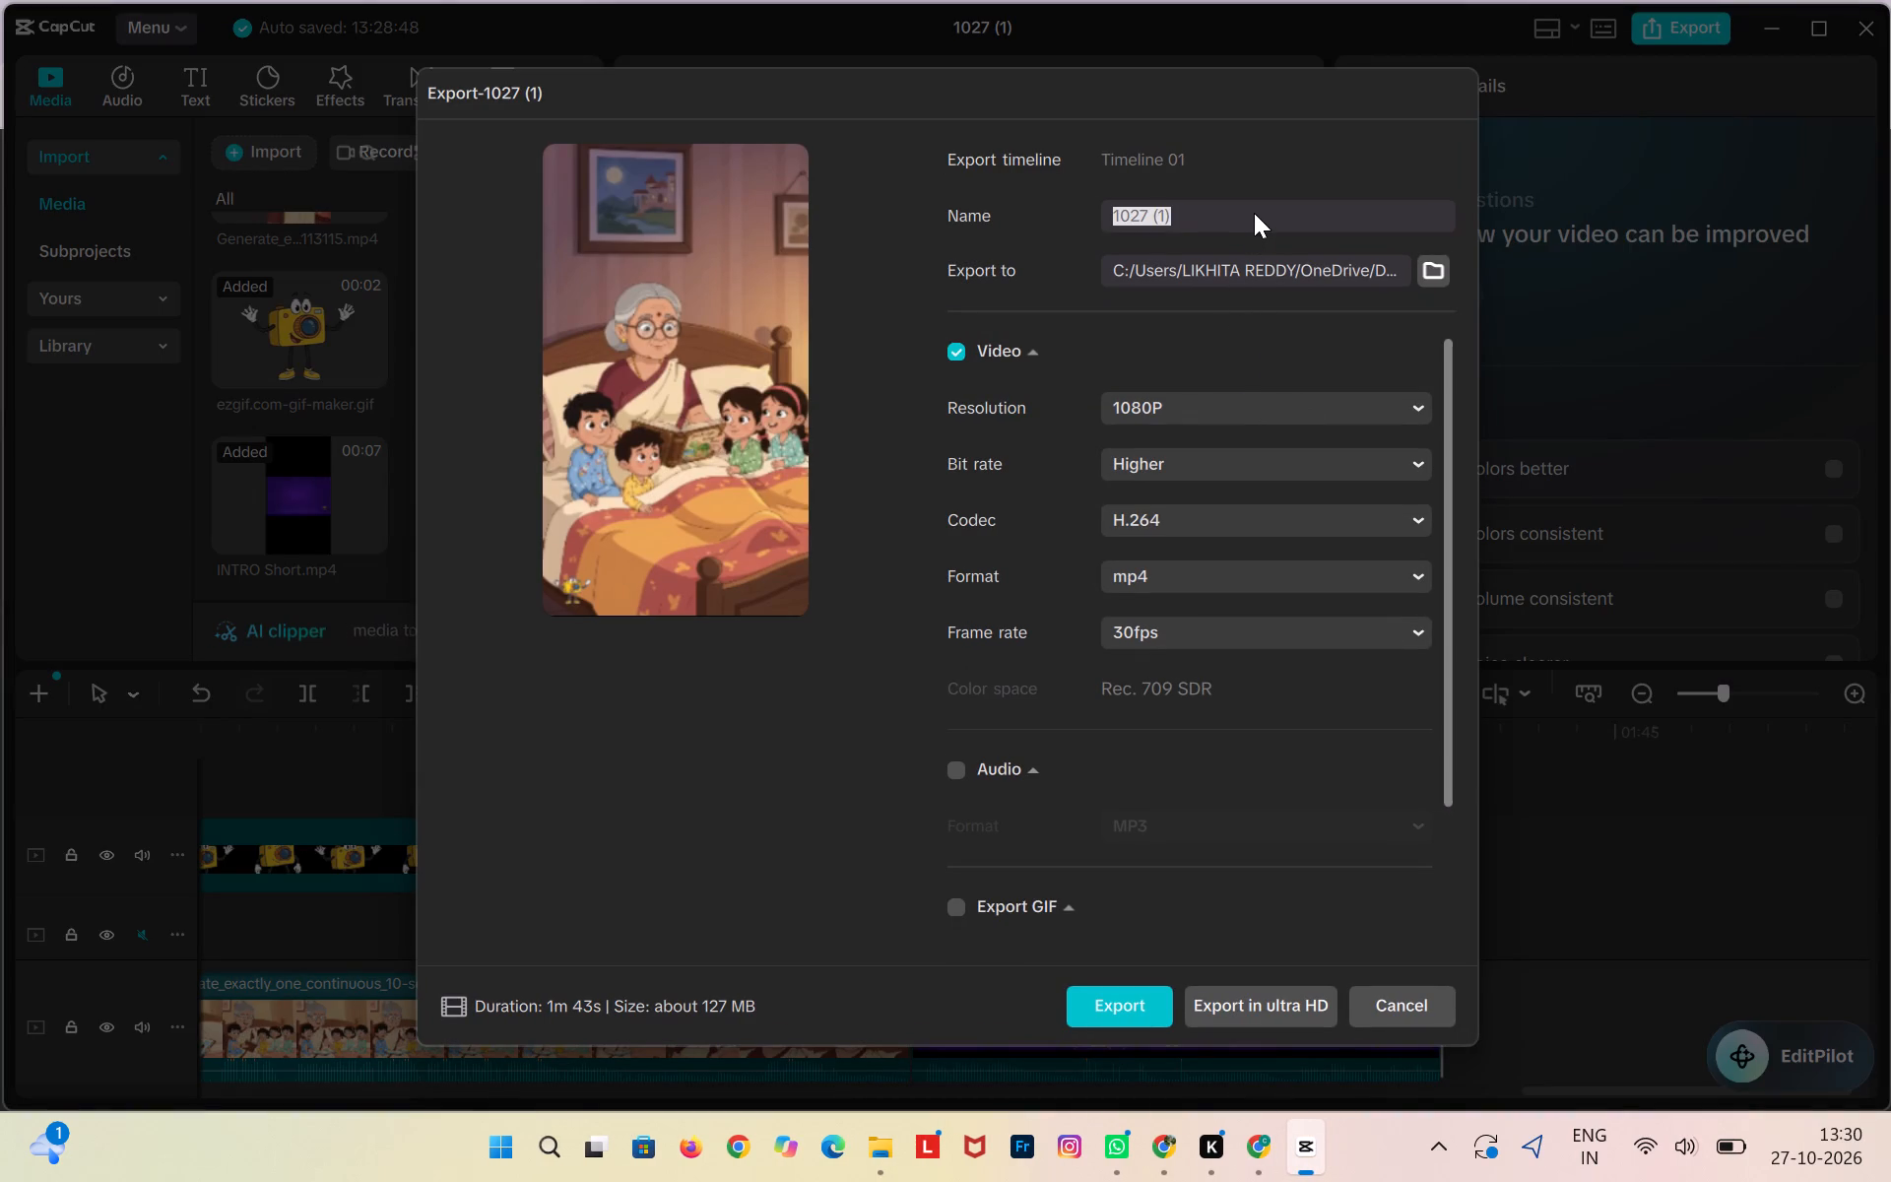
{"action": "key", "text": "h"}
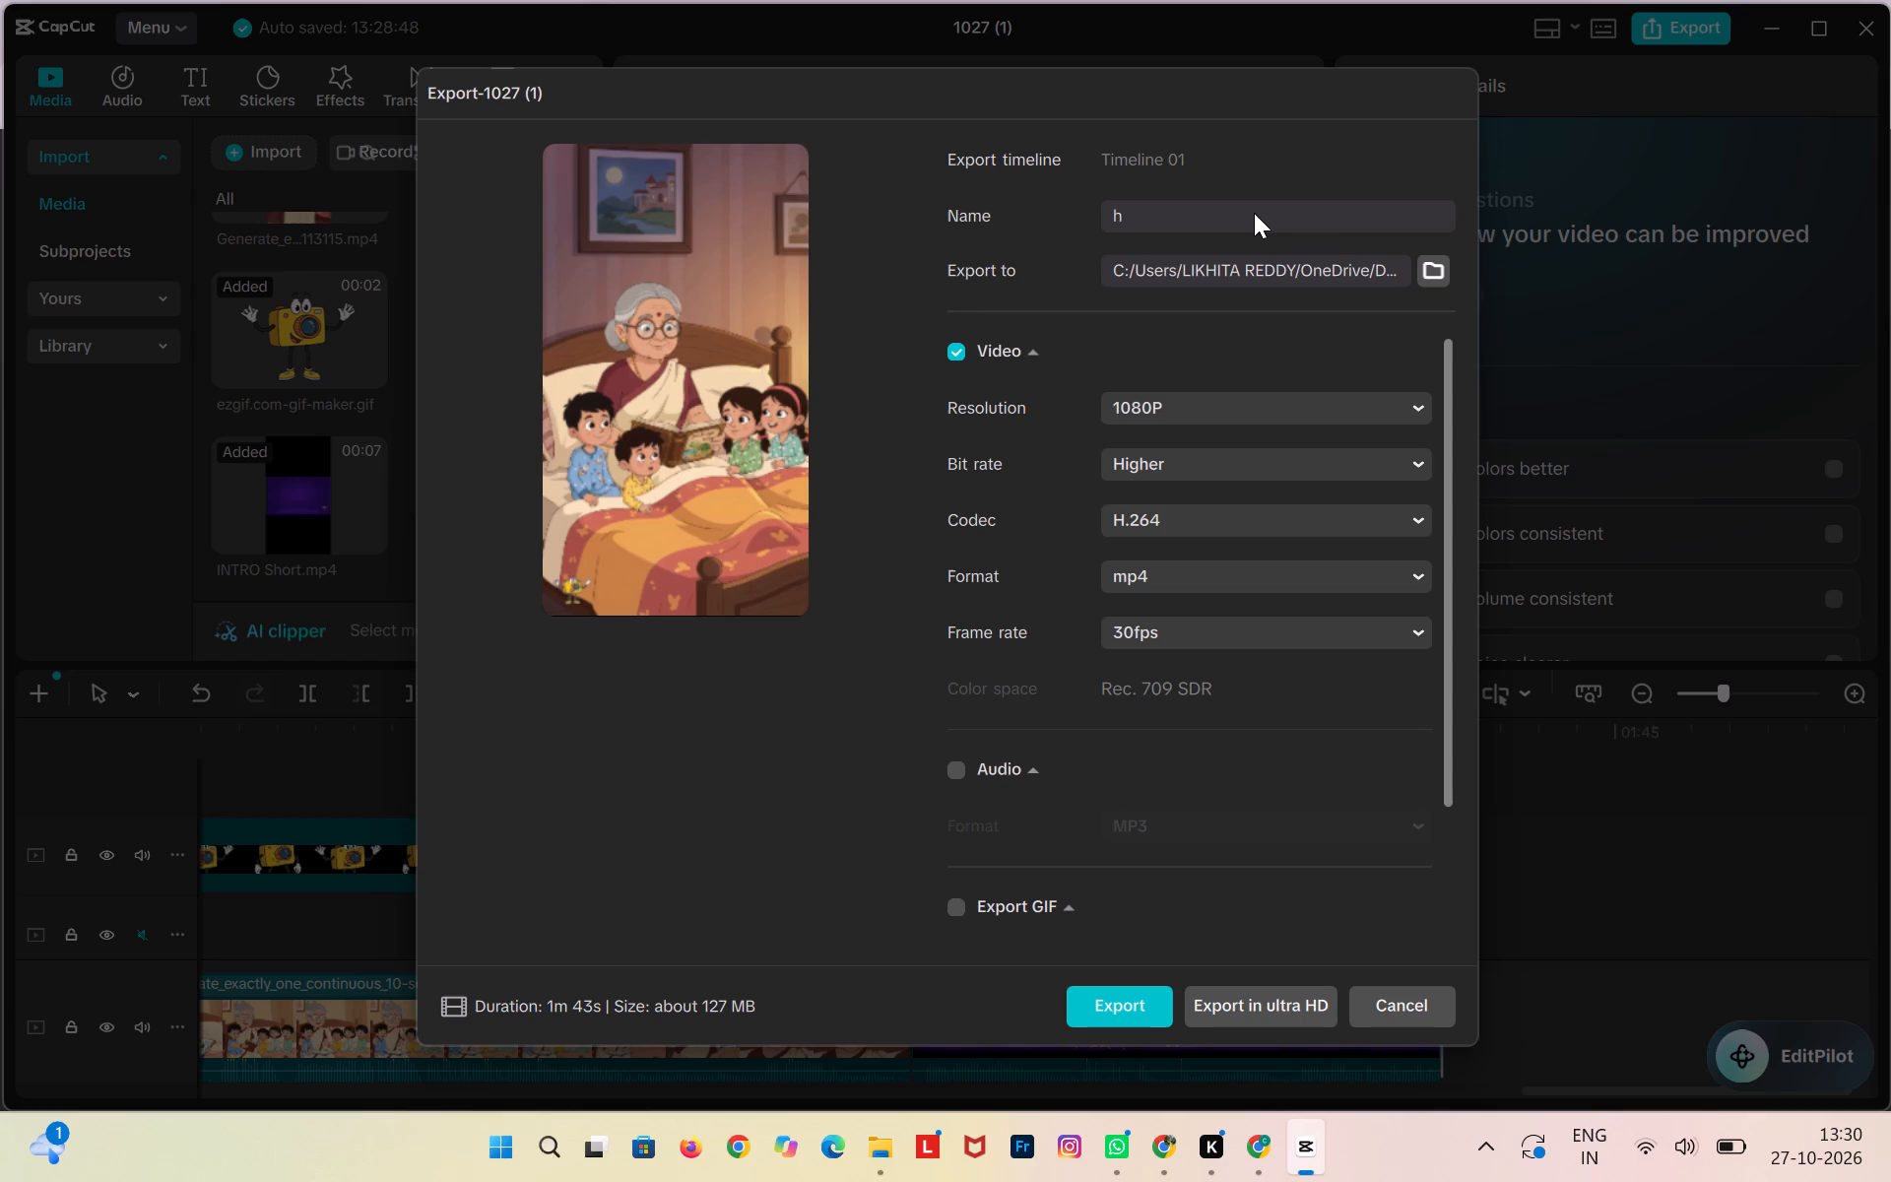
{"action": "key", "text": "BackSpace"}
{"action": "type", "text": "bhamma story 9"}
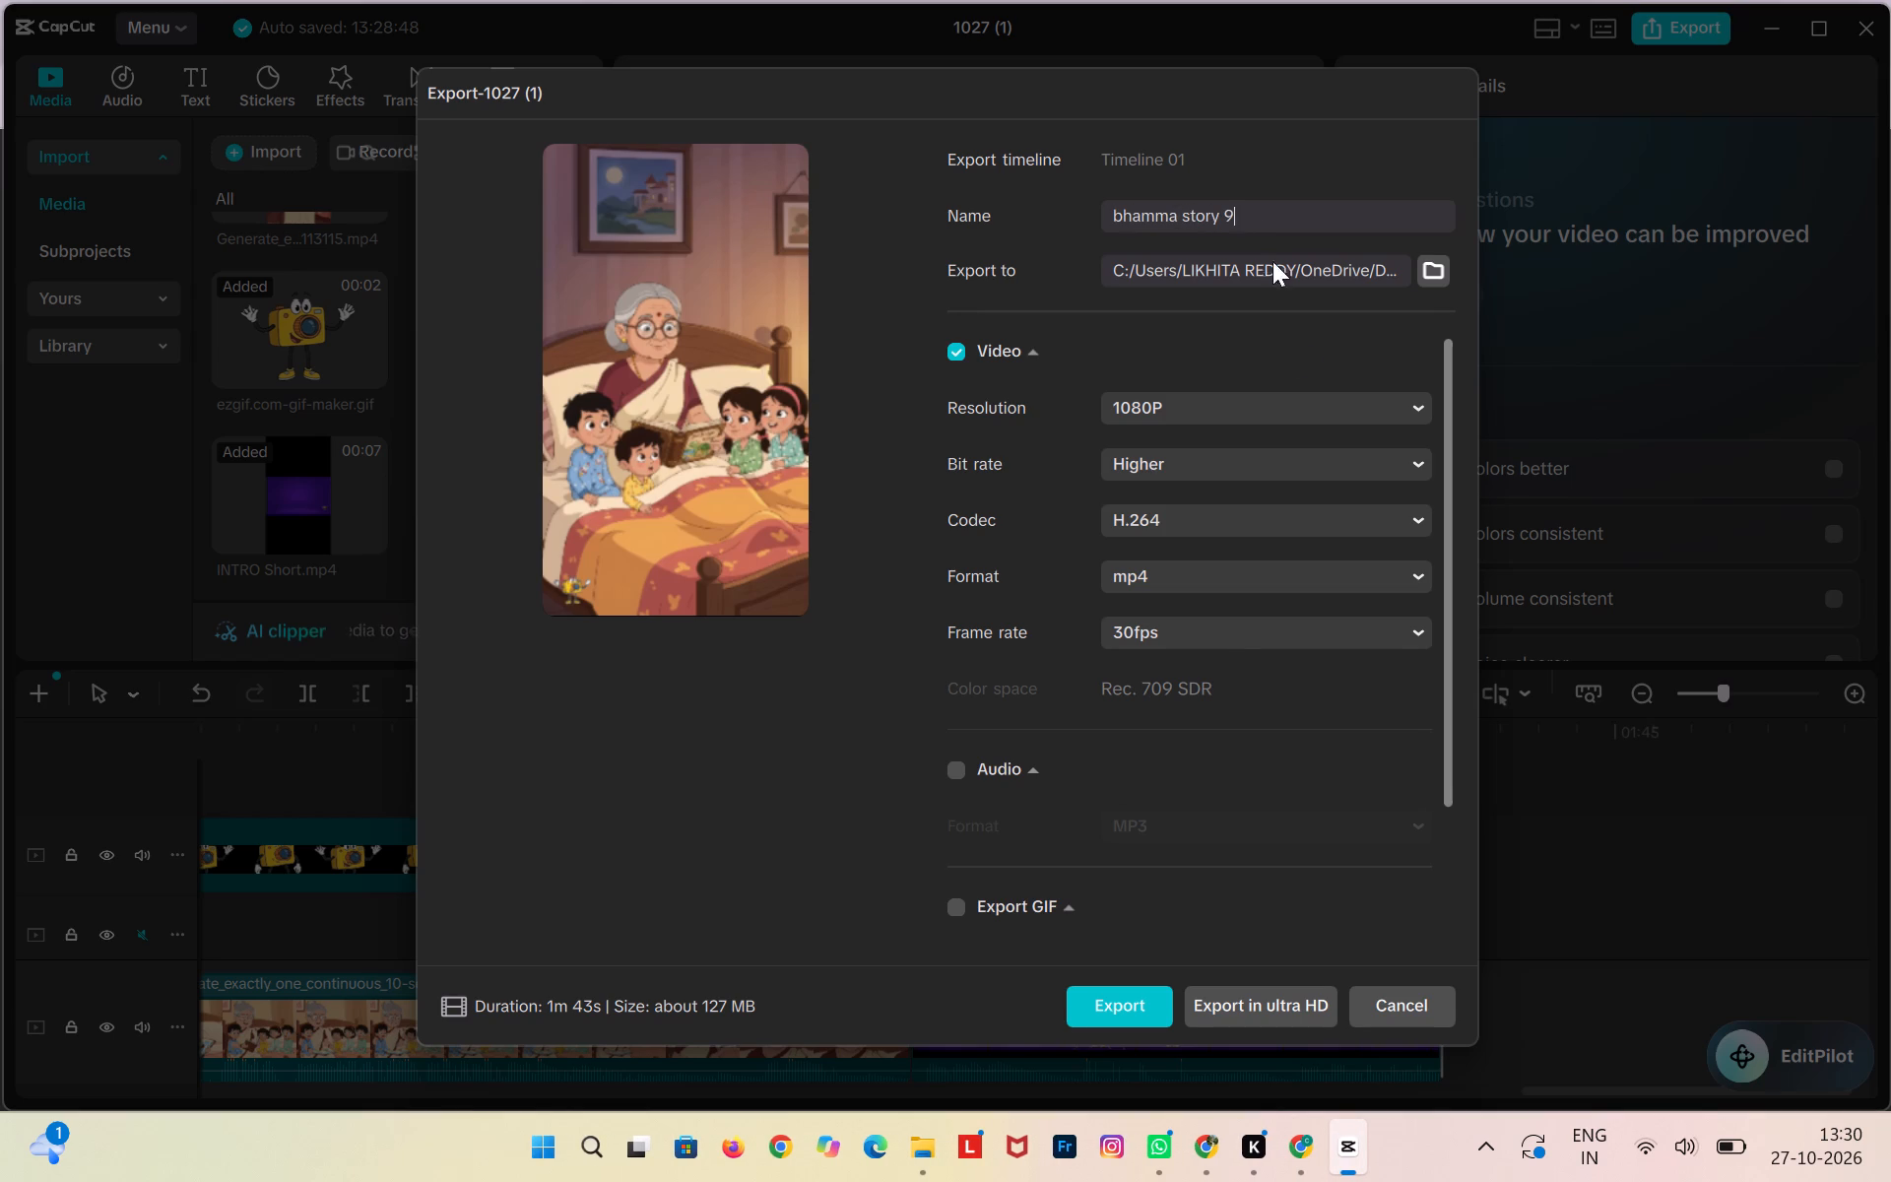
{"action": "left_click", "coordinate": [1109, 1016]}
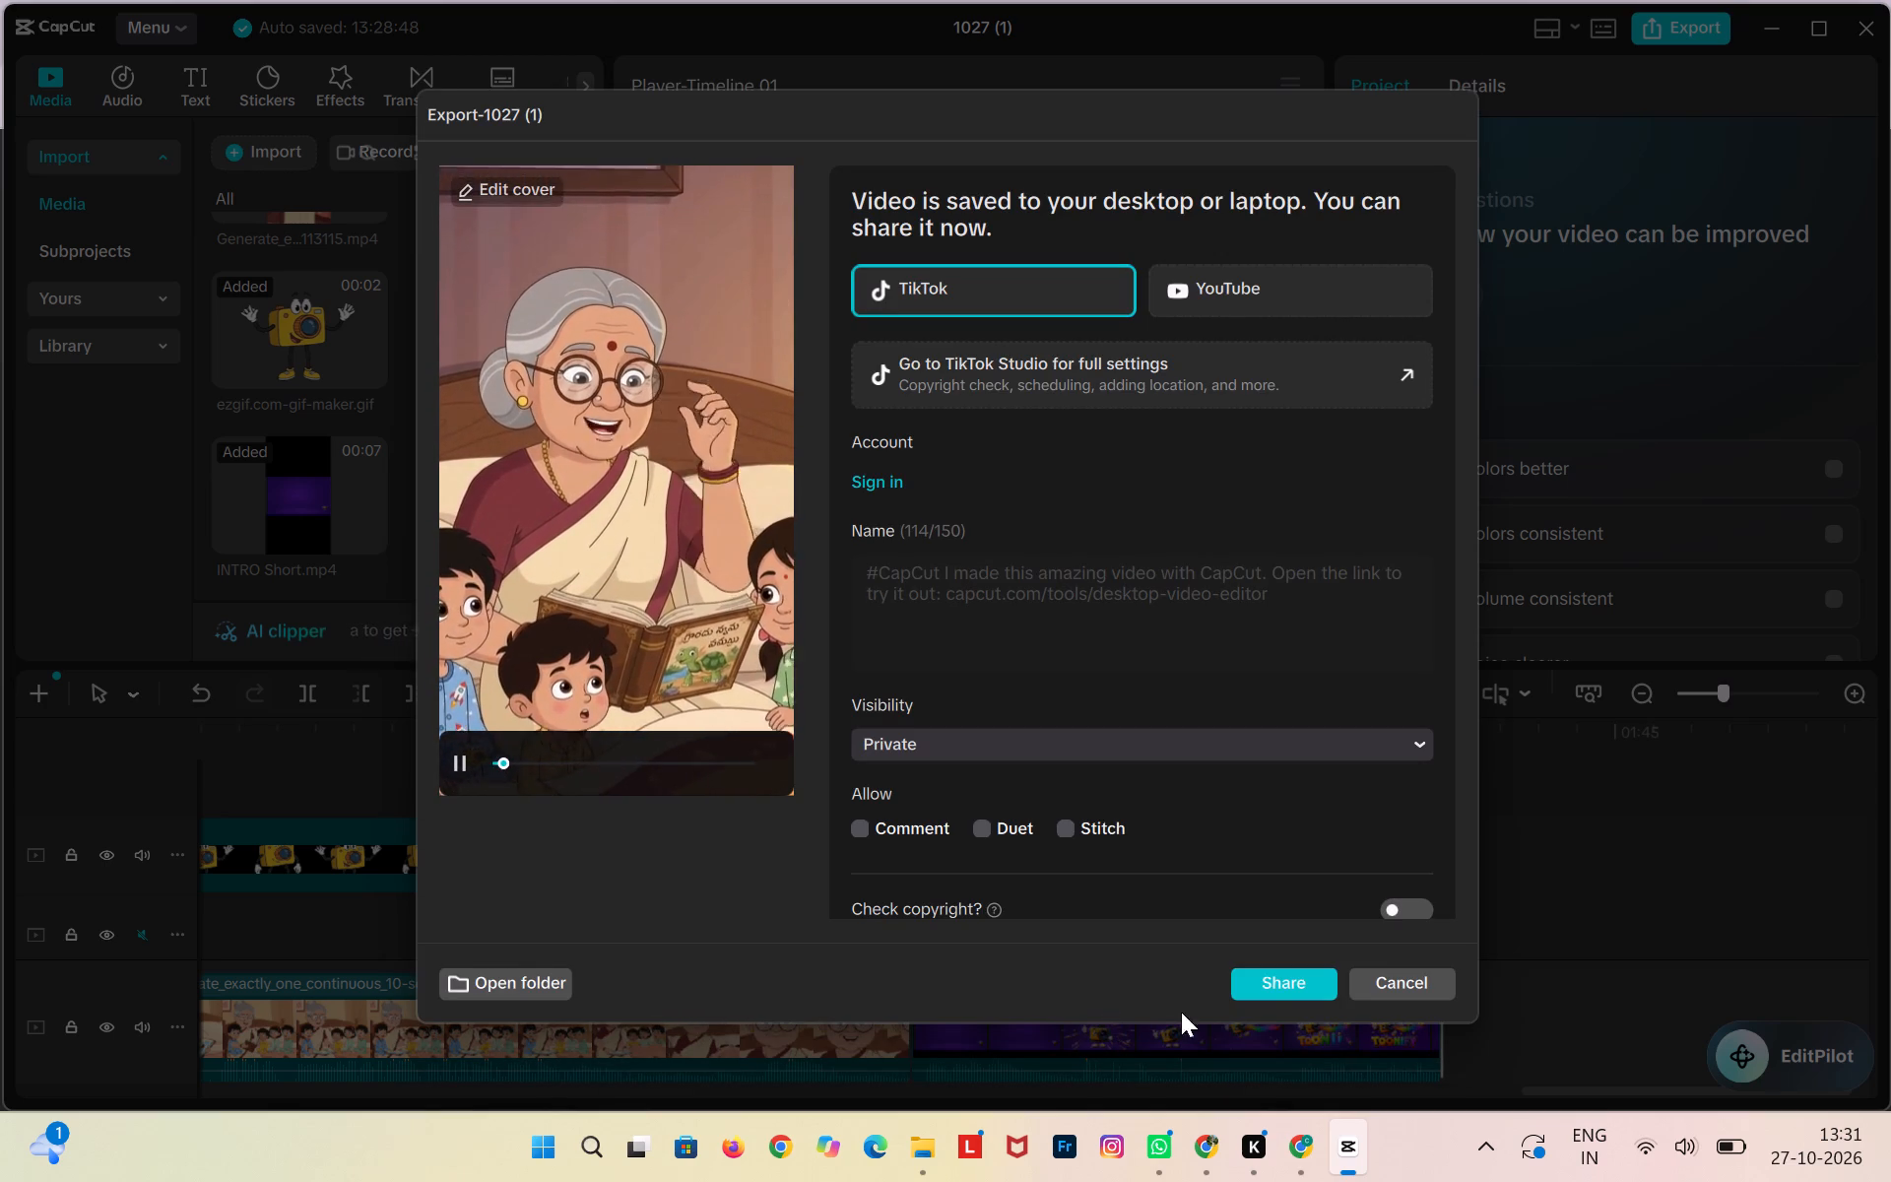
{"action": "left_click", "coordinate": [1380, 979]}
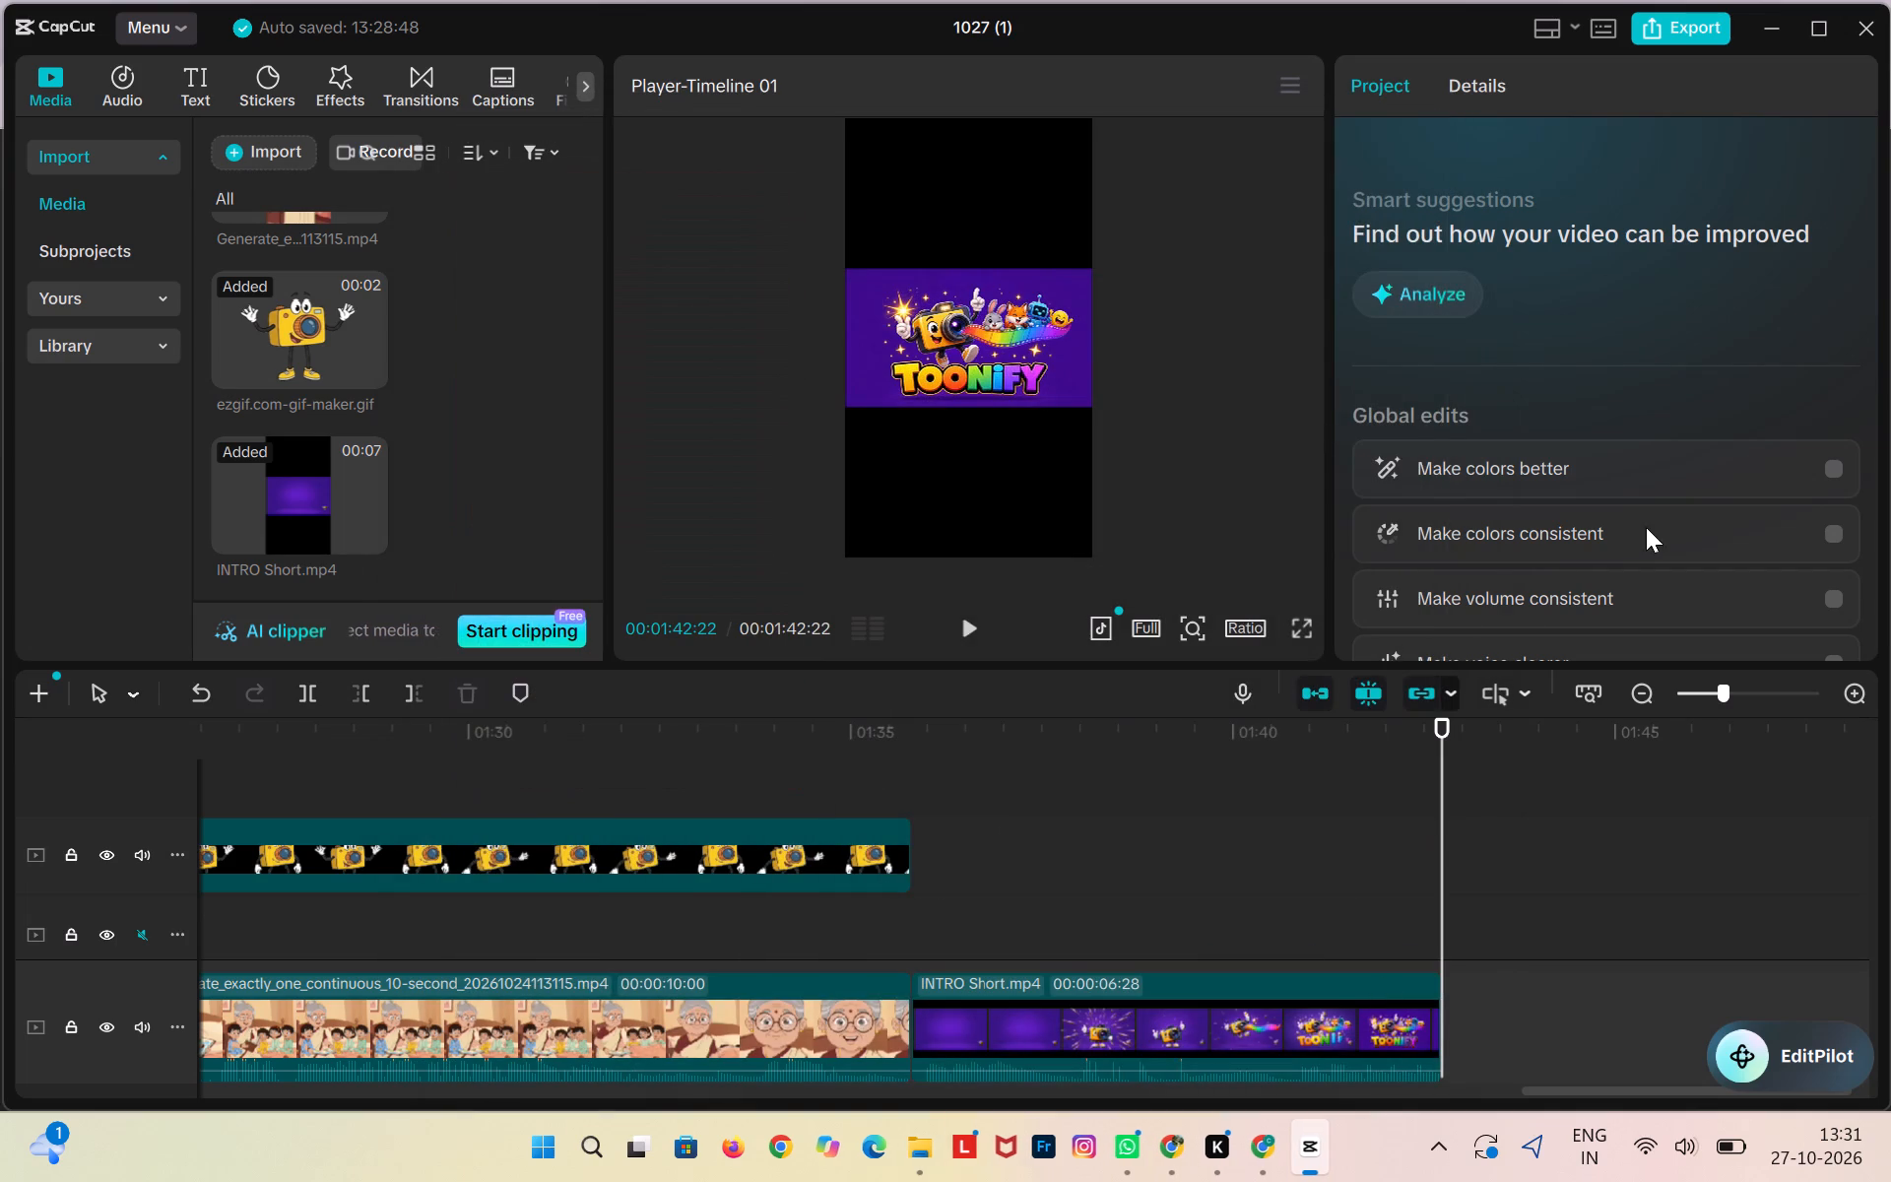
Switch to the YouTube Studio upload in Chrome and choose the steaming purple pot frame as the short's thumbnail.
{"action": "left_click", "coordinate": [1768, 32]}
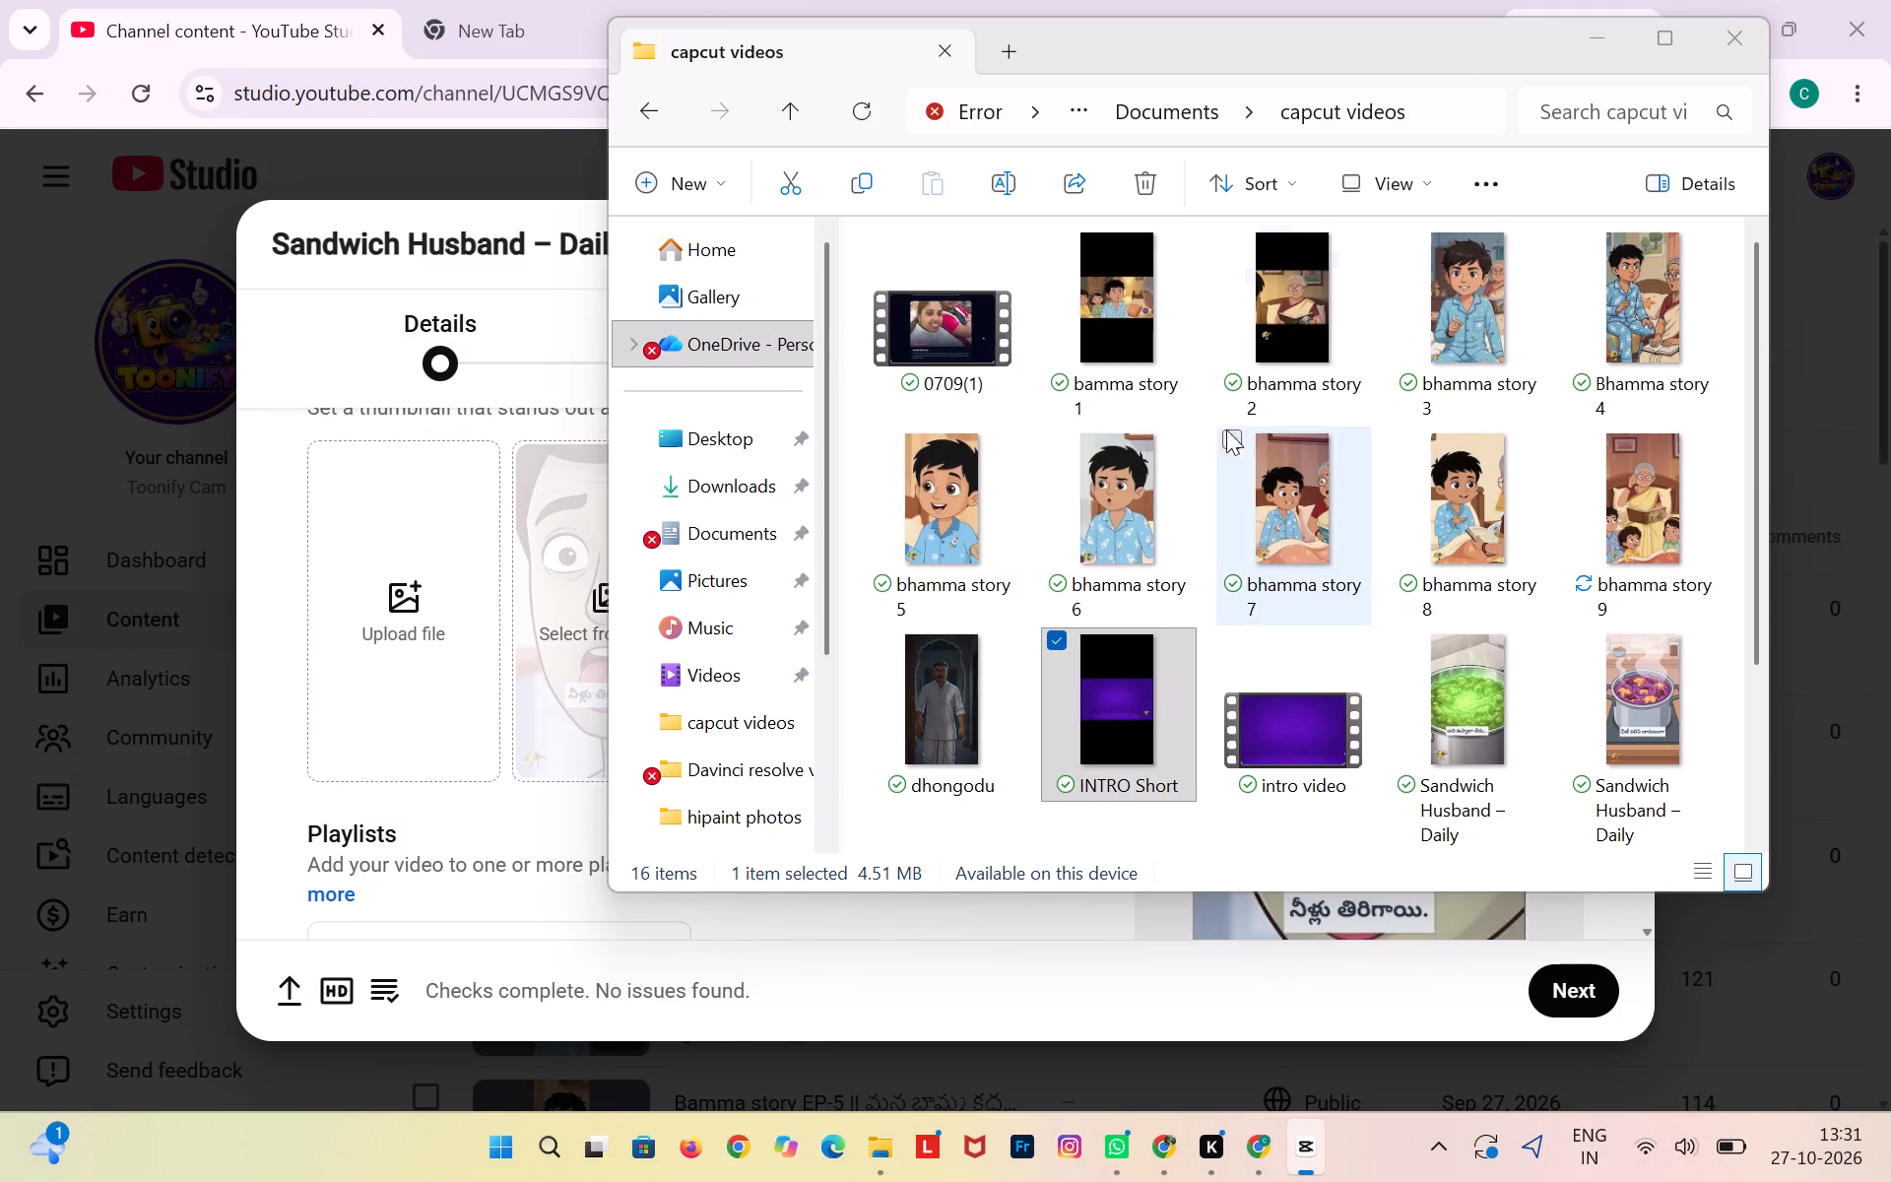
{"action": "left_click", "coordinate": [1597, 45]}
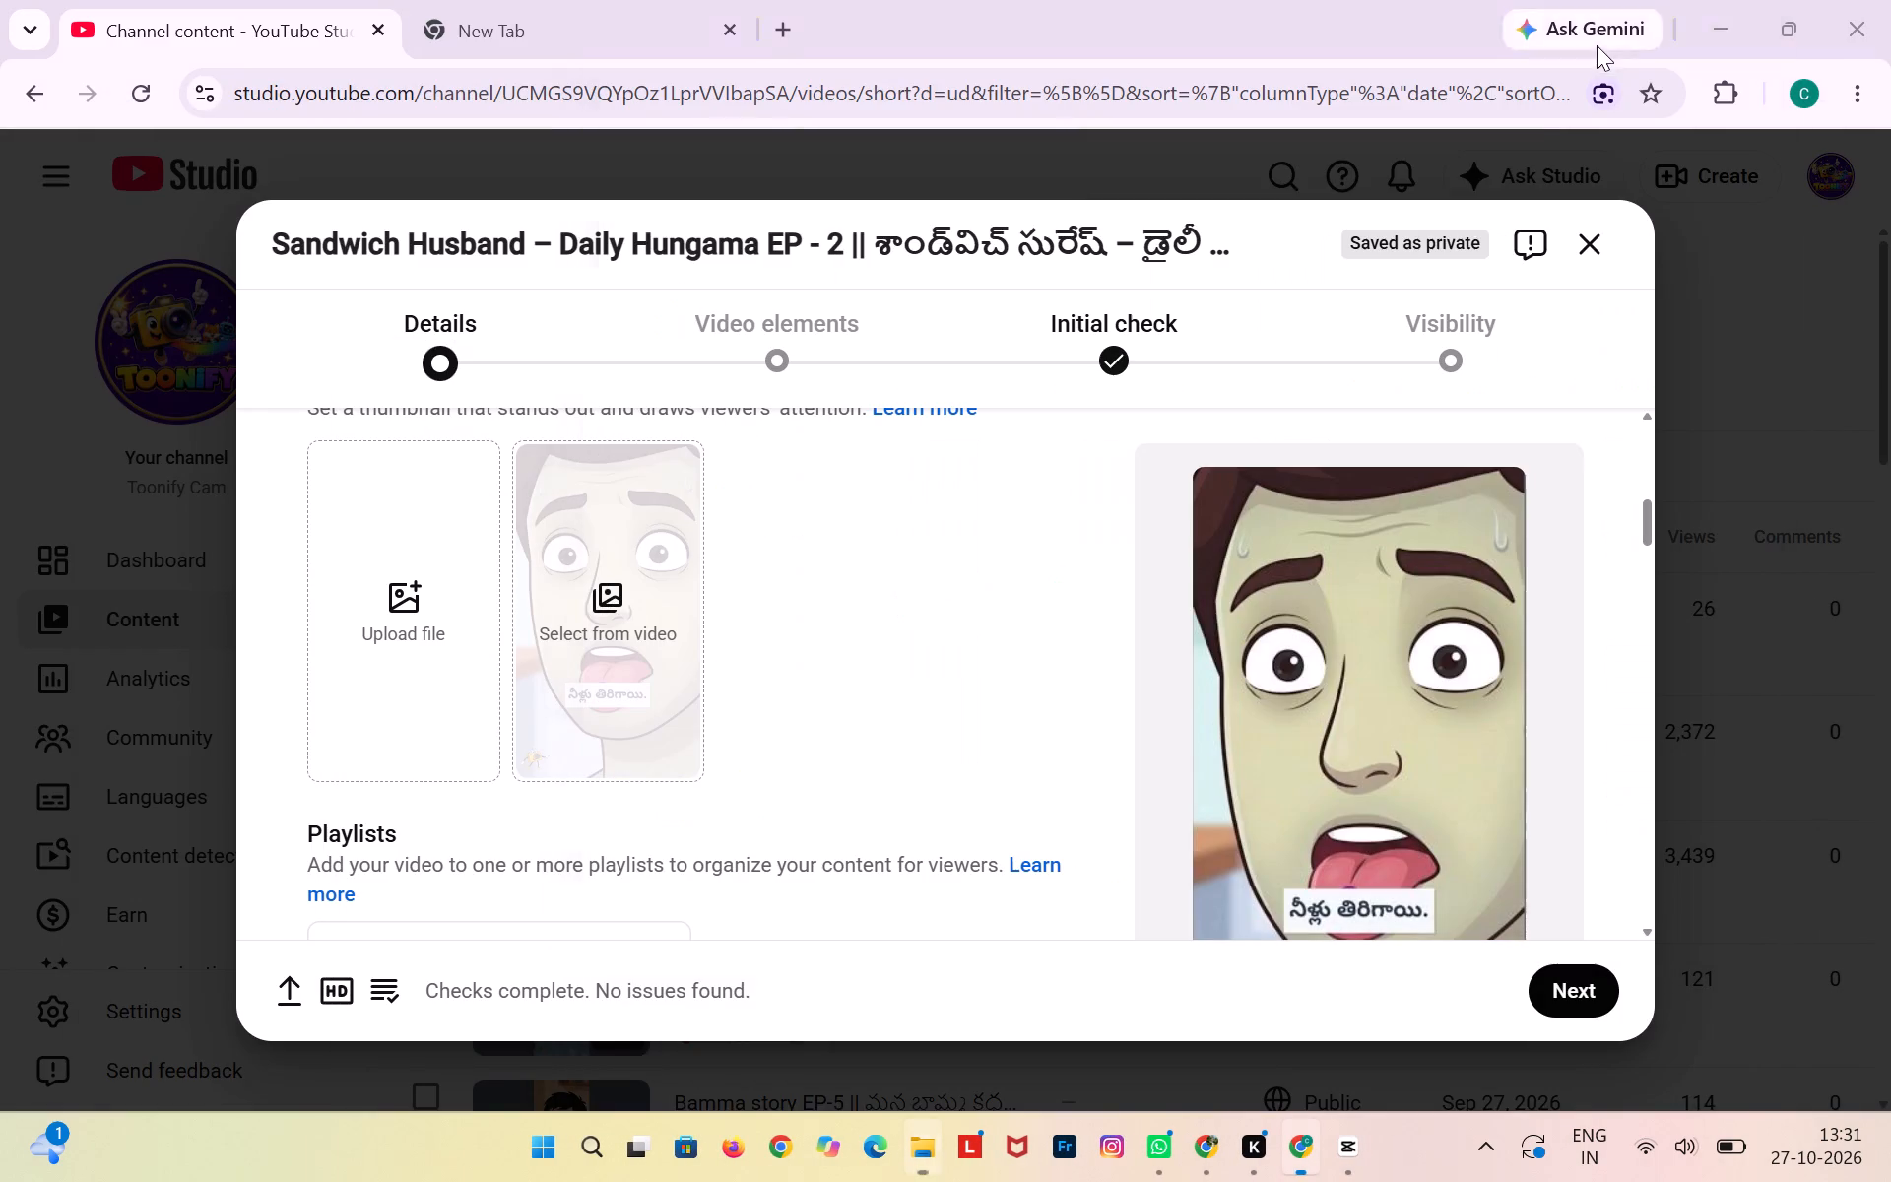
{"action": "left_click", "coordinate": [644, 629]}
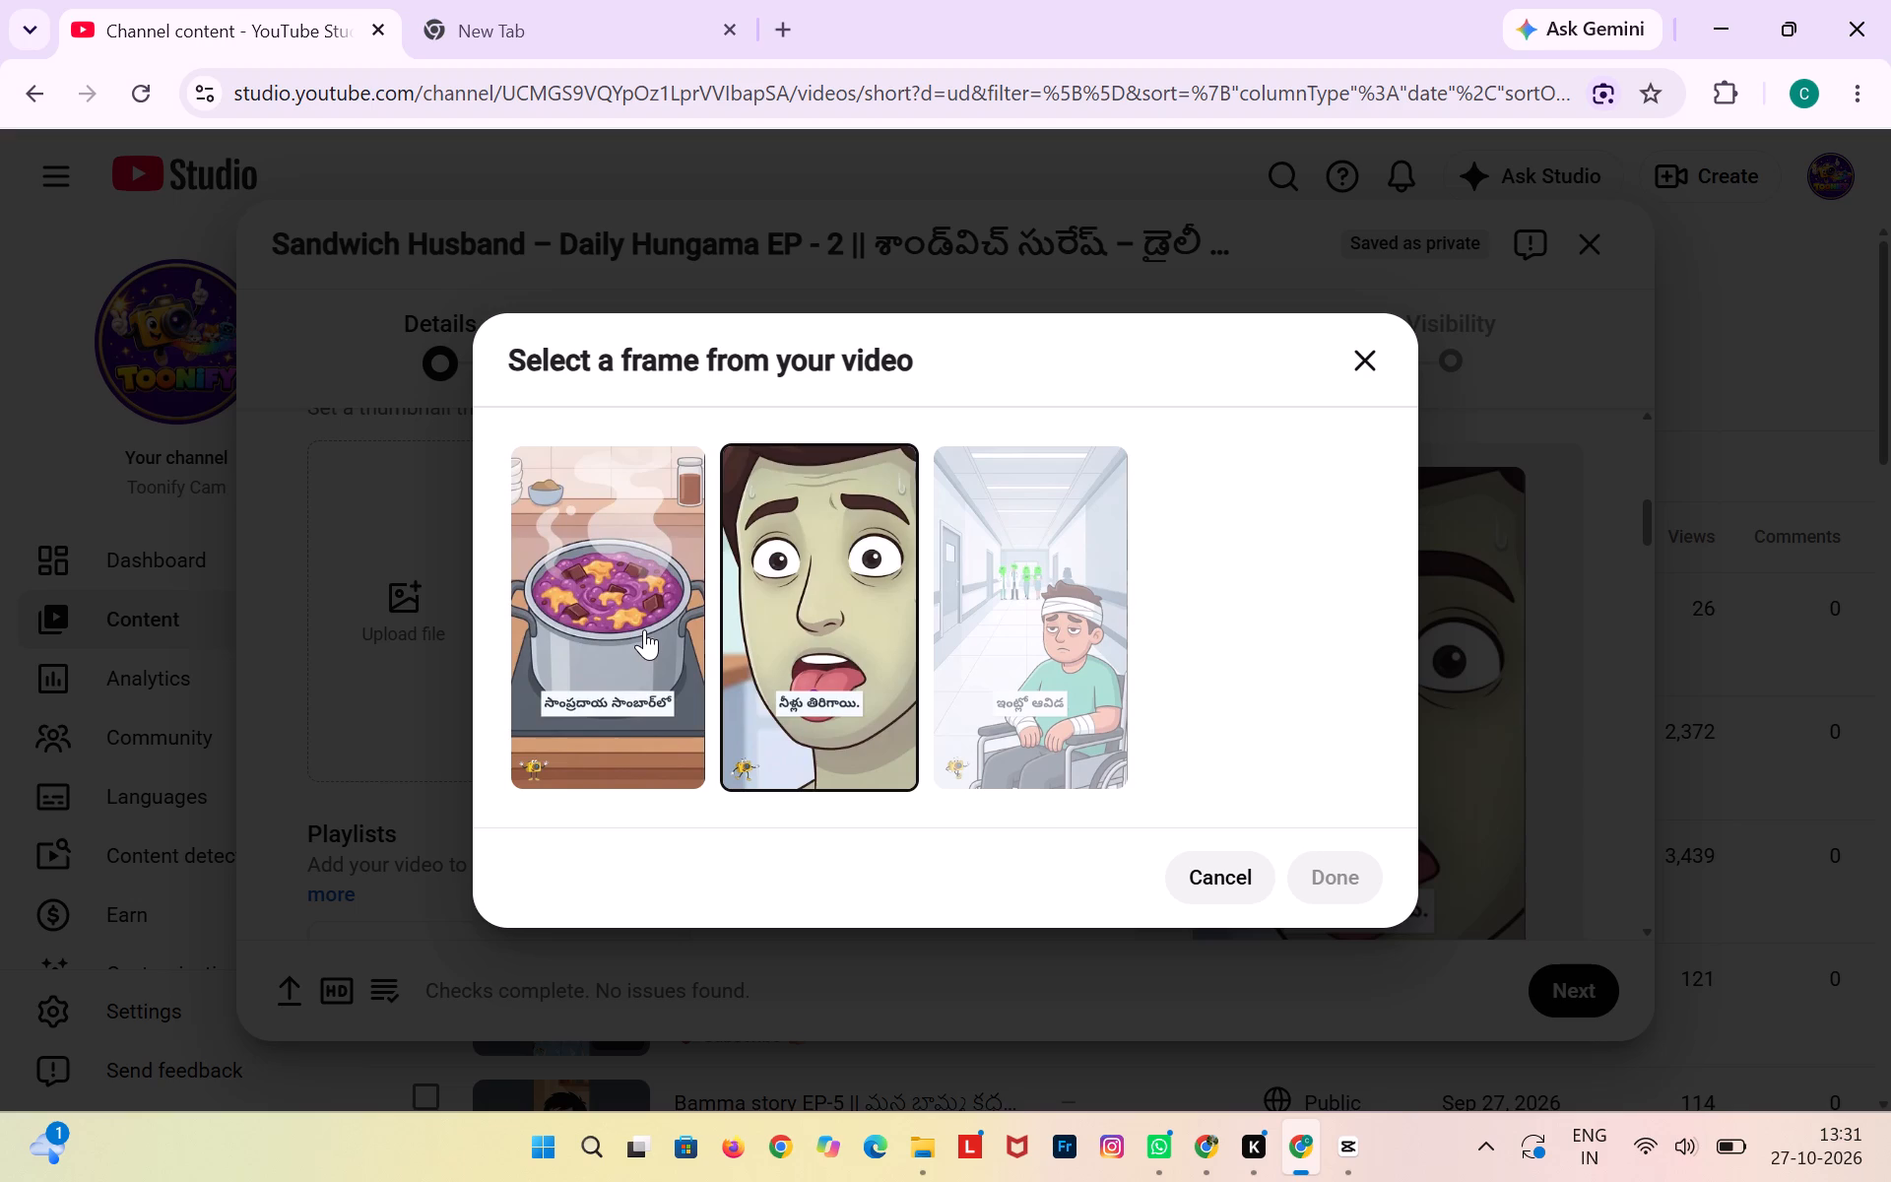
{"action": "left_click", "coordinate": [644, 629]}
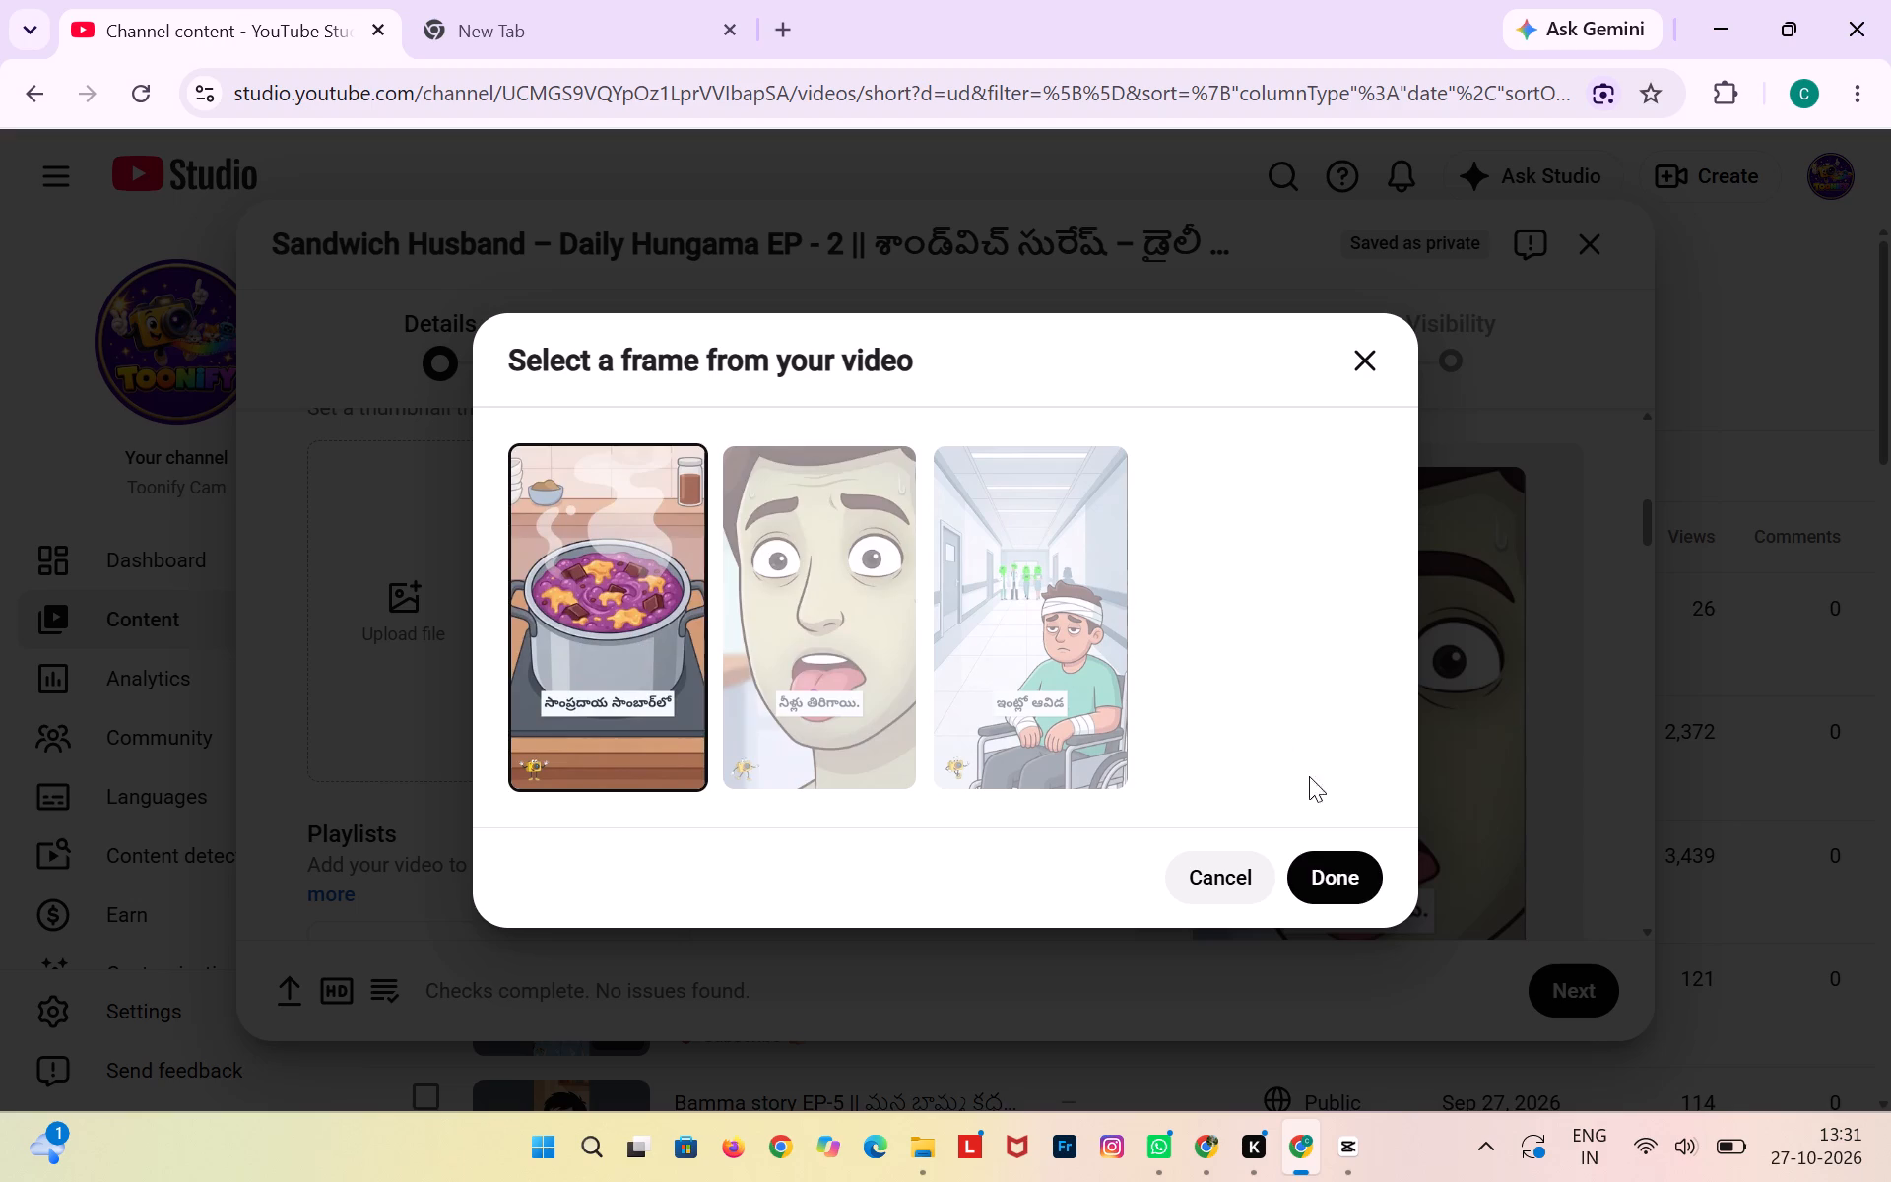
{"action": "left_click", "coordinate": [1347, 858]}
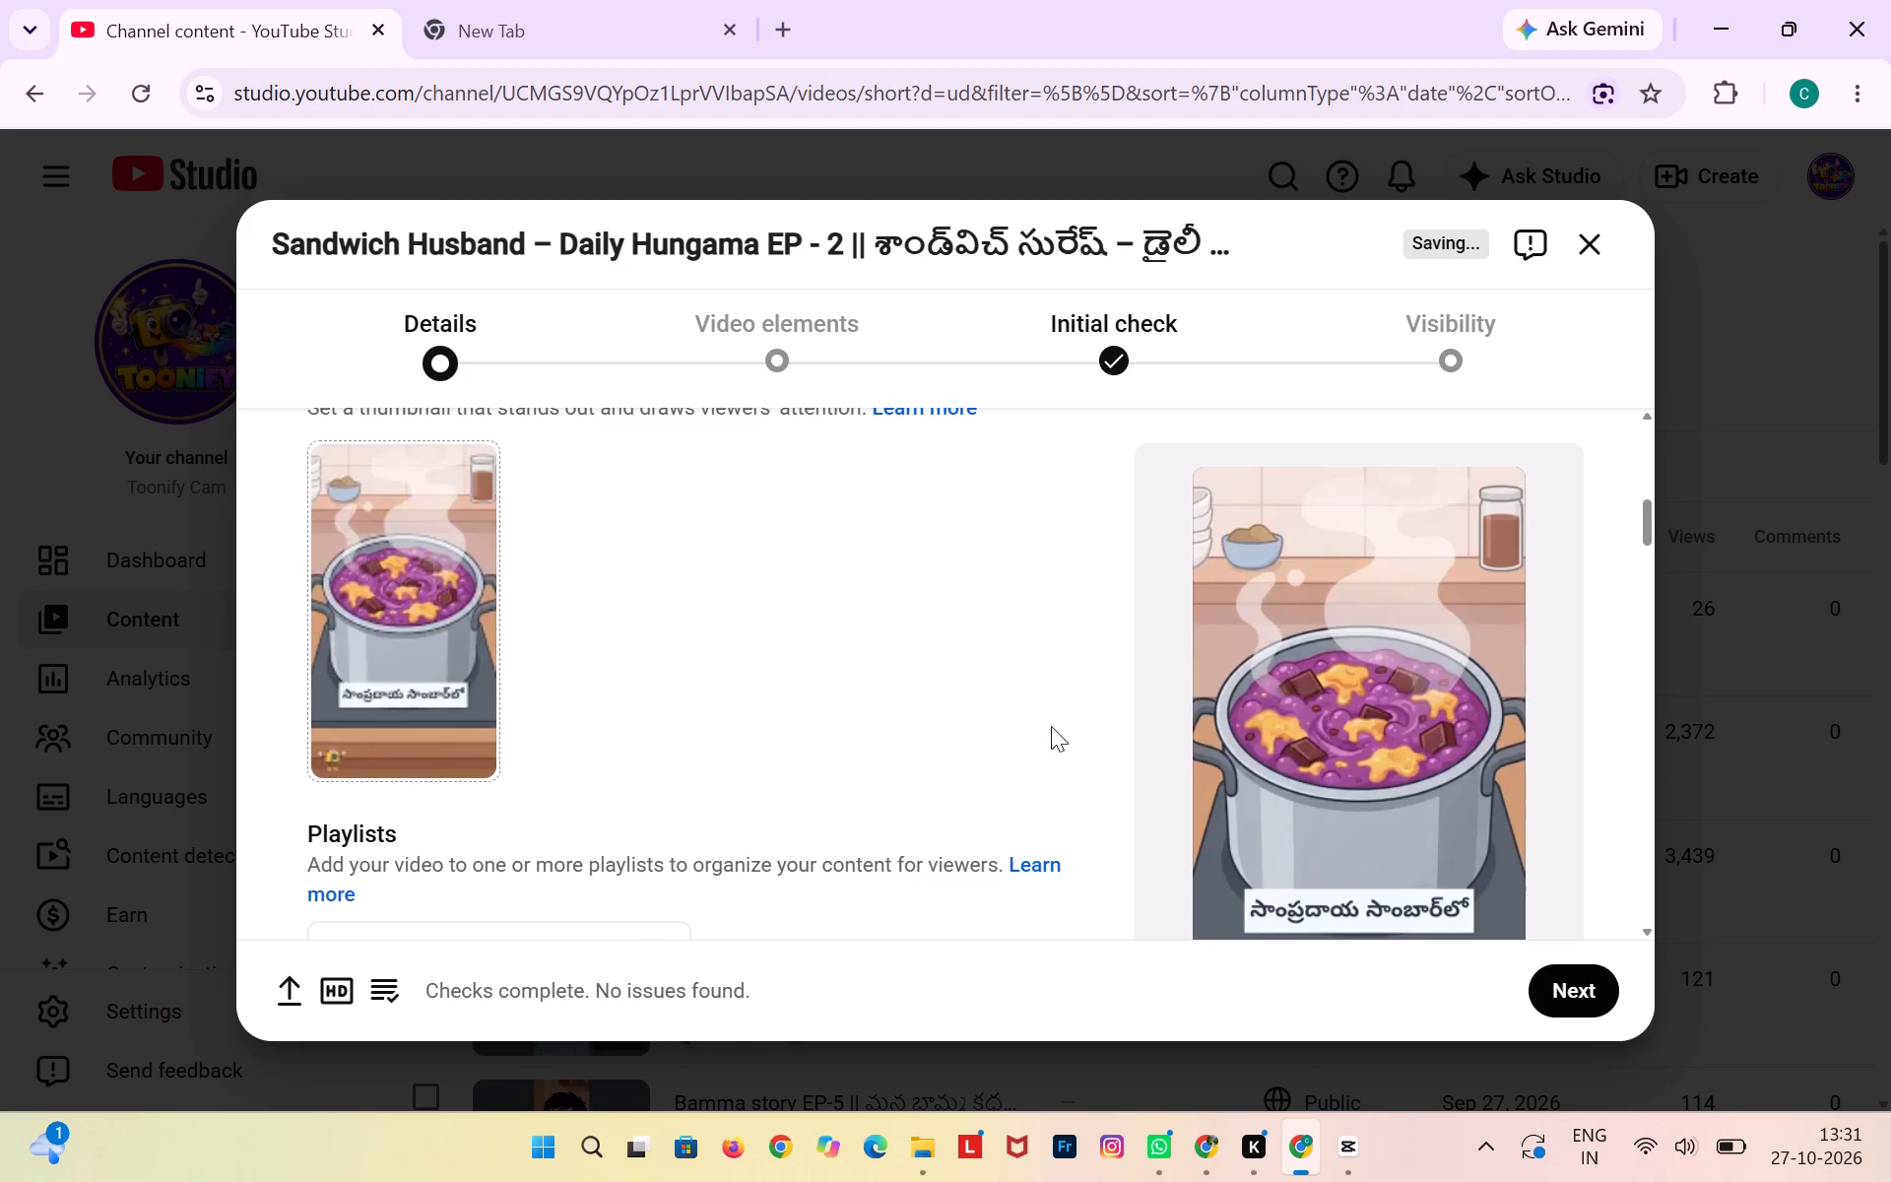
Proceed to the short's video elements and add the earlier Sandwich Husband – Daily Hungama short as its related video.
{"action": "scroll", "coordinate": [1051, 726], "scroll_direction": "down", "scroll_amount": 4}
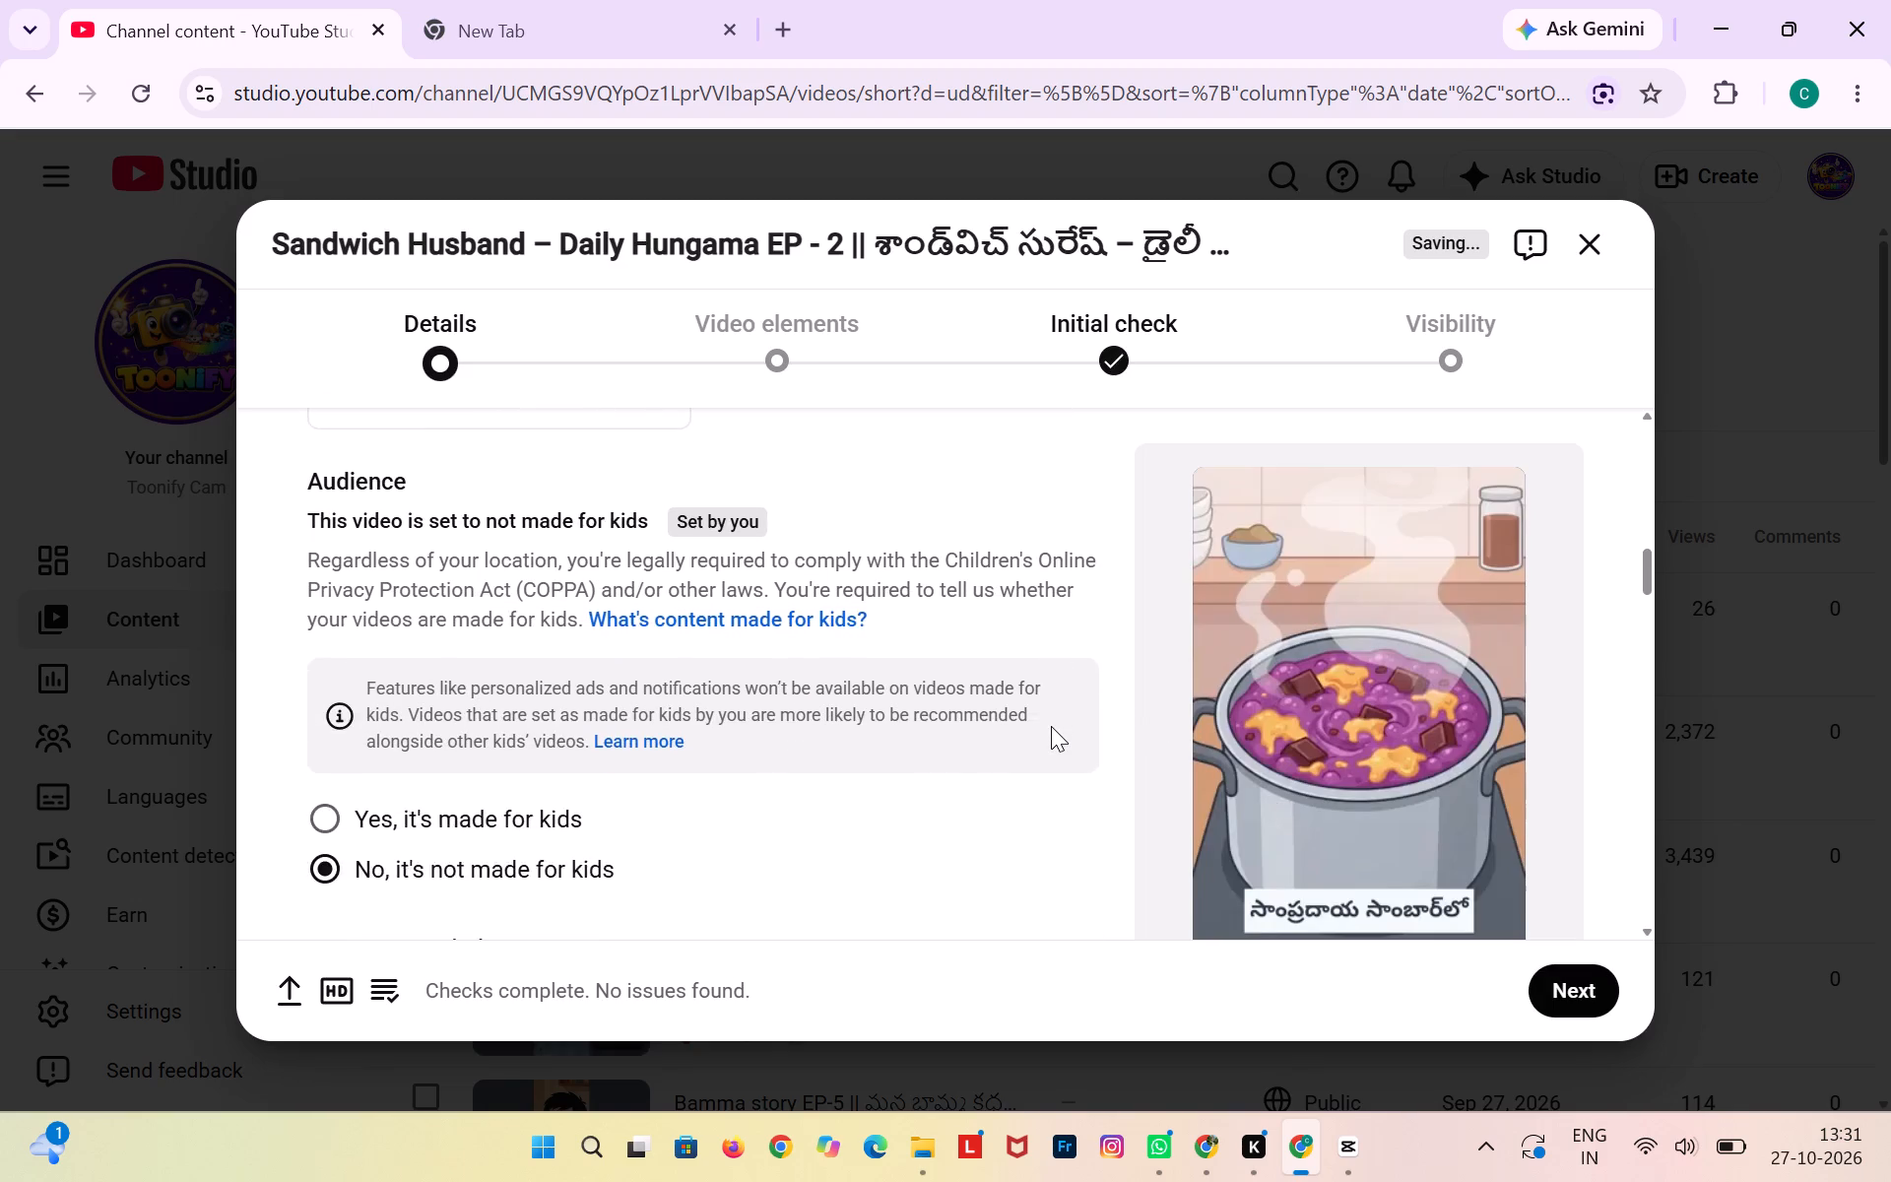
{"action": "scroll", "coordinate": [1051, 726], "scroll_direction": "down", "scroll_amount": 7}
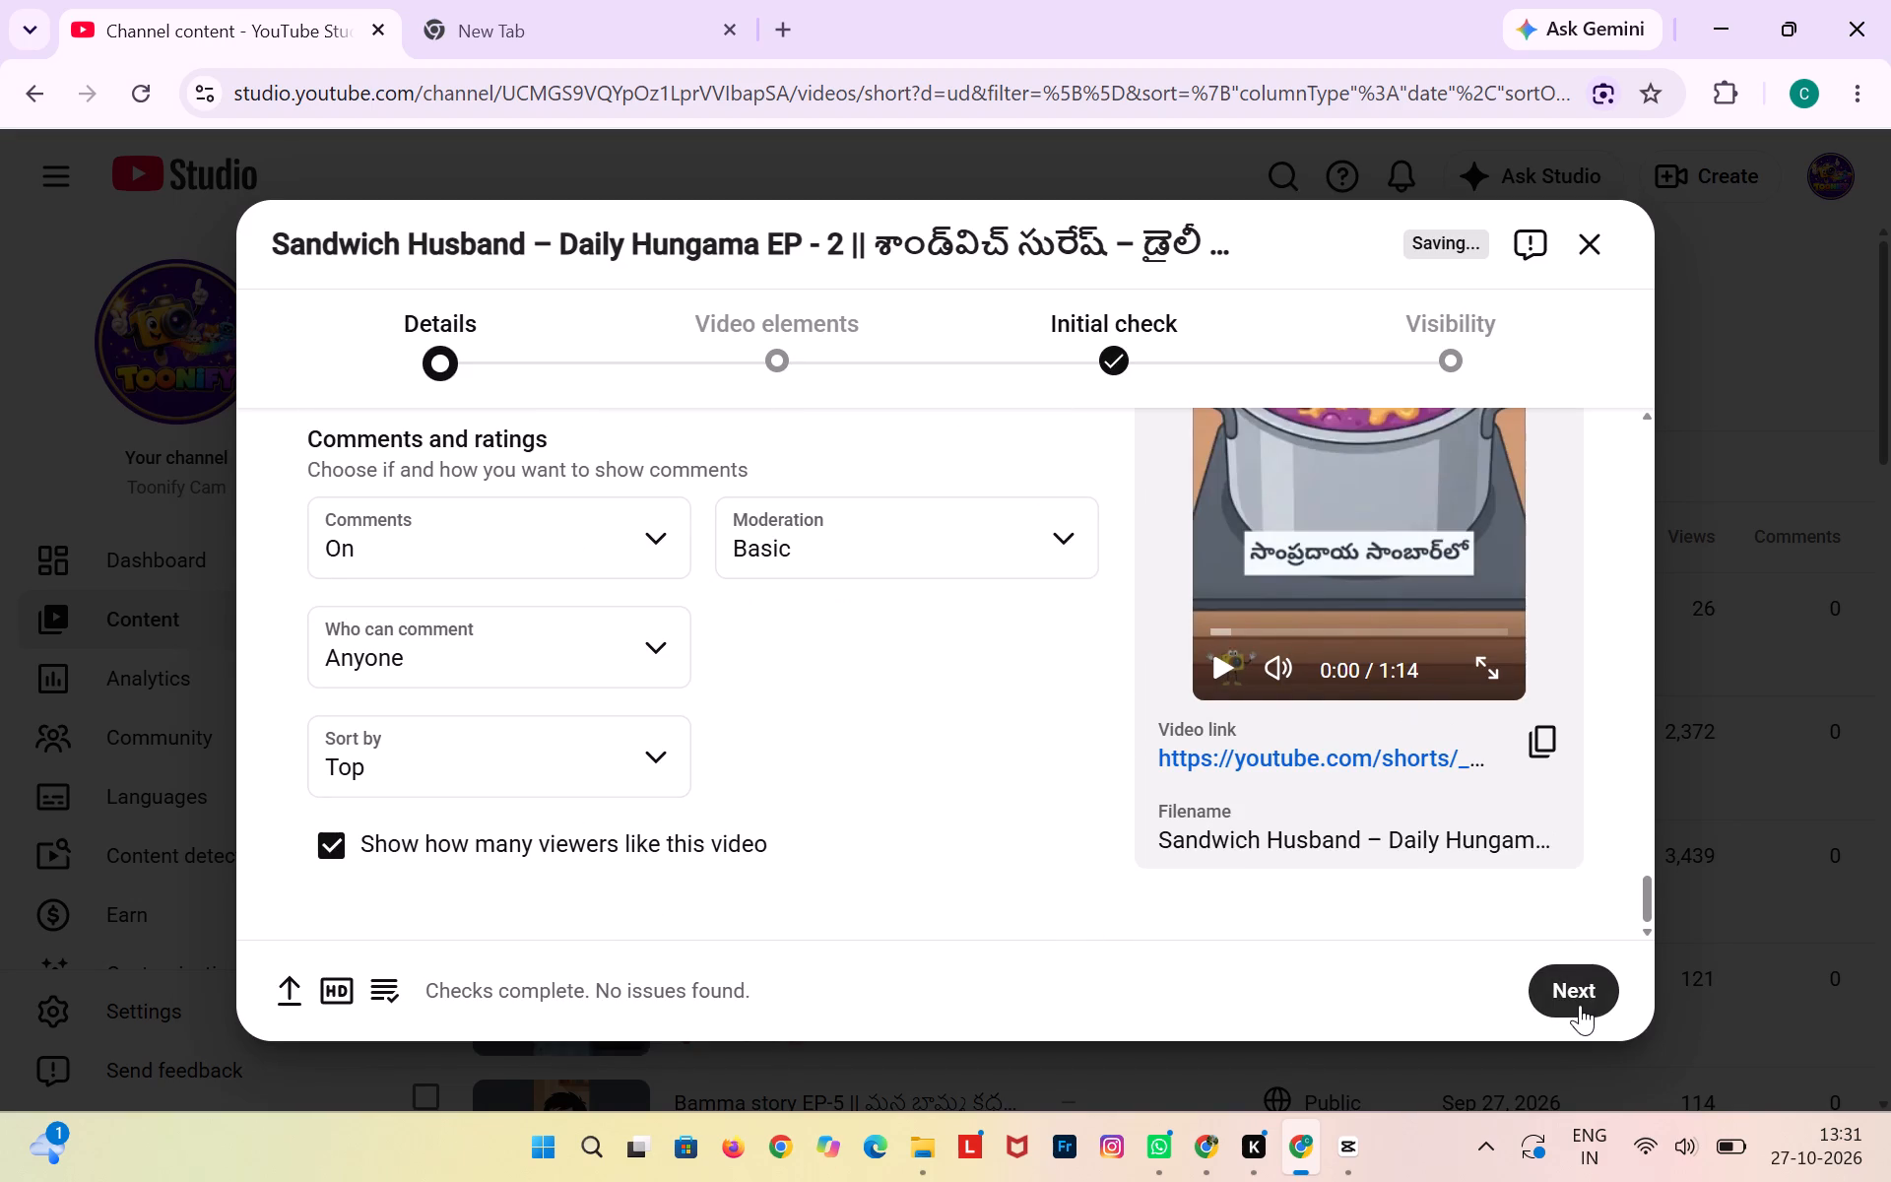
{"action": "left_click", "coordinate": [1580, 1005]}
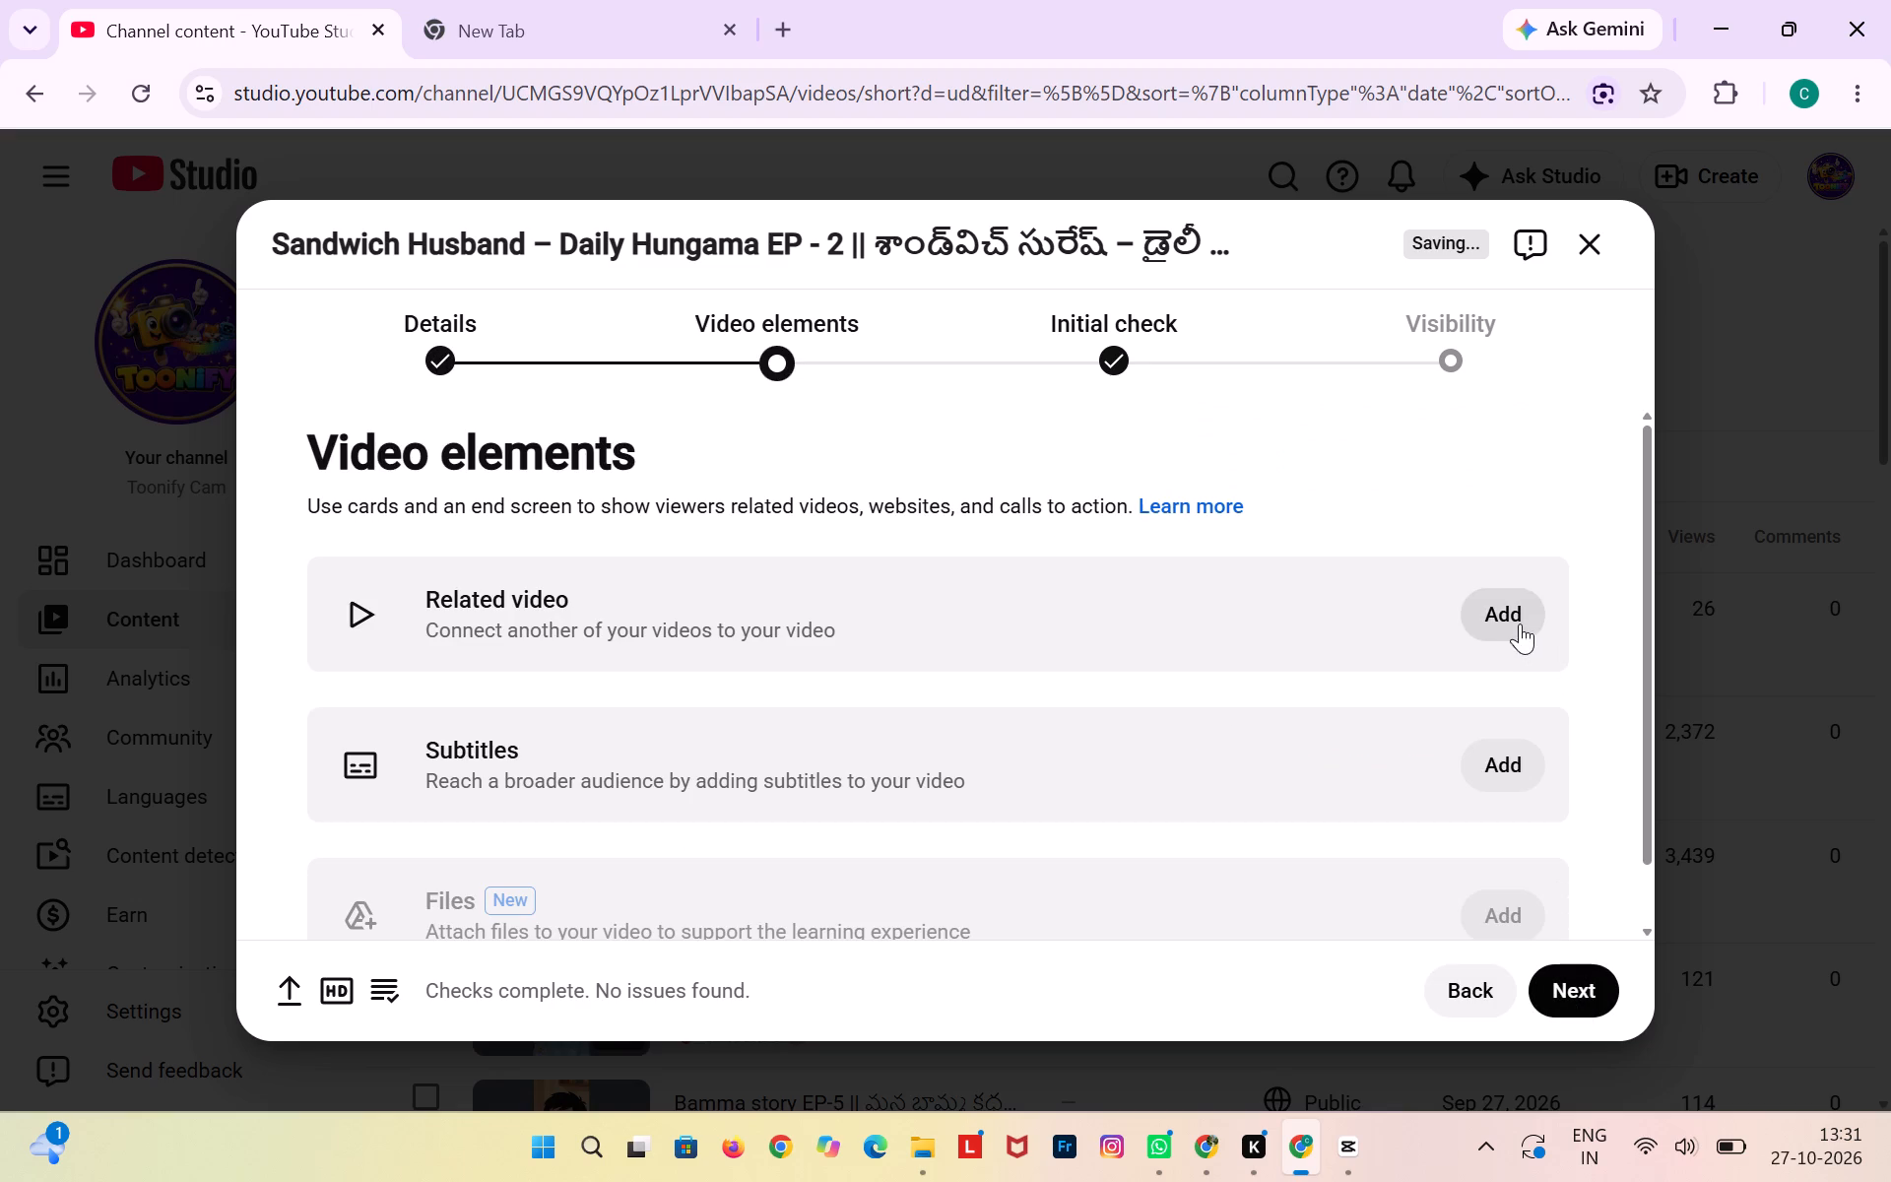
{"action": "left_click", "coordinate": [1520, 624]}
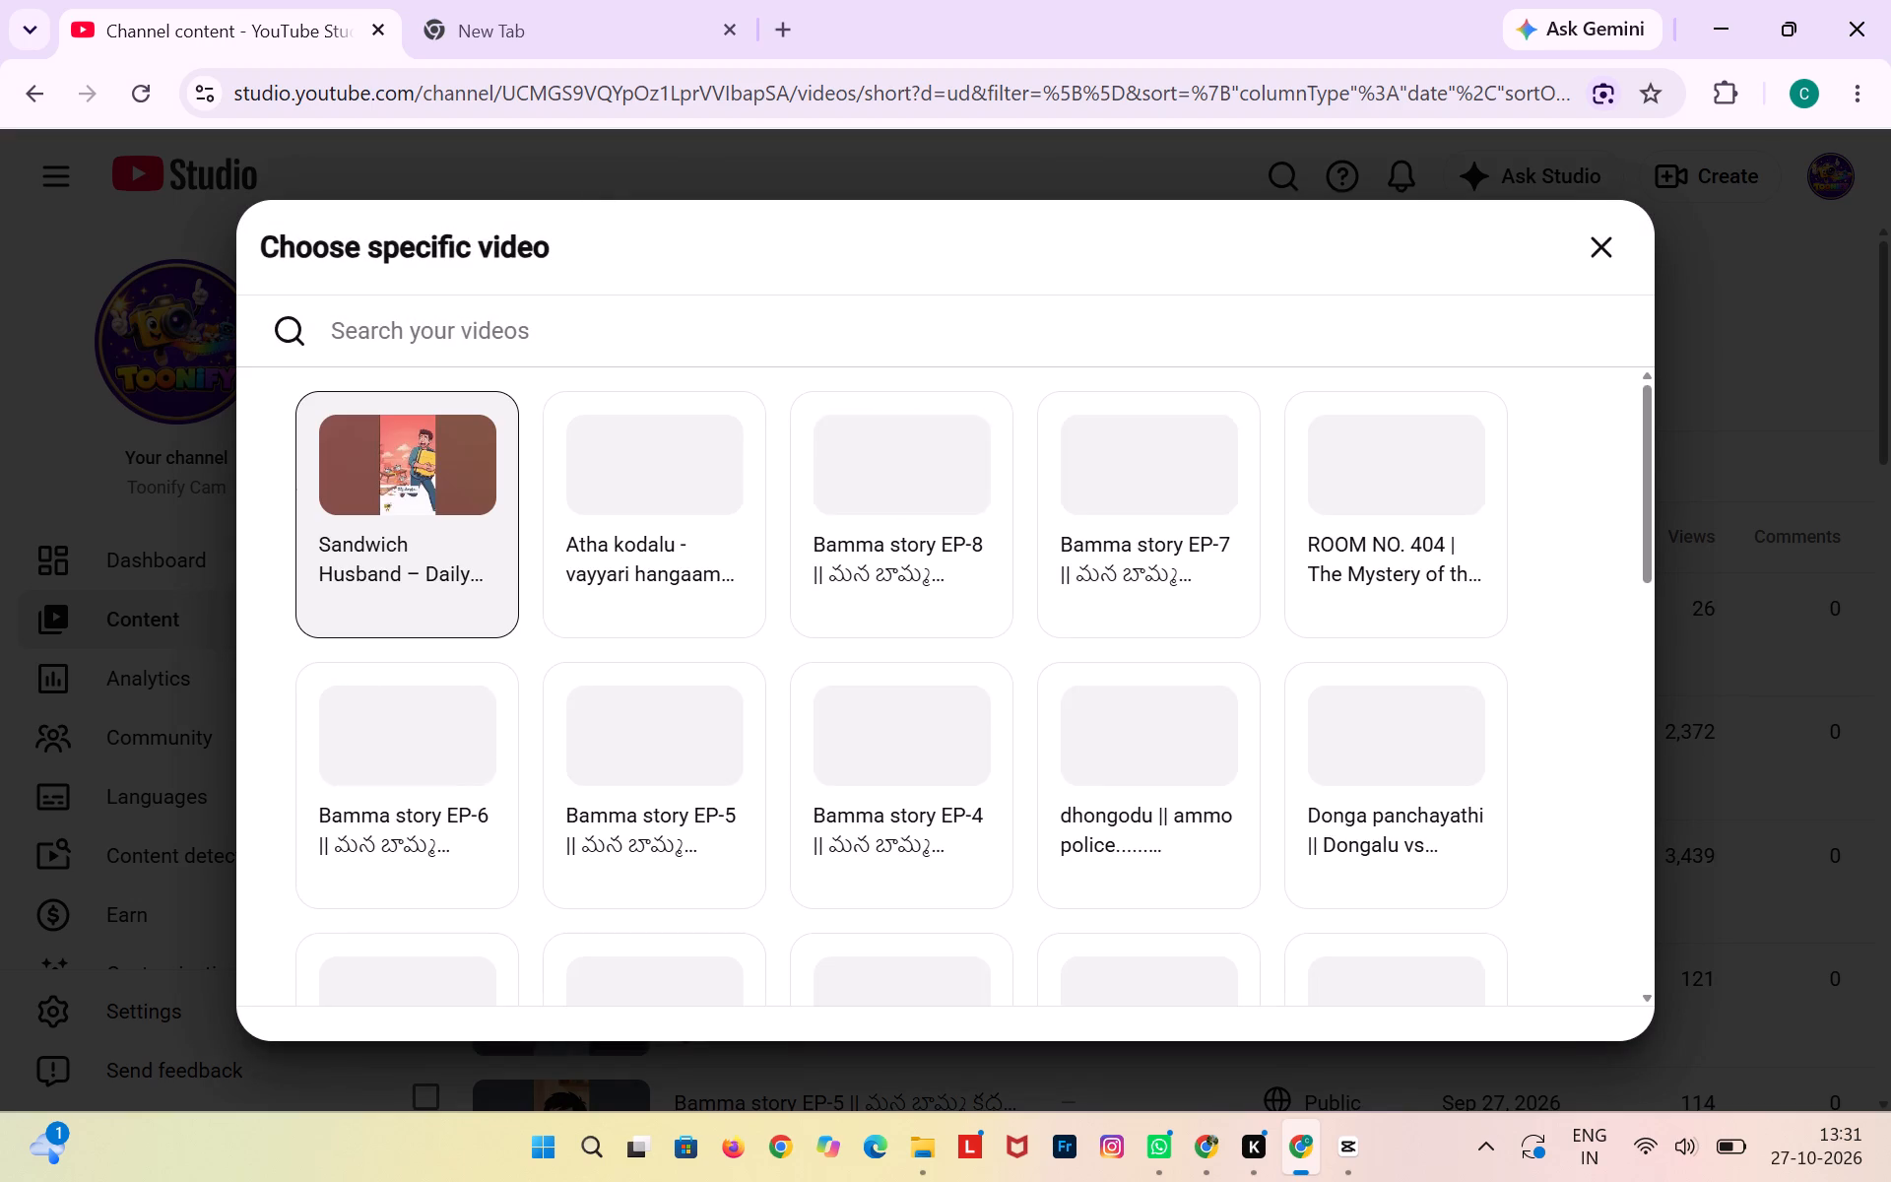
{"action": "left_click", "coordinate": [442, 557]}
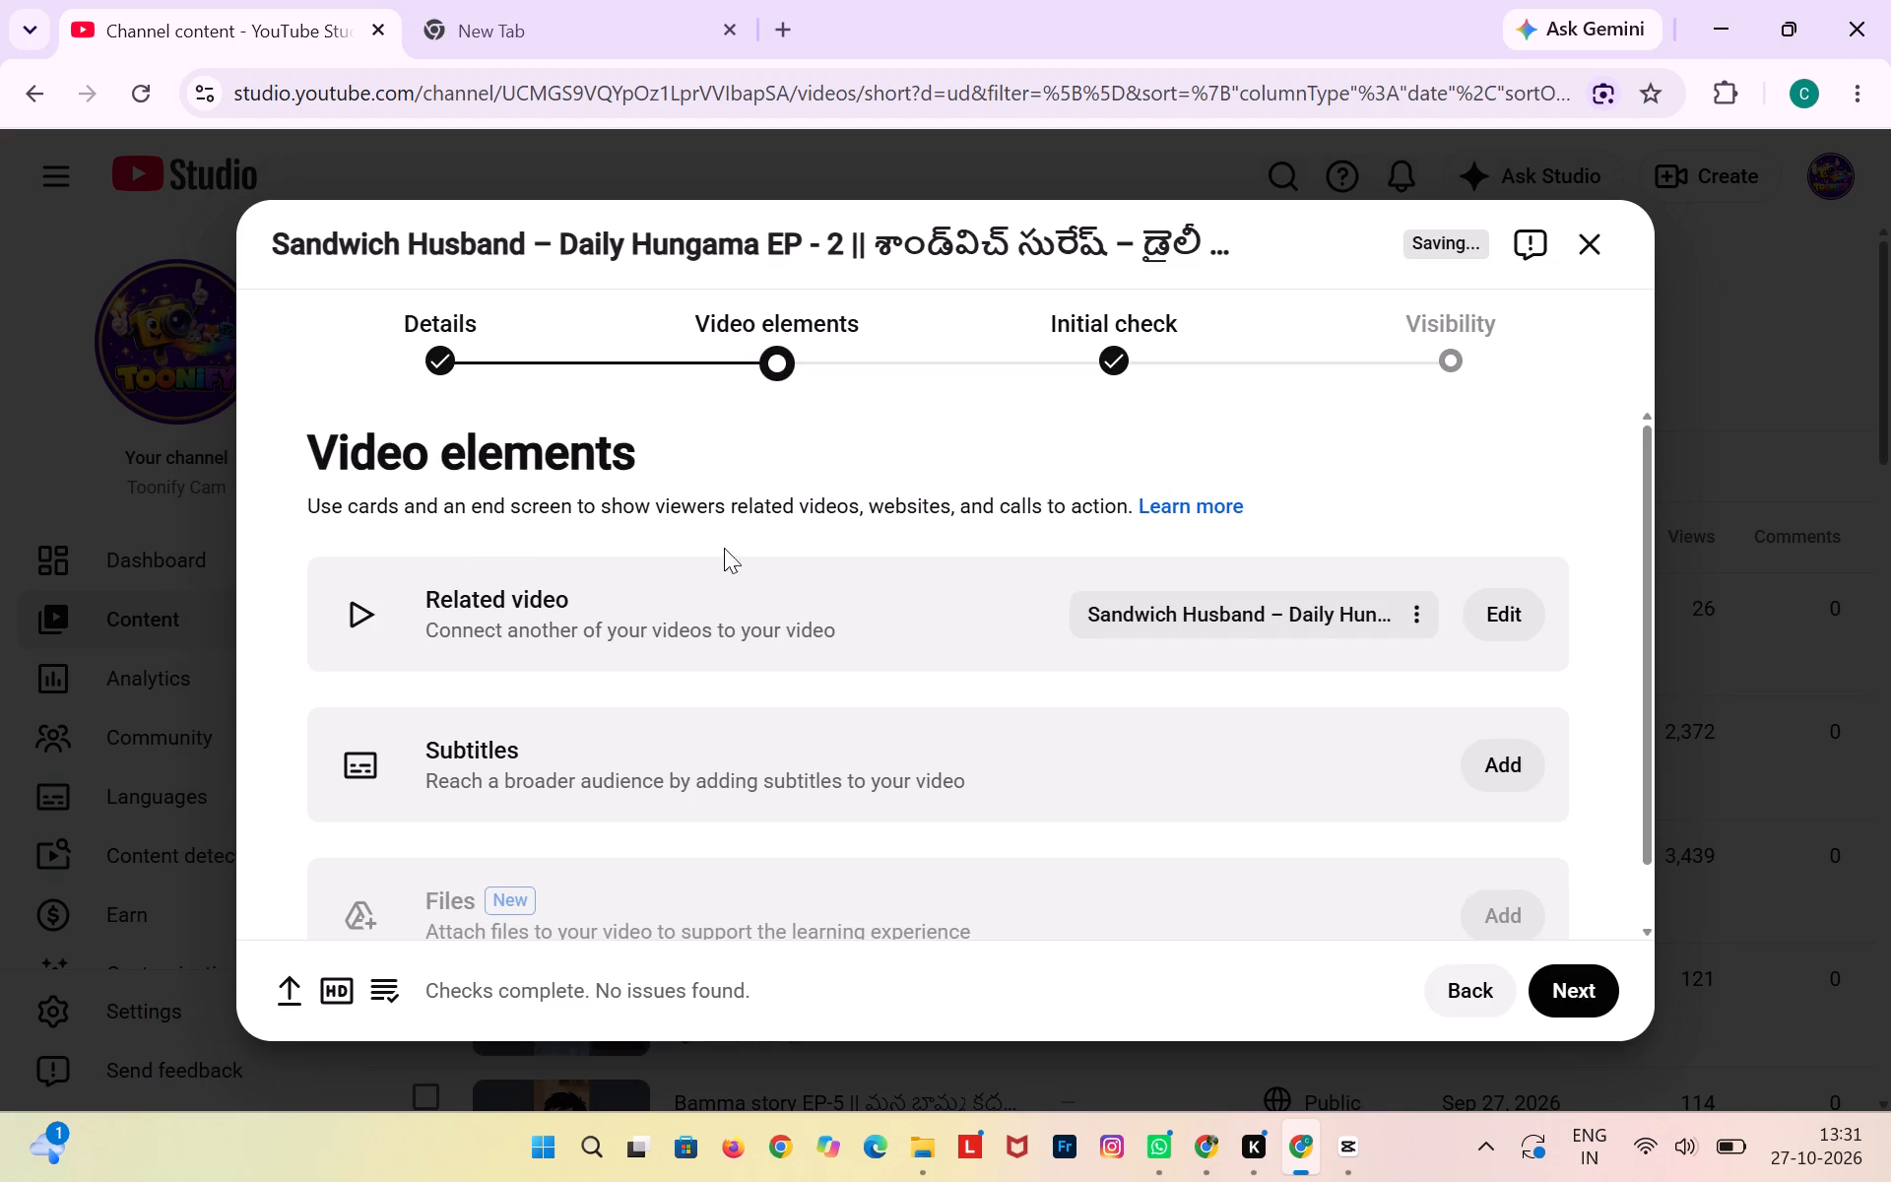
Continue past the initial check and publish the Sandwich Husband EP - 2 short with Public visibility.
{"action": "left_click", "coordinate": [1575, 988]}
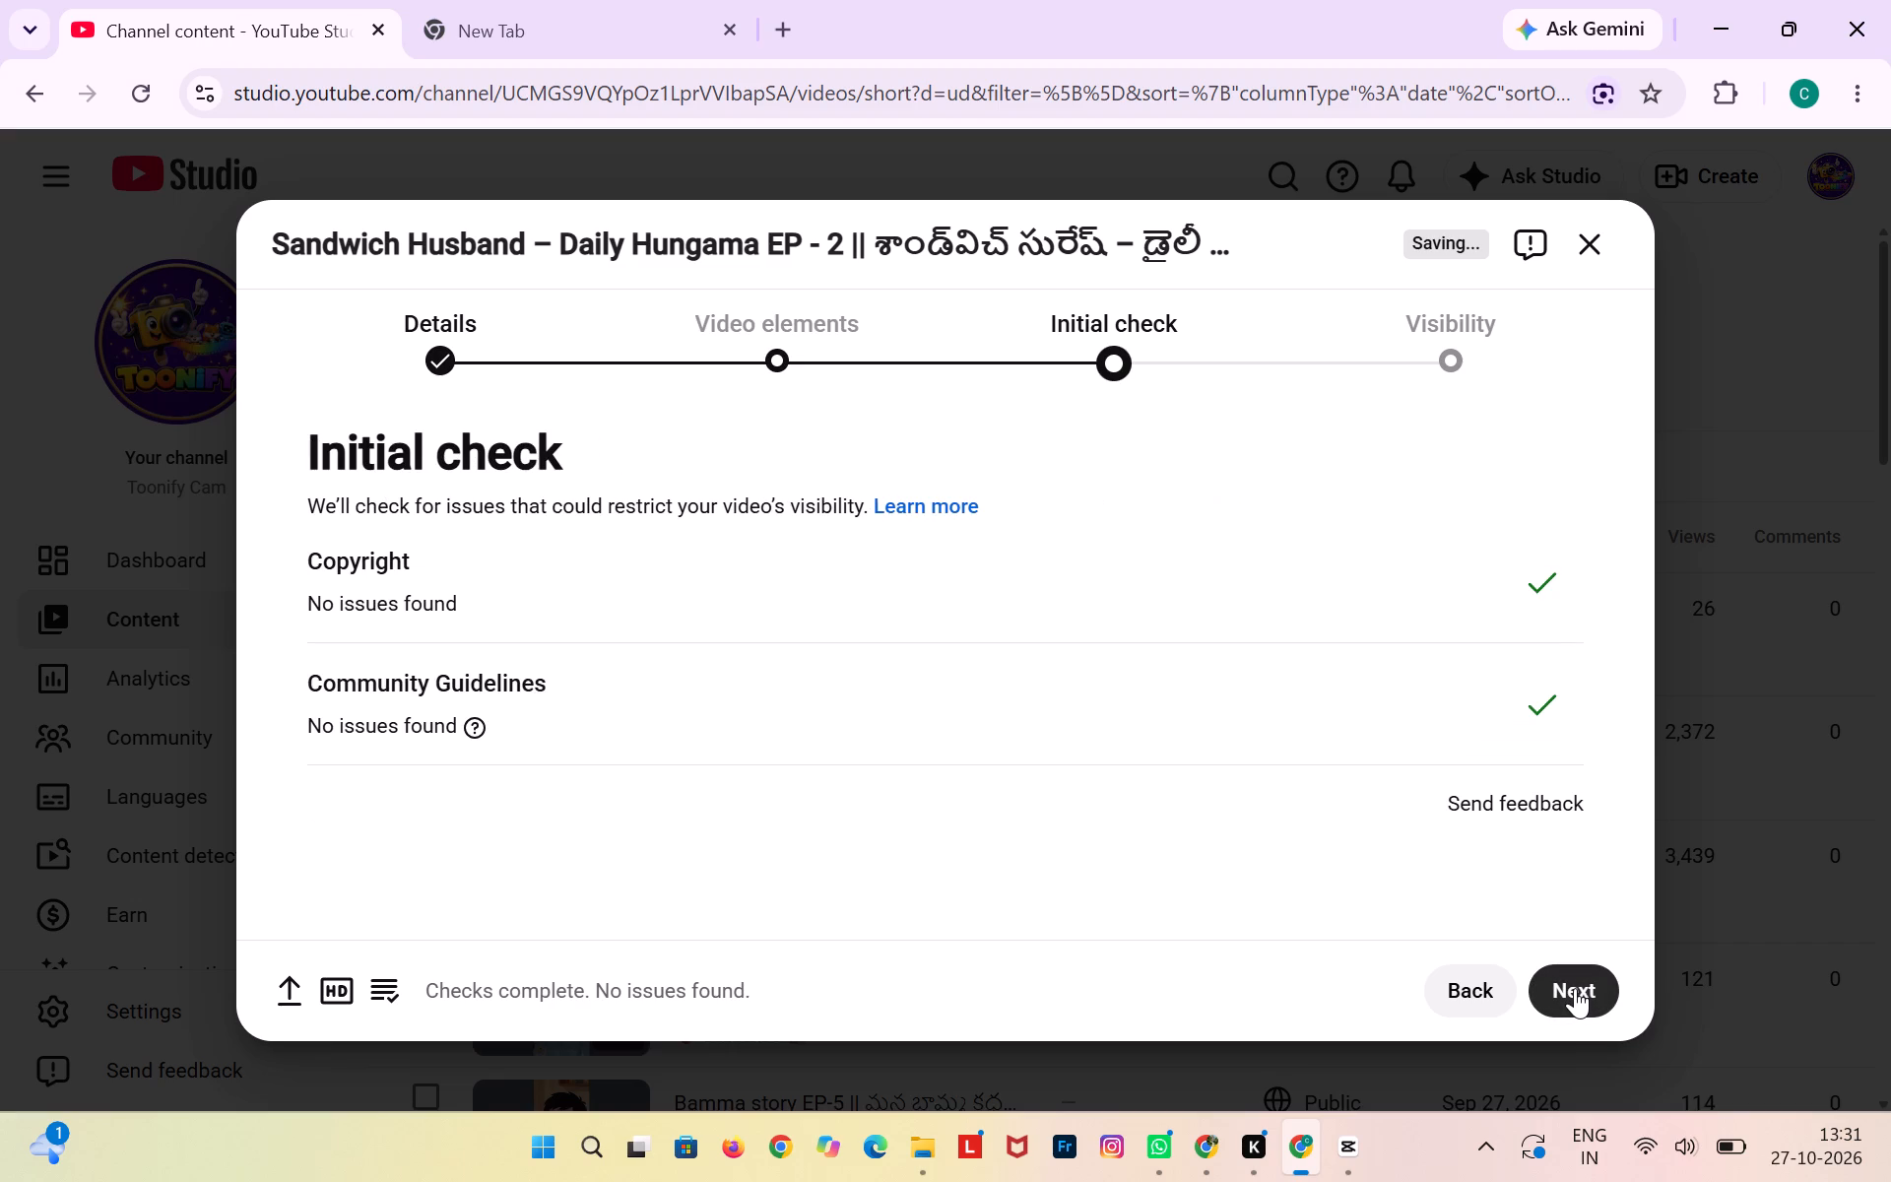
{"action": "left_click", "coordinate": [1575, 988]}
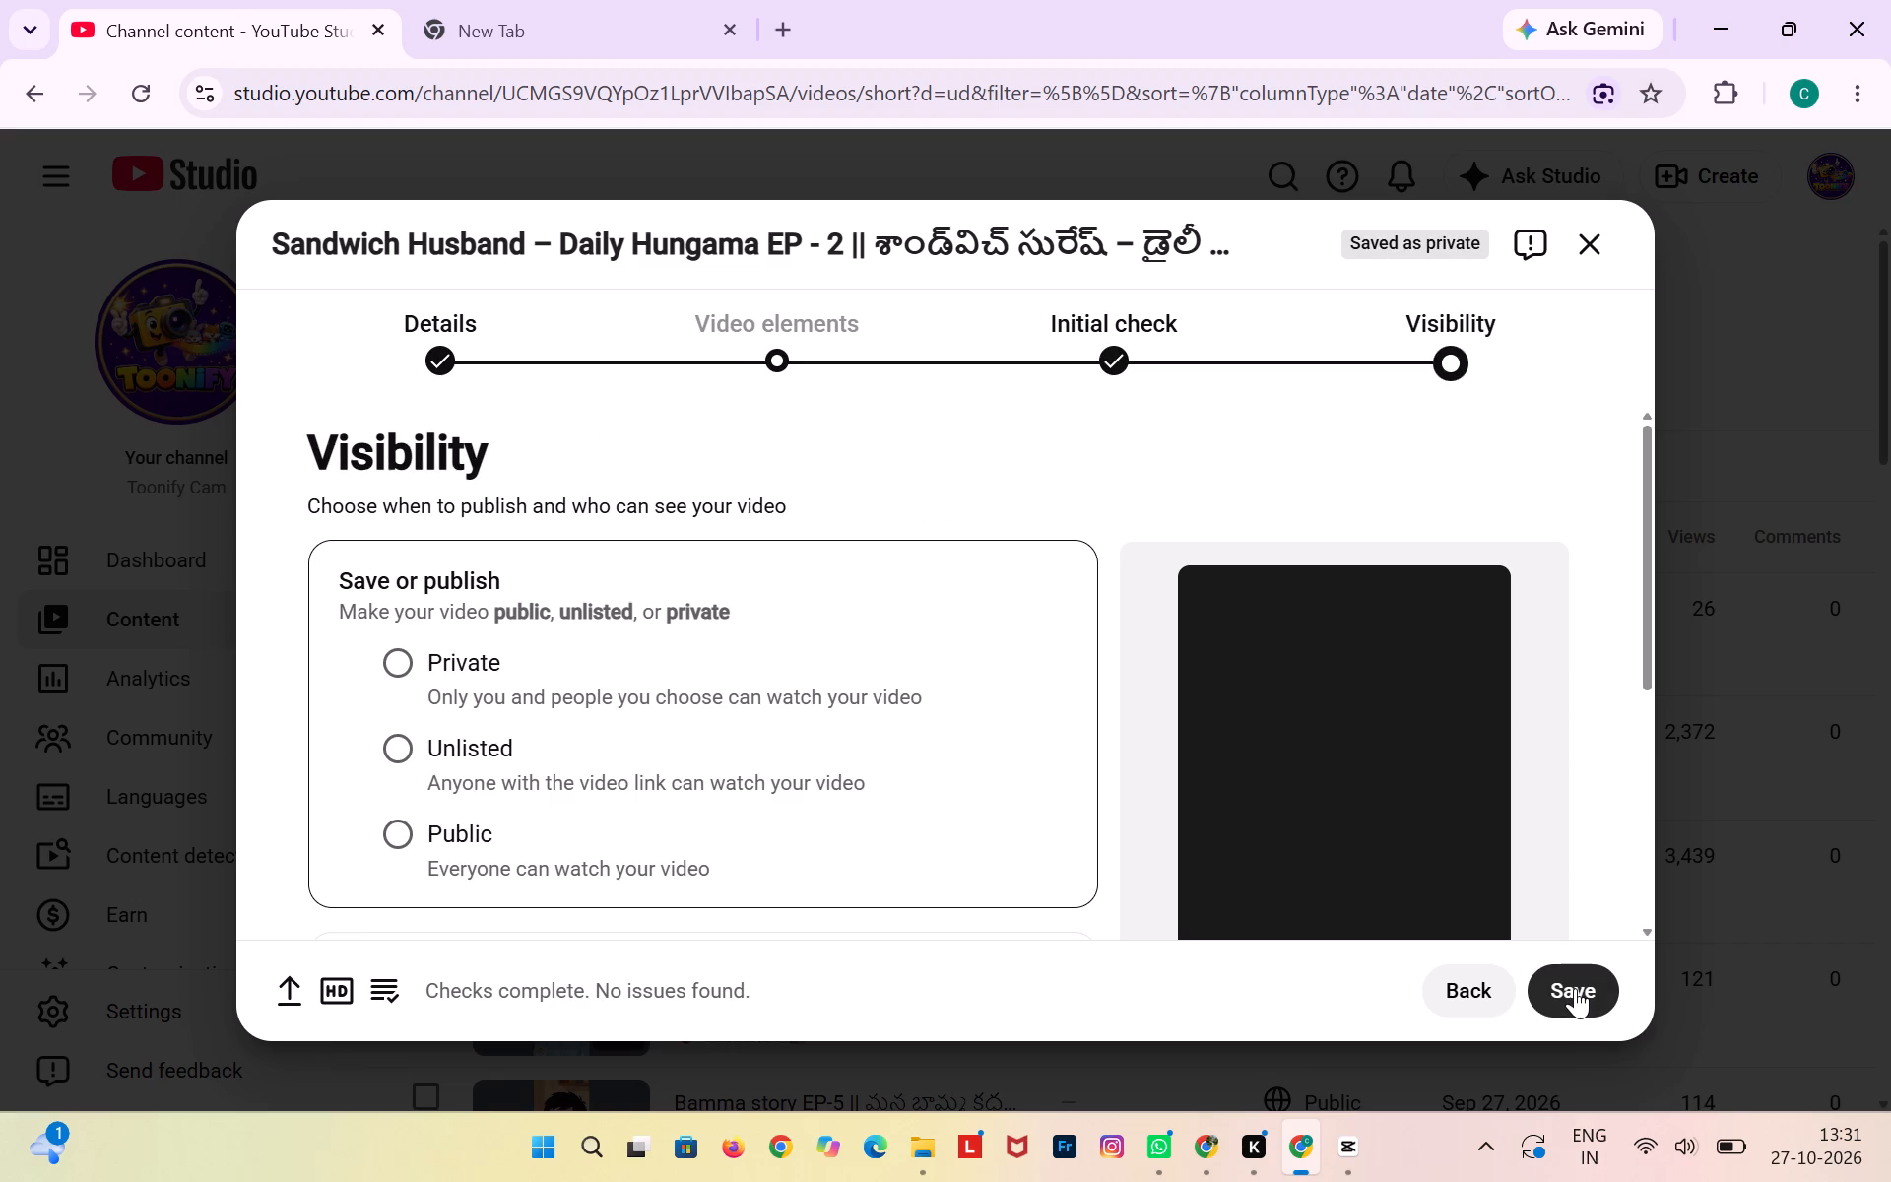
{"action": "left_click", "coordinate": [406, 843]}
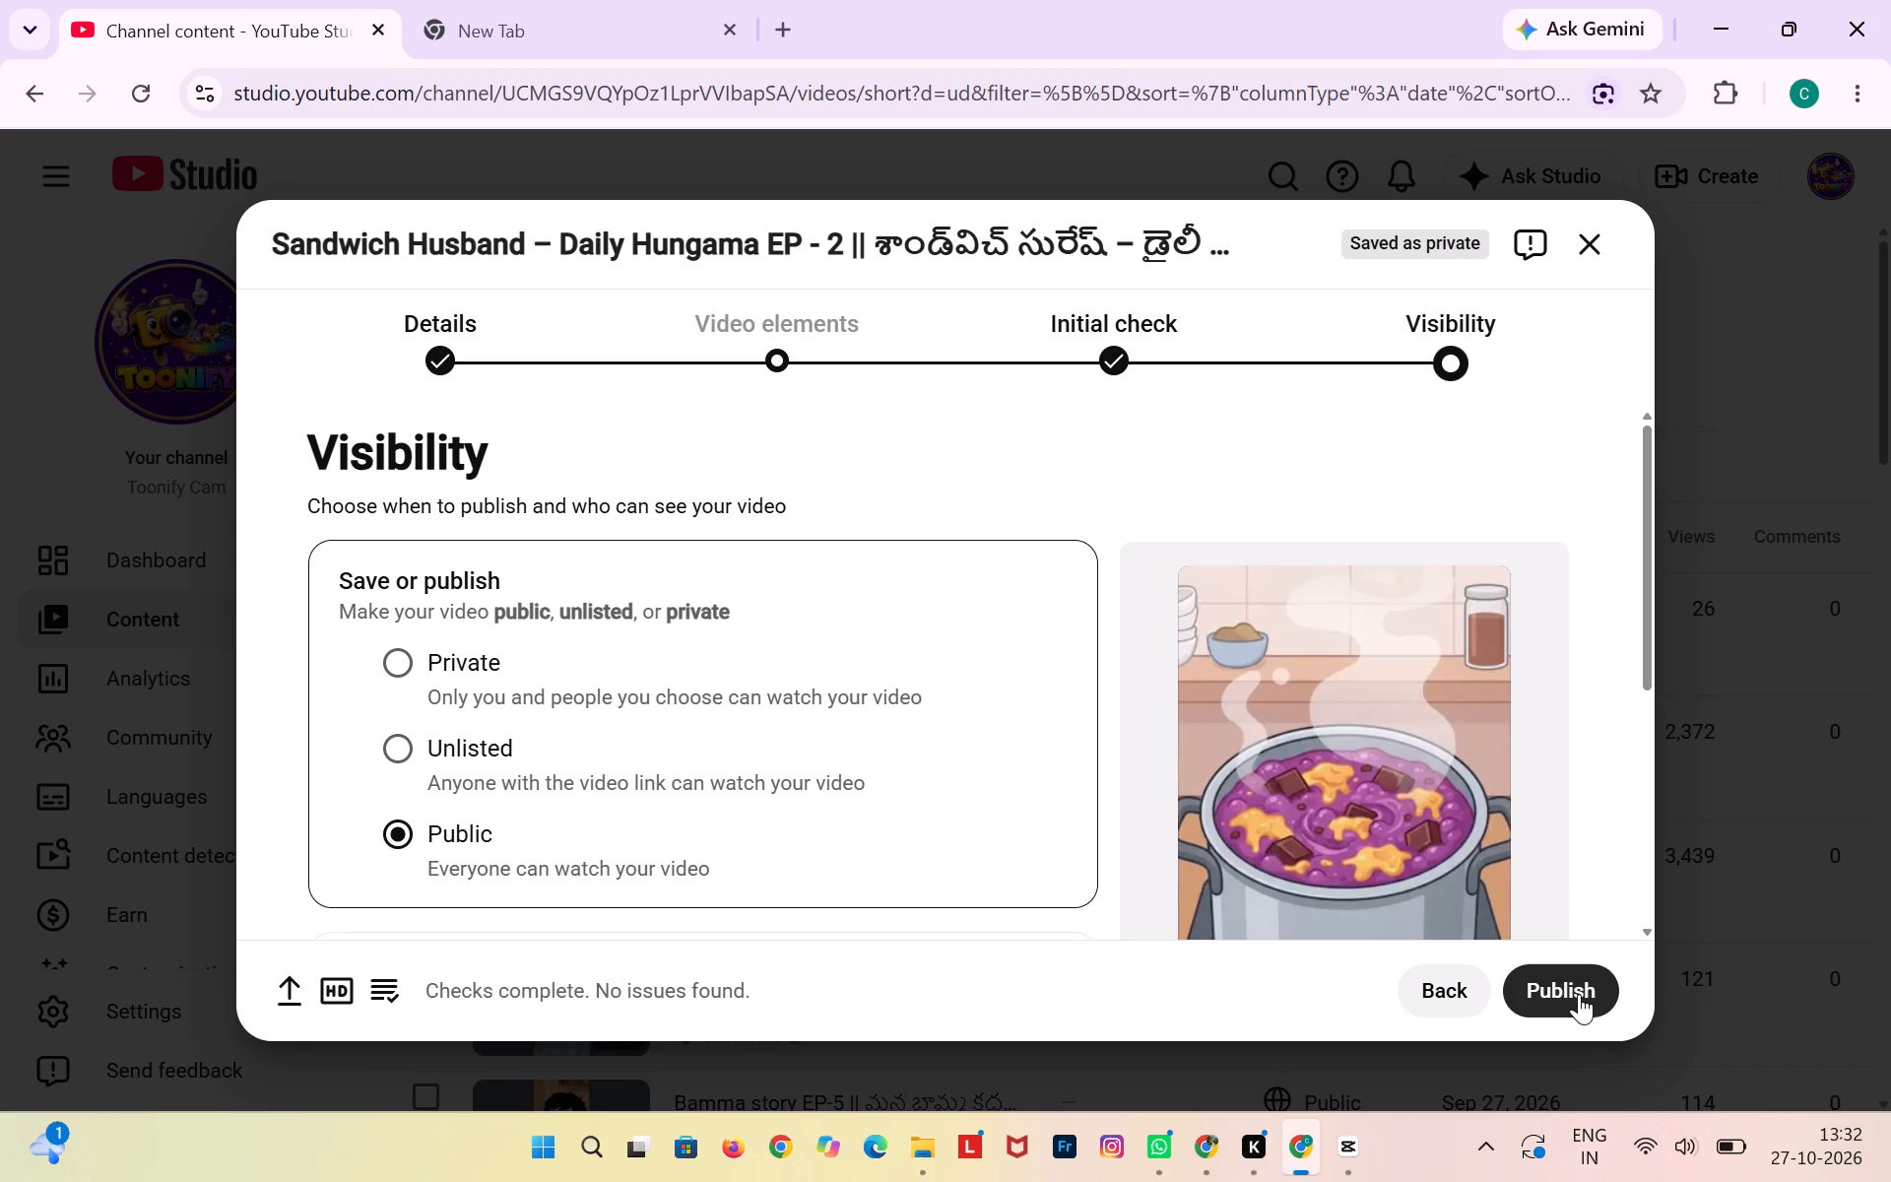
{"action": "left_click", "coordinate": [1579, 994]}
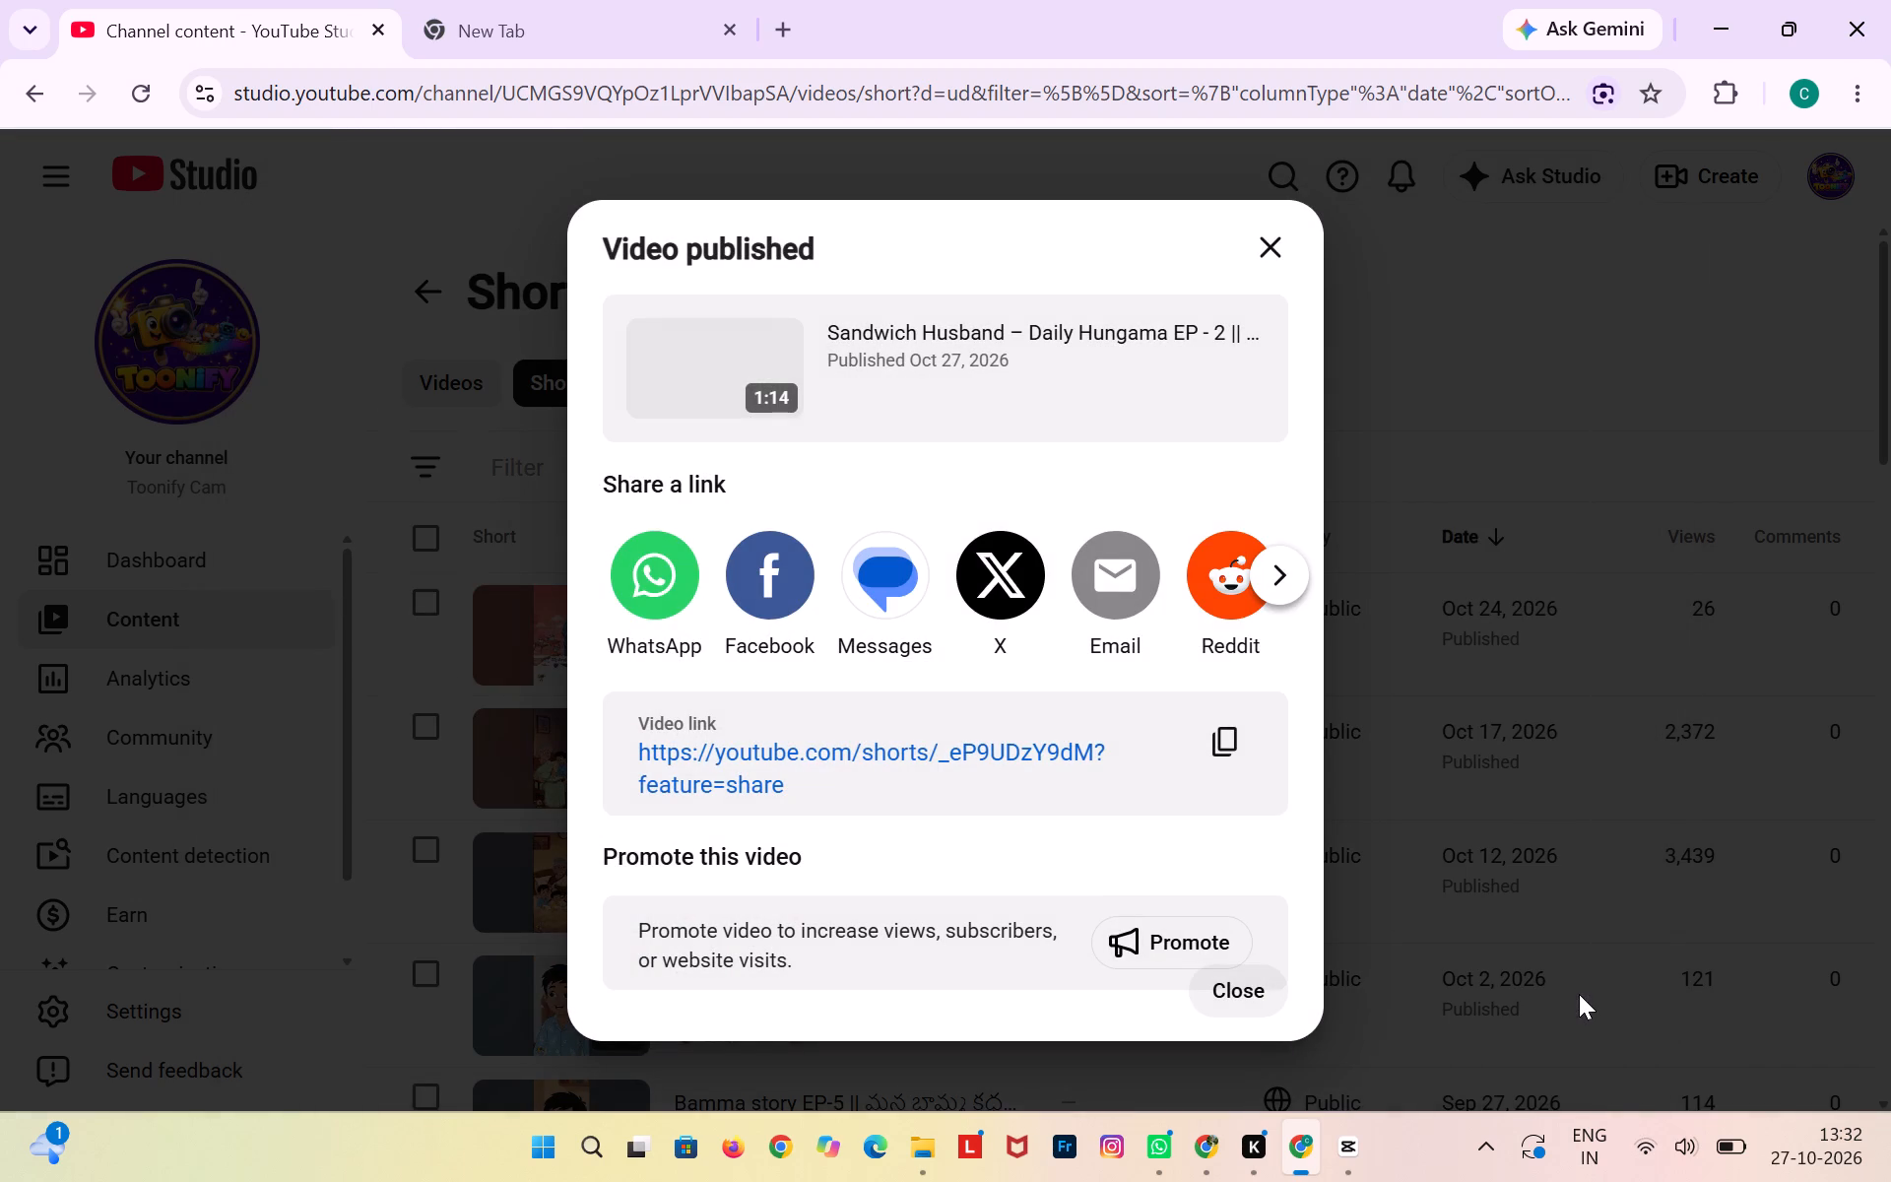
{"action": "left_click", "coordinate": [1242, 995]}
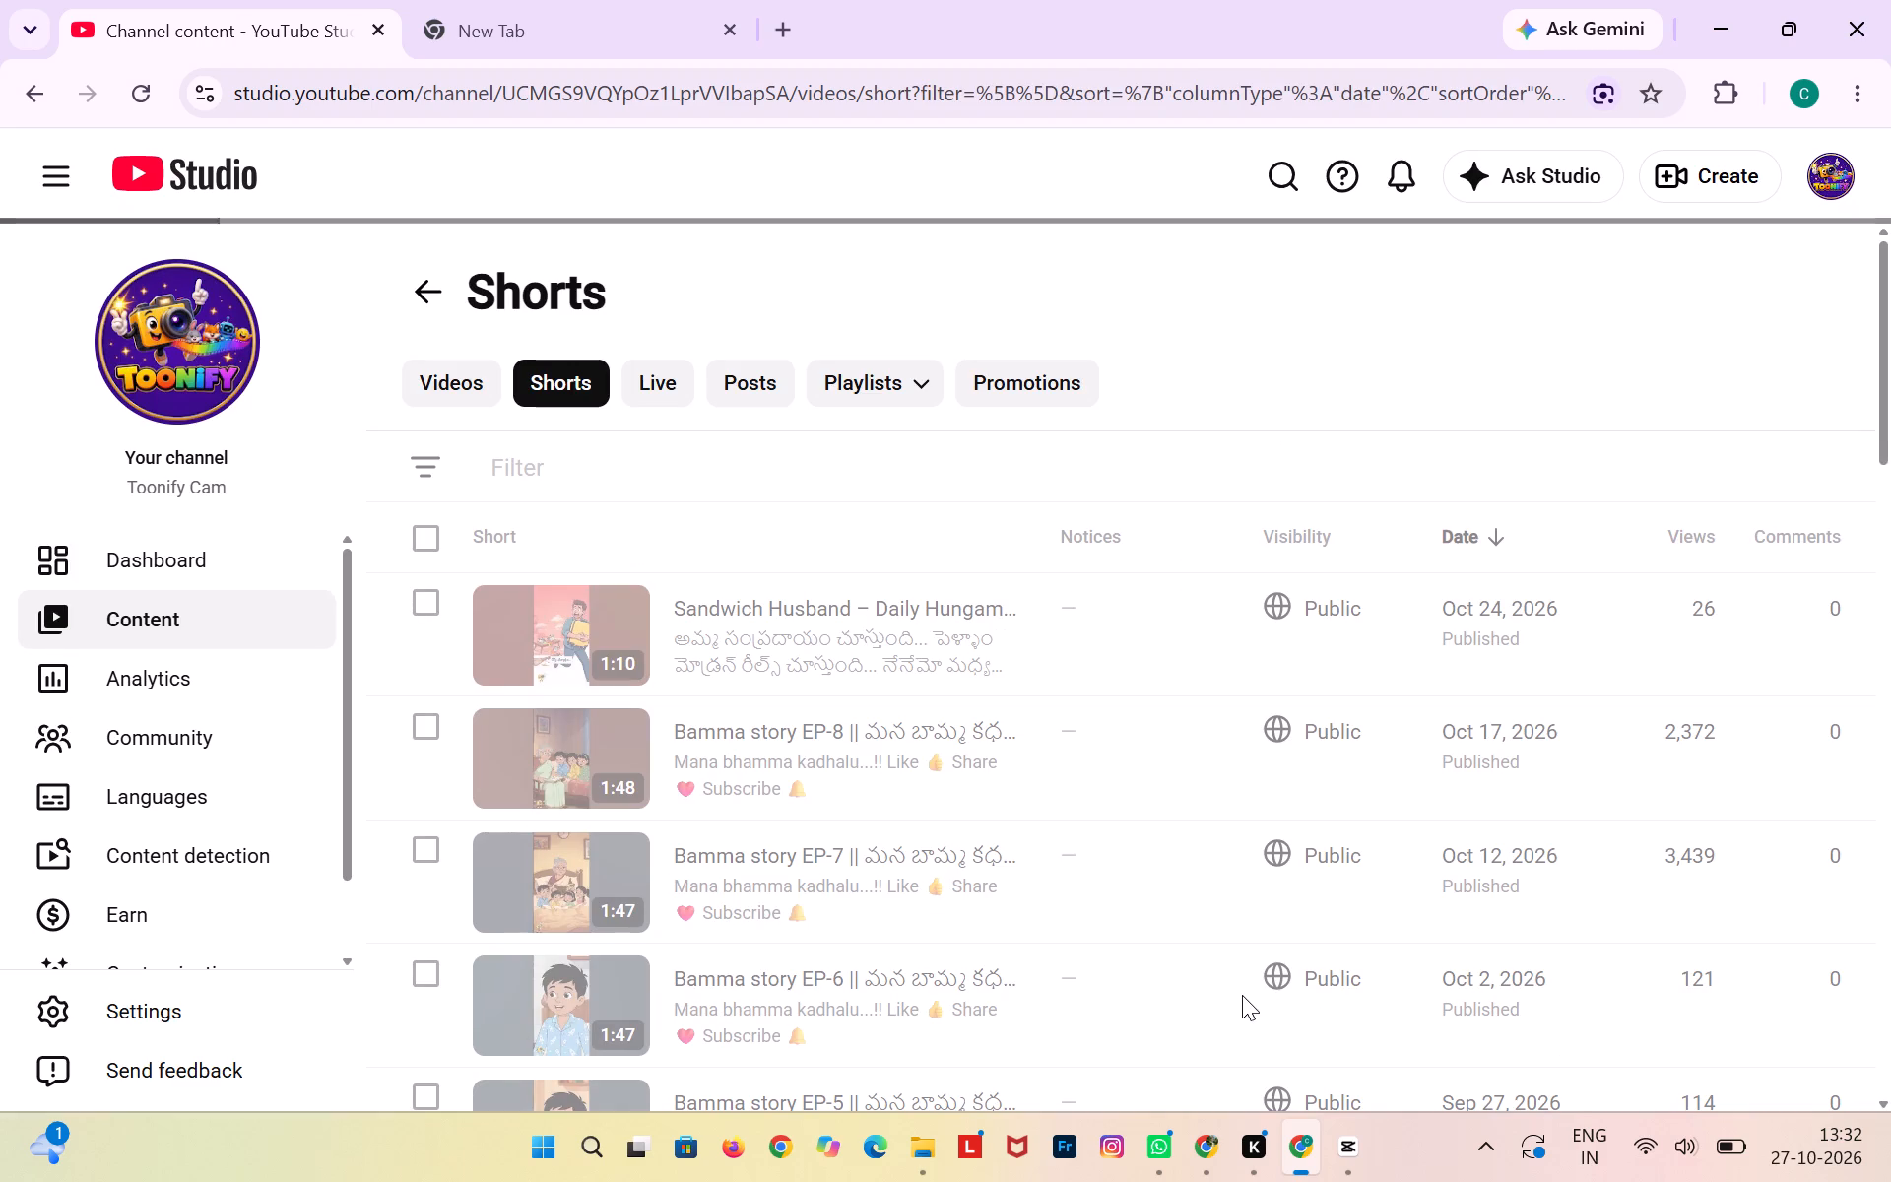
Look through the channel's Shorts list, from the newest entries to the older ones and back.
{"action": "scroll", "coordinate": [1128, 660], "scroll_direction": "down", "scroll_amount": 2}
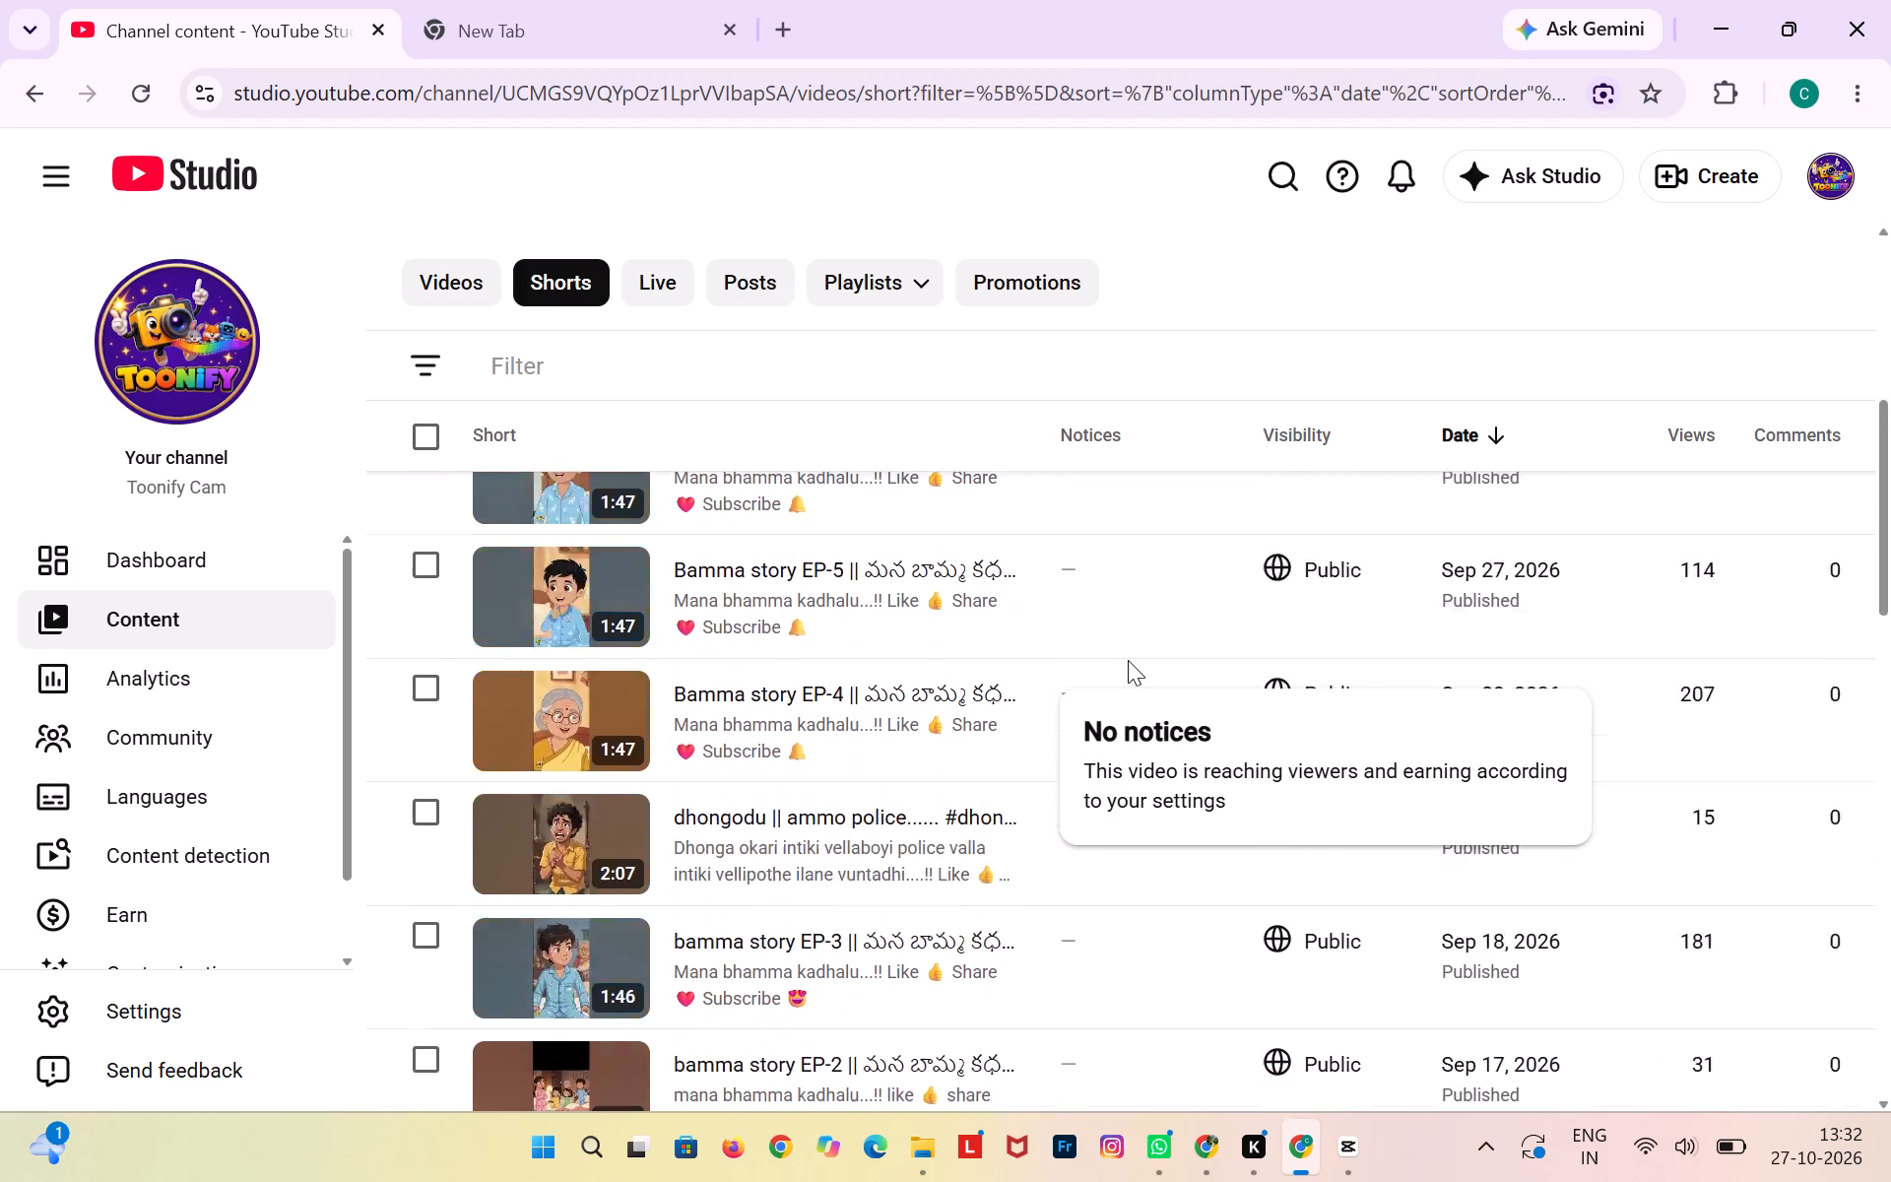
{"action": "scroll", "coordinate": [1128, 660], "scroll_direction": "down", "scroll_amount": 5}
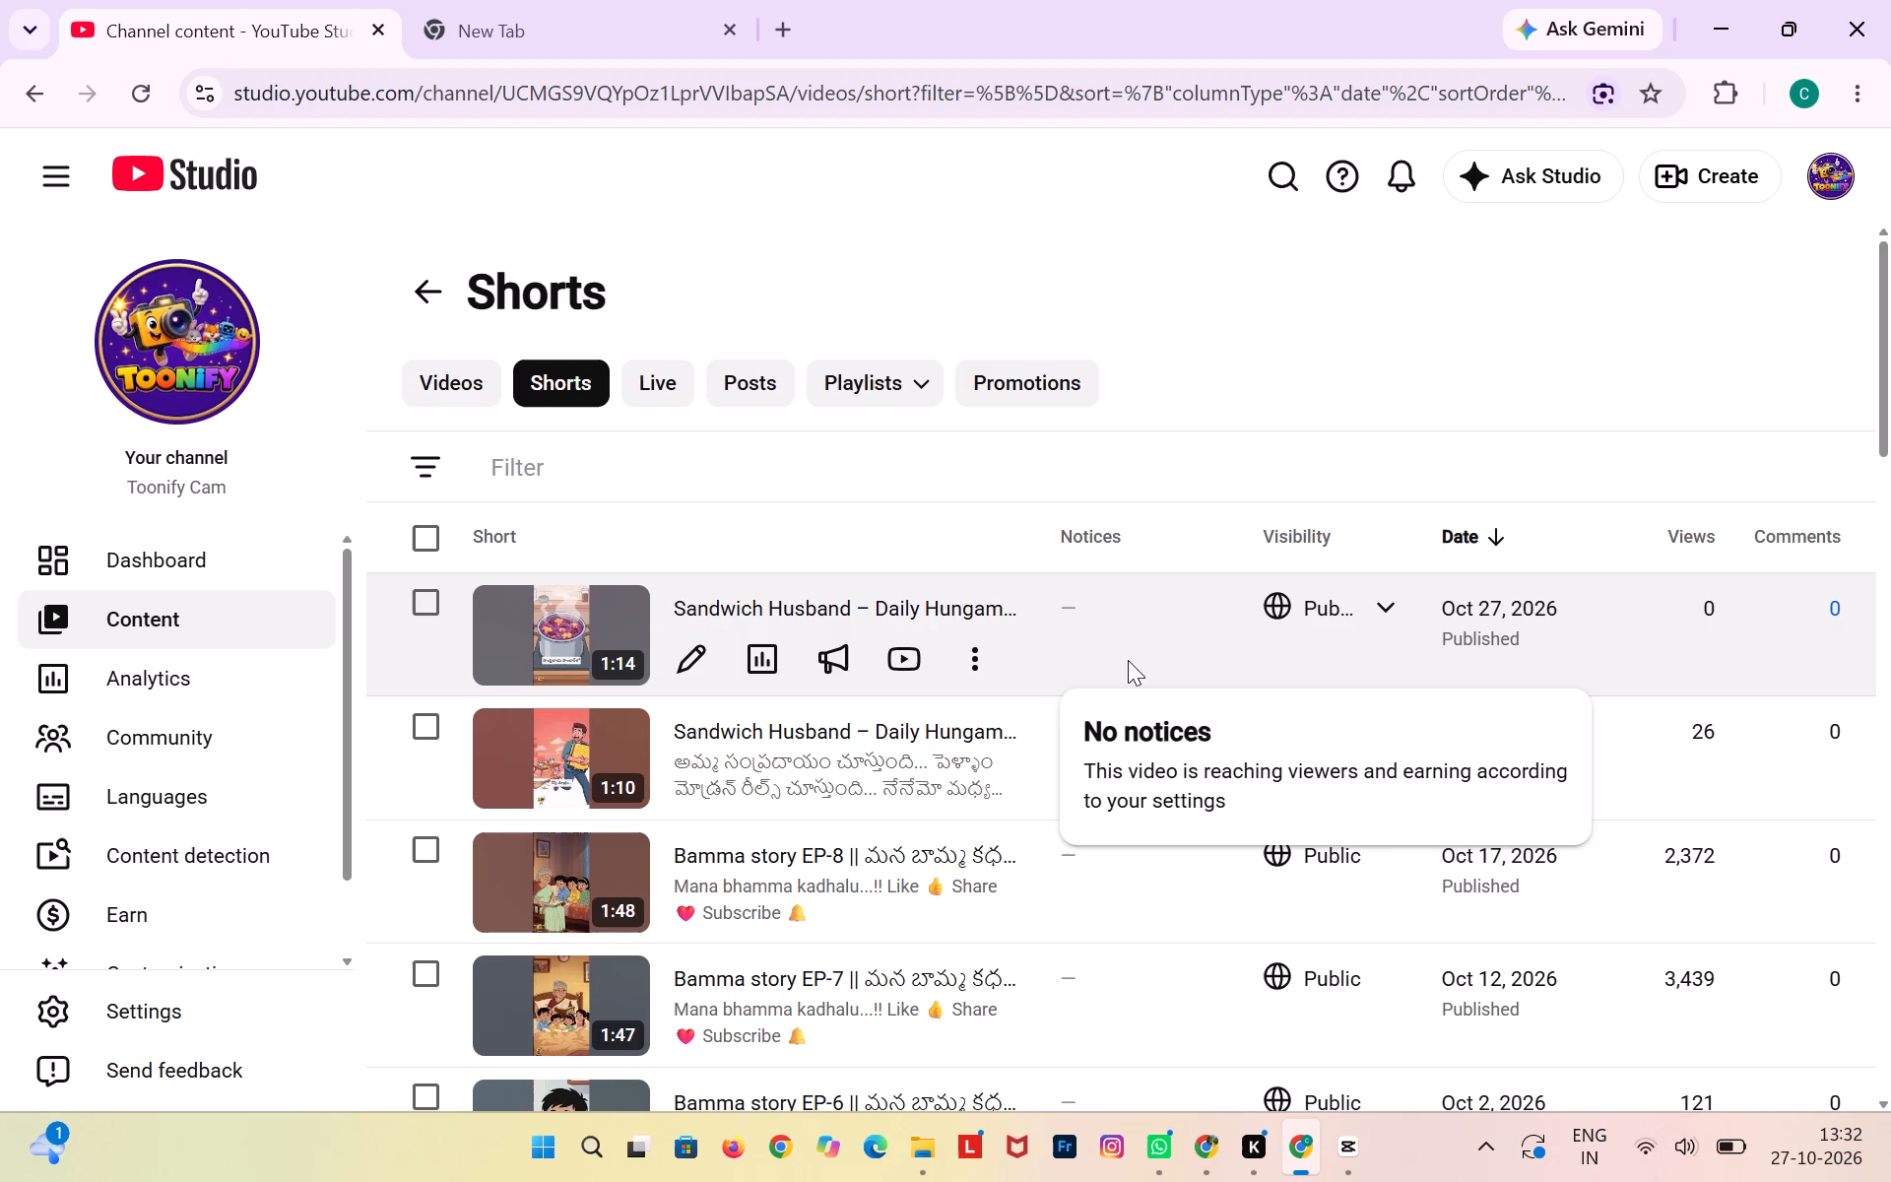
{"action": "scroll", "coordinate": [1097, 983], "scroll_direction": "down", "scroll_amount": 3}
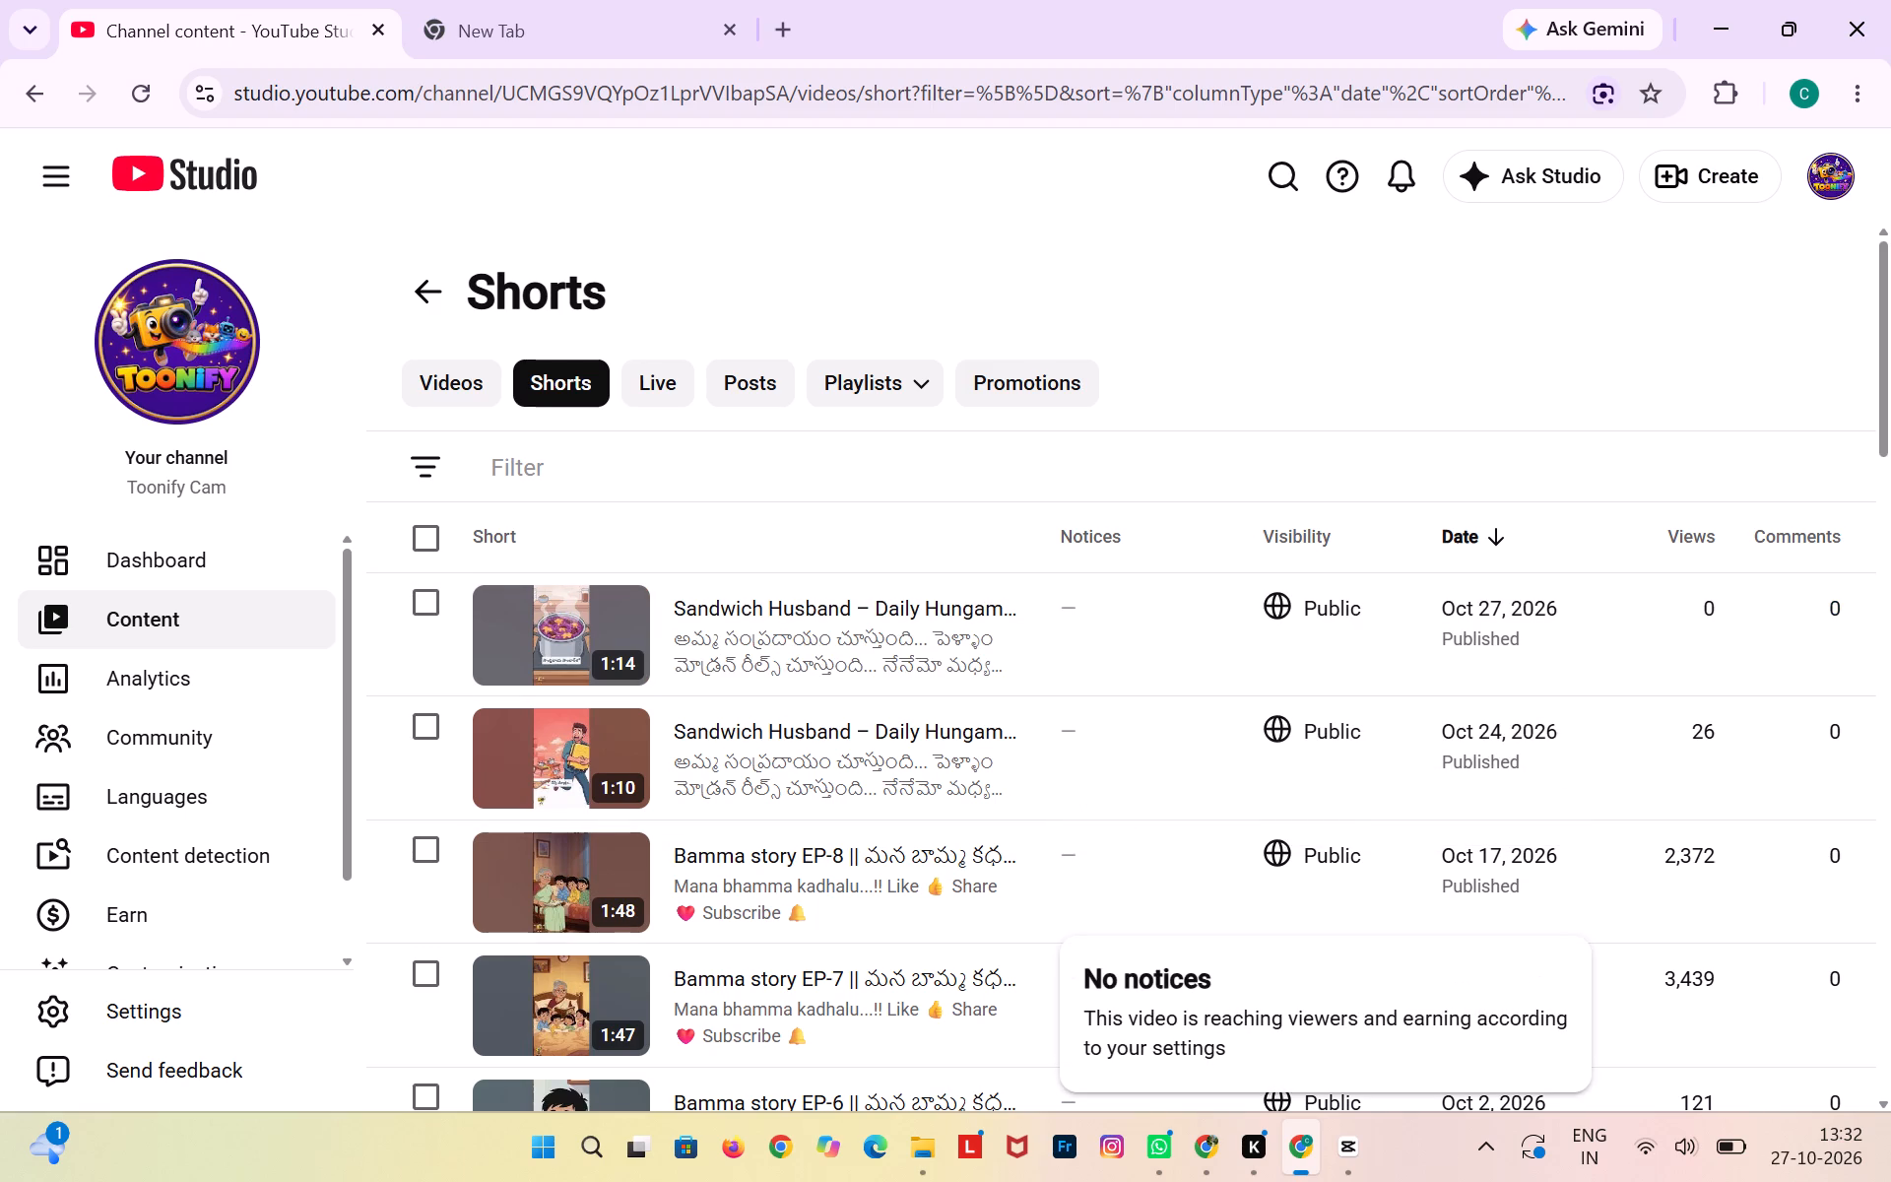
{"action": "scroll", "coordinate": [1132, 828], "scroll_direction": "down", "scroll_amount": 8}
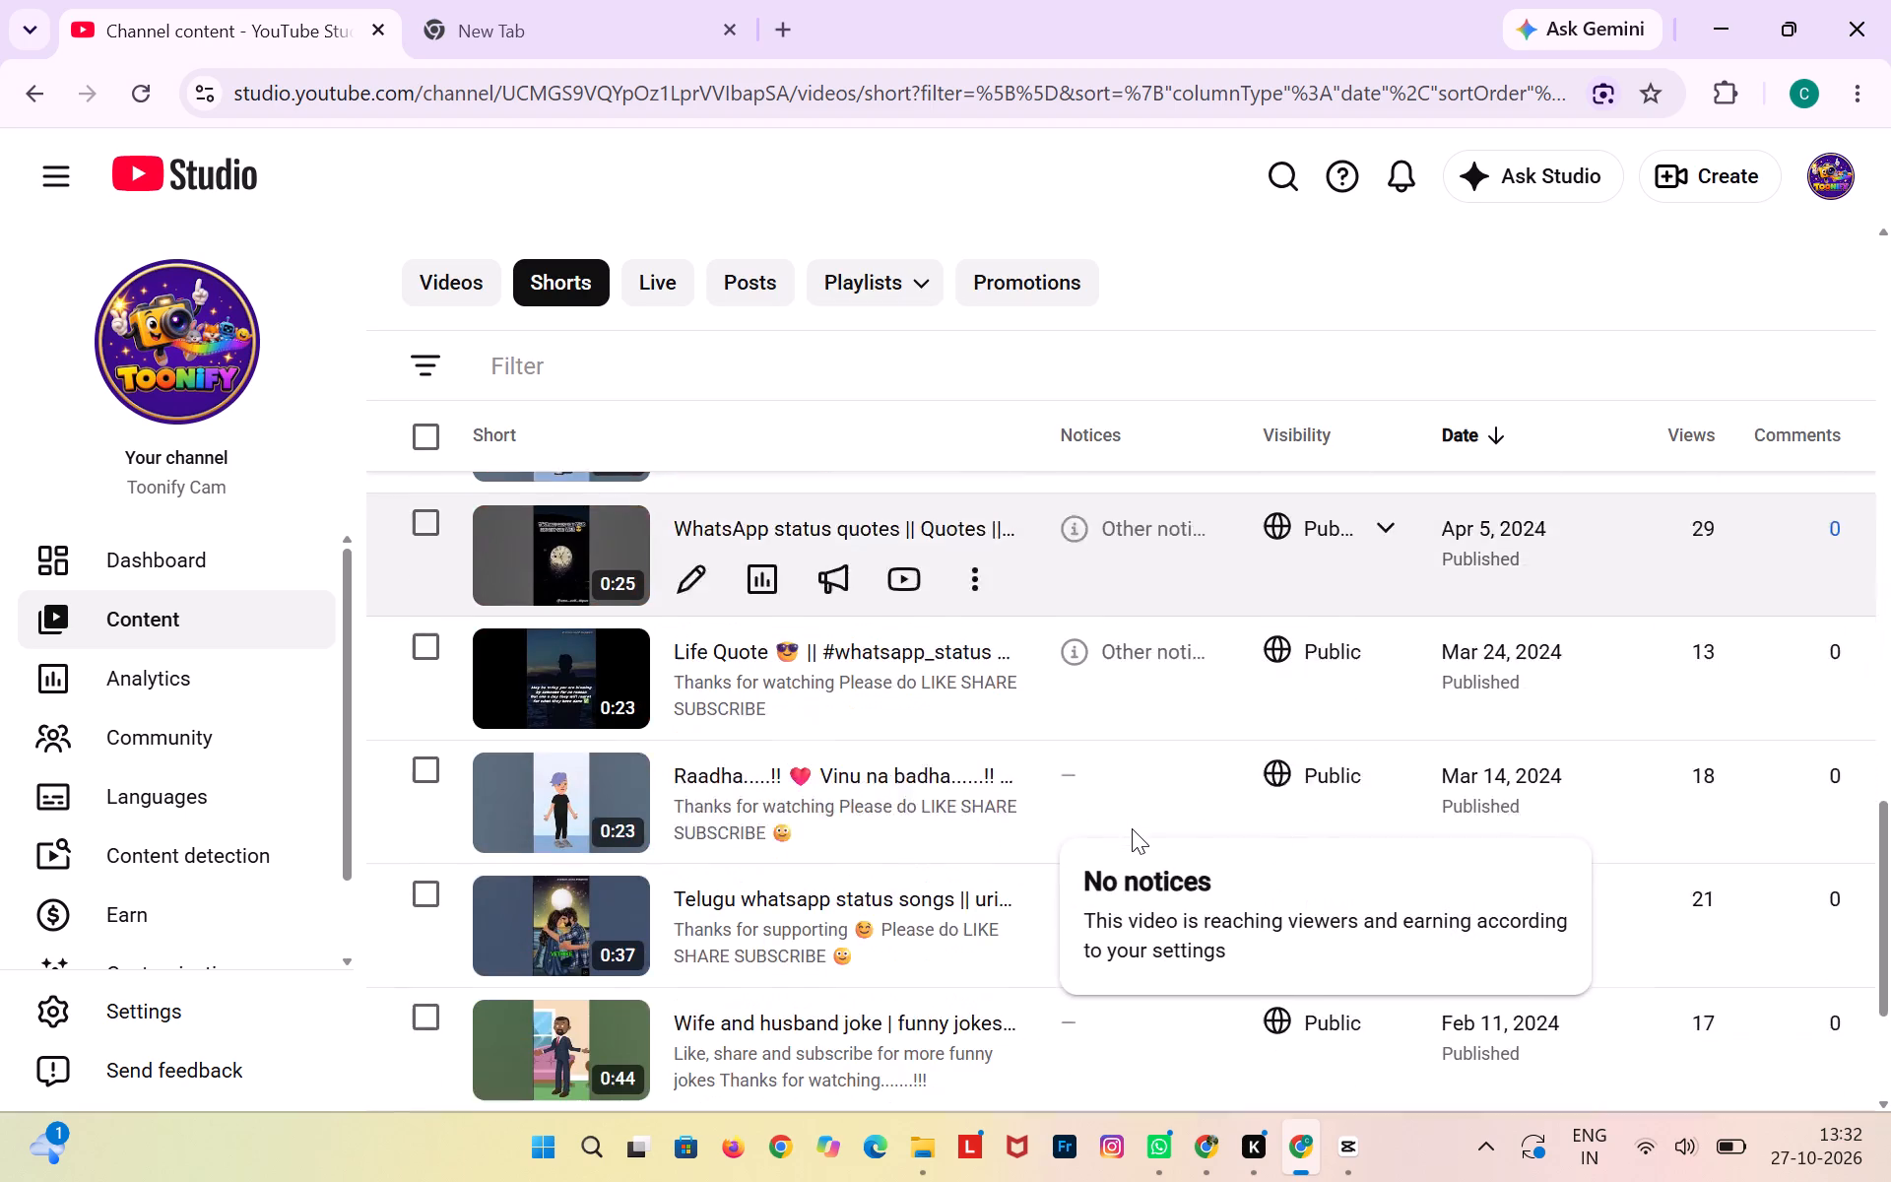
{"action": "scroll", "coordinate": [1132, 828], "scroll_direction": "up", "scroll_amount": 2}
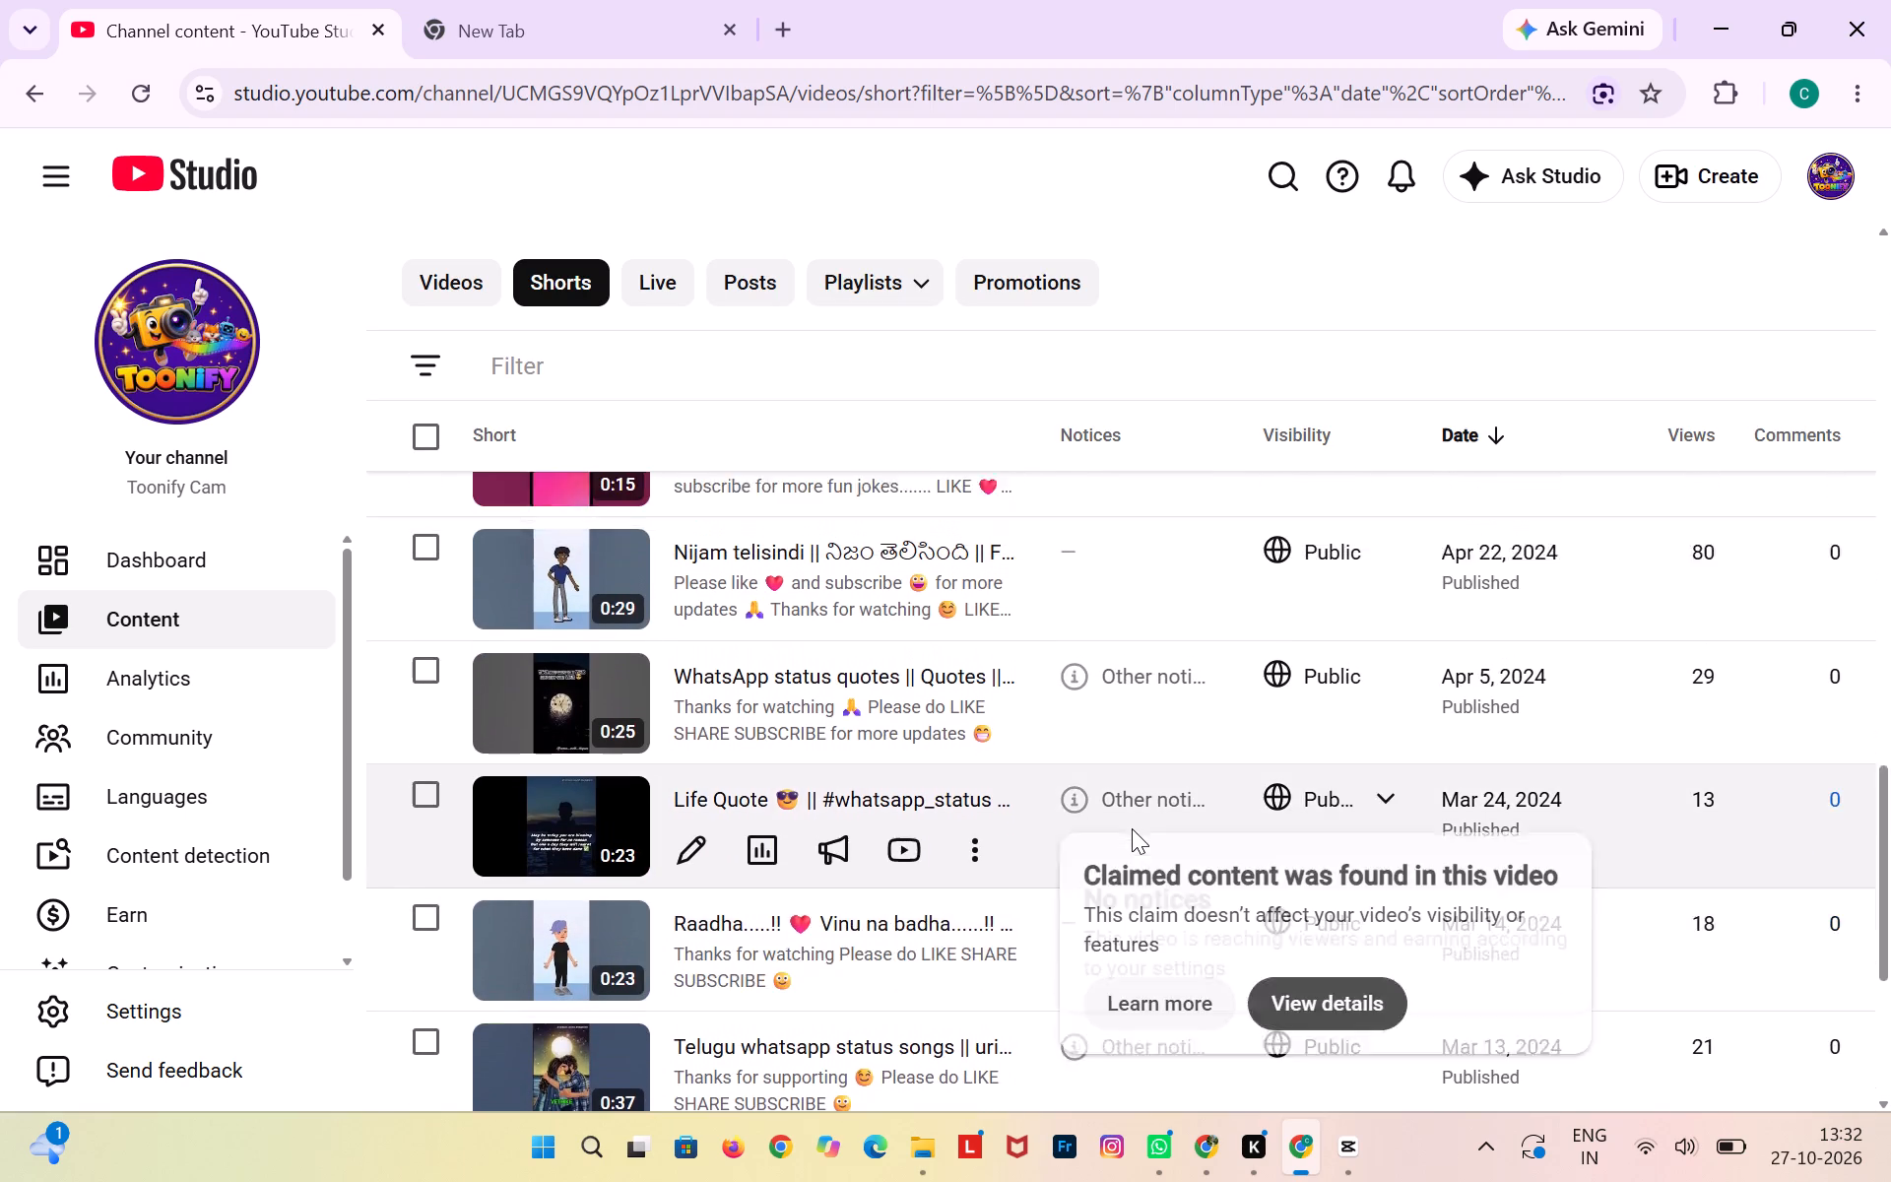
{"action": "scroll", "coordinate": [1132, 828], "scroll_direction": "up", "scroll_amount": 10}
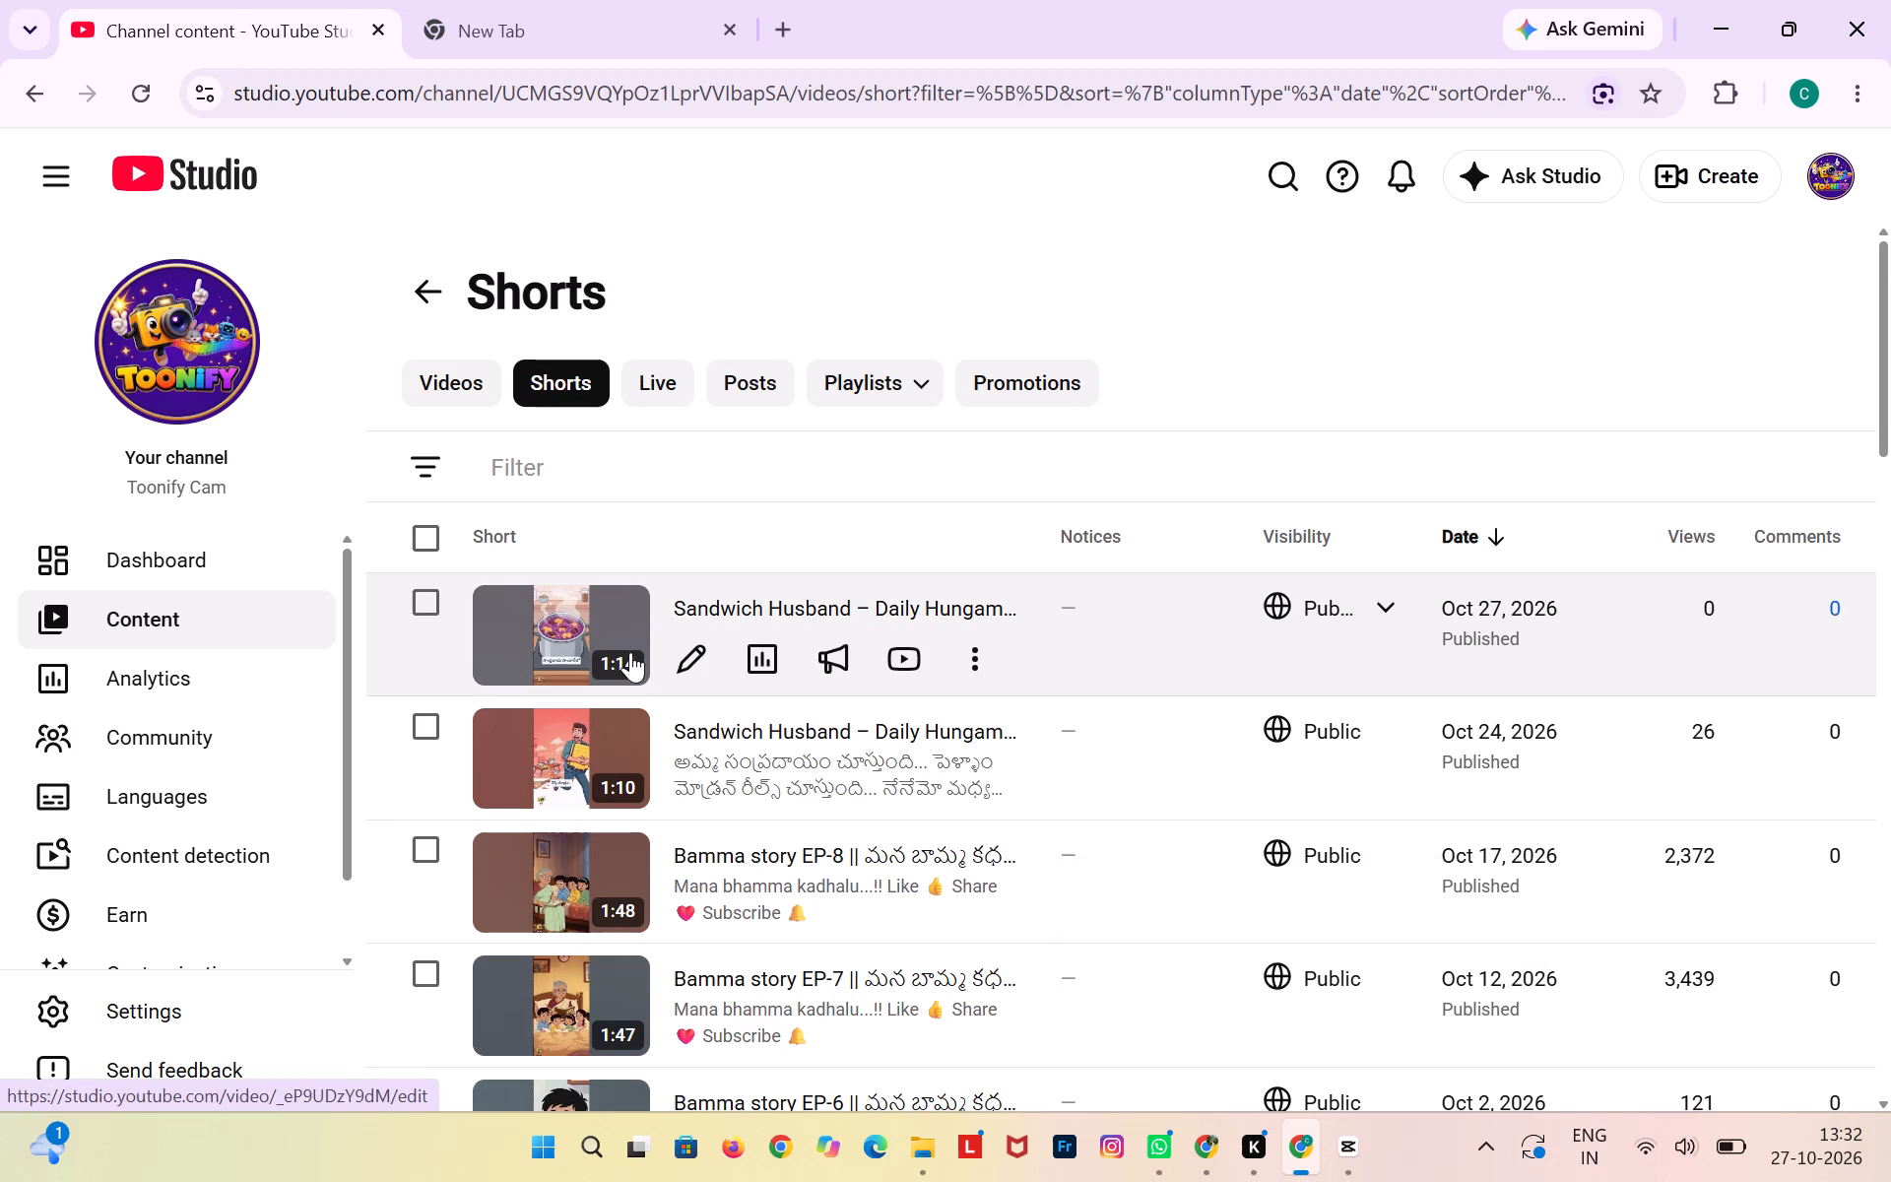
Start a new video upload and select the bhamma story 9 file from the capcut videos folder in Documents.
{"action": "left_click", "coordinate": [464, 389]}
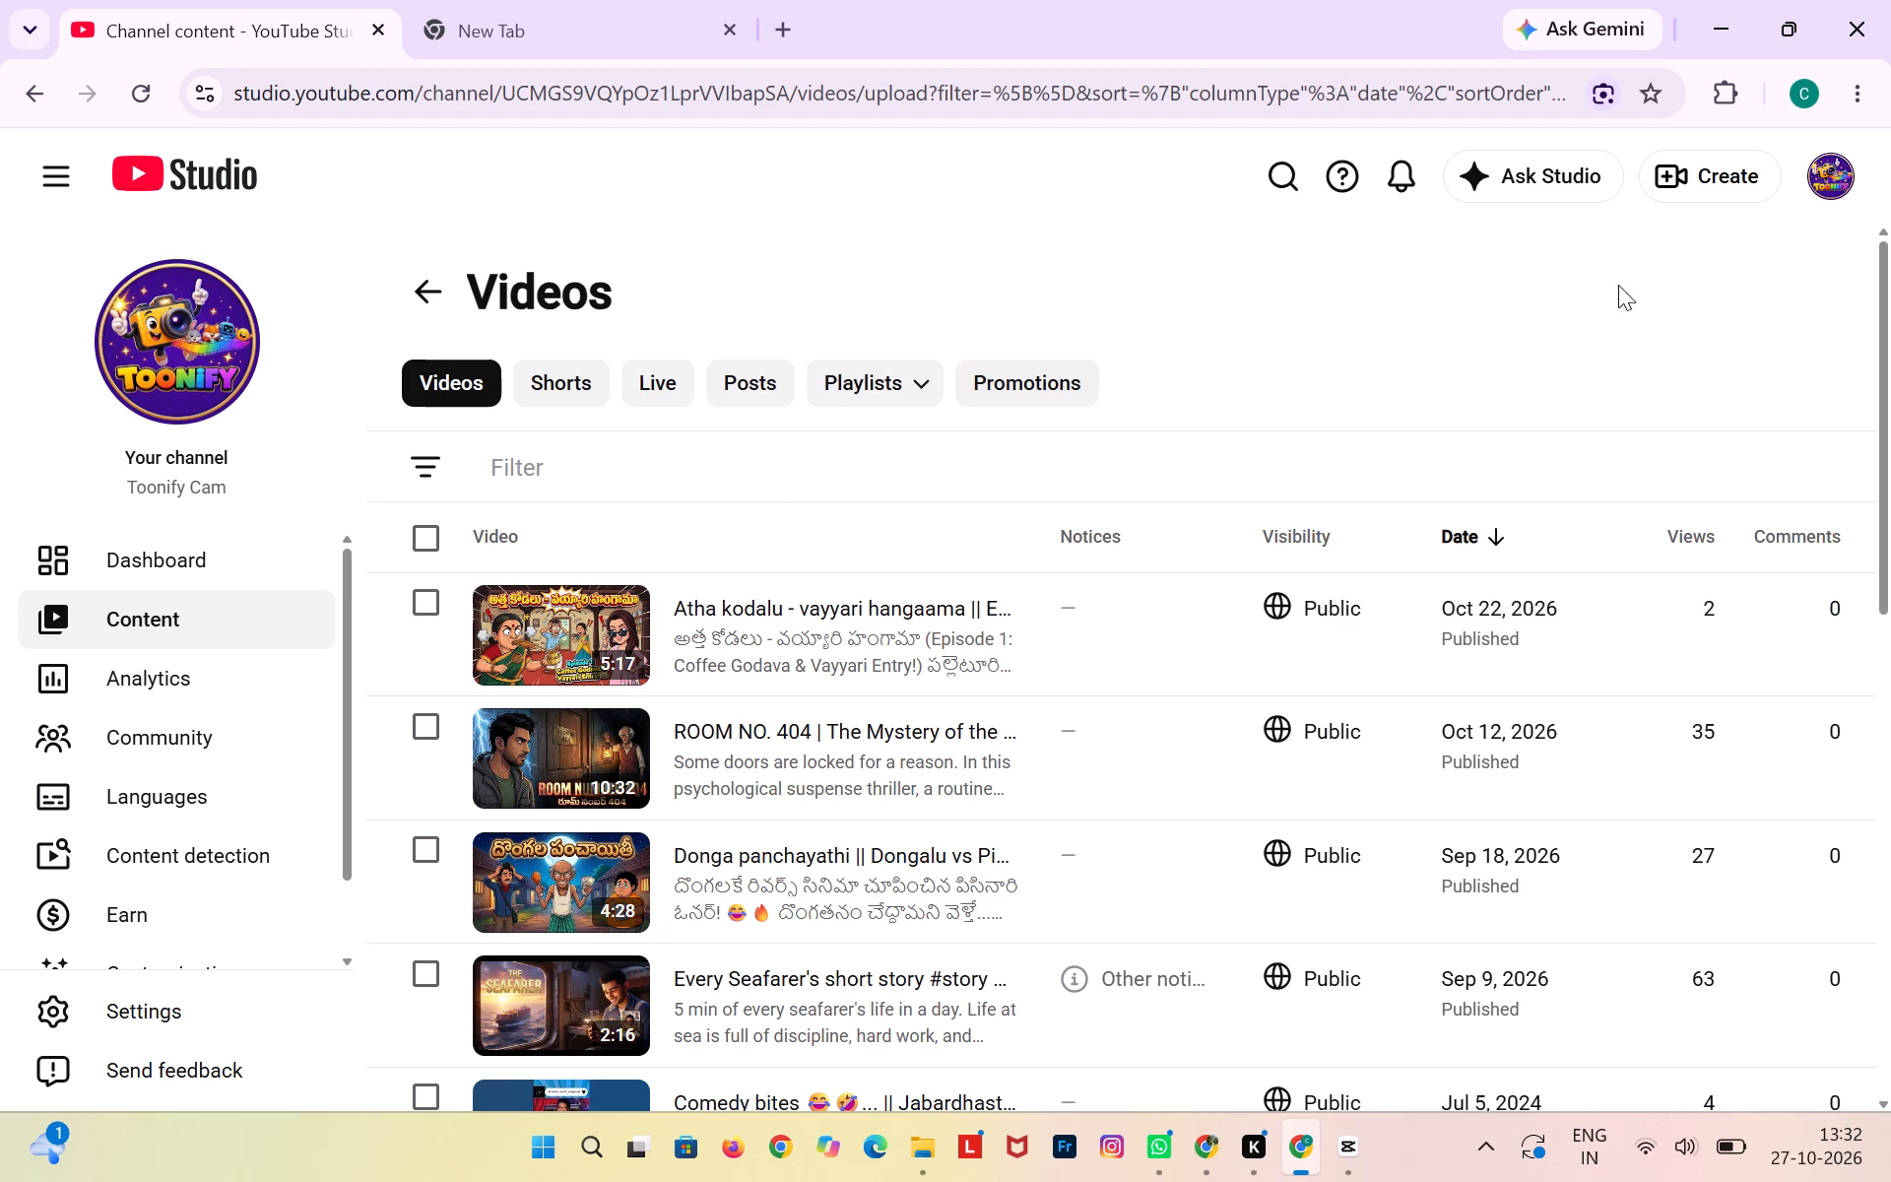
{"action": "left_click", "coordinate": [1750, 177]}
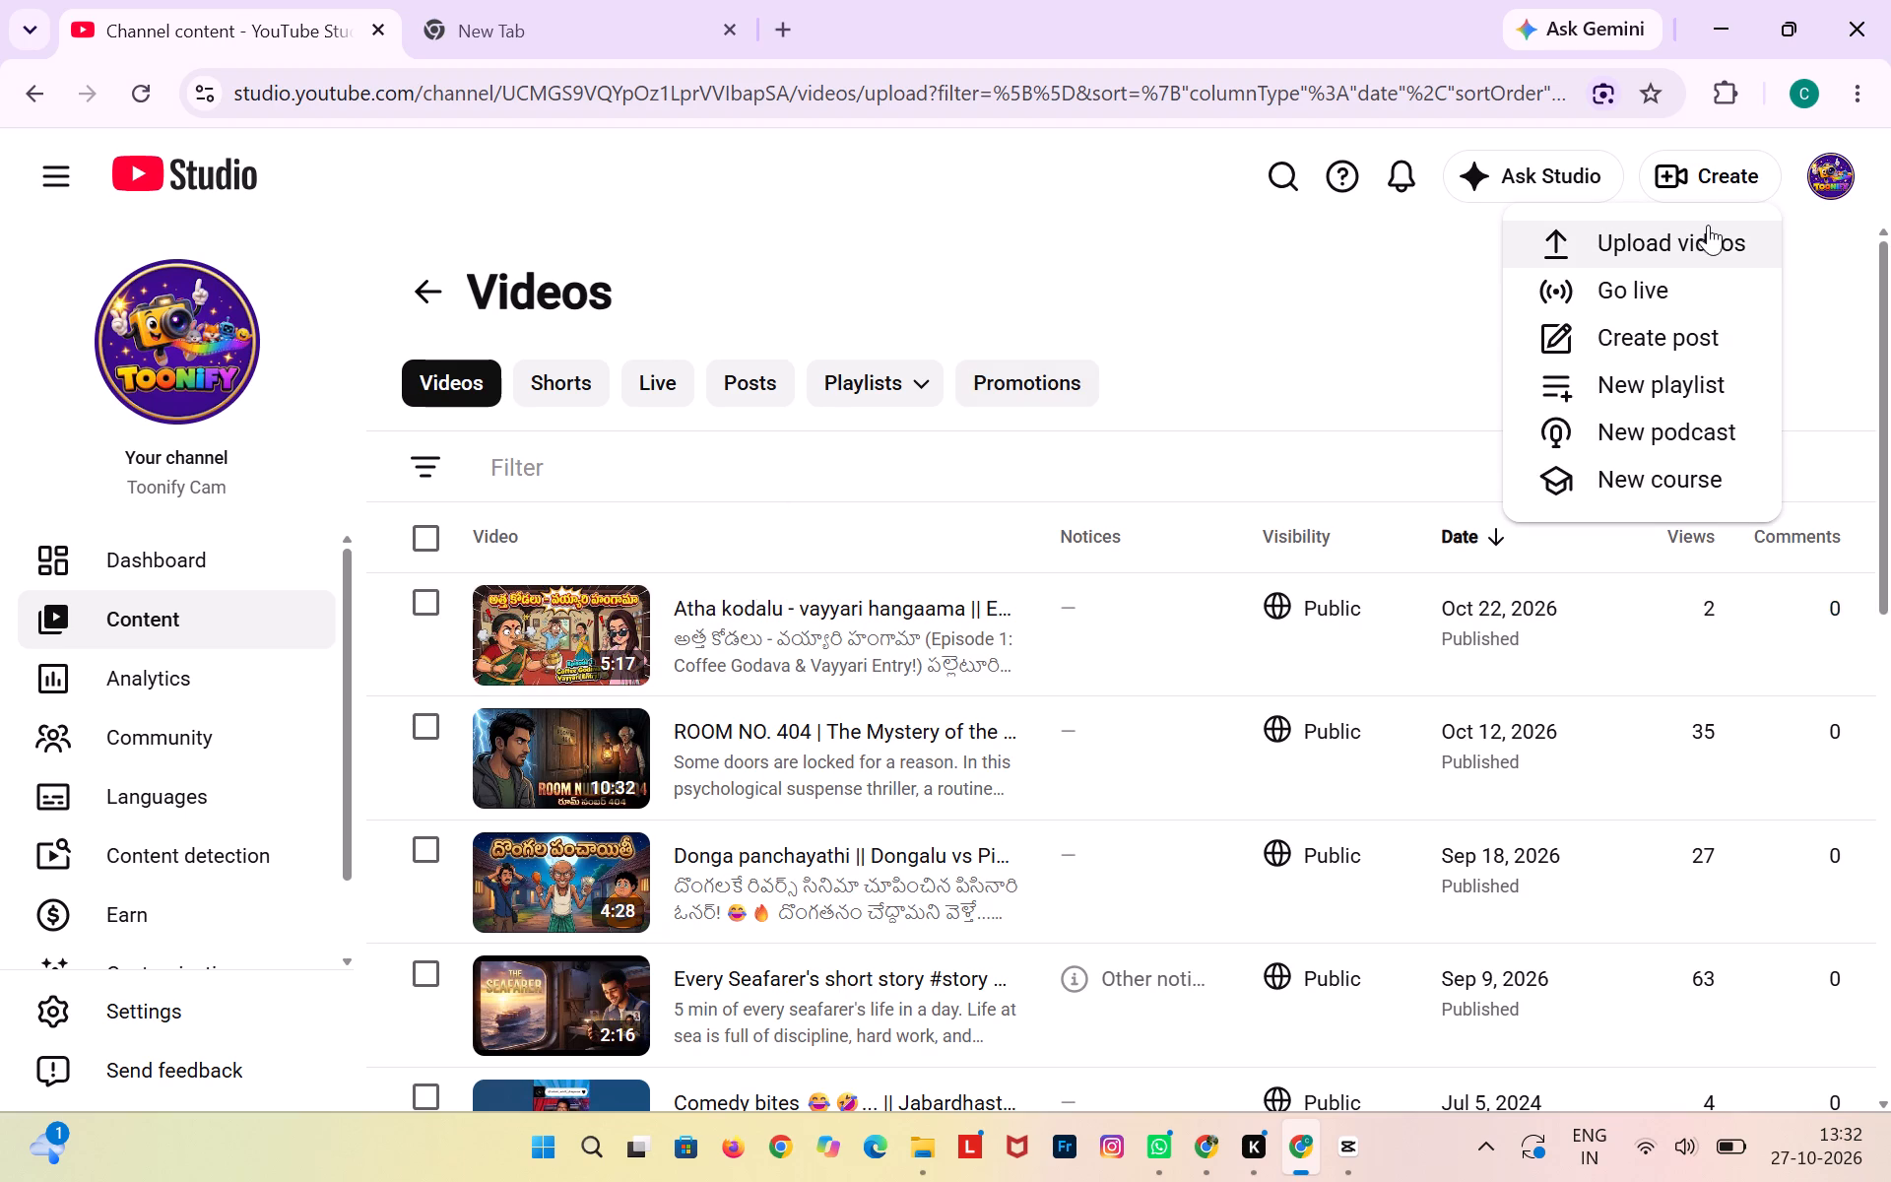
{"action": "left_click", "coordinate": [1707, 227]}
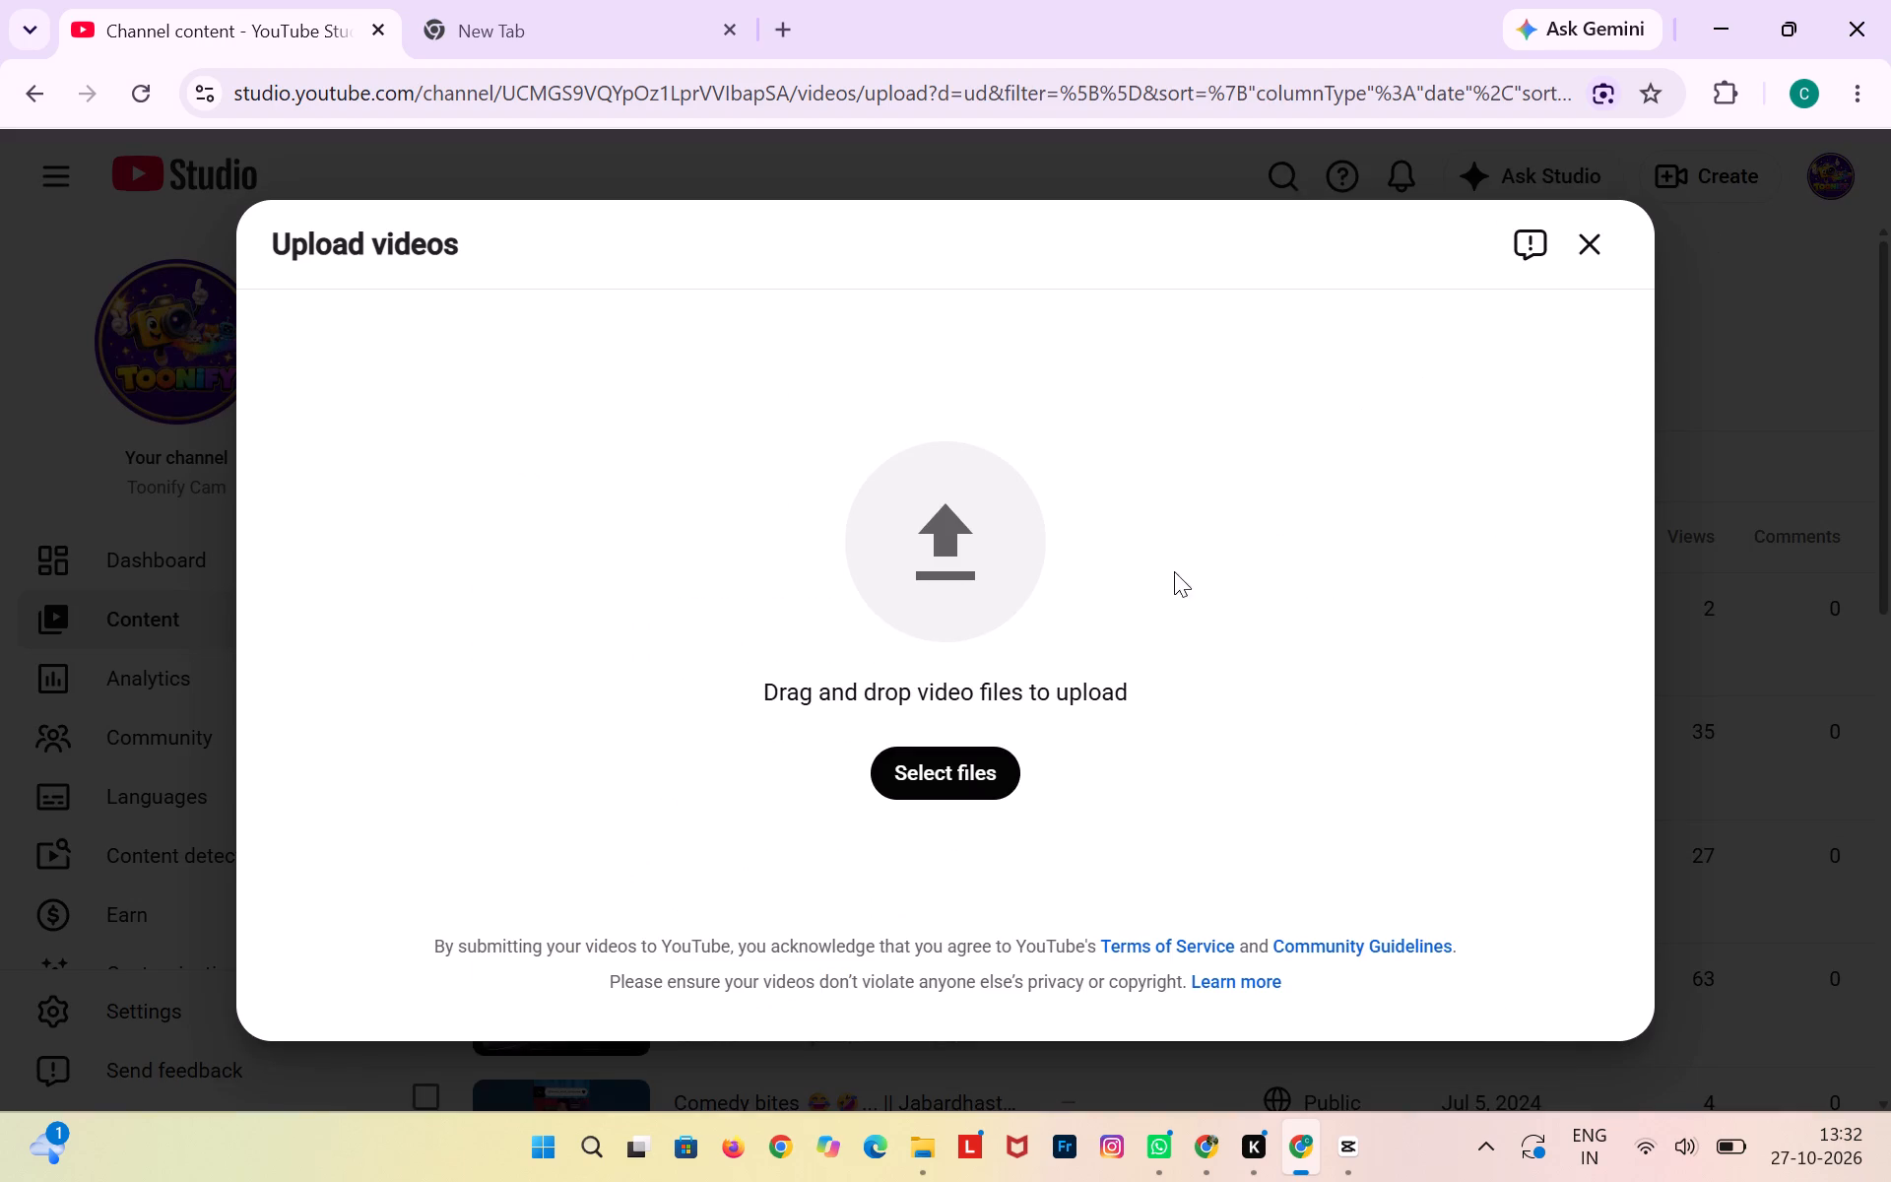
{"action": "left_click", "coordinate": [987, 781]}
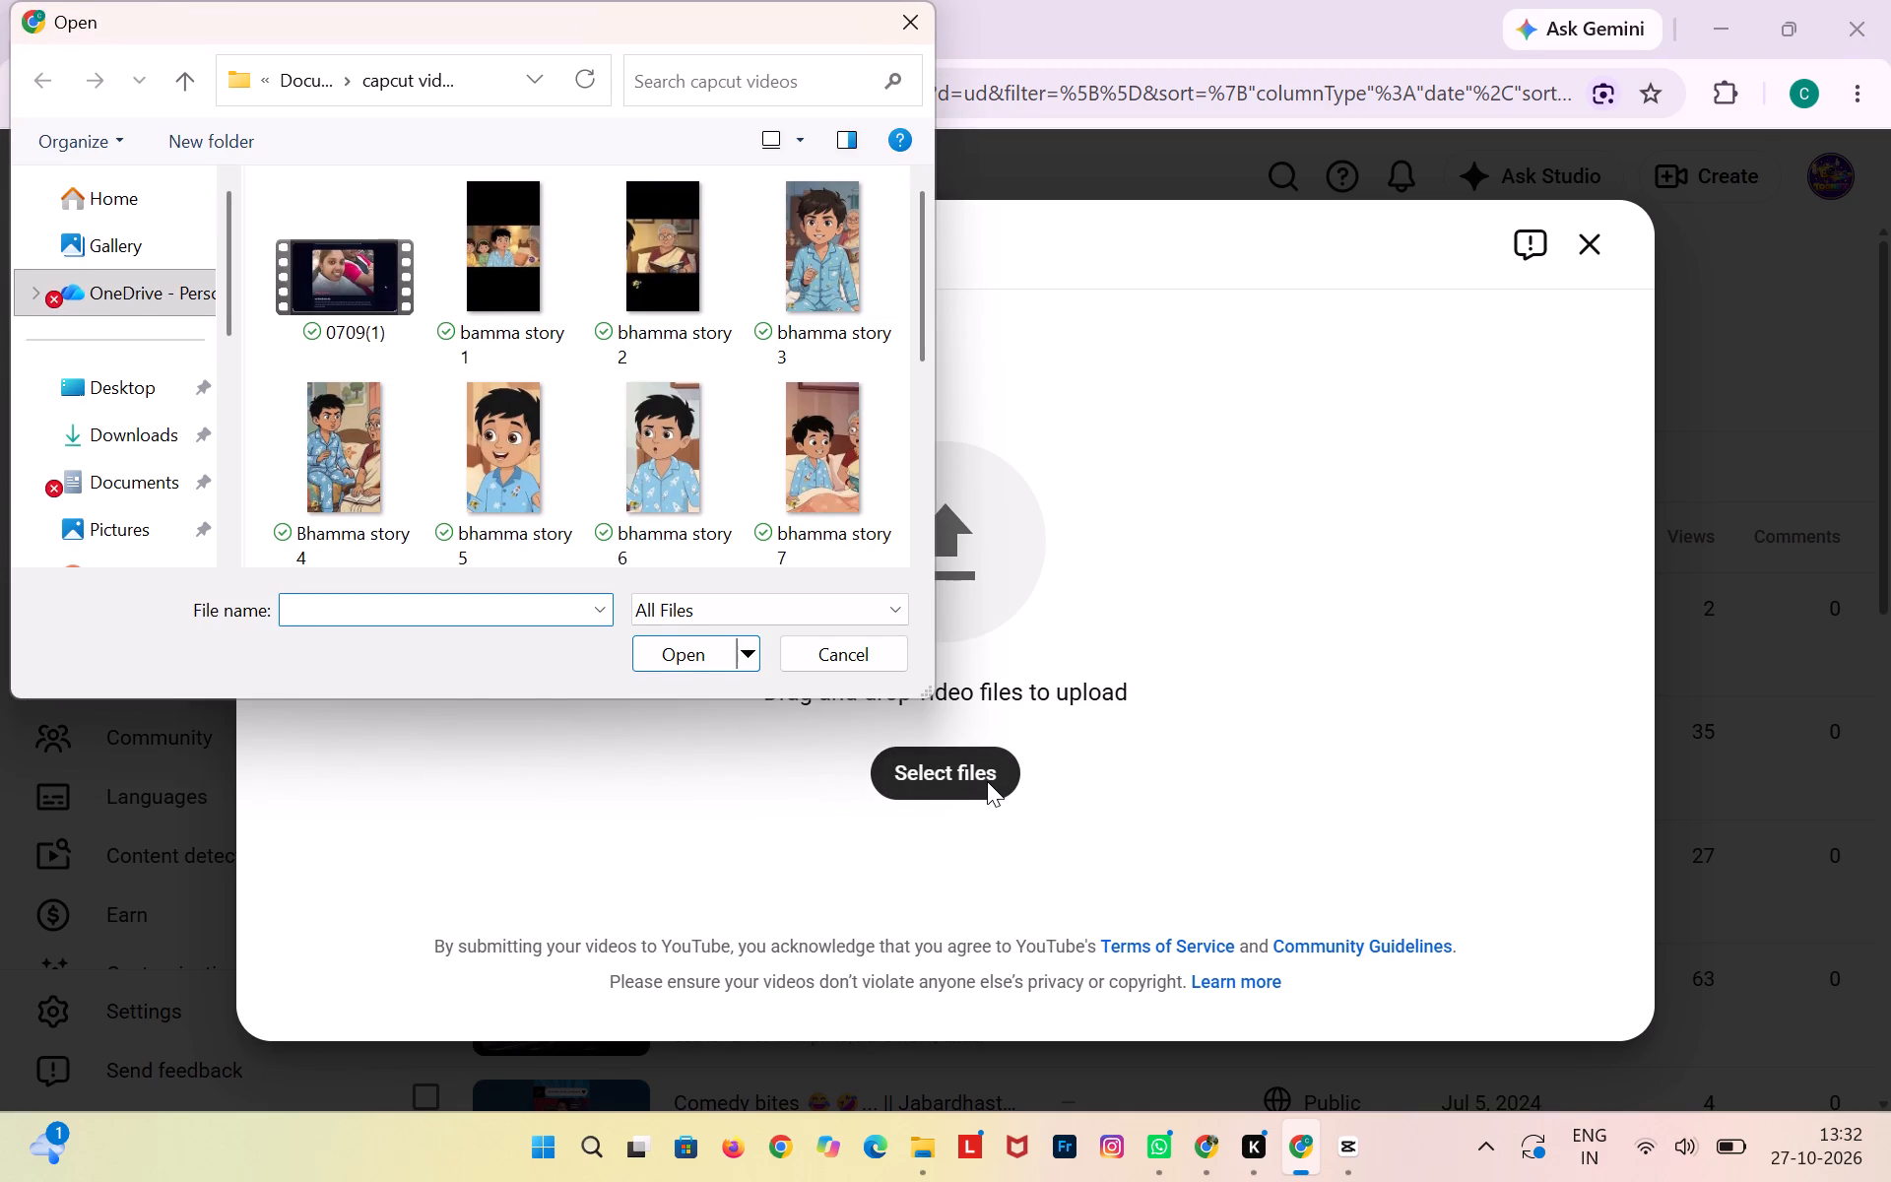
{"action": "left_click", "coordinate": [109, 494]}
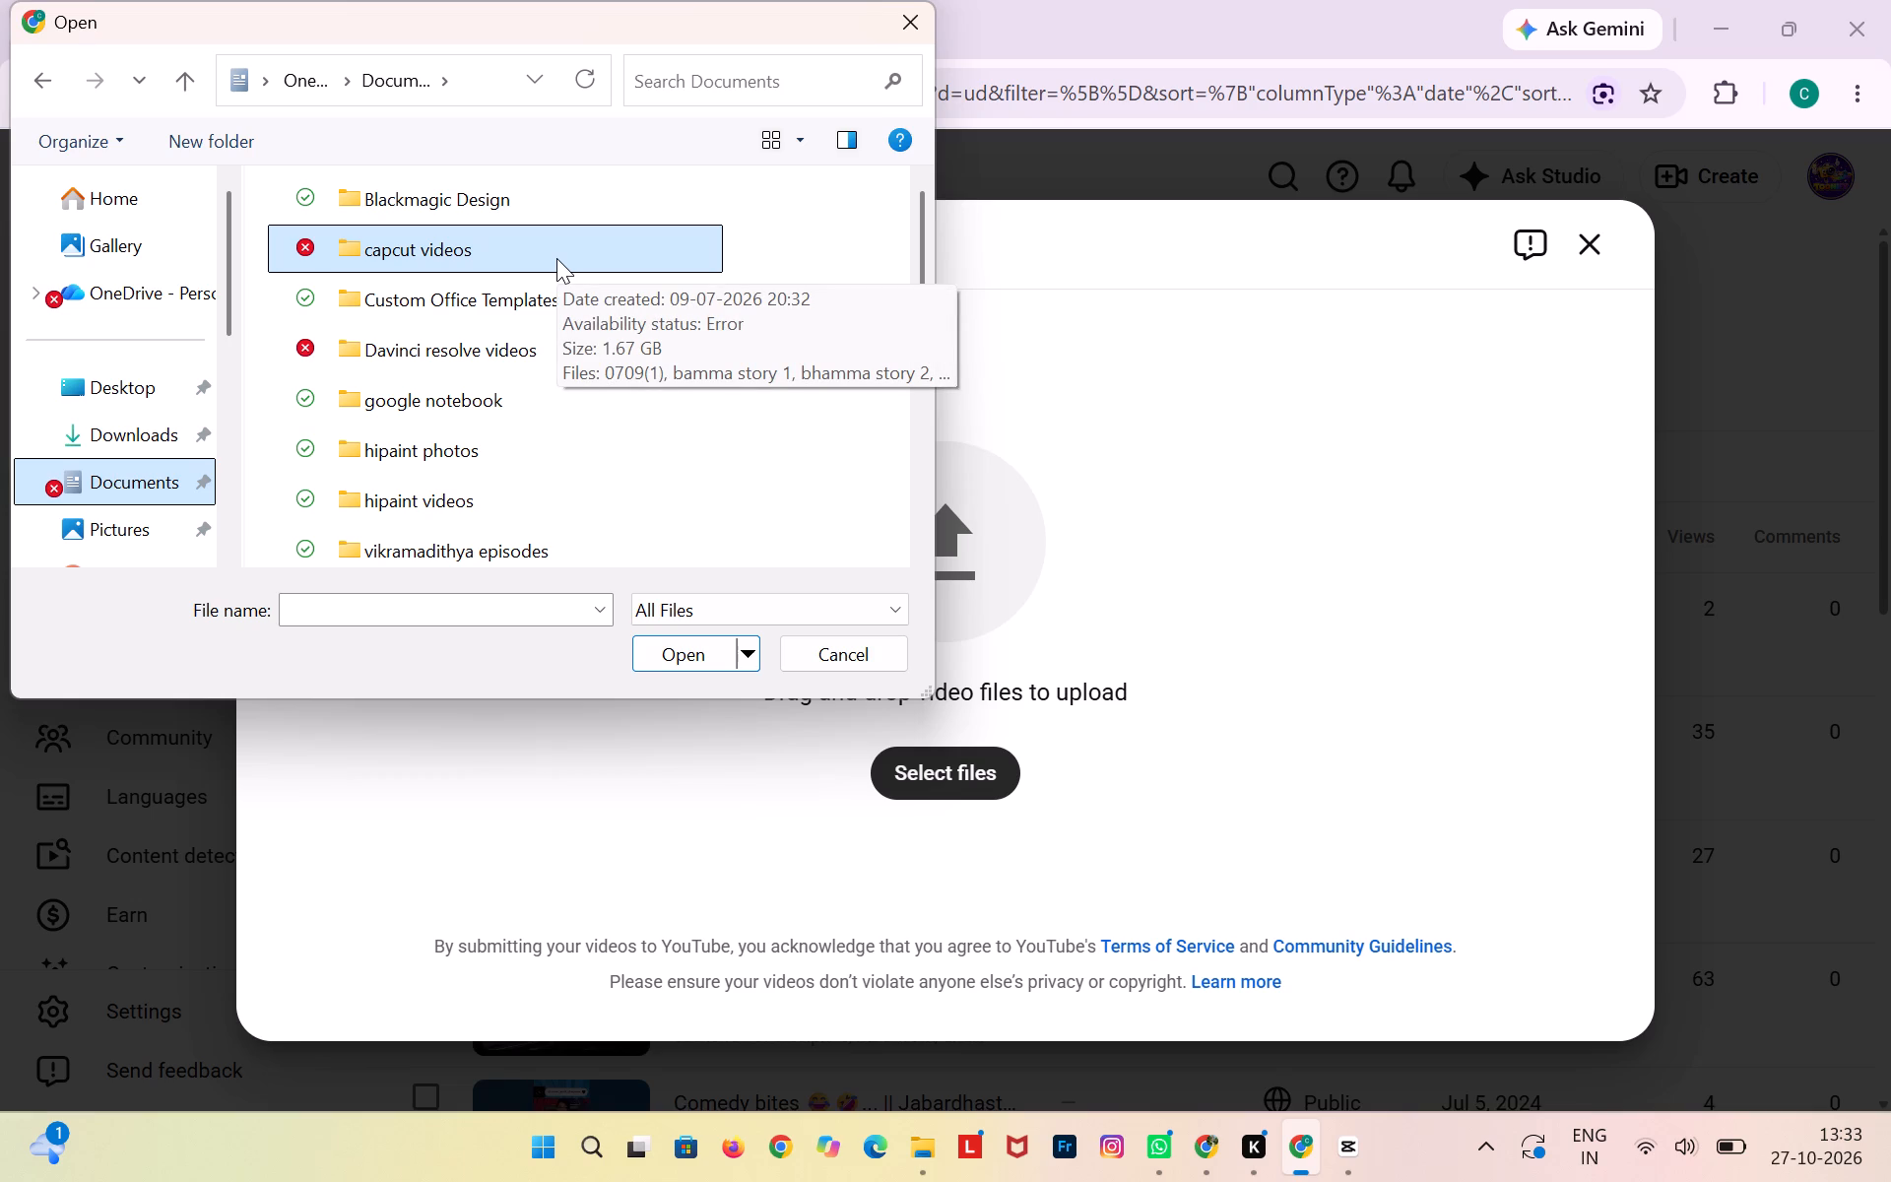
{"action": "left_click", "coordinate": [556, 258]}
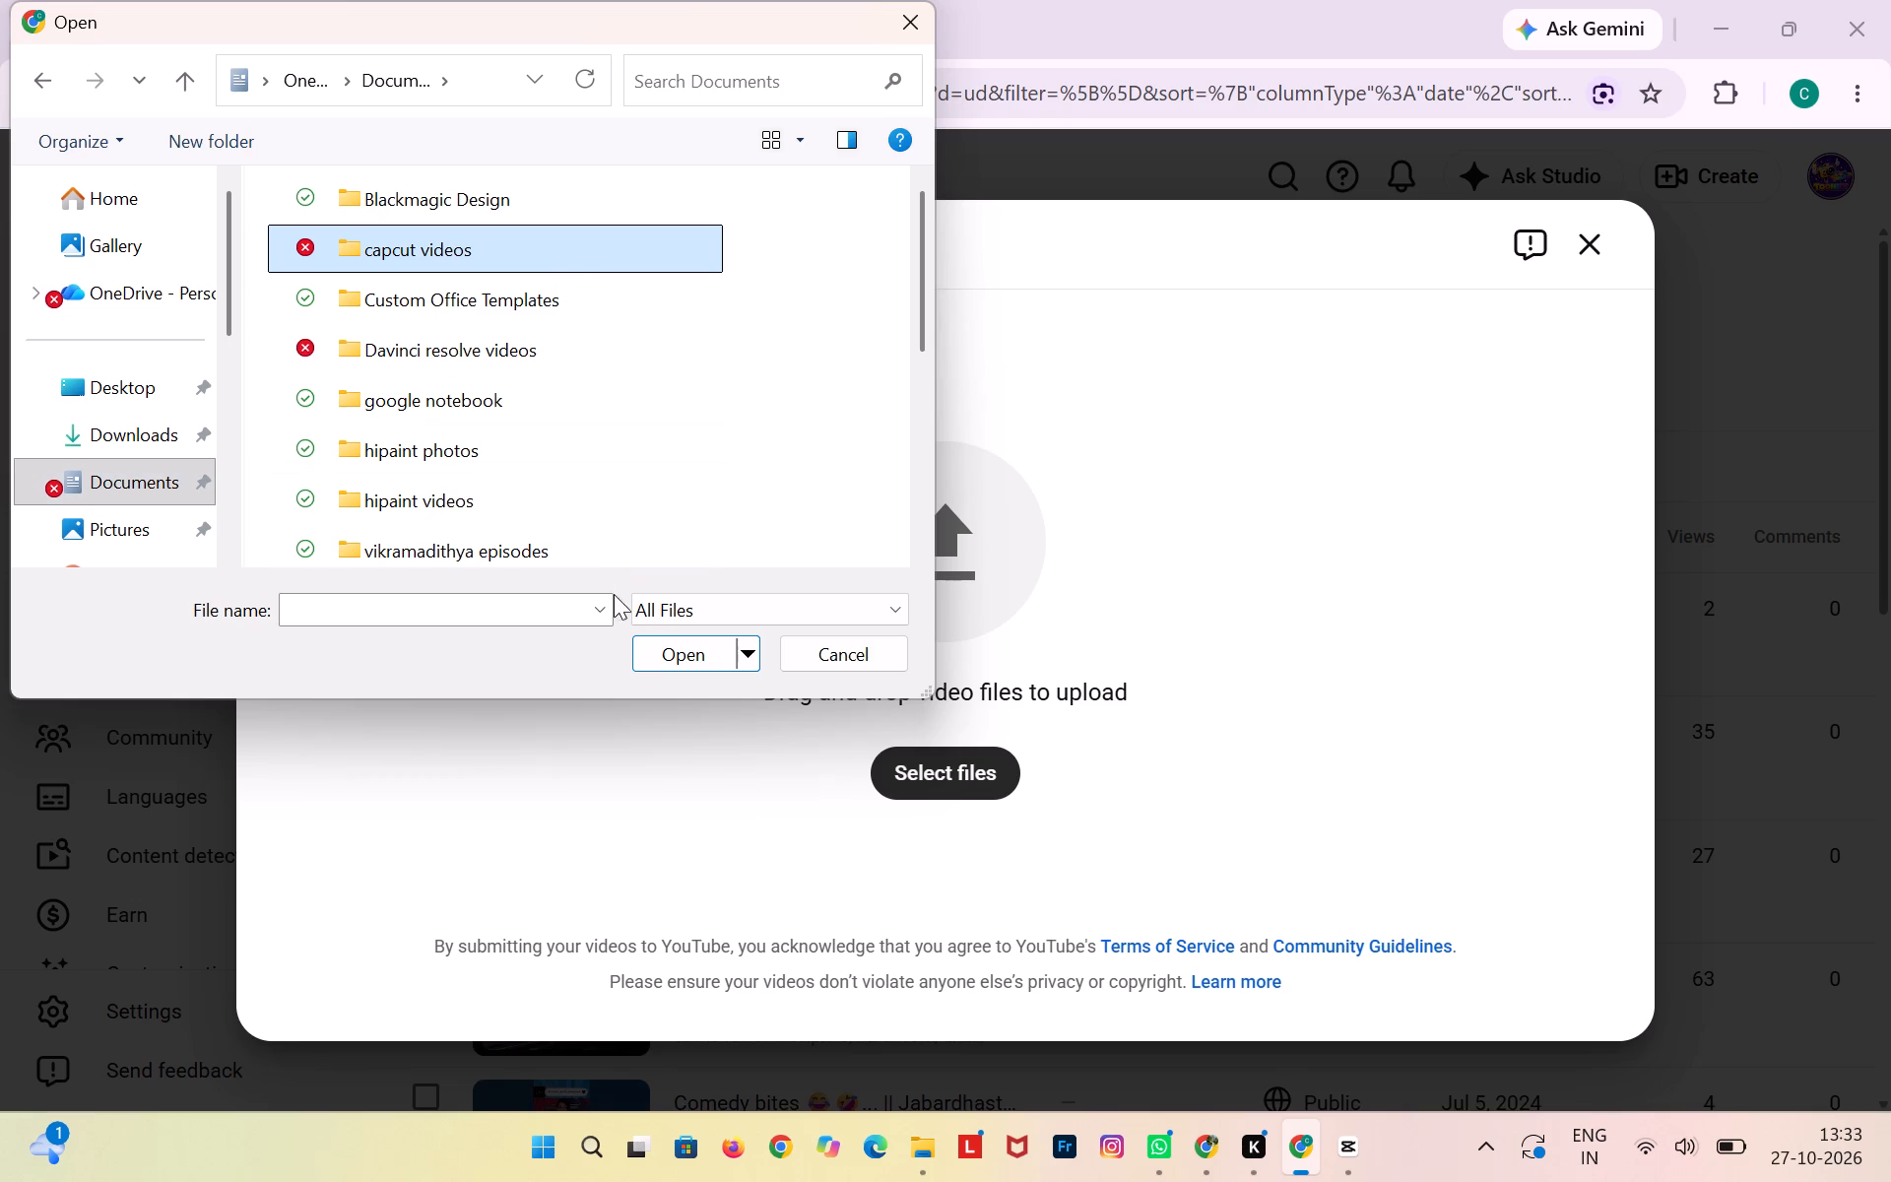
{"action": "double_click", "coordinate": [547, 234]}
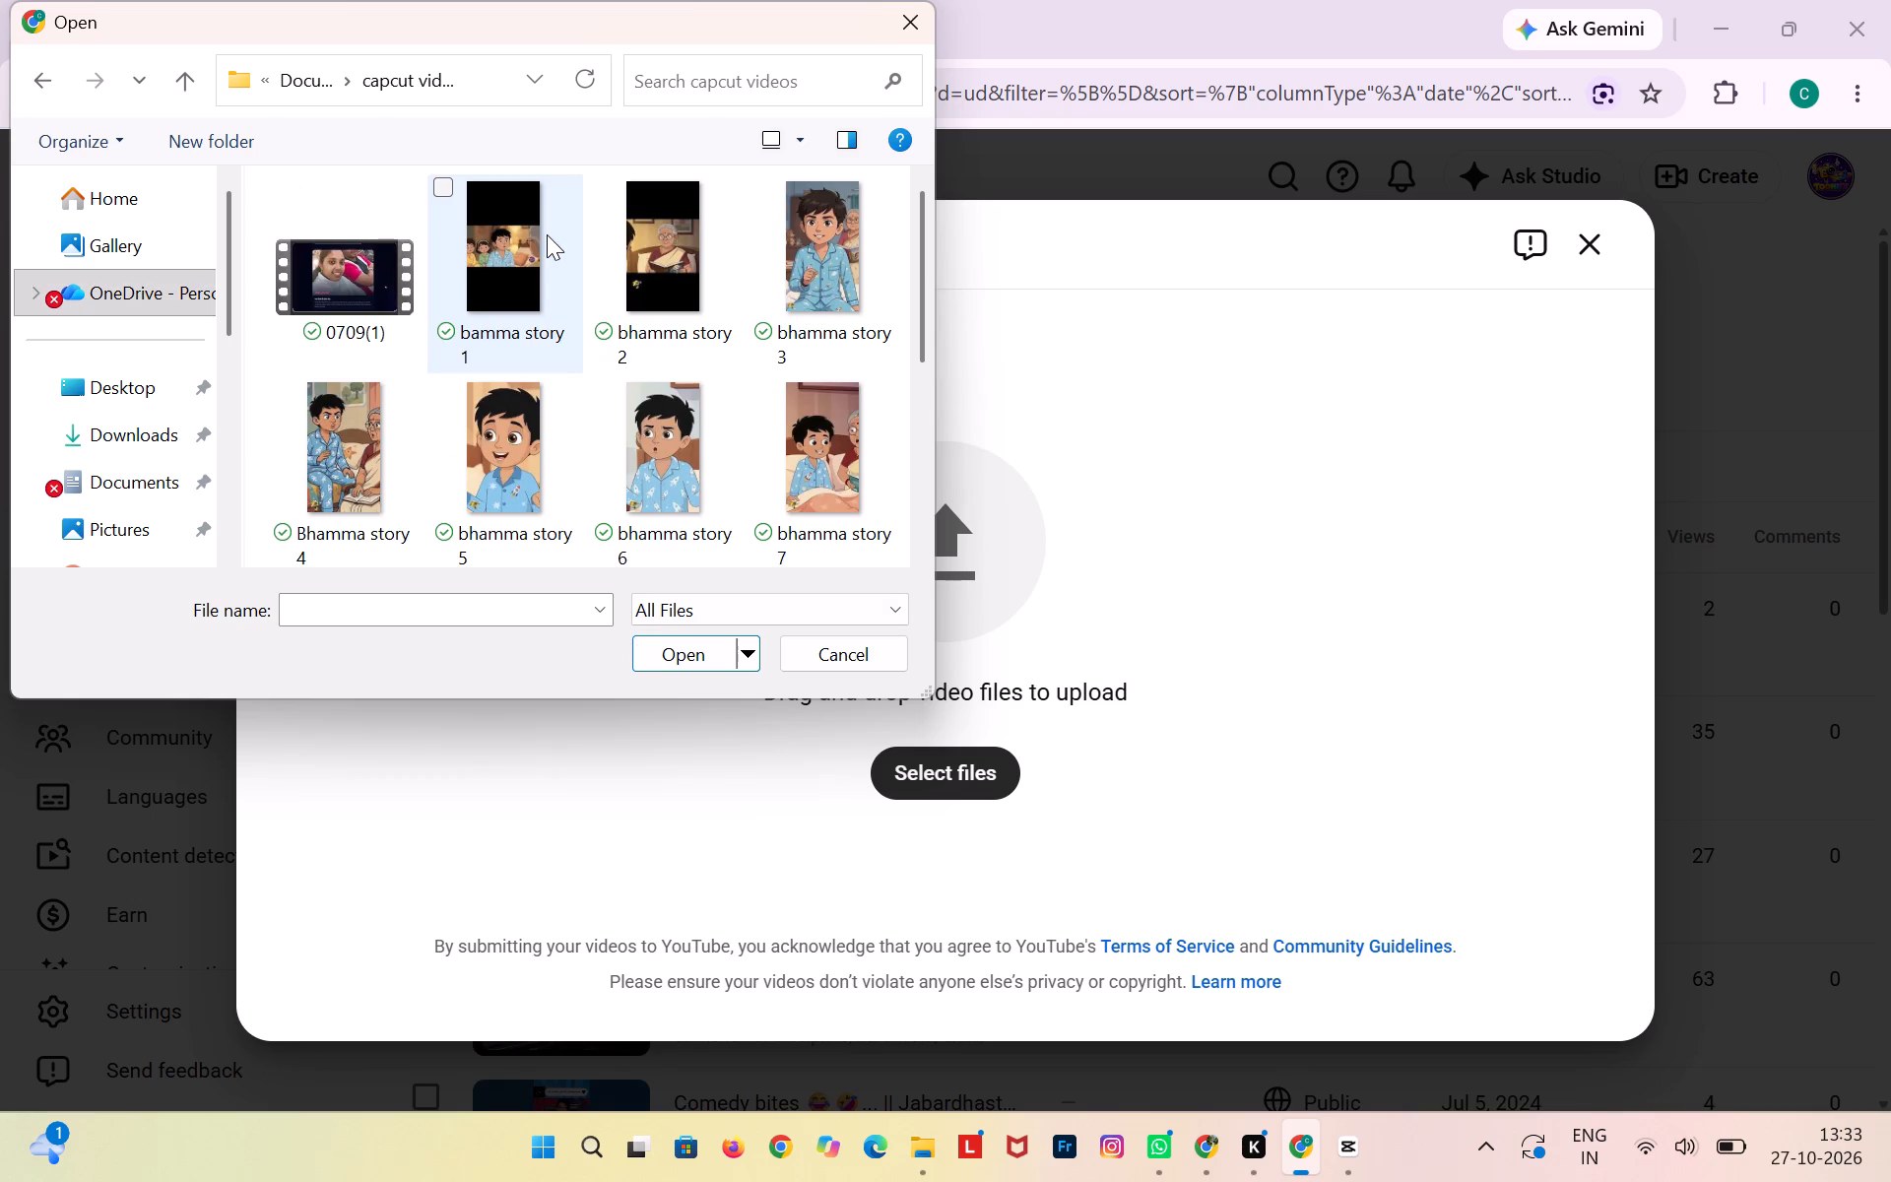
{"action": "scroll", "coordinate": [605, 425], "scroll_direction": "down", "scroll_amount": 1}
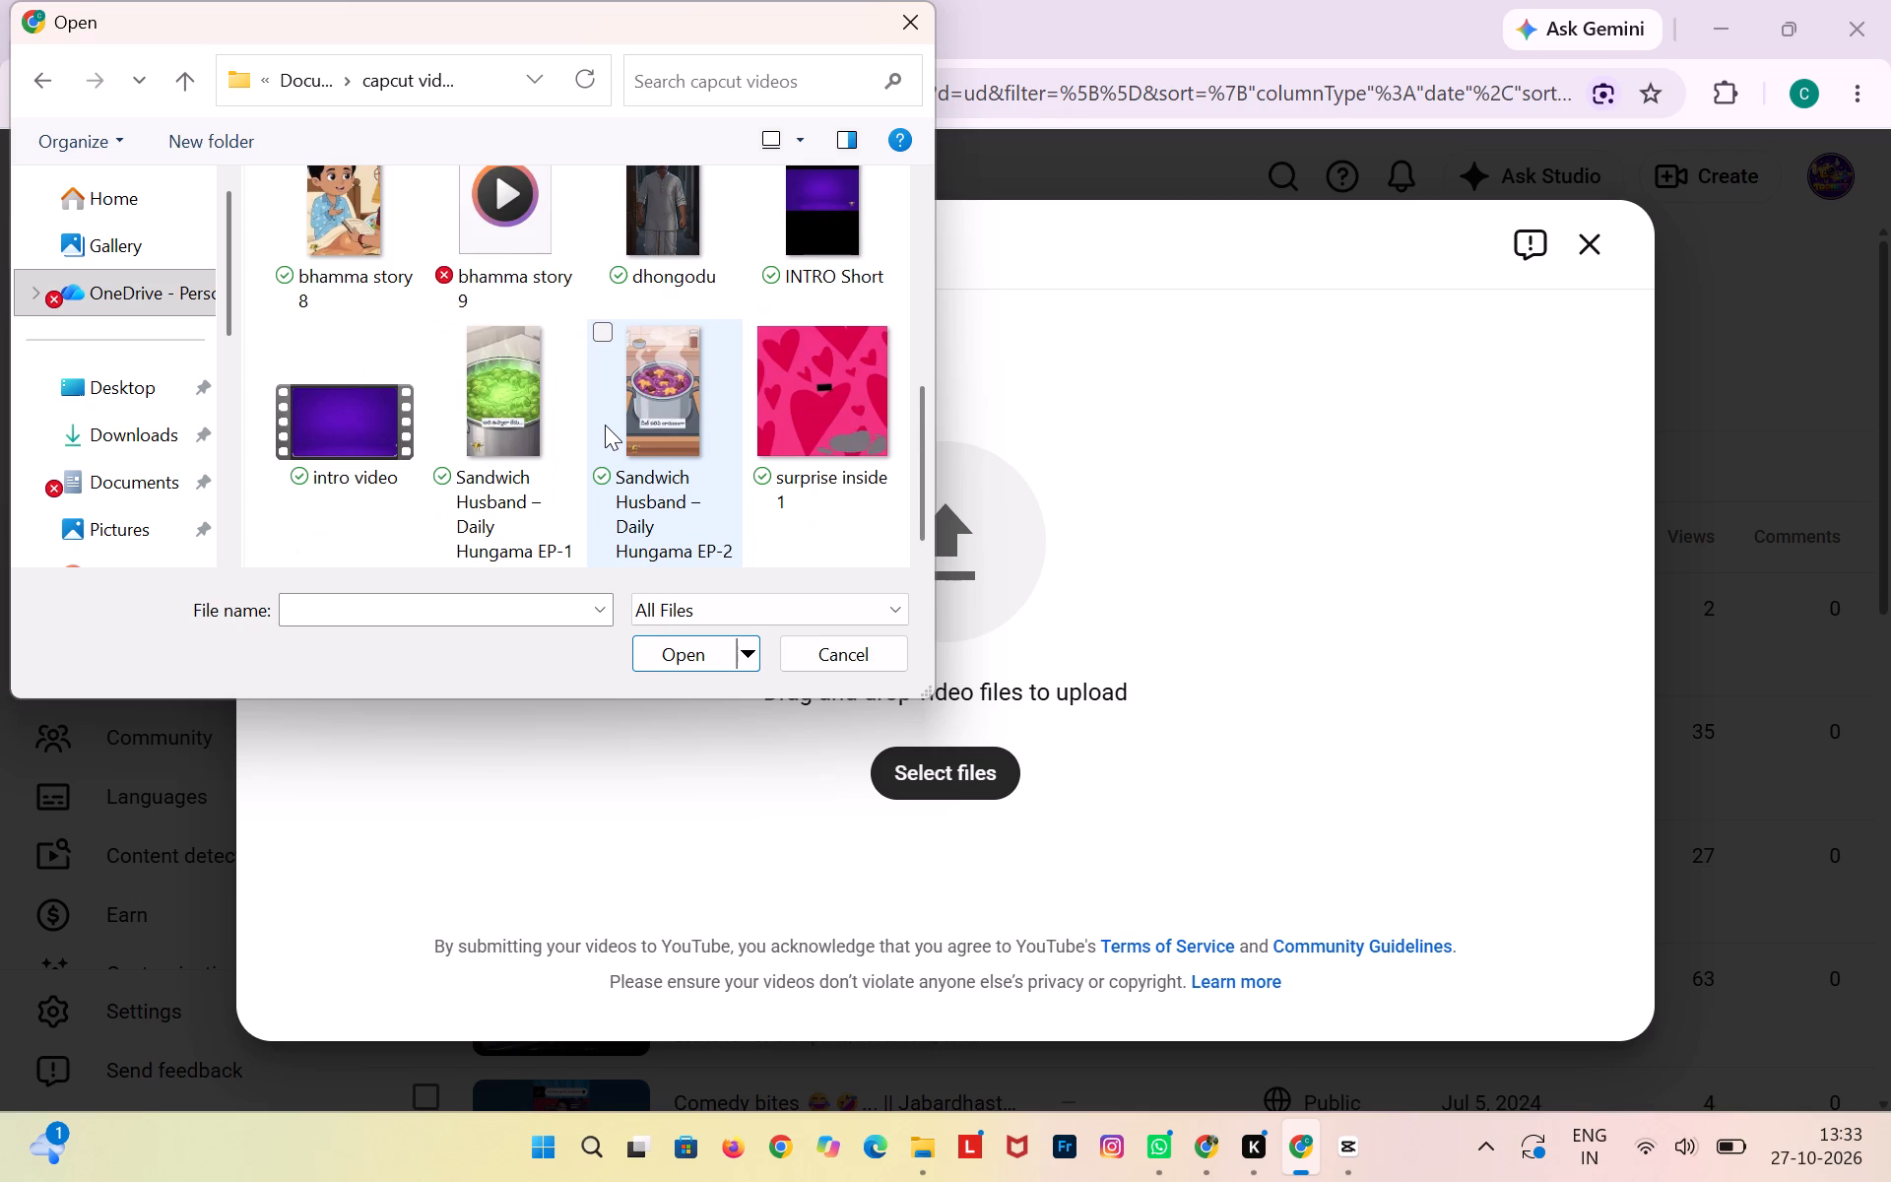
{"action": "scroll", "coordinate": [605, 425], "scroll_direction": "down", "scroll_amount": 2}
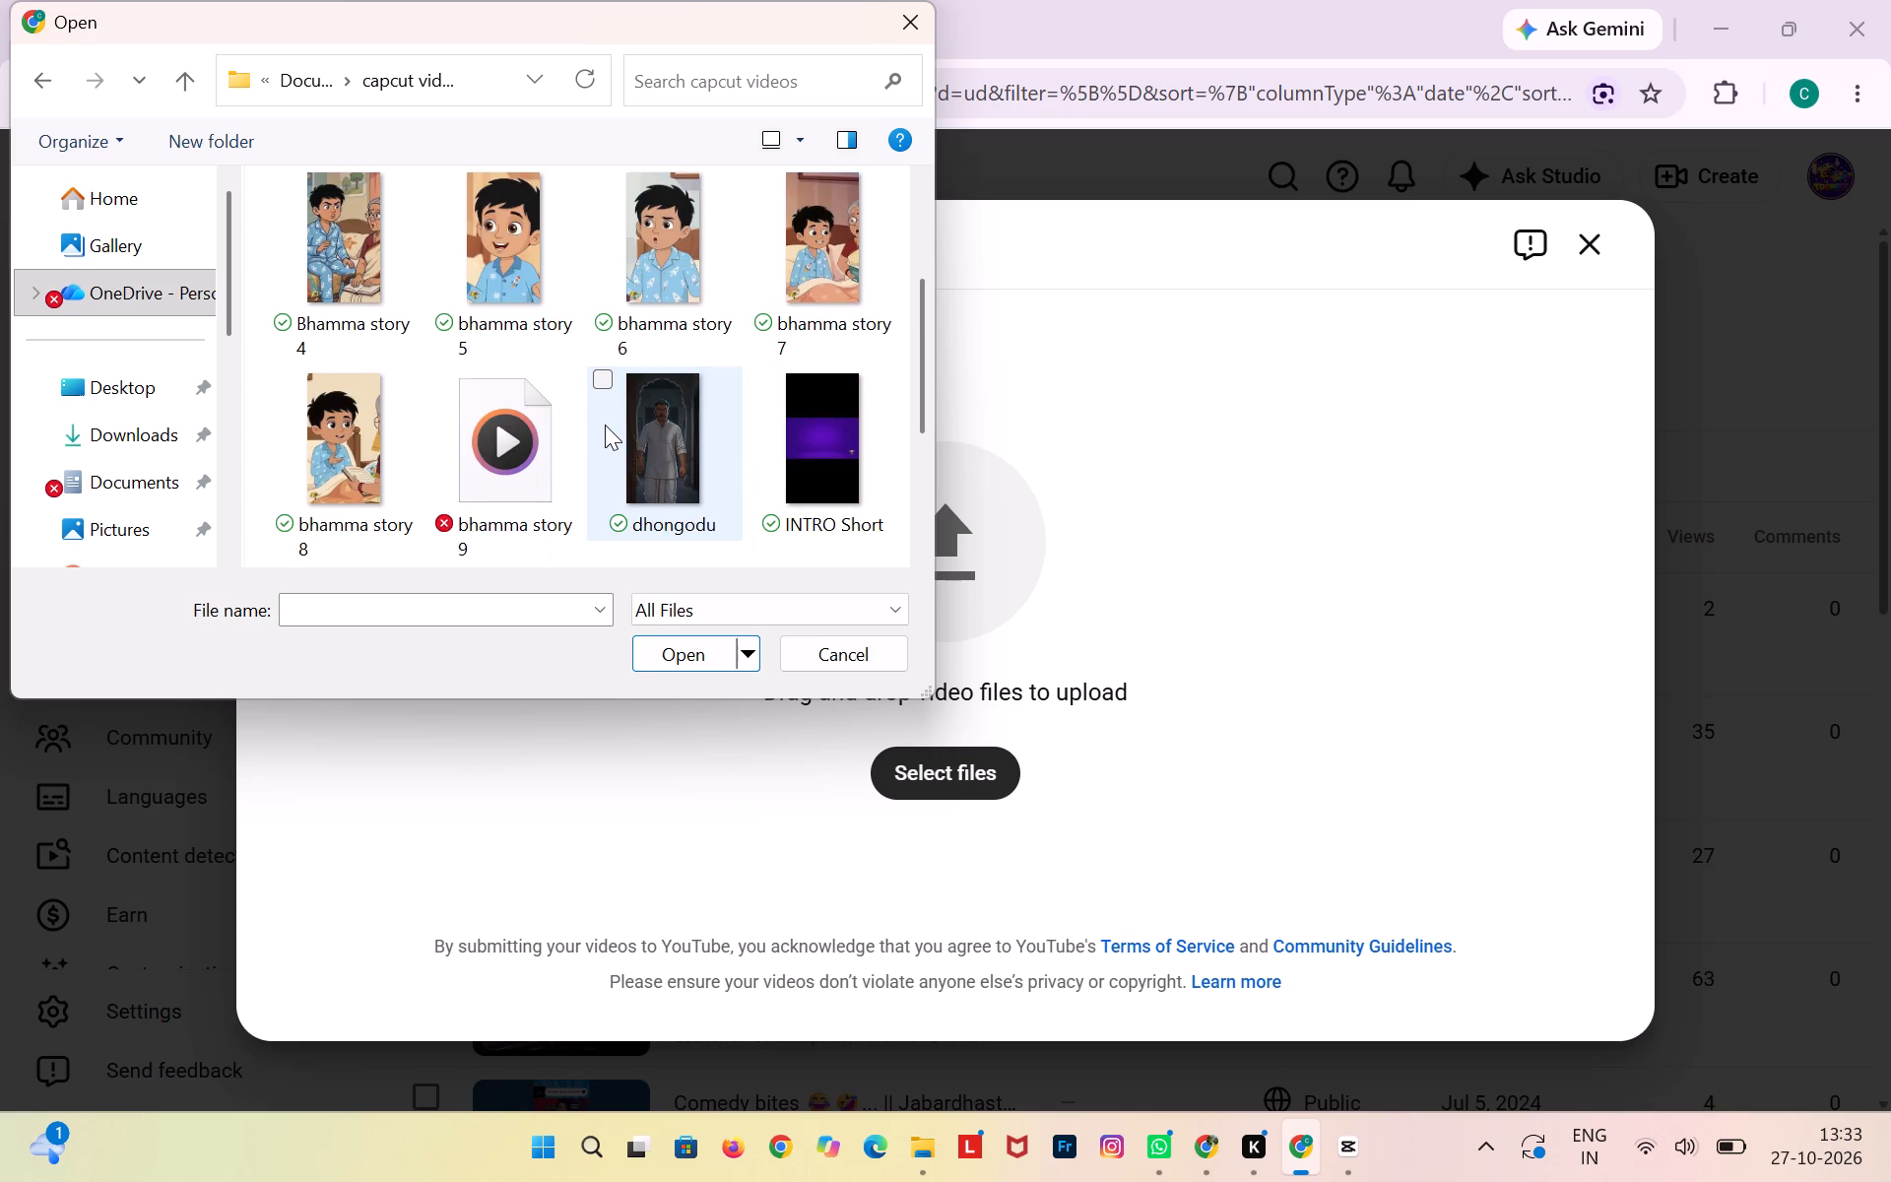
{"action": "scroll", "coordinate": [605, 425], "scroll_direction": "down", "scroll_amount": 1}
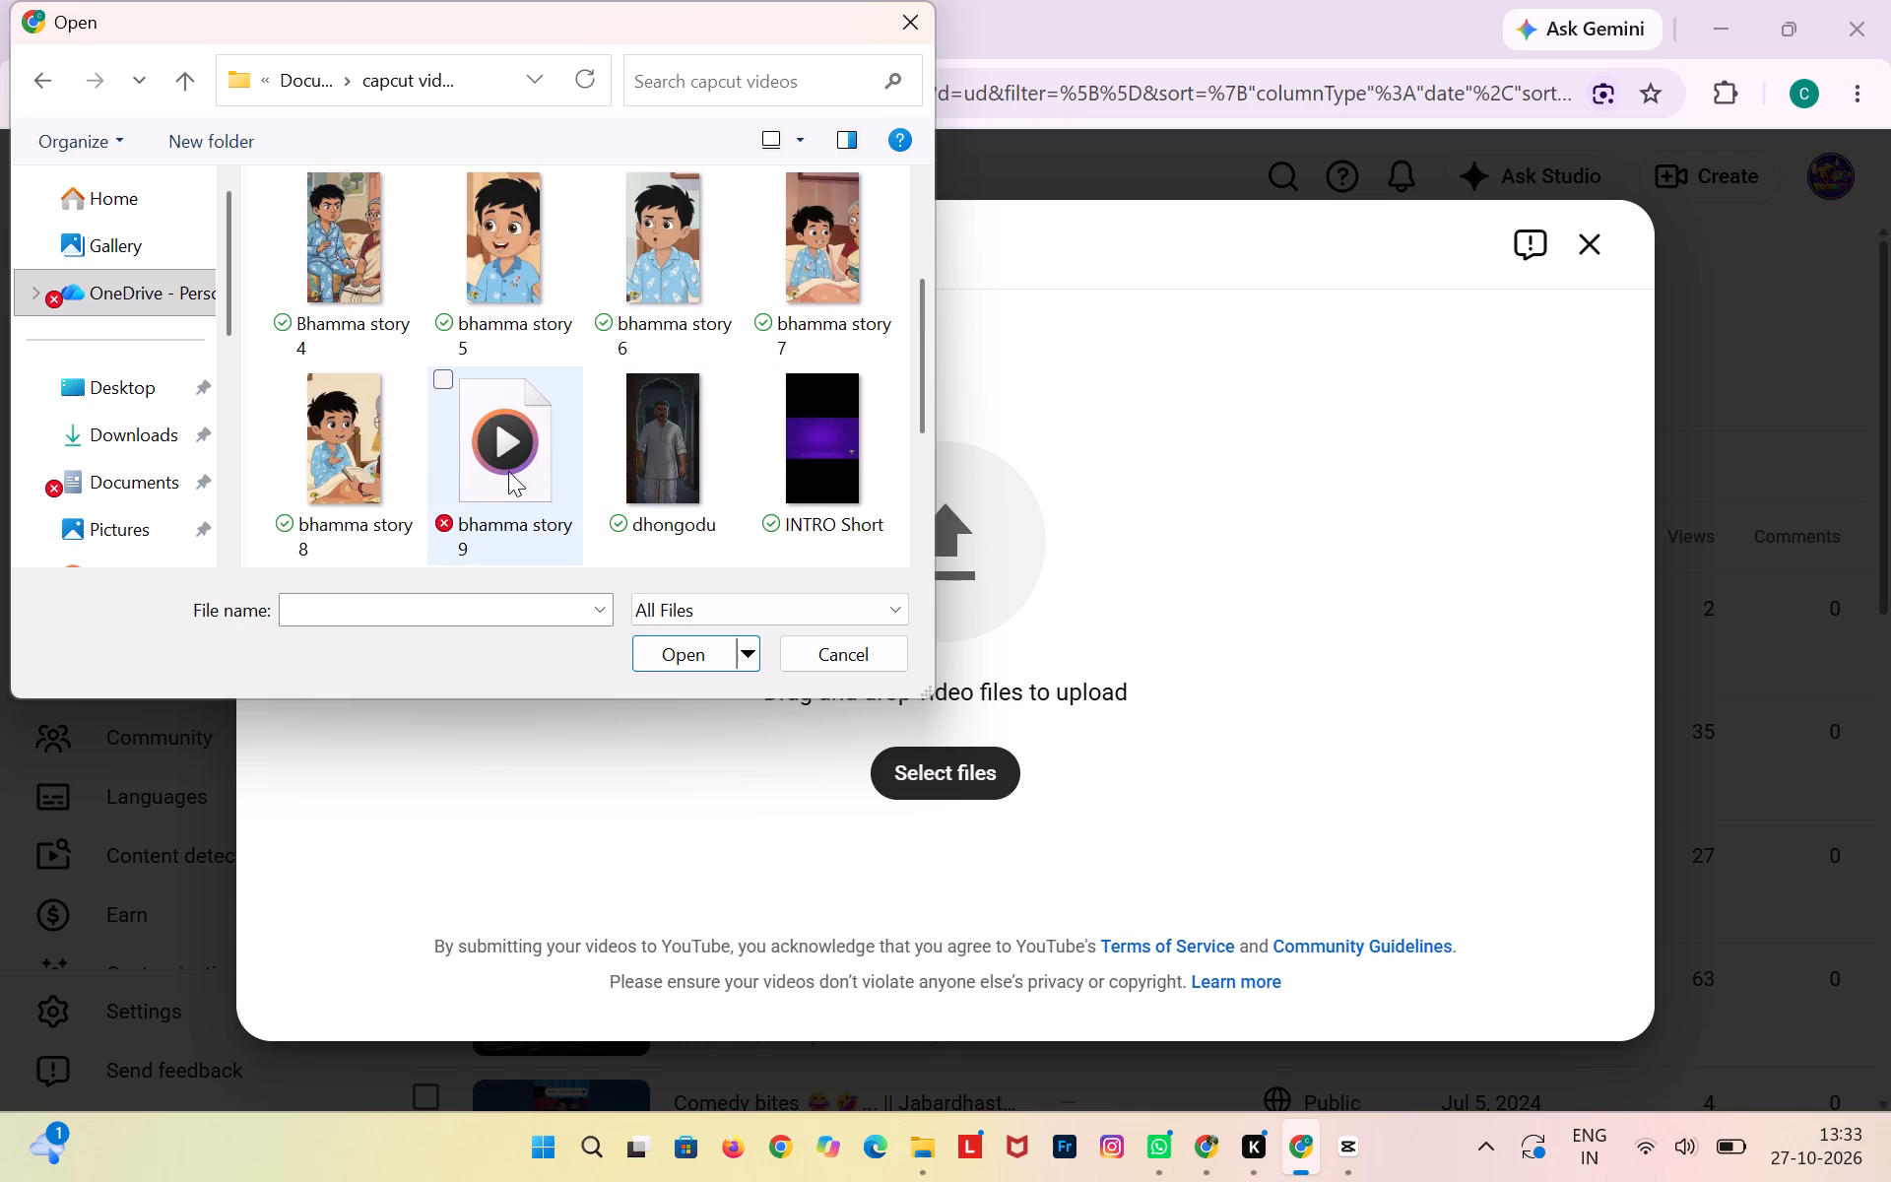
{"action": "left_click", "coordinate": [508, 471]}
{"action": "left_click", "coordinate": [687, 672]}
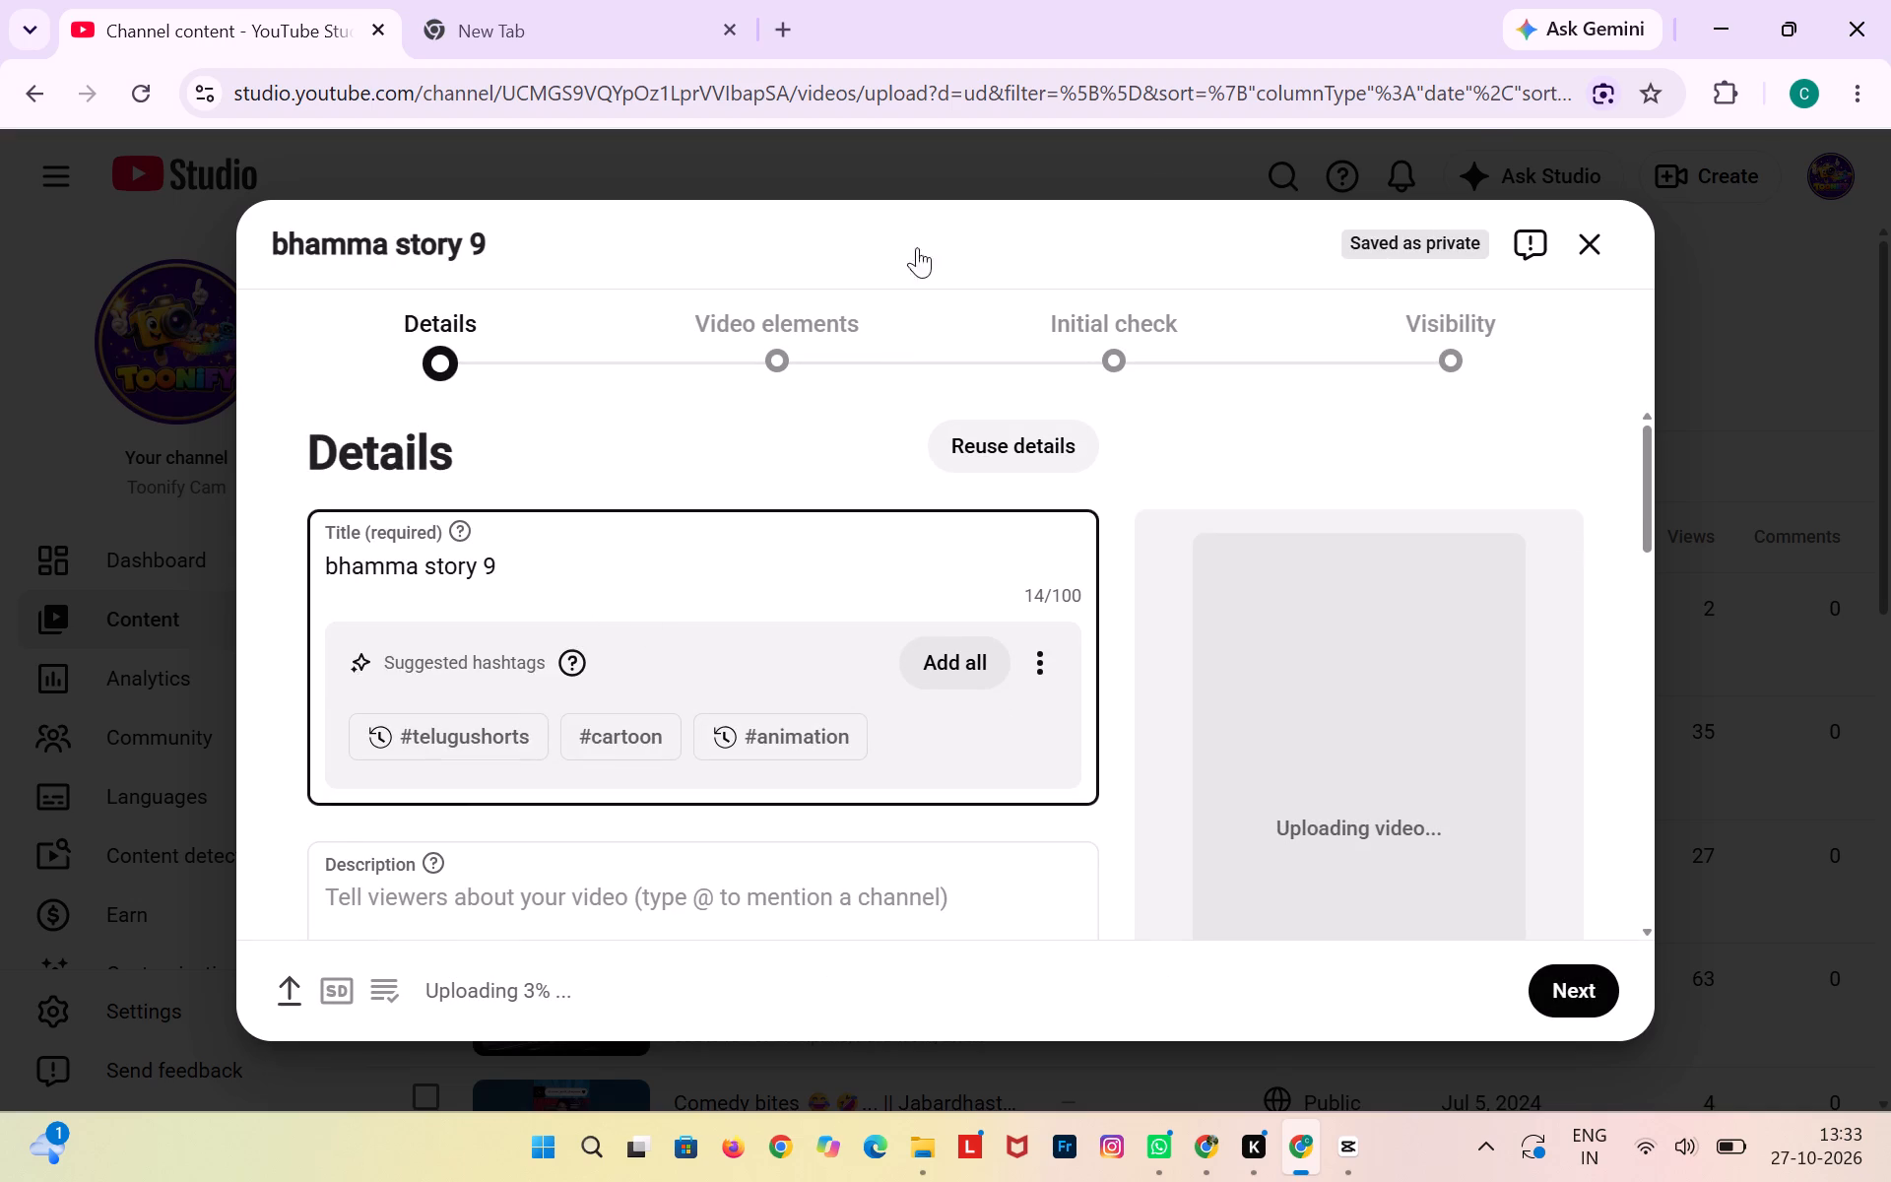
Close the upload's details dialog and open the video details of the Bamma story EP-8 short from the Shorts list.
{"action": "left_click", "coordinate": [1574, 241]}
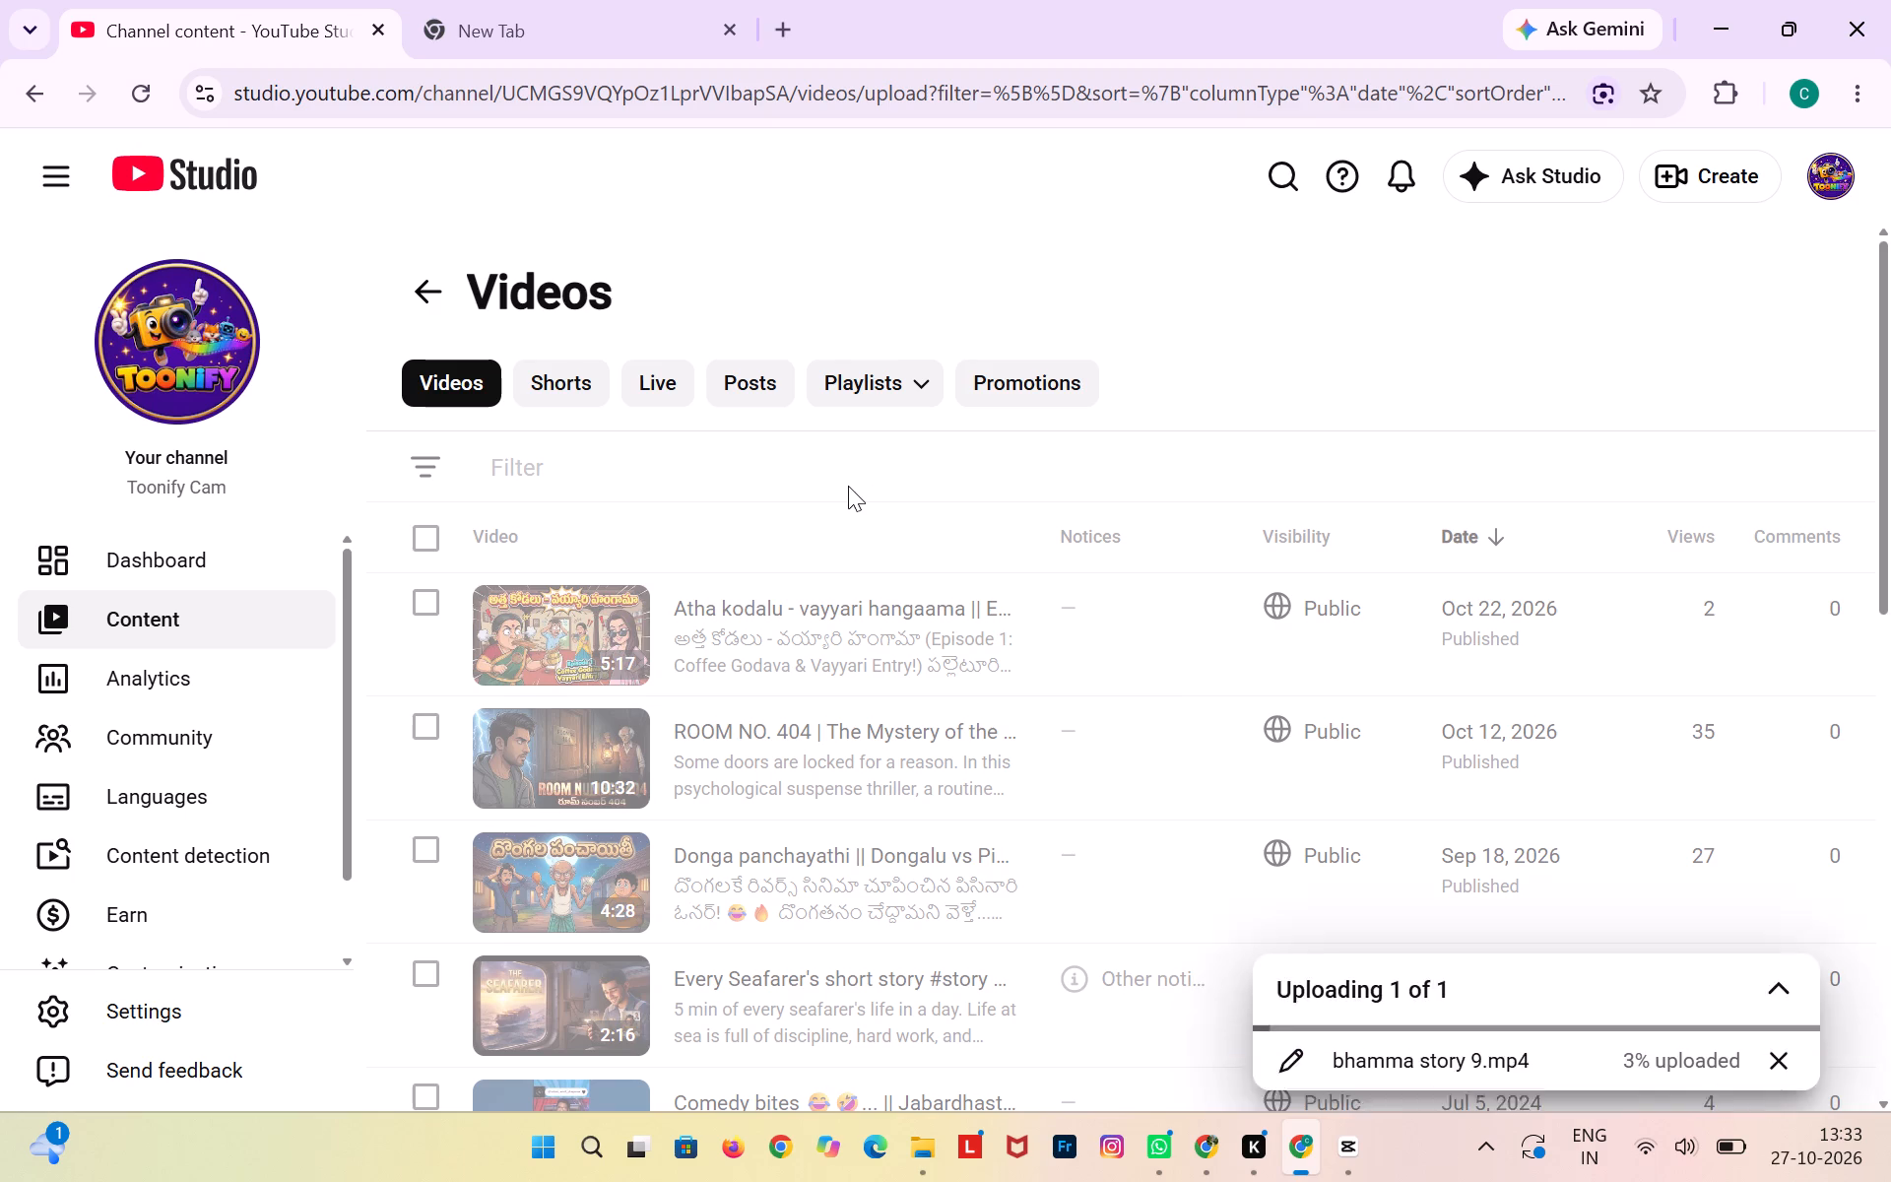
{"action": "left_click", "coordinate": [592, 385]}
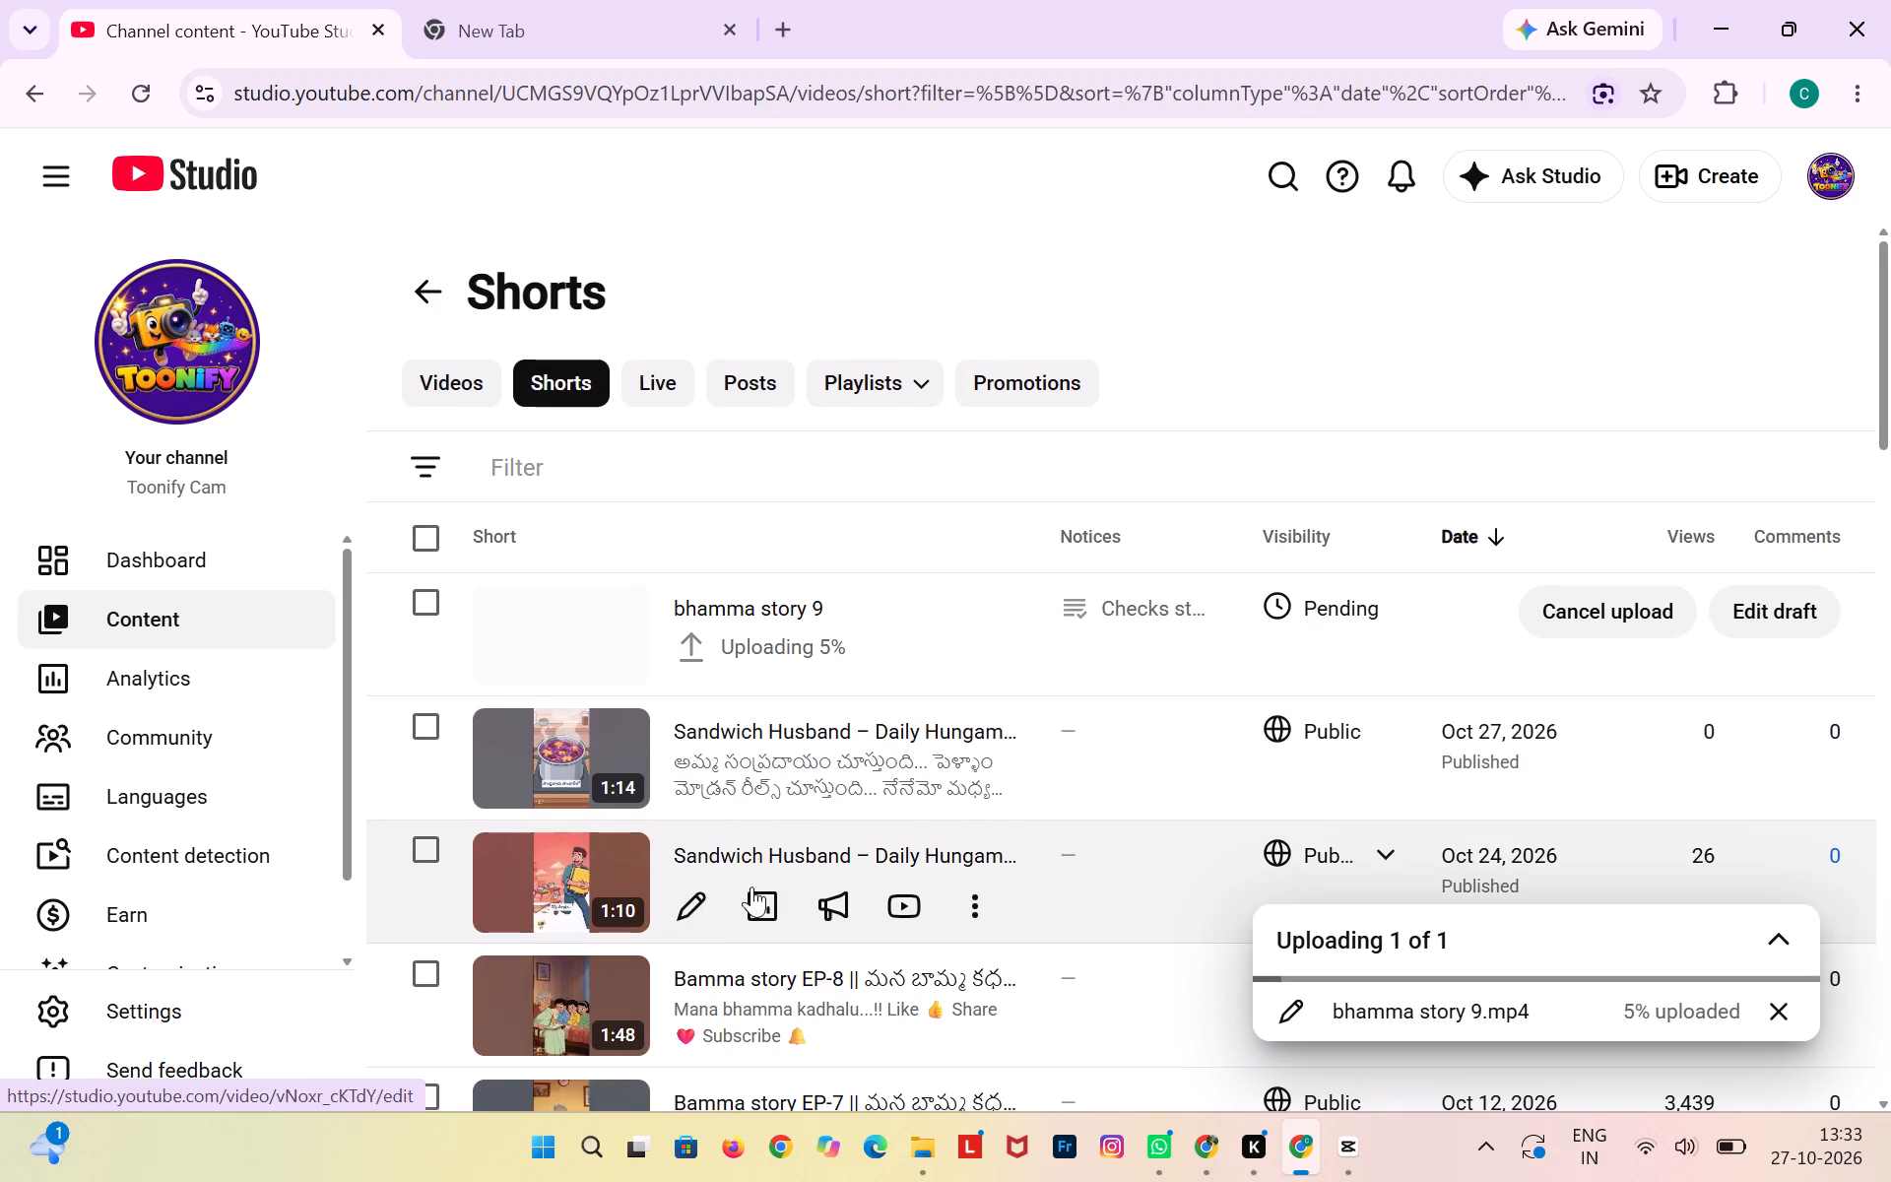
{"action": "scroll", "coordinate": [760, 951], "scroll_direction": "down", "scroll_amount": 3}
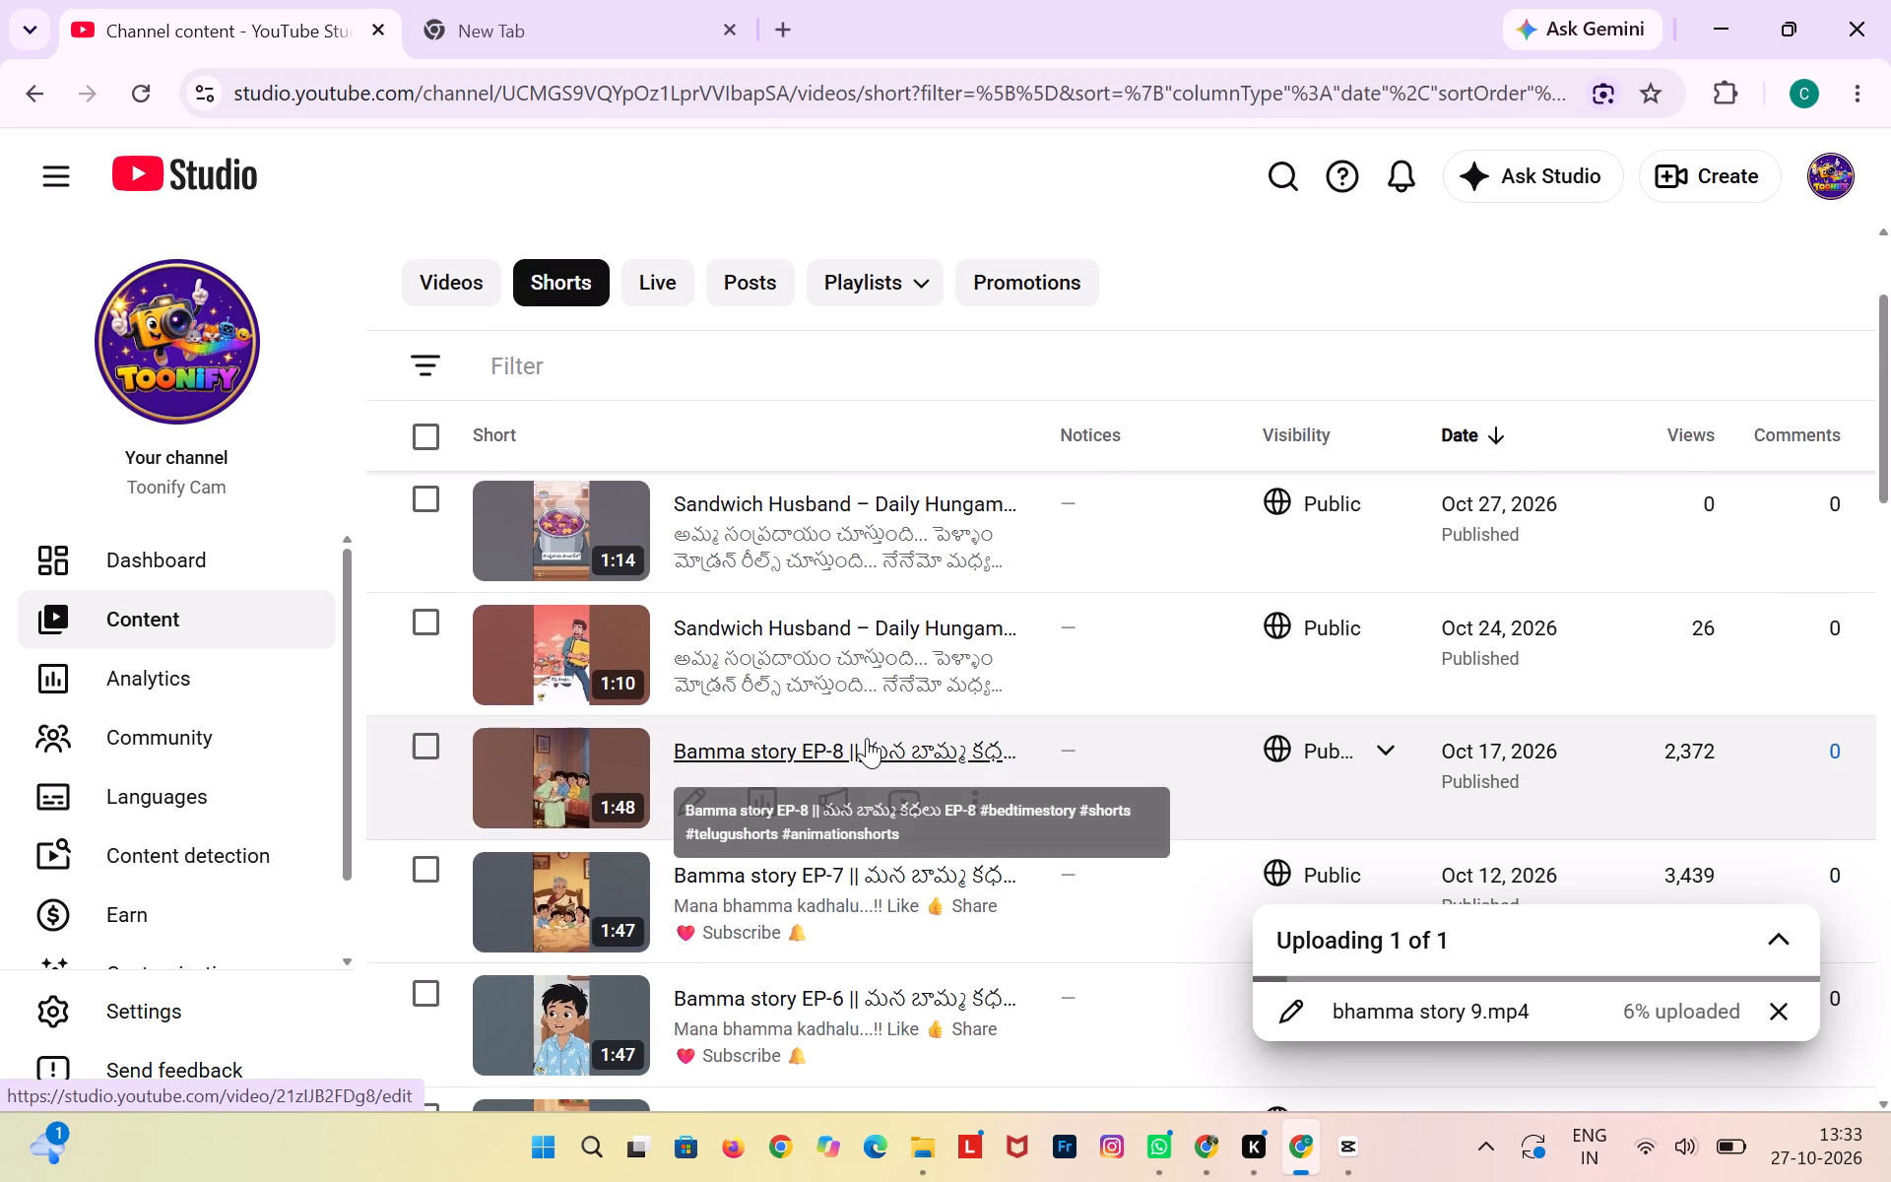
{"action": "left_click", "coordinate": [867, 738]}
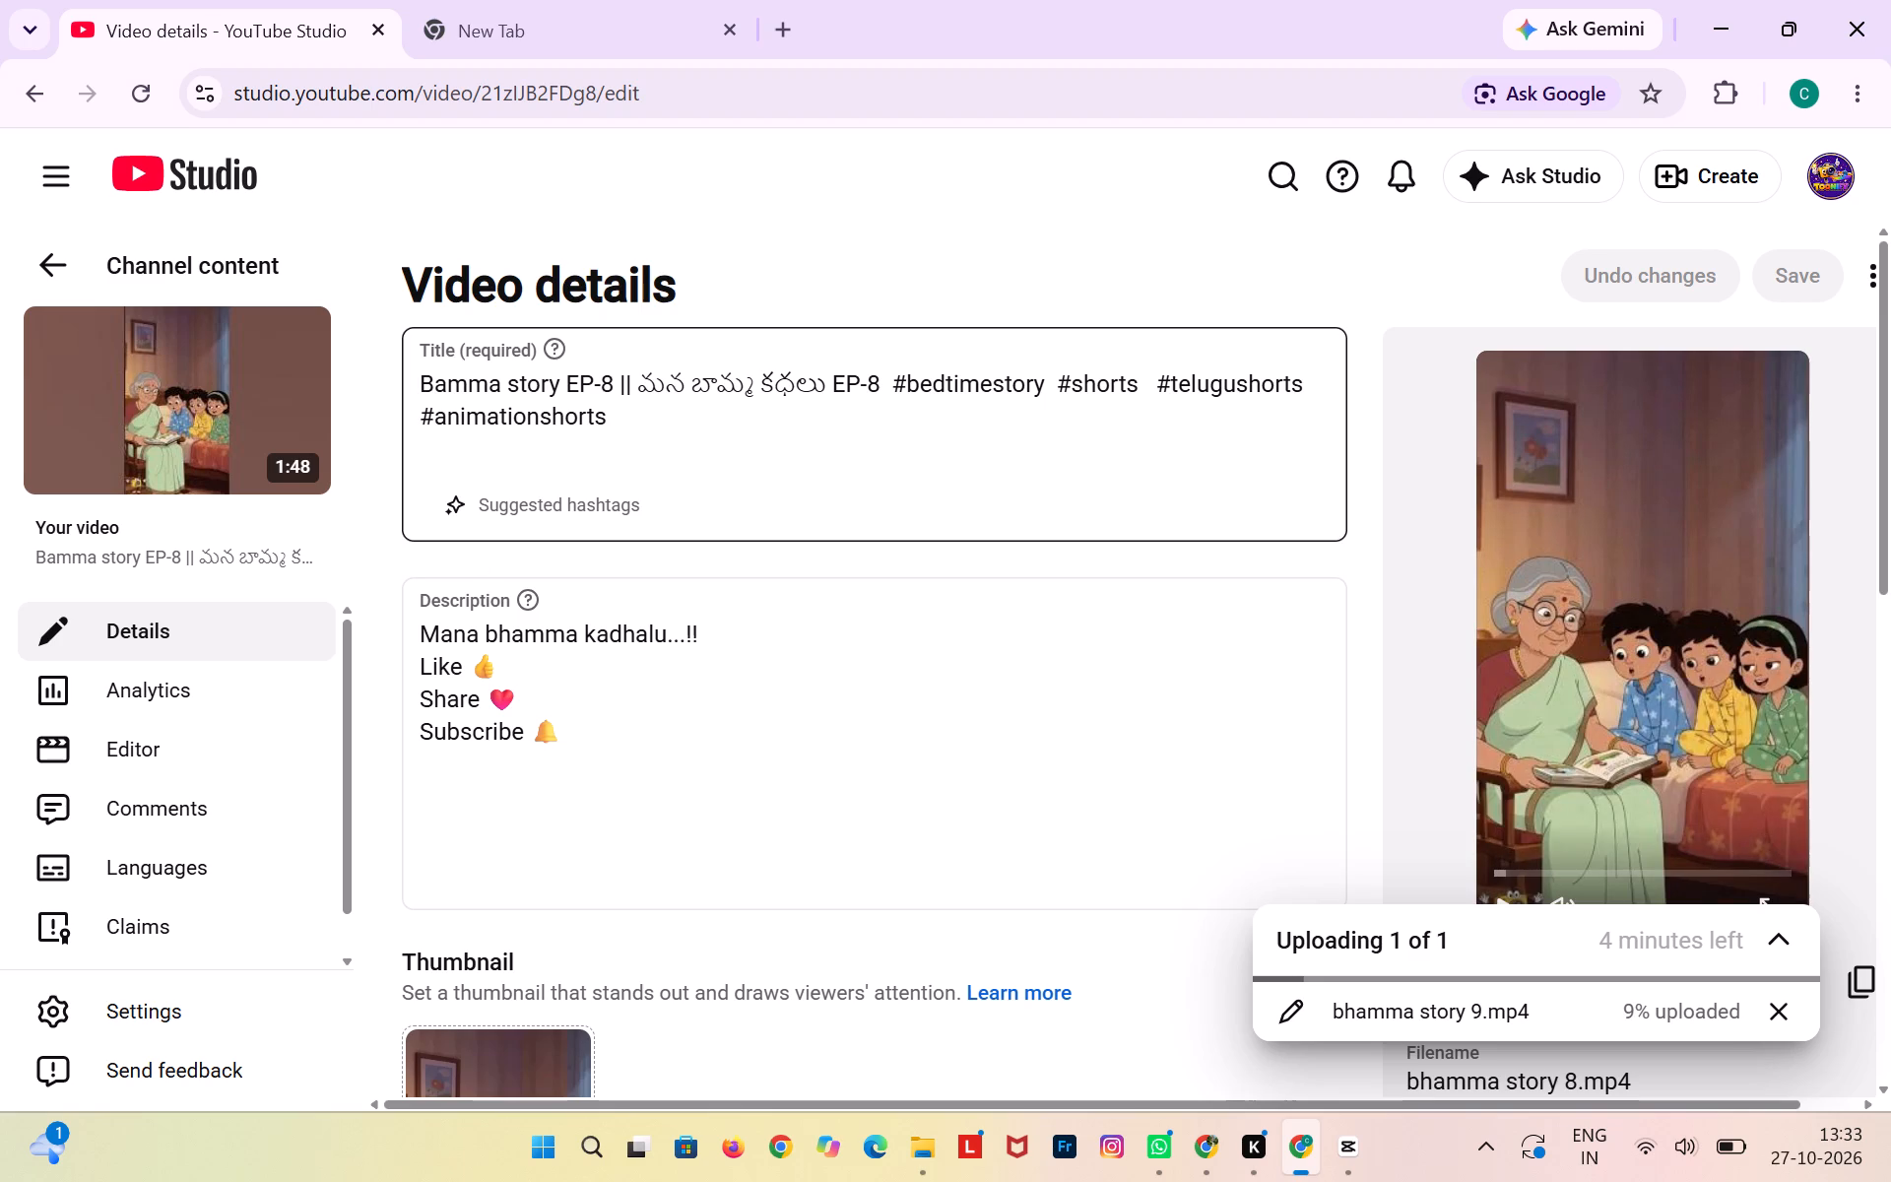
Copy the EP-8 short's full title, including its hashtags, and paste it into the Google search box on the New Tab page.
{"action": "left_click_drag", "start_coordinate": [420, 372], "coordinate": [628, 427]}
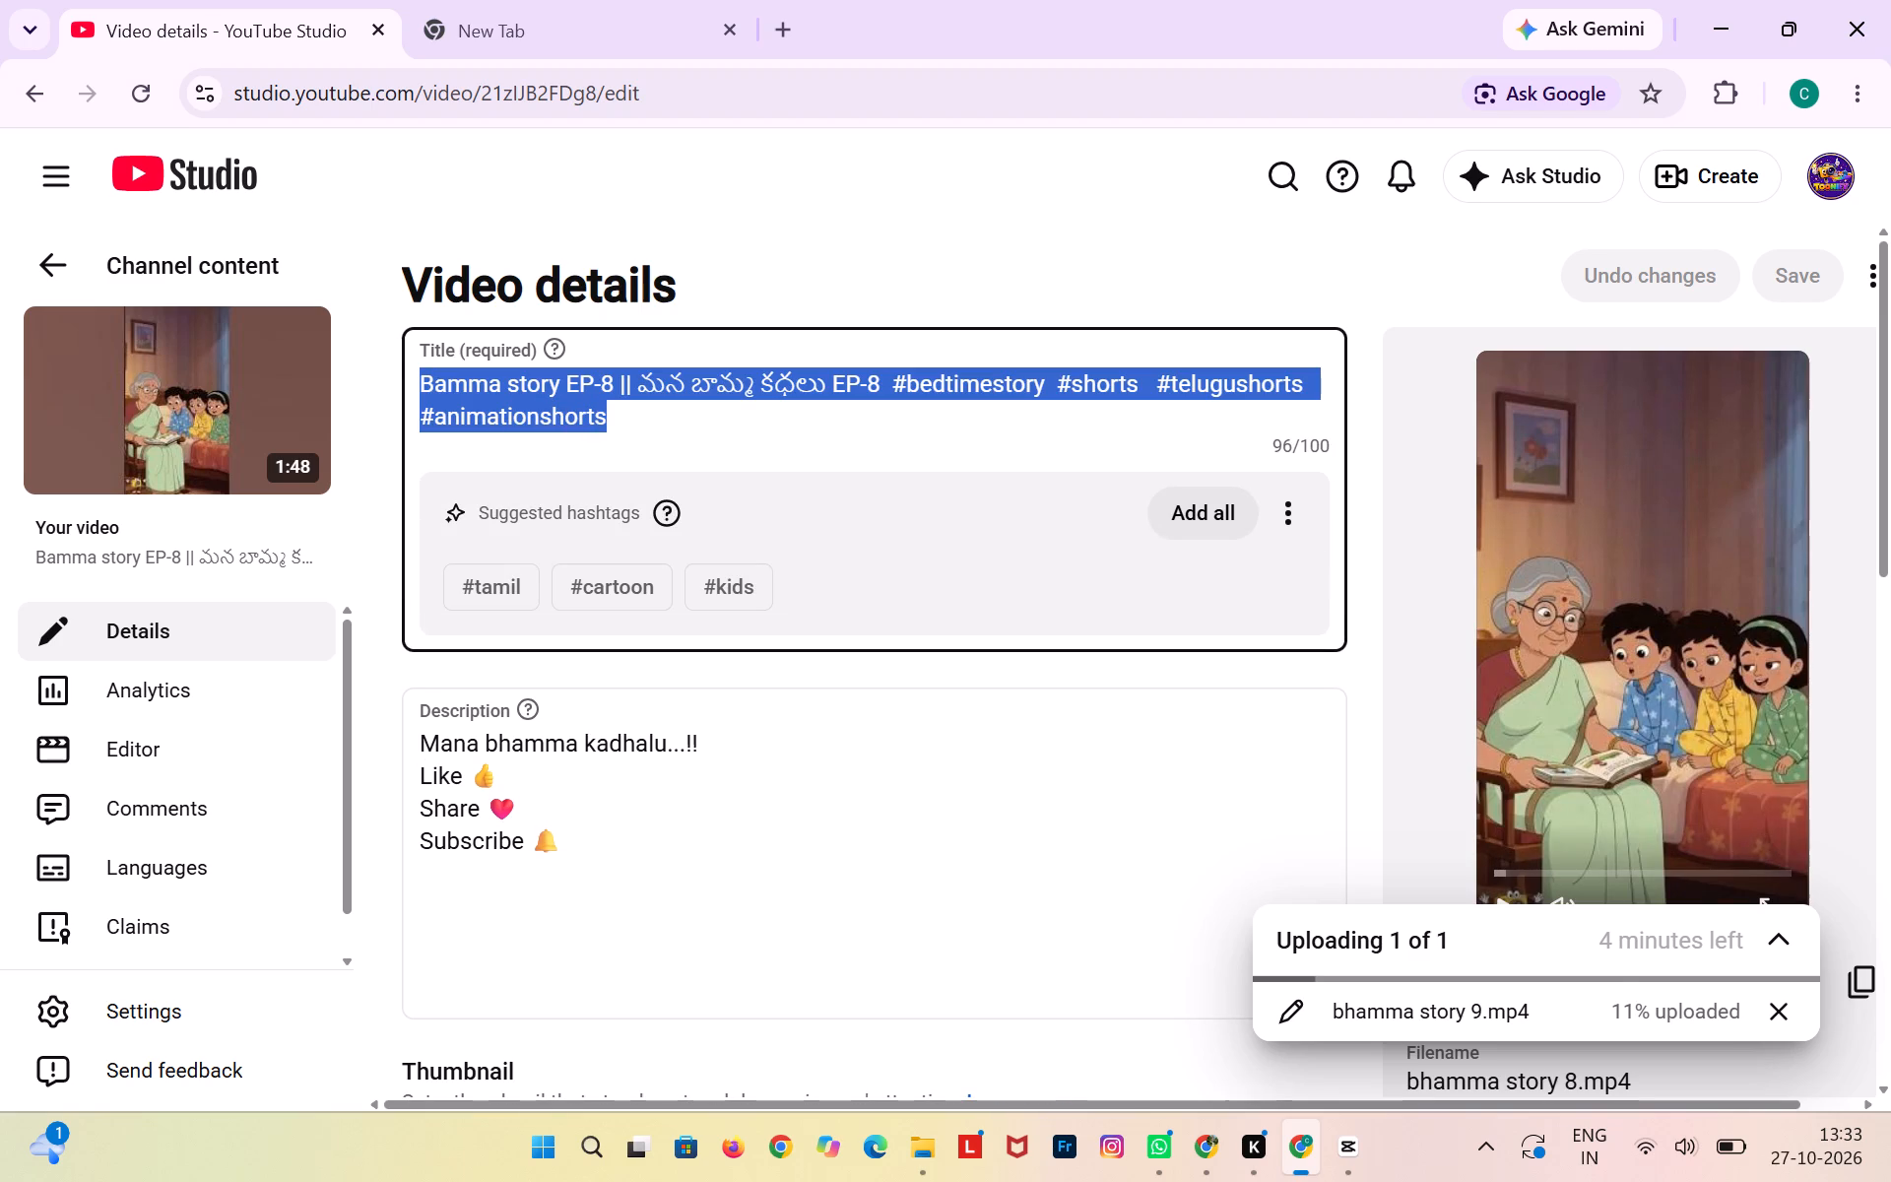
{"action": "left_click_drag", "start_coordinate": [628, 427], "coordinate": [642, 427]}
{"action": "left_click_drag", "start_coordinate": [420, 741], "coordinate": [441, 755], "text": "ctrl"}
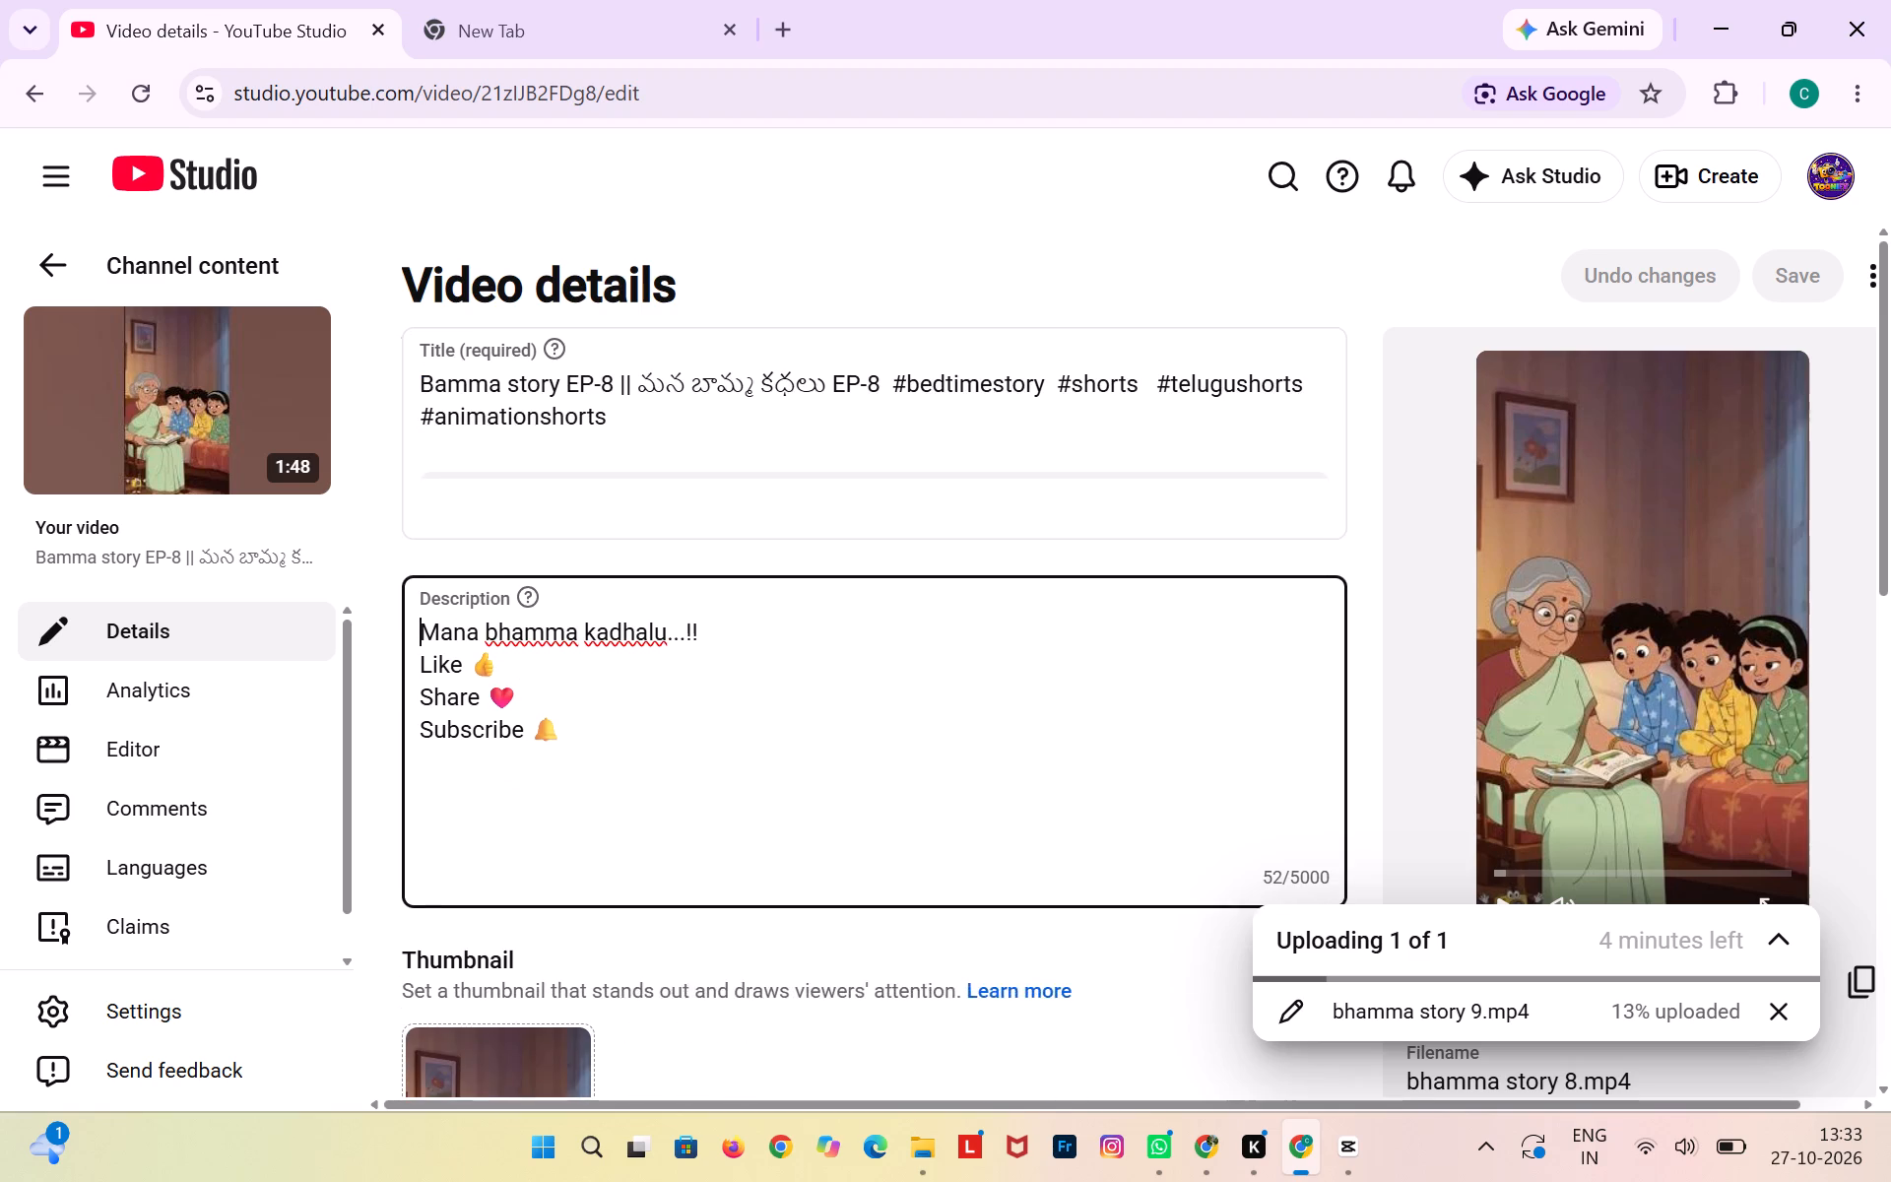
{"action": "left_click_drag", "start_coordinate": [441, 755], "coordinate": [450, 643], "text": "ctrl"}
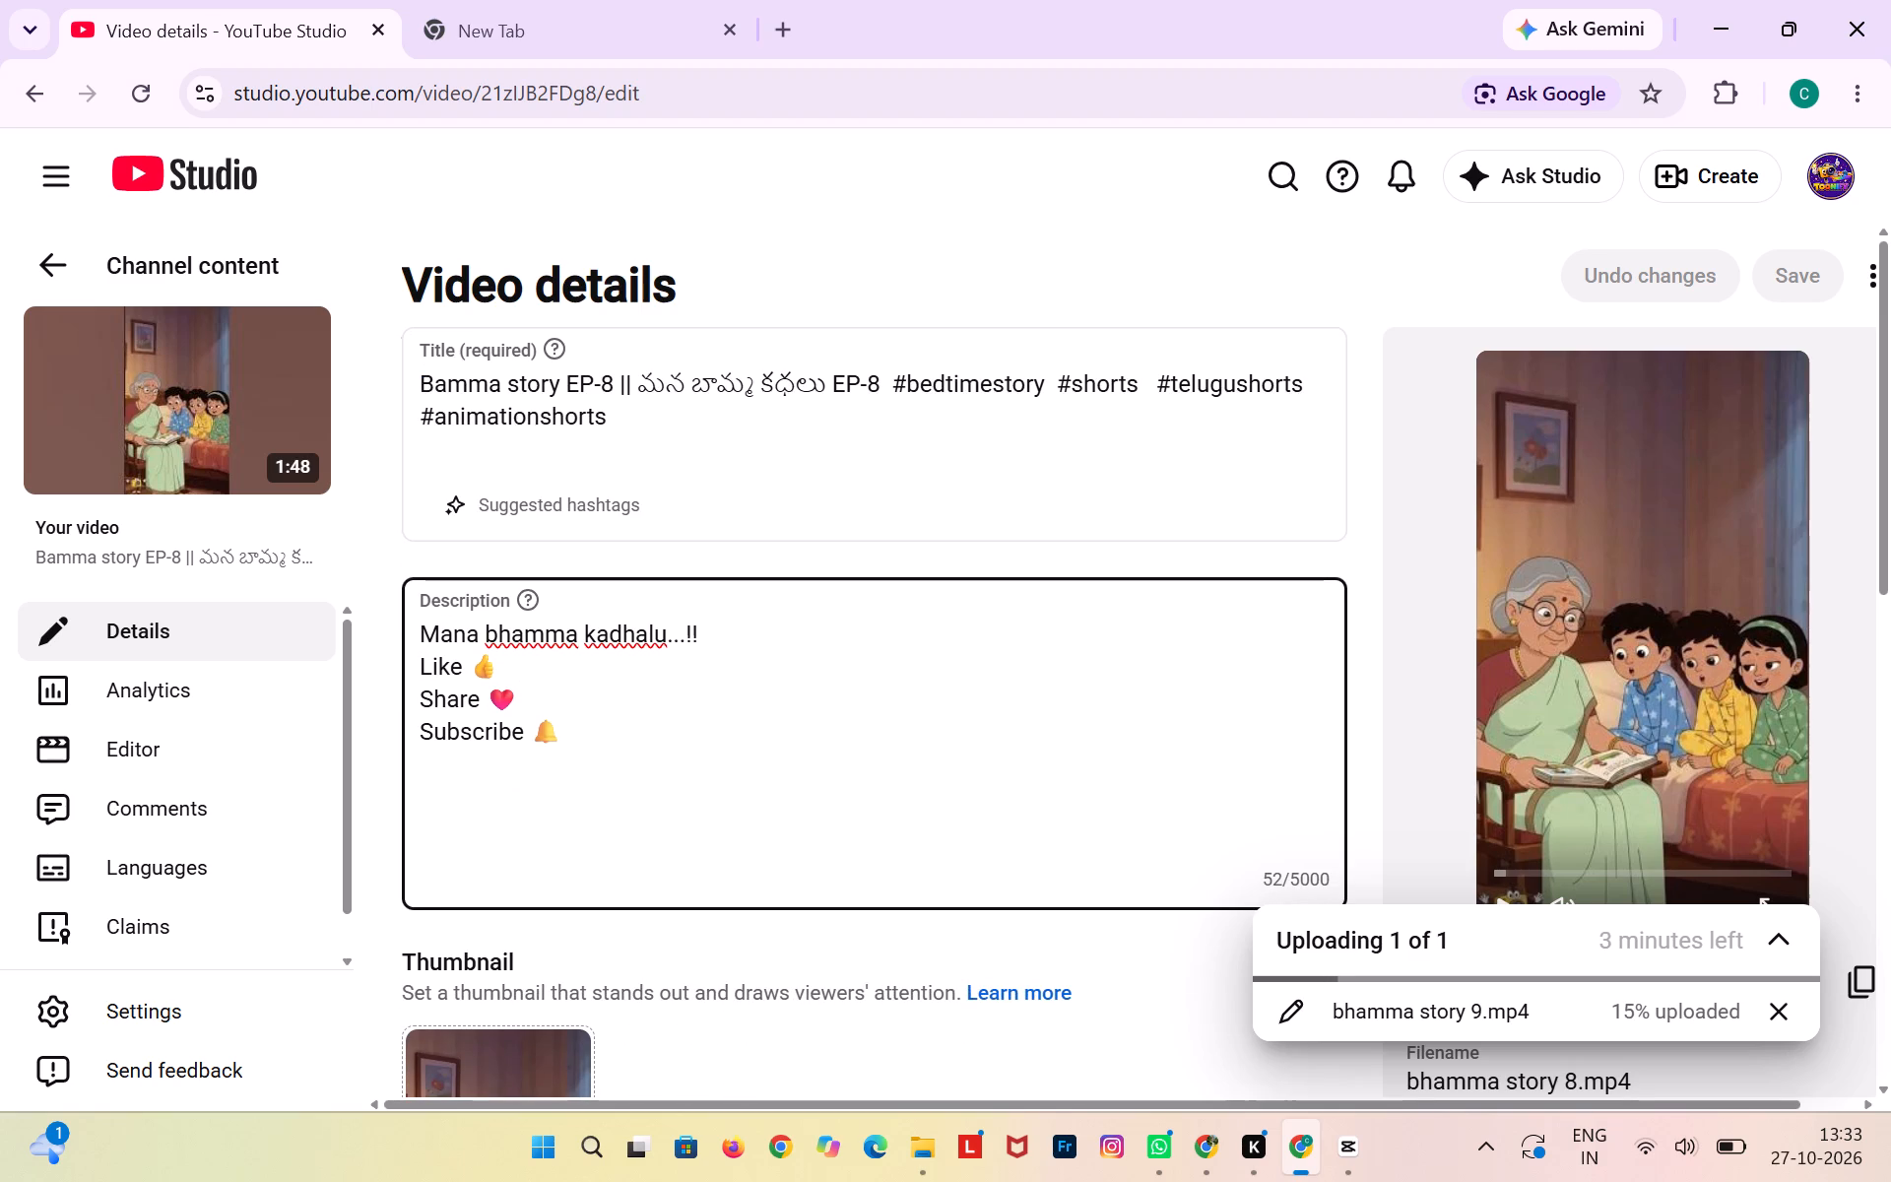
{"action": "left_click_drag", "start_coordinate": [450, 643], "coordinate": [567, 735], "text": "ctrl"}
{"action": "left_click_drag", "start_coordinate": [567, 735], "coordinate": [433, 611]}
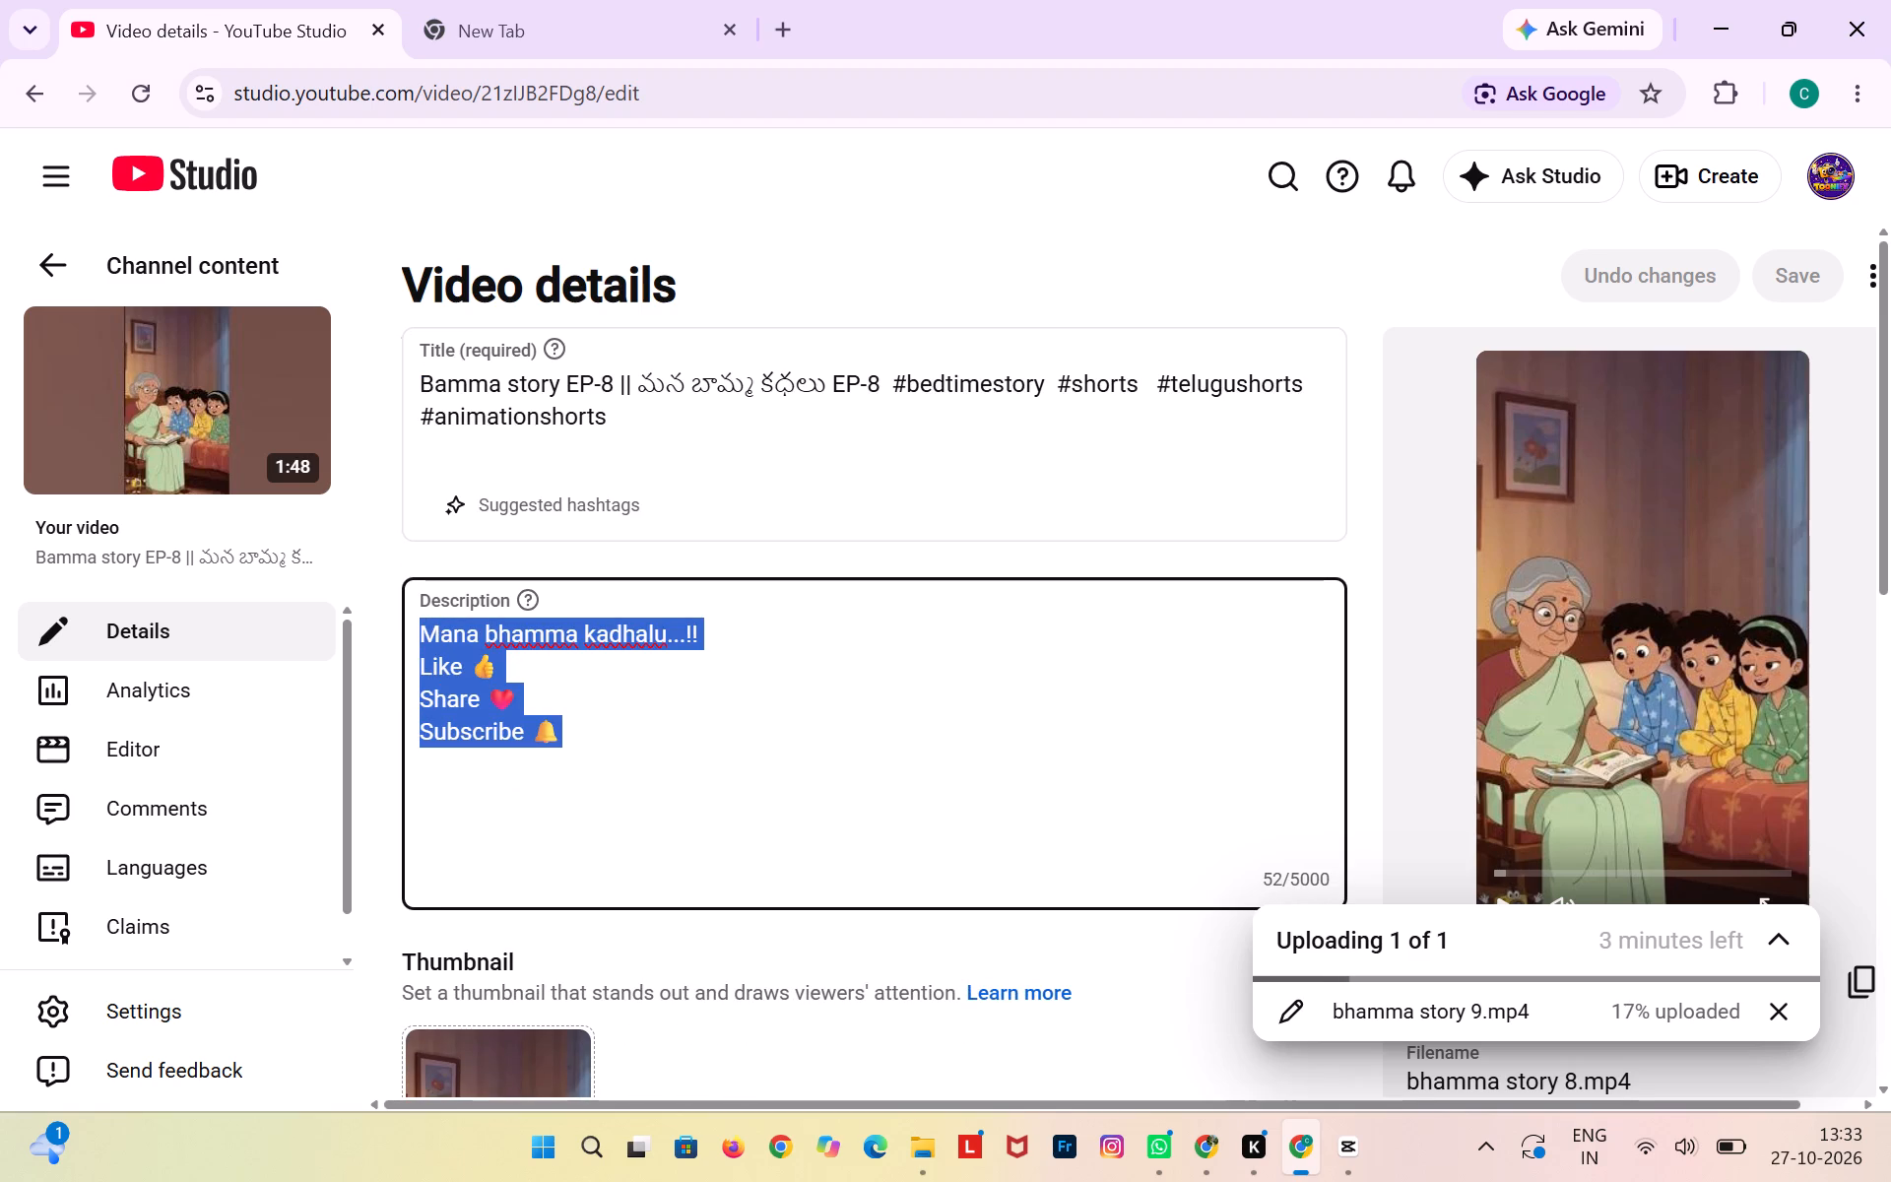
{"action": "left_click_drag", "start_coordinate": [427, 396], "coordinate": [622, 424], "text": "ctrl"}
{"action": "left_click", "coordinate": [622, 424], "text": "ctrl"}
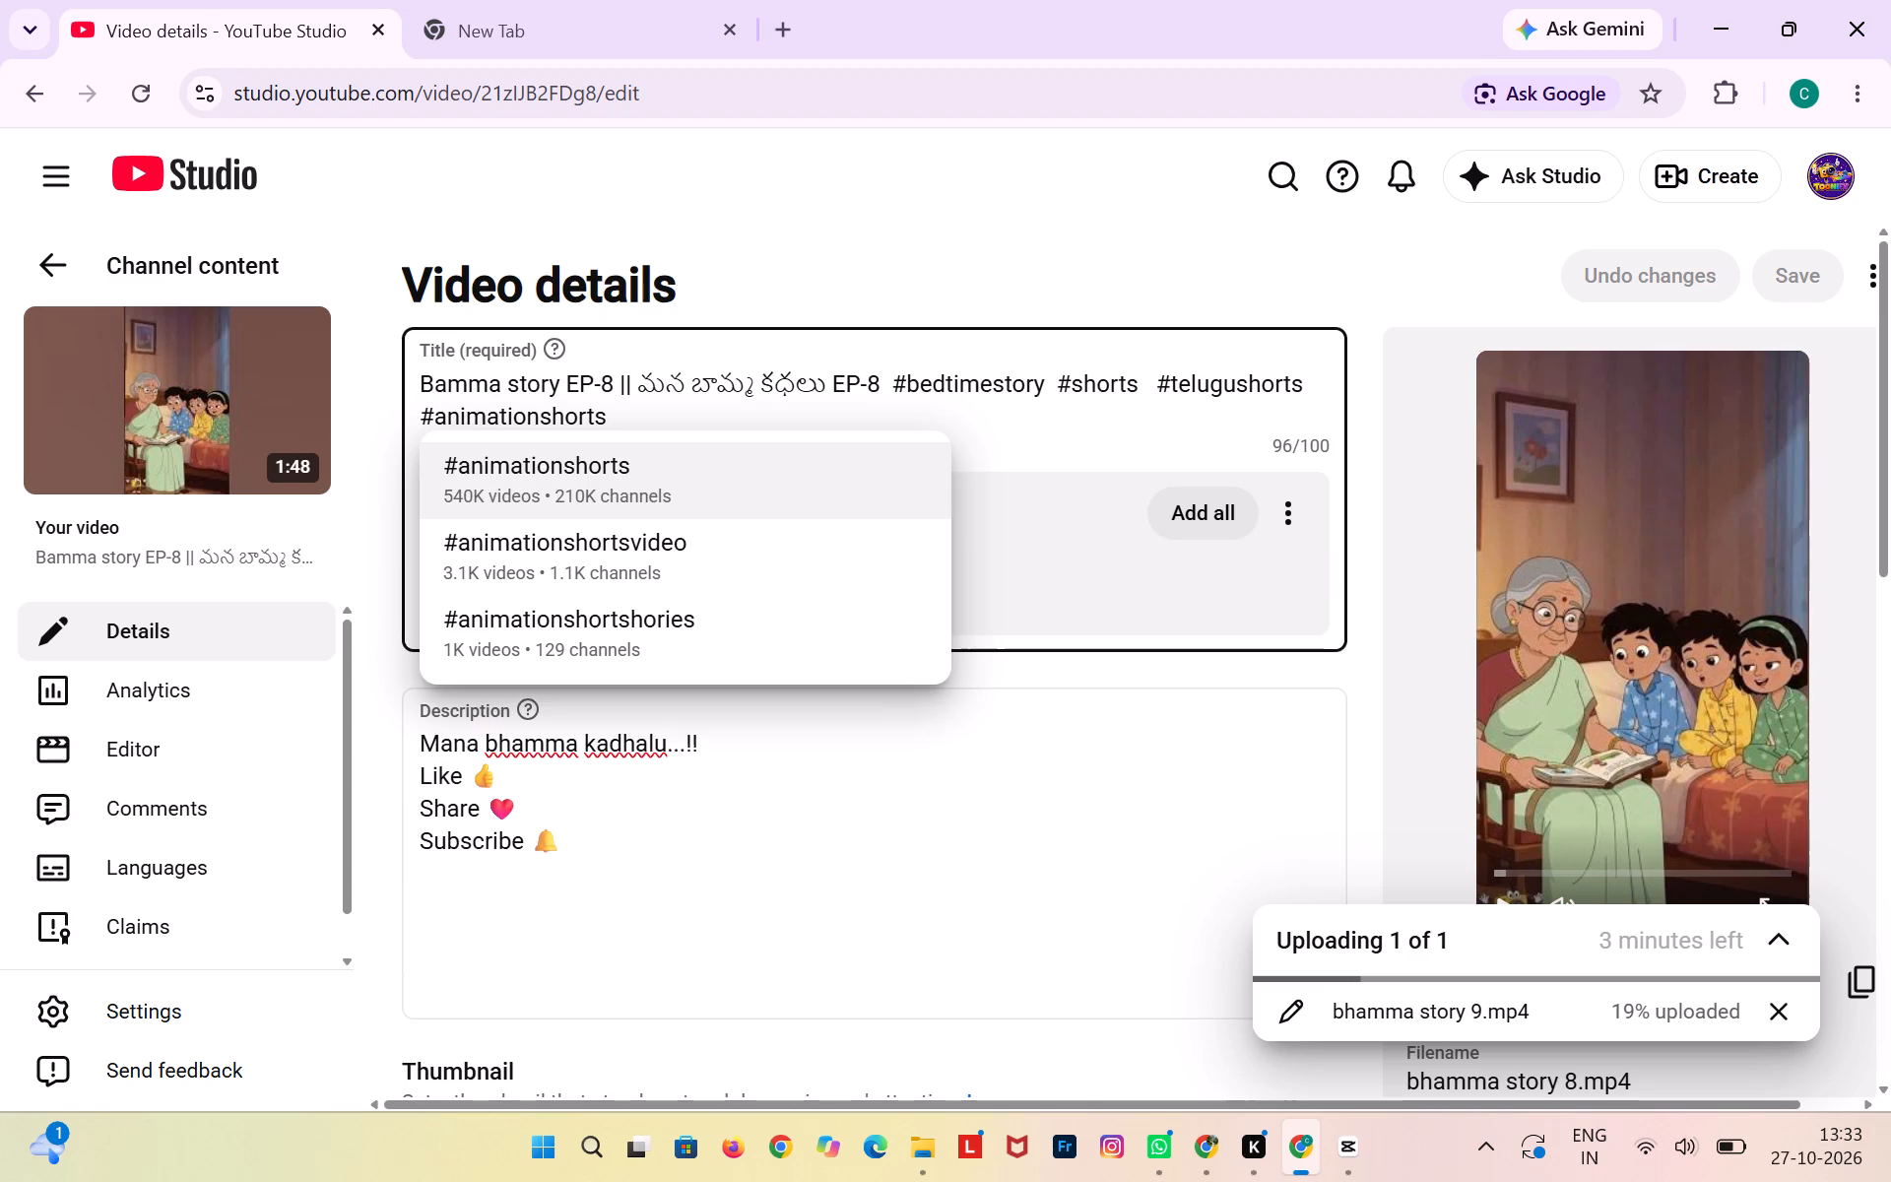
{"action": "left_click", "coordinate": [630, 414]}
{"action": "left_click_drag", "start_coordinate": [424, 385], "coordinate": [688, 418]}
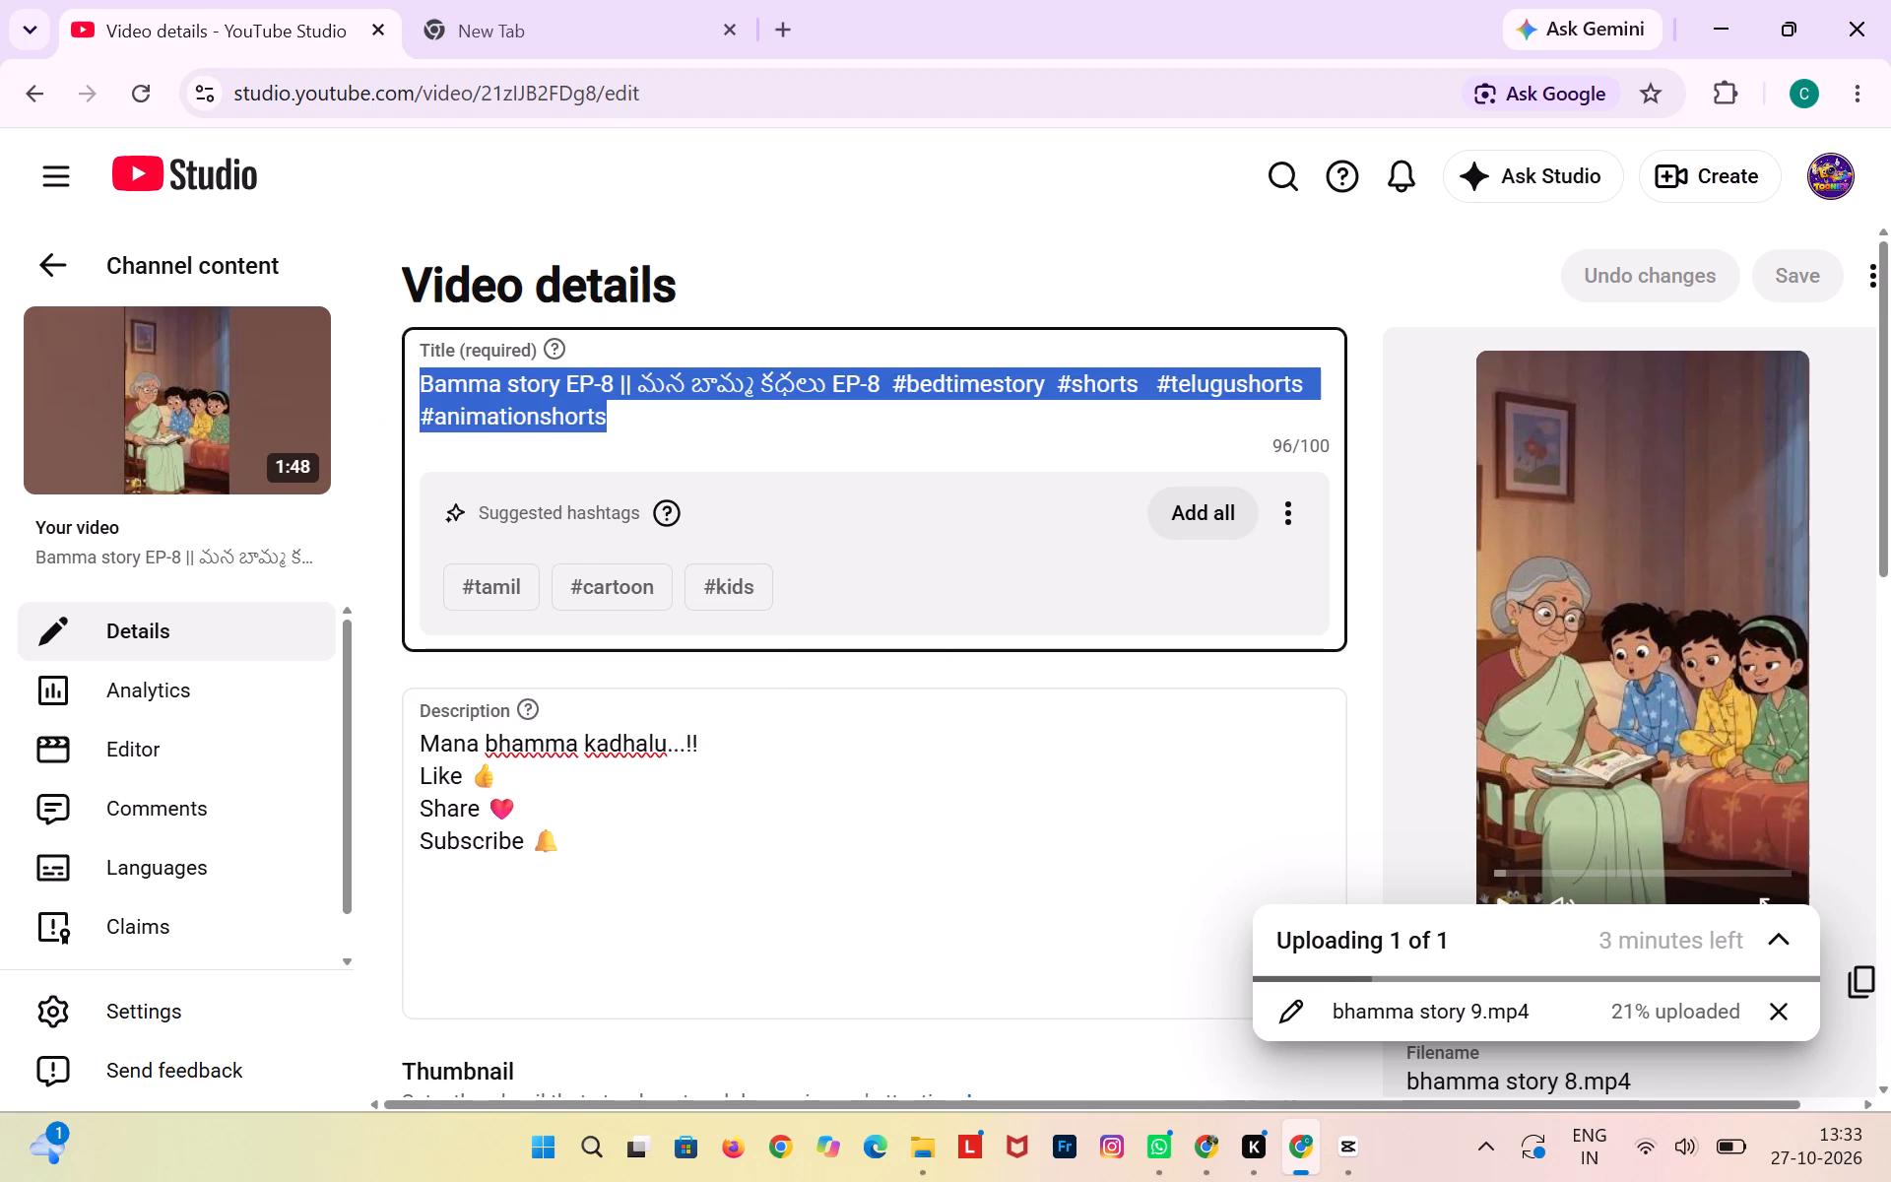
{"action": "left_click_drag", "start_coordinate": [688, 418], "coordinate": [698, 425]}
{"action": "key", "text": "ctrl+c"}
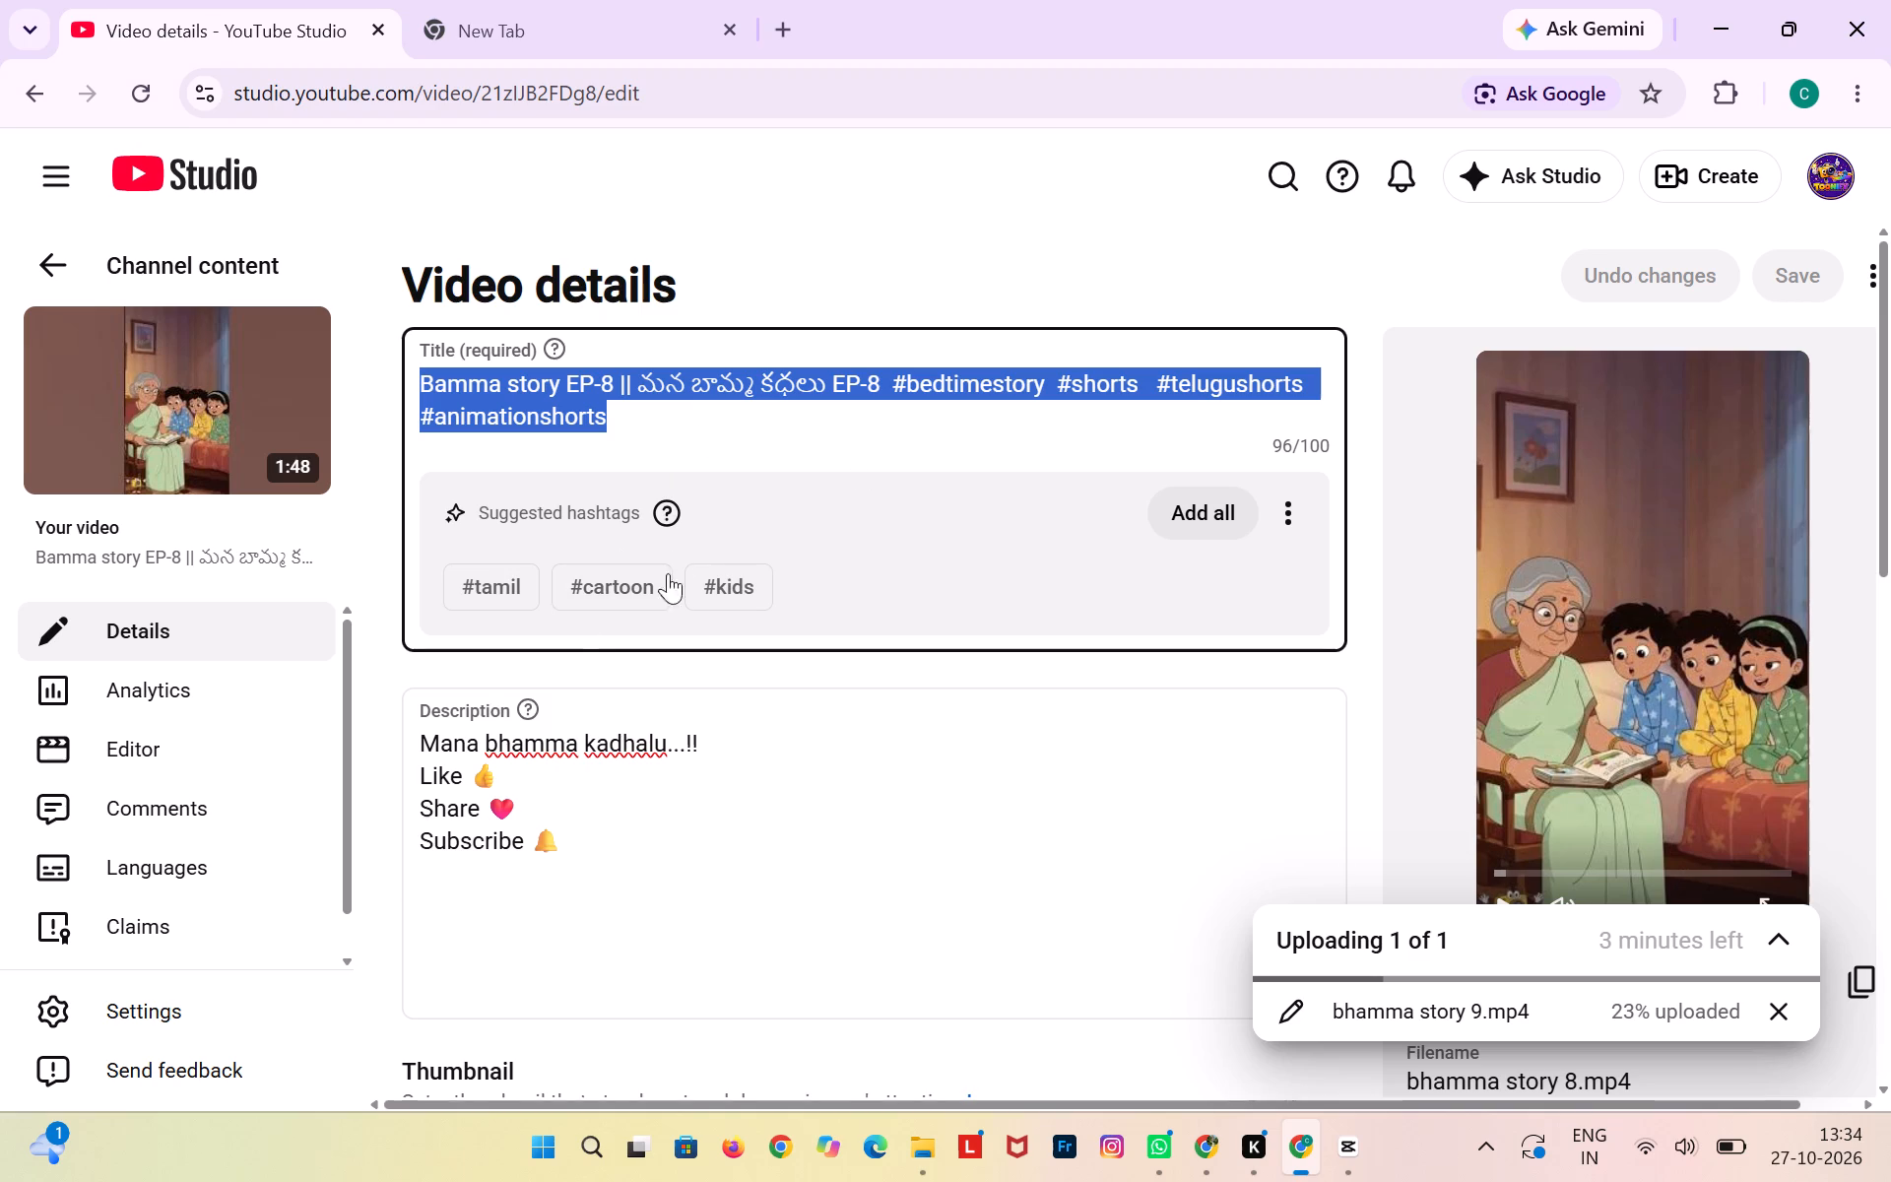
{"action": "left_click", "coordinate": [640, 30]}
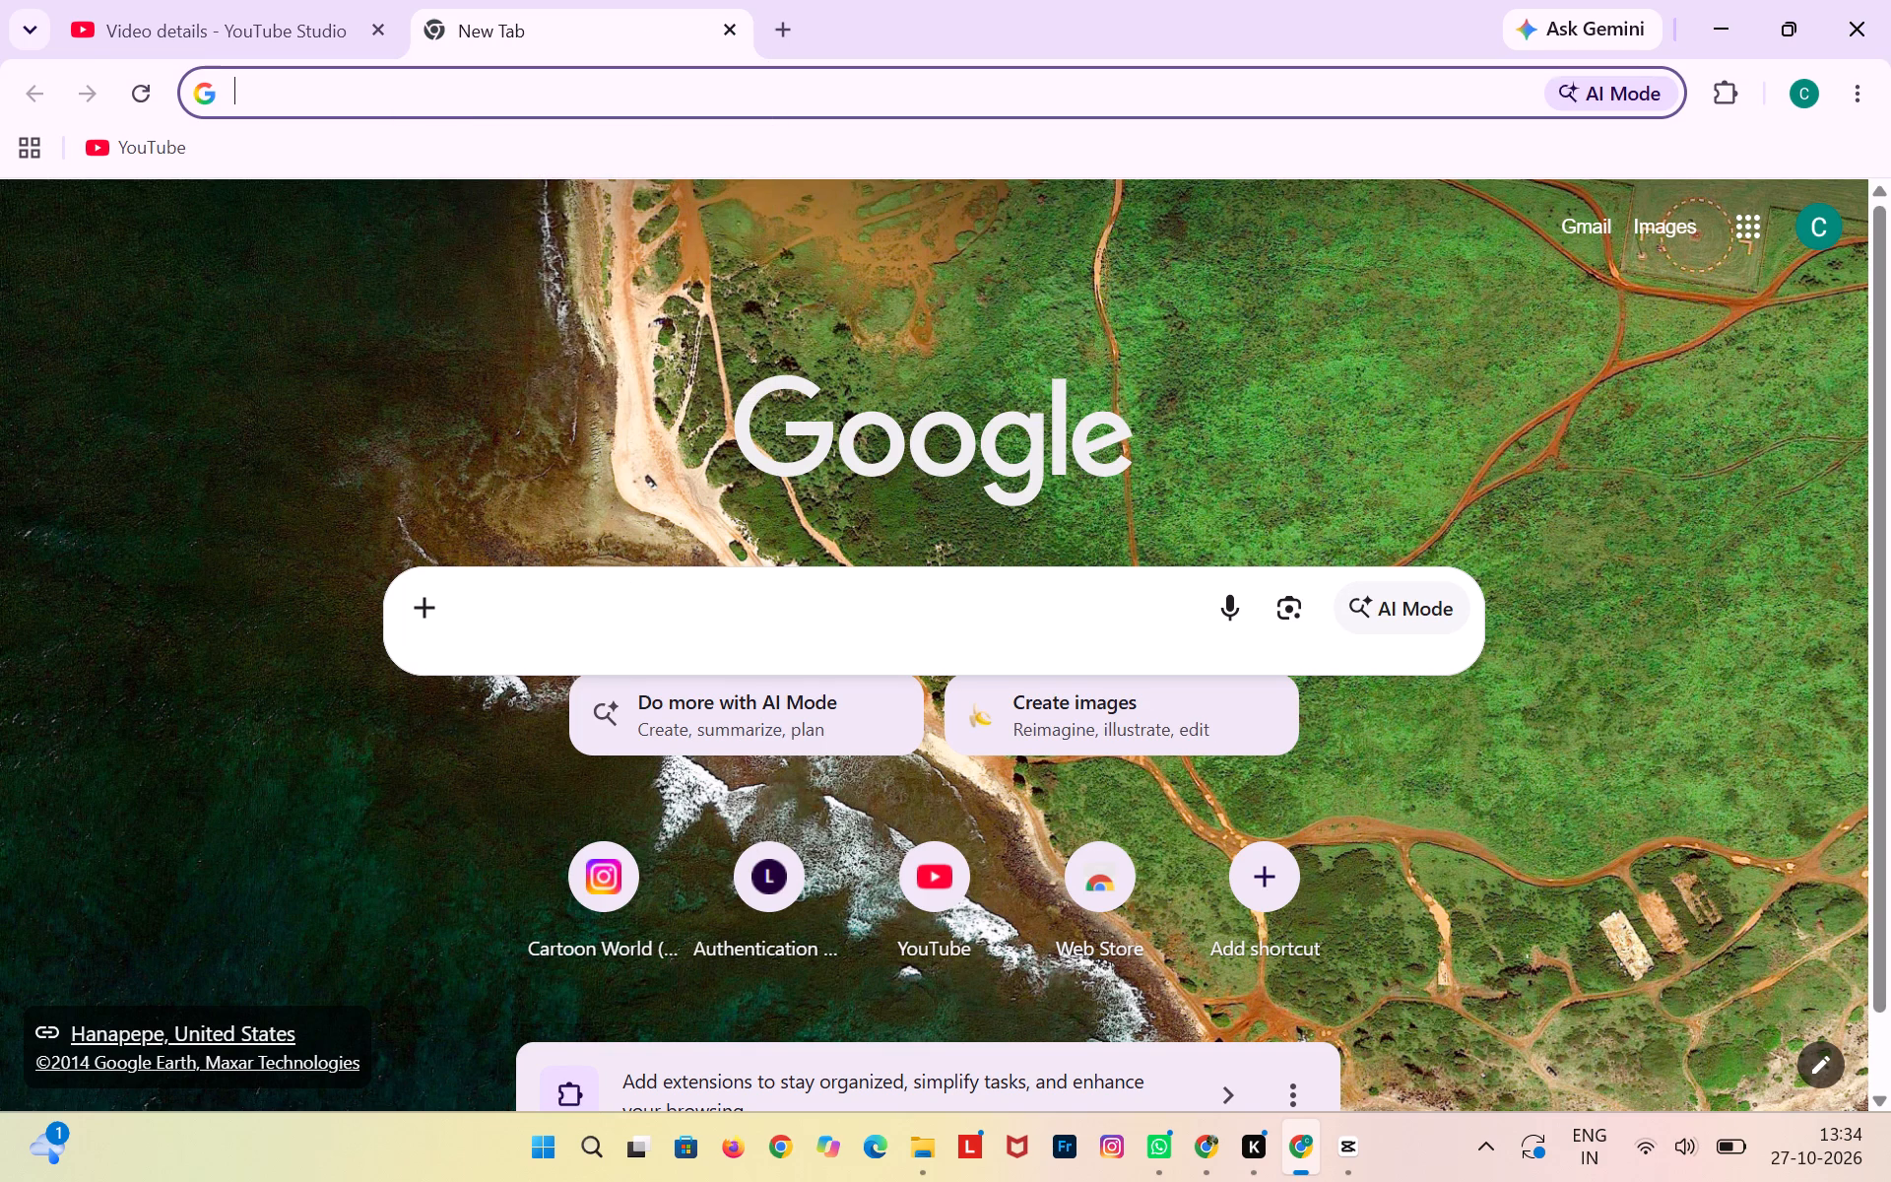
{"action": "left_click", "coordinate": [614, 620]}
{"action": "key", "text": "ctrl+v"}
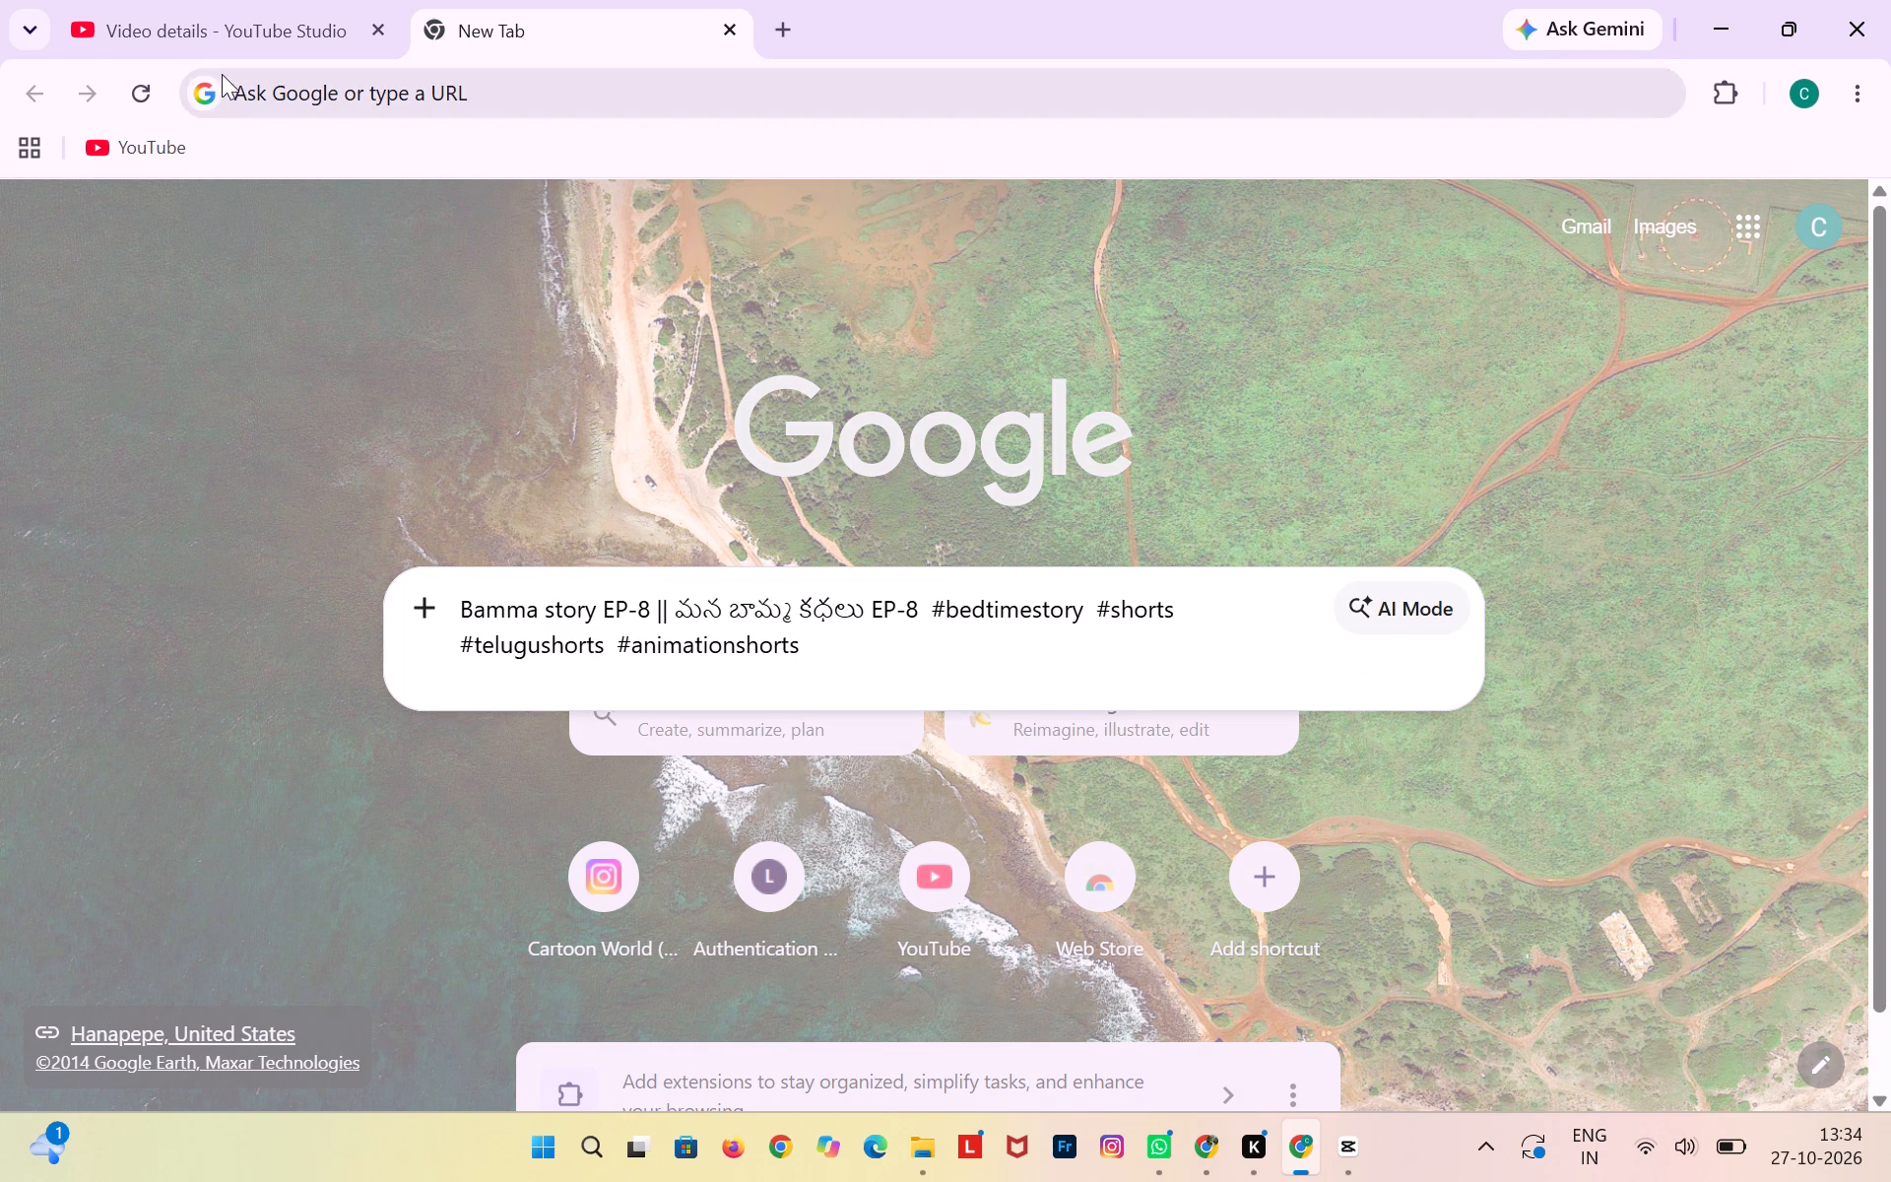
Copy the EP-8 short's full description and paste it into the description of the bhamma story 9 upload draft.
{"action": "left_click", "coordinate": [227, 22]}
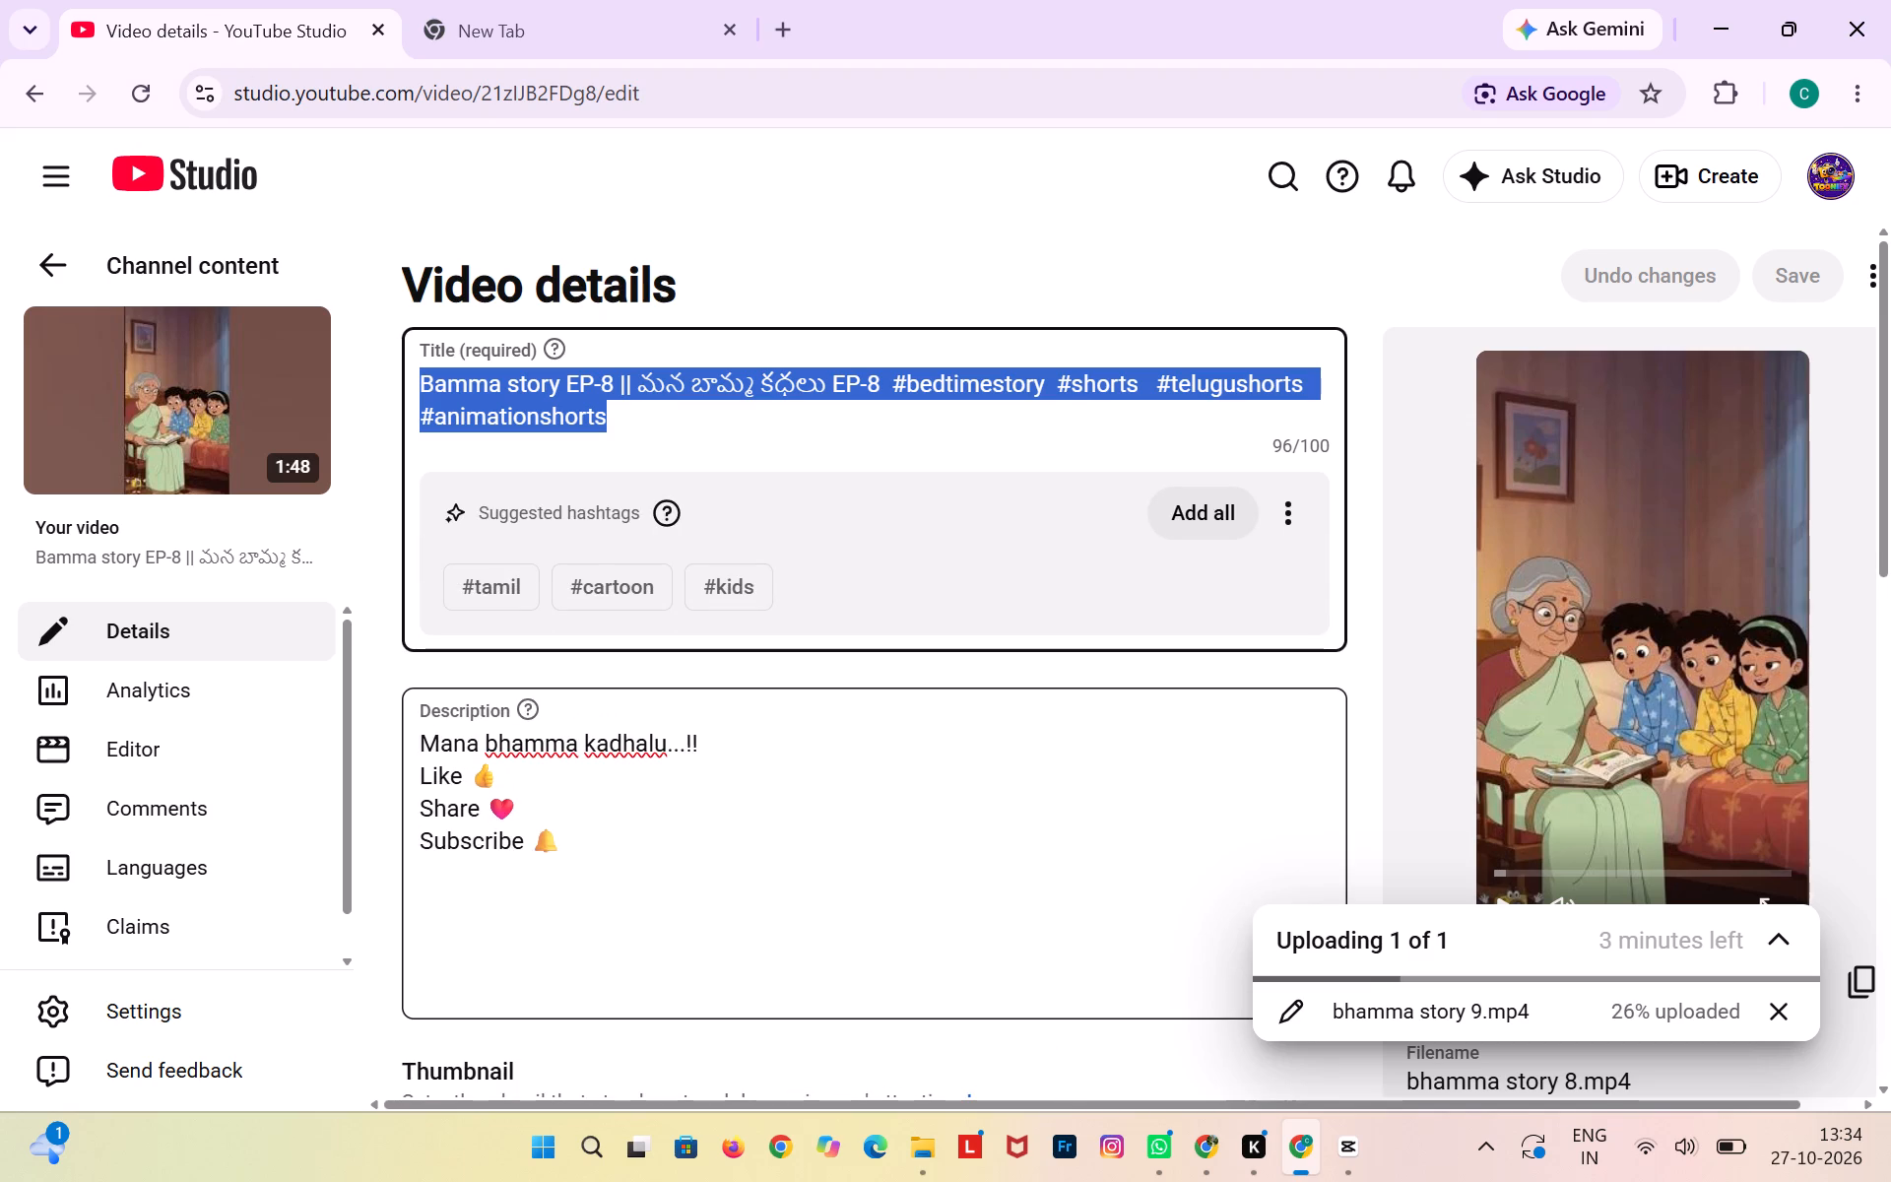
{"action": "left_click_drag", "start_coordinate": [422, 742], "coordinate": [639, 808]}
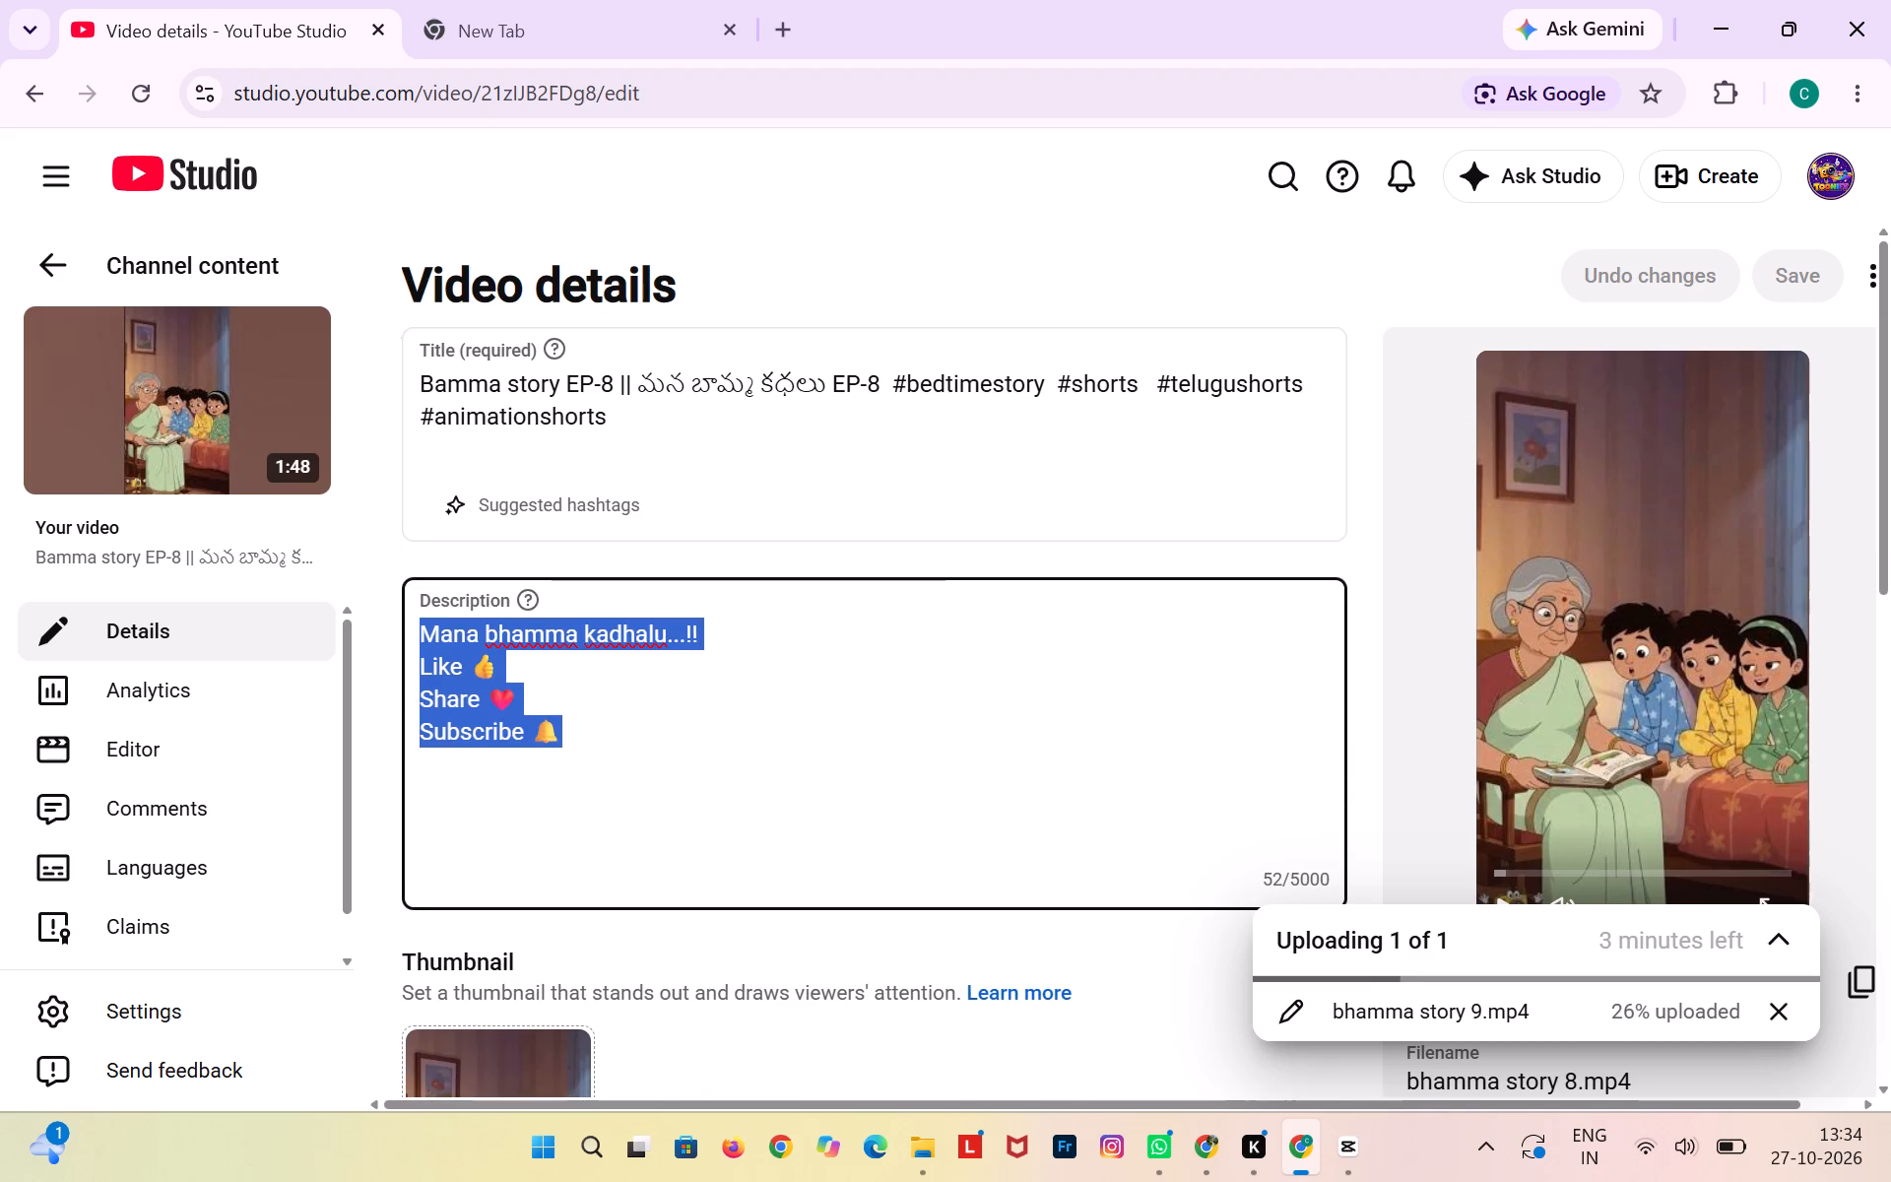
{"action": "key", "text": "ctrl+c"}
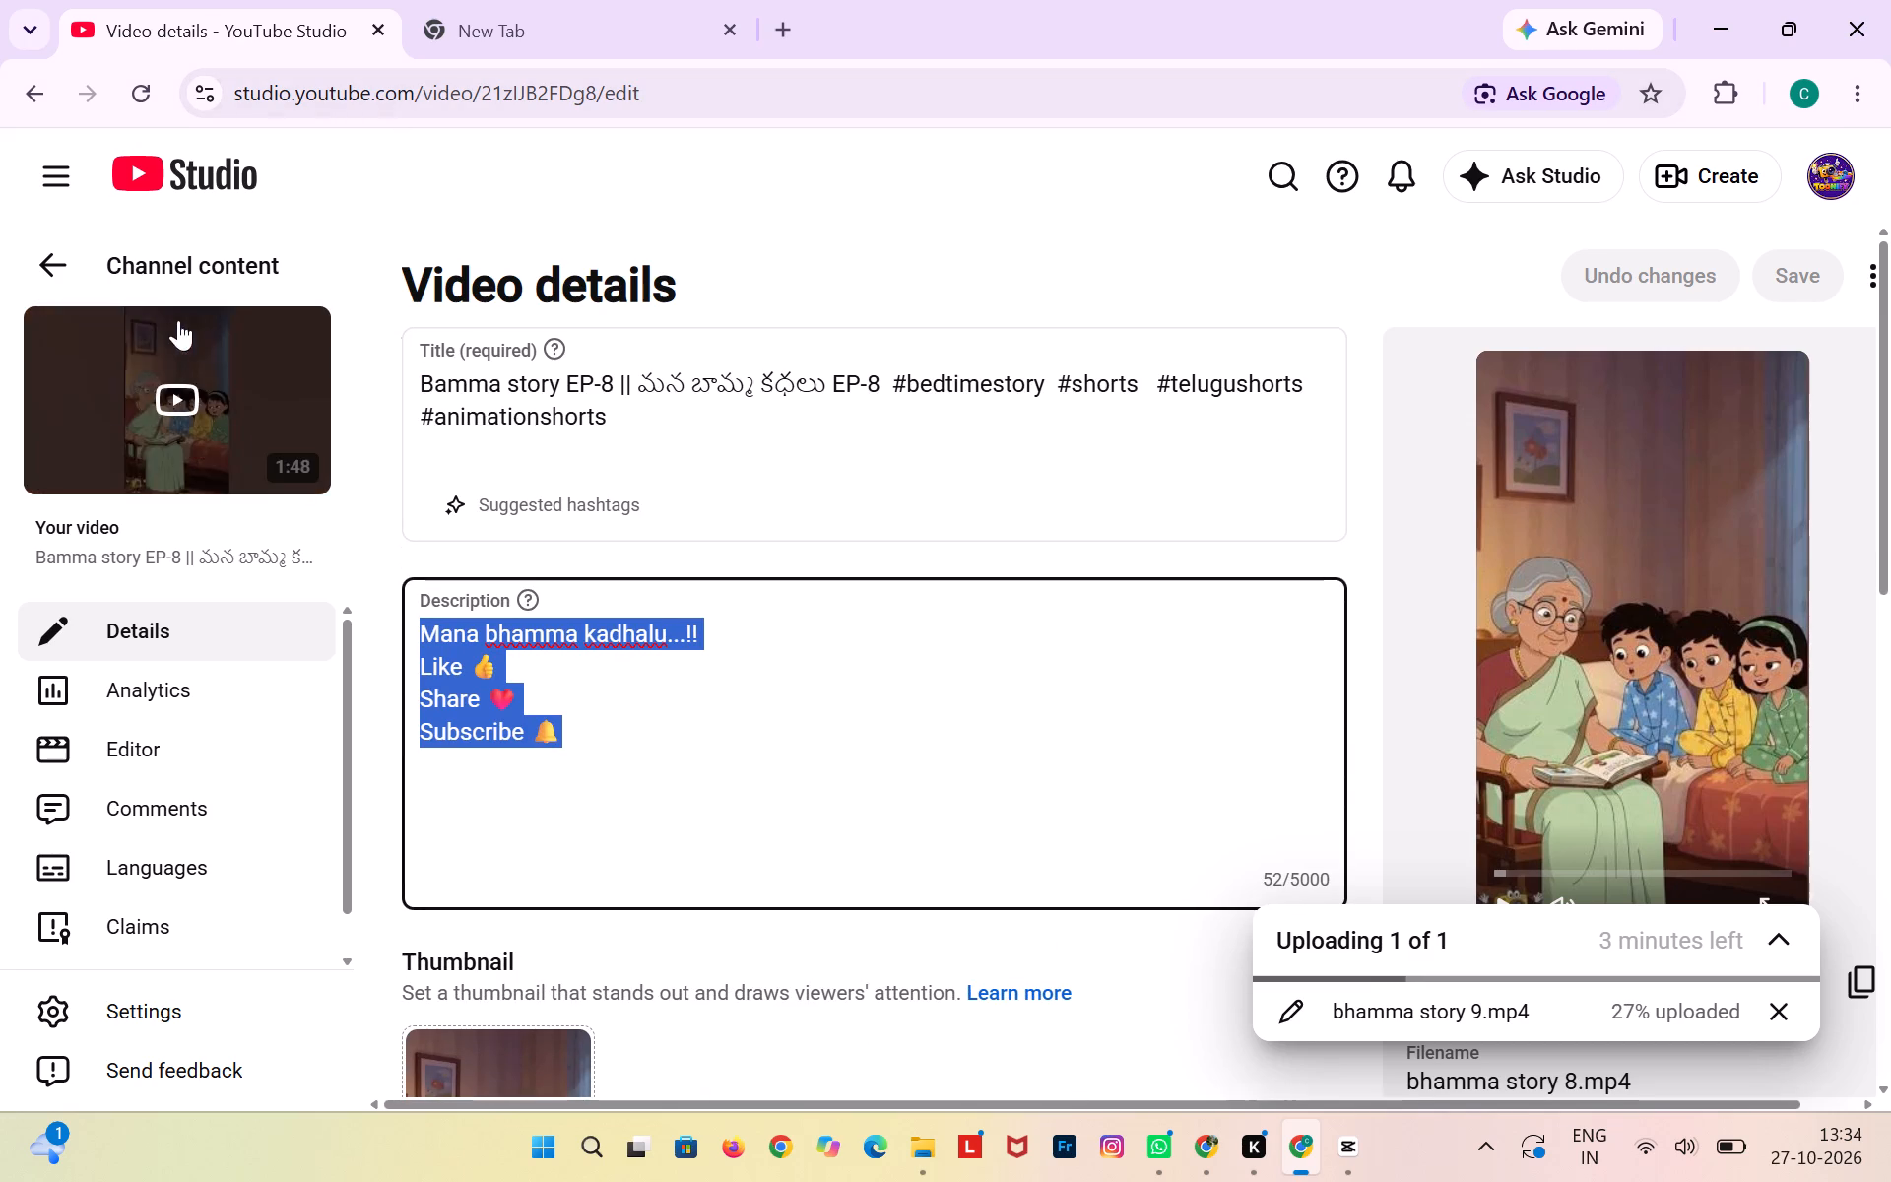
{"action": "left_click", "coordinate": [61, 274]}
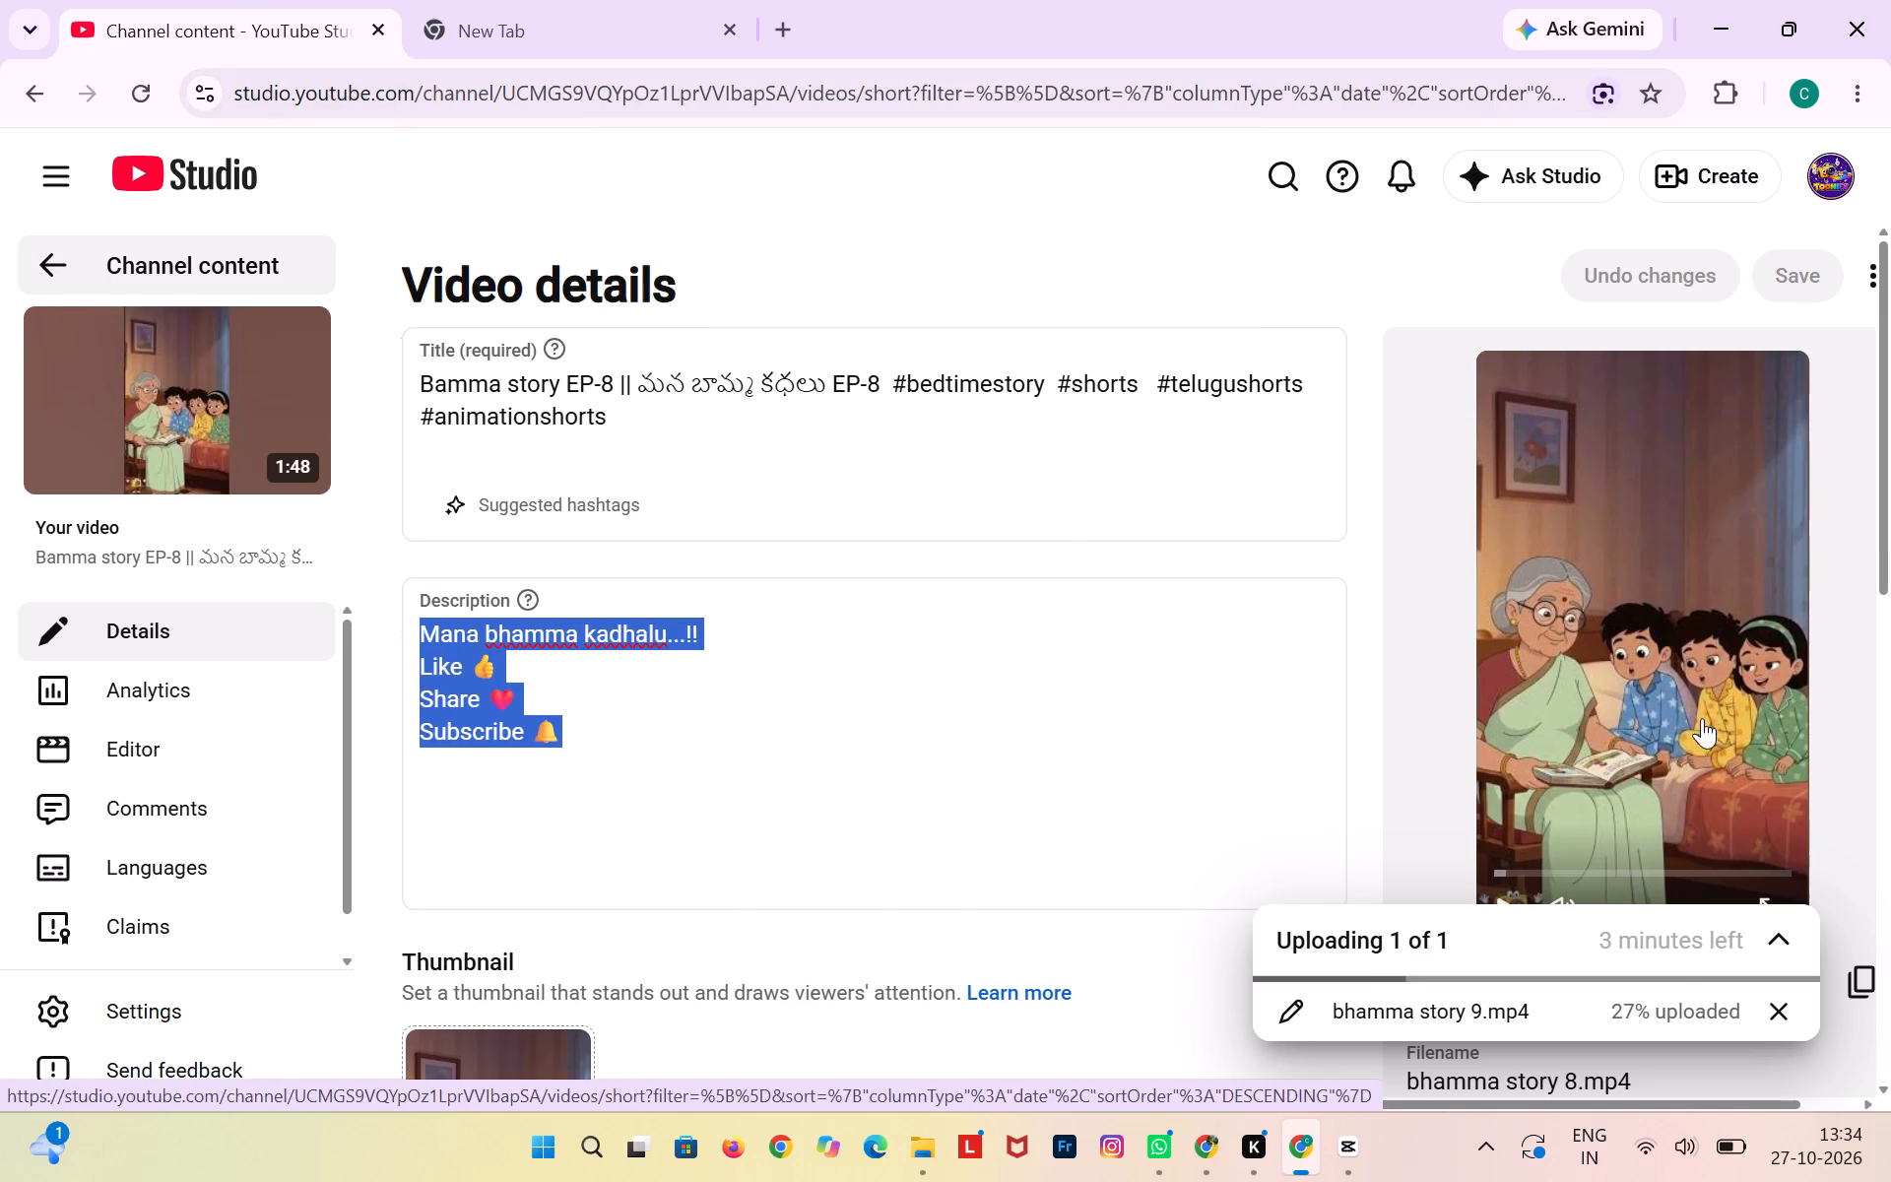
{"action": "left_click", "coordinate": [1538, 1003]}
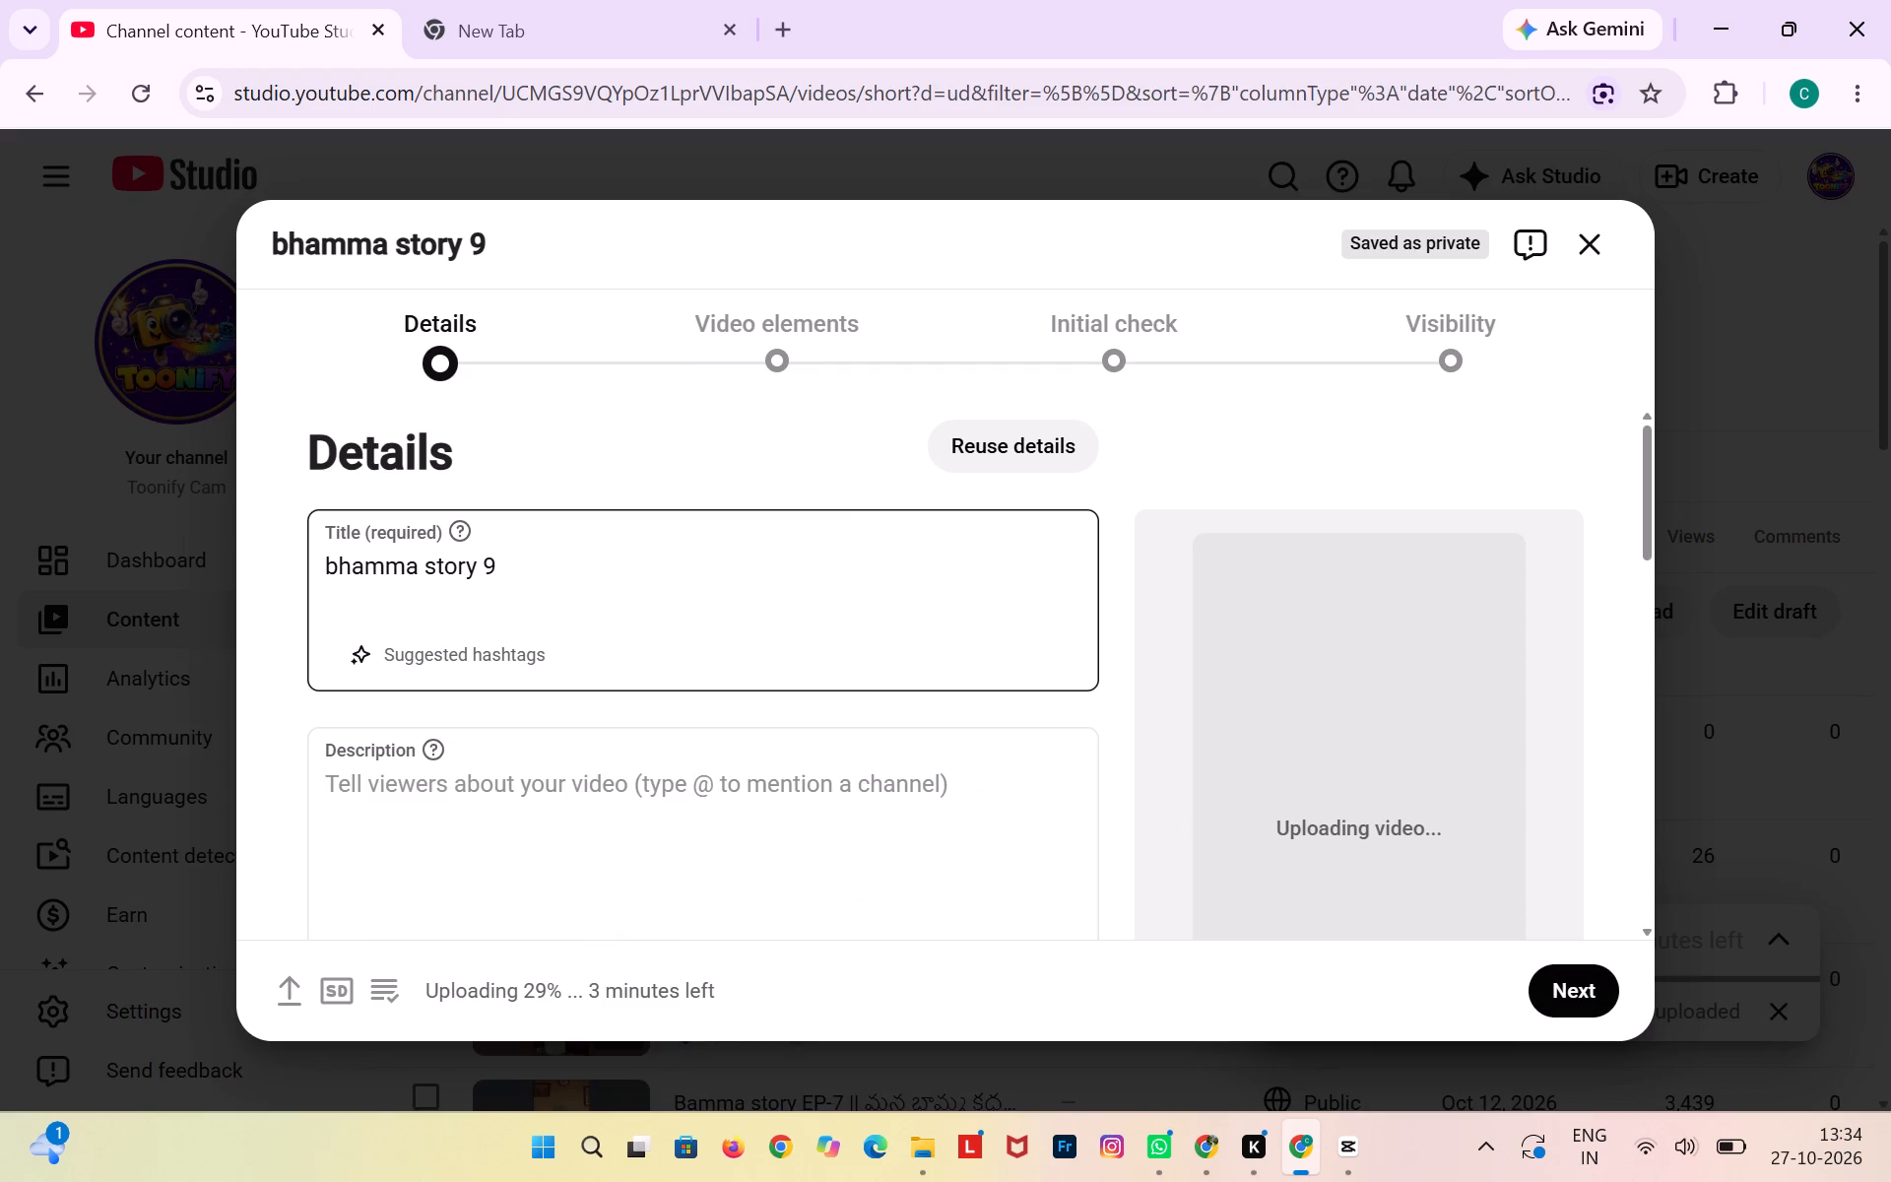
{"action": "left_click", "coordinate": [833, 790]}
{"action": "key", "text": "ctrl+v"}
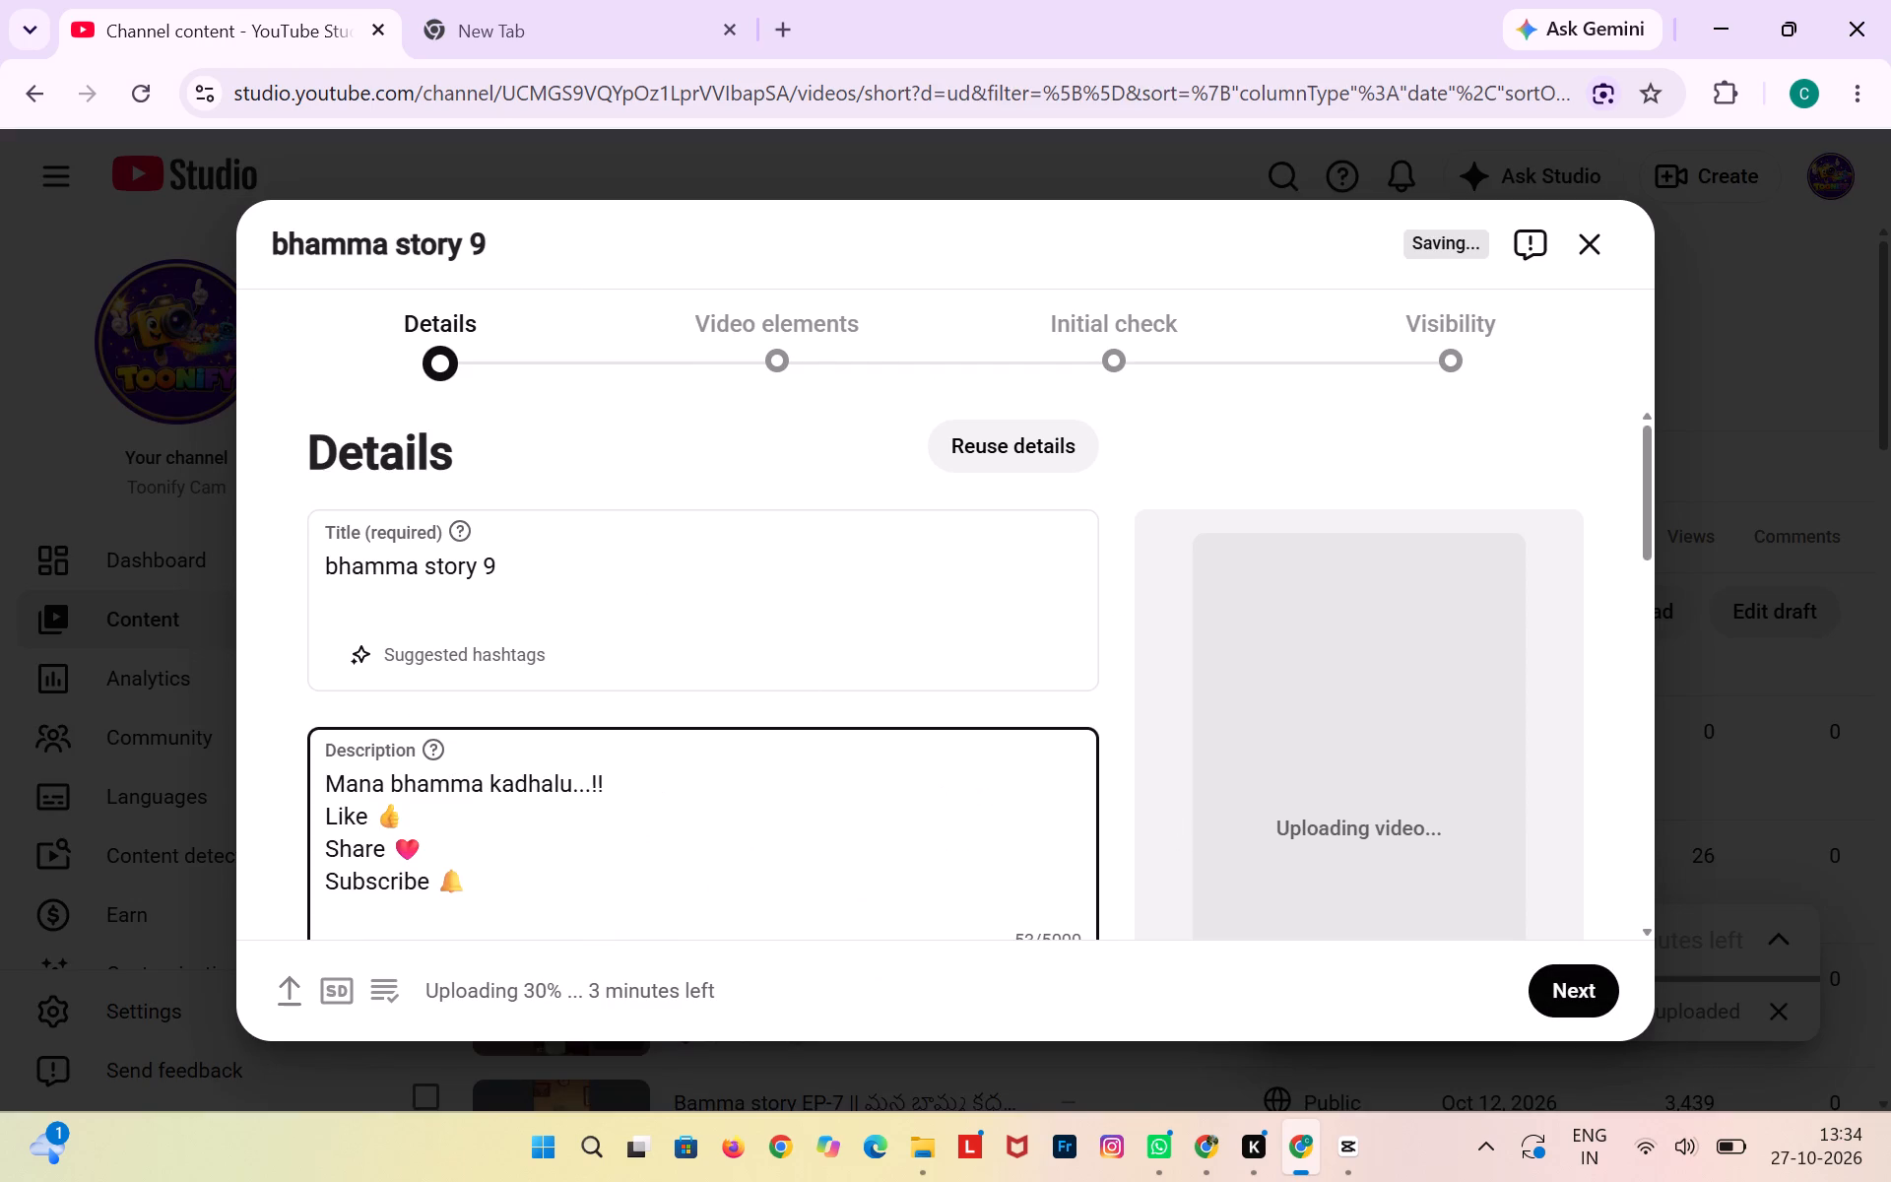
Copy the EP-8 title from the Google search box and replace the bhamma story 9 draft's title with it, accepting the #animationshorts hashtag suggestion.
{"action": "left_click_drag", "start_coordinate": [595, 21], "coordinate": [869, 651]}
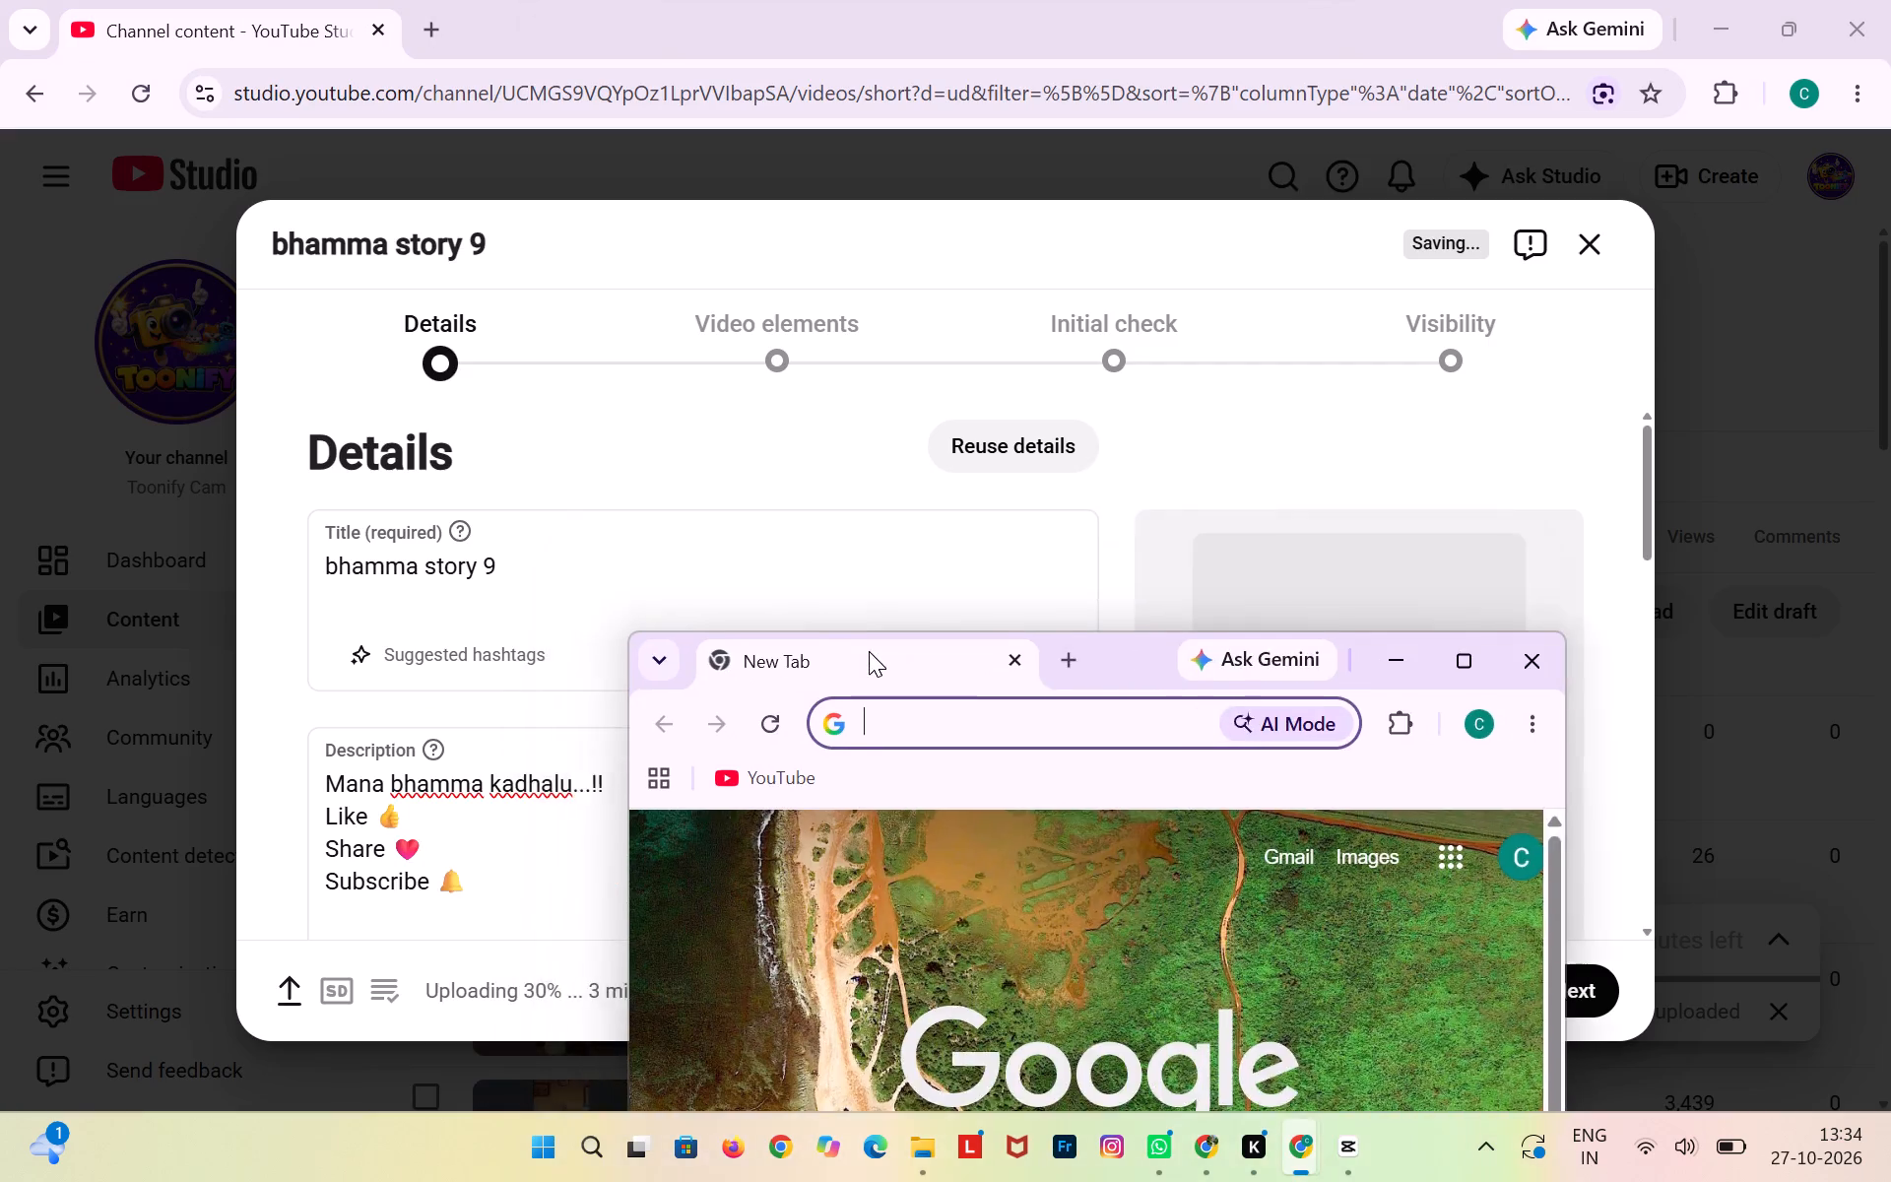
{"action": "left_click_drag", "start_coordinate": [869, 651], "coordinate": [609, 4]}
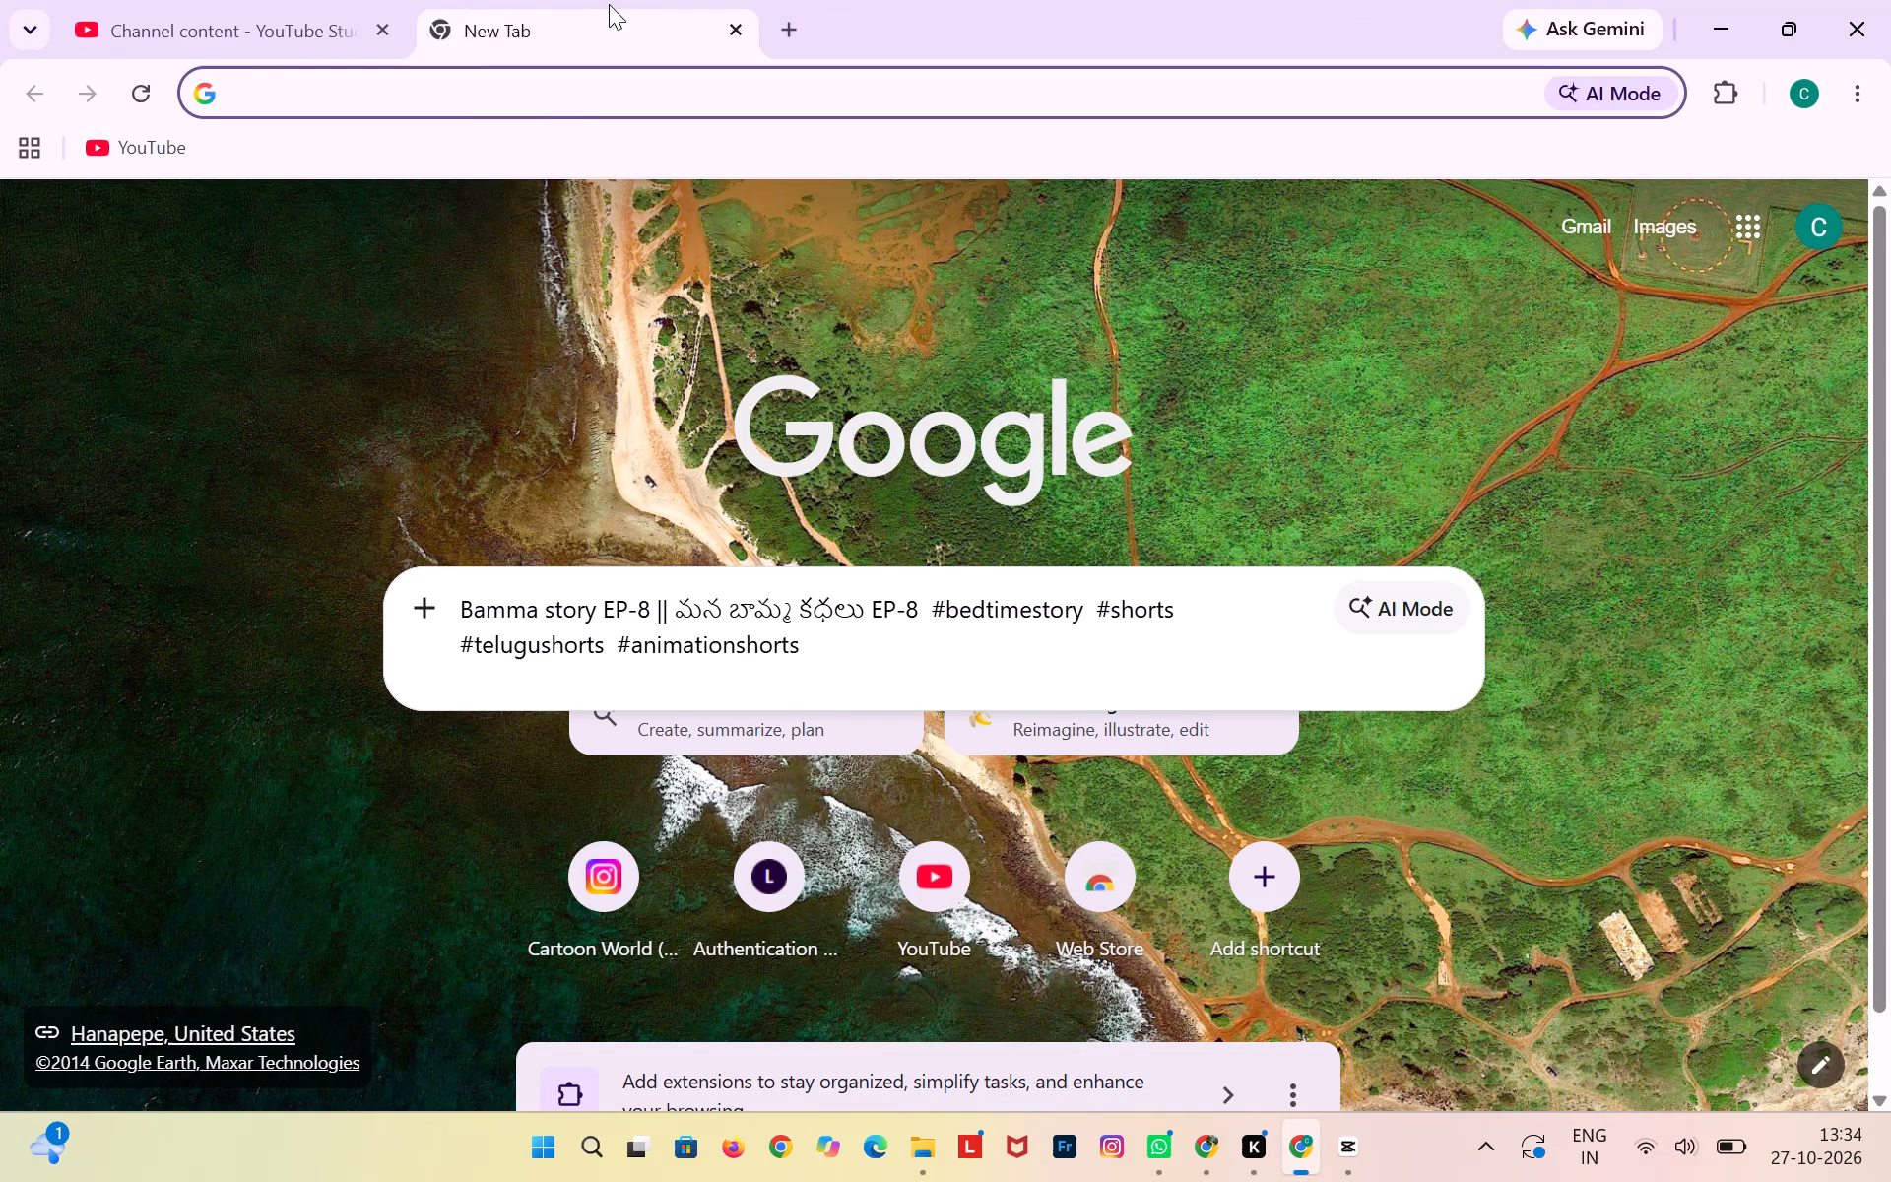
{"action": "left_click_drag", "start_coordinate": [609, 4], "coordinate": [614, 4]}
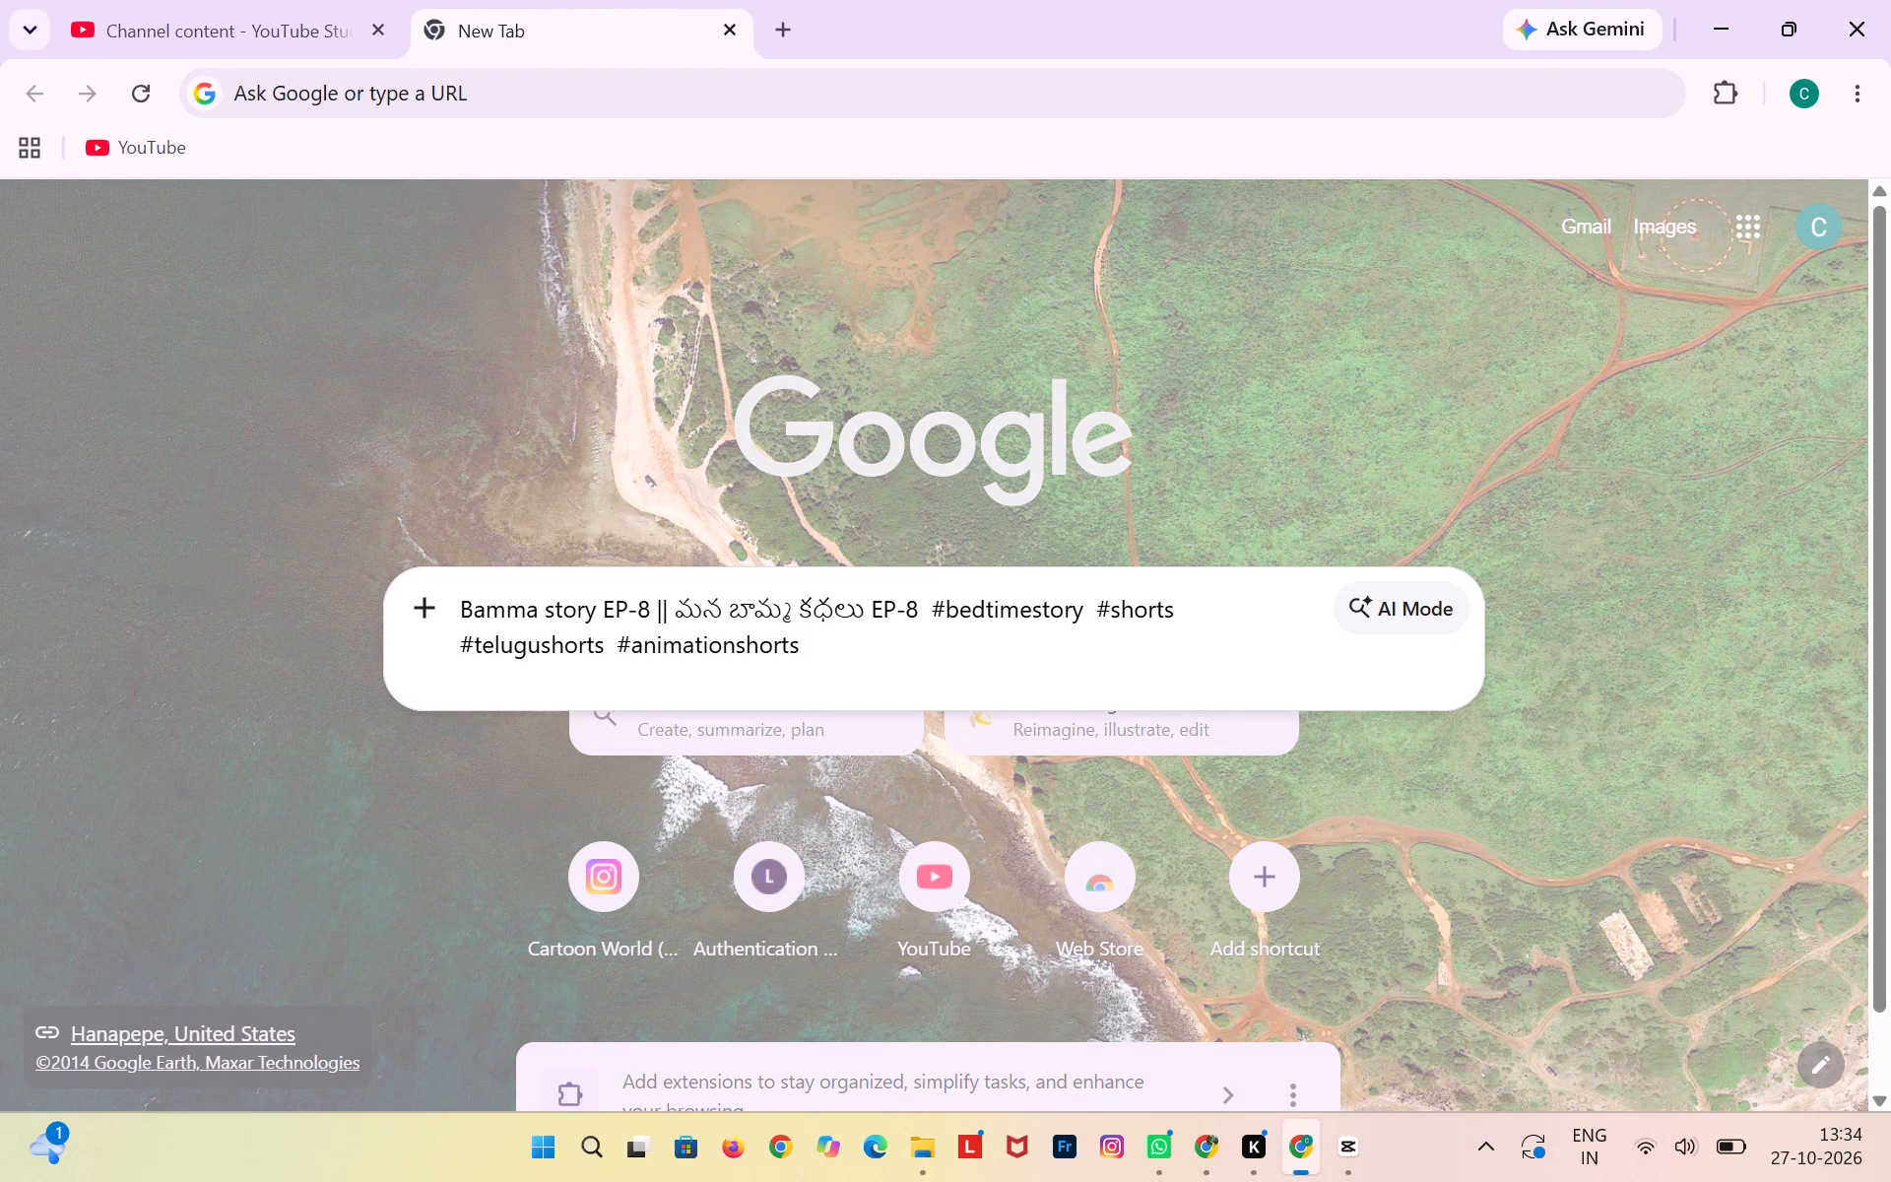
{"action": "triple_click", "coordinate": [826, 647]}
{"action": "key", "text": "ctrl+c"}
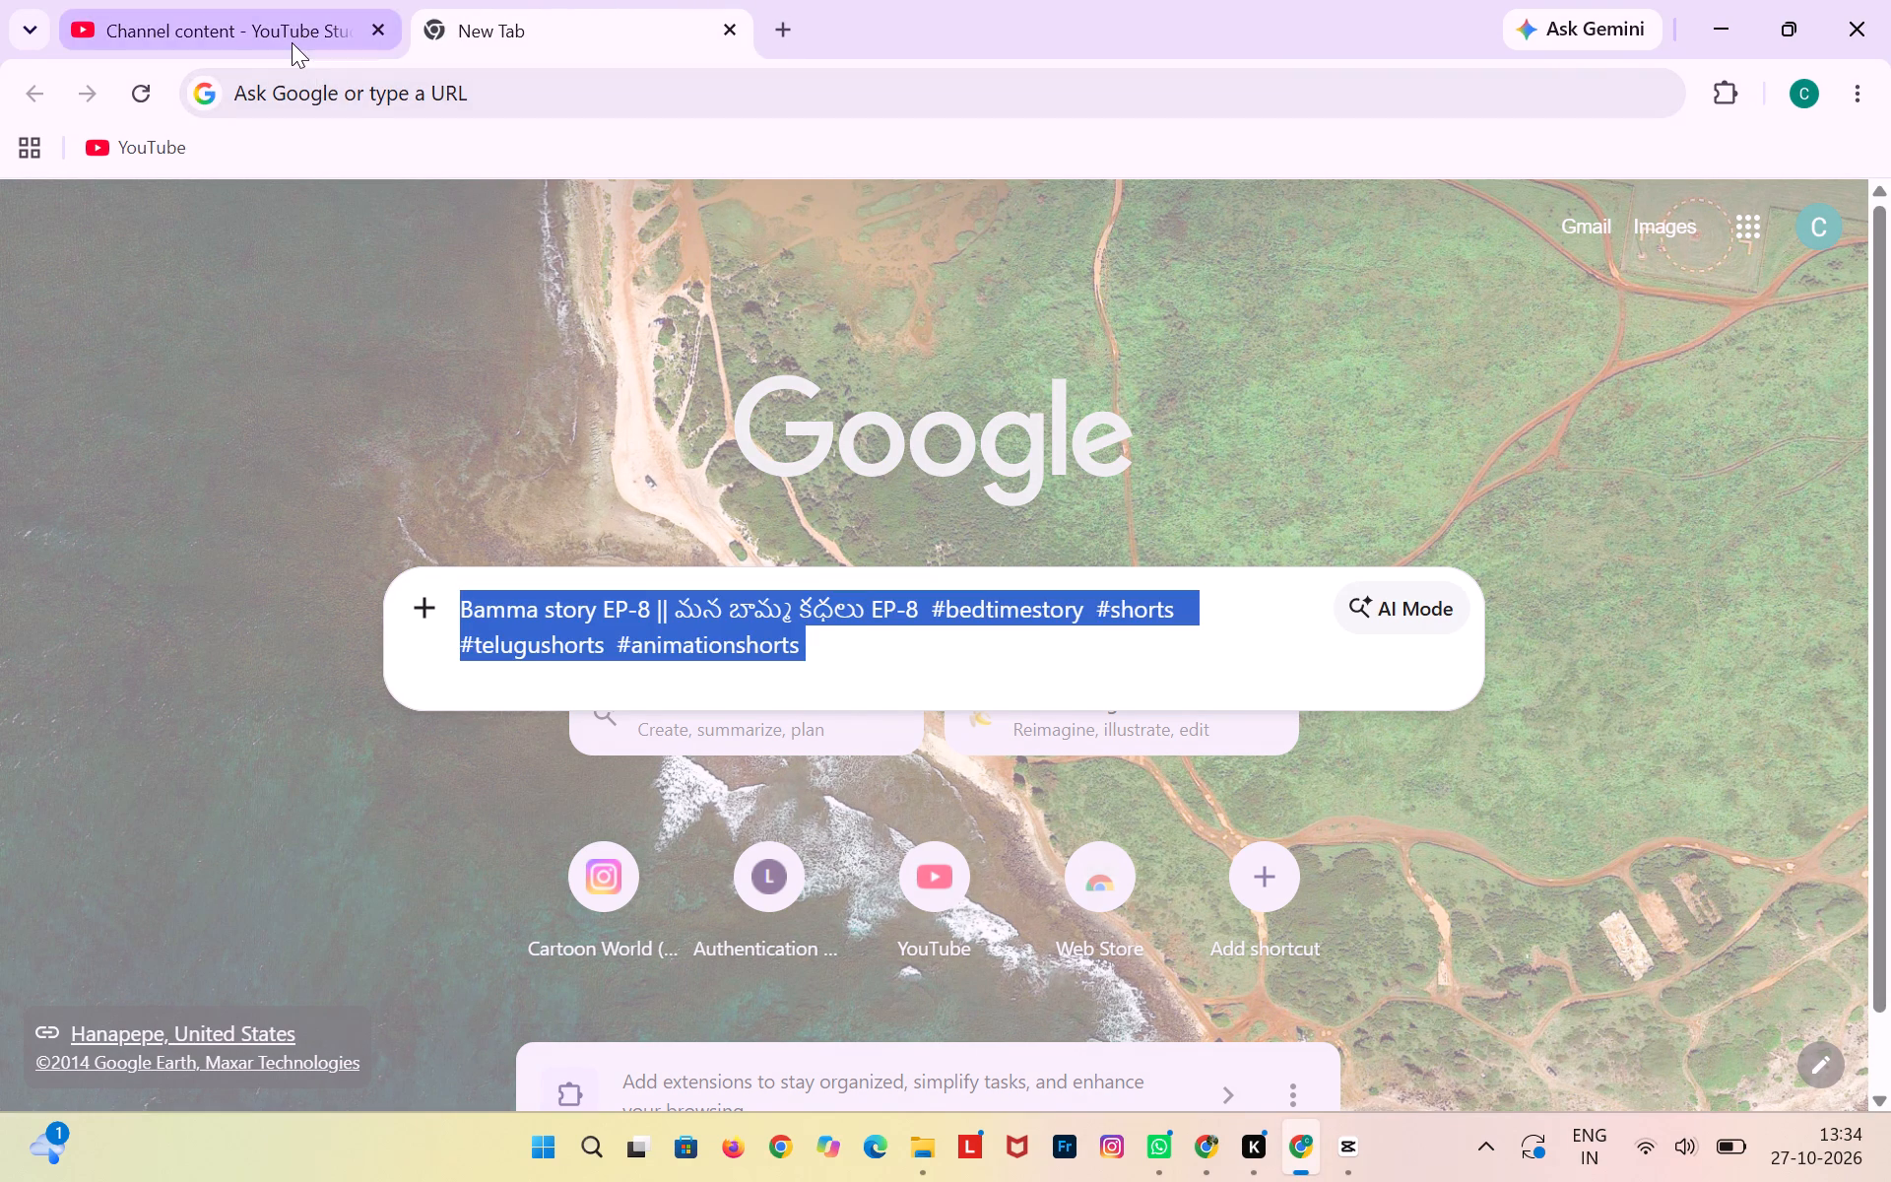
{"action": "left_click_drag", "start_coordinate": [292, 42], "coordinate": [666, 552]}
{"action": "left_click_drag", "start_coordinate": [666, 552], "coordinate": [539, 439]}
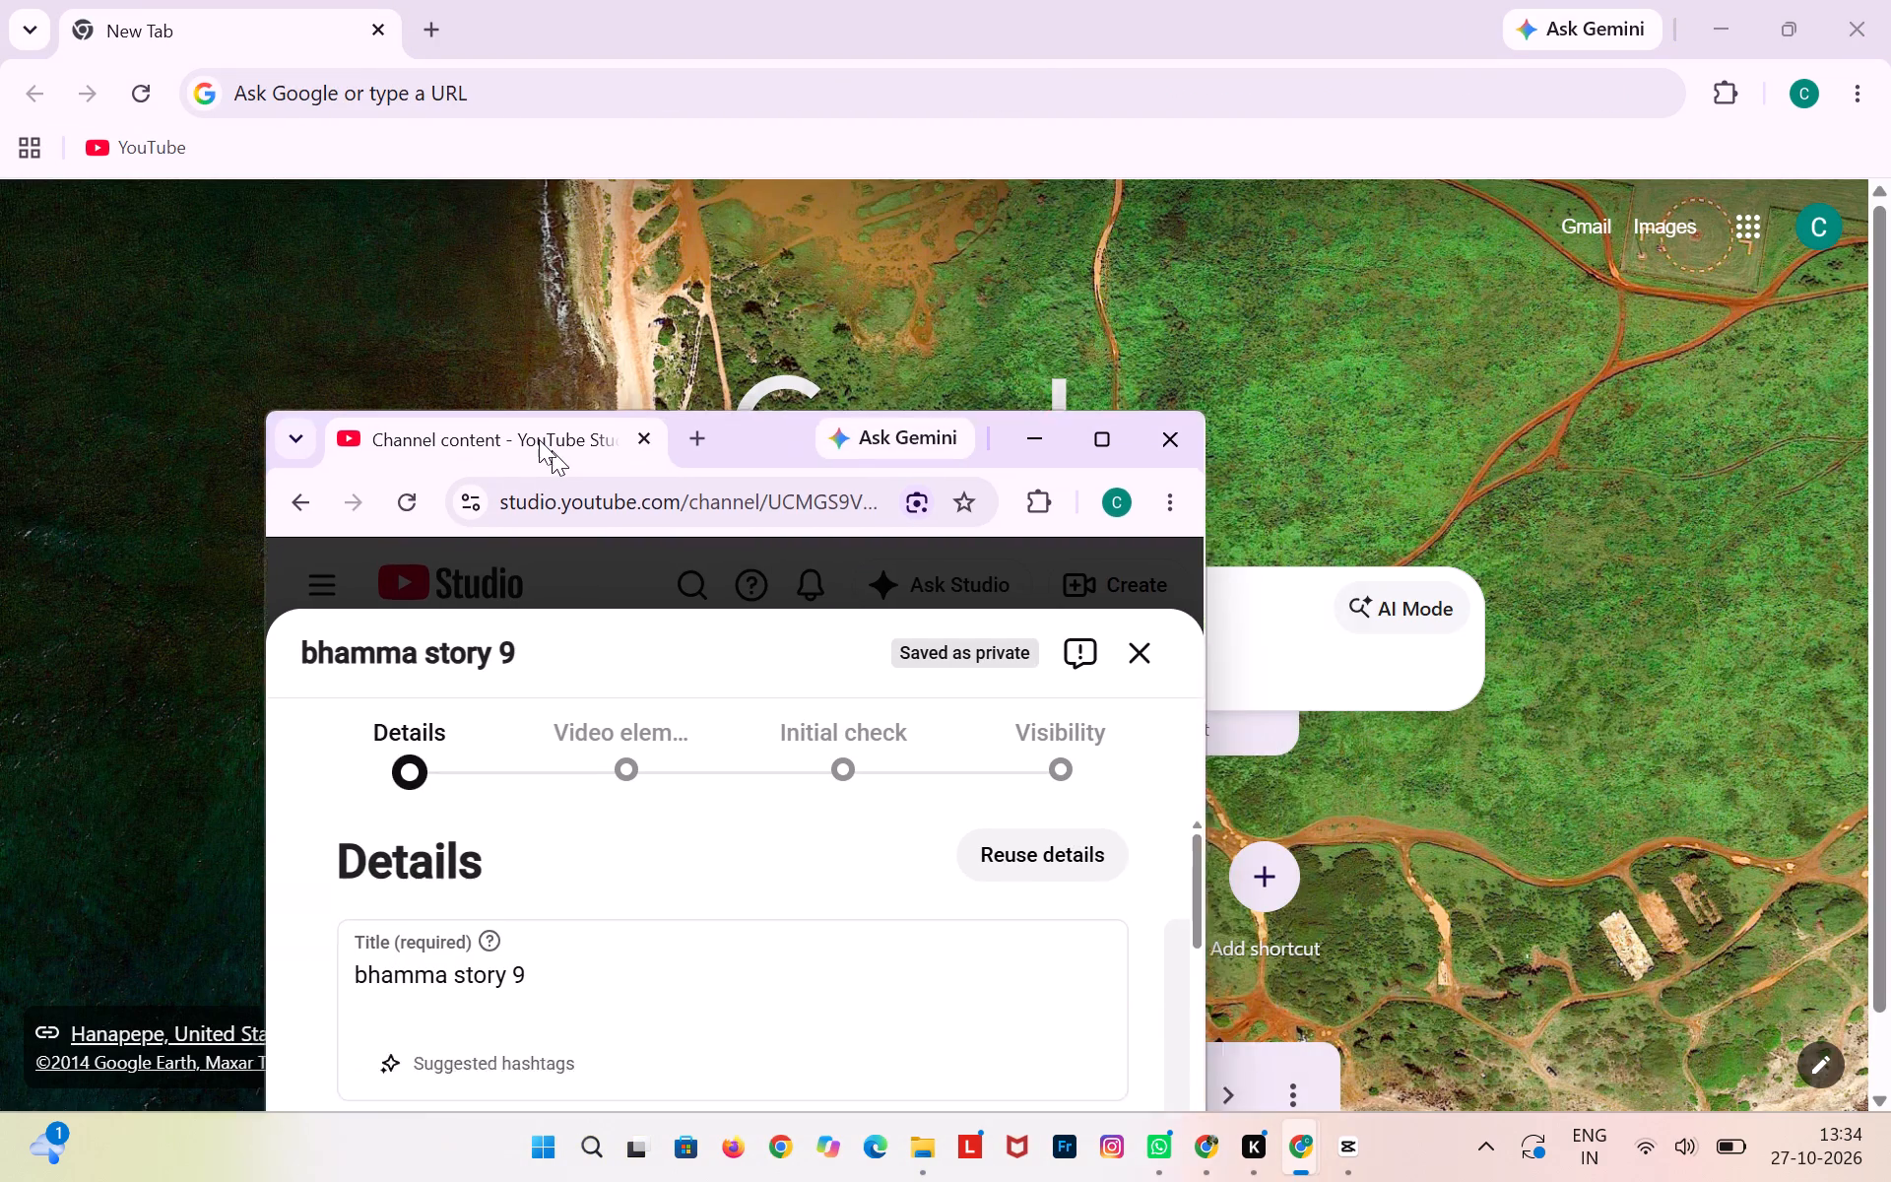
{"action": "left_click_drag", "start_coordinate": [539, 439], "coordinate": [319, 32]}
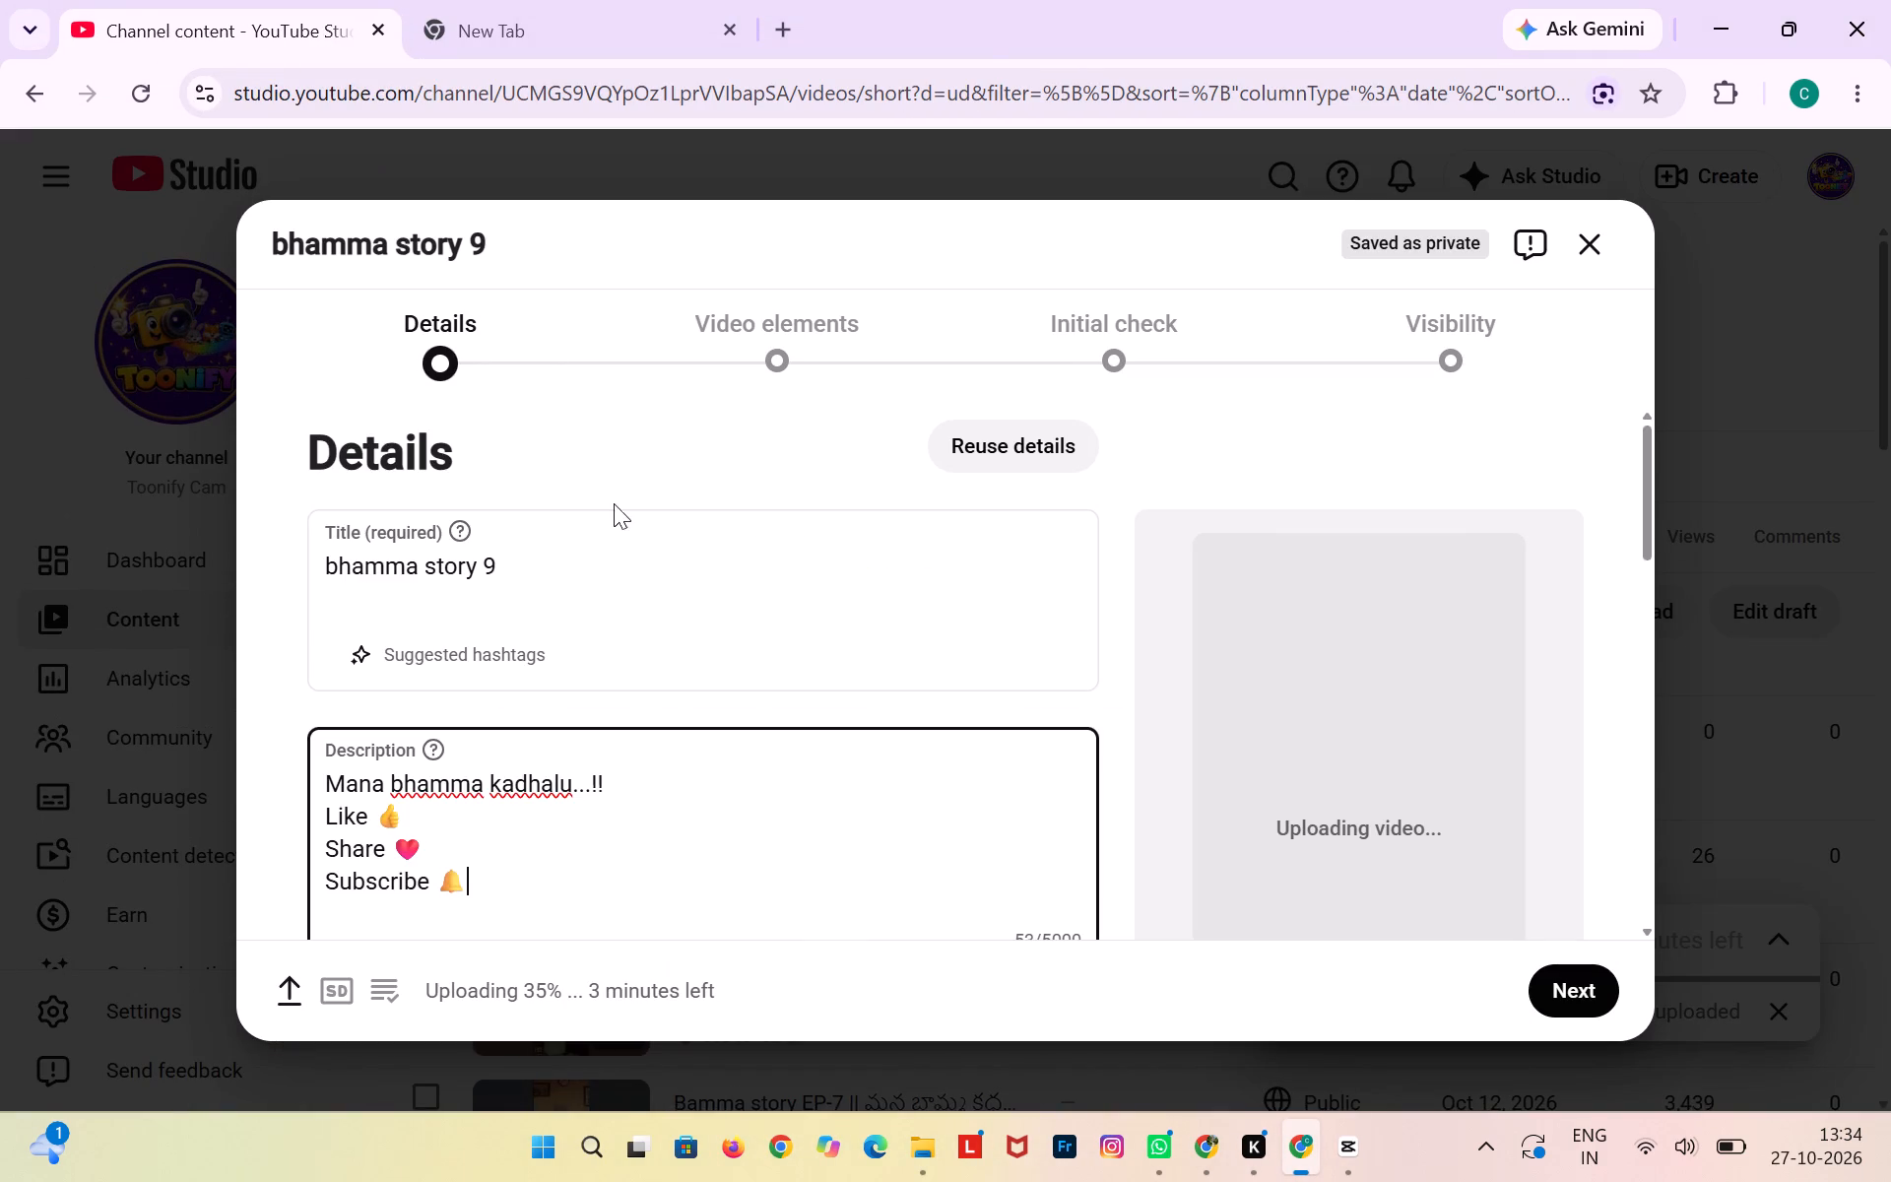
{"action": "triple_click", "coordinate": [616, 556]}
{"action": "key", "text": "ctrl+v"}
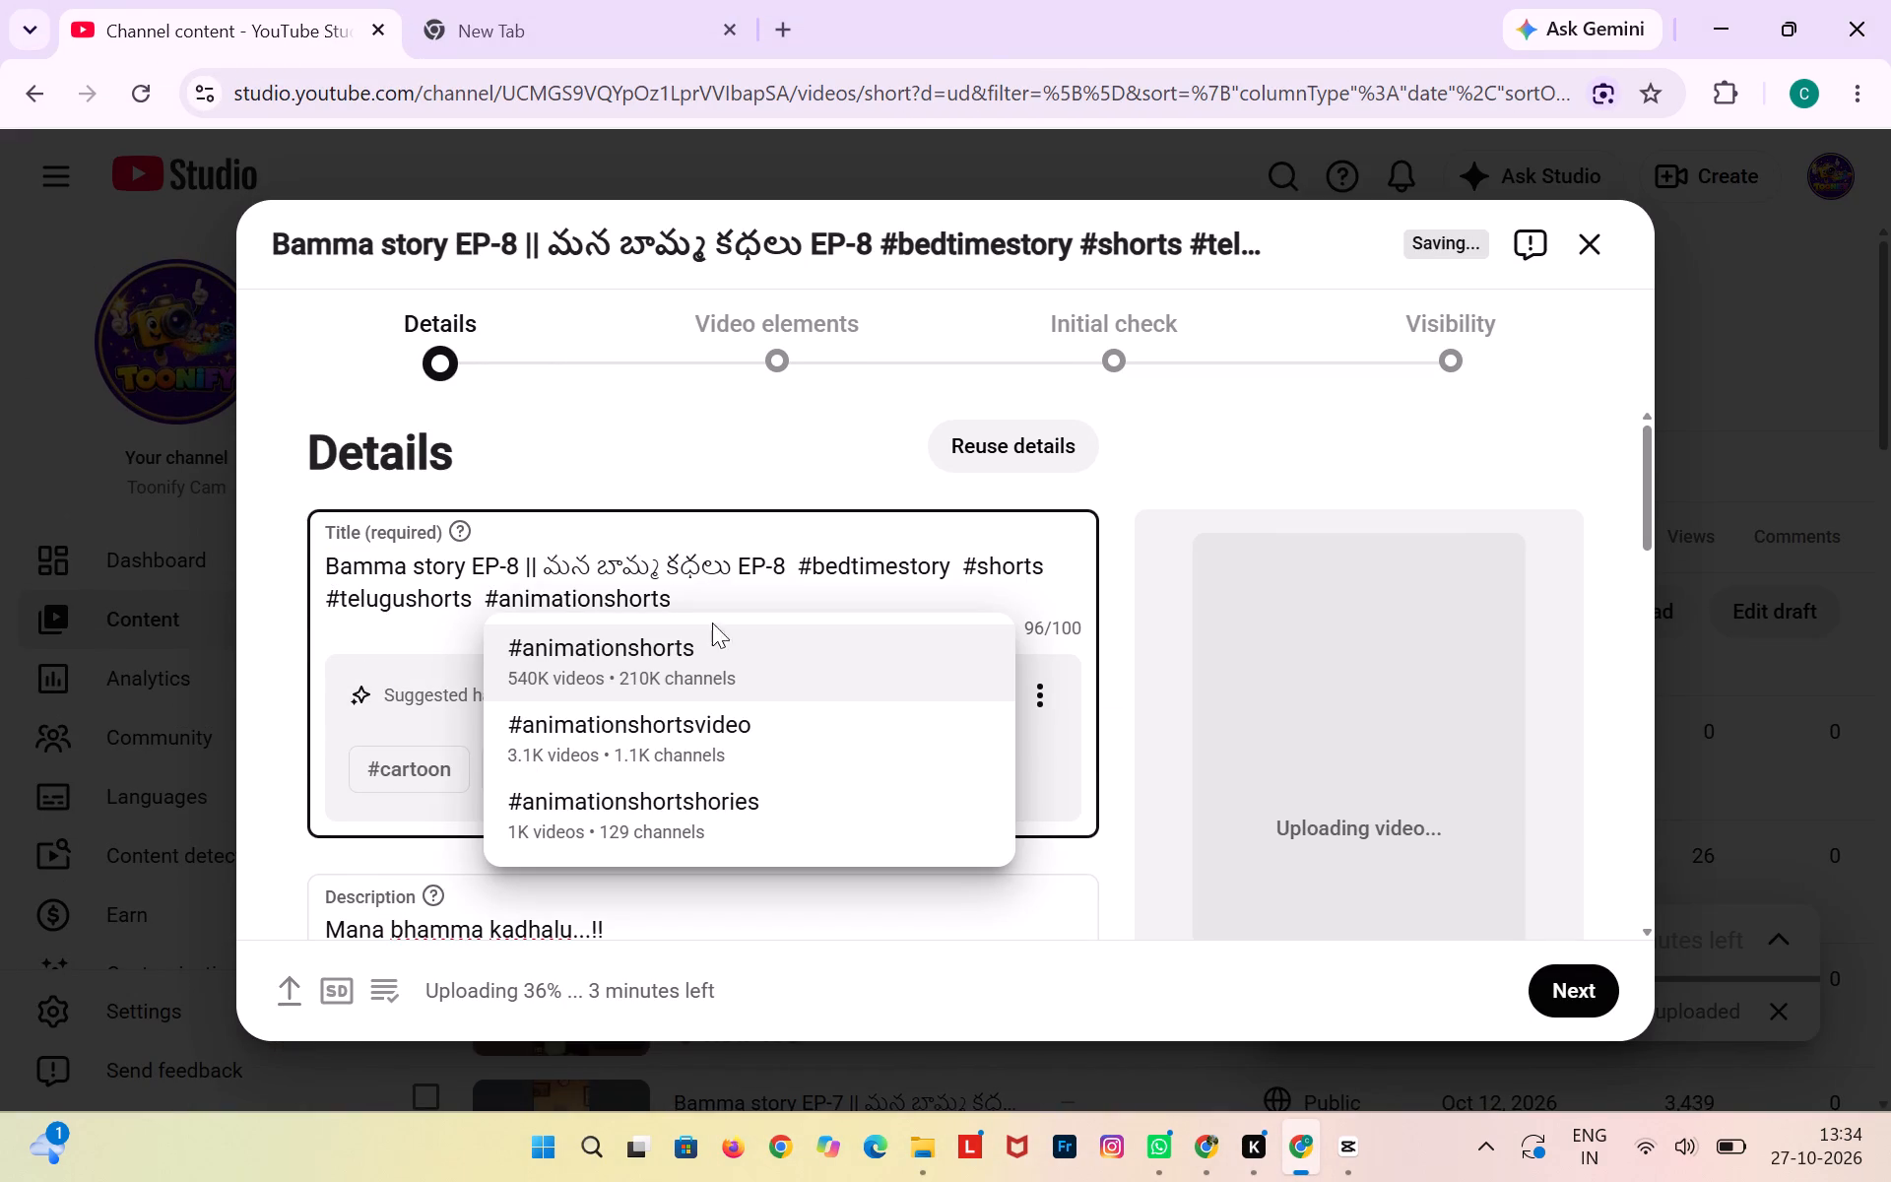
{"action": "left_click", "coordinate": [717, 664]}
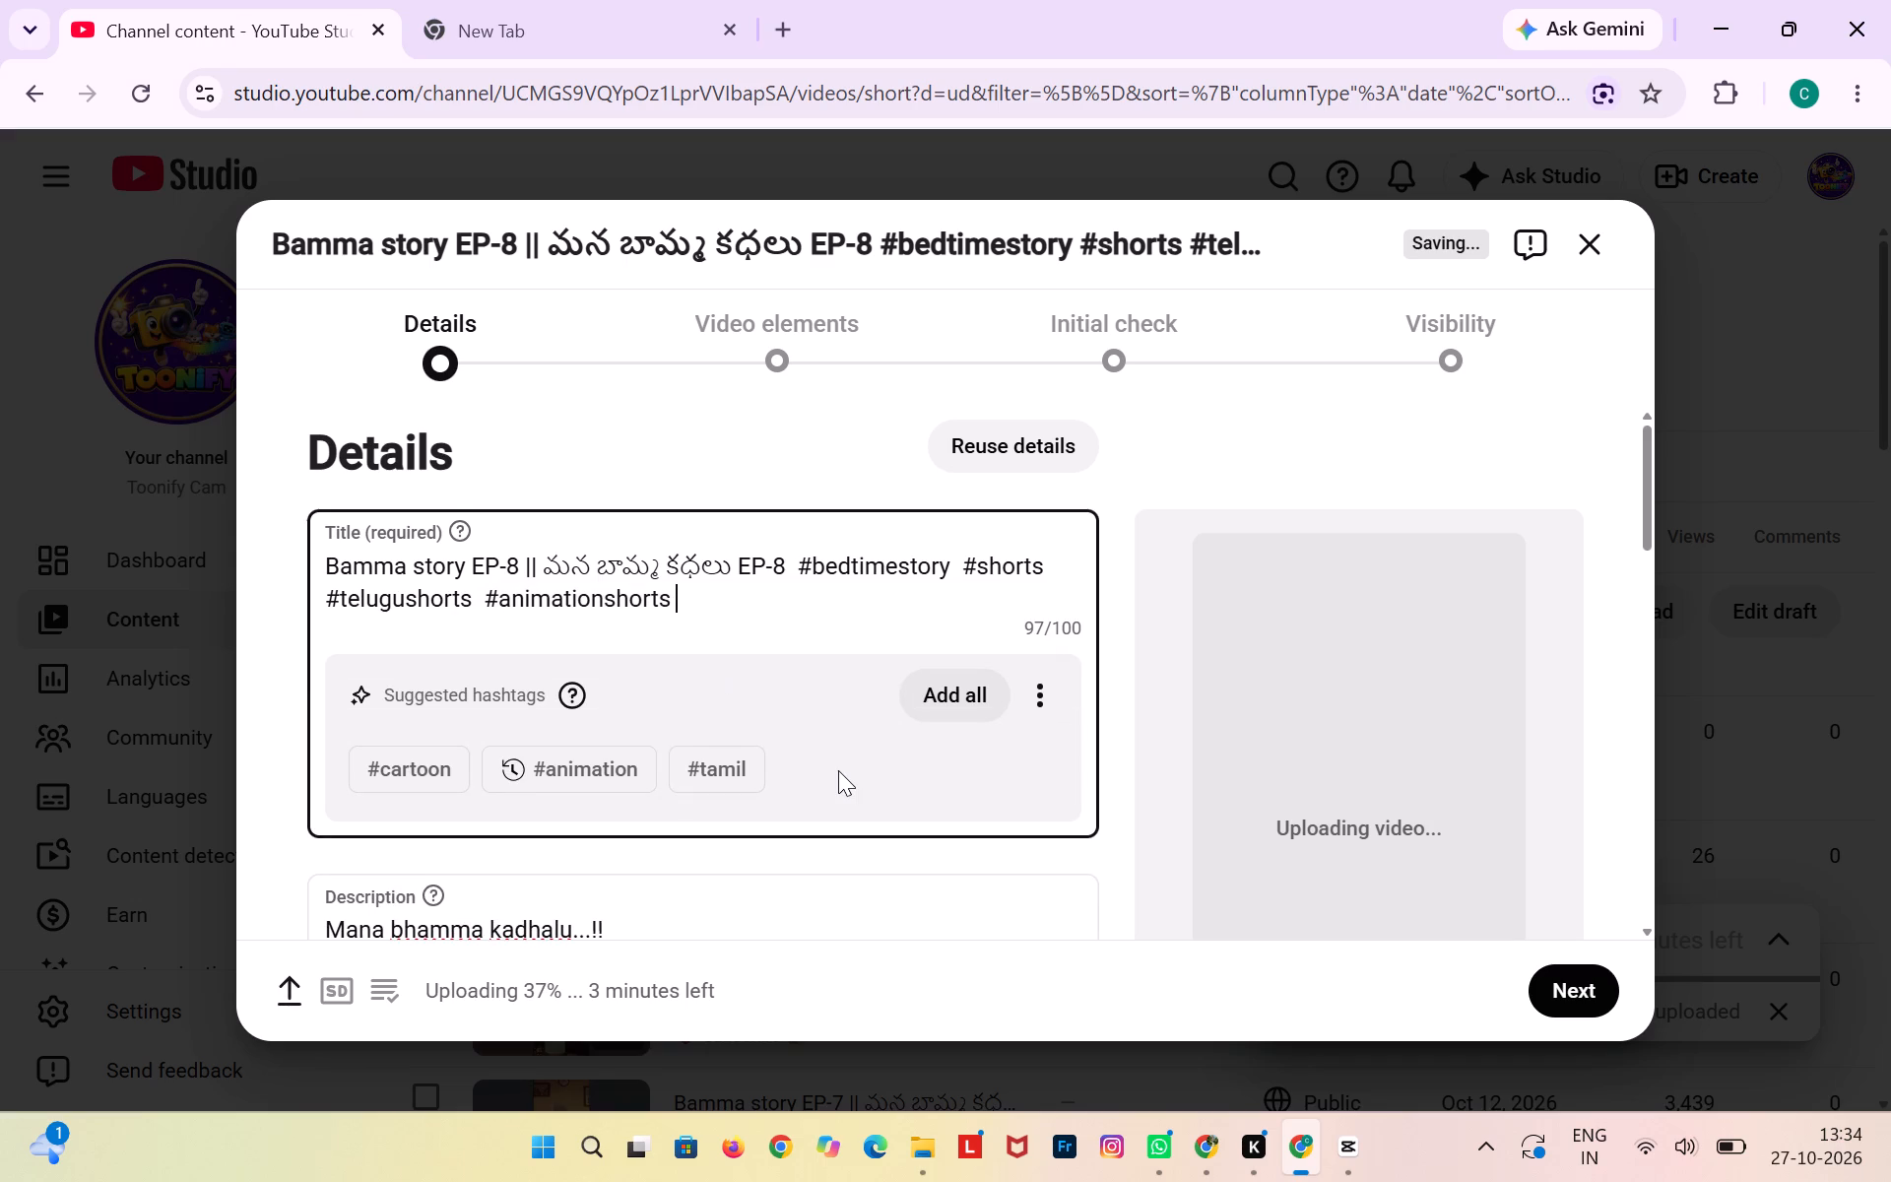
Look over the draft's details from the title and description through the thumbnail, playlist and audience sections.
{"action": "scroll", "coordinate": [838, 770], "scroll_direction": "down", "scroll_amount": 4}
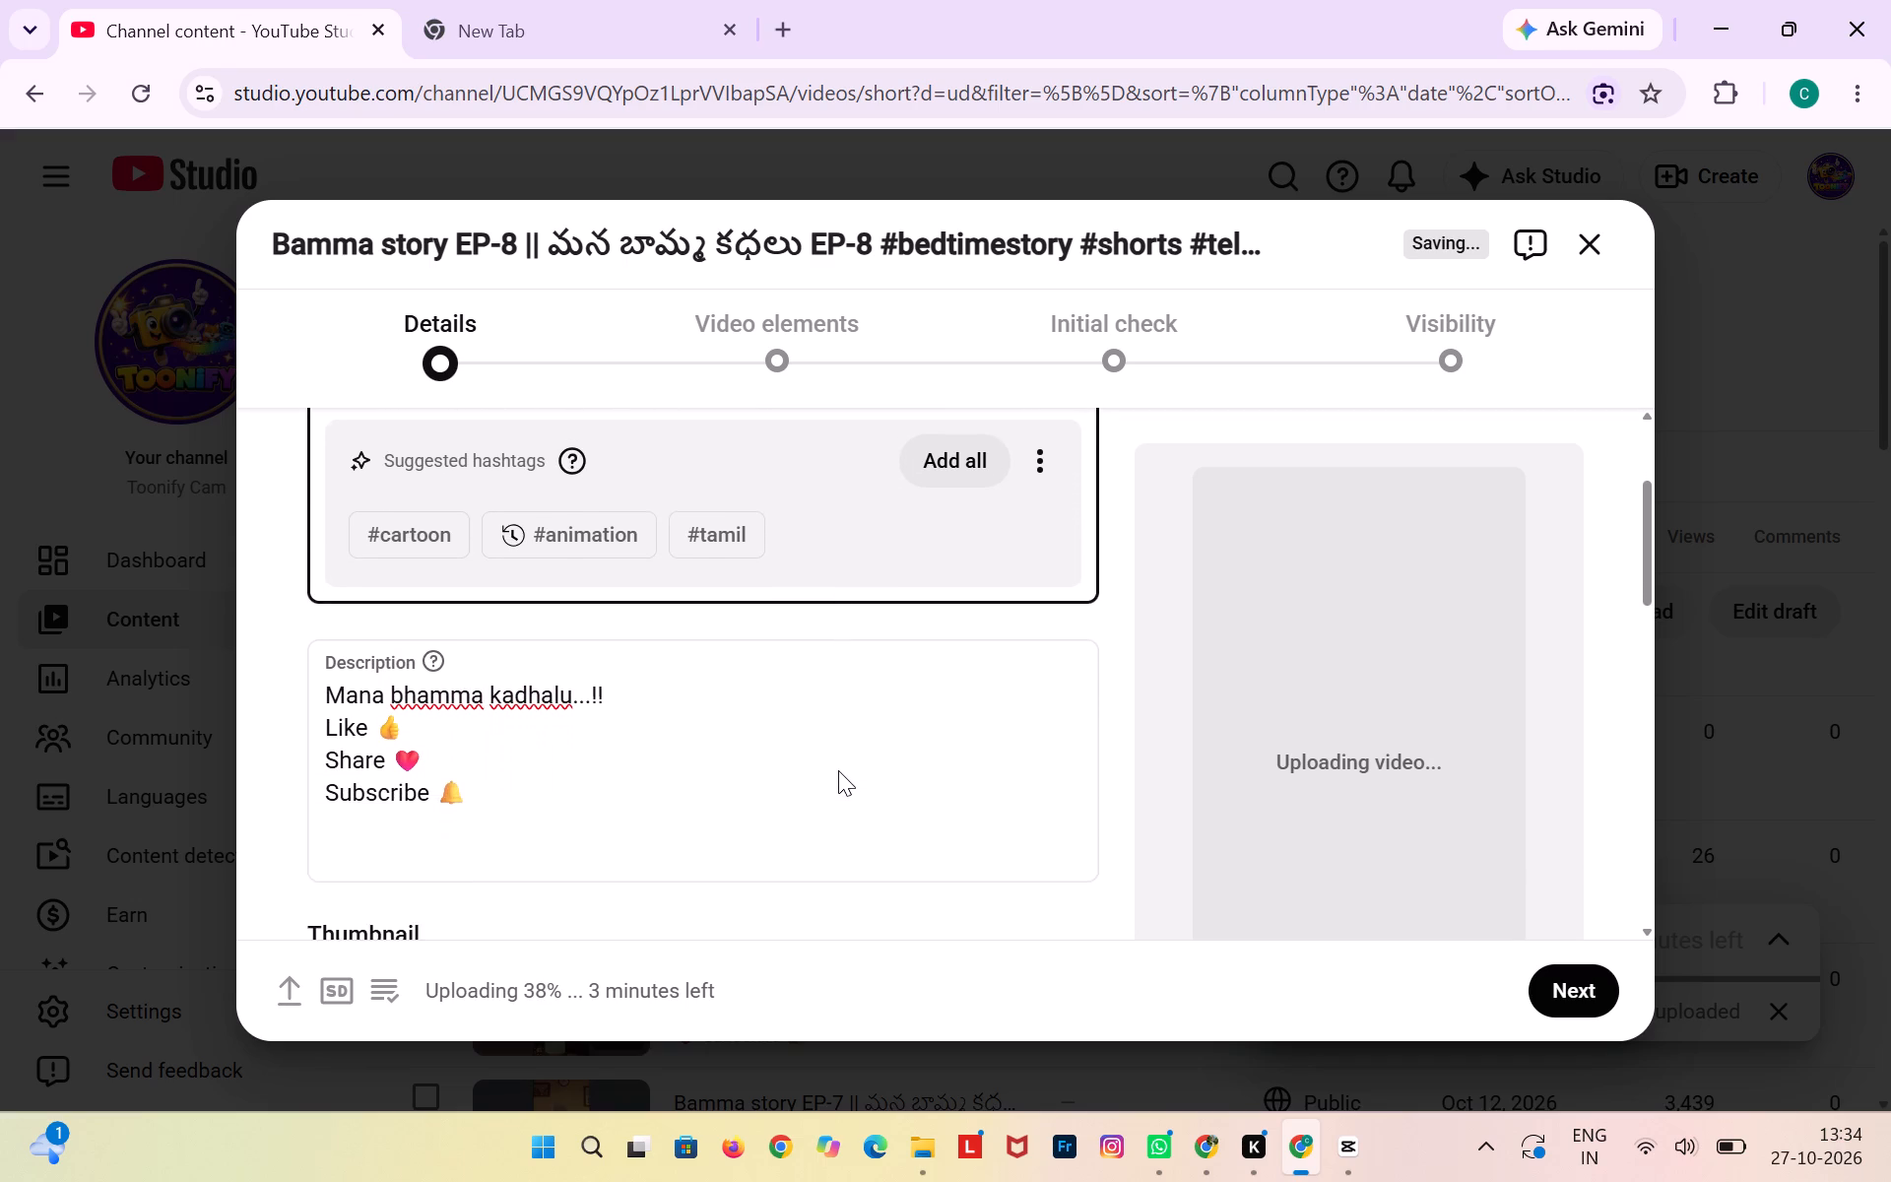
{"action": "scroll", "coordinate": [838, 770], "scroll_direction": "up", "scroll_amount": 1}
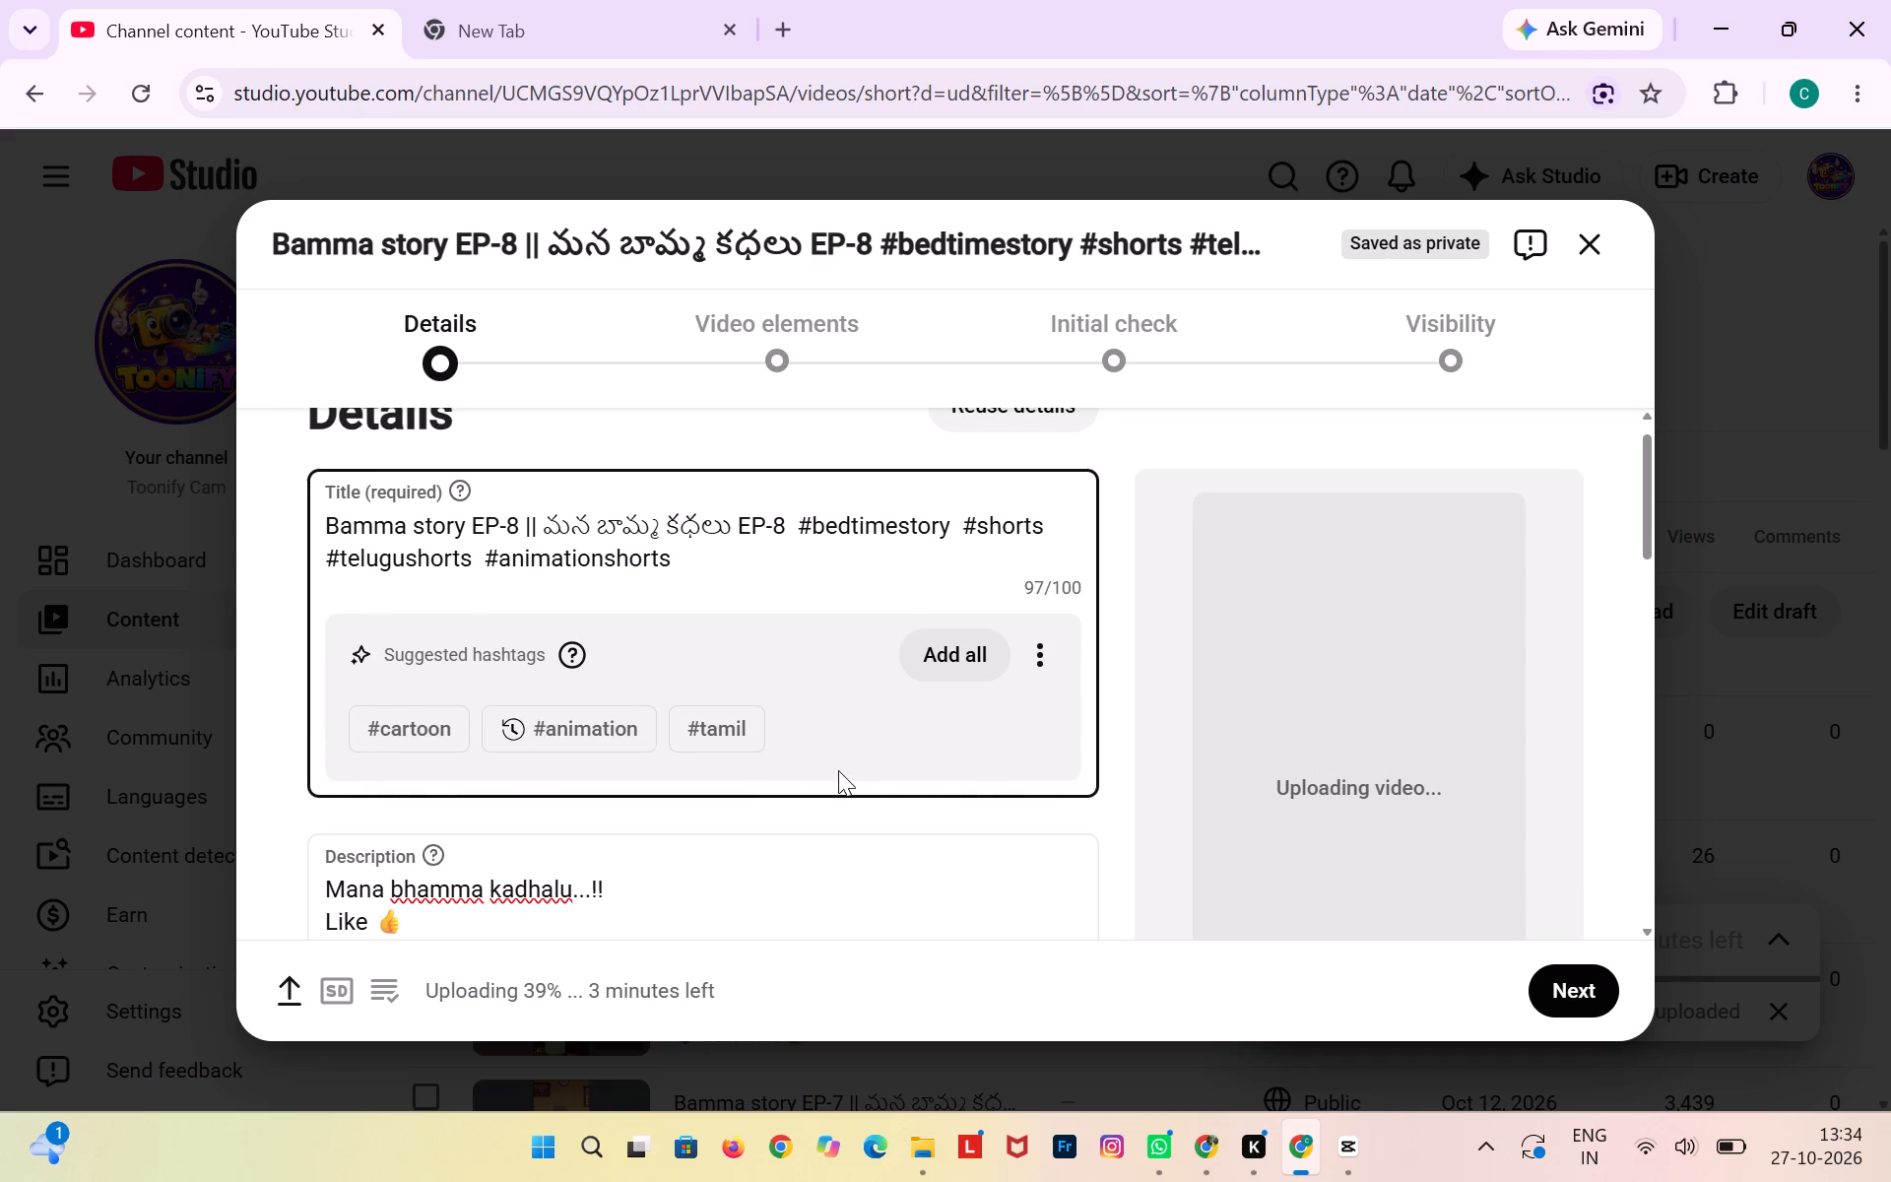
{"action": "scroll", "coordinate": [901, 890], "scroll_direction": "down", "scroll_amount": 3}
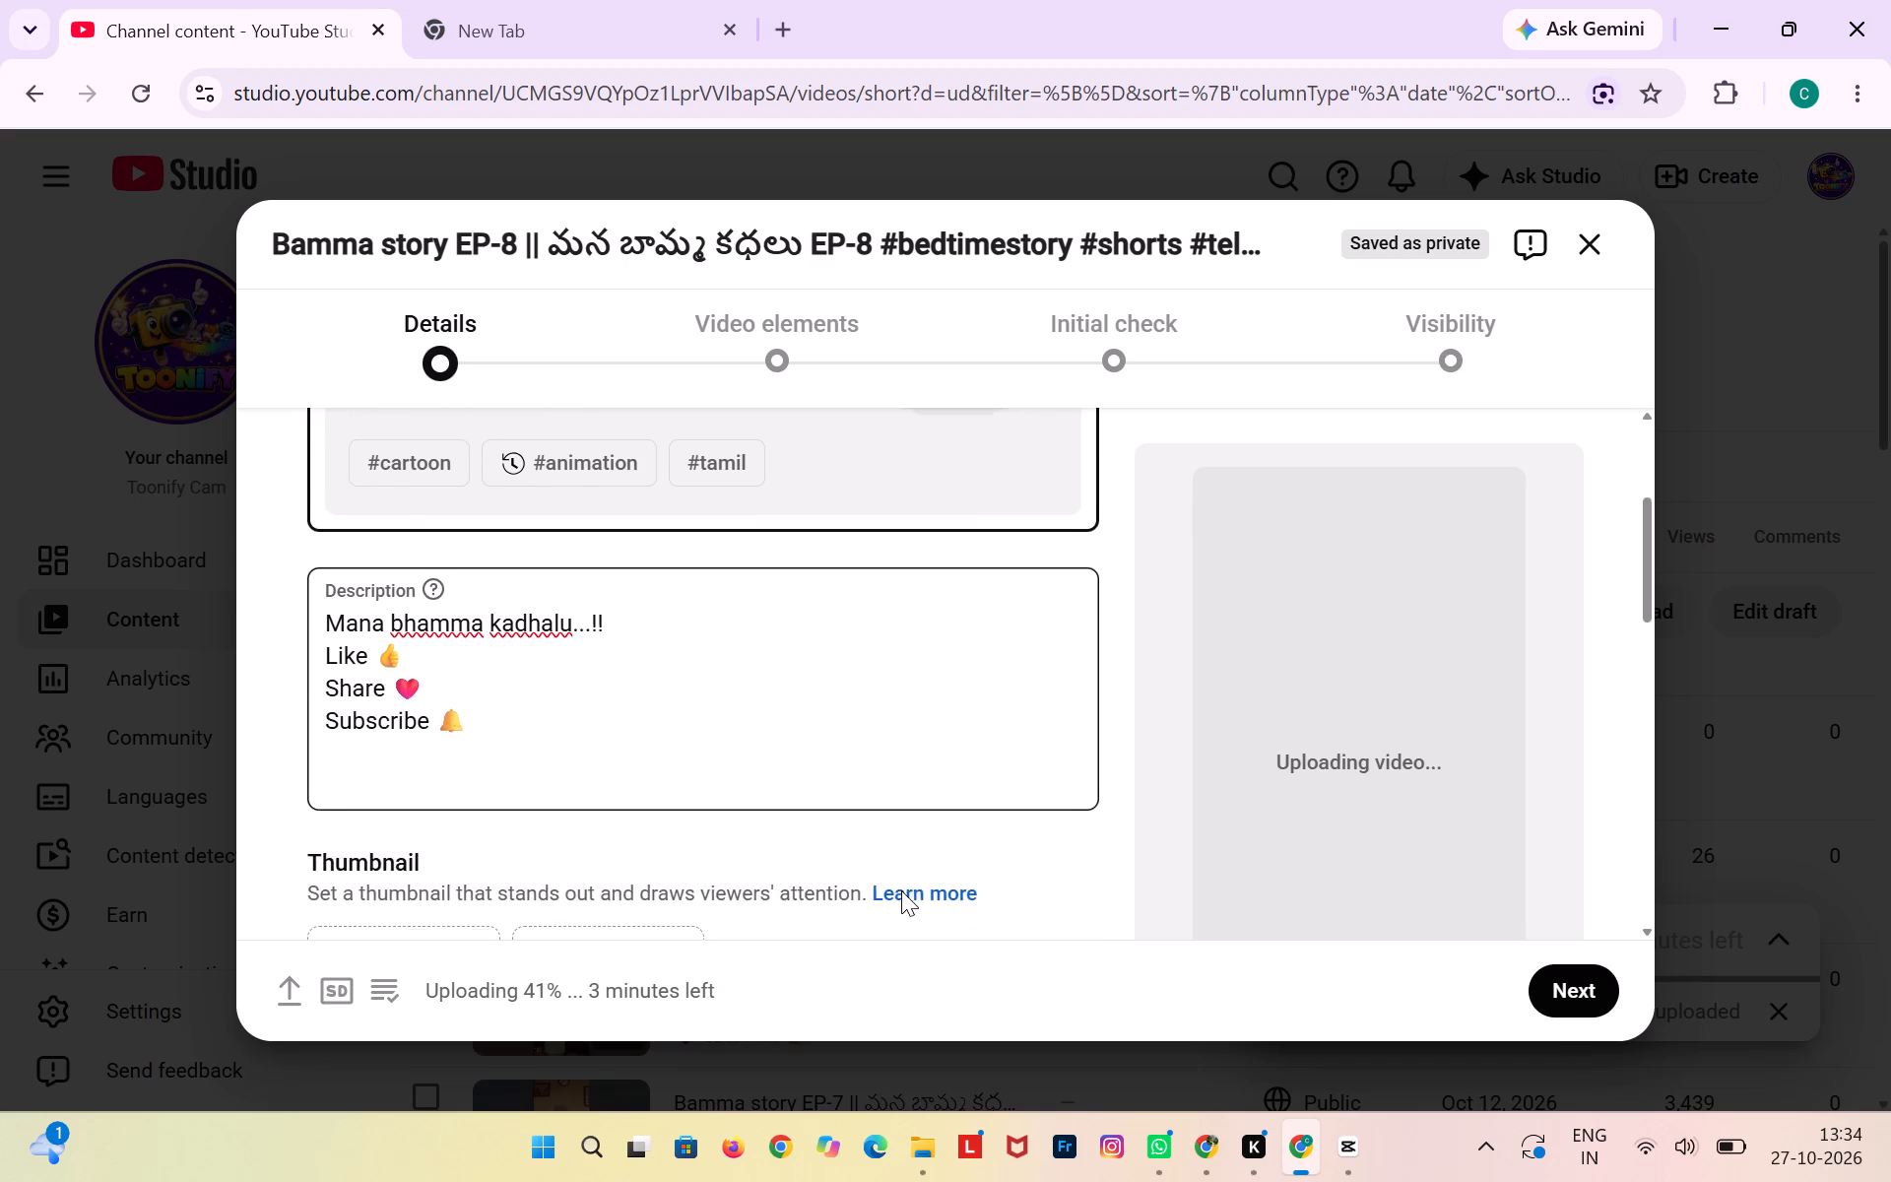
{"action": "scroll", "coordinate": [901, 890], "scroll_direction": "down", "scroll_amount": 6}
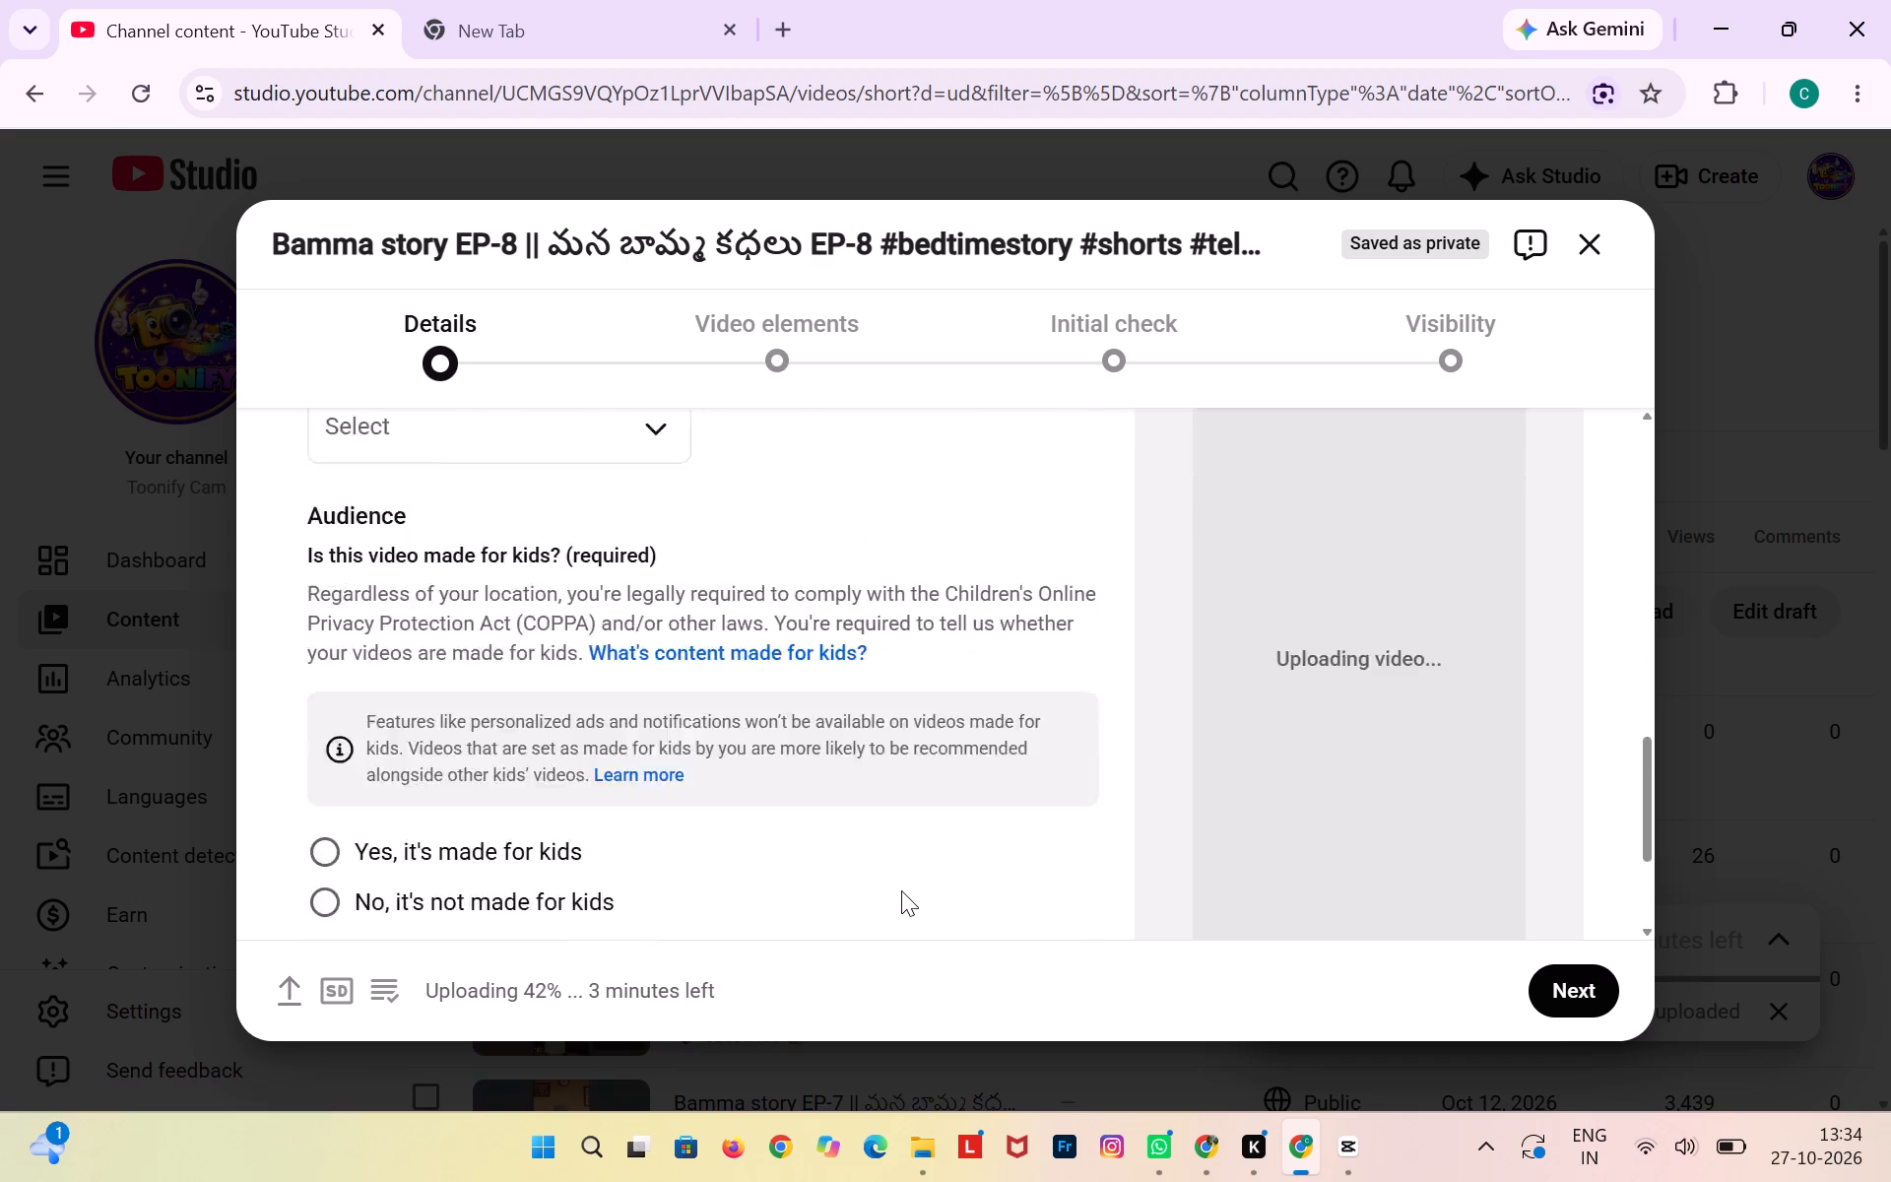
{"action": "scroll", "coordinate": [901, 890], "scroll_direction": "down", "scroll_amount": 2}
{"action": "scroll", "coordinate": [901, 890], "scroll_direction": "up", "scroll_amount": 4}
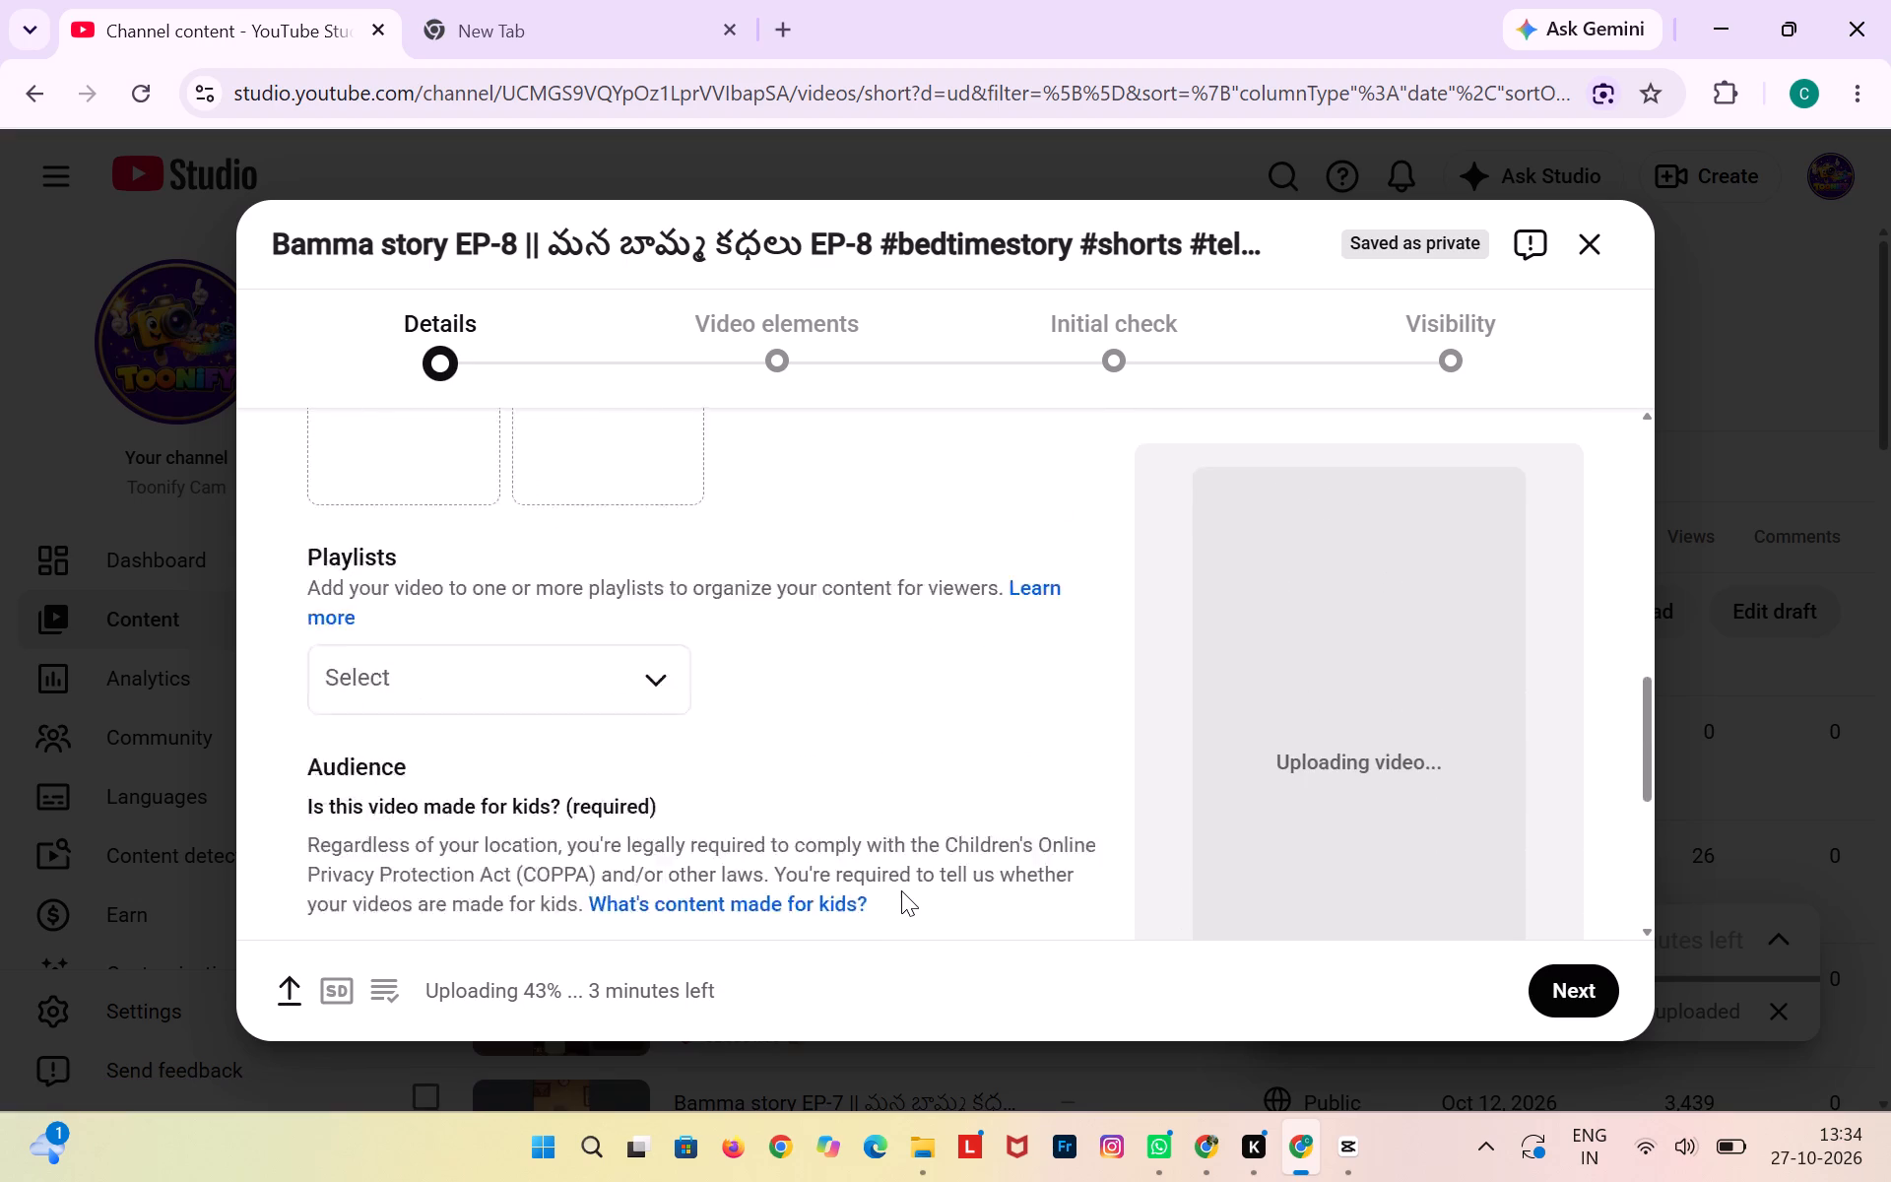
{"action": "scroll", "coordinate": [901, 890], "scroll_direction": "up", "scroll_amount": 3}
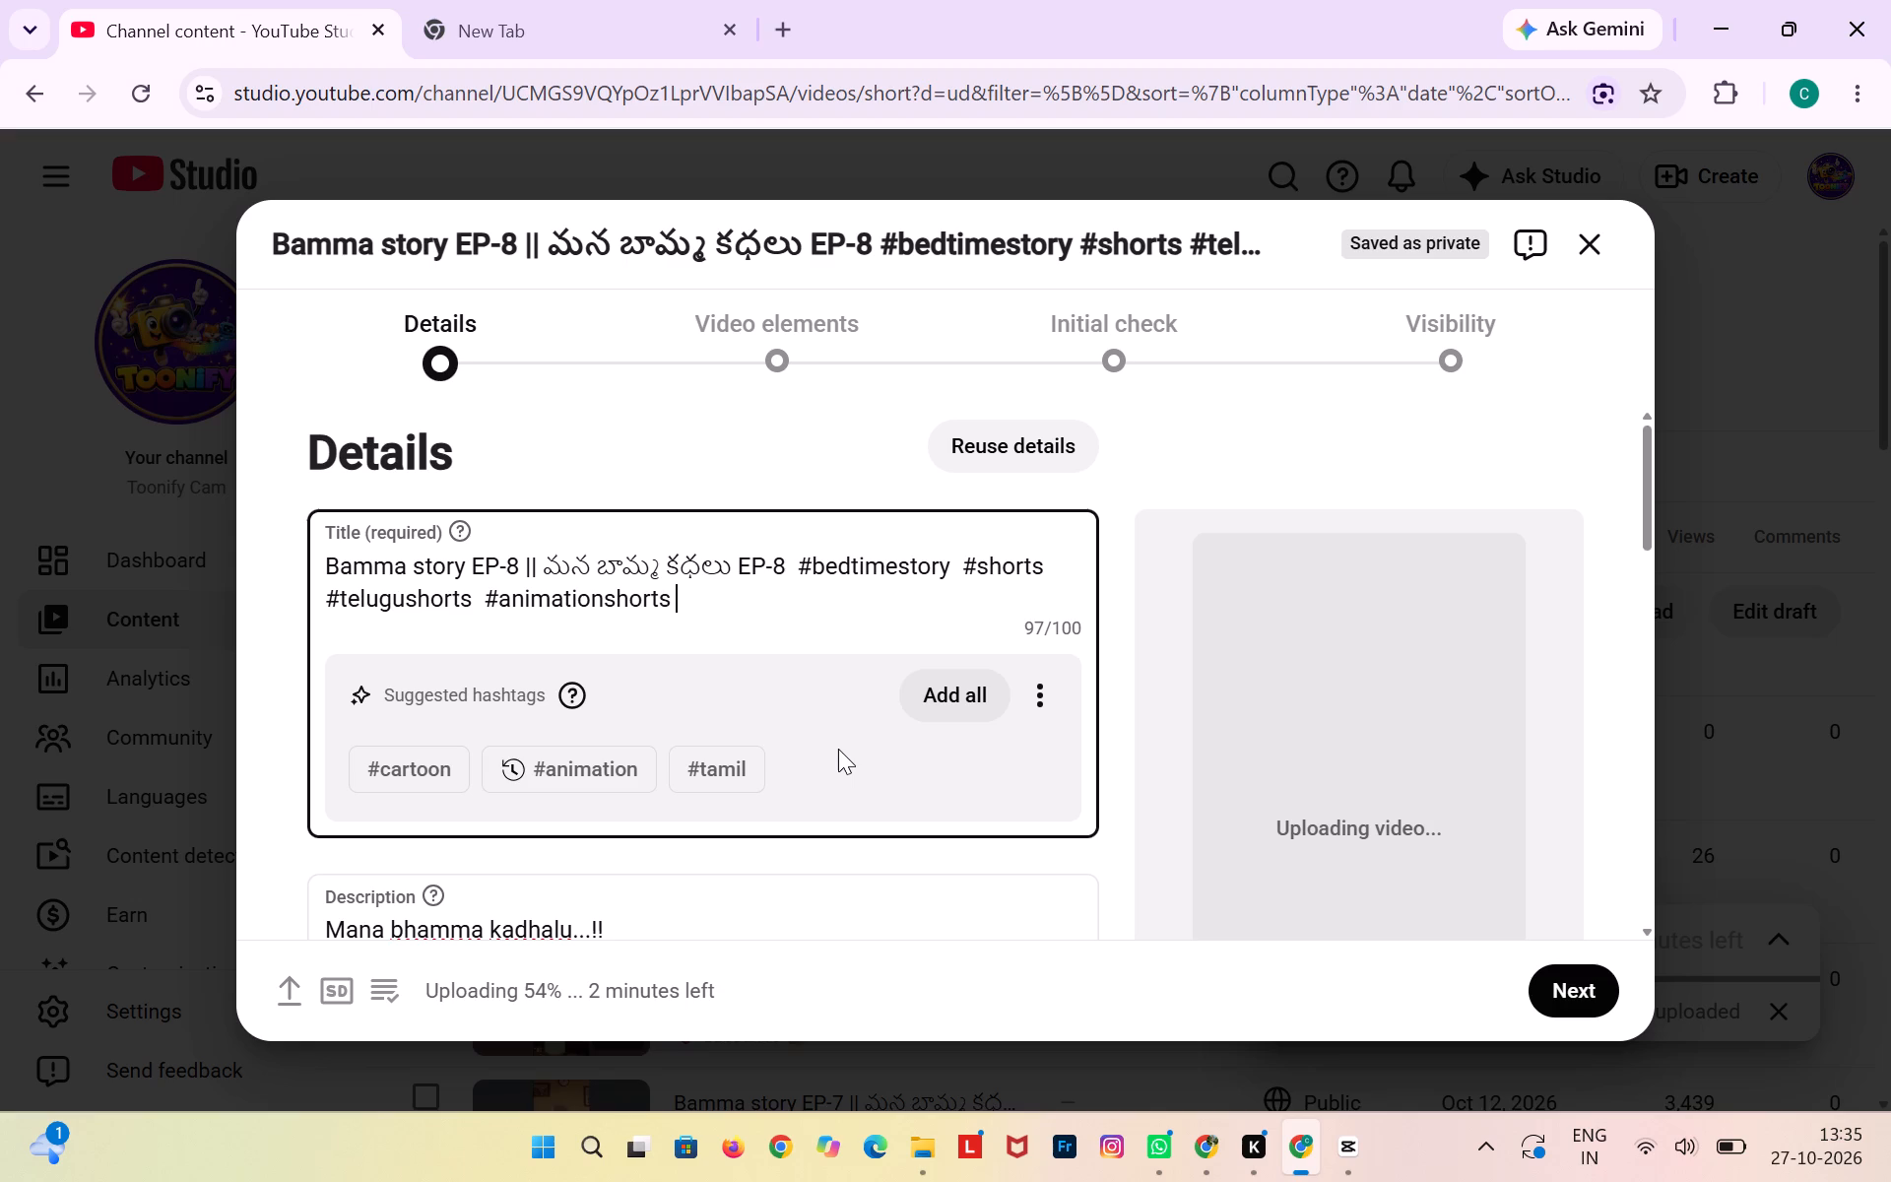
Add the draft video to the Moral stories playlist.
{"action": "scroll", "coordinate": [838, 749], "scroll_direction": "down", "scroll_amount": 5}
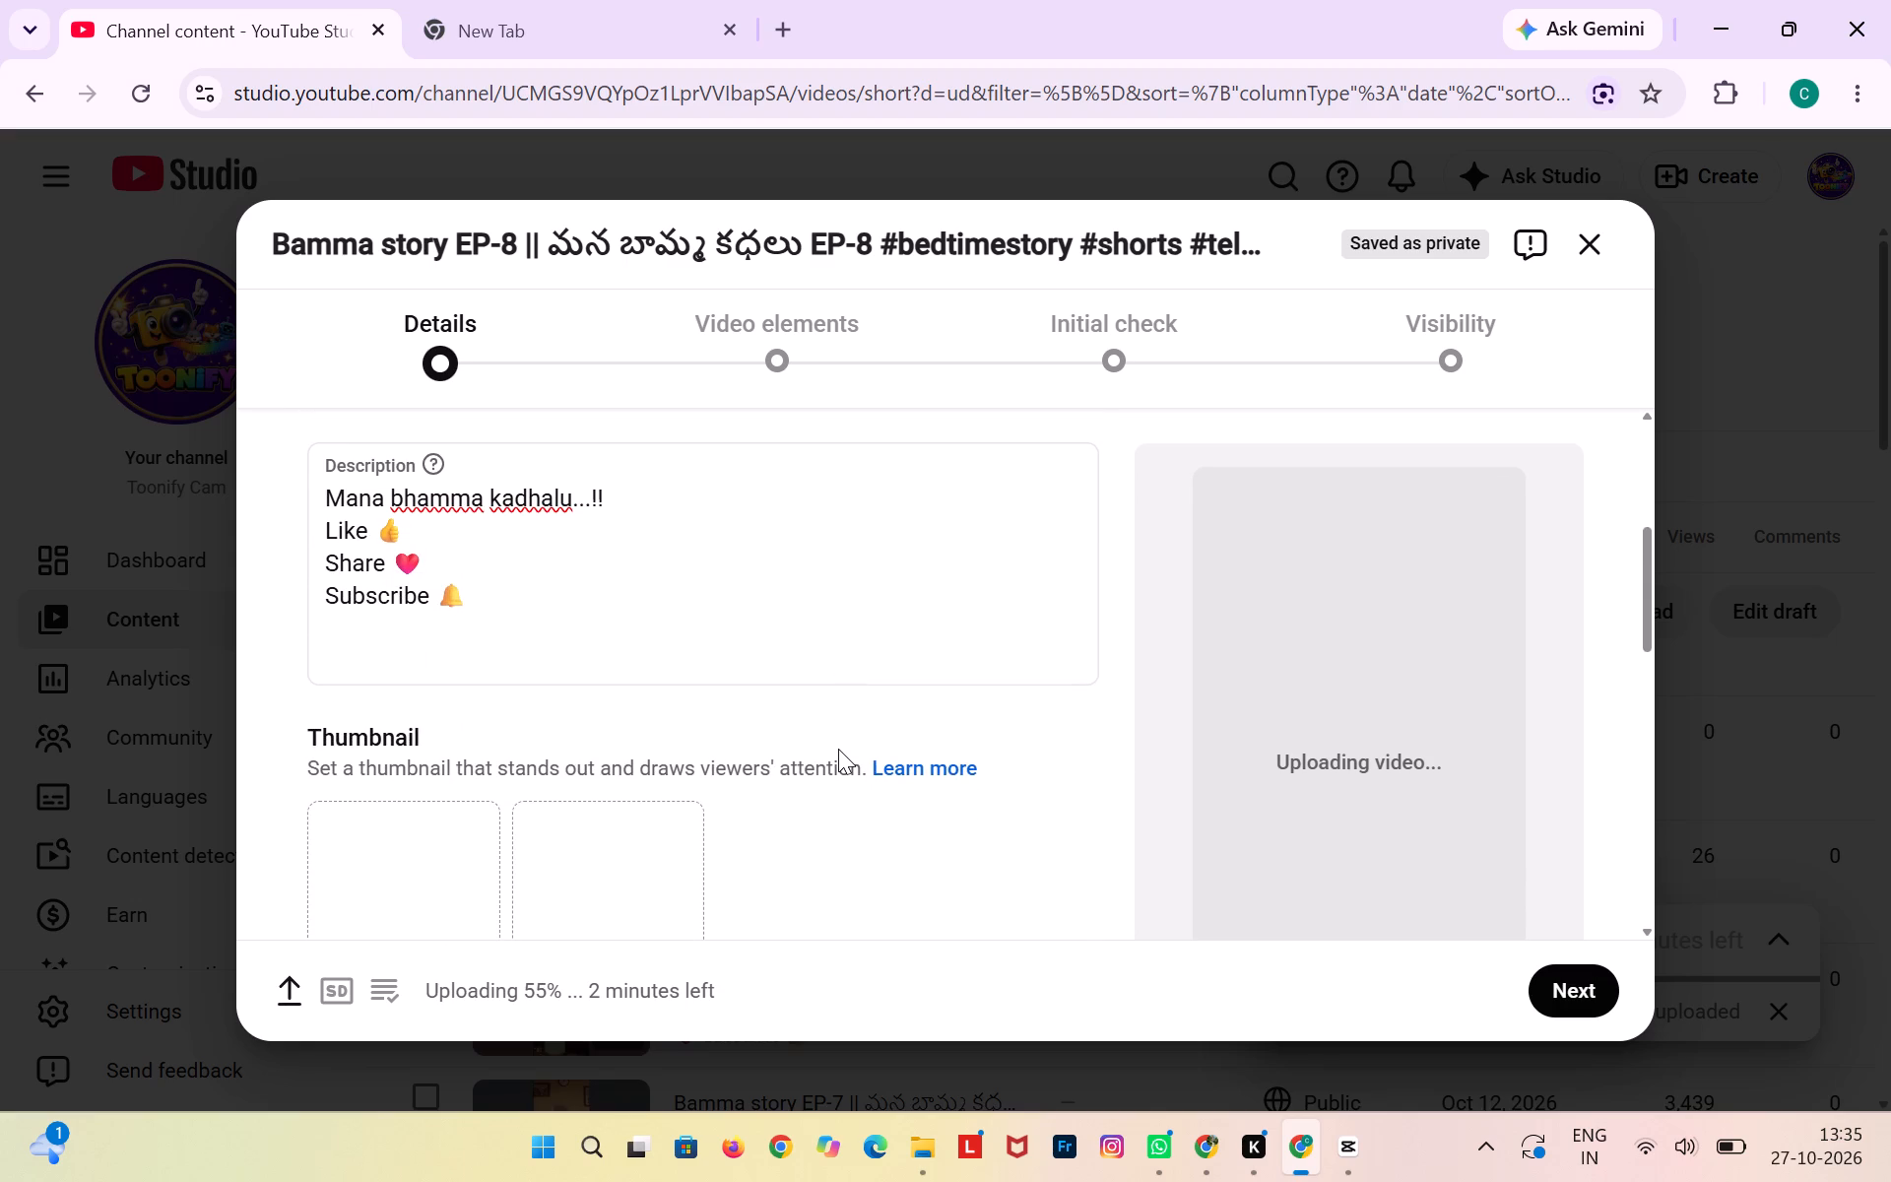
{"action": "scroll", "coordinate": [838, 749], "scroll_direction": "down", "scroll_amount": 6}
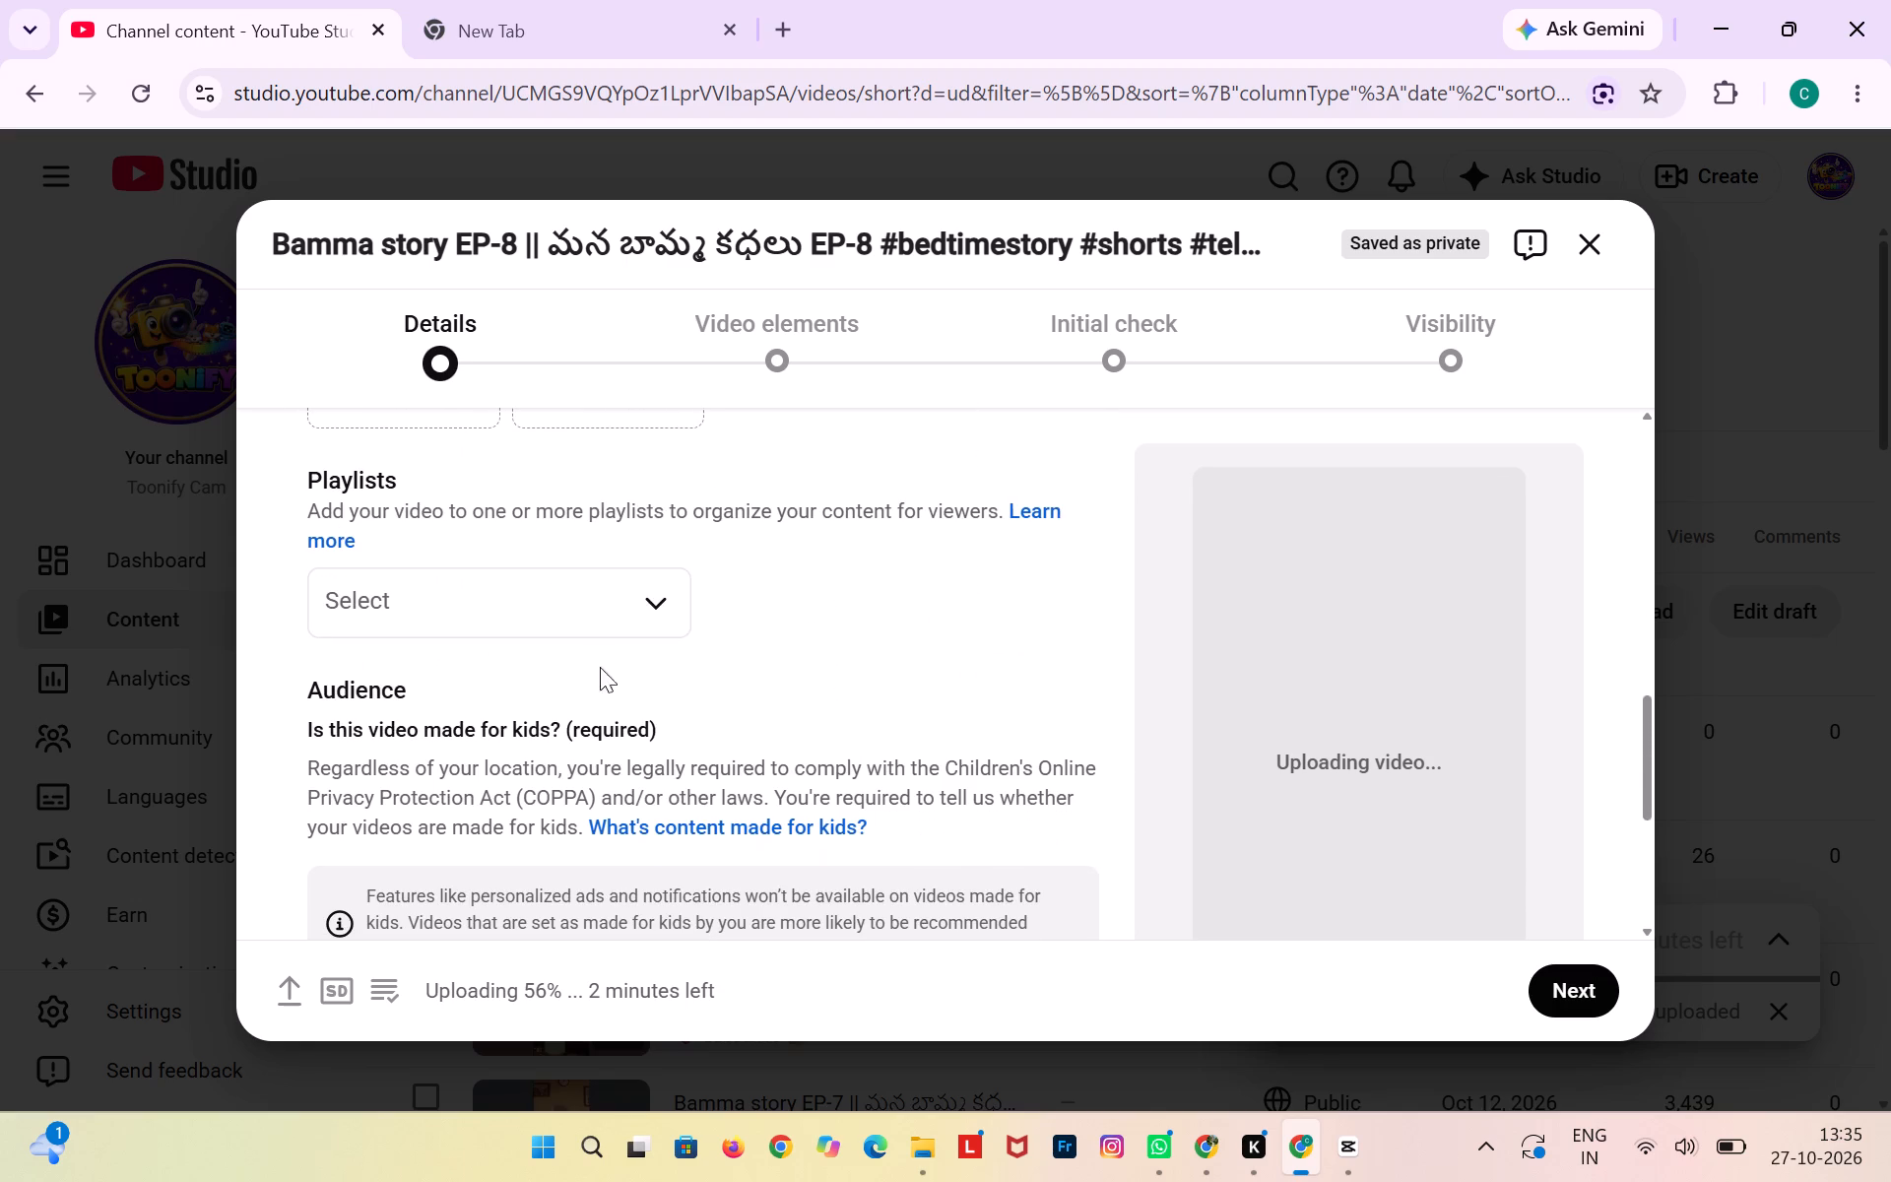
{"action": "left_click", "coordinate": [660, 593]}
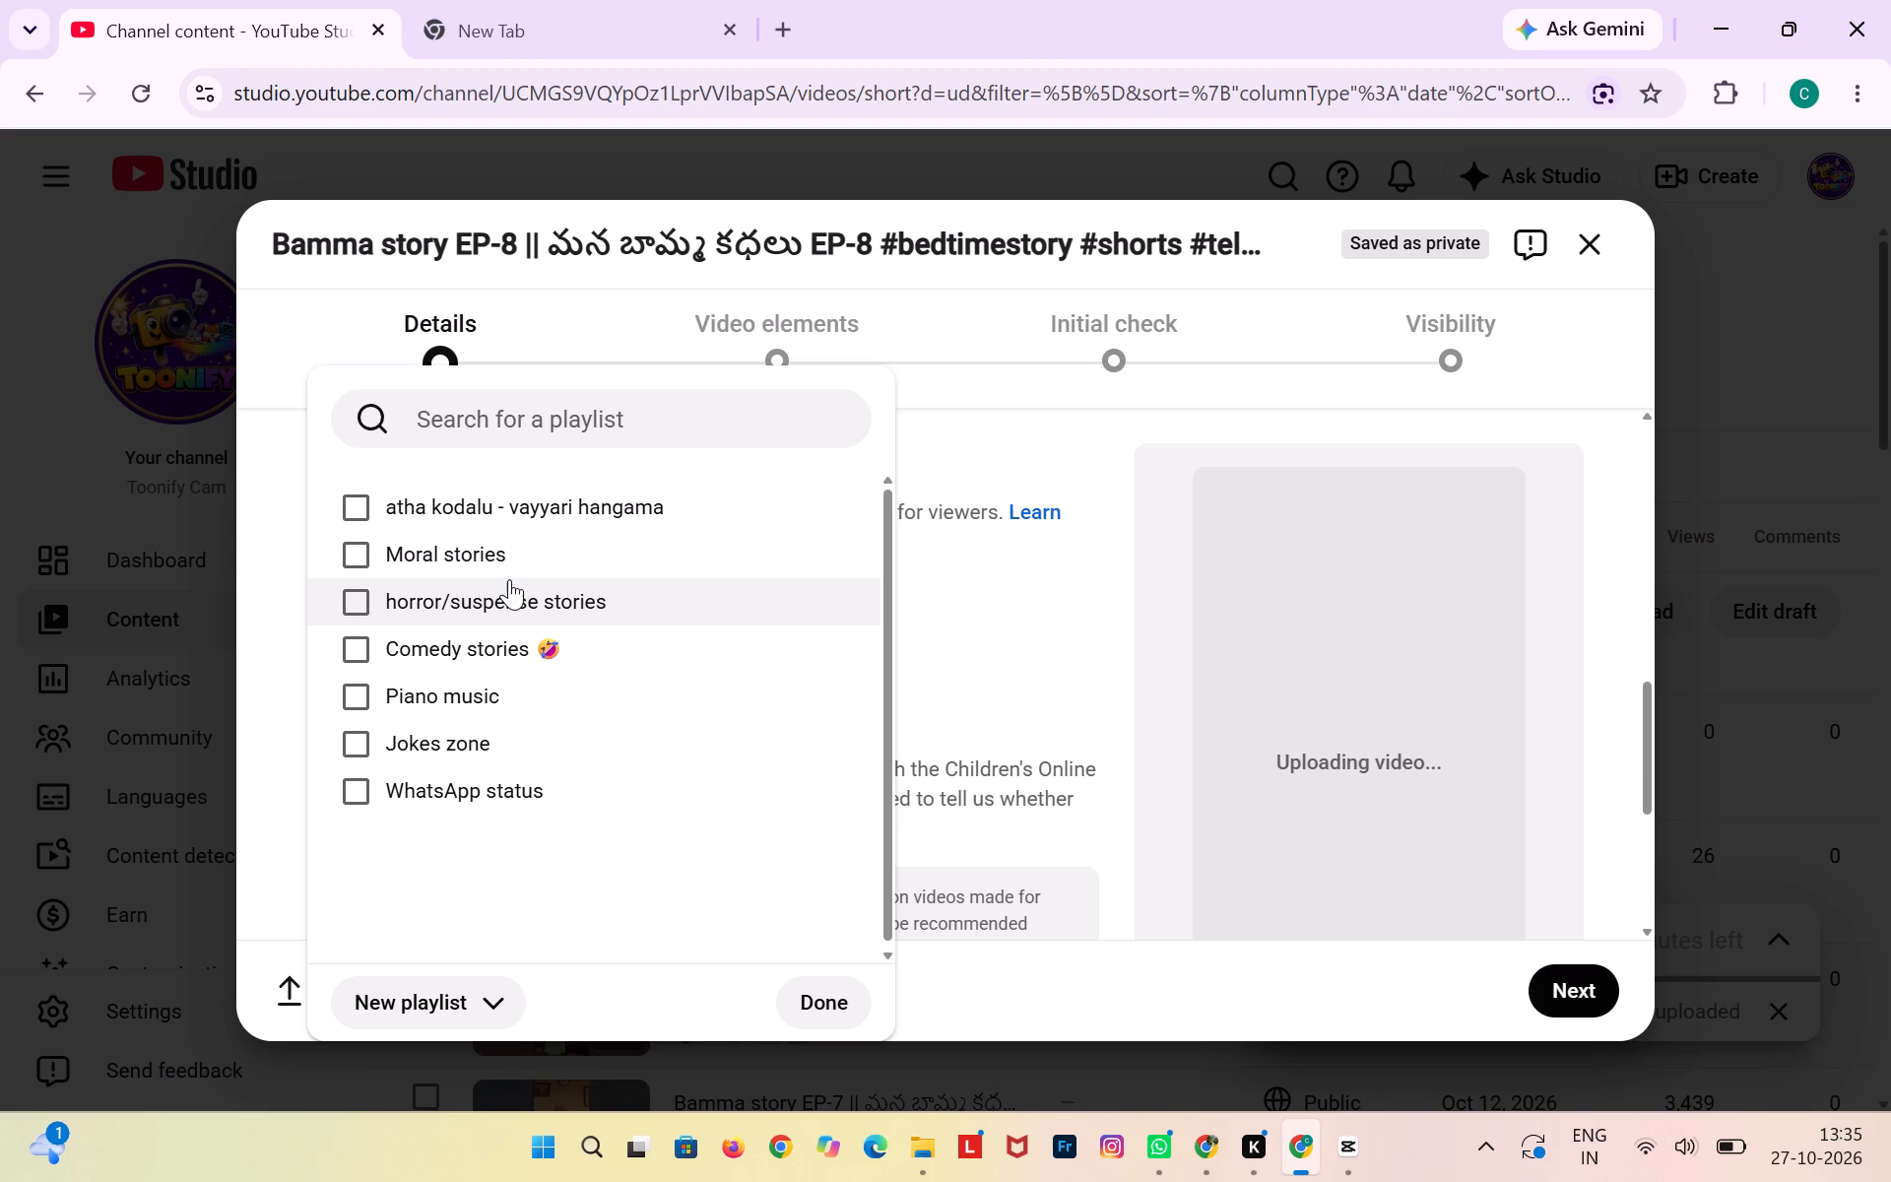
{"action": "left_click", "coordinate": [509, 557]}
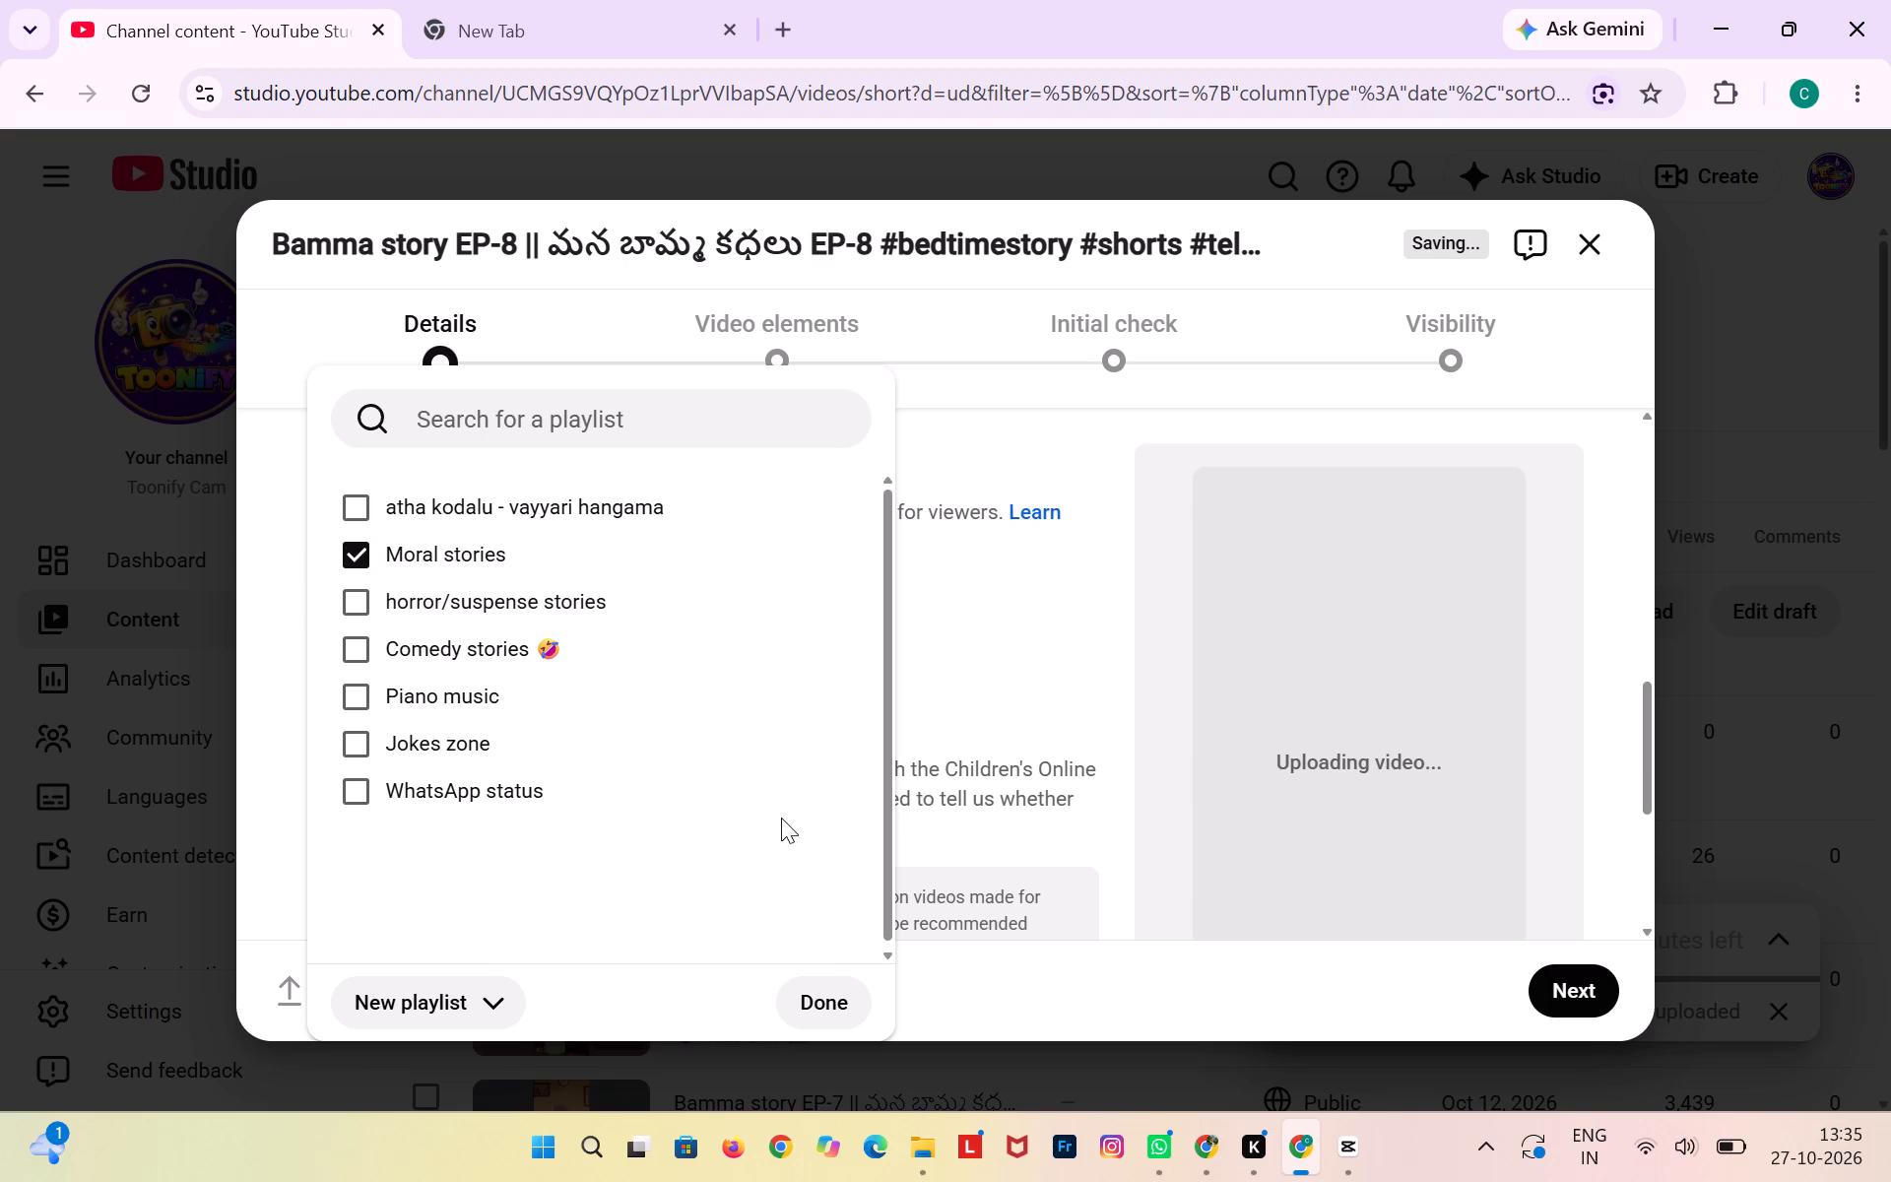
{"action": "left_click", "coordinate": [808, 997]}
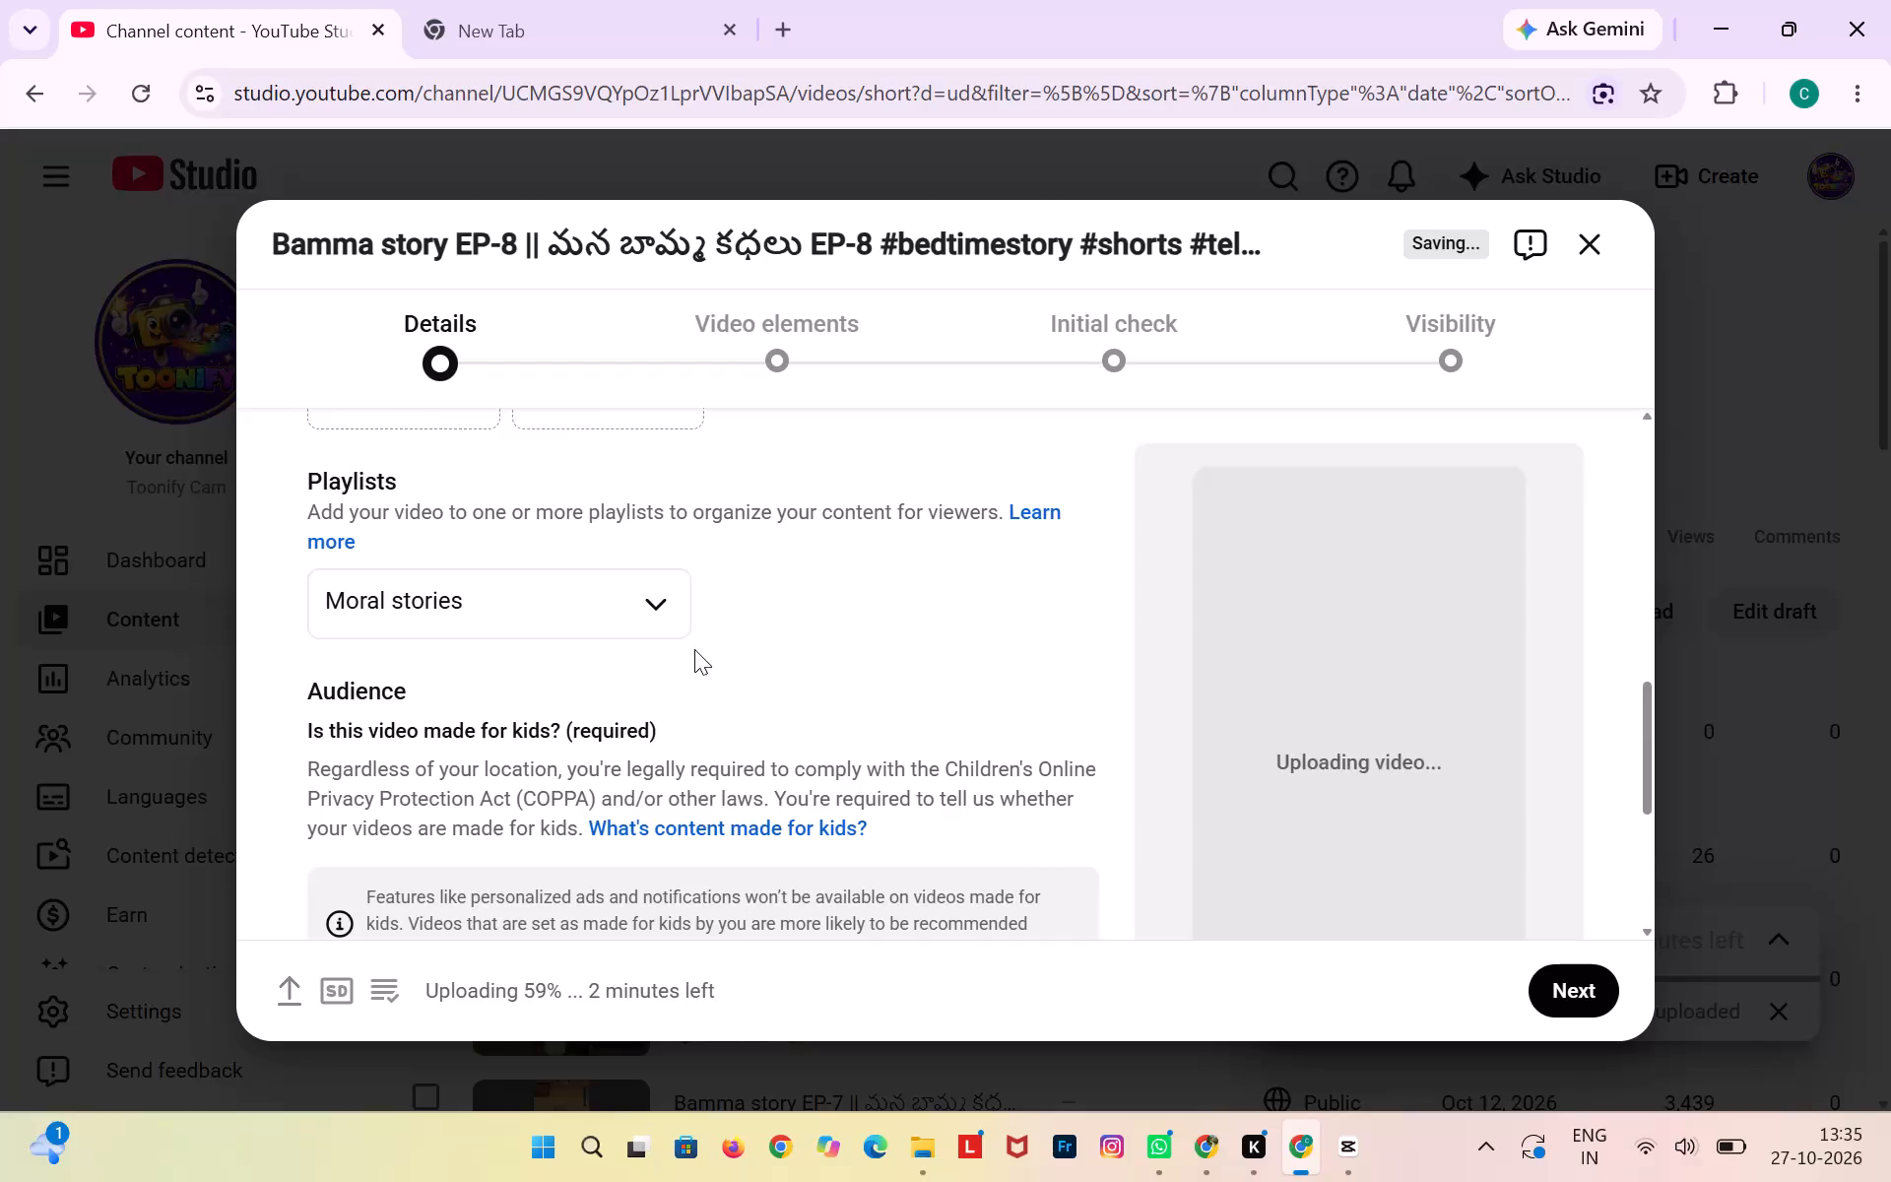
Set the draft's audience to "No, it's not made for kids".
{"action": "scroll", "coordinate": [694, 649], "scroll_direction": "down", "scroll_amount": 3}
{"action": "left_click", "coordinate": [311, 757]}
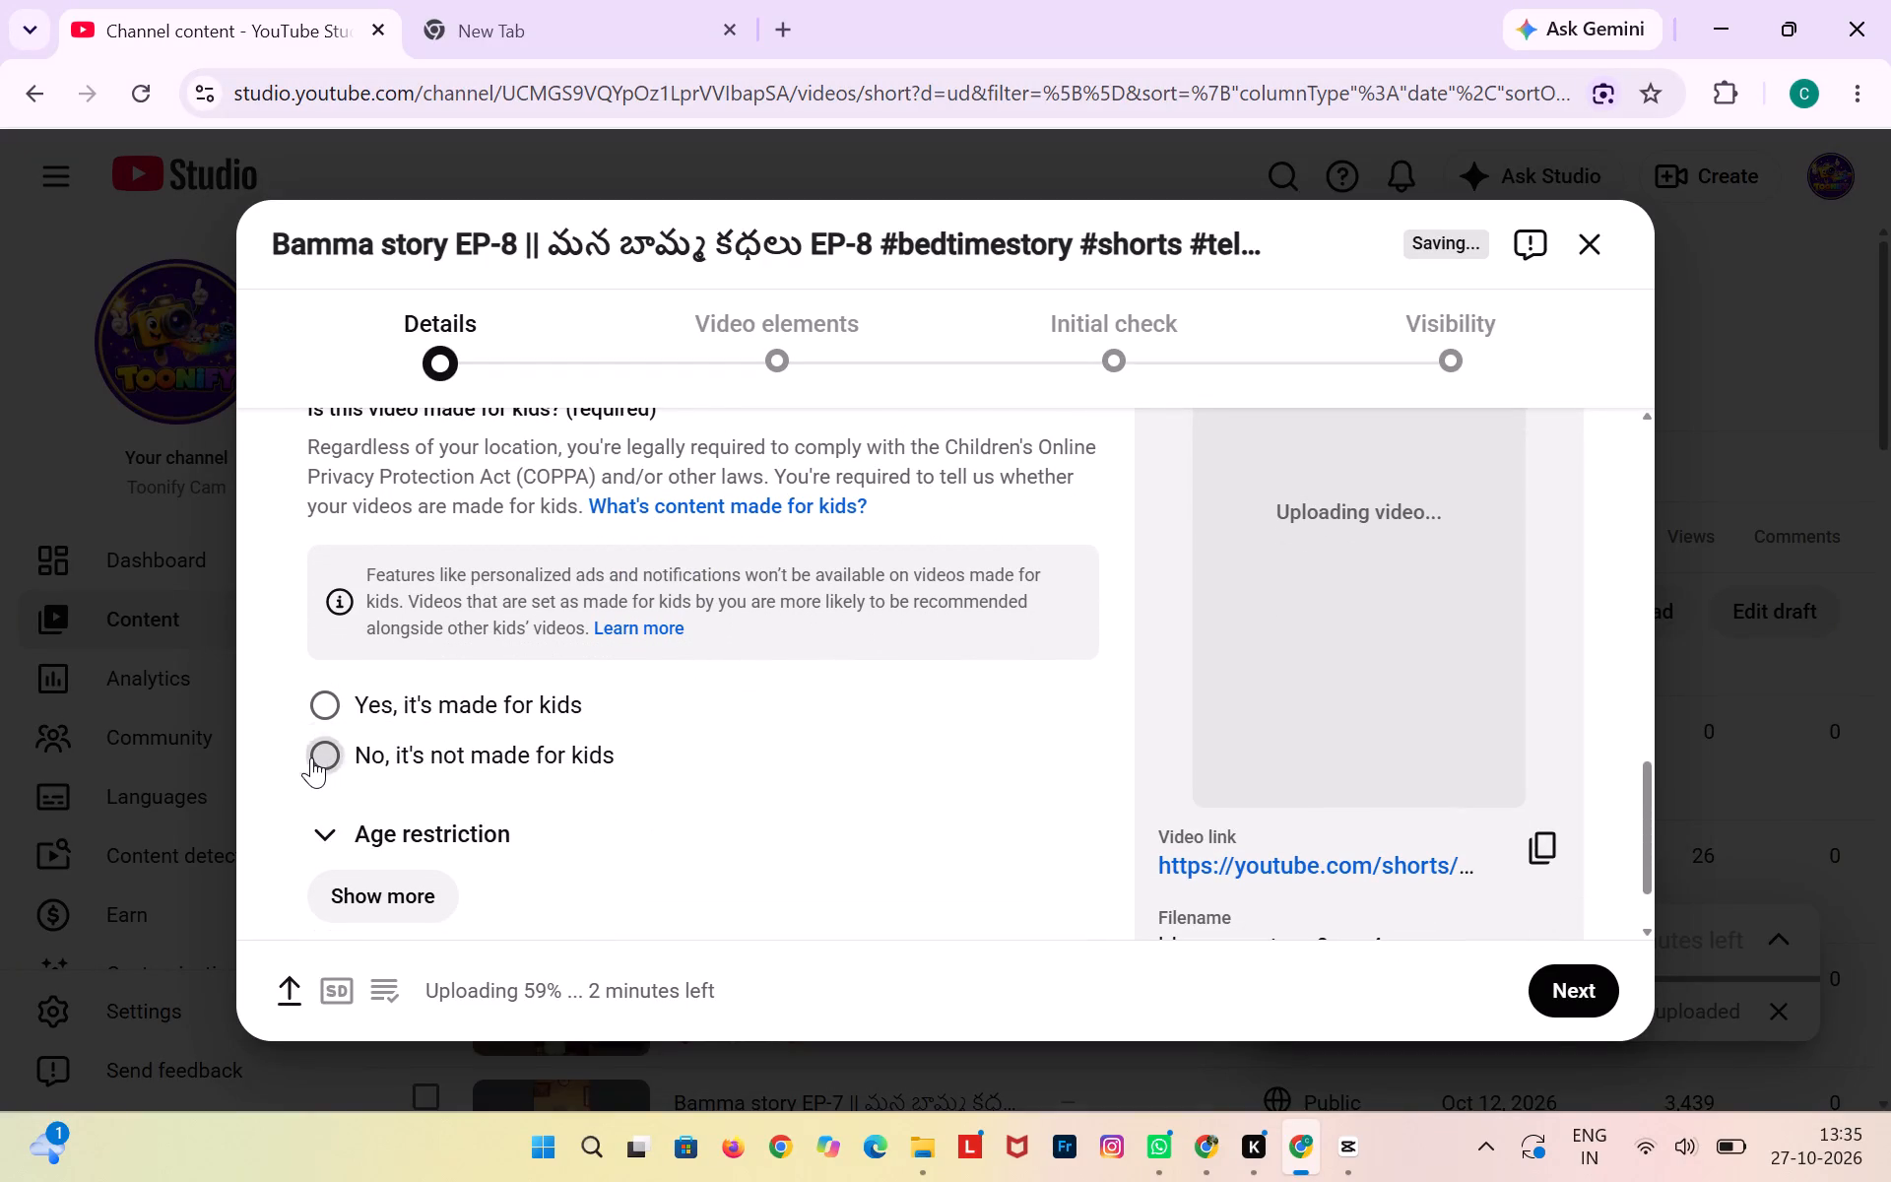
Reveal the additional detail settings and declare that the video doesn't include paid promotion.
{"action": "scroll", "coordinate": [727, 751], "scroll_direction": "down", "scroll_amount": 2}
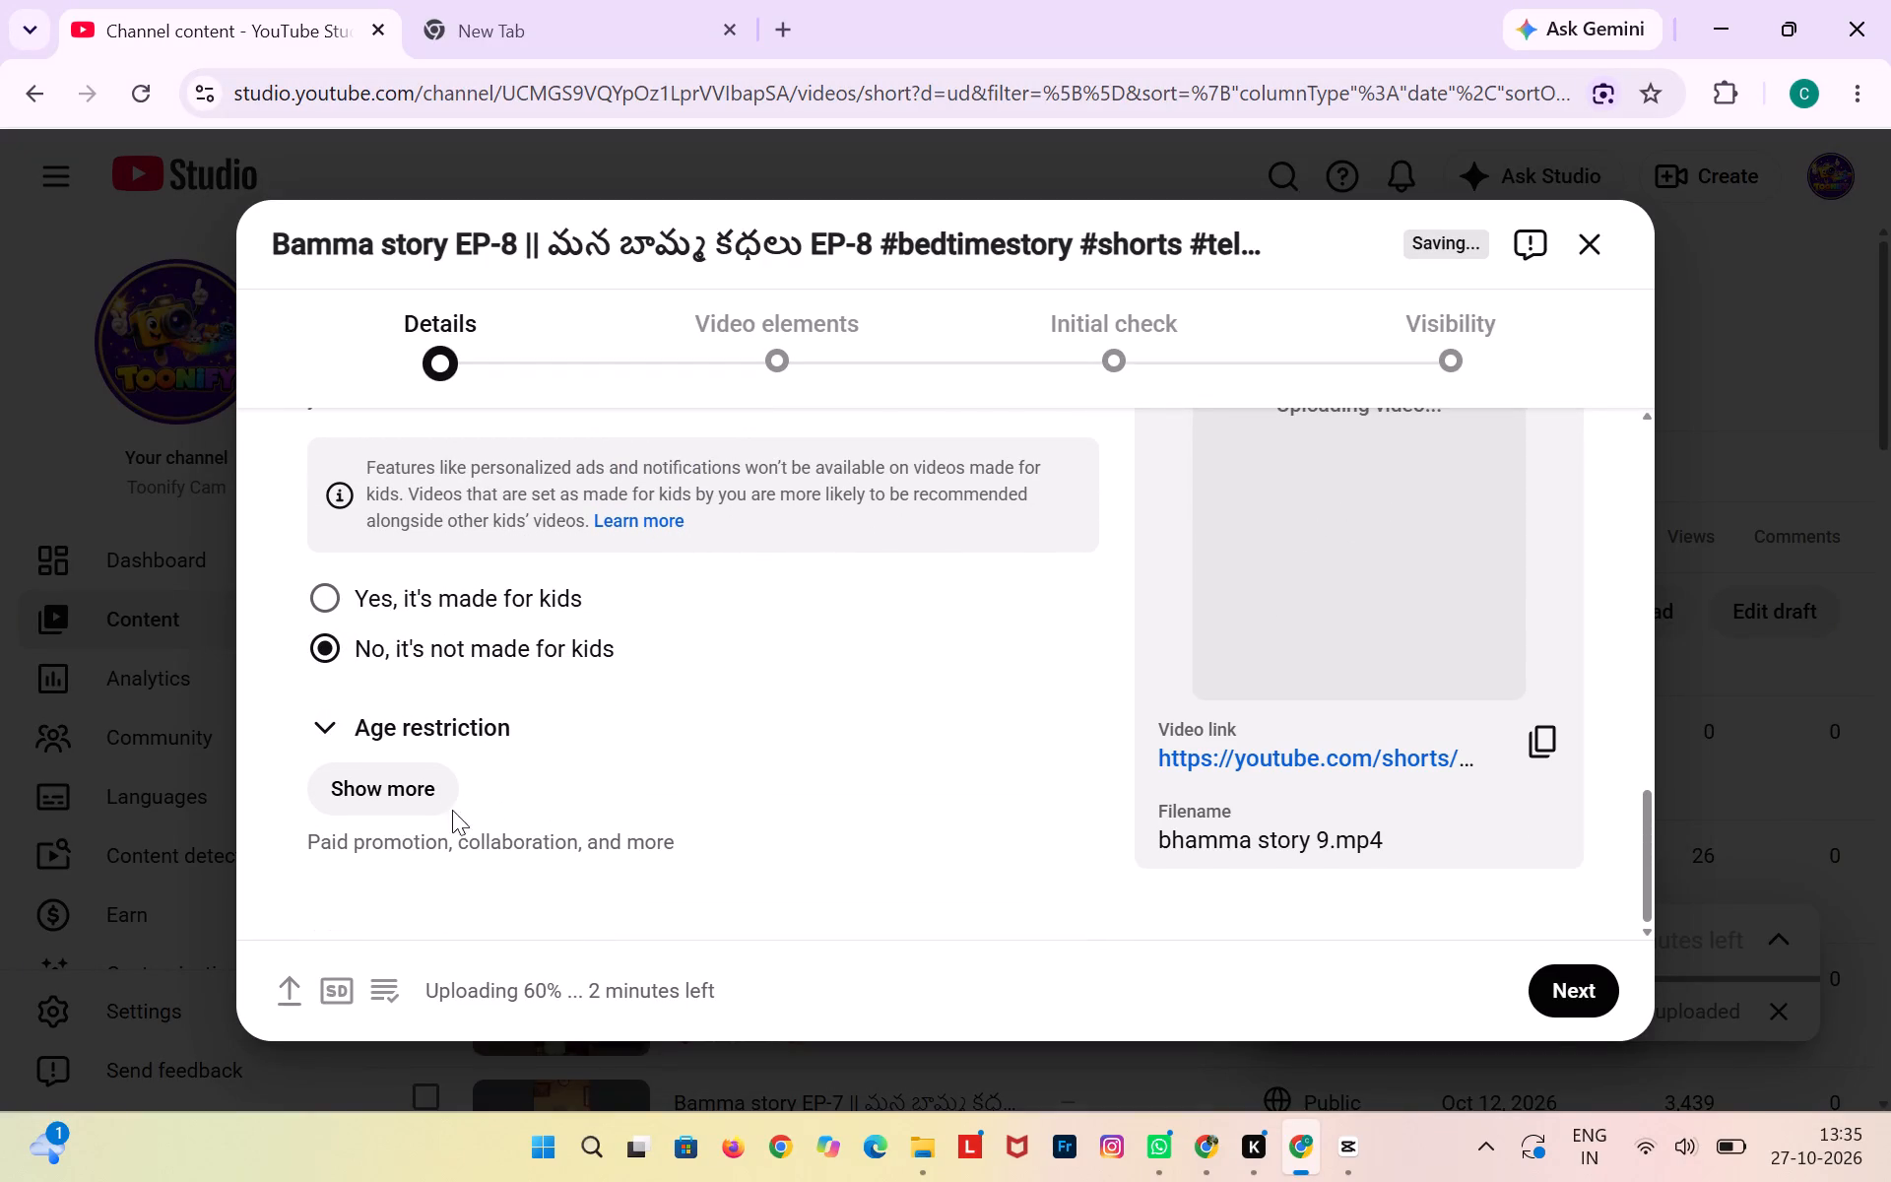
{"action": "left_click", "coordinate": [421, 800]}
{"action": "scroll", "coordinate": [421, 800], "scroll_direction": "down", "scroll_amount": 3}
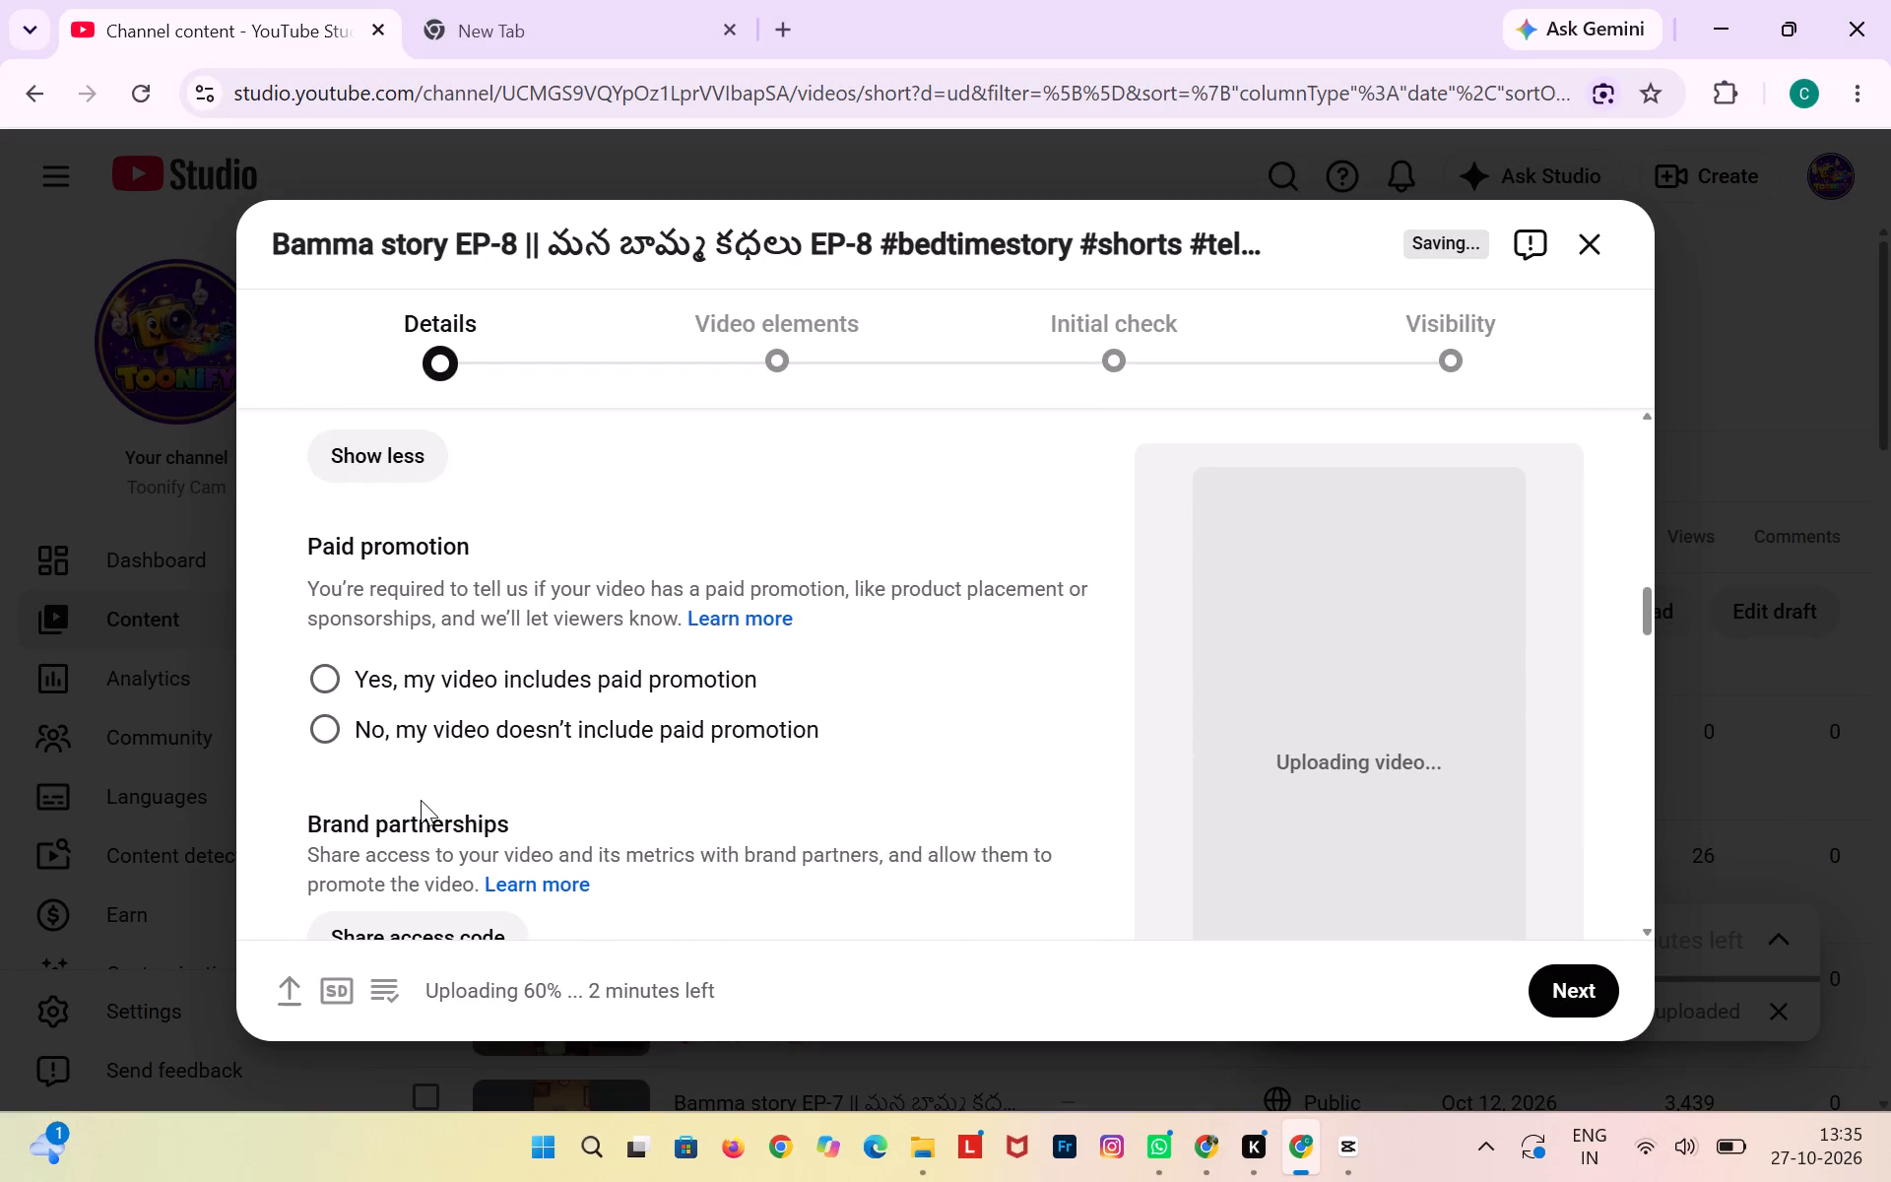
{"action": "scroll", "coordinate": [421, 800], "scroll_direction": "down", "scroll_amount": 1}
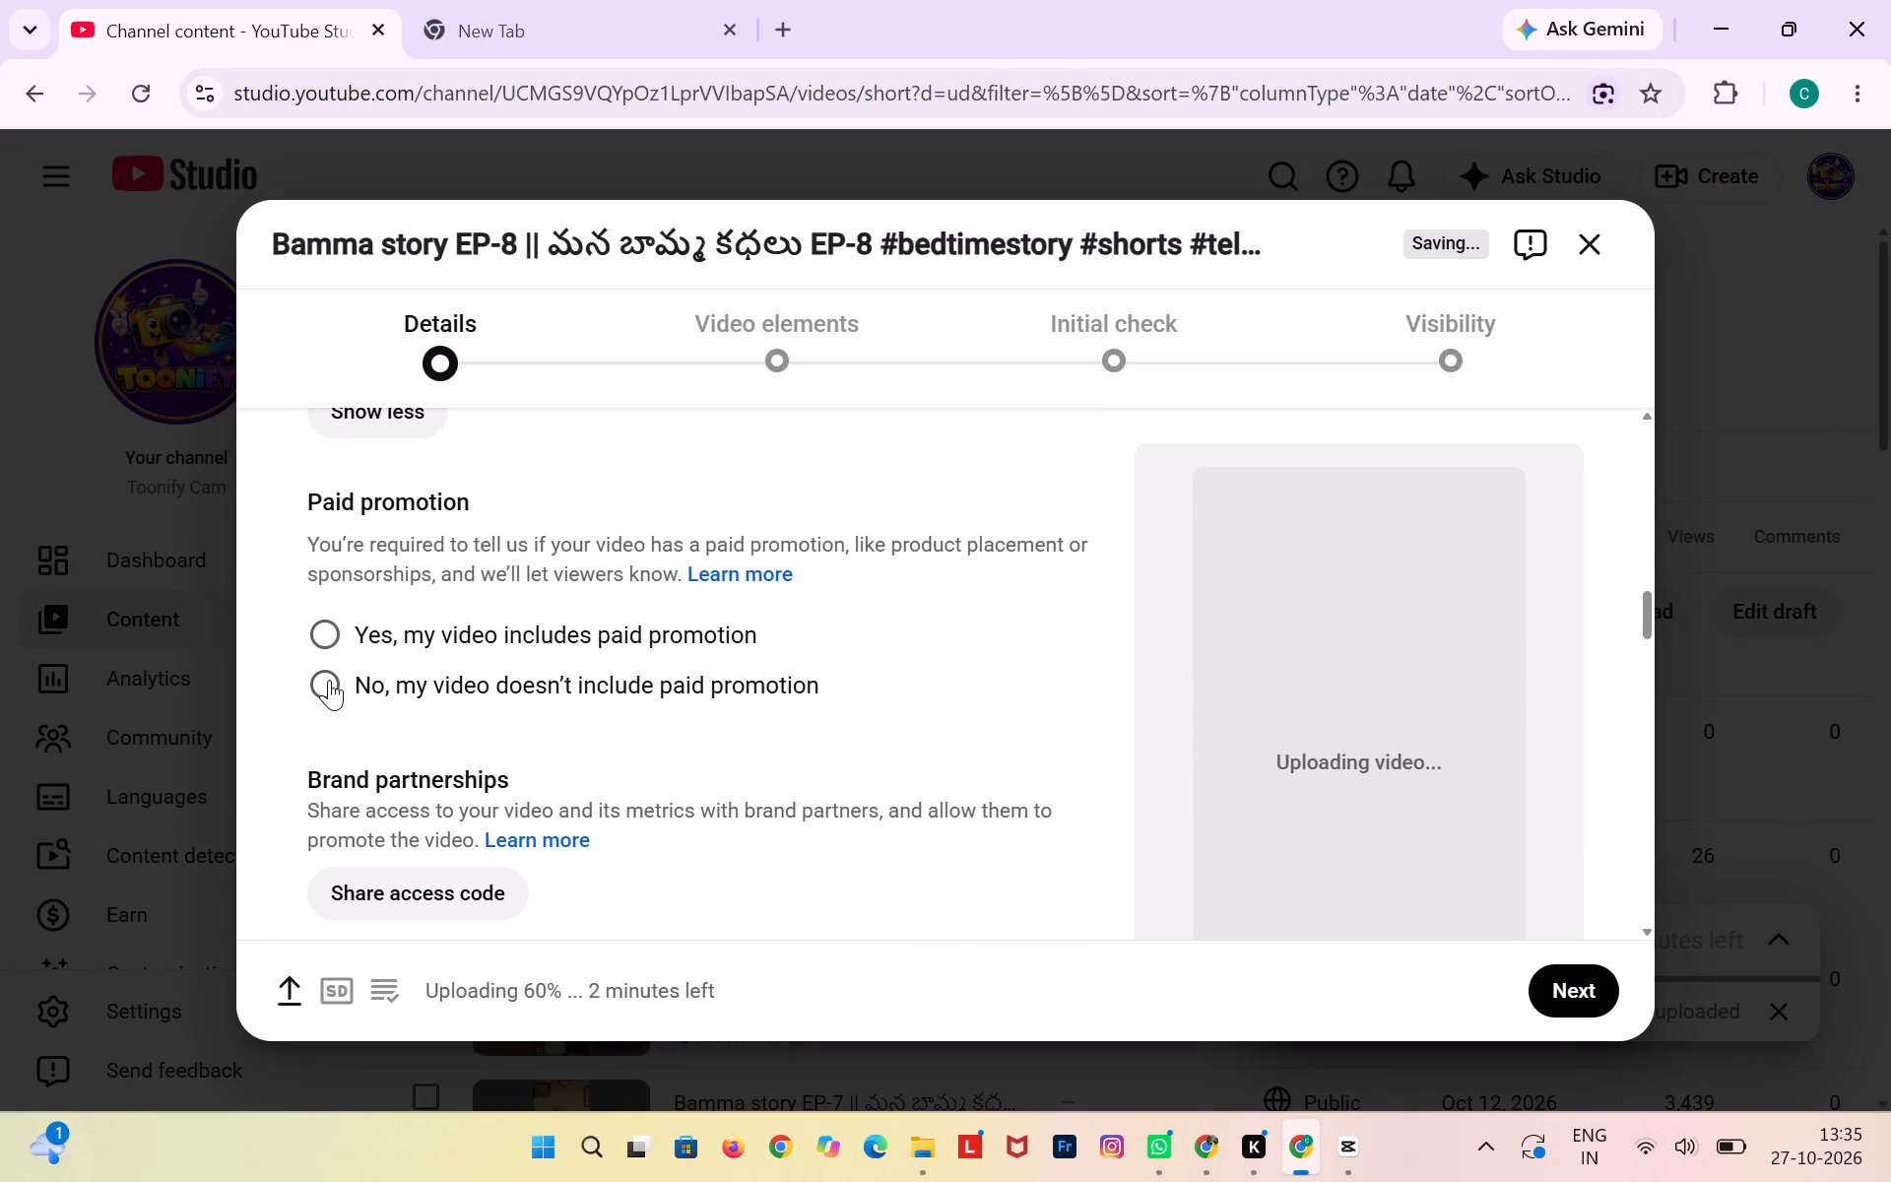
{"action": "left_click", "coordinate": [329, 680]}
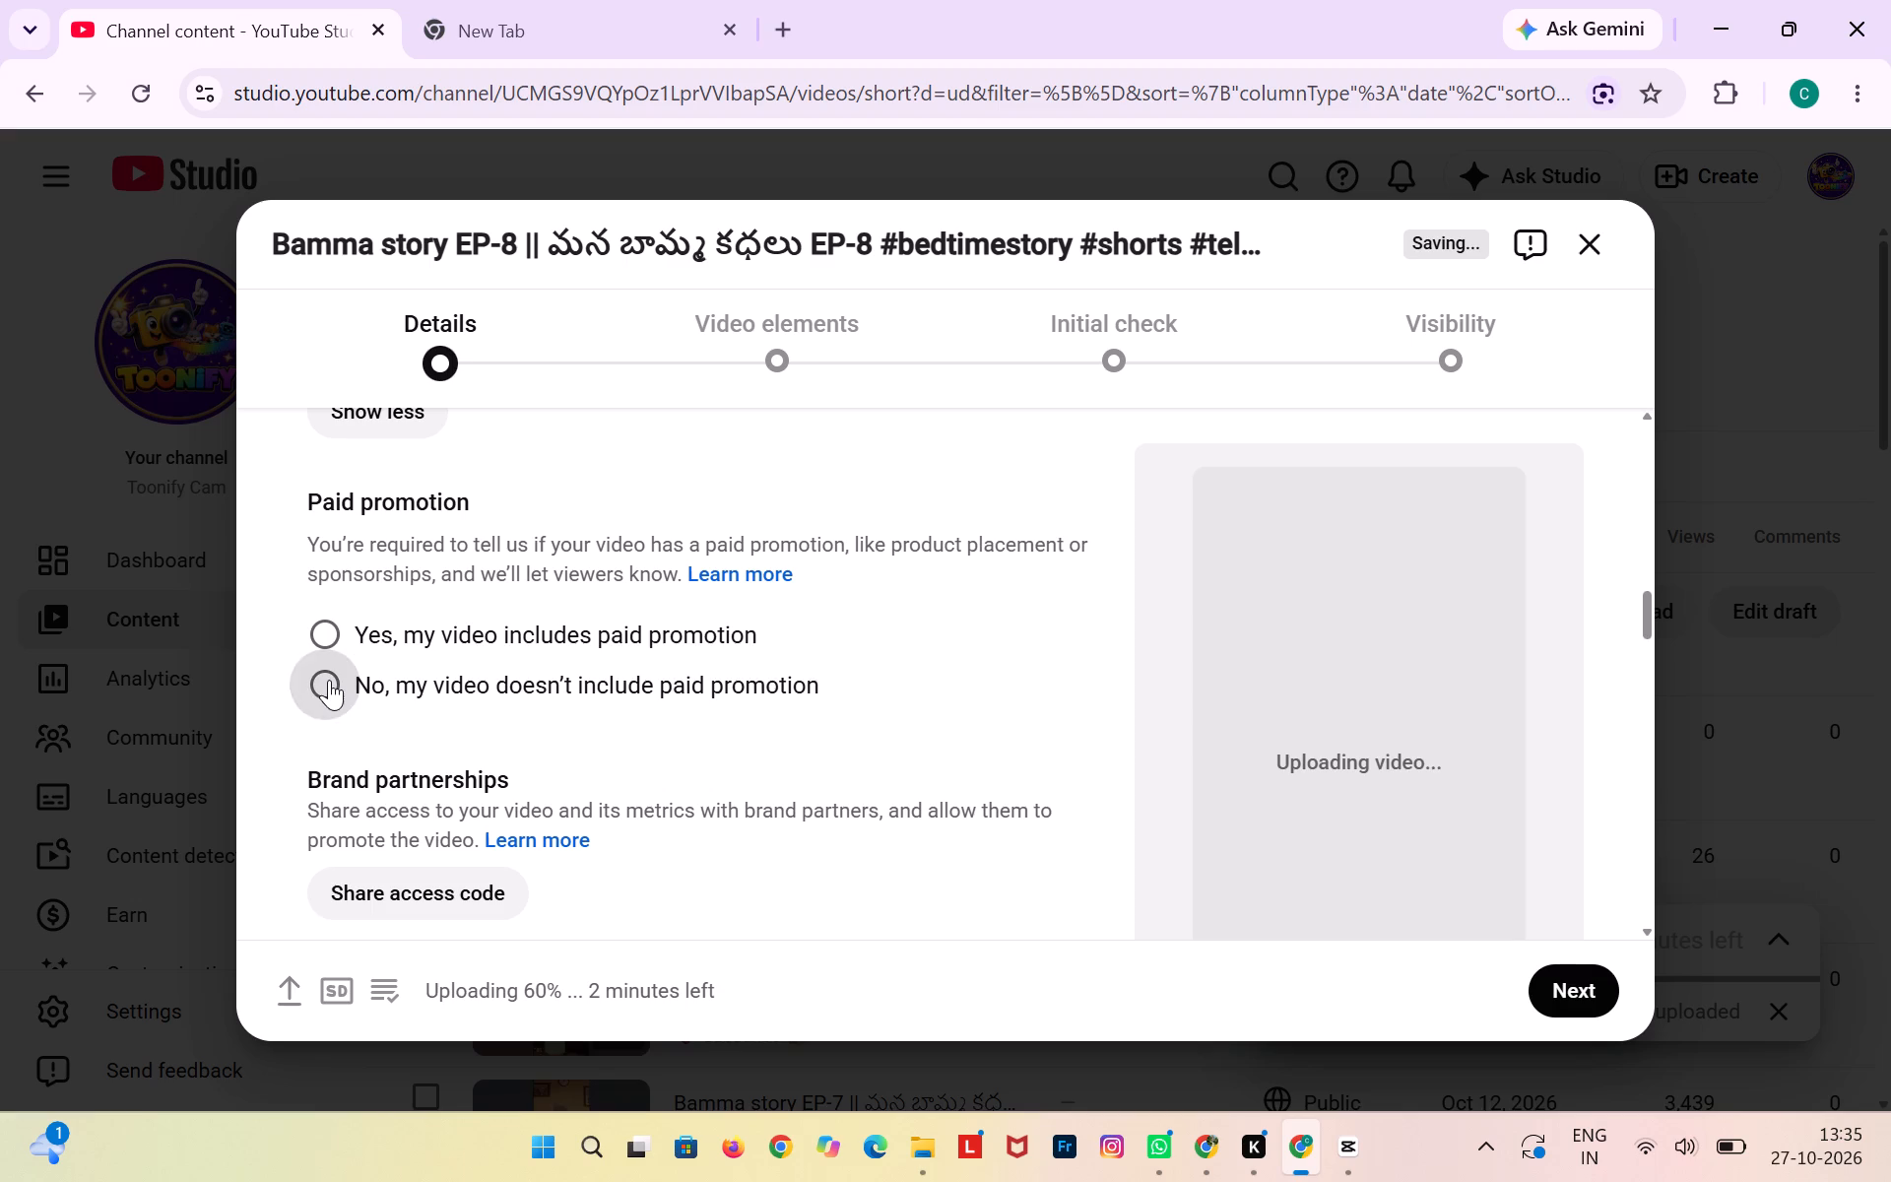
Check the draft's age restriction setting and look over the AI use and collaboration sections, returning to the title.
{"action": "scroll", "coordinate": [404, 461], "scroll_direction": "up", "scroll_amount": 1}
{"action": "left_click", "coordinate": [404, 461]}
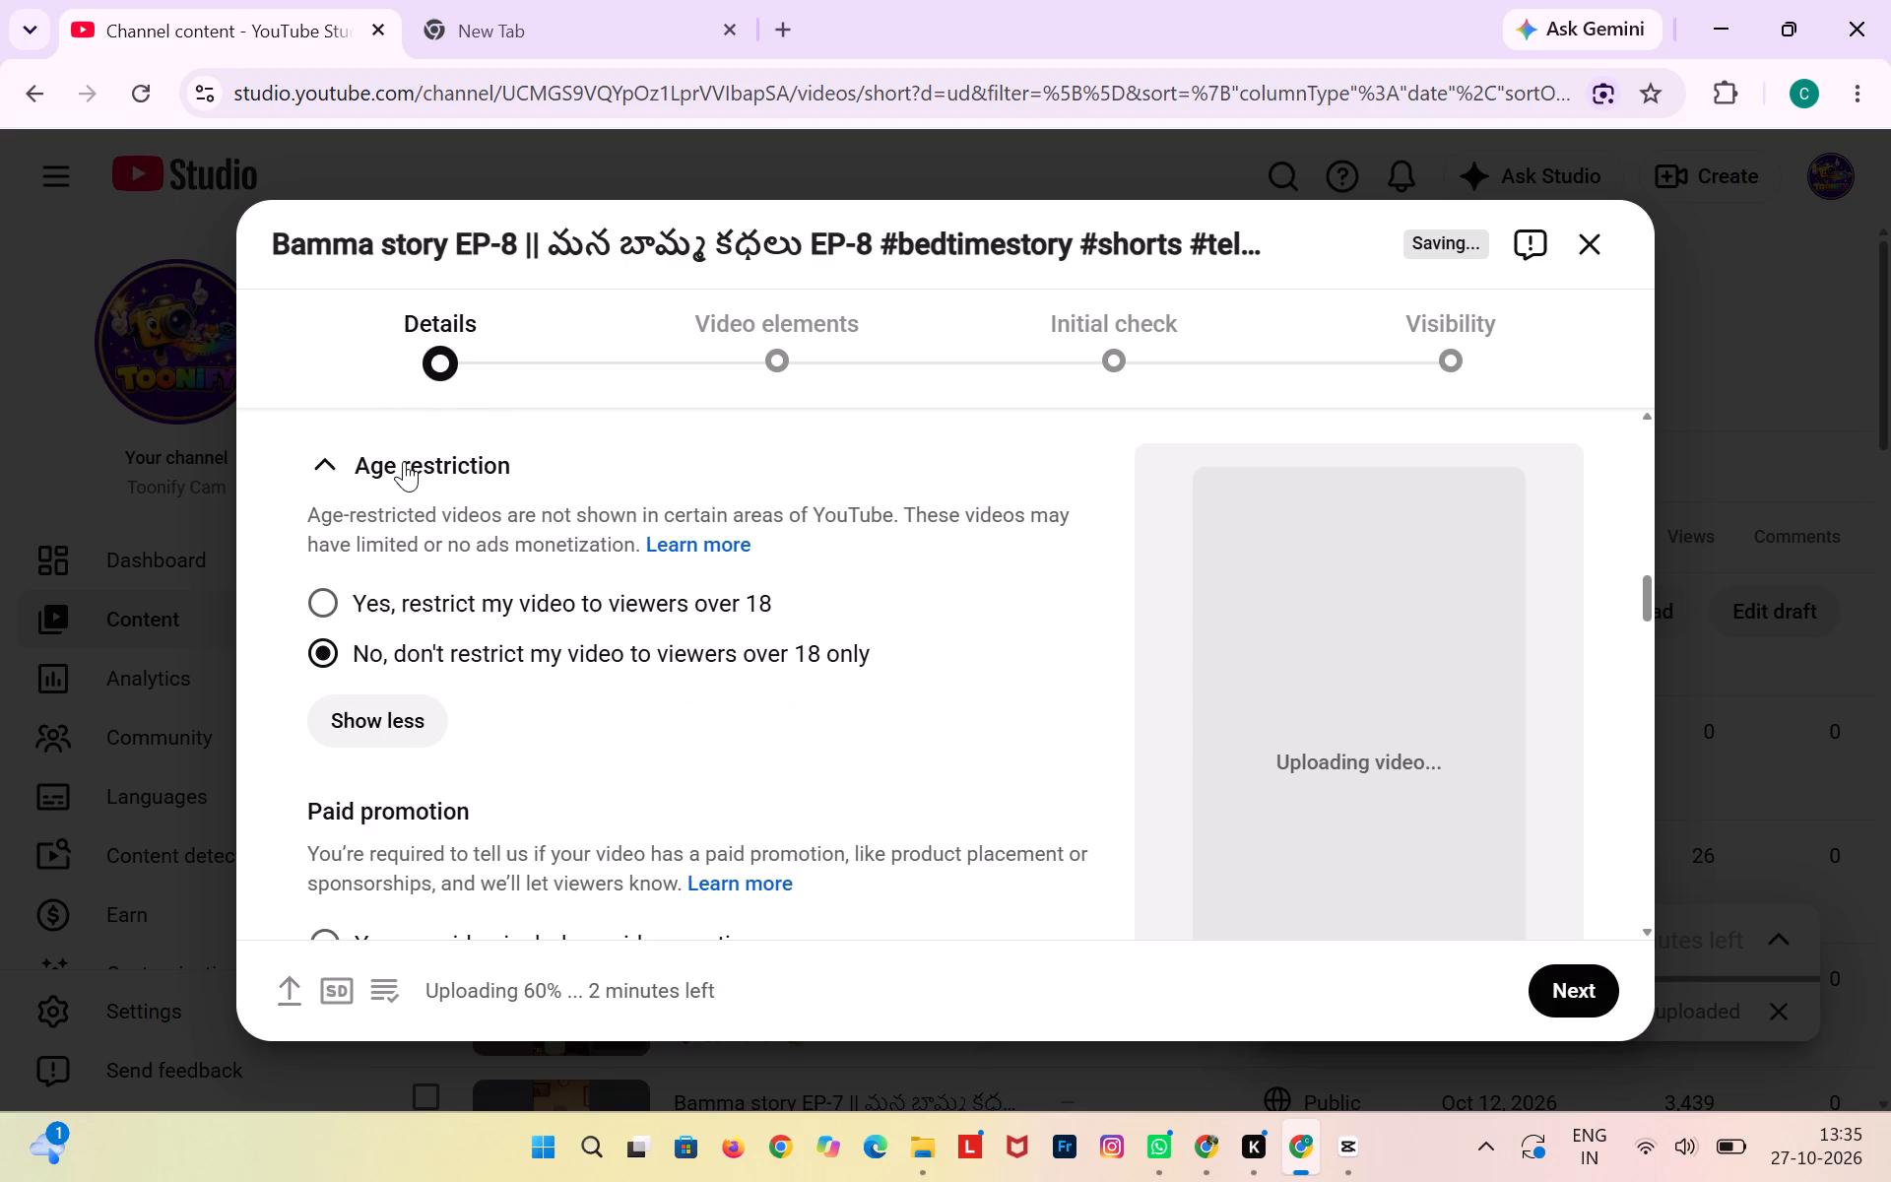
{"action": "left_click", "coordinate": [404, 461]}
{"action": "scroll", "coordinate": [404, 461], "scroll_direction": "down", "scroll_amount": 1}
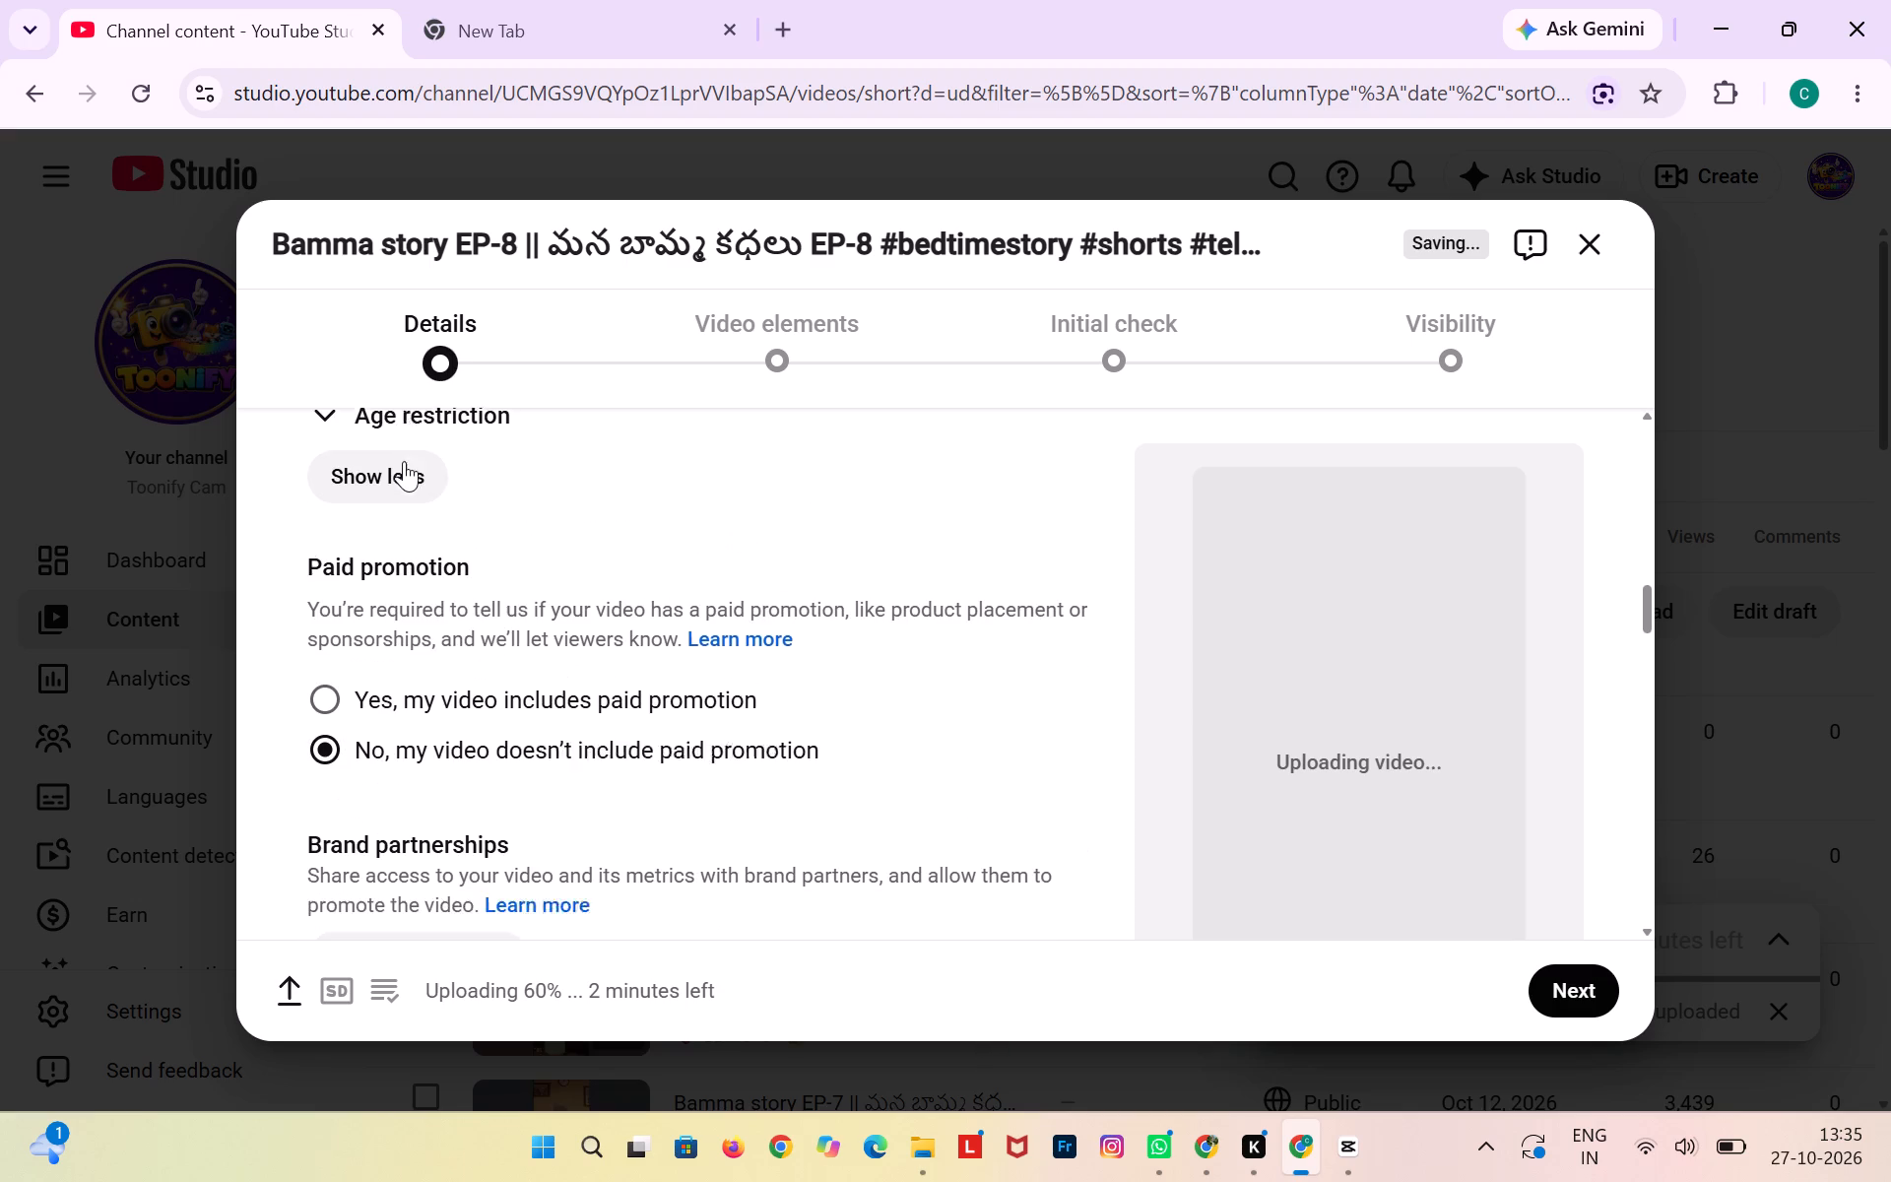
{"action": "scroll", "coordinate": [404, 461], "scroll_direction": "down", "scroll_amount": 4}
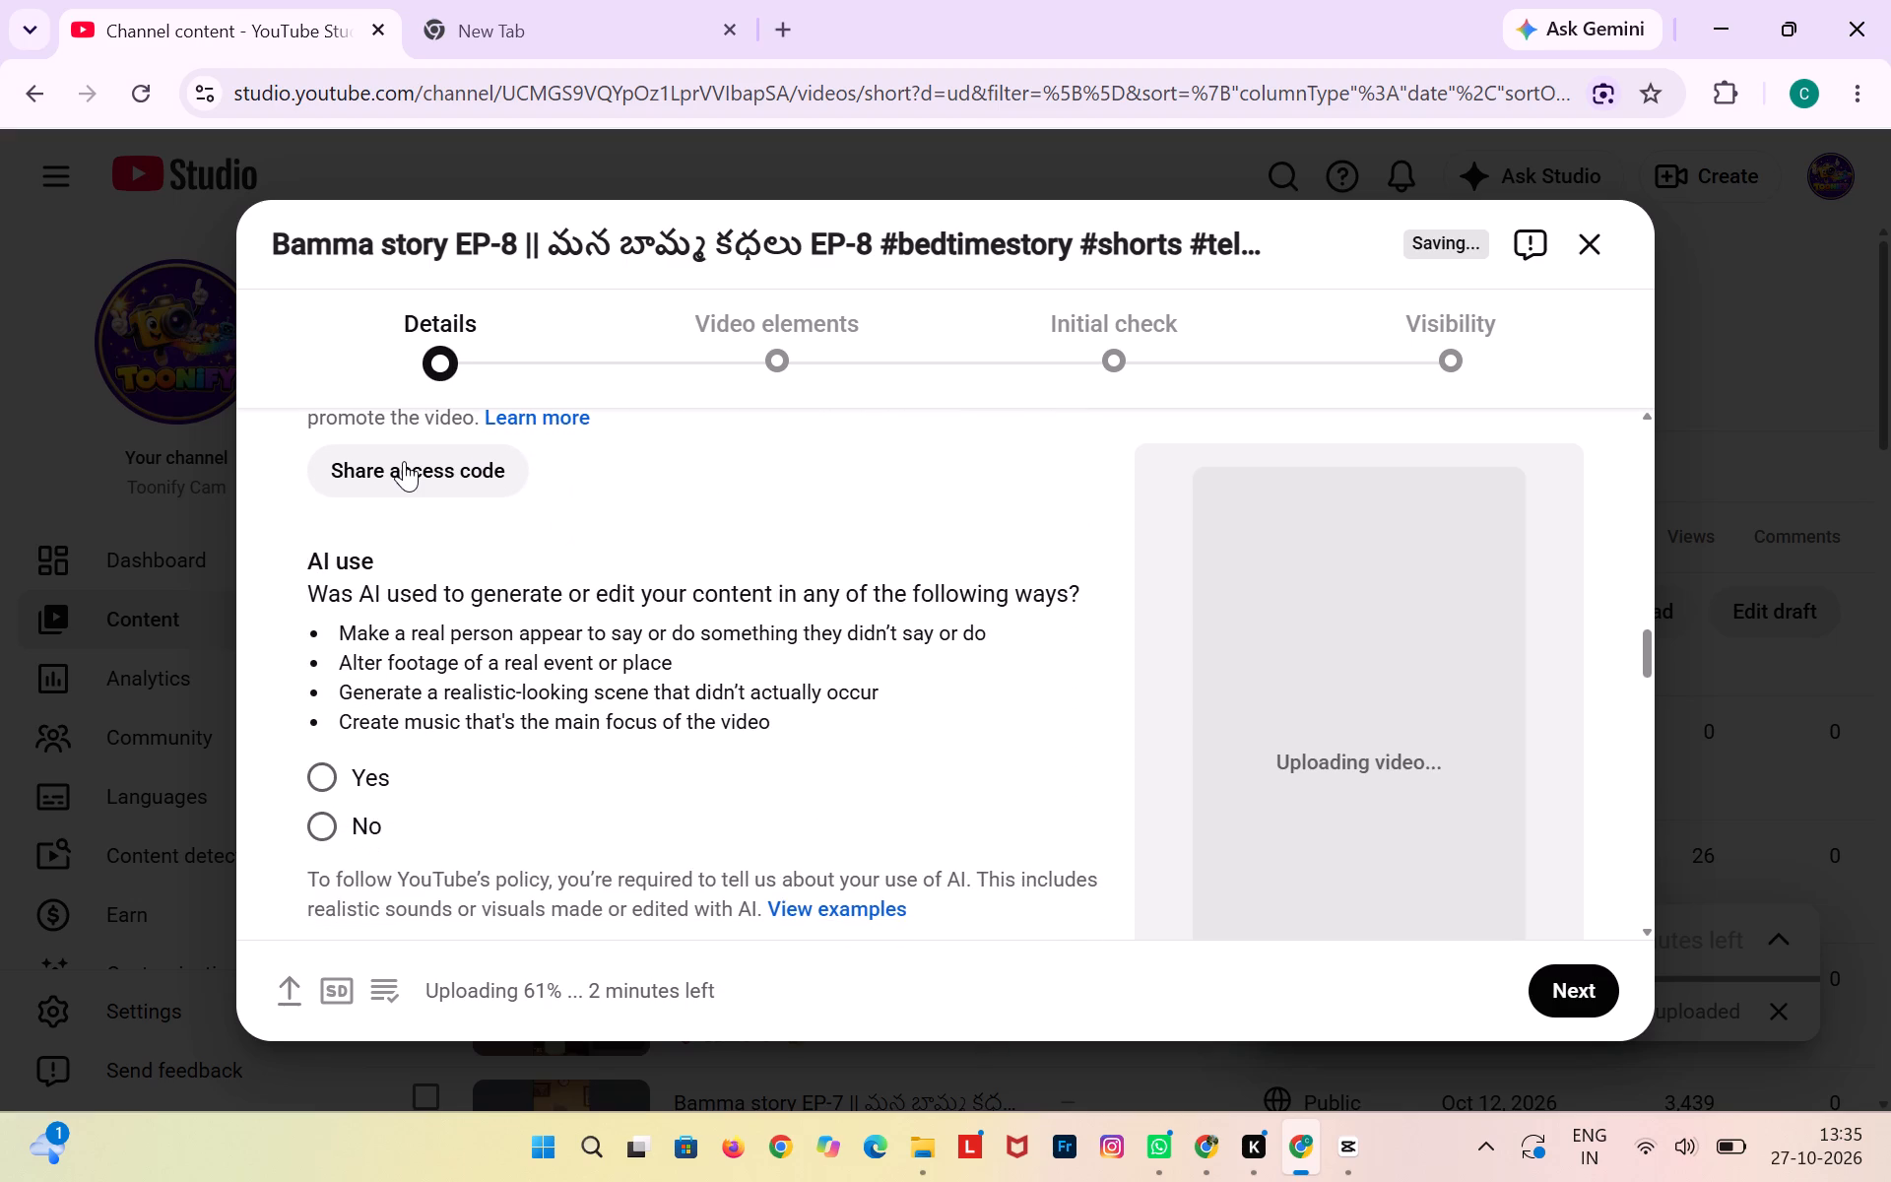
{"action": "scroll", "coordinate": [404, 461], "scroll_direction": "right", "scroll_amount": 3}
{"action": "scroll", "coordinate": [404, 461], "scroll_direction": "down", "scroll_amount": 8}
{"action": "scroll", "coordinate": [404, 461], "scroll_direction": "up", "scroll_amount": 8}
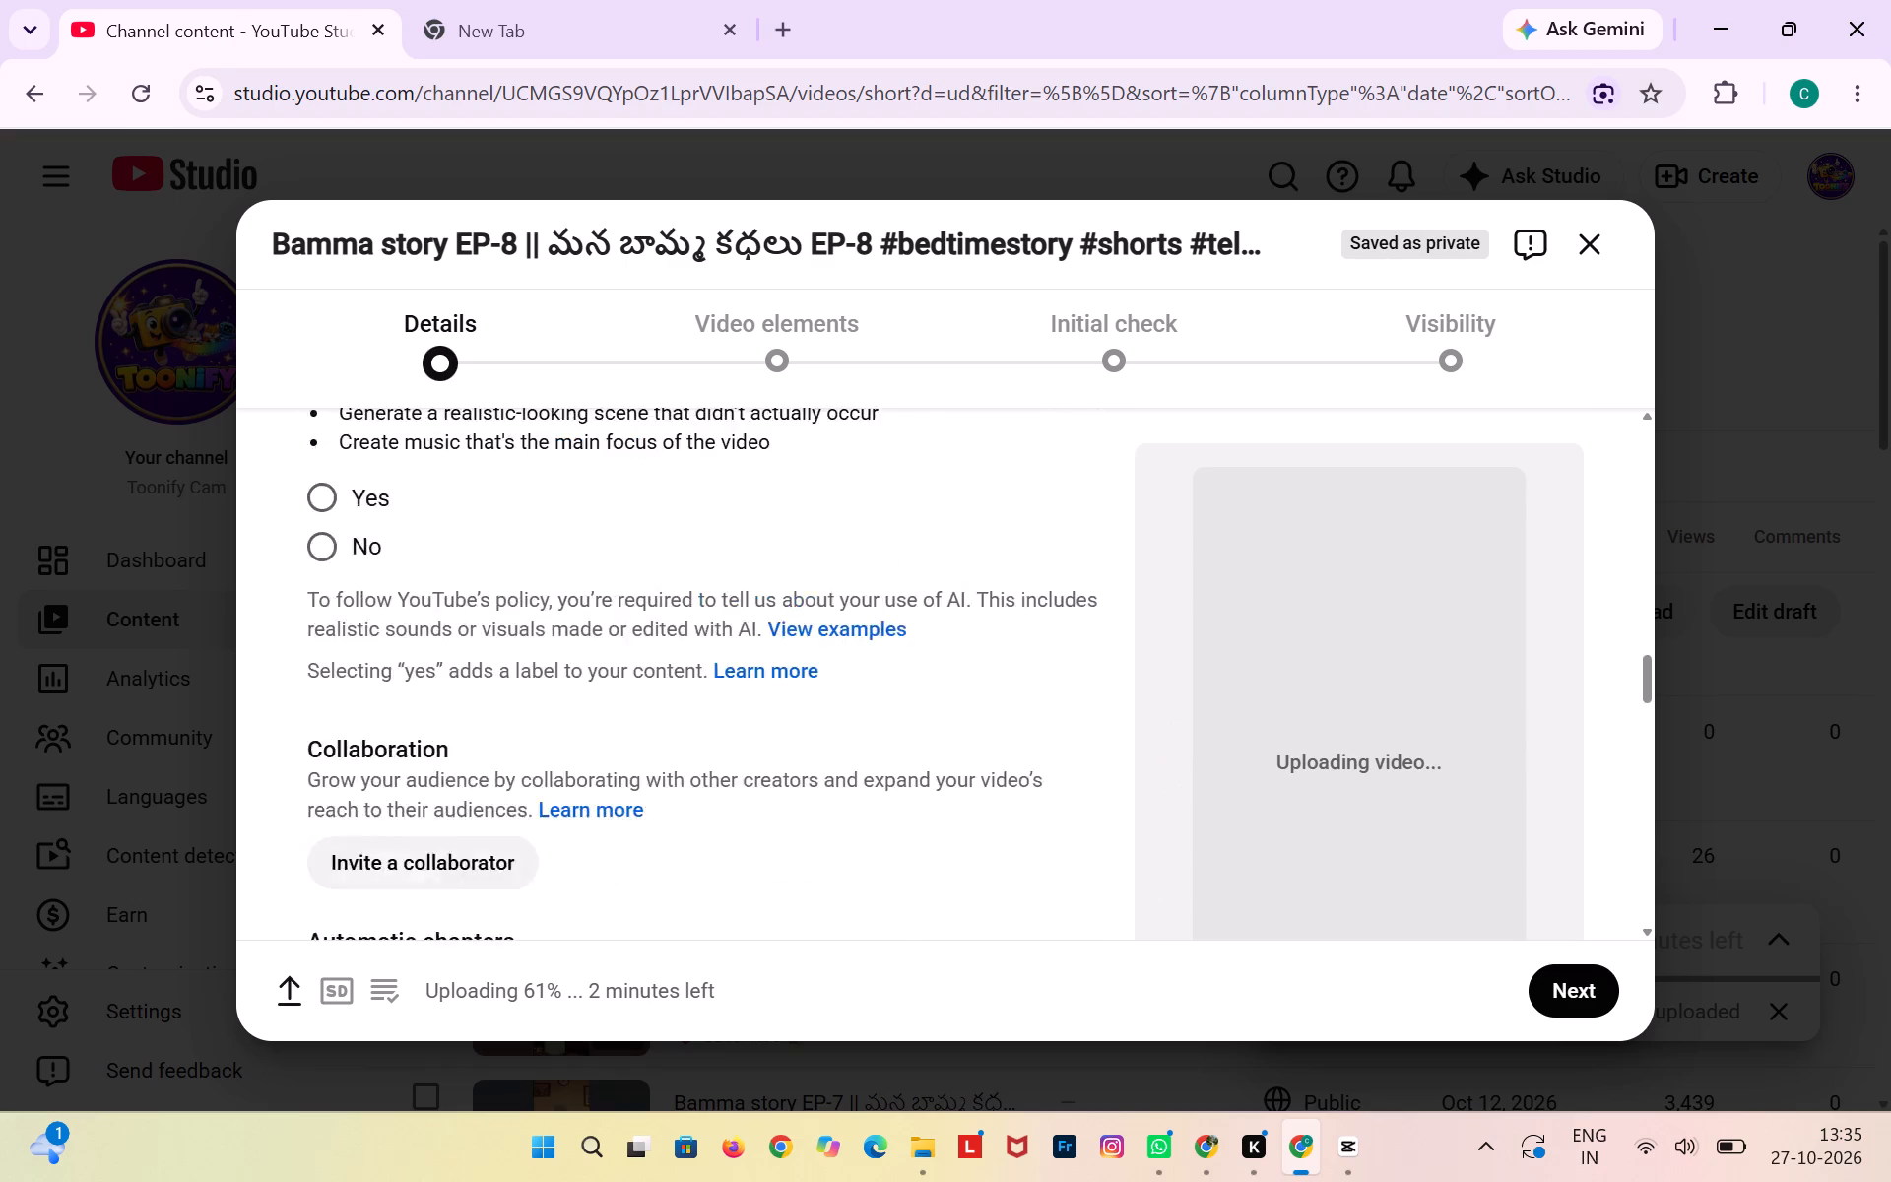
{"action": "scroll", "coordinate": [404, 461], "scroll_direction": "up", "scroll_amount": 6}
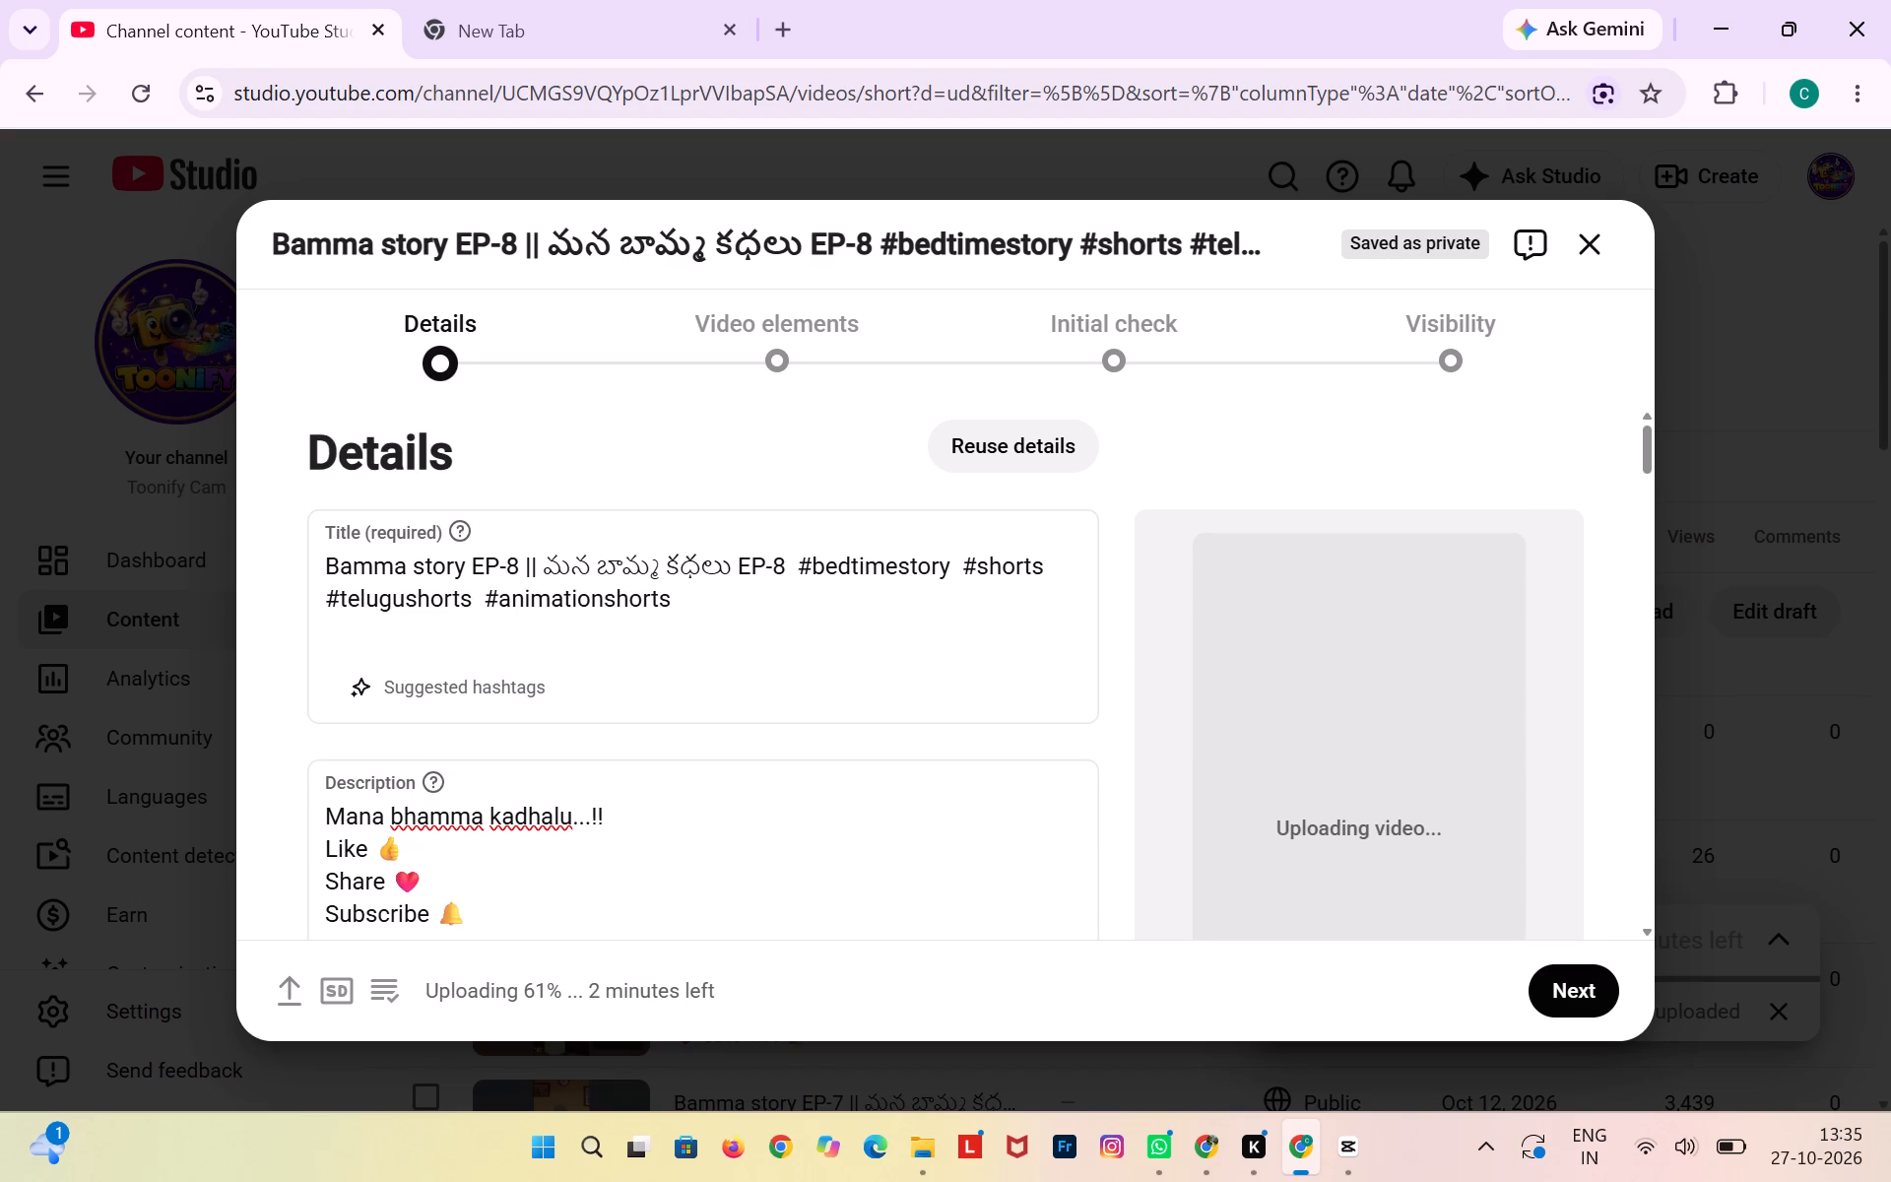